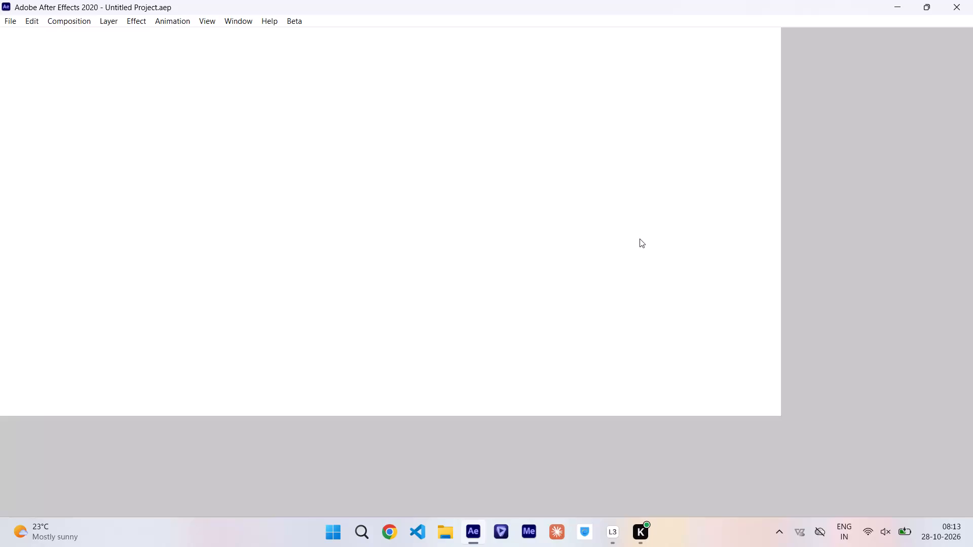
# Open the recent project lou_99.aep from the louquots folder.
pyautogui.click(495, 6)
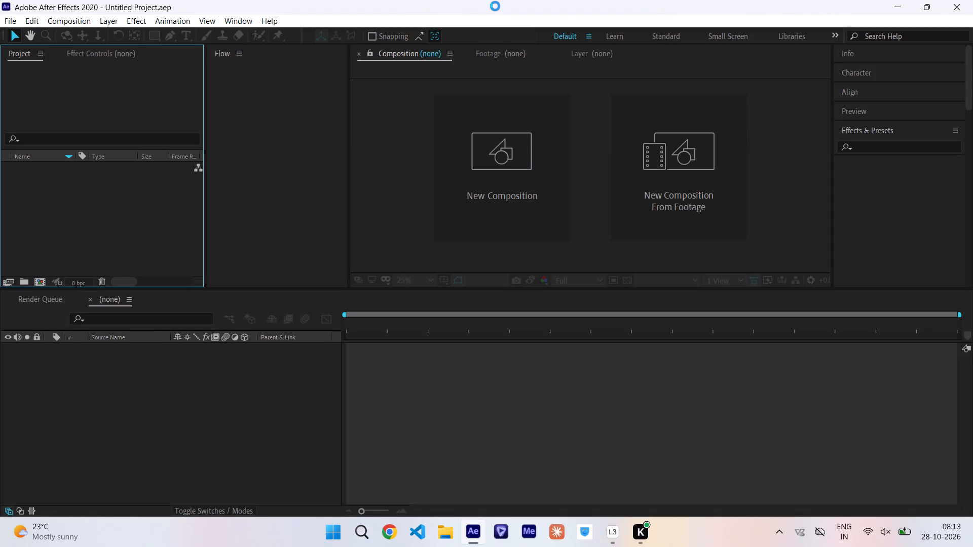
pyautogui.click(15, 21)
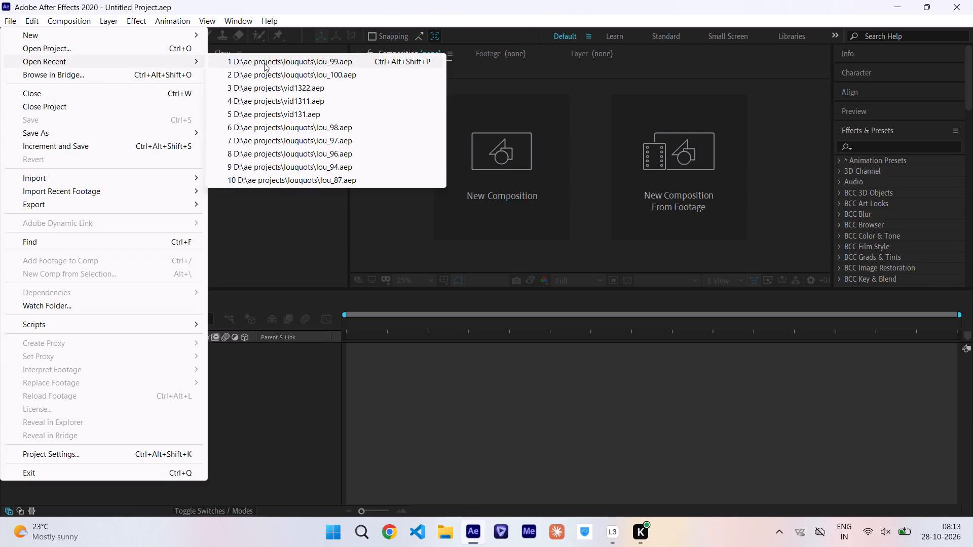
pyautogui.click(264, 63)
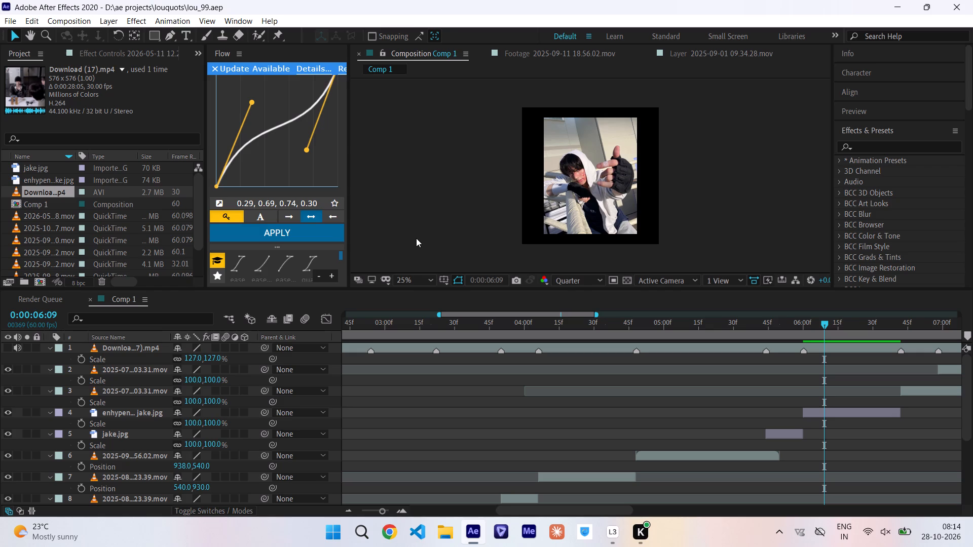
# Play Comp 1 from its first frame to review the existing clip sequence against the music.
pyautogui.moveTo(513, 323); pyautogui.dragTo(460, 327)
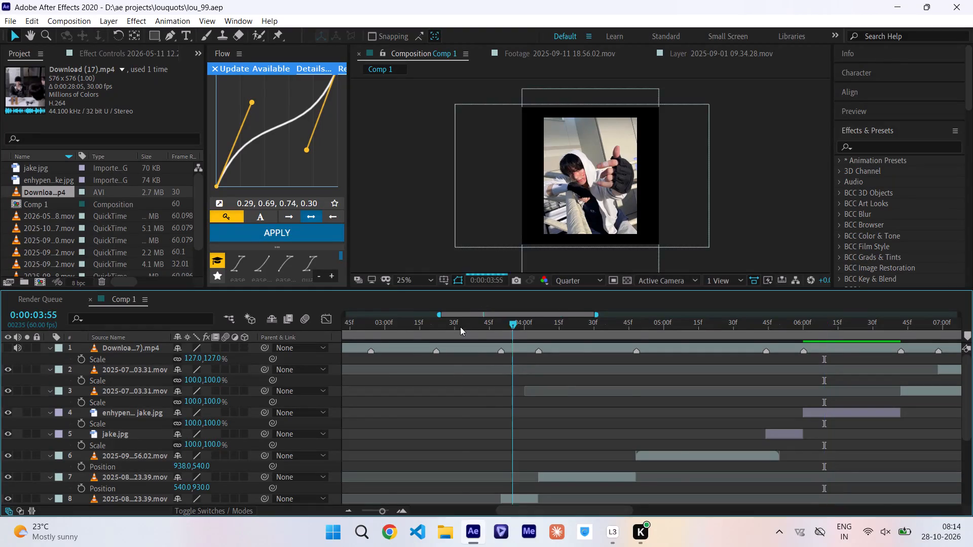
pyautogui.moveTo(460, 327); pyautogui.dragTo(187, 370)
pyautogui.press('space')
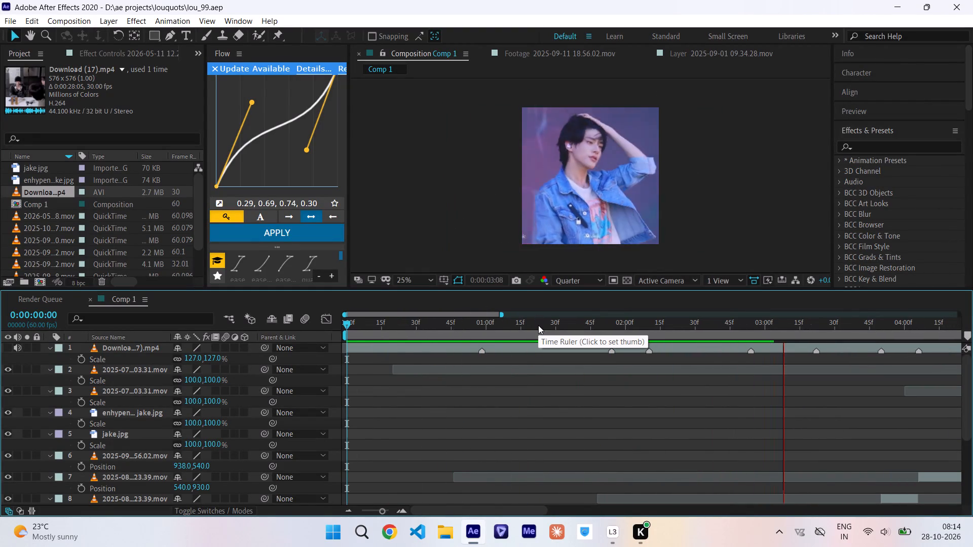
pyautogui.hscroll(-1, 538, 325)
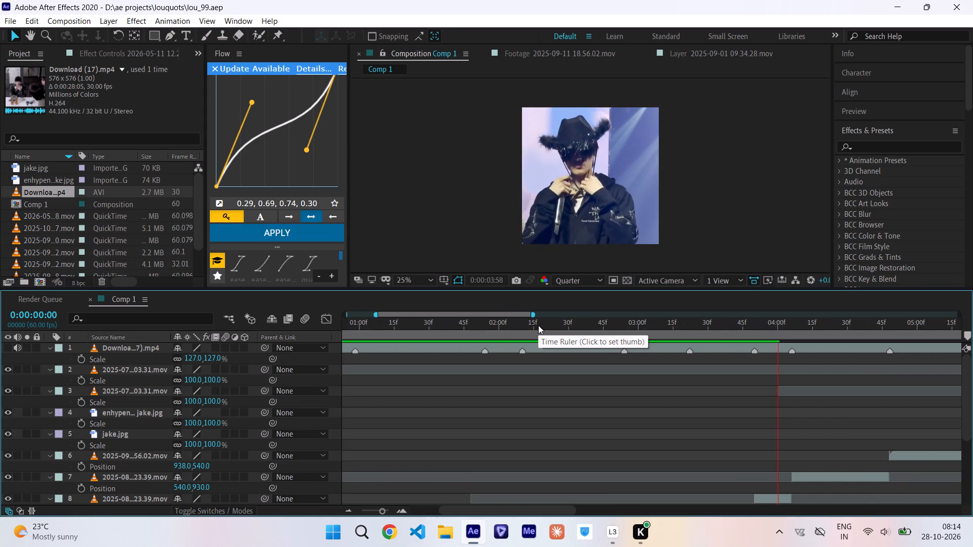
pyautogui.hscroll(-2, 538, 325)
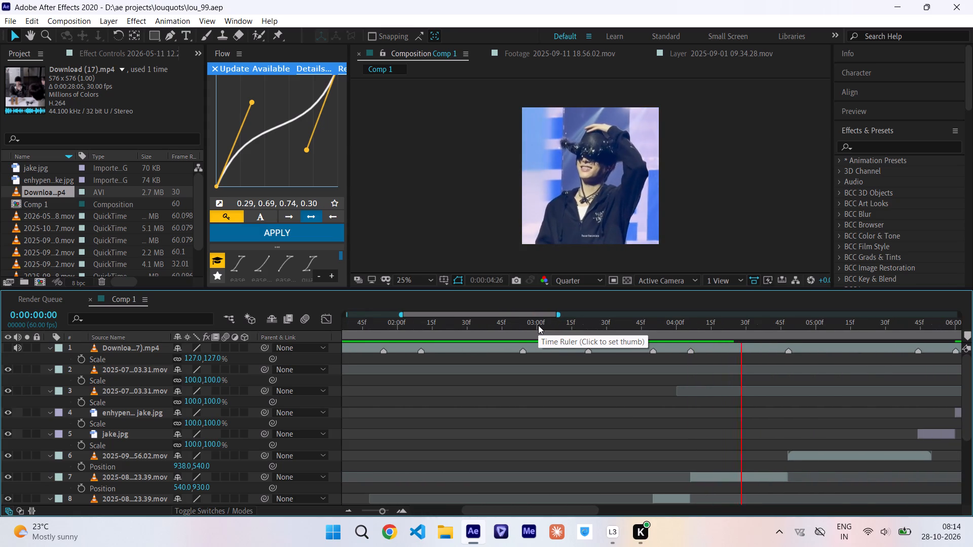
pyautogui.hscroll(-1, 538, 325)
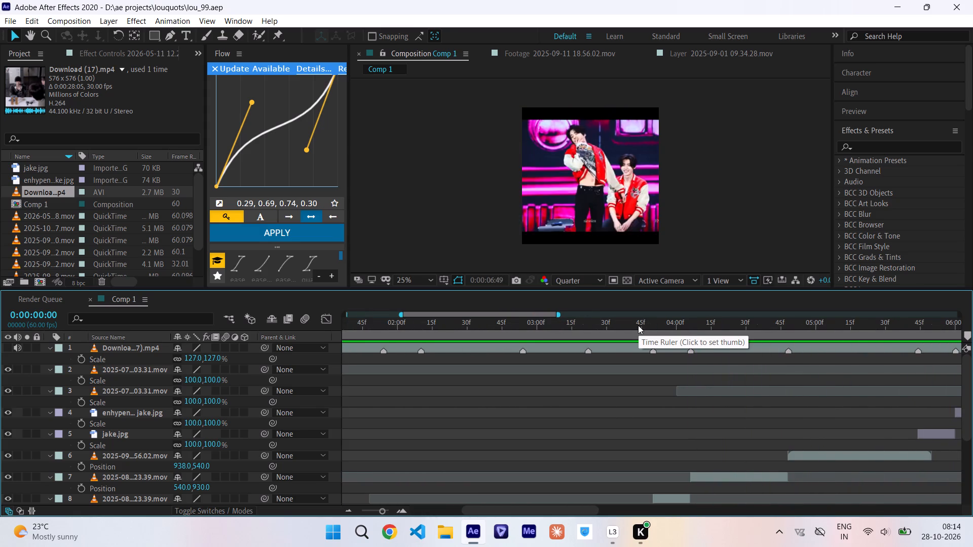
pyautogui.hscroll(-1, 638, 325)
# Replay Comp 1 from its first frame through the last clips, then return the playhead to 0:00:00:00.
pyautogui.moveTo(633, 326); pyautogui.dragTo(399, 355)
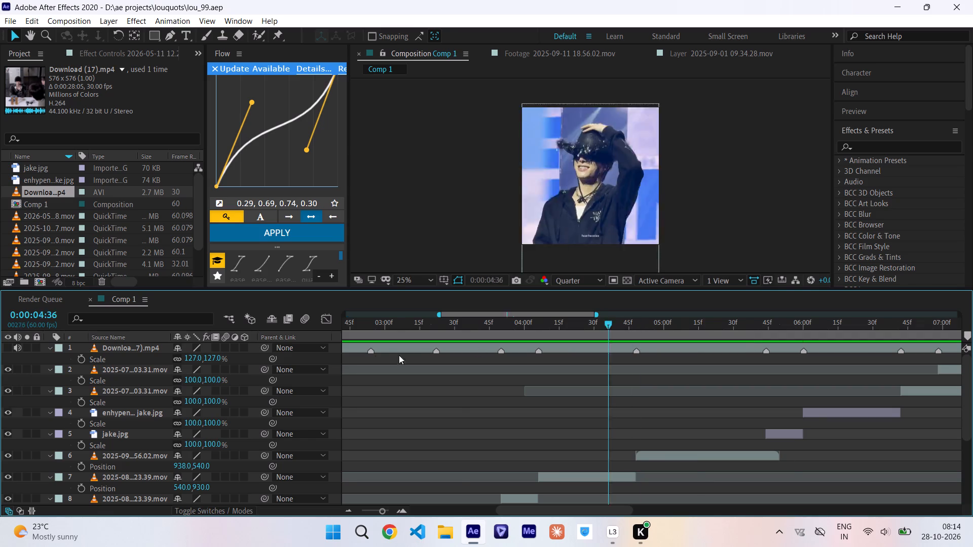
pyautogui.moveTo(399, 355); pyautogui.dragTo(252, 361)
pyautogui.press('space')
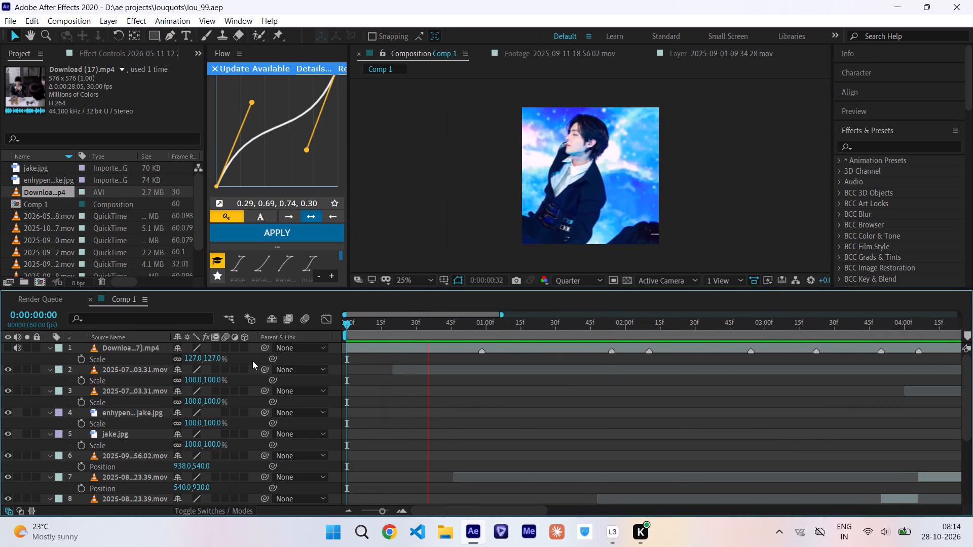
pyautogui.hscroll(-1, 592, 387)
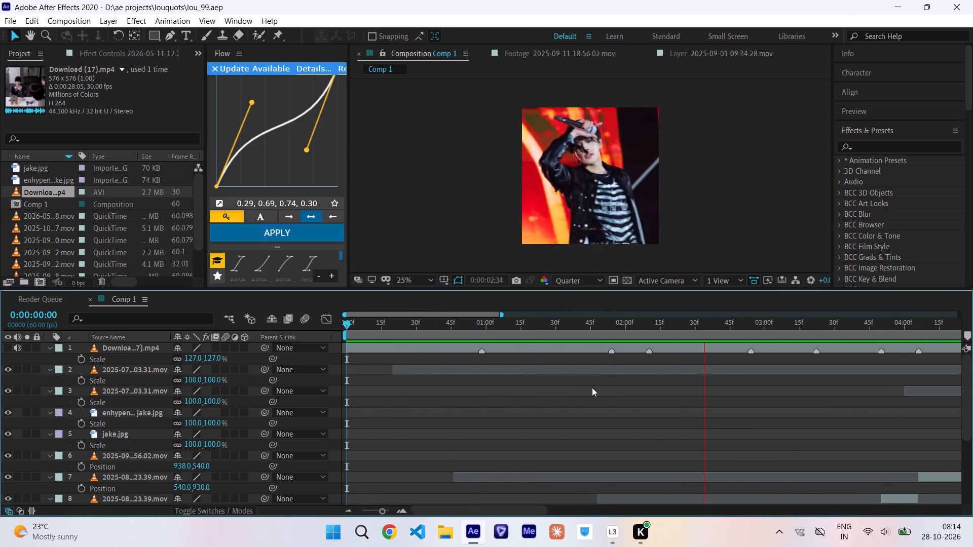
pyautogui.hscroll(-2, 592, 387)
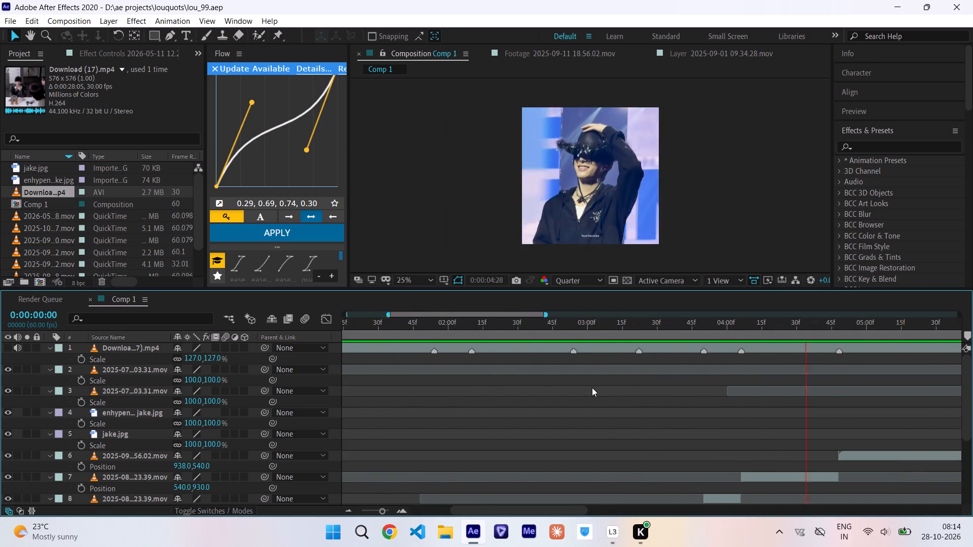
pyautogui.hscroll(-1, 592, 387)
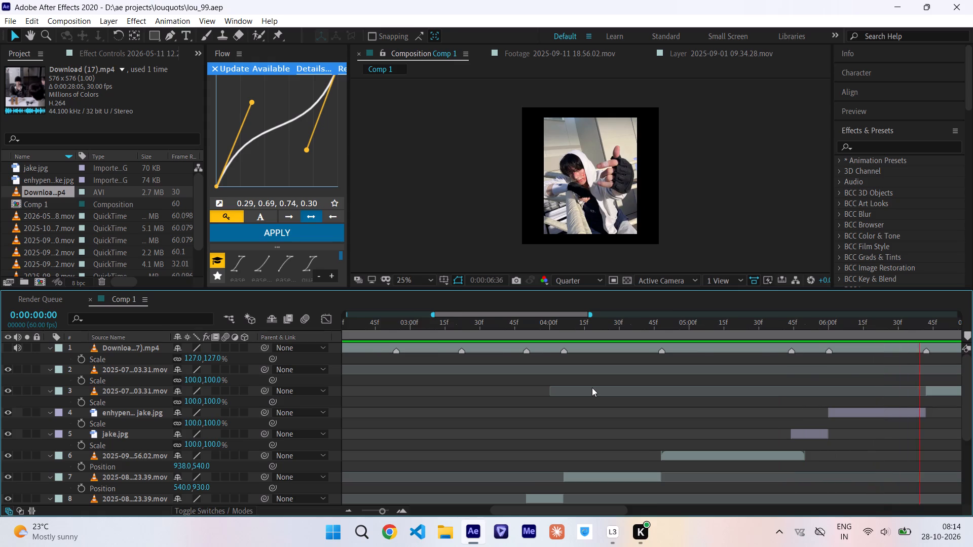
pyautogui.hscroll(-2, 592, 387)
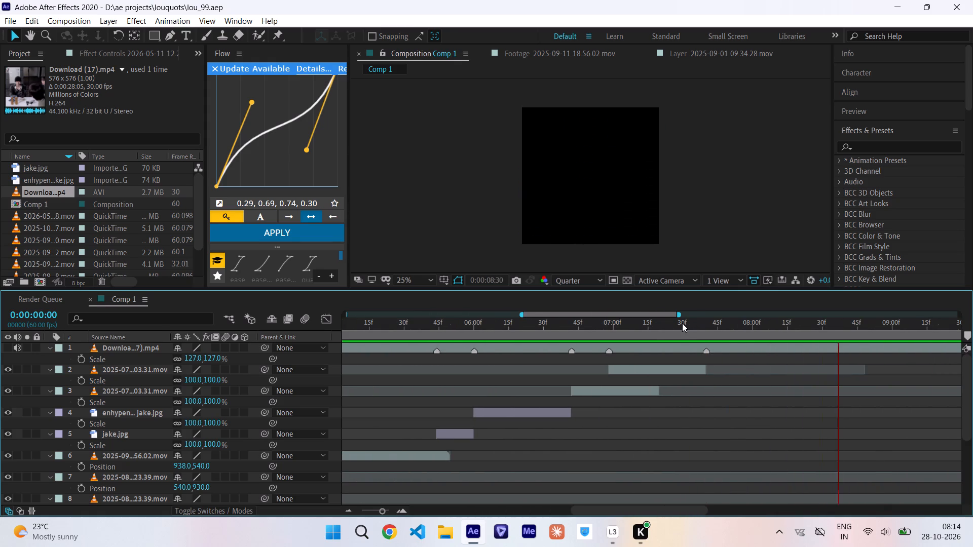
pyautogui.click(682, 323)
pyautogui.moveTo(682, 323); pyautogui.dragTo(201, 419)
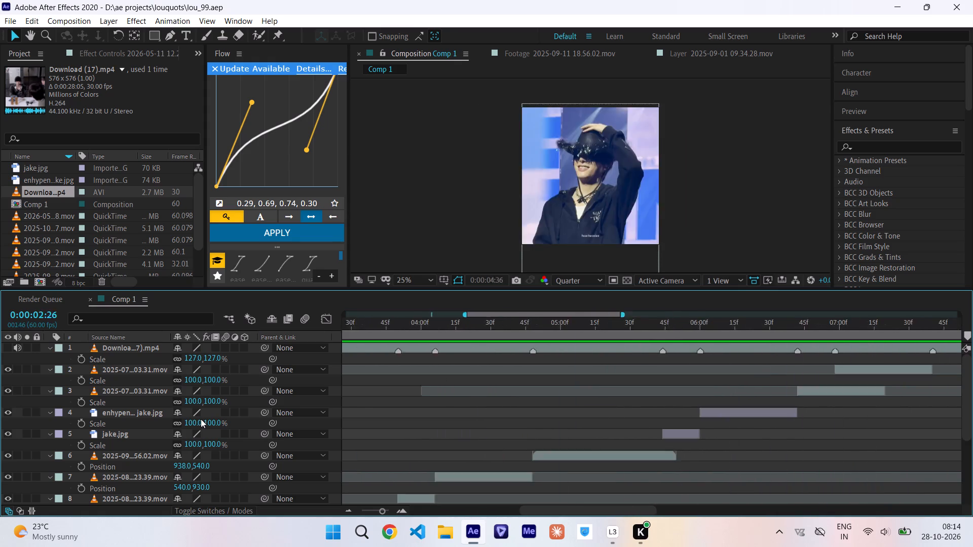
pyautogui.moveTo(201, 419); pyautogui.dragTo(196, 418)
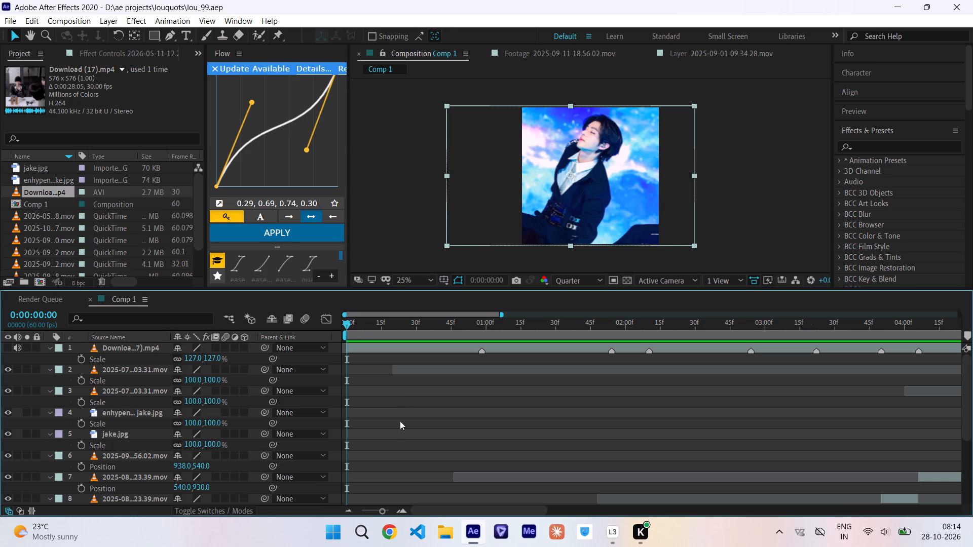
pyautogui.click(392, 527)
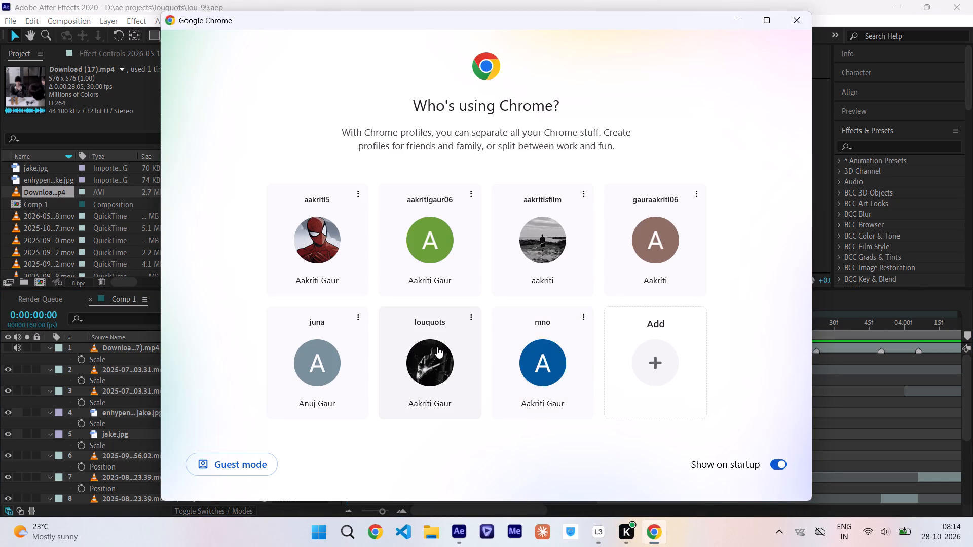
pyautogui.click(434, 347)
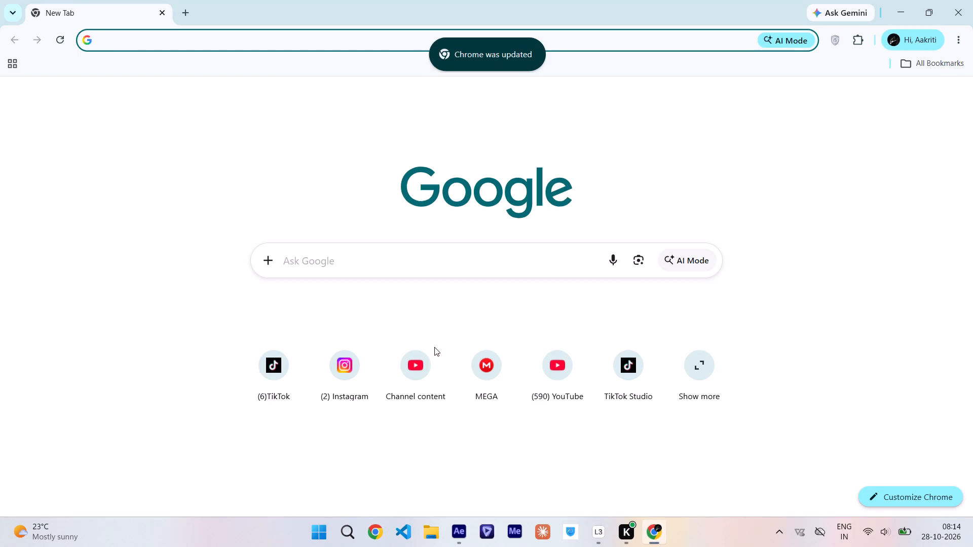
pyautogui.click(940, 62)
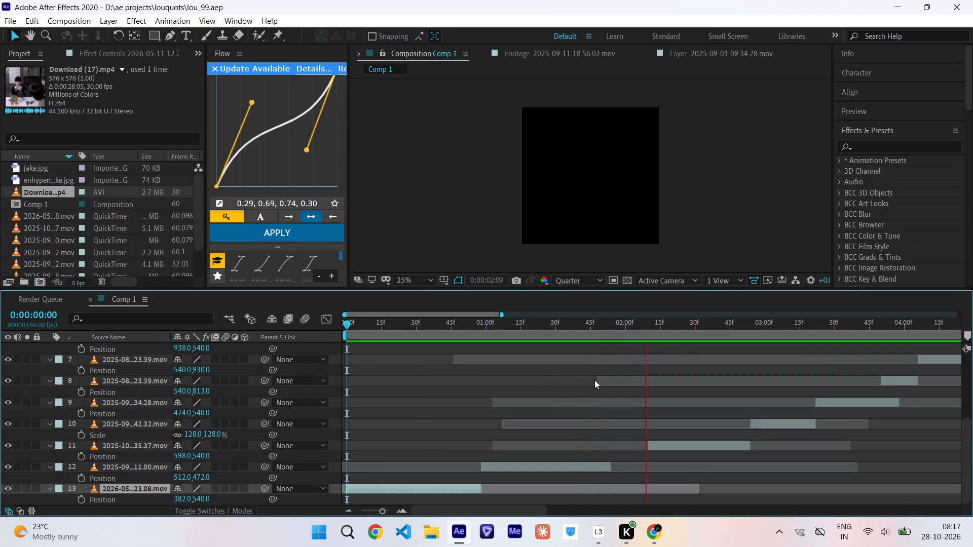
pyautogui.hscroll(-1, 594, 380)
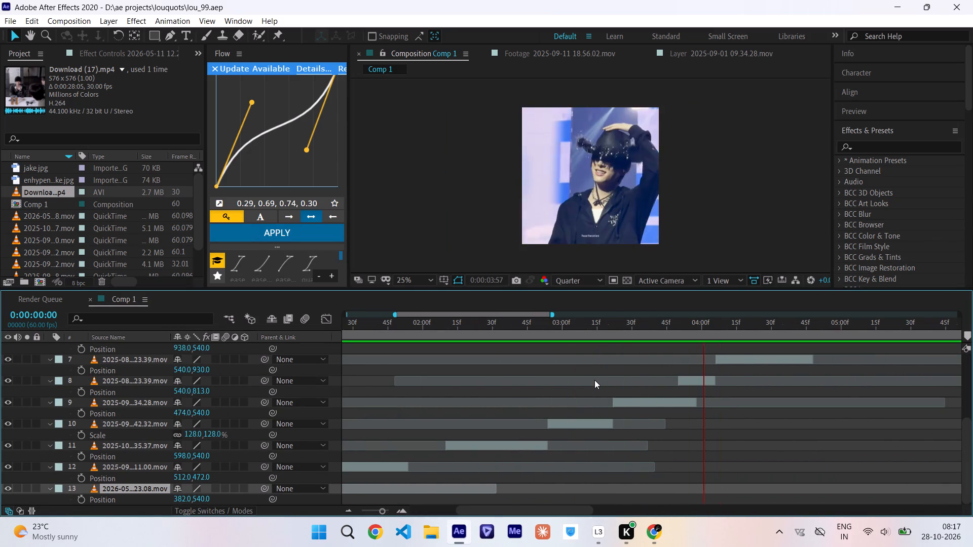
pyautogui.hscroll(4, 594, 380)
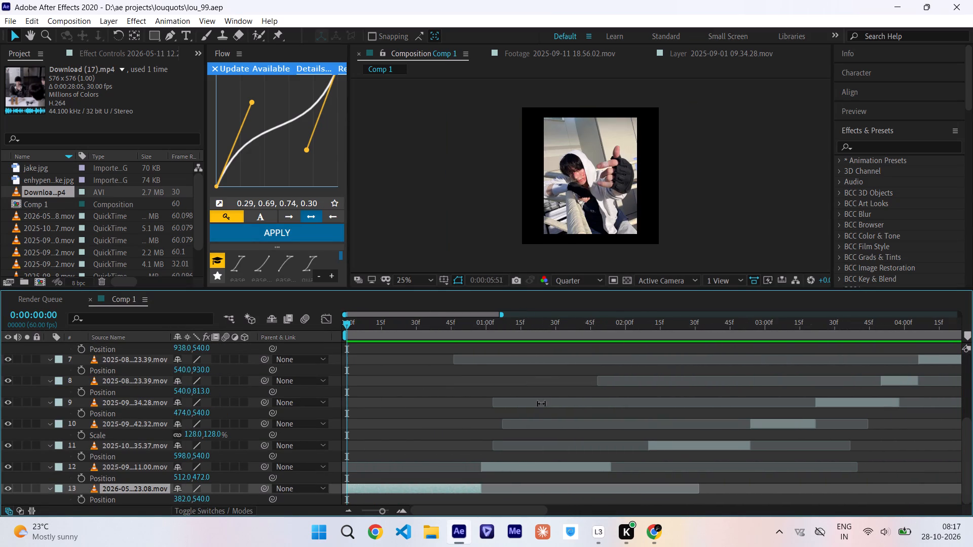
# Collapse the revealed transform properties of all layers in Comp 1 and return the playhead to 0:00:00:00.
pyautogui.click(541, 412)
pyautogui.write('pp')
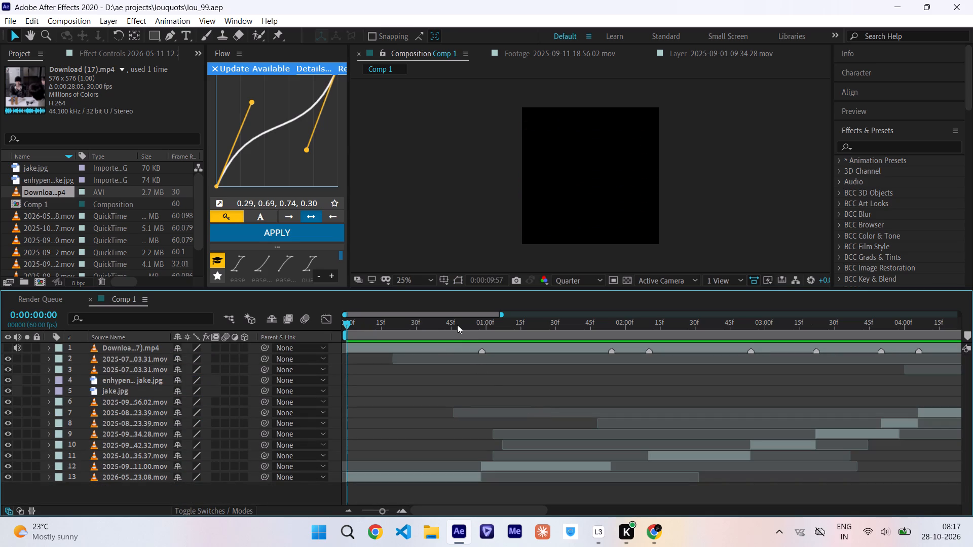
pyautogui.moveTo(457, 325); pyautogui.dragTo(370, 344)
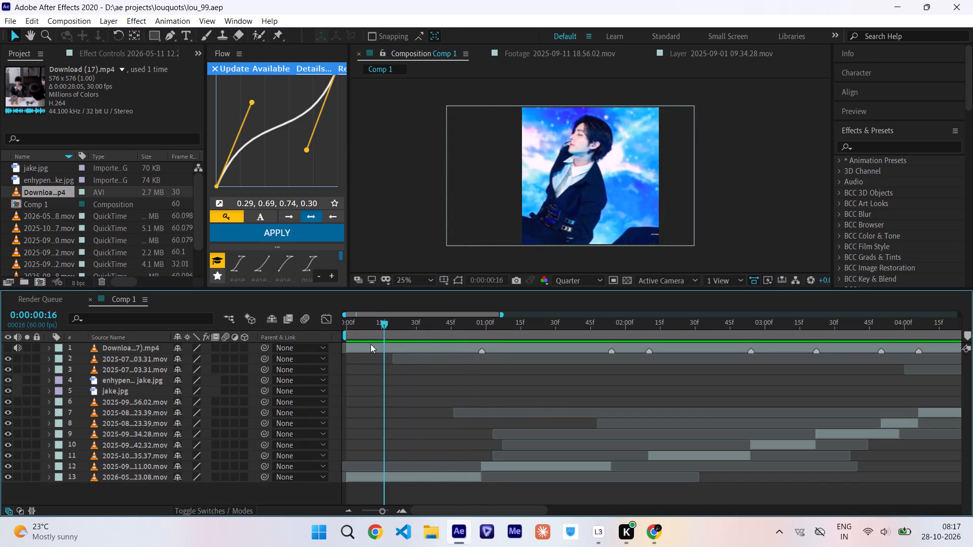
pyautogui.moveTo(370, 344); pyautogui.dragTo(328, 343)
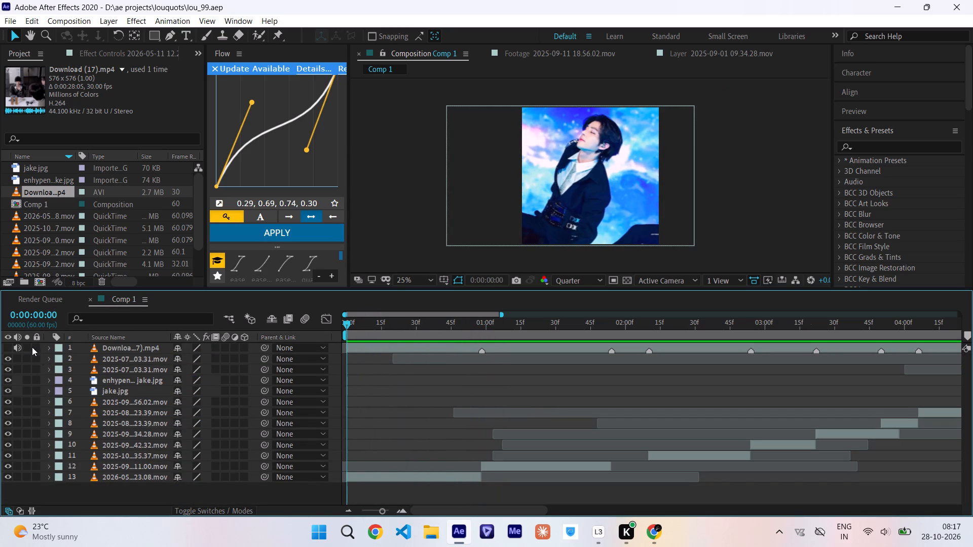
# Enable frame blending and motion blur on layers 2 to 13, leaving out the Download (17).mp4 layer.
pyautogui.moveTo(120, 495); pyautogui.dragTo(132, 390)
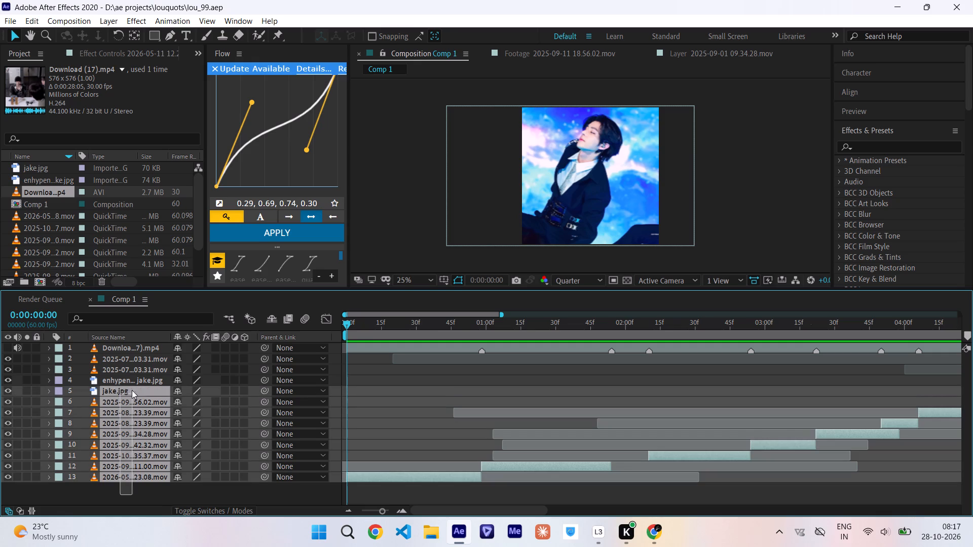
pyautogui.moveTo(132, 390); pyautogui.dragTo(126, 361)
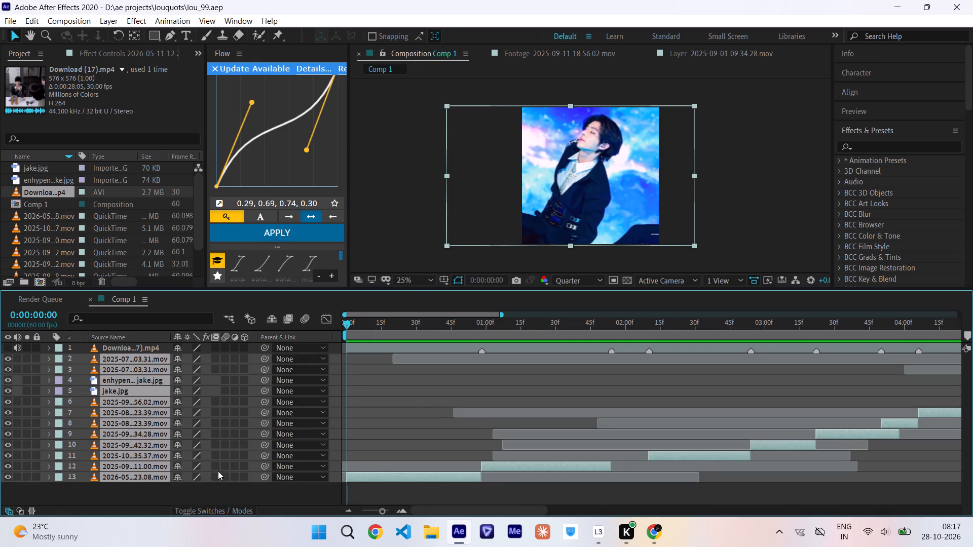
pyautogui.doubleClick(217, 477)
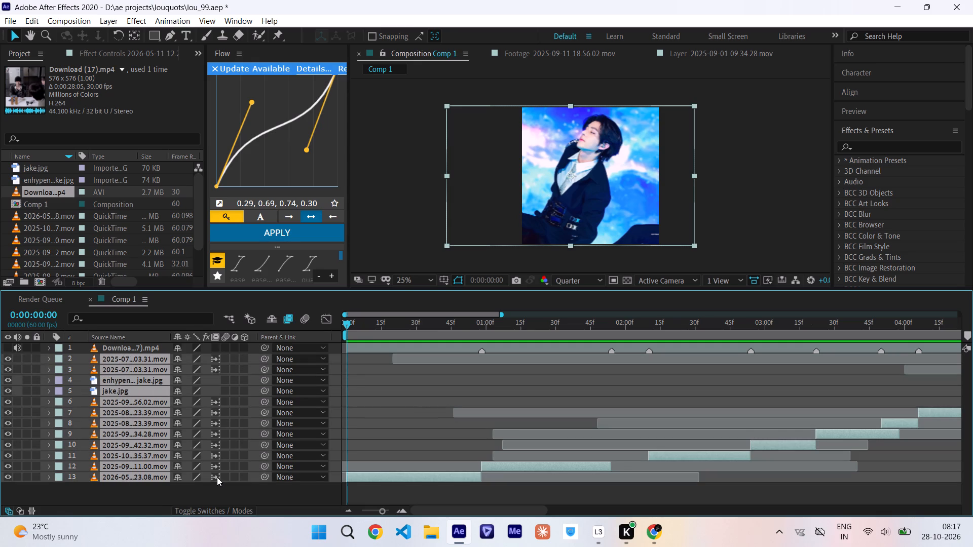
pyautogui.click(223, 479)
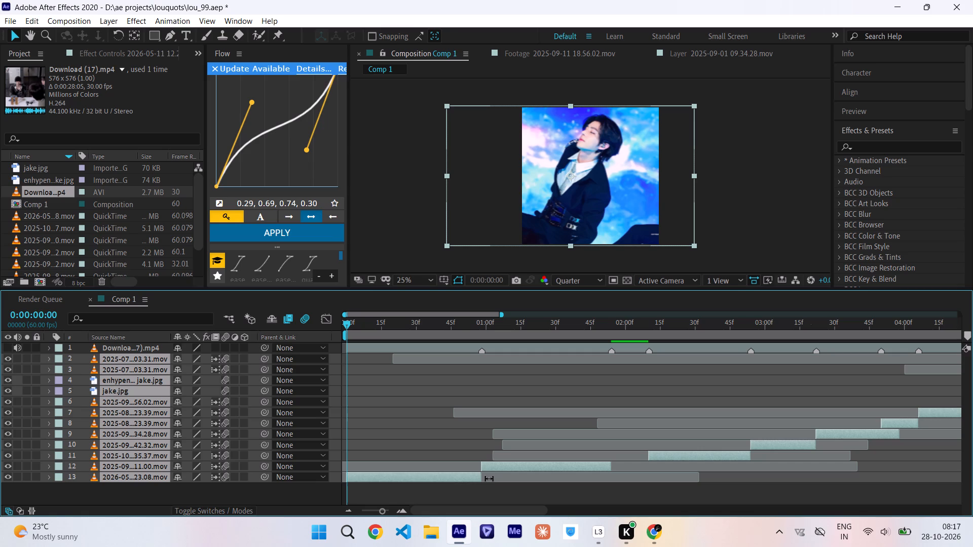
# Extend the out points of the selected clip layers by about 8 frames so consecutive clips overlap, and deselect them.
pyautogui.moveTo(483, 477); pyautogui.dragTo(501, 479)
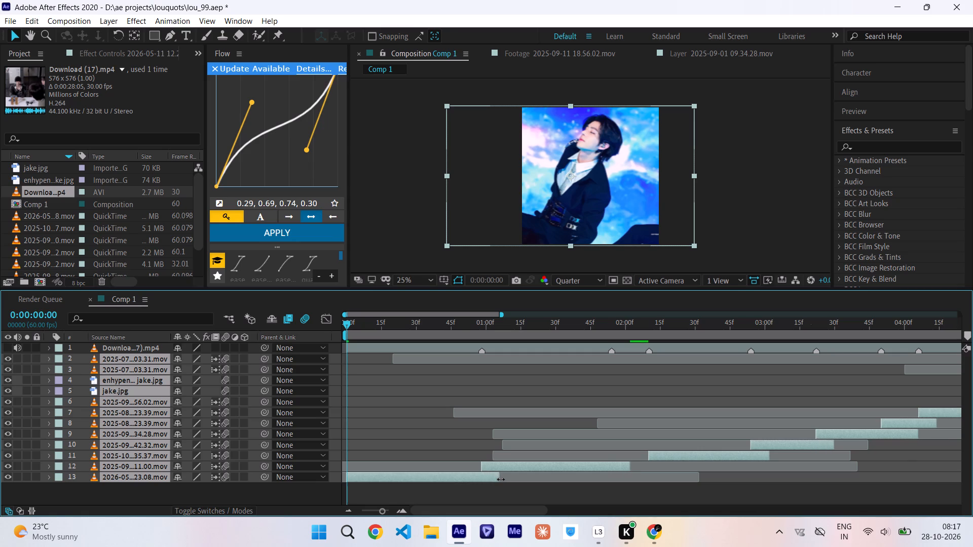
pyautogui.click(501, 479)
pyautogui.click(489, 498)
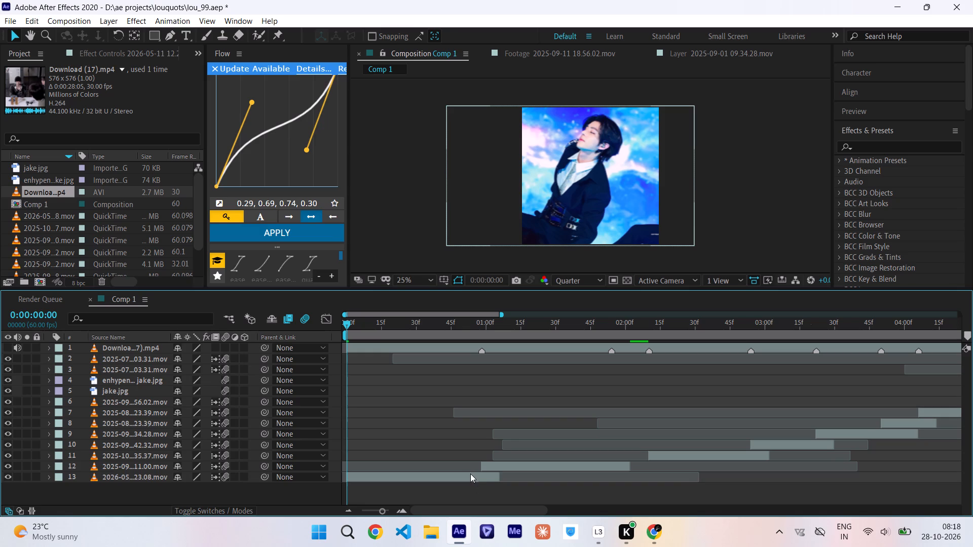
# Pre-compose the first two clips, layers 13 and 12, separately at their trimmed lengths, undoing any accidental shift of layer 13.
pyautogui.click(469, 473)
pyautogui.press('BackSpace')
pyautogui.moveTo(469, 473); pyautogui.dragTo(489, 473)
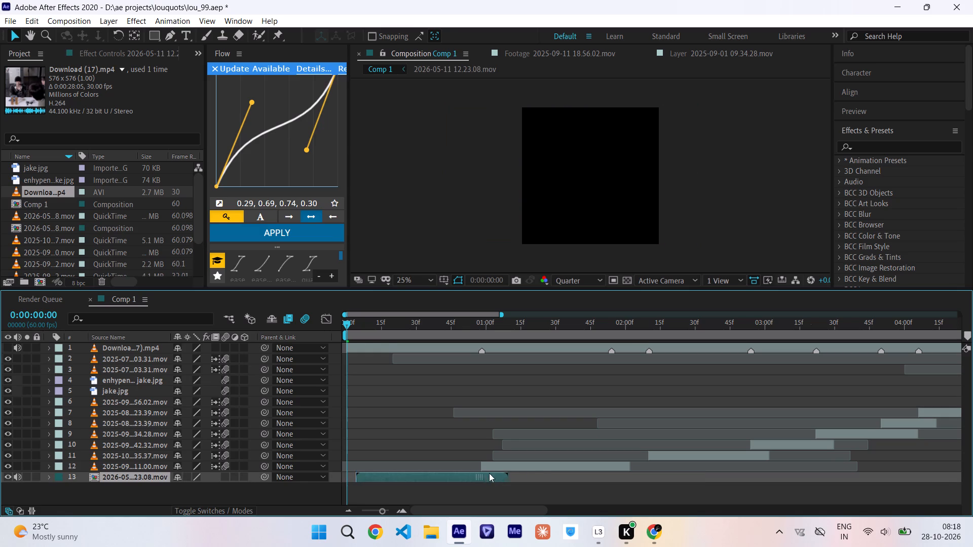
pyautogui.moveTo(489, 473); pyautogui.dragTo(514, 470)
pyautogui.hotkey('ctrl', 'z')
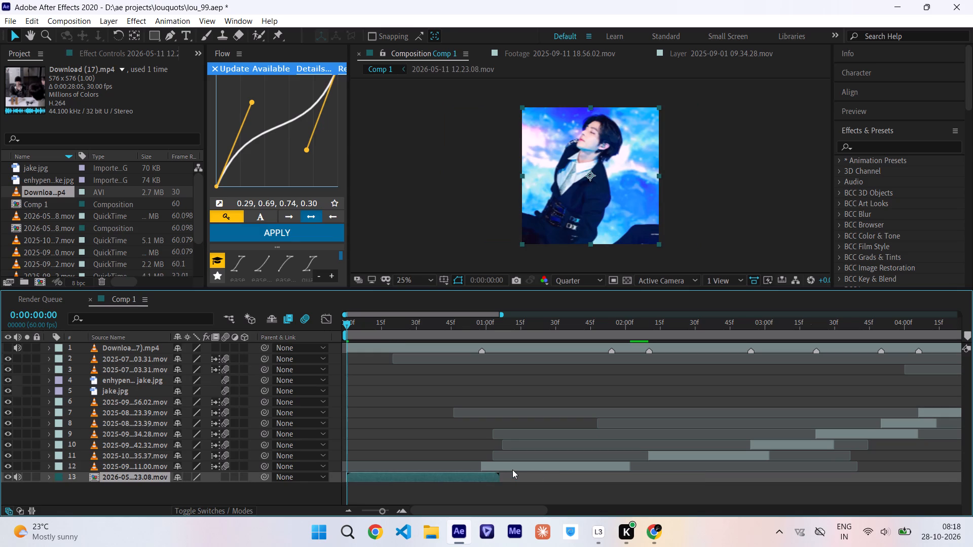
pyautogui.click(506, 464)
pyautogui.press('BackSpace')
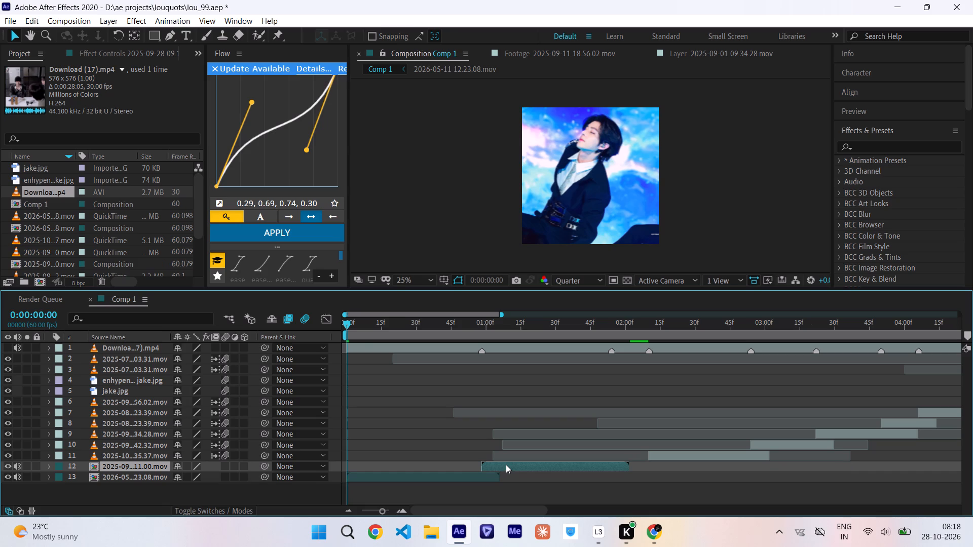
# Play Comp 1 from its first frame to check the opening clips, then return the playhead to 0:00:00:00.
pyautogui.press('space')
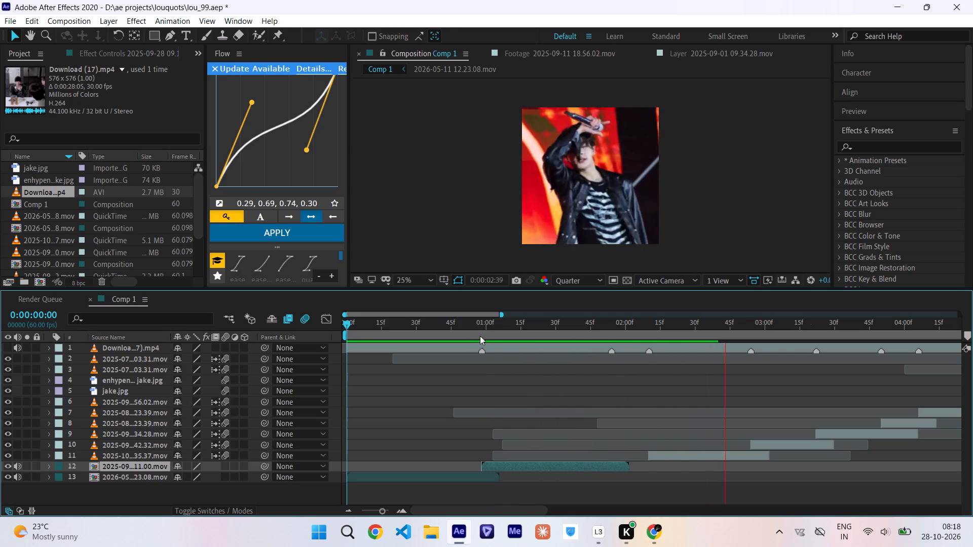
pyautogui.moveTo(476, 329); pyautogui.dragTo(399, 351)
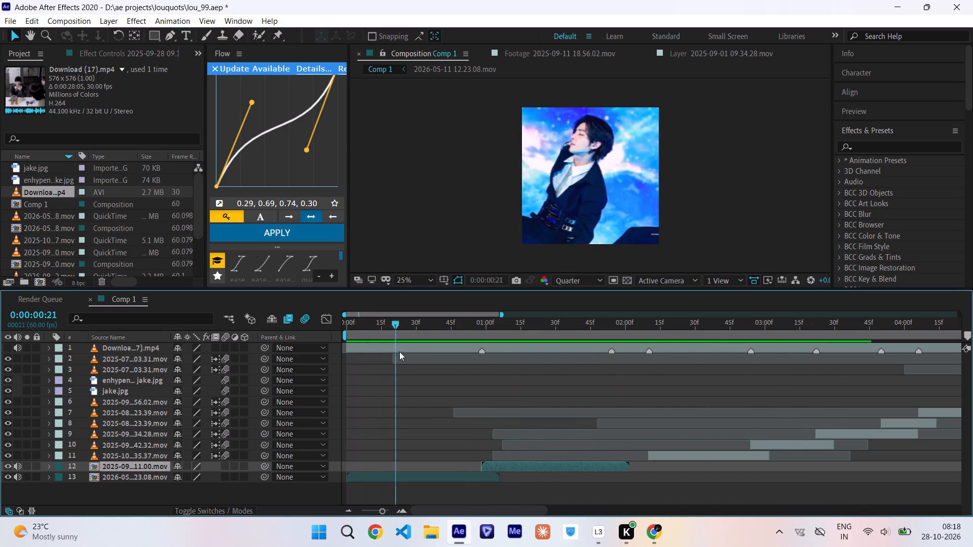
pyautogui.moveTo(399, 351); pyautogui.dragTo(281, 389)
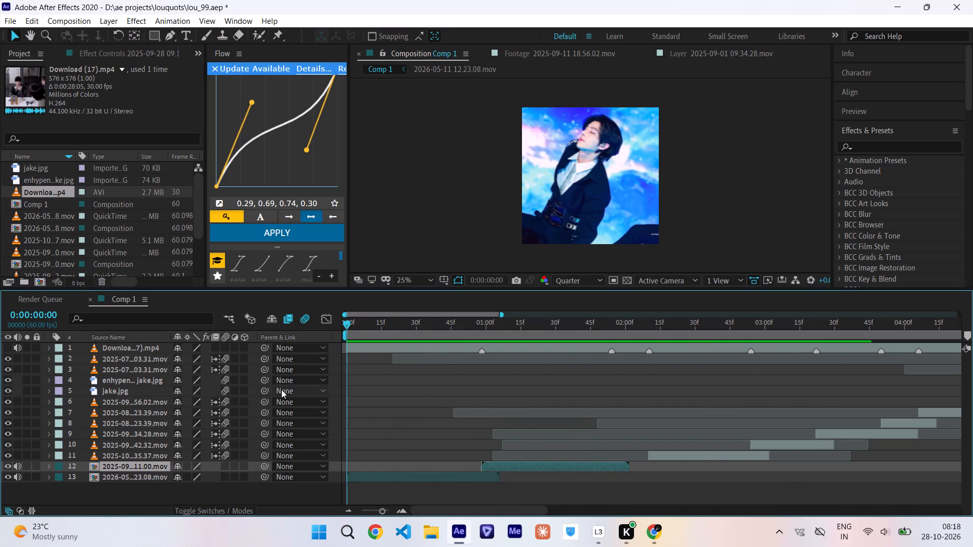
# Show the Download (17).mp4 reference video temporarily, scrub its opening to study the motion, and hide it again at 0:00:00:00.
pyautogui.click(8, 346)
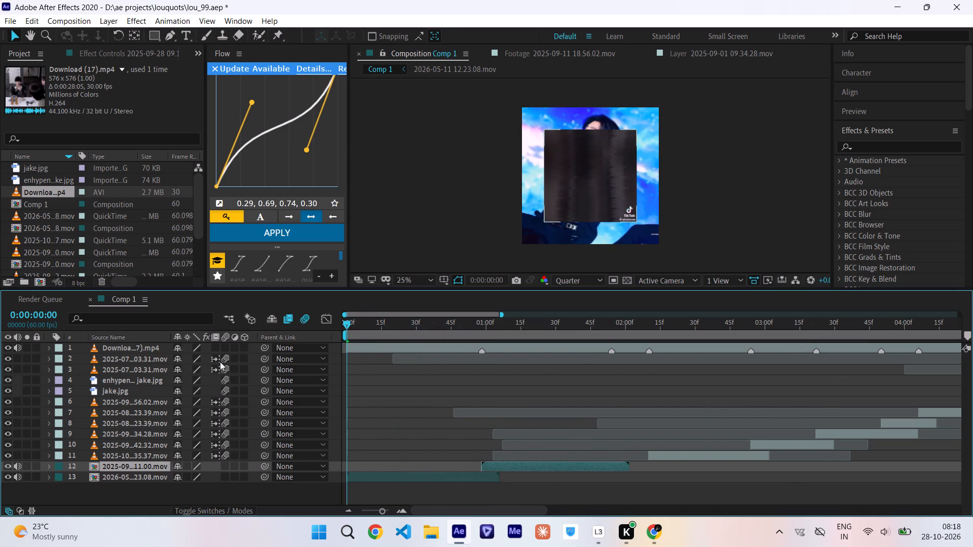
pyautogui.moveTo(346, 328); pyautogui.dragTo(362, 330)
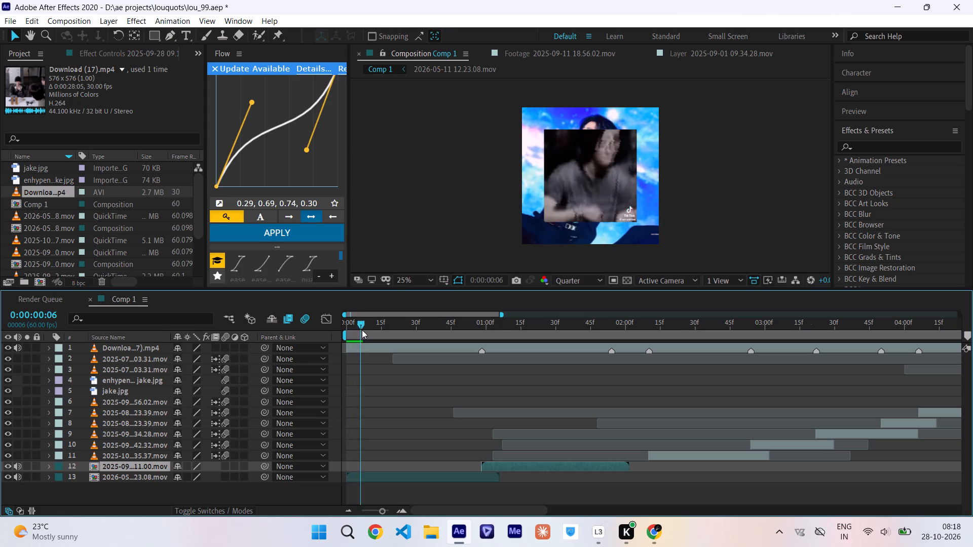
pyautogui.moveTo(362, 330); pyautogui.dragTo(456, 344)
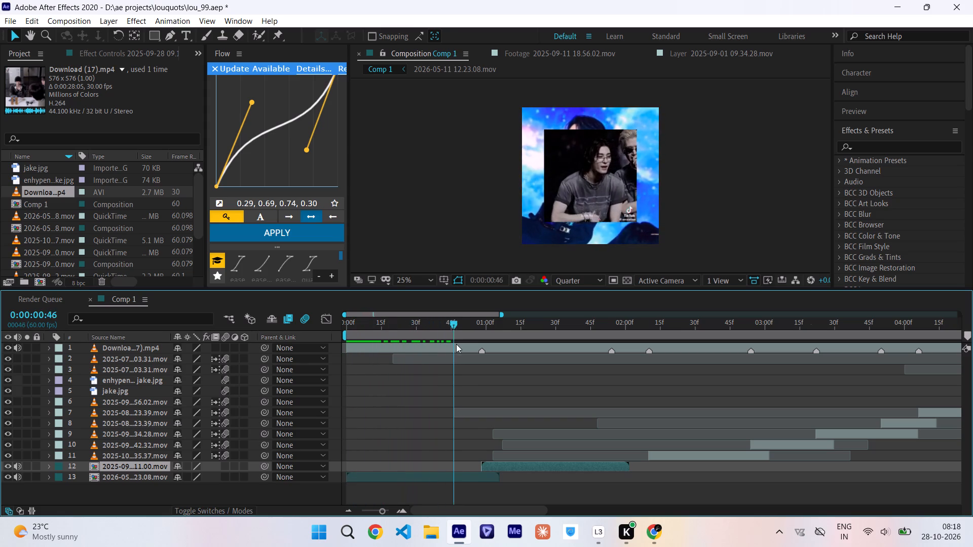
pyautogui.moveTo(456, 344); pyautogui.dragTo(328, 358)
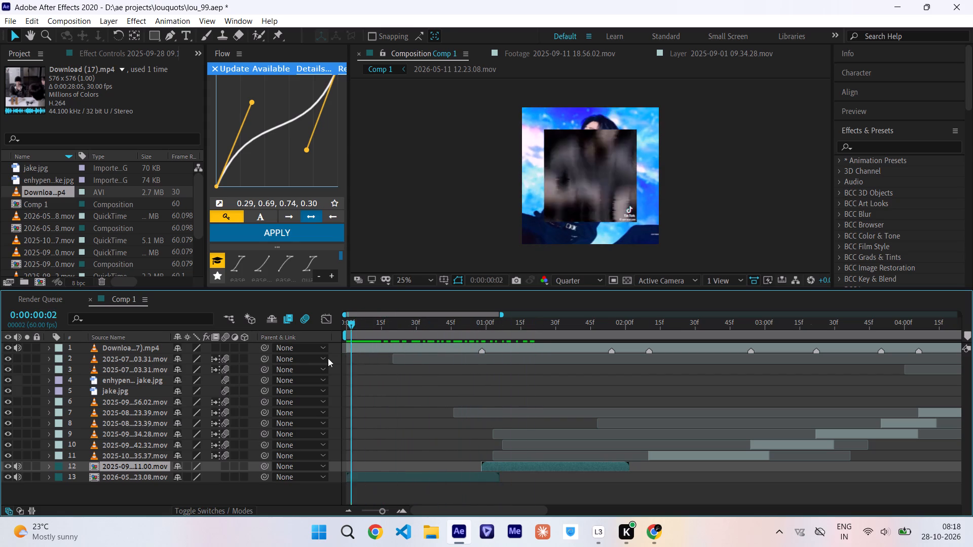
pyautogui.moveTo(328, 358); pyautogui.dragTo(310, 362)
pyautogui.click(9, 347)
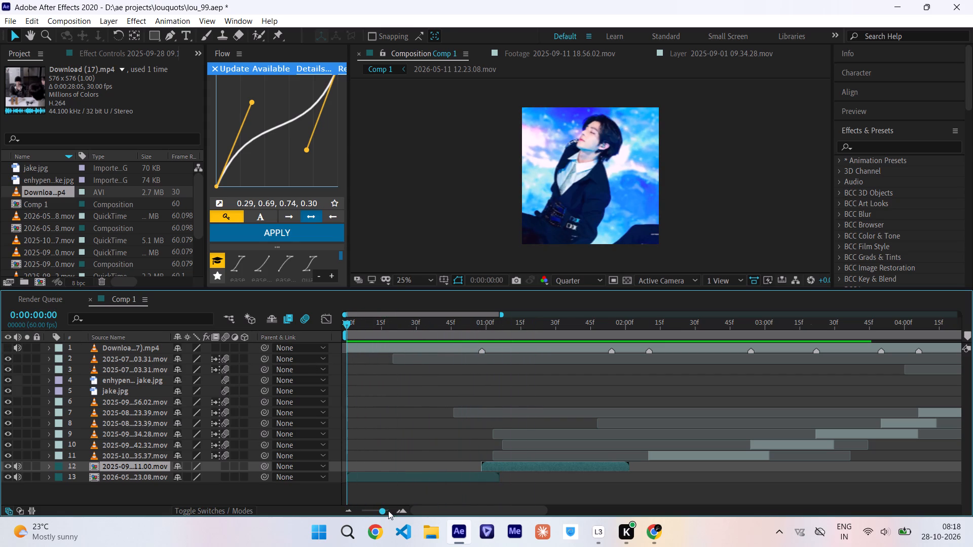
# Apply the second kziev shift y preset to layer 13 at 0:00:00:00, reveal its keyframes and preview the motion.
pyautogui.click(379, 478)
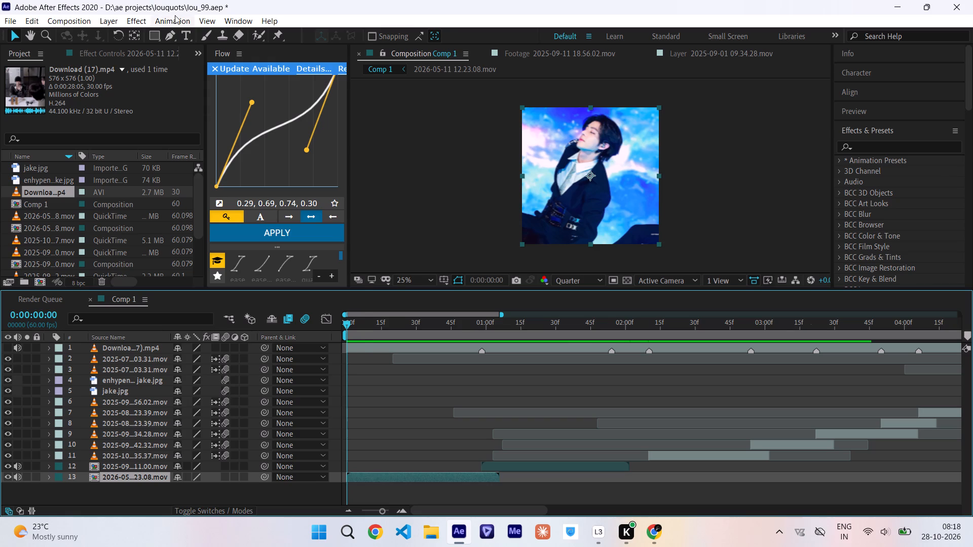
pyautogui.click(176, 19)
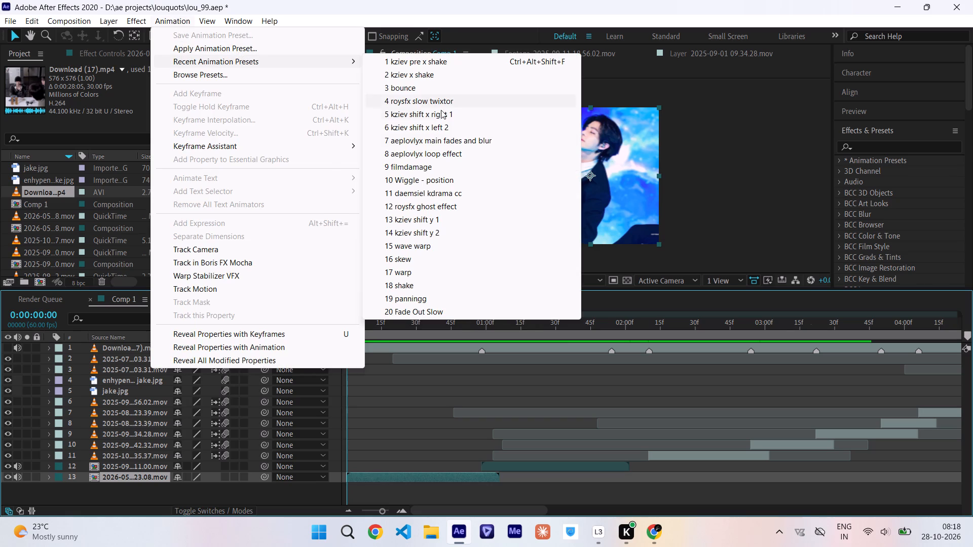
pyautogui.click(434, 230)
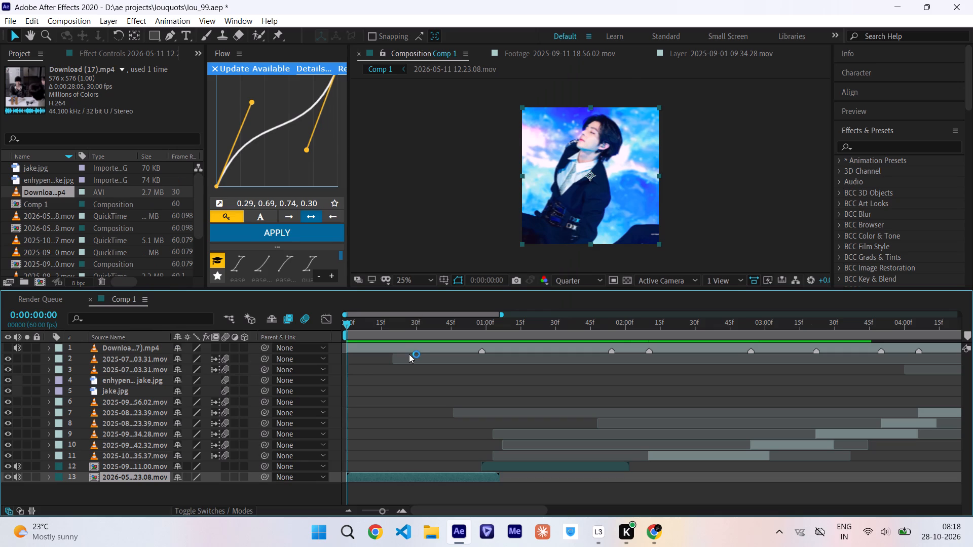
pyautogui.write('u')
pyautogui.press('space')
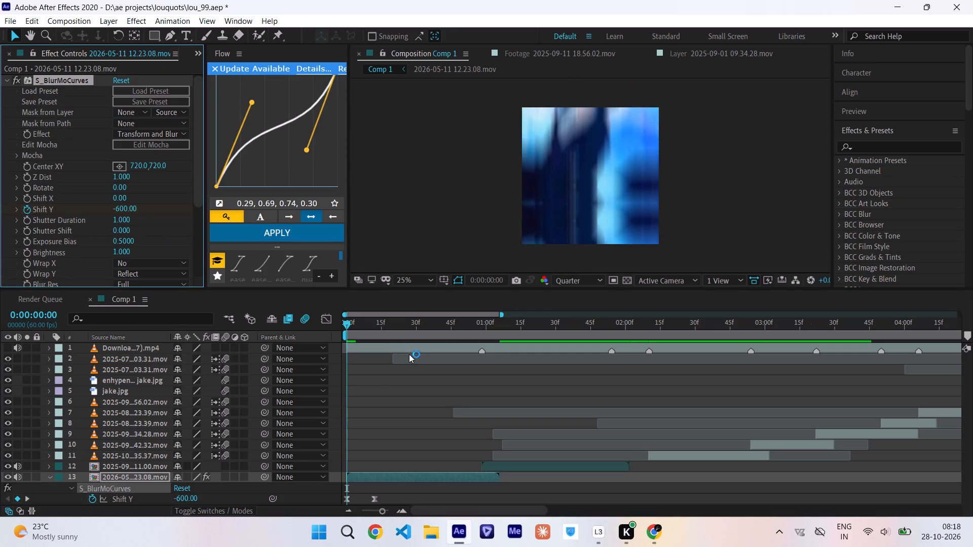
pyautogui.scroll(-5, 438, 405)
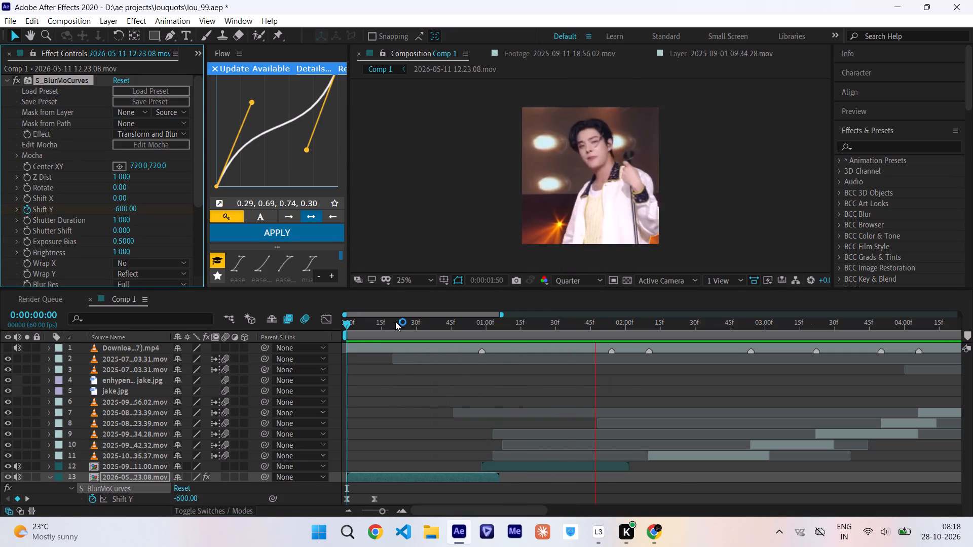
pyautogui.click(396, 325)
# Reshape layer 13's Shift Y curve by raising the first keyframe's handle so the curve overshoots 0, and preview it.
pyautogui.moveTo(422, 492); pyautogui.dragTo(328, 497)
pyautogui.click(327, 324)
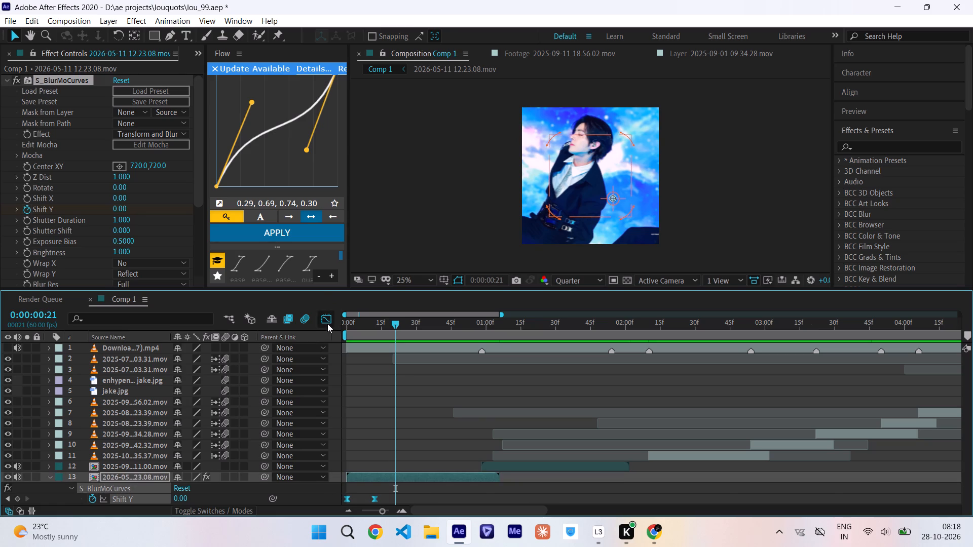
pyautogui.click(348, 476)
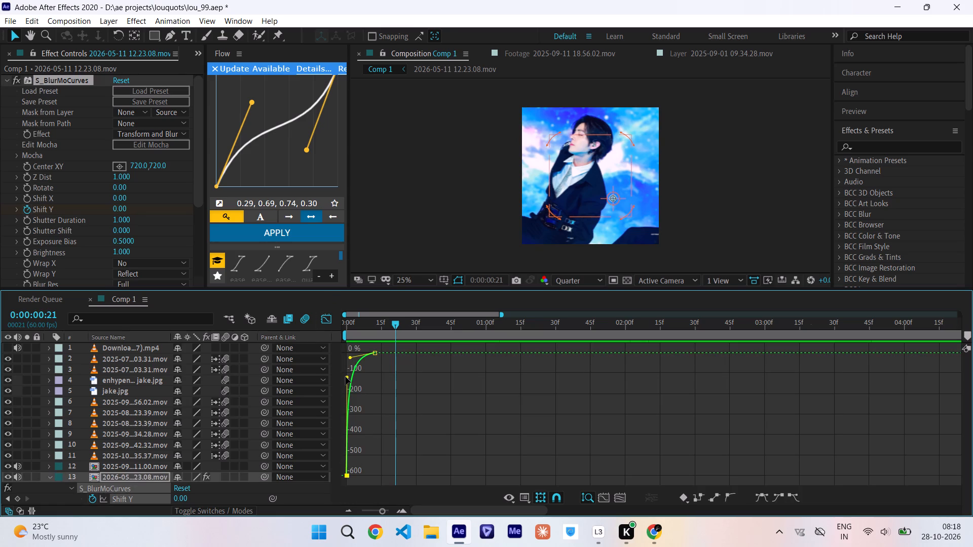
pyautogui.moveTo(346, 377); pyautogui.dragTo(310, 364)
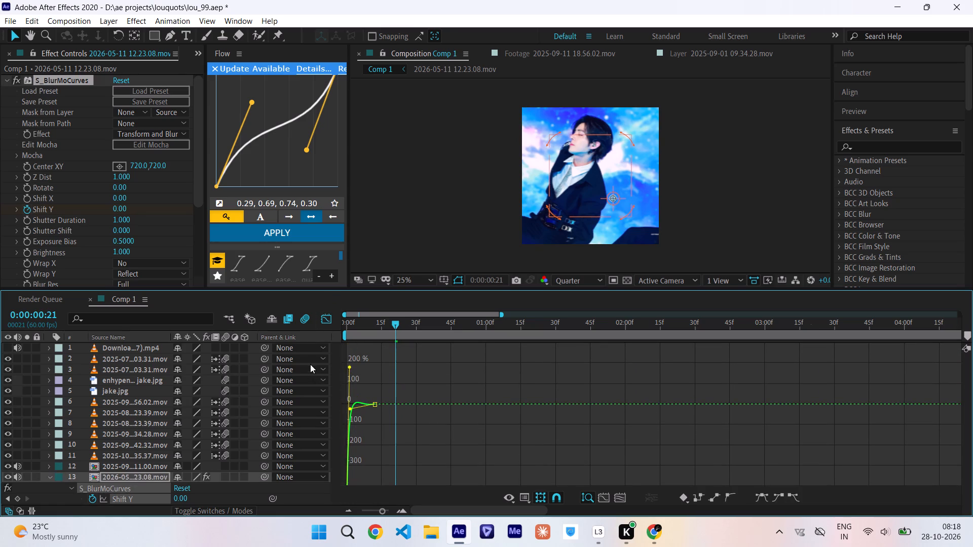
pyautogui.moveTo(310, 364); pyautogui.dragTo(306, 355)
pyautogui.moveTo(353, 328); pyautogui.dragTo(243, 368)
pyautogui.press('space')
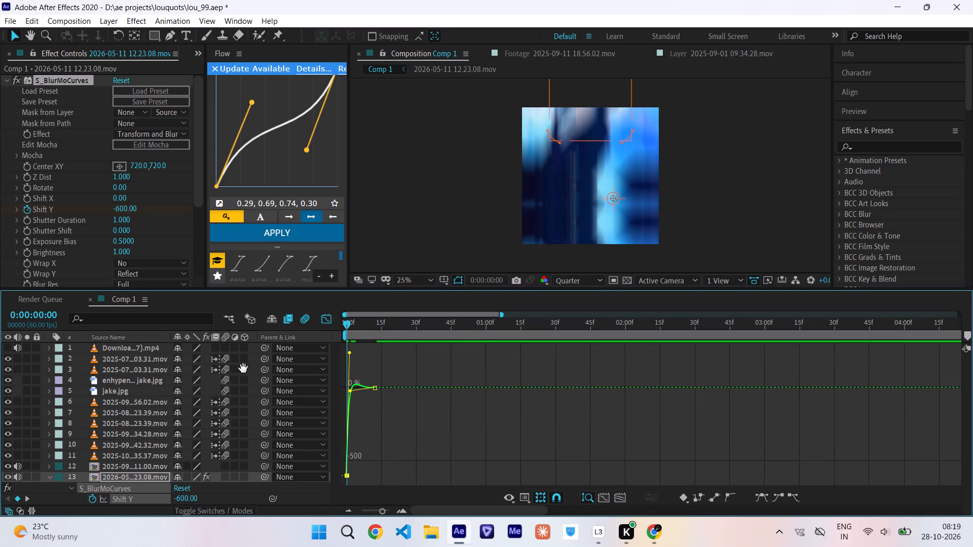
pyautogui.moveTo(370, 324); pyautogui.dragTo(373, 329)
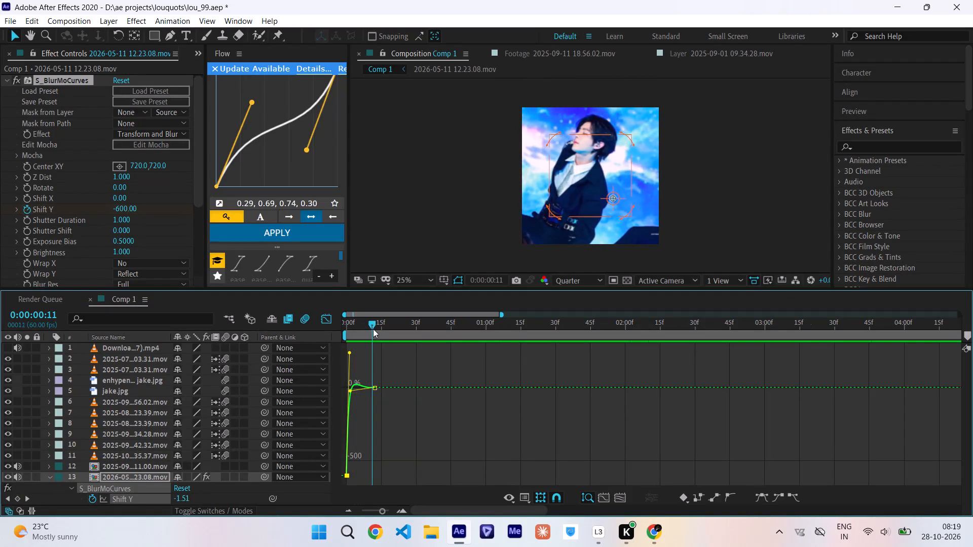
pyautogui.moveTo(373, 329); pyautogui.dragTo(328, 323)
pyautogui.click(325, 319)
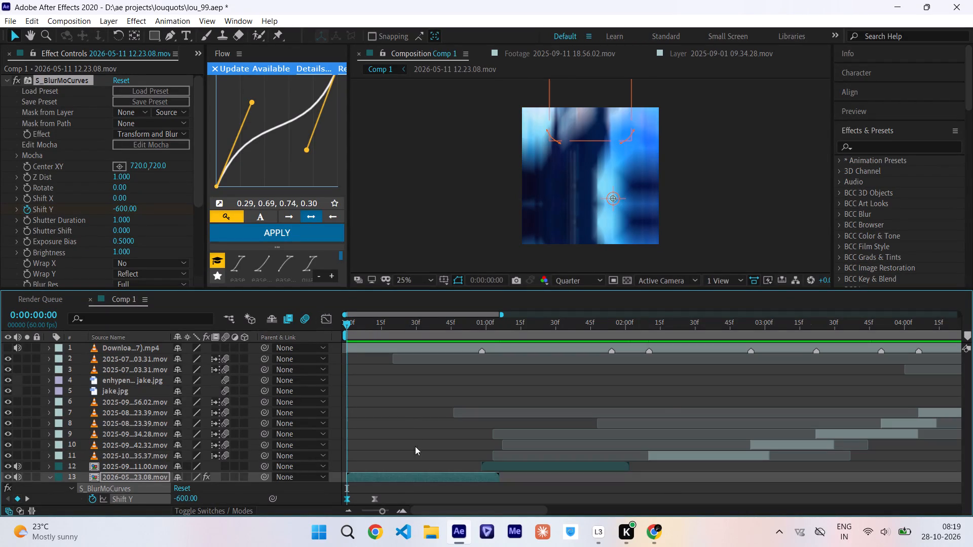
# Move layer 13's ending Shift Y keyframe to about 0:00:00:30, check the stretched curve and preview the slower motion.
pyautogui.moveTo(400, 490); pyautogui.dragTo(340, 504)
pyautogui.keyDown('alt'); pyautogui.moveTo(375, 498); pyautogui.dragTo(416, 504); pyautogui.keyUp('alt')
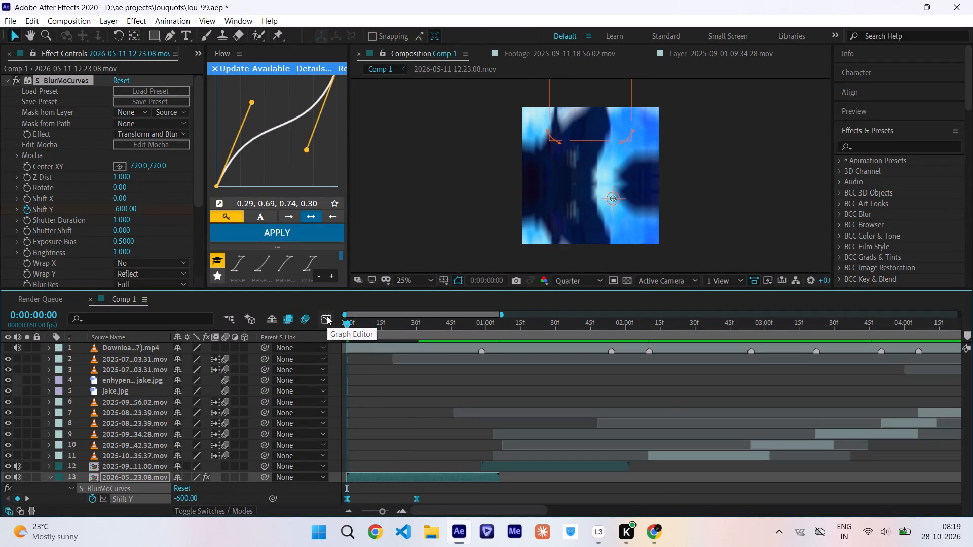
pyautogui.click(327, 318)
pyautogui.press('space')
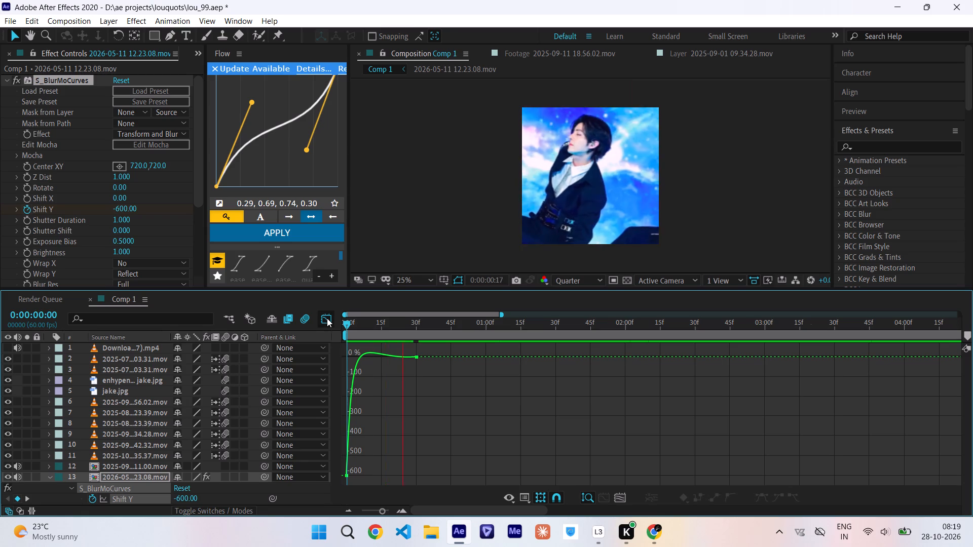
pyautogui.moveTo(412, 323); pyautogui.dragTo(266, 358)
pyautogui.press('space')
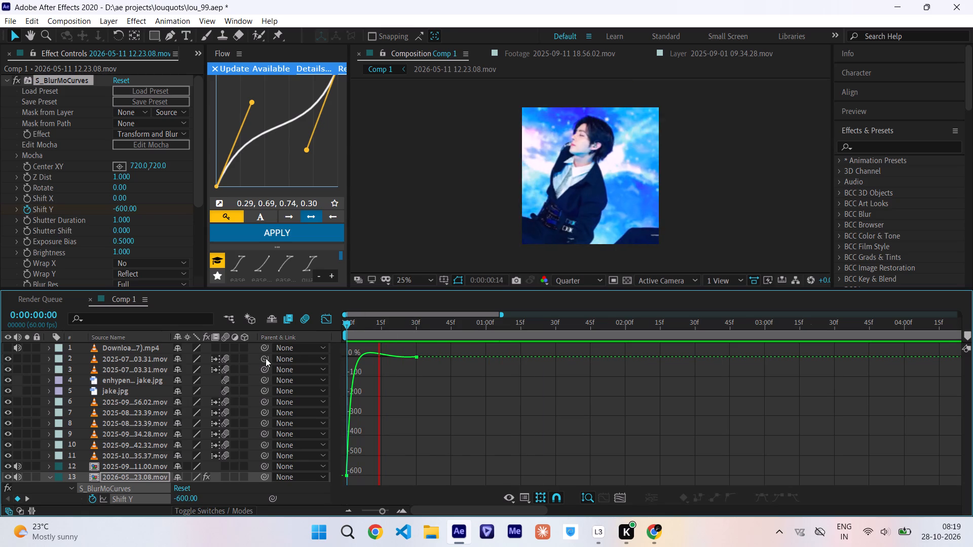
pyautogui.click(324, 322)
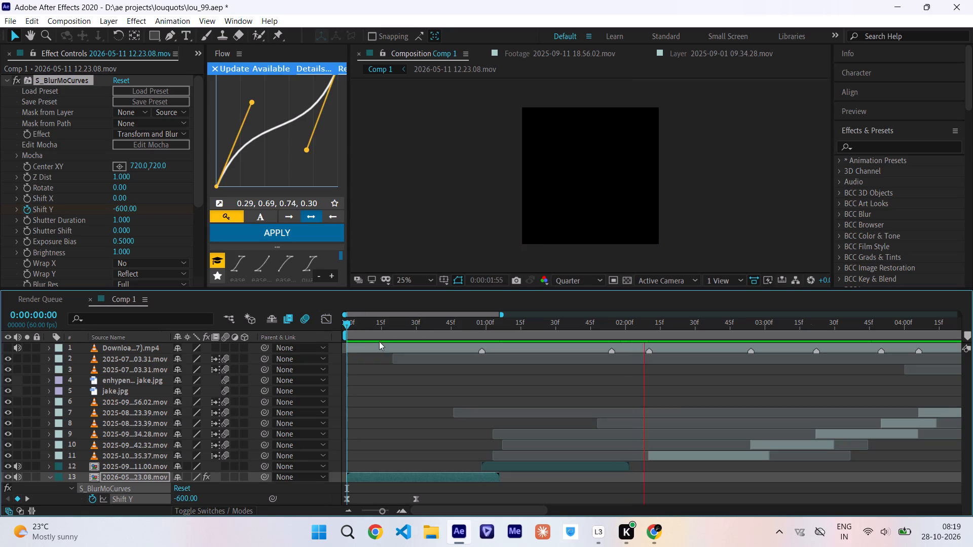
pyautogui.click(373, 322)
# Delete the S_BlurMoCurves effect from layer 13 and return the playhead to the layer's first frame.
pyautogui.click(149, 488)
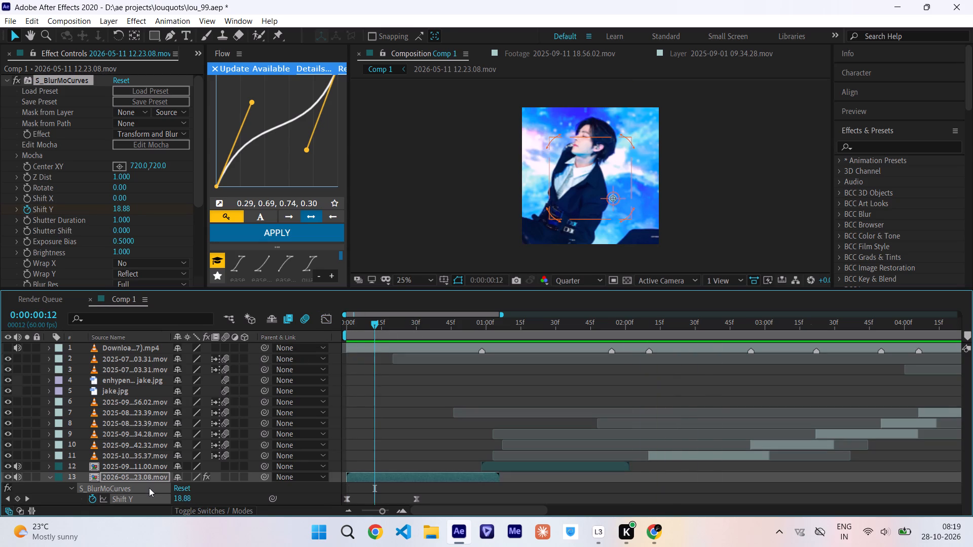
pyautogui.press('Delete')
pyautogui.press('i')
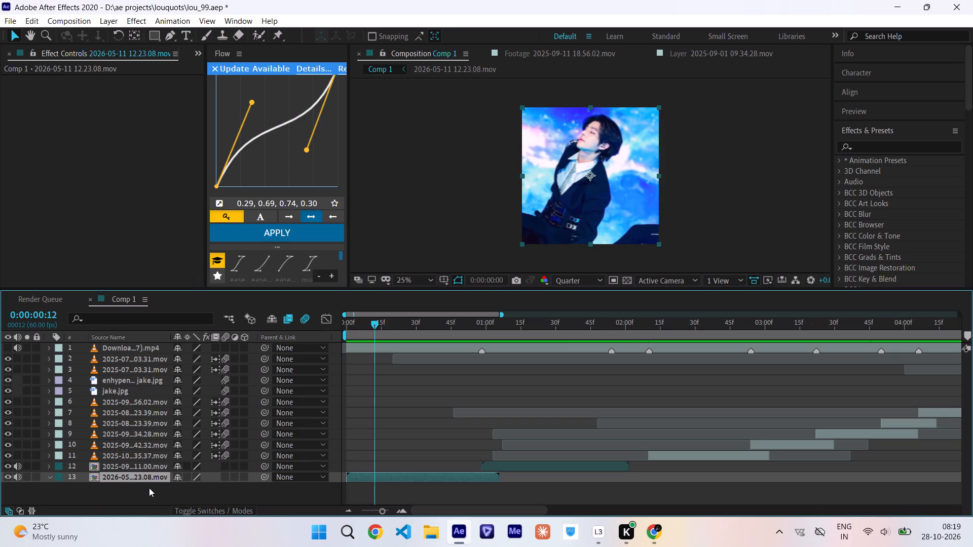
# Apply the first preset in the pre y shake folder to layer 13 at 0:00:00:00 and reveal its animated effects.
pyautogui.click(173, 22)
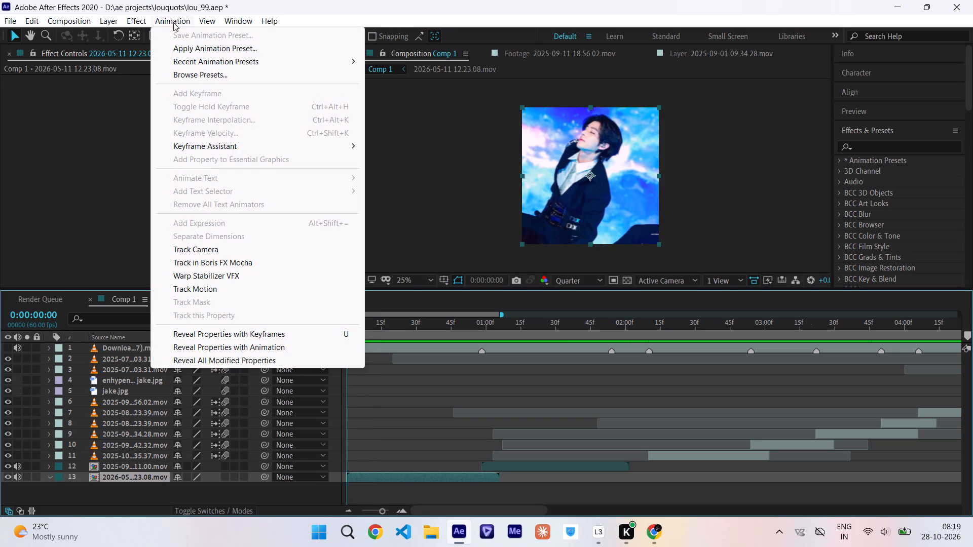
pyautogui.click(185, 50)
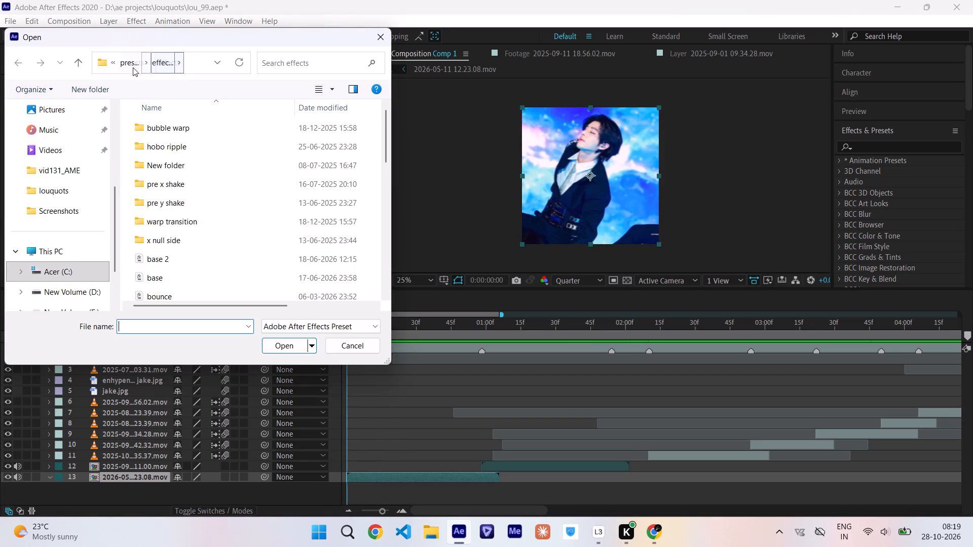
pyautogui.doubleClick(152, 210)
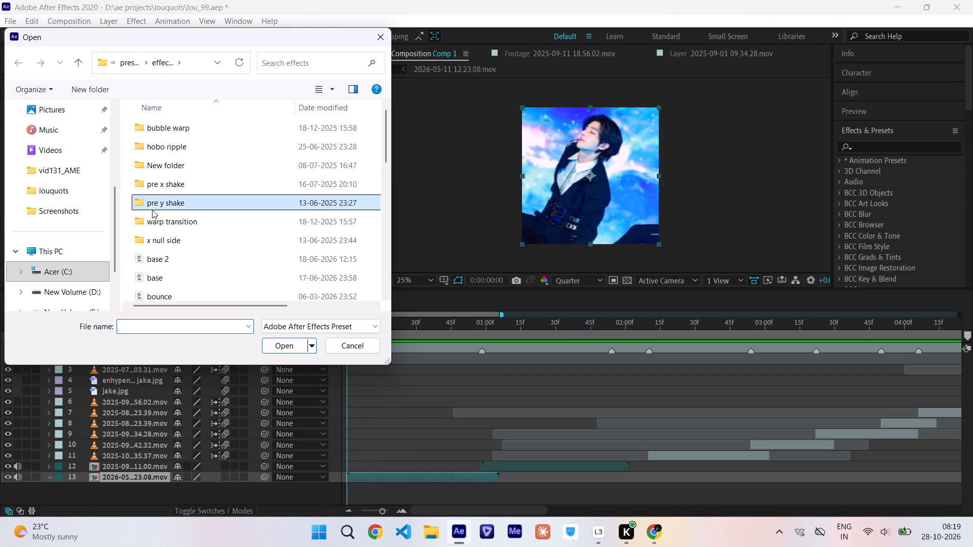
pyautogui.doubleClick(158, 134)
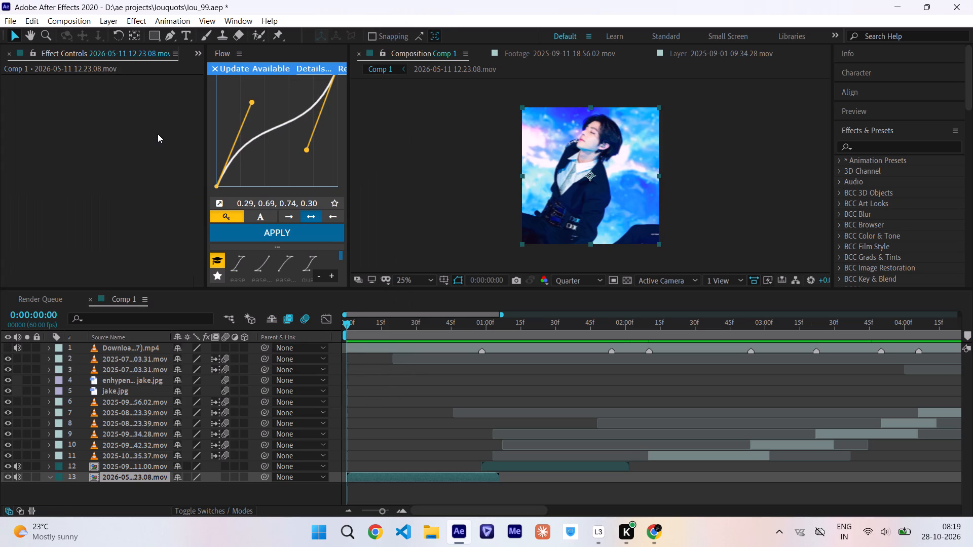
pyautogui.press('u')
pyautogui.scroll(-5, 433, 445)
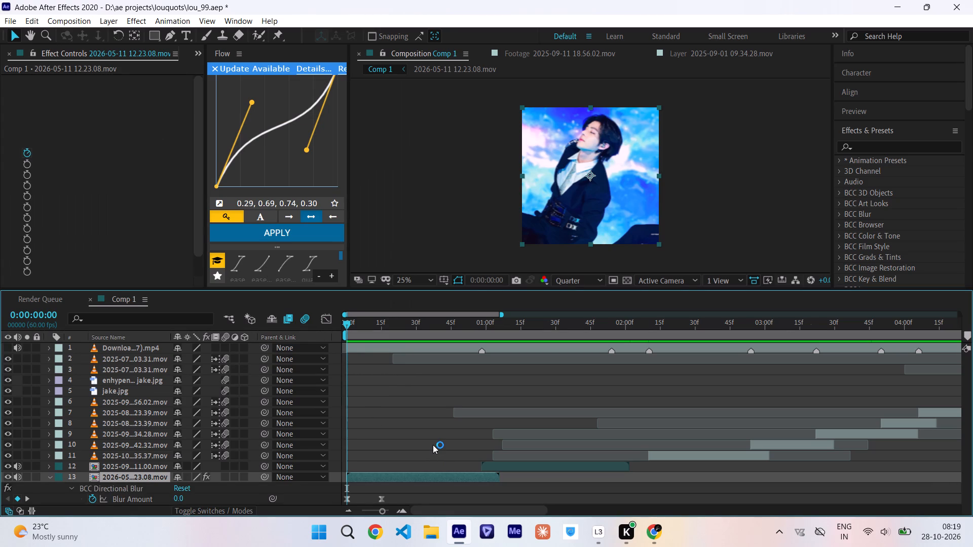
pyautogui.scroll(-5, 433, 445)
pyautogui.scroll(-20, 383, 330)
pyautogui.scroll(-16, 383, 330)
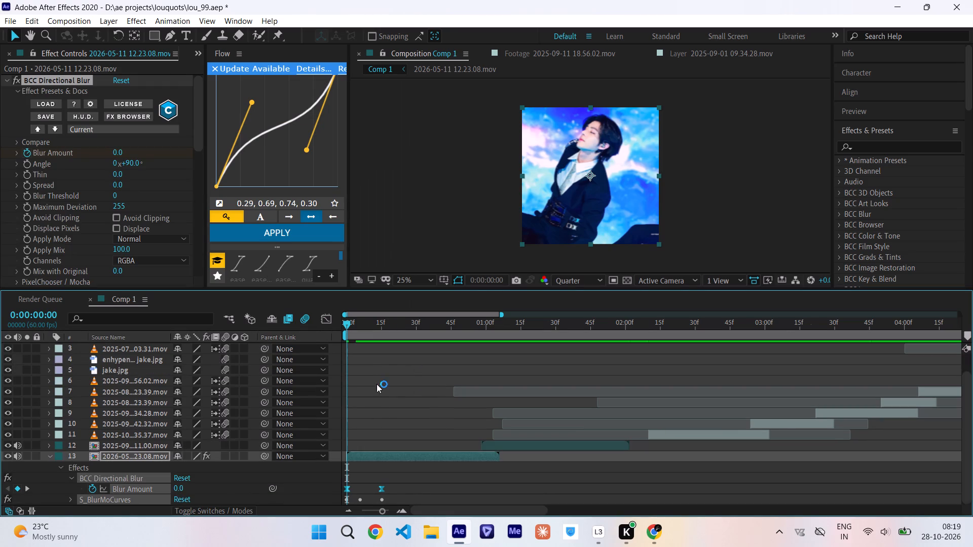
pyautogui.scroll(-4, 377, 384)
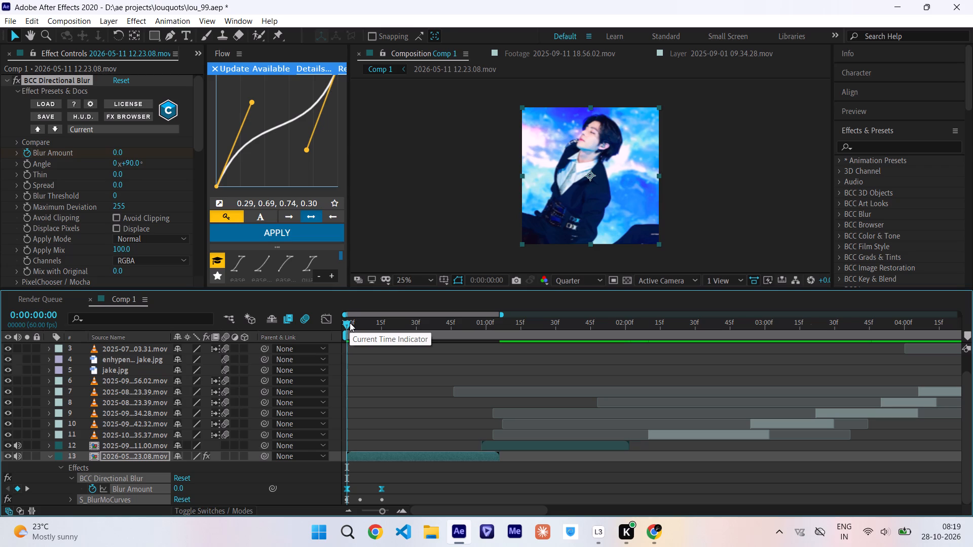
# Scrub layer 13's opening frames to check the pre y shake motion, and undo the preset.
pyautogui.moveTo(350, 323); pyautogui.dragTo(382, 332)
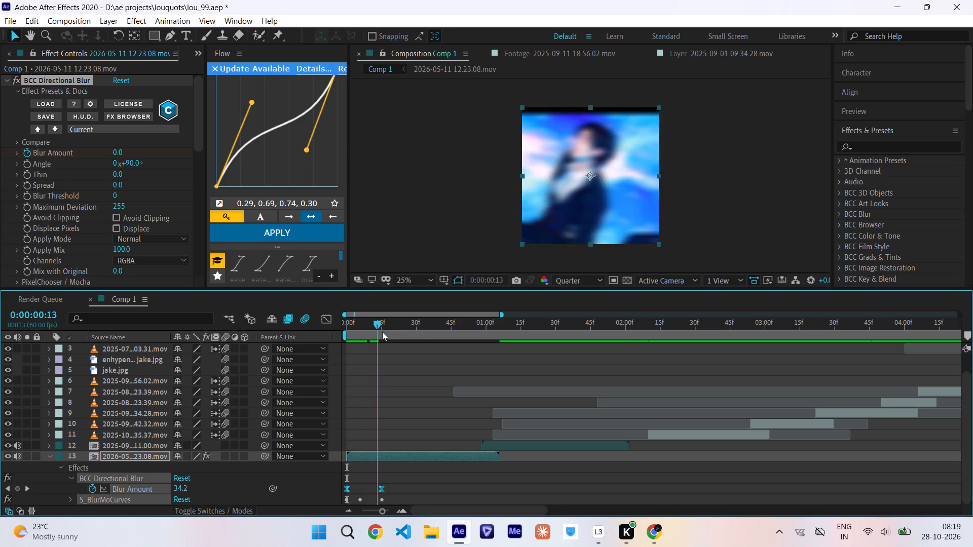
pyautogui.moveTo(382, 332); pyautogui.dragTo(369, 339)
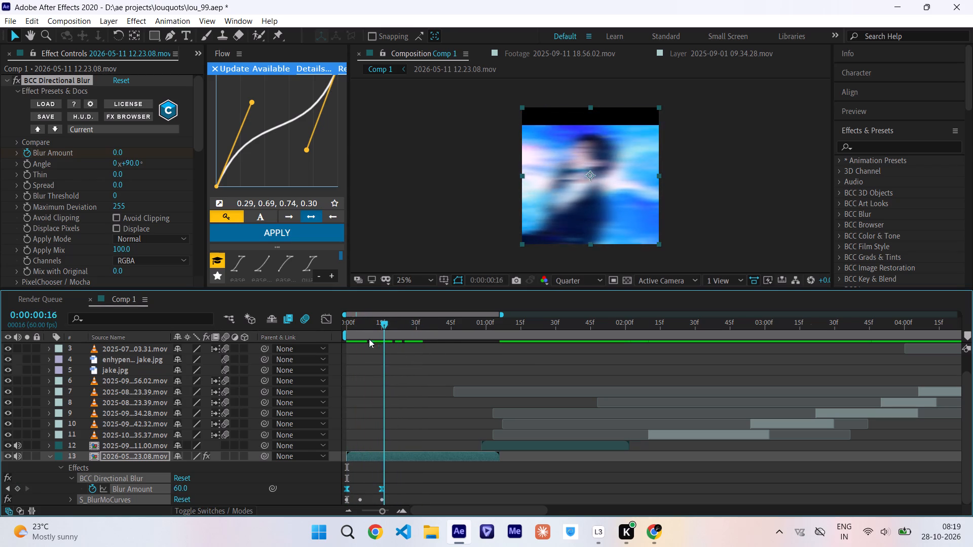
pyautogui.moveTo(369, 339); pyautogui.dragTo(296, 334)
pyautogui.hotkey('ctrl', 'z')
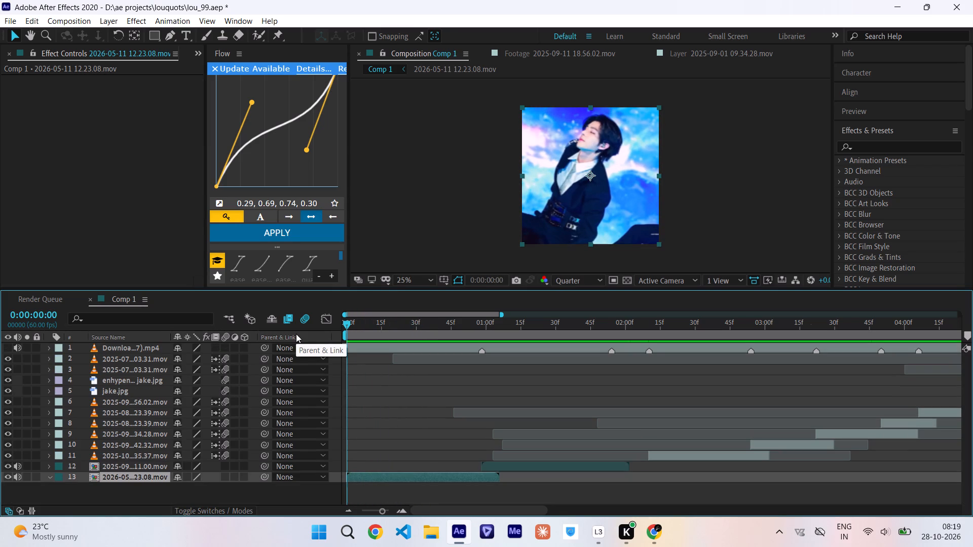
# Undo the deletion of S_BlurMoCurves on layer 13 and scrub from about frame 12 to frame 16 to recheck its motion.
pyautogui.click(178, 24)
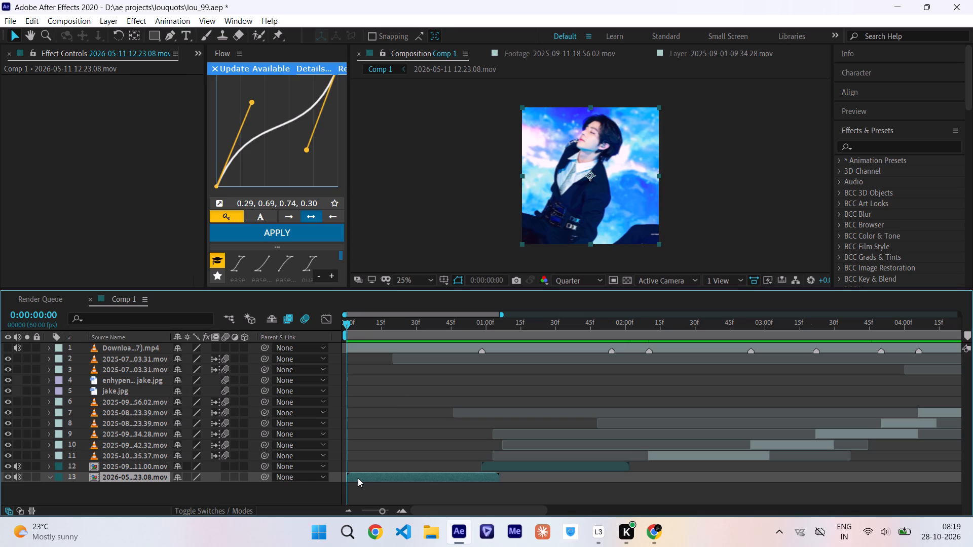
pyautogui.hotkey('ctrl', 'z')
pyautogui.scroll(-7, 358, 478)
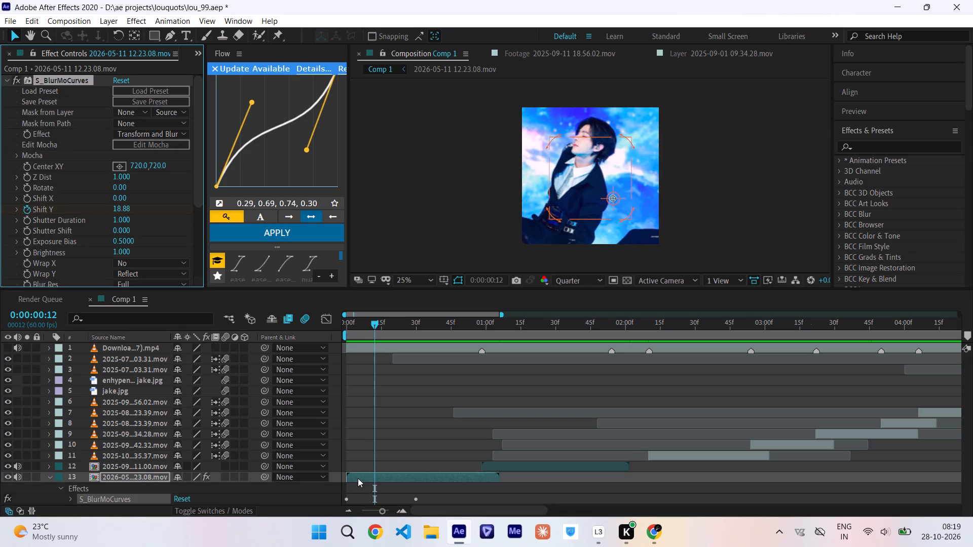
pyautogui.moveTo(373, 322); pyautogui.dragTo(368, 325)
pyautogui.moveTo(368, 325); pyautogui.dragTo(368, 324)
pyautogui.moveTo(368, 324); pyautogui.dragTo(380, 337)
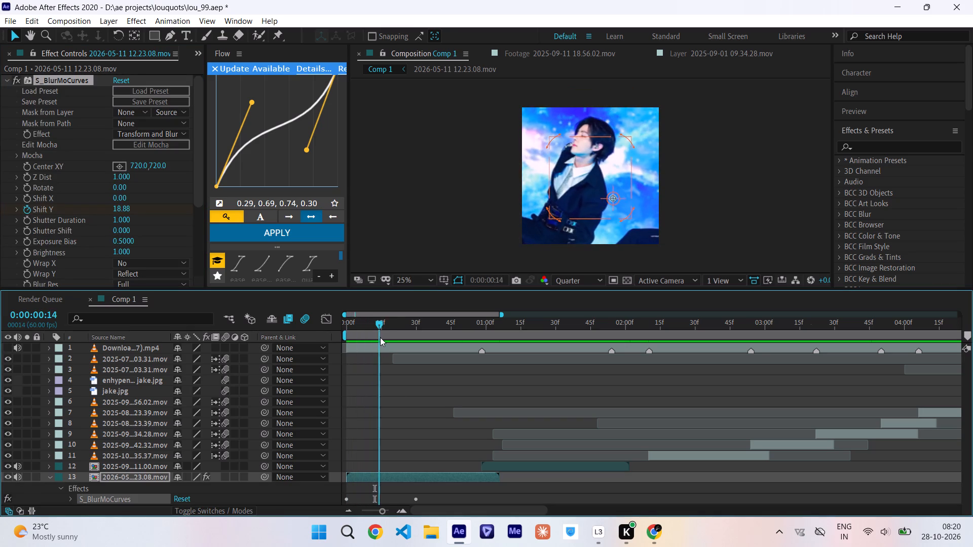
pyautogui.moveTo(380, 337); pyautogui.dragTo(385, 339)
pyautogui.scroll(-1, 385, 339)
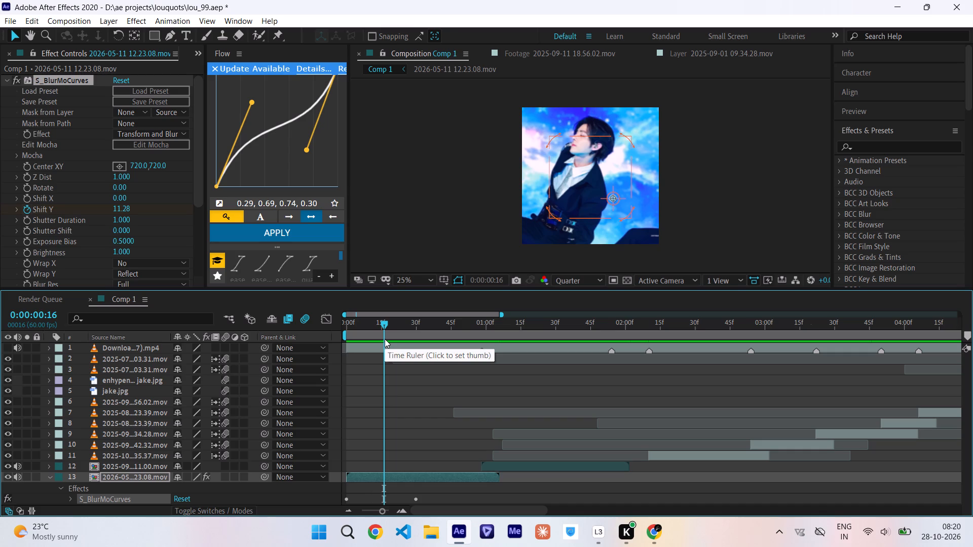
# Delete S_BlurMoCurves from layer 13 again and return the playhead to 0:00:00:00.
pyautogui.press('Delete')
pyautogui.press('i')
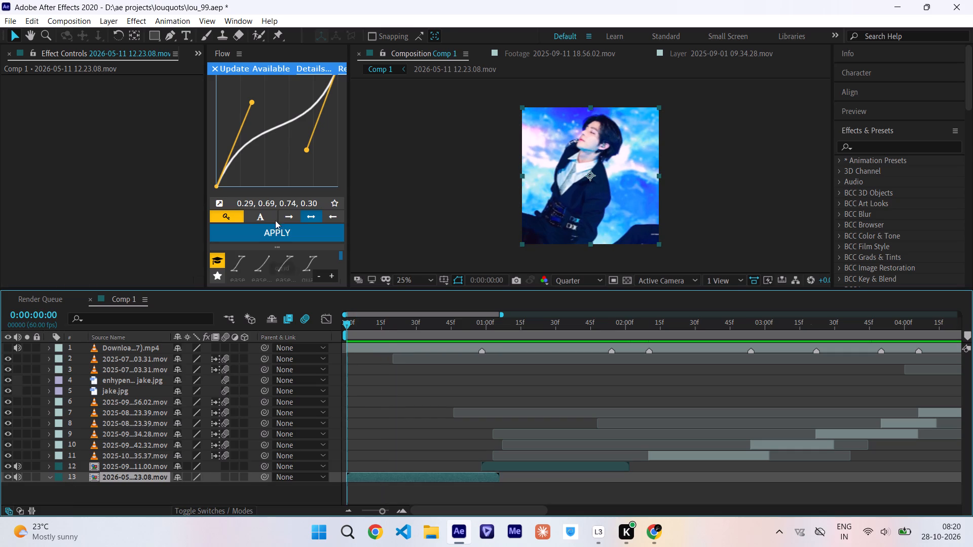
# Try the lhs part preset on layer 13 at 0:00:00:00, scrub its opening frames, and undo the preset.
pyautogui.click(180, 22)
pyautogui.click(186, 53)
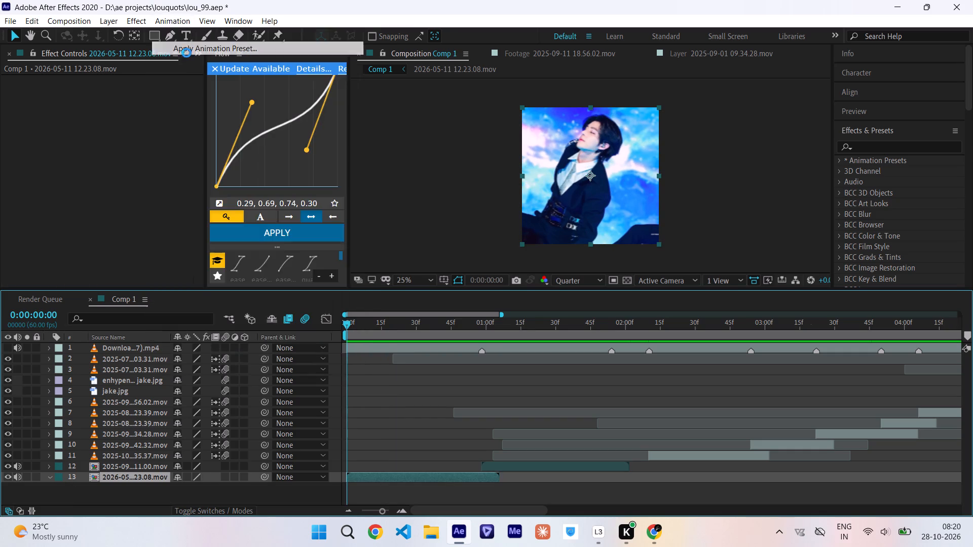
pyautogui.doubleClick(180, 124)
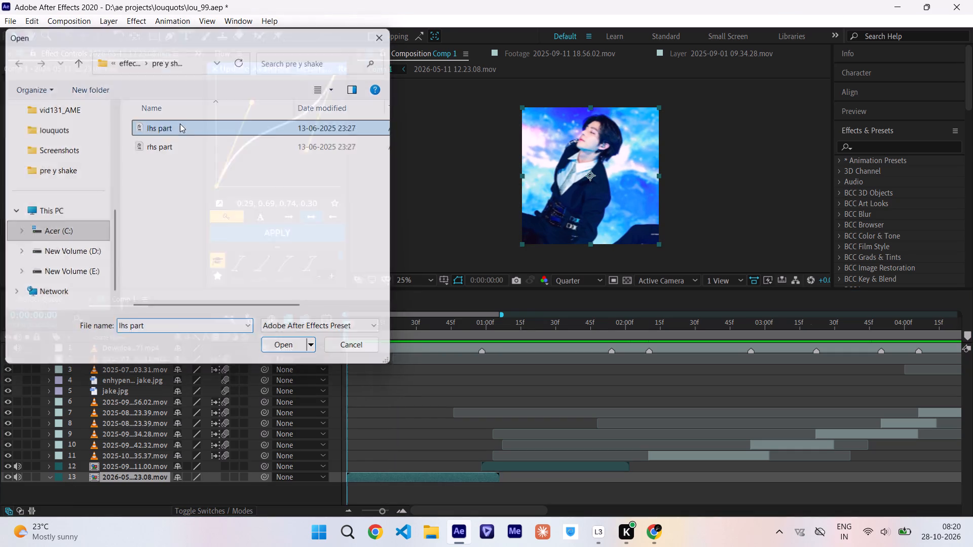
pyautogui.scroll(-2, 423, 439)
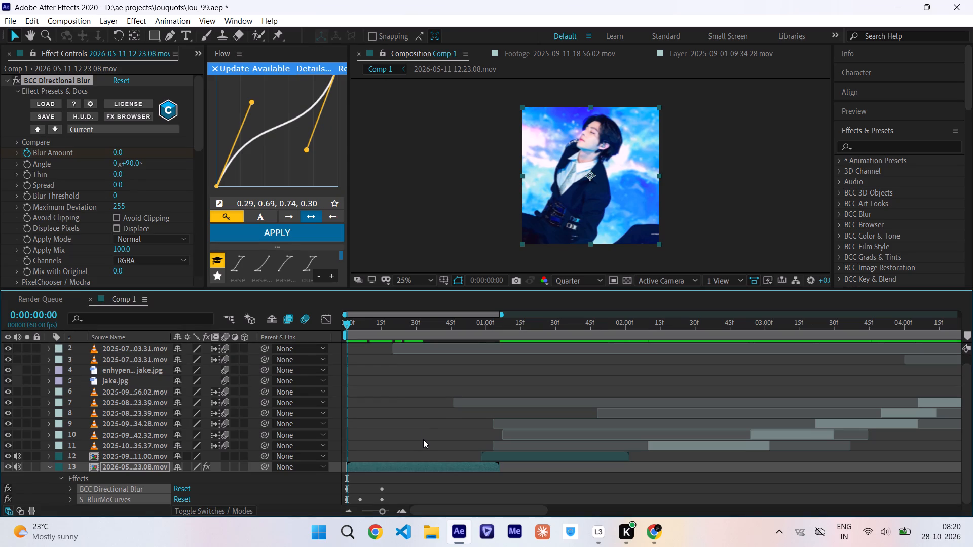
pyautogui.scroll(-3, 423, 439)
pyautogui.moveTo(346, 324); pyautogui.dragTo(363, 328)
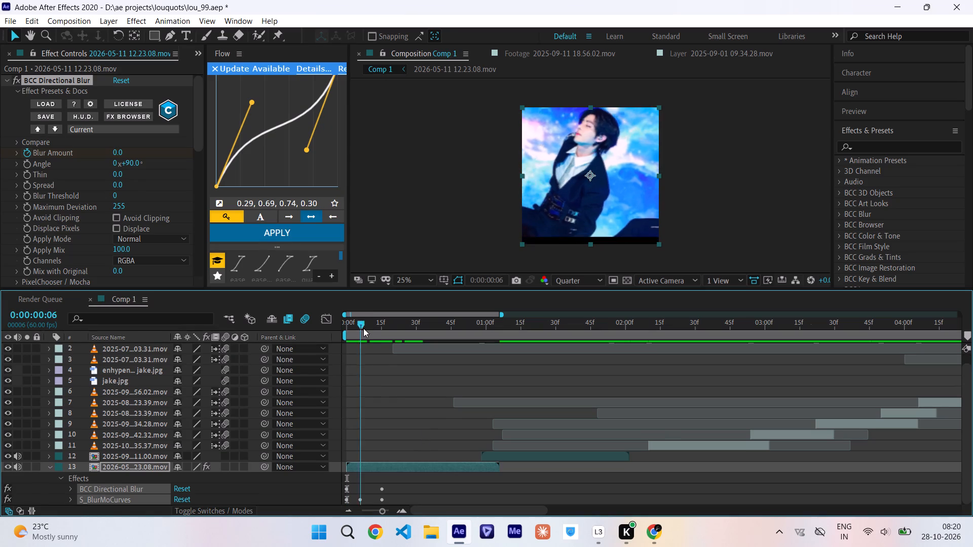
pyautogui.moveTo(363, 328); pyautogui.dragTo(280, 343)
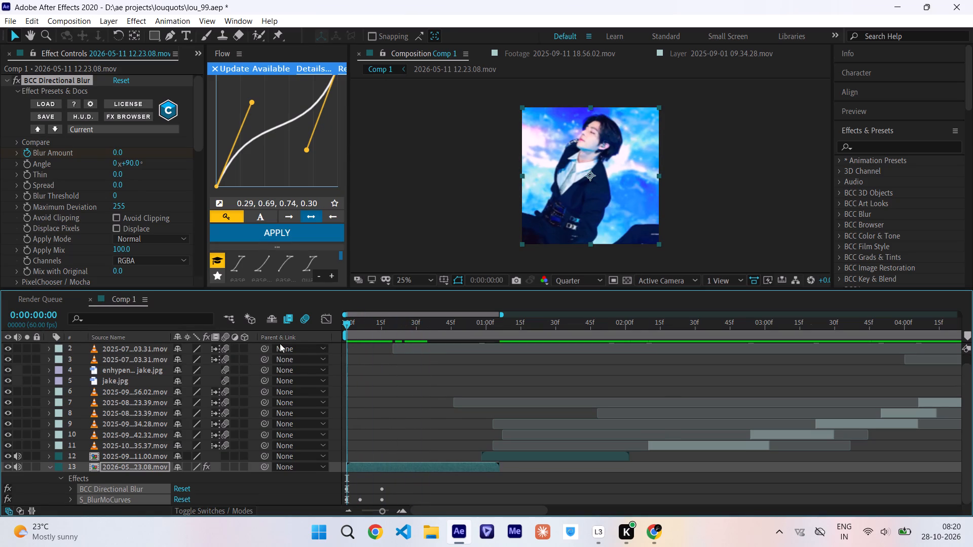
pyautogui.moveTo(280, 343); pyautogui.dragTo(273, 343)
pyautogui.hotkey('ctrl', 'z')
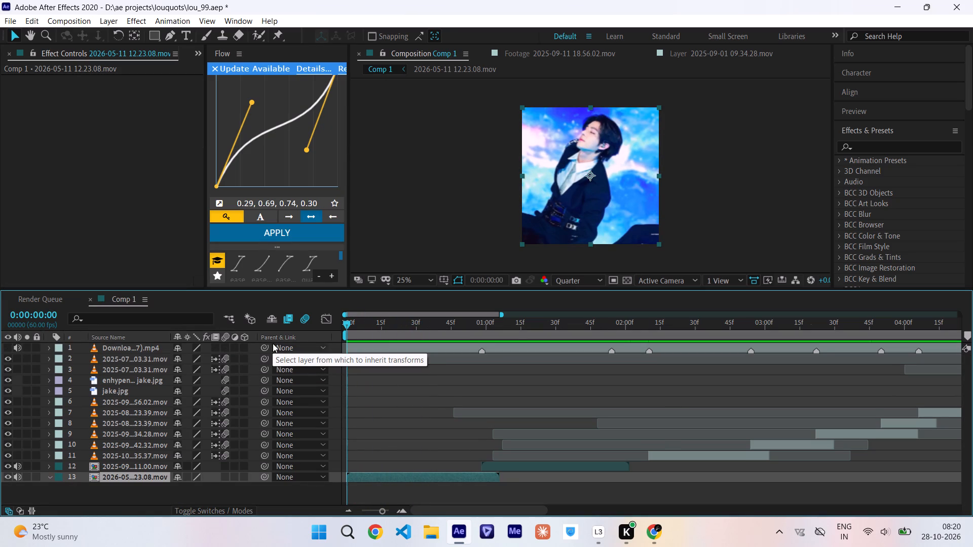
# Apply the rhs part preset to layer 13 at 0:00:00:00 and scrub its opening frames to check the motion.
pyautogui.moveTo(172, 22); pyautogui.dragTo(182, 45)
pyautogui.click(182, 45)
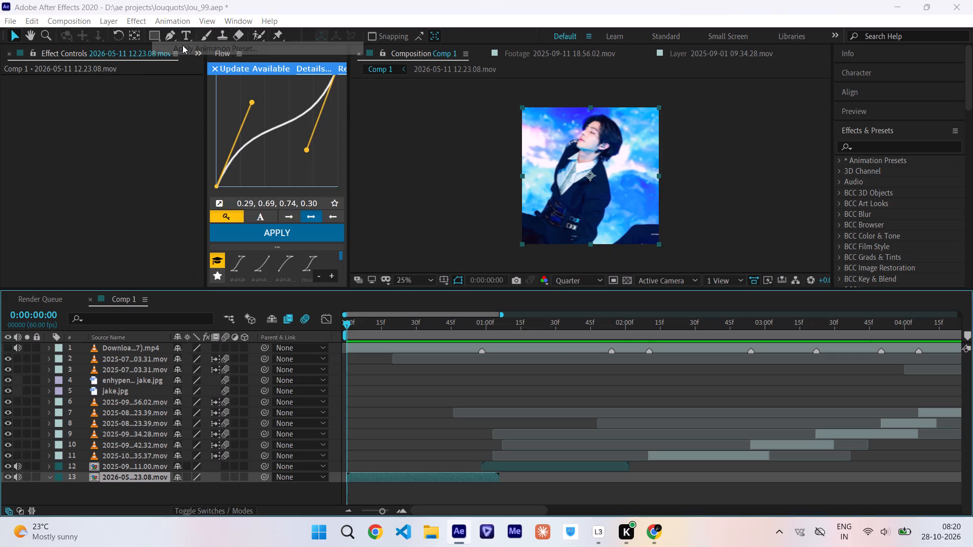
pyautogui.doubleClick(163, 142)
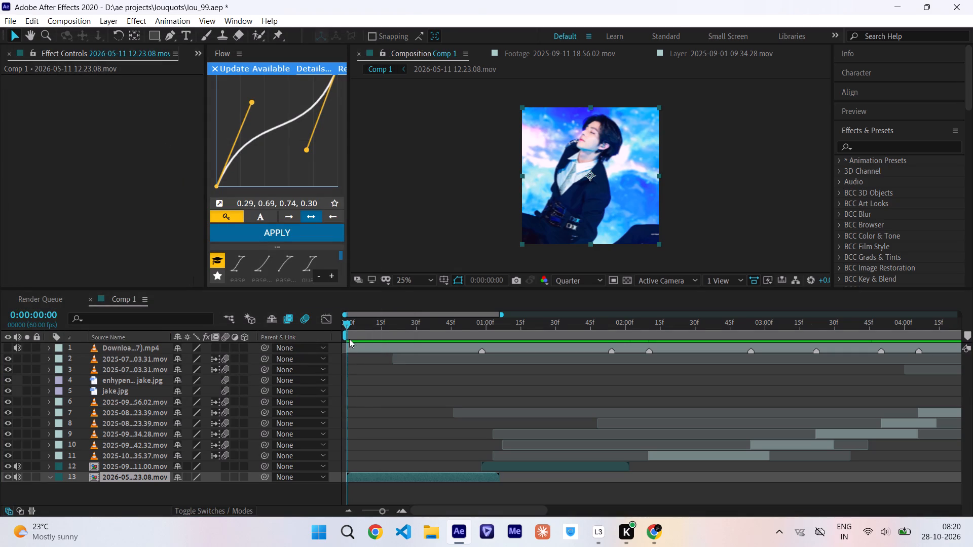
pyautogui.moveTo(350, 324); pyautogui.dragTo(380, 328)
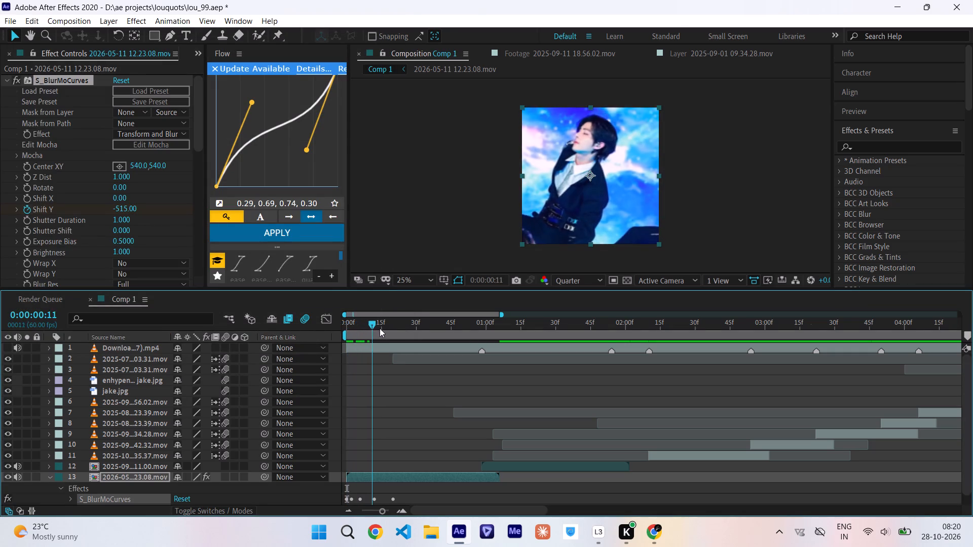
pyautogui.moveTo(380, 328); pyautogui.dragTo(310, 349)
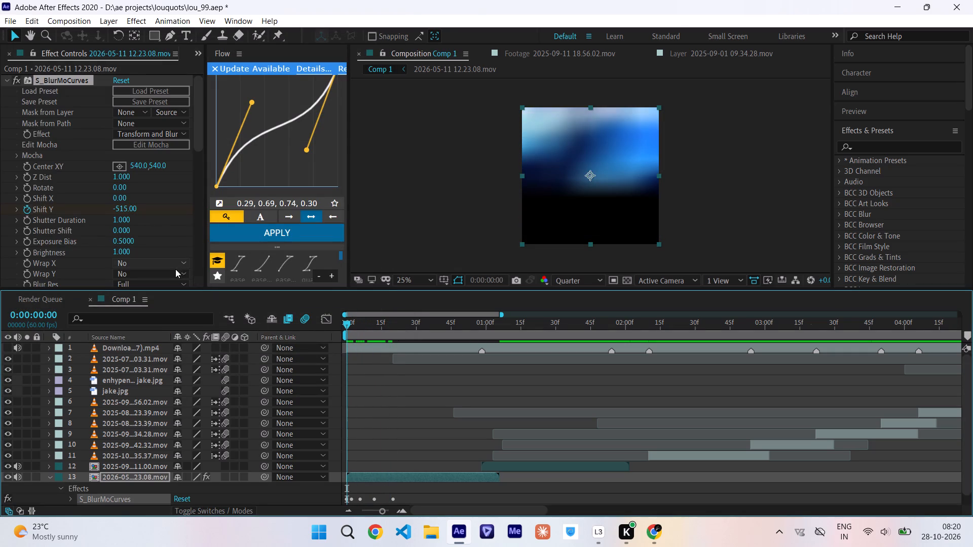
# Set Wrap Y to Reflect in layer 13's S_BlurMoCurves effect.
pyautogui.click(175, 271)
pyautogui.click(170, 315)
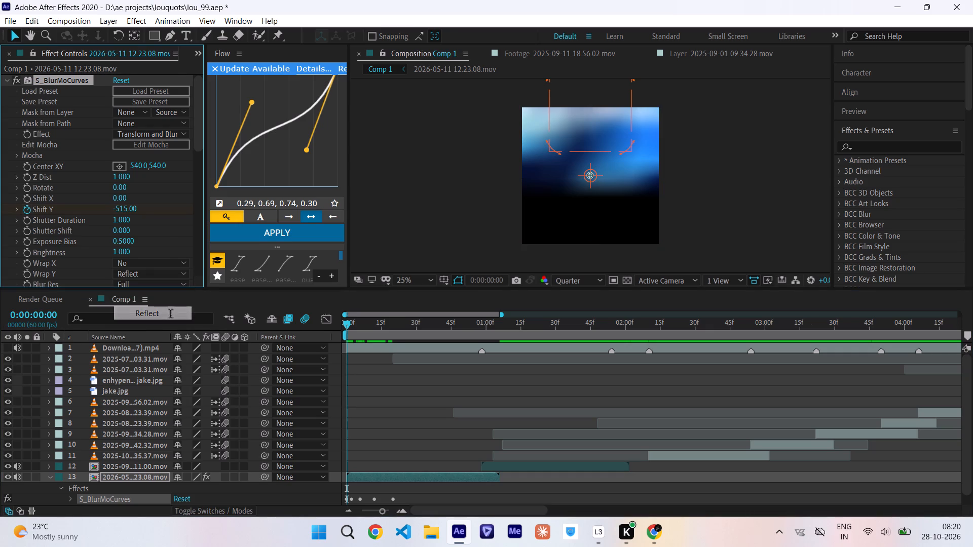
# Set the BCC Directional Blur angle on layer 13 to 0° and play back the opening frames.
pyautogui.scroll(-5, 163, 228)
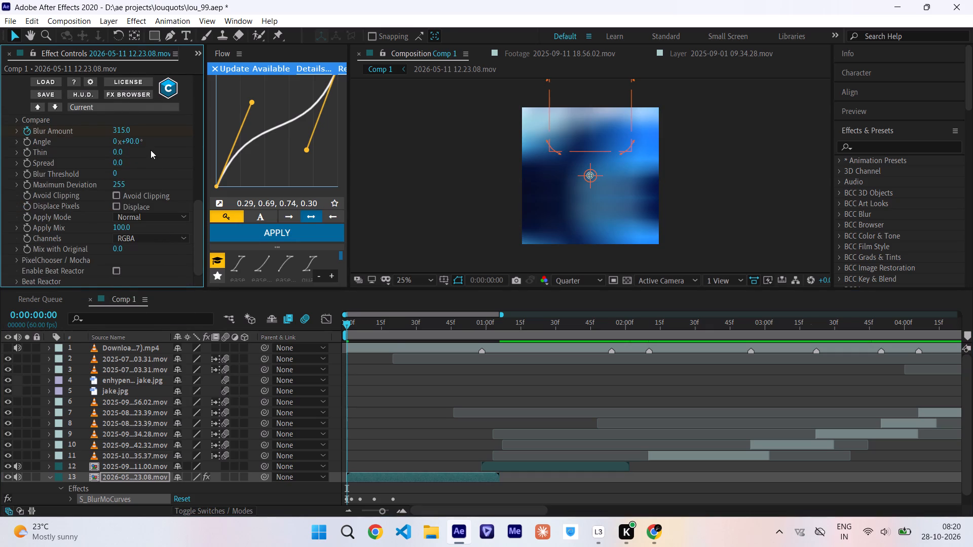
pyautogui.scroll(-1, 151, 146)
pyautogui.click(129, 141)
pyautogui.press('0')
pyautogui.press('Return')
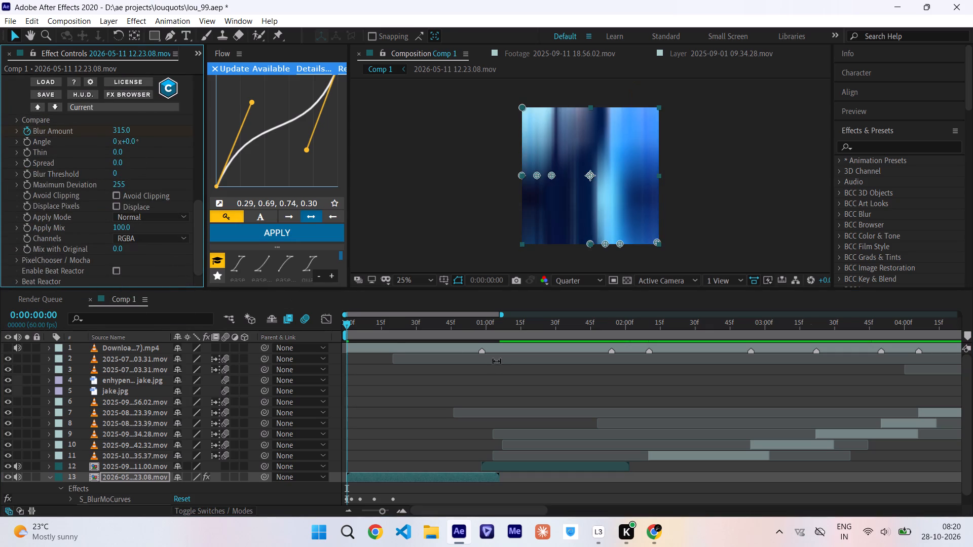
pyautogui.press('space')
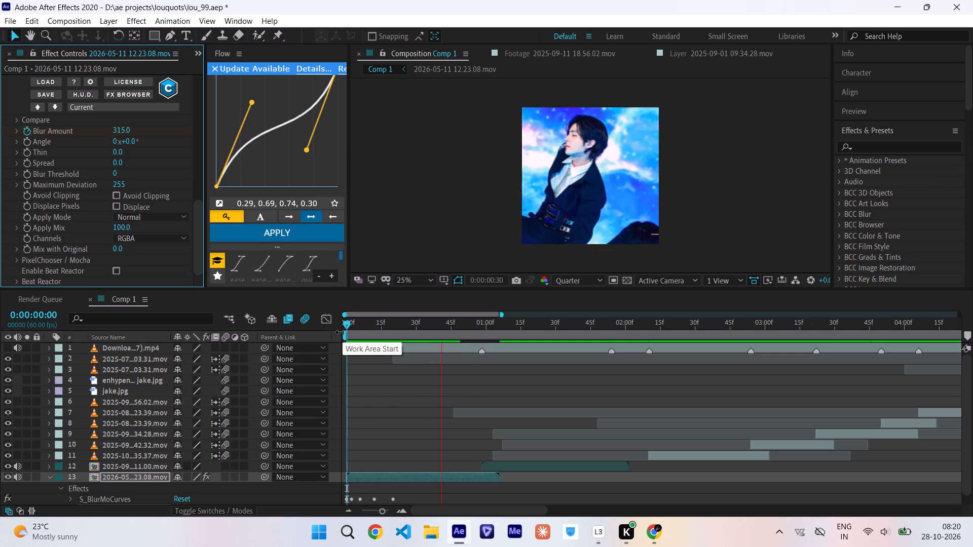
pyautogui.moveTo(393, 332); pyautogui.dragTo(373, 346)
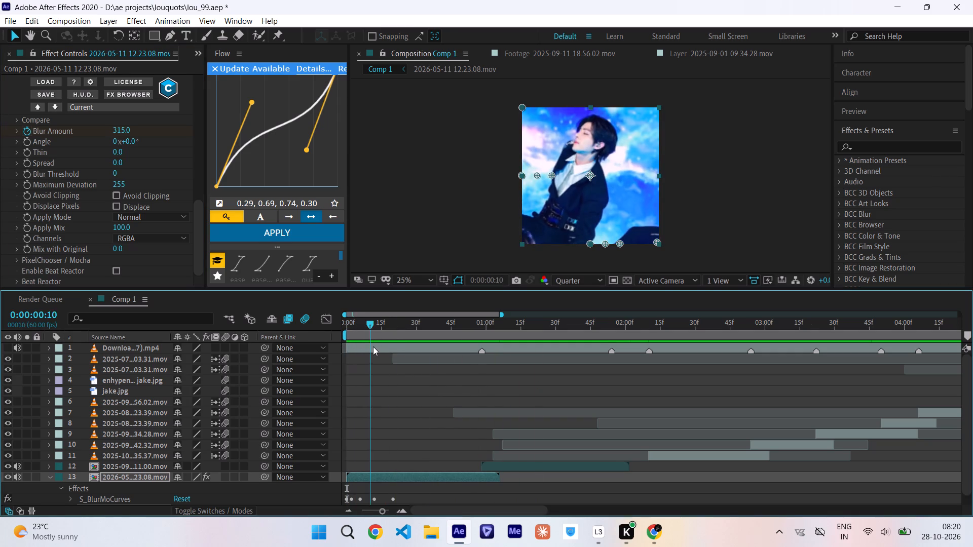
pyautogui.moveTo(373, 346); pyautogui.dragTo(367, 358)
# Stretch layer 13's Shift Y keyframes so the last lands at 0:00:00:33, apply Easy Ease to them, and preview from the start.
pyautogui.press('u')
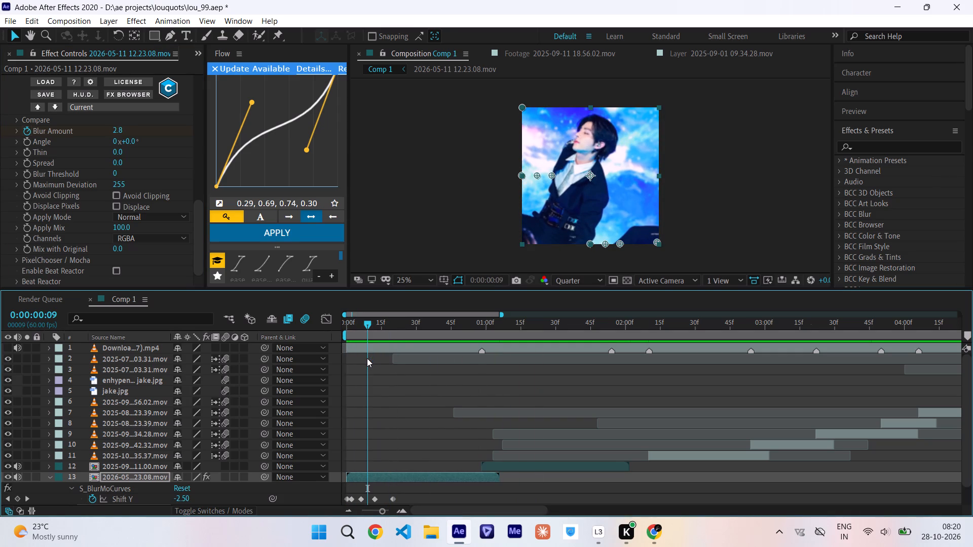
pyautogui.scroll(-5, 399, 437)
pyautogui.moveTo(407, 473); pyautogui.dragTo(343, 482)
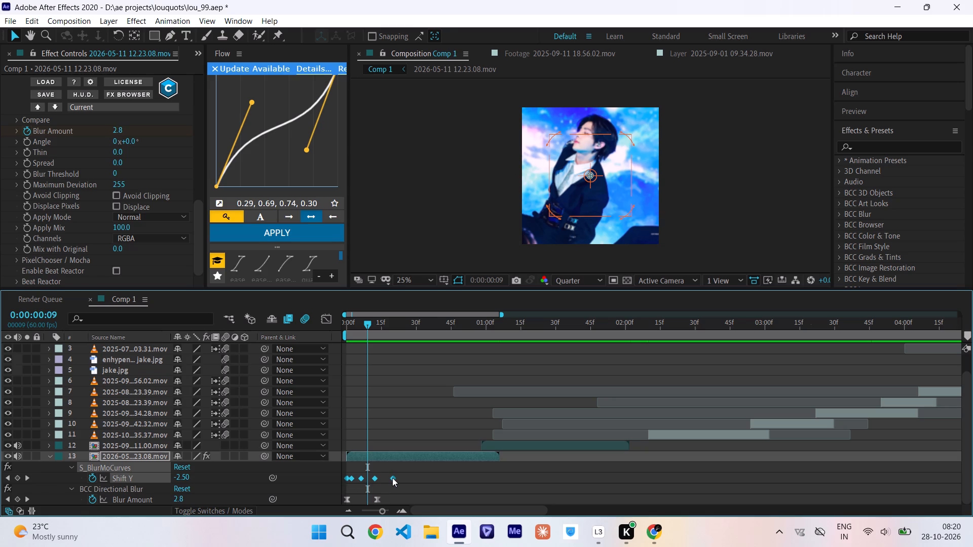
pyautogui.keyDown('alt'); pyautogui.moveTo(392, 478); pyautogui.dragTo(421, 481); pyautogui.keyUp('alt')
pyautogui.press('F9')
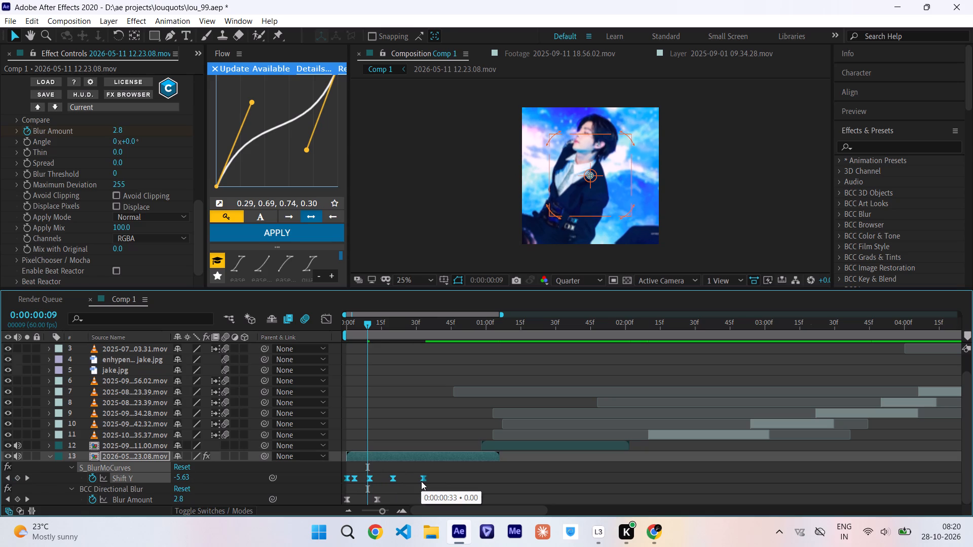
pyautogui.moveTo(361, 319); pyautogui.dragTo(356, 332)
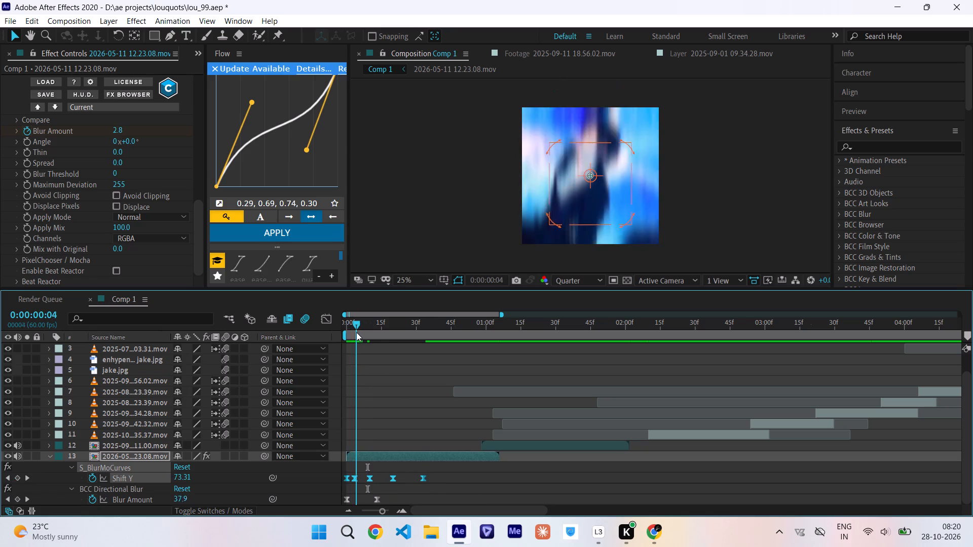
pyautogui.moveTo(356, 332); pyautogui.dragTo(246, 354)
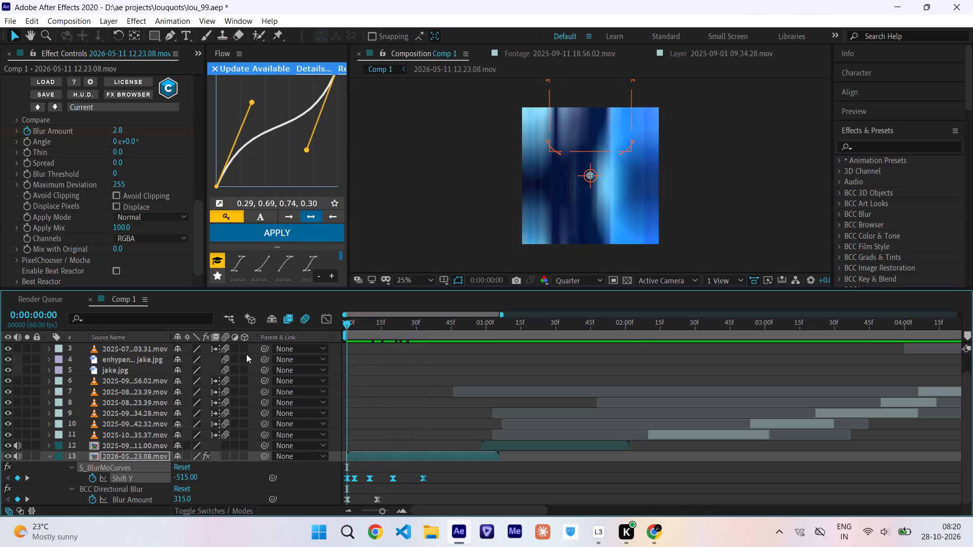
pyautogui.press('space')
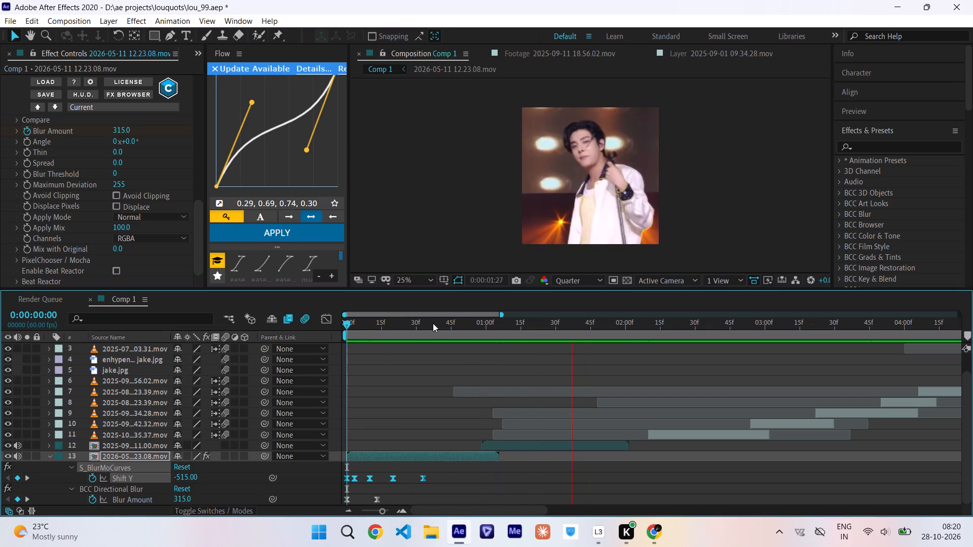
pyautogui.moveTo(433, 323); pyautogui.dragTo(242, 364)
pyautogui.press('space')
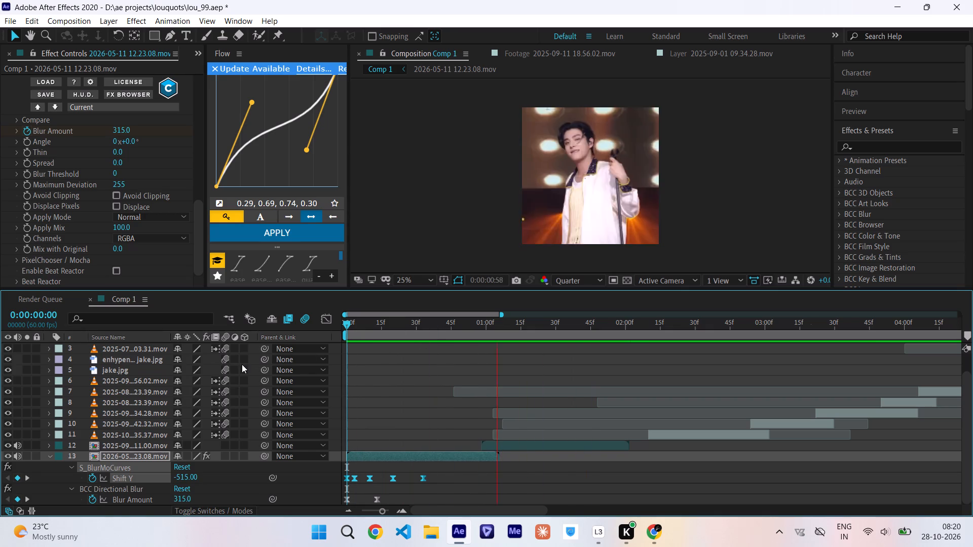
# Save the project.
pyautogui.hotkey('ctrl', 's')
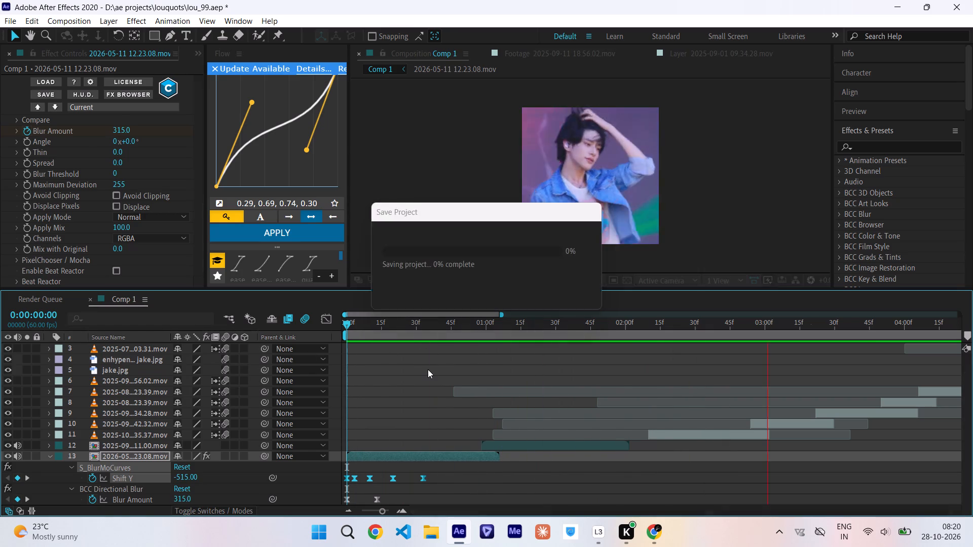
# Apply the recent preset roysfx slow twixtor to layer 13 at 0:00:00:00.
pyautogui.moveTo(423, 331); pyautogui.dragTo(285, 356)
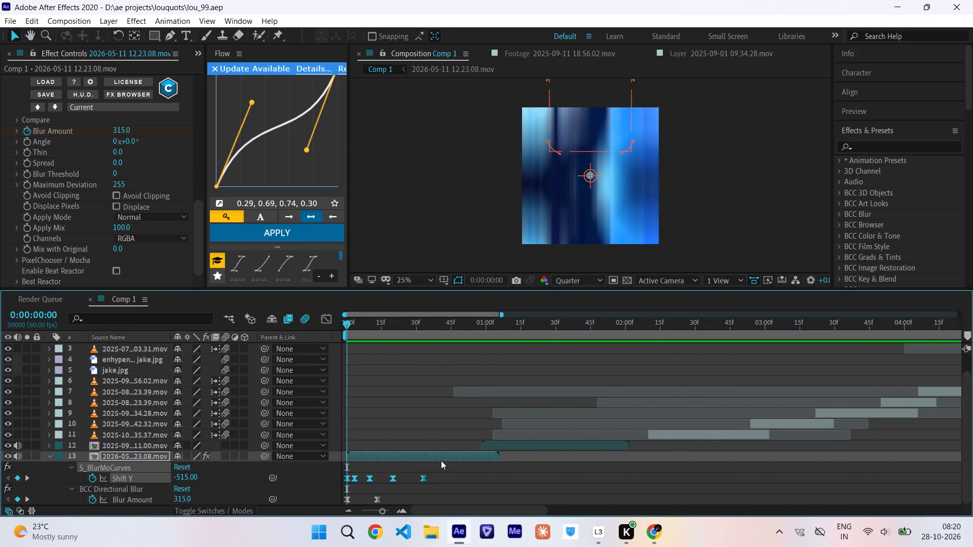
pyautogui.click(444, 465)
pyautogui.click(436, 460)
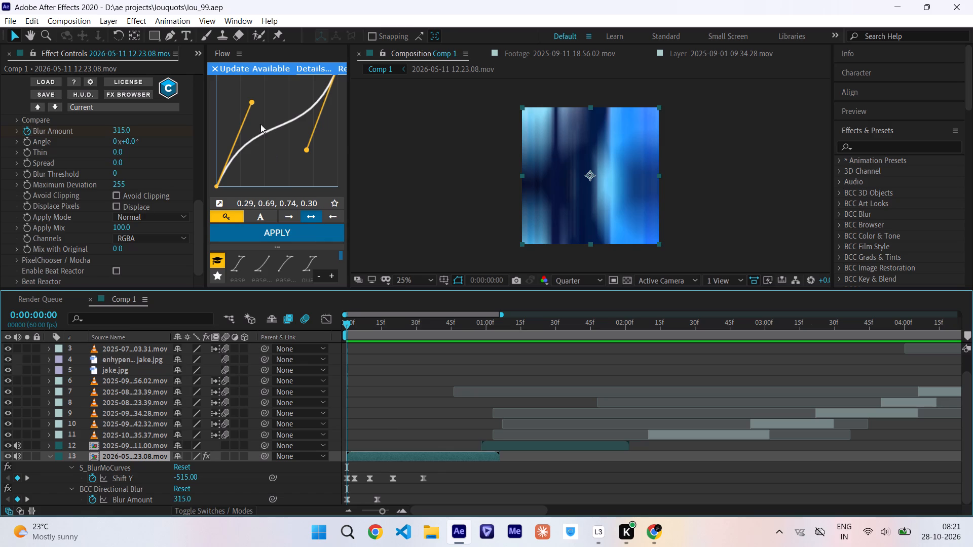
pyautogui.click(178, 22)
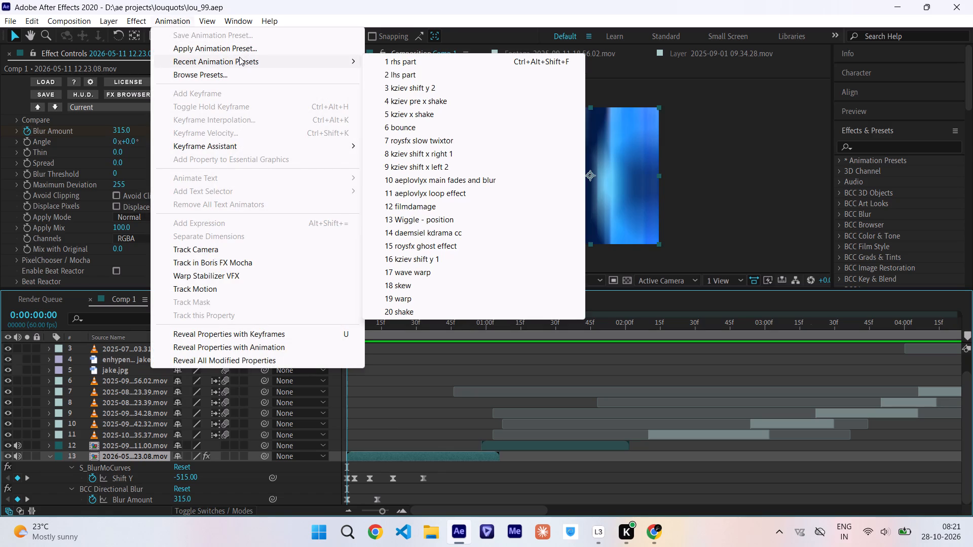
pyautogui.click(431, 140)
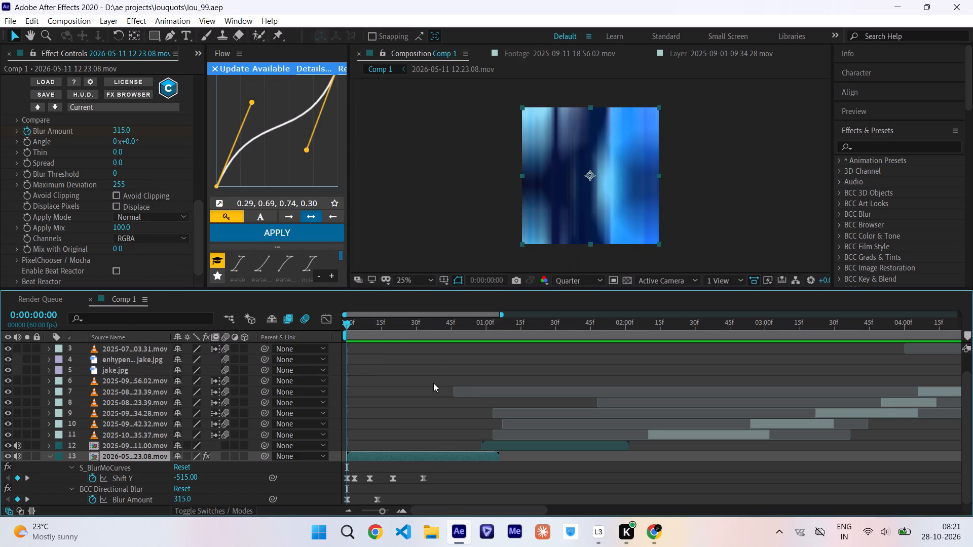
# Move Twixtor above S_BlurMoCurves in layer 13's effect order and preview the slowed clip from 0:00:00:00.
pyautogui.scroll(-15, 433, 383)
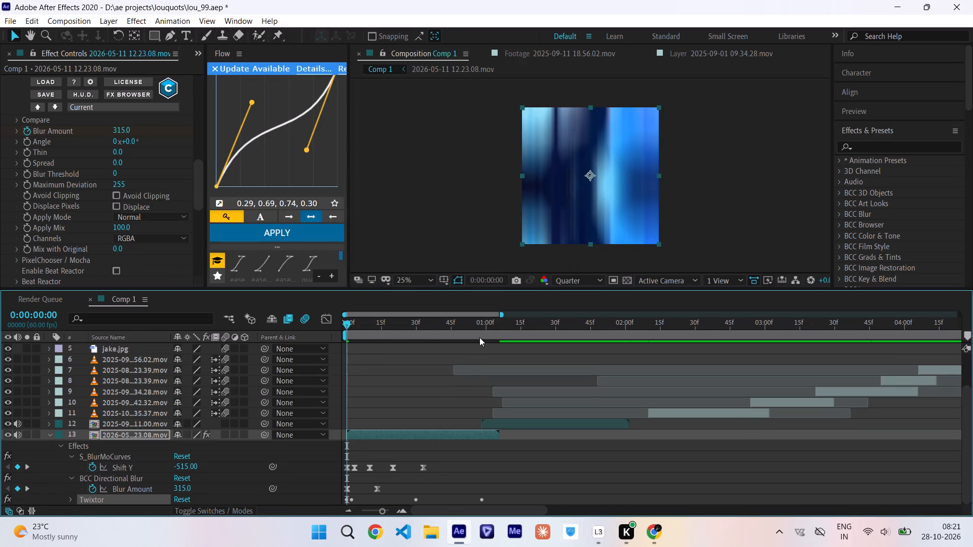
pyautogui.click(480, 332)
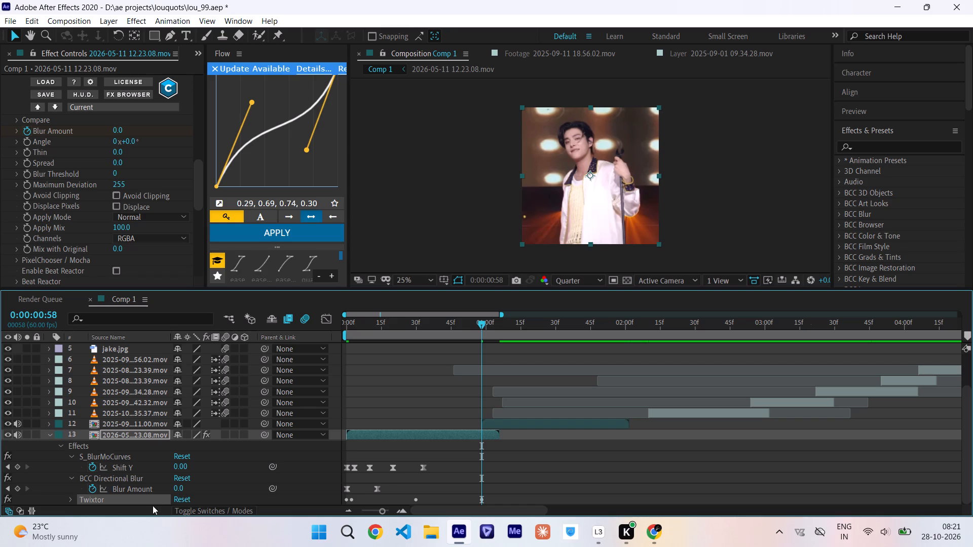
pyautogui.moveTo(149, 502); pyautogui.dragTo(144, 455)
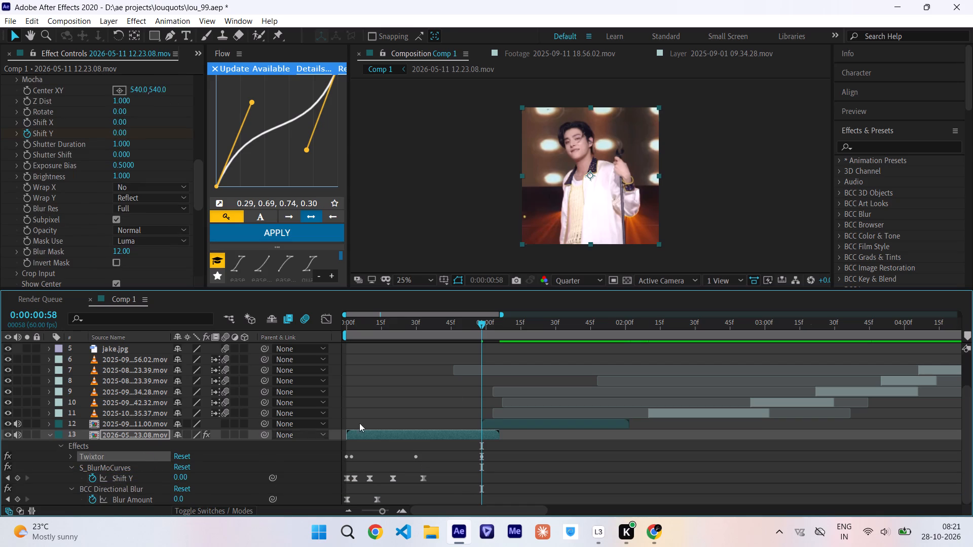
pyautogui.moveTo(476, 328); pyautogui.dragTo(295, 341)
pyautogui.press('space')
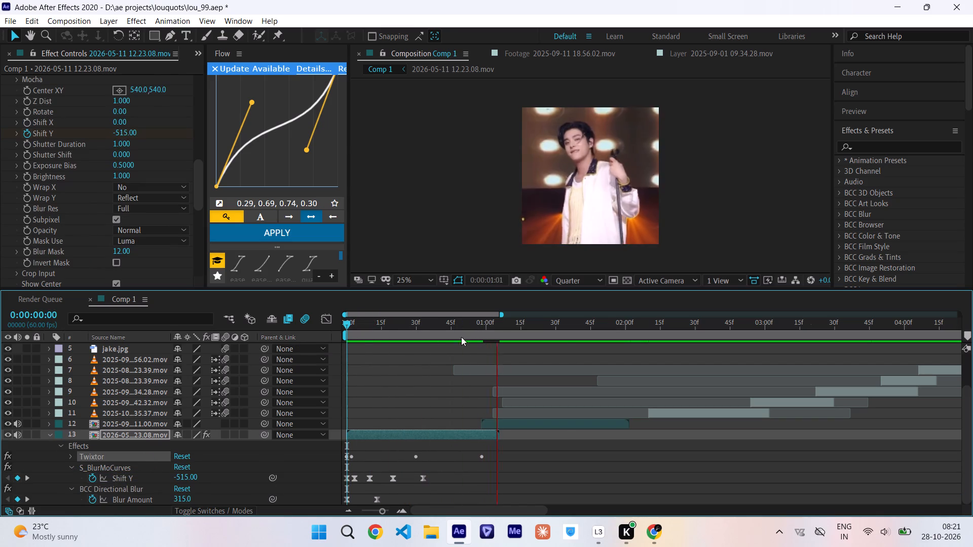
pyautogui.moveTo(463, 327); pyautogui.dragTo(351, 334)
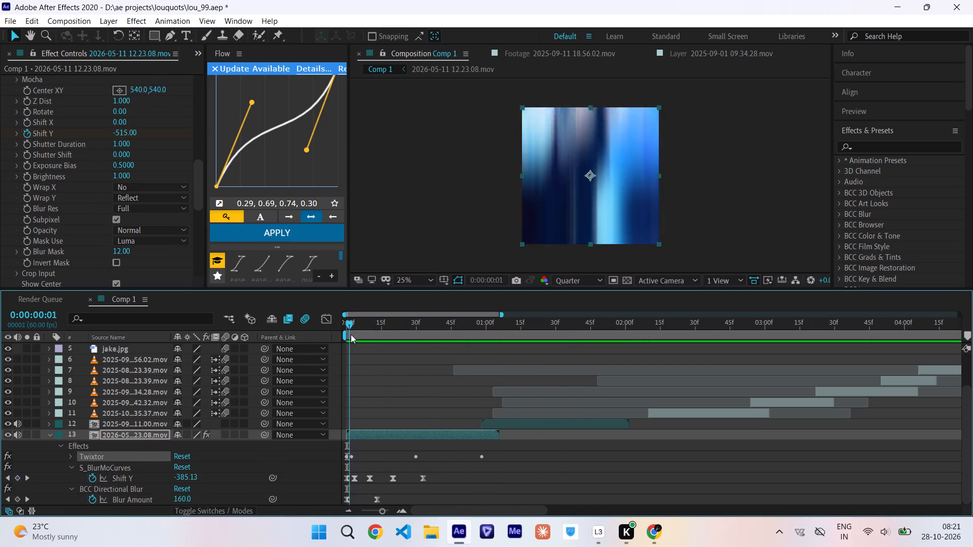
pyautogui.moveTo(351, 334); pyautogui.dragTo(440, 342)
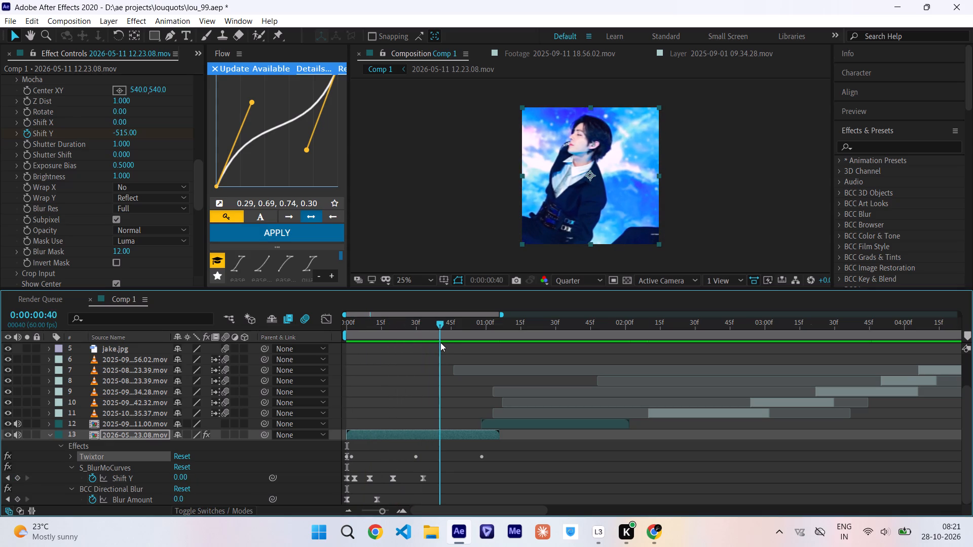
pyautogui.moveTo(440, 342); pyautogui.dragTo(331, 348)
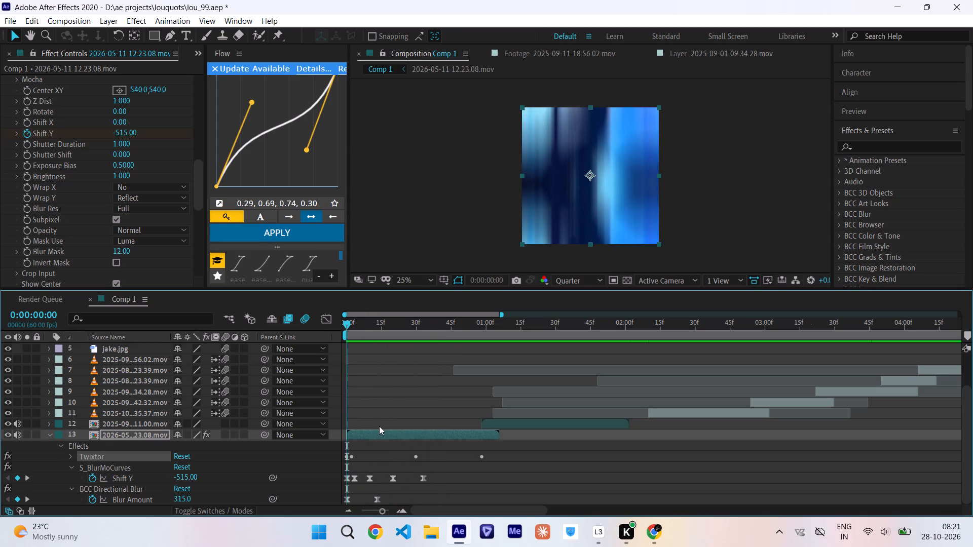
# Add an adjustment layer above layer 13 and trim it to end at 0:00:00:58, where the 2025-09-28 09.11.00 clip starts.
pyautogui.hotkey('ctrl', 'alt', 'y')
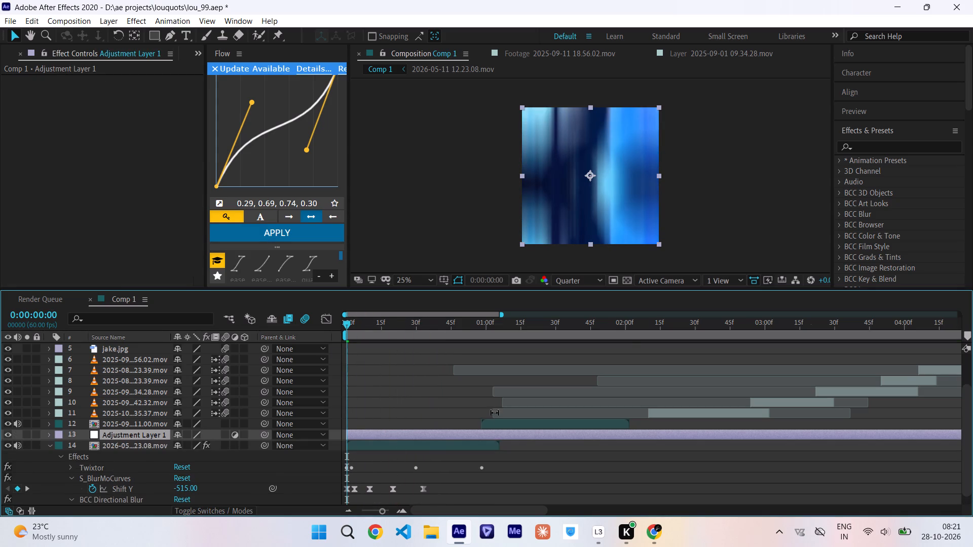
pyautogui.click(498, 422)
pyautogui.press('i')
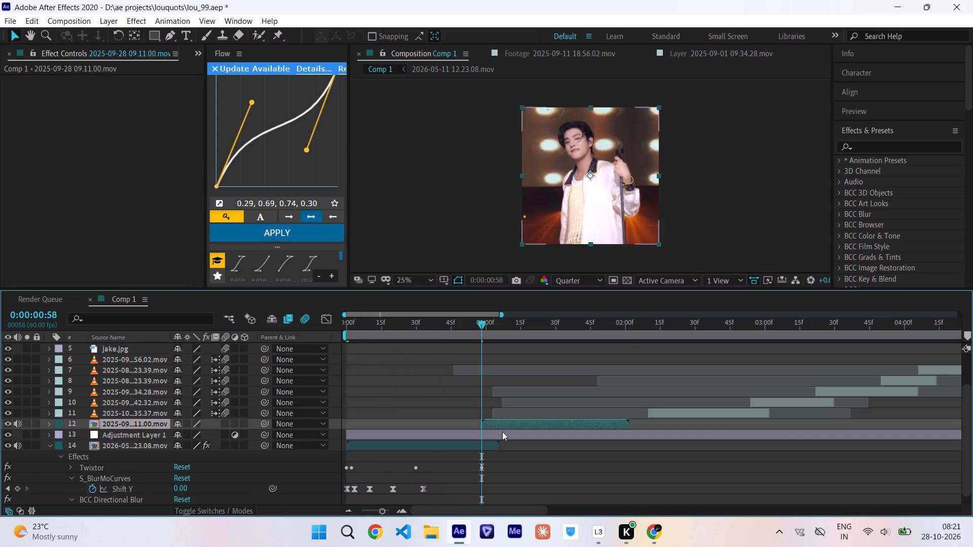
pyautogui.click(502, 432)
pyautogui.hotkey('ctrl', 'shift', 'd')
pyautogui.press('Delete')
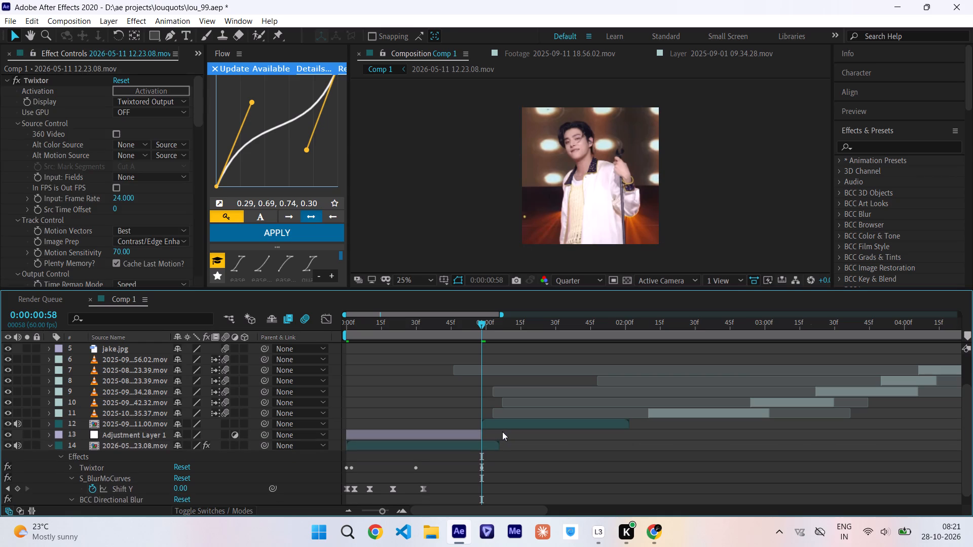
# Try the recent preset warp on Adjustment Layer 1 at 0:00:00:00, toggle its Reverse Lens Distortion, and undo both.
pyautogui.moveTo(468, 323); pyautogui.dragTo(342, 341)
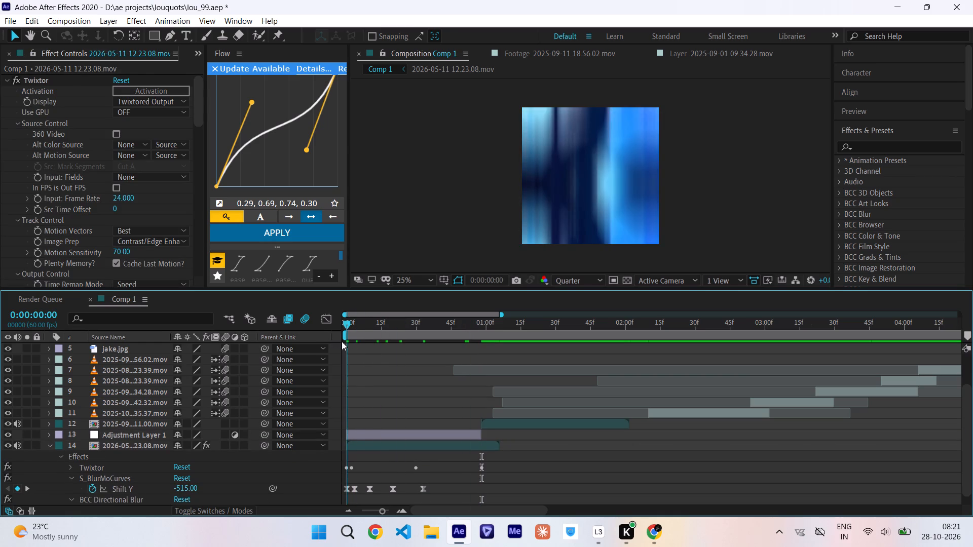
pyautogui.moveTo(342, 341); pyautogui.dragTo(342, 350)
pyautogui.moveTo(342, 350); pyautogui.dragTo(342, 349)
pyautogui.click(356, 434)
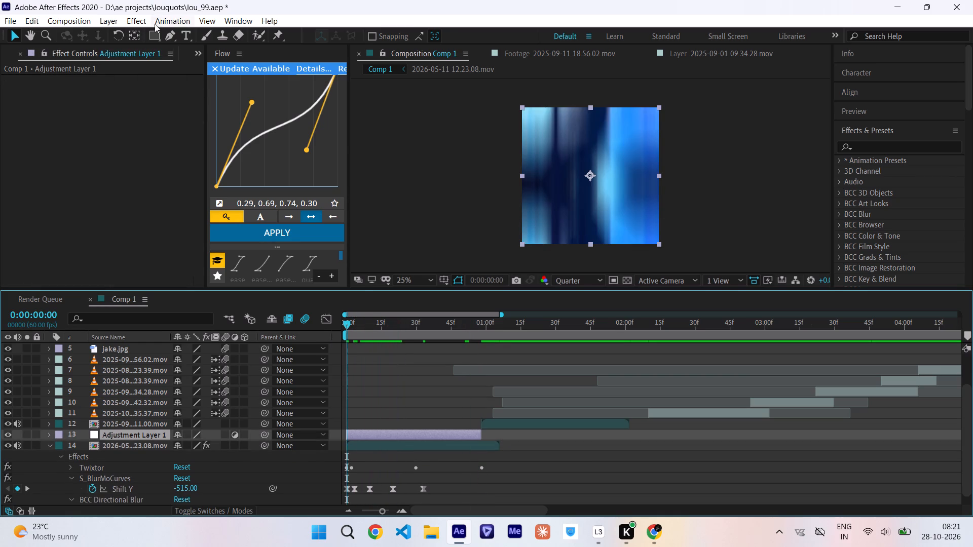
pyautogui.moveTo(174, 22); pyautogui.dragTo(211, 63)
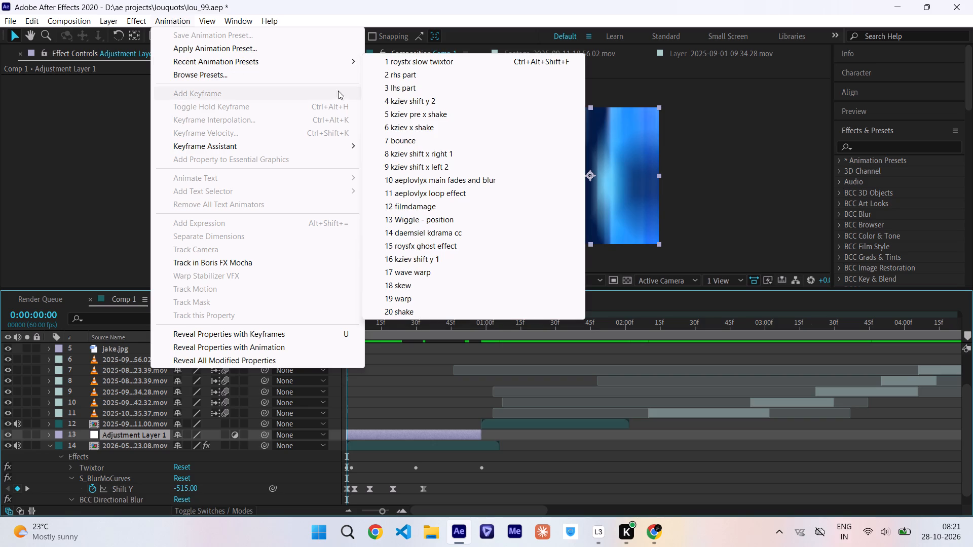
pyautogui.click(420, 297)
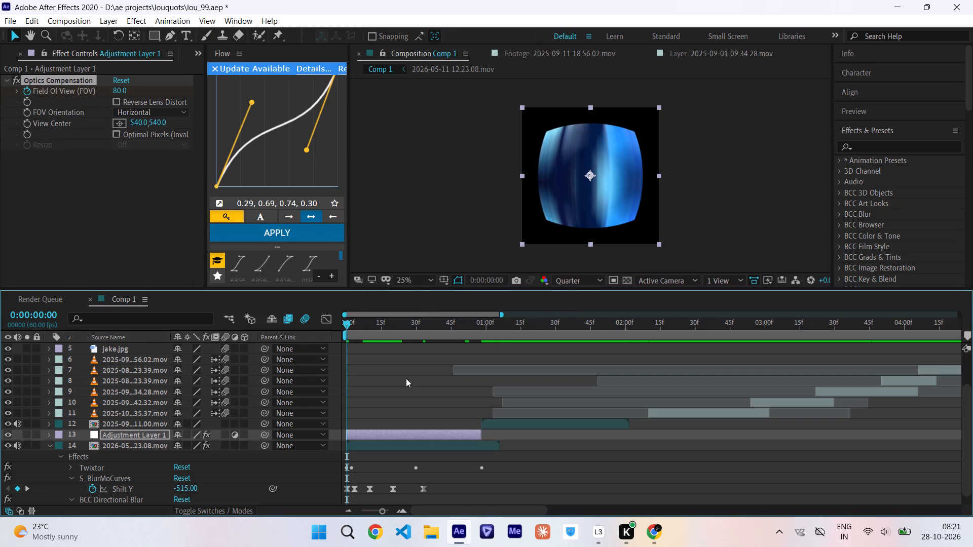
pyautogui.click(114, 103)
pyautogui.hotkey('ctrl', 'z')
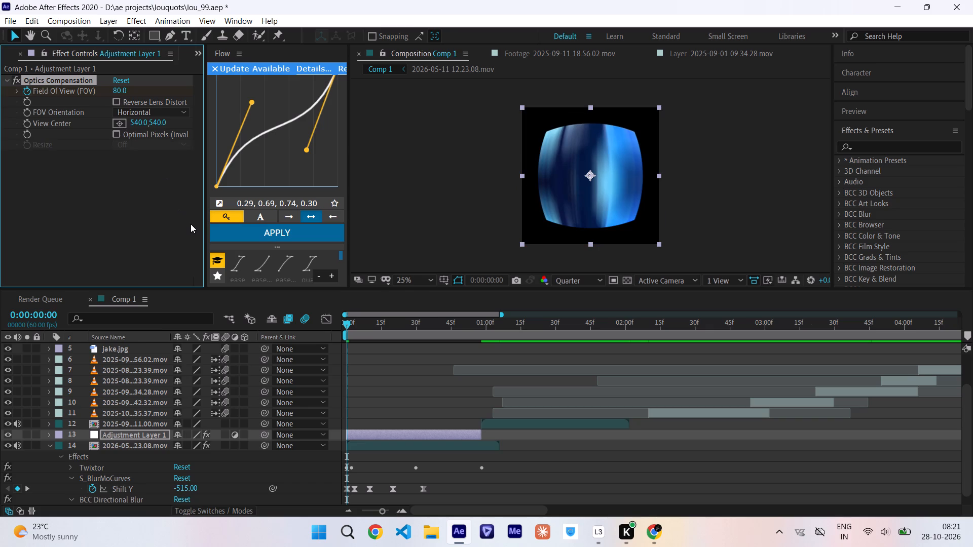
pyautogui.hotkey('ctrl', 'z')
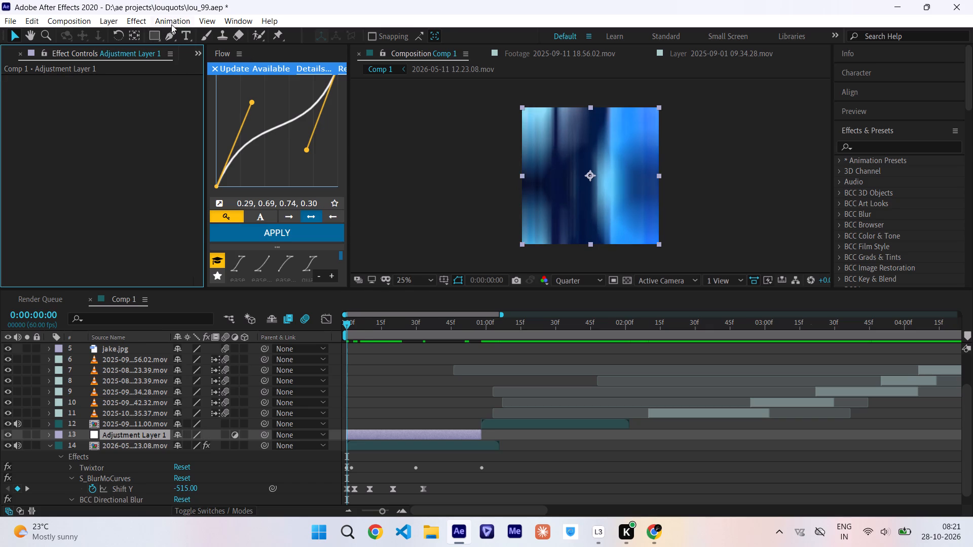
# Apply the preset bounce from the effects folder to Adjustment Layer 1 at 0:00:00:00.
pyautogui.moveTo(172, 19); pyautogui.dragTo(190, 51)
pyautogui.click(190, 51)
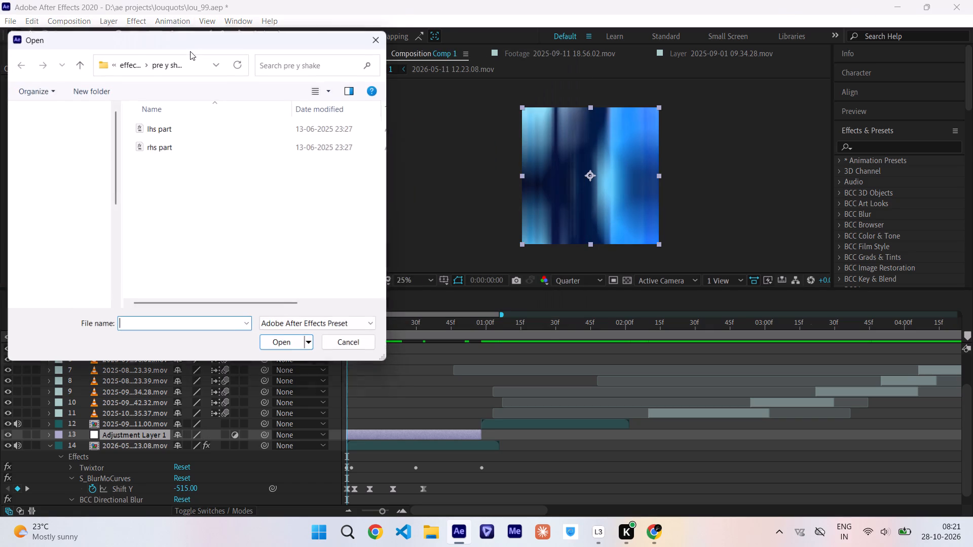
pyautogui.click(135, 63)
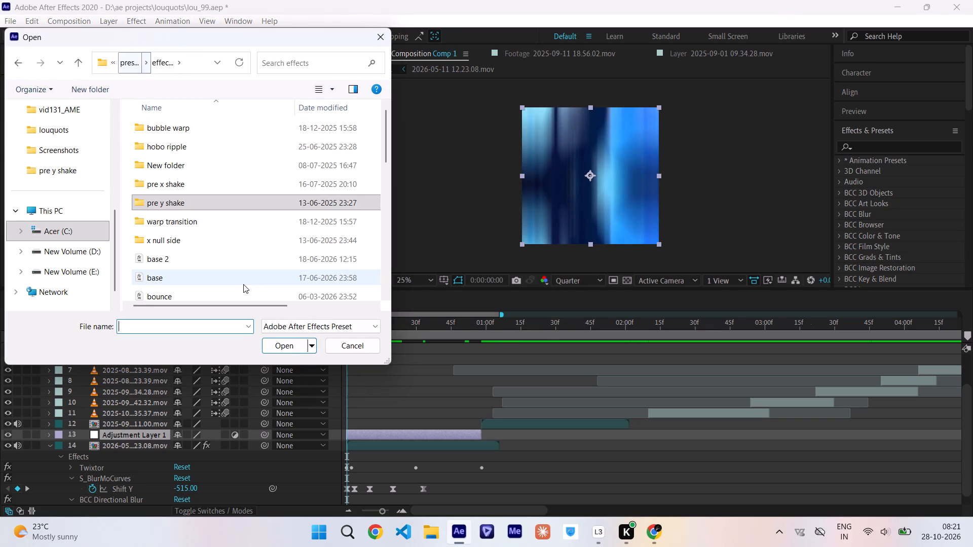
pyautogui.doubleClick(226, 294)
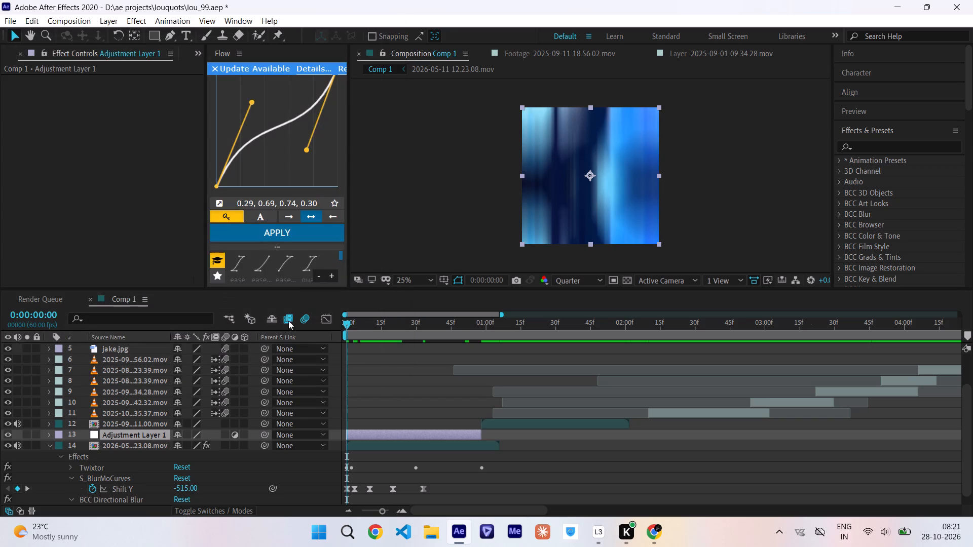
# Compress Adjustment Layer 1's Warp Bend keyframes proportionally so the last one lands at about 0:00:00:22.
pyautogui.press('u')
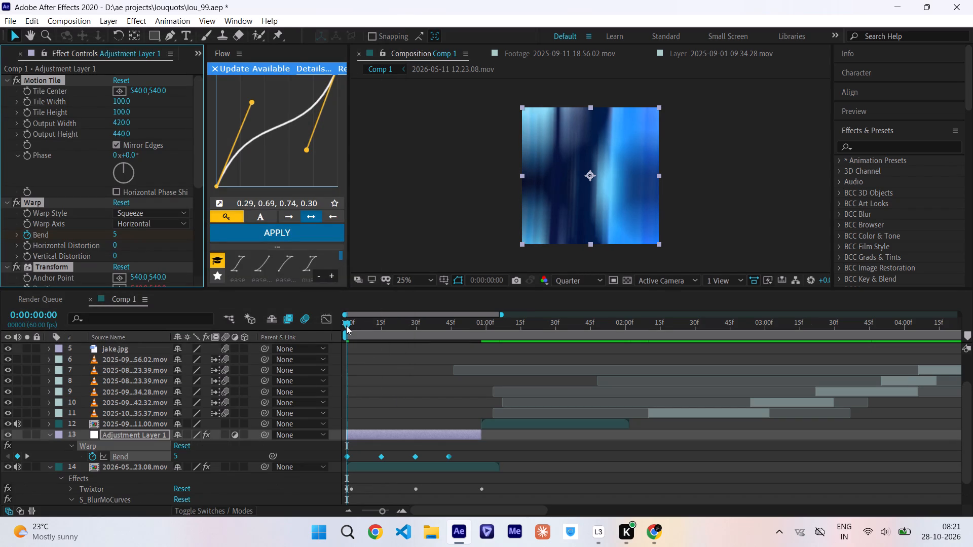
pyautogui.moveTo(346, 326); pyautogui.dragTo(428, 342)
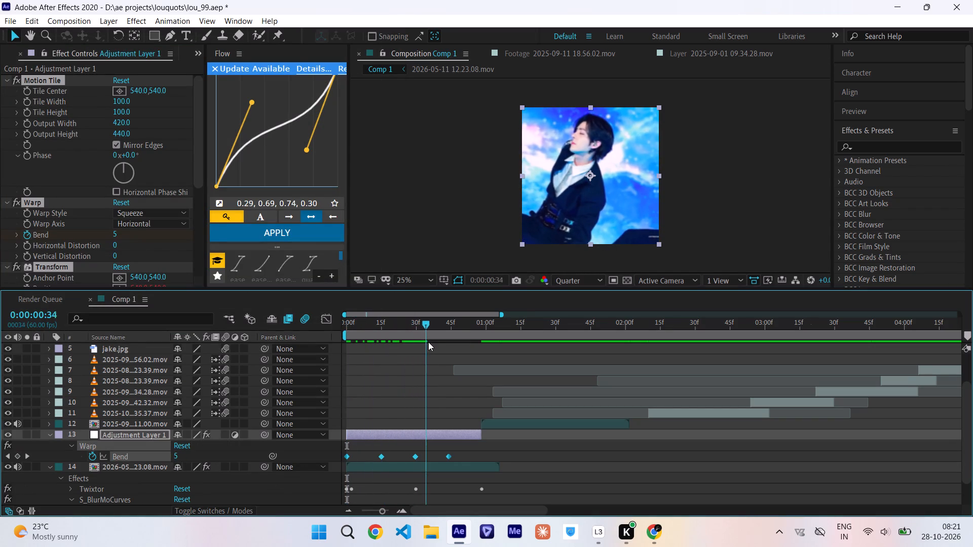
pyautogui.moveTo(428, 342); pyautogui.dragTo(429, 341)
pyautogui.keyDown('alt'); pyautogui.moveTo(450, 455); pyautogui.dragTo(403, 460); pyautogui.keyUp('alt')
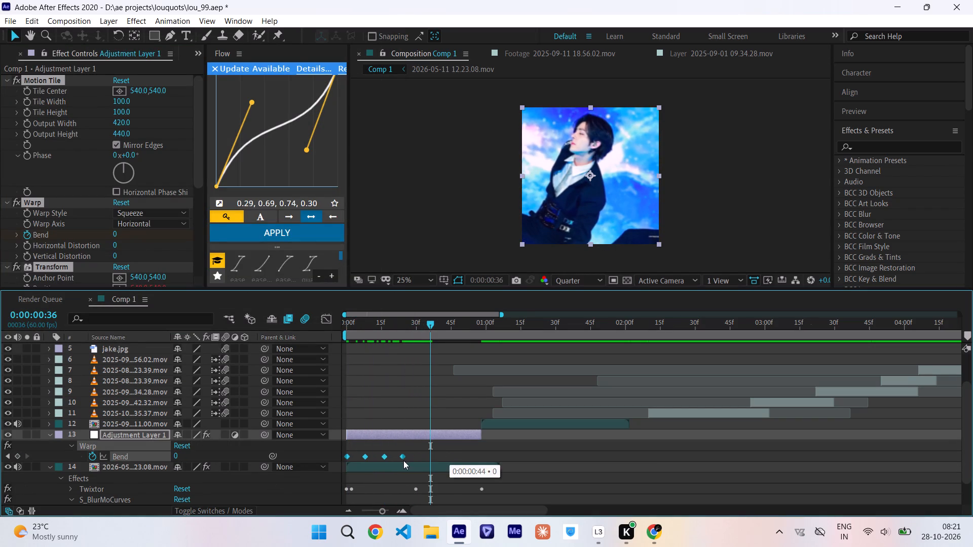
pyautogui.keyDown('alt'); pyautogui.moveTo(403, 460); pyautogui.dragTo(398, 460); pyautogui.keyUp('alt')
# Play and scrub the opening clip from 0:00:00:00 to examine the timing of the bounce.
pyautogui.moveTo(414, 330); pyautogui.dragTo(310, 340)
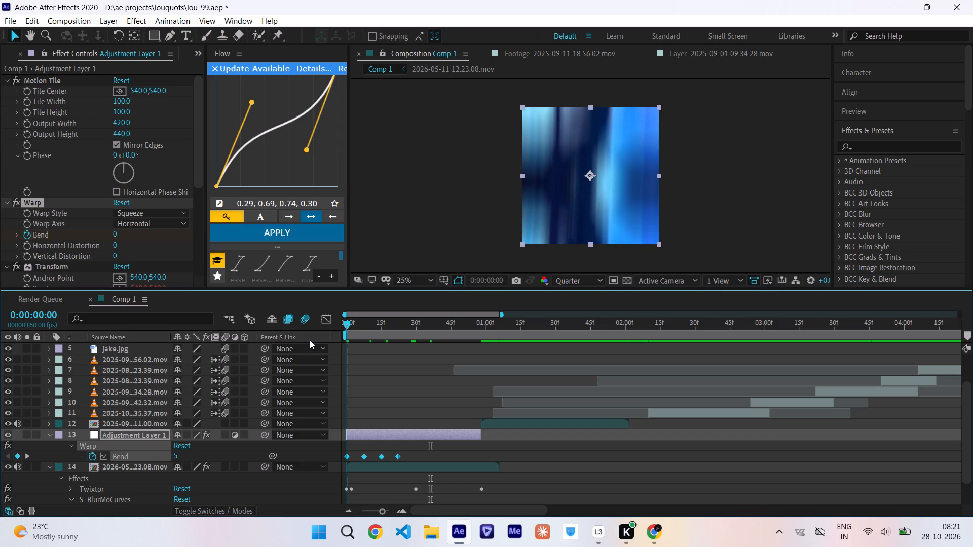
pyautogui.moveTo(310, 340); pyautogui.dragTo(410, 360)
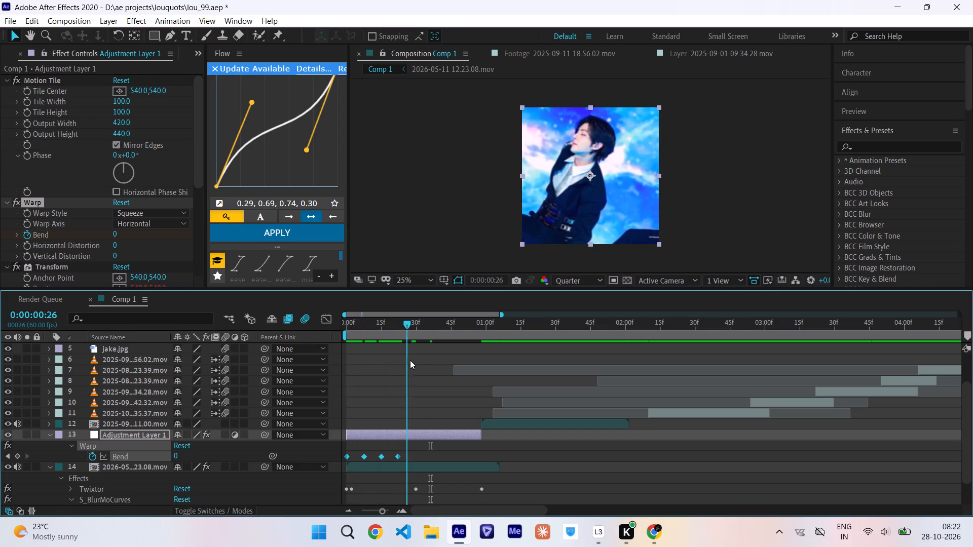
pyautogui.moveTo(410, 360); pyautogui.dragTo(141, 411)
pyautogui.press('space')
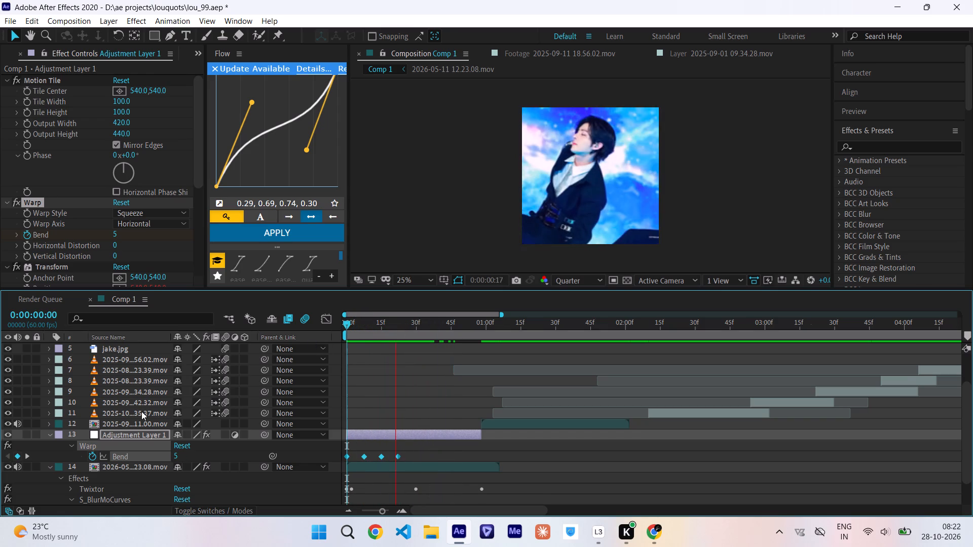
pyautogui.moveTo(396, 330); pyautogui.dragTo(345, 332)
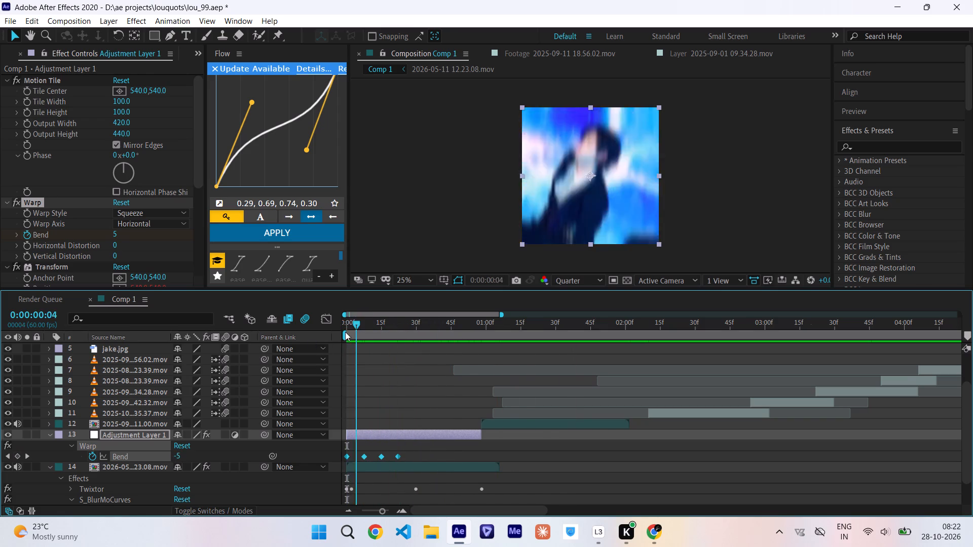
pyautogui.moveTo(345, 332); pyautogui.dragTo(409, 343)
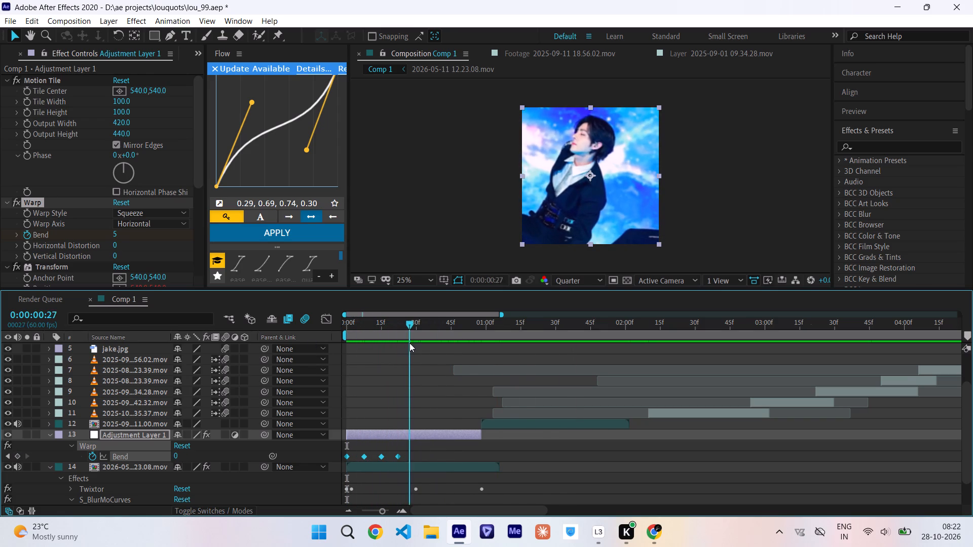
pyautogui.moveTo(409, 343); pyautogui.dragTo(369, 363)
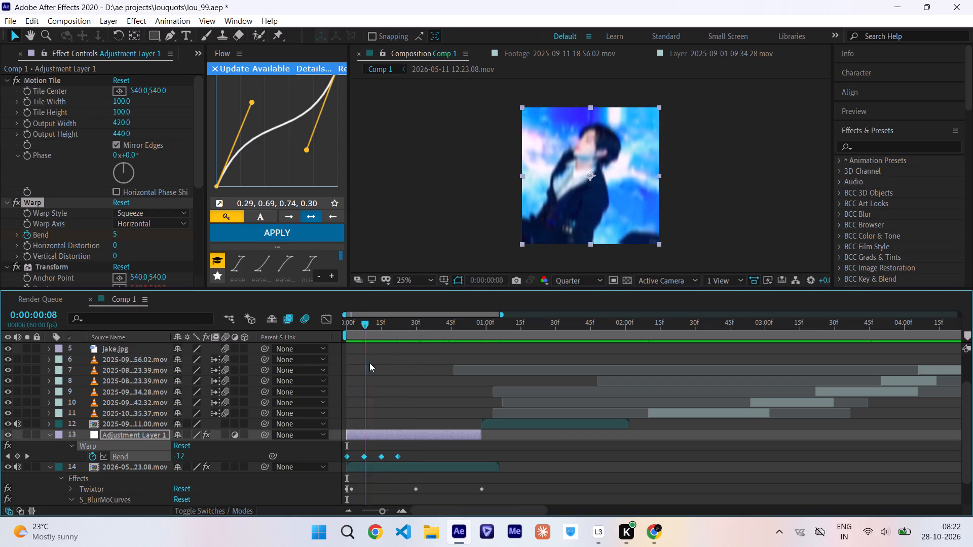
pyautogui.moveTo(369, 363); pyautogui.dragTo(172, 390)
pyautogui.press('space')
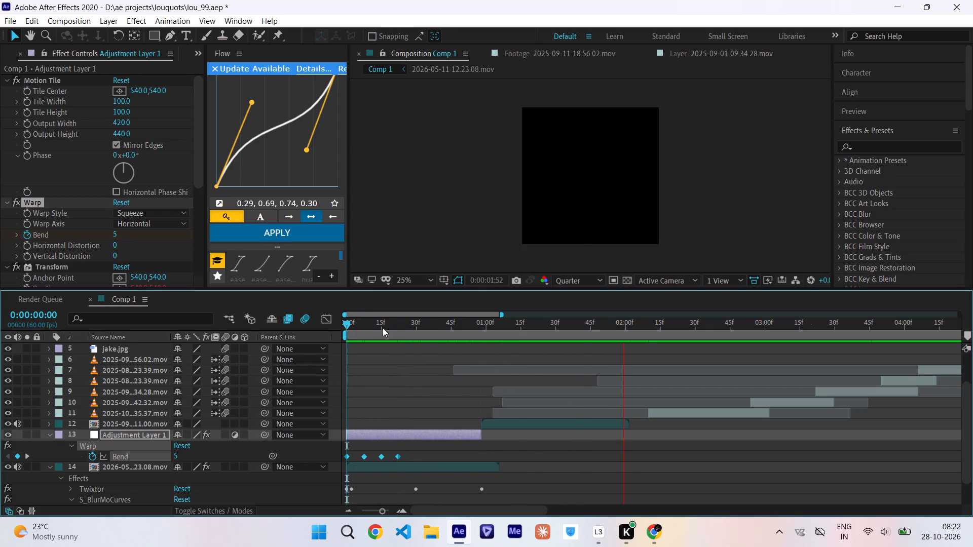
pyautogui.moveTo(383, 328); pyautogui.dragTo(430, 332)
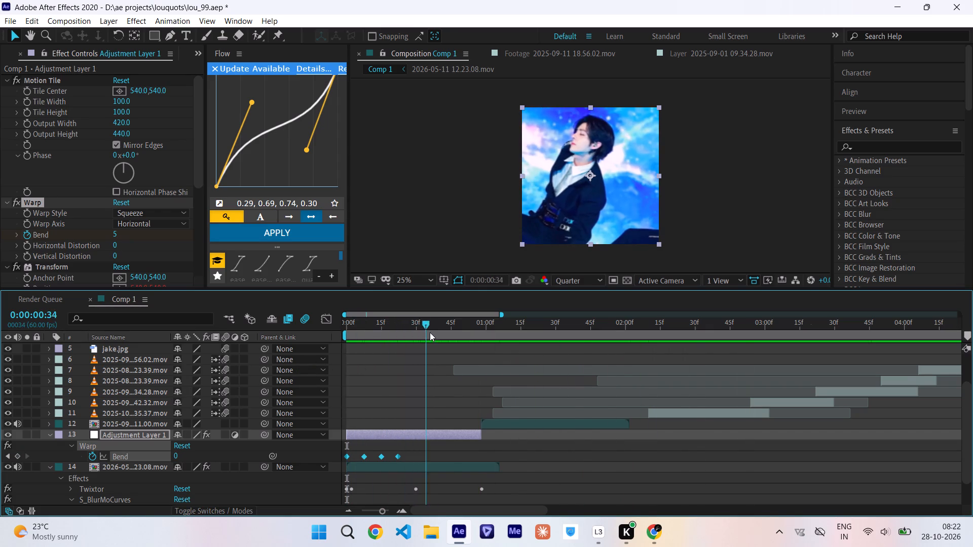
pyautogui.moveTo(430, 332); pyautogui.dragTo(400, 349)
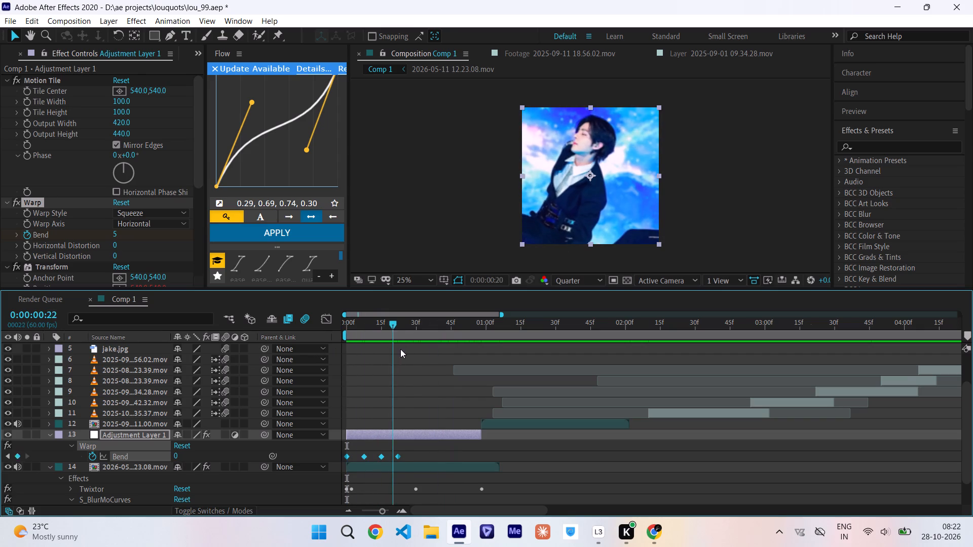
pyautogui.moveTo(400, 349); pyautogui.dragTo(361, 356)
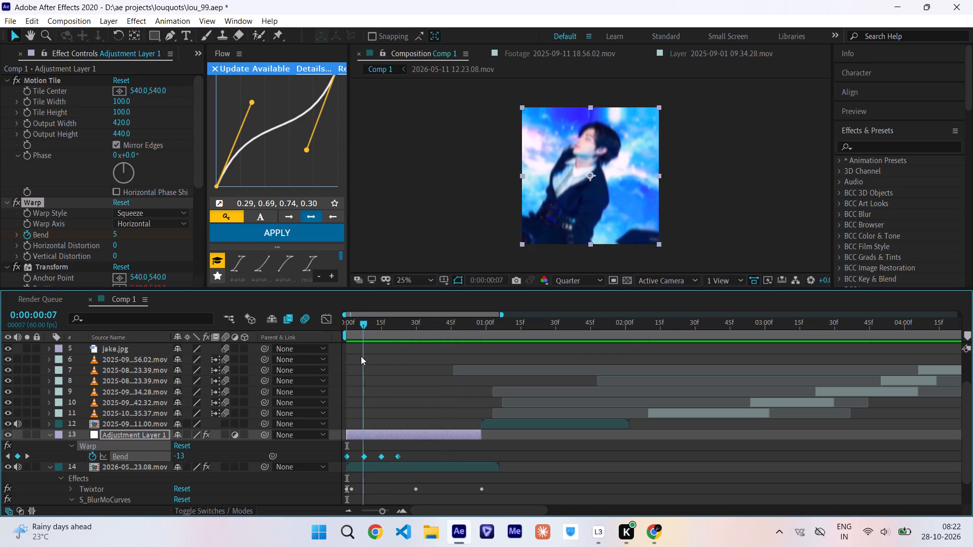
pyautogui.moveTo(361, 356); pyautogui.dragTo(340, 361)
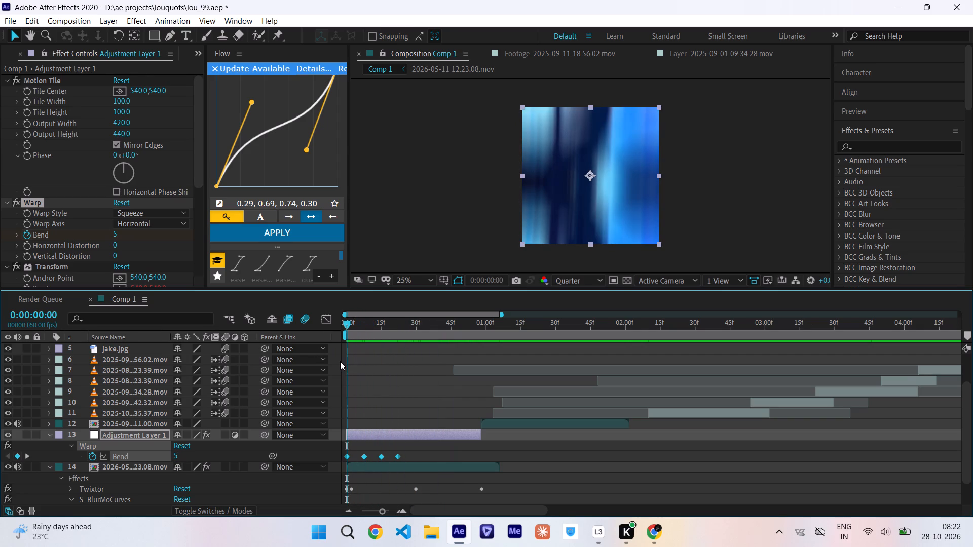
pyautogui.moveTo(340, 361); pyautogui.dragTo(365, 364)
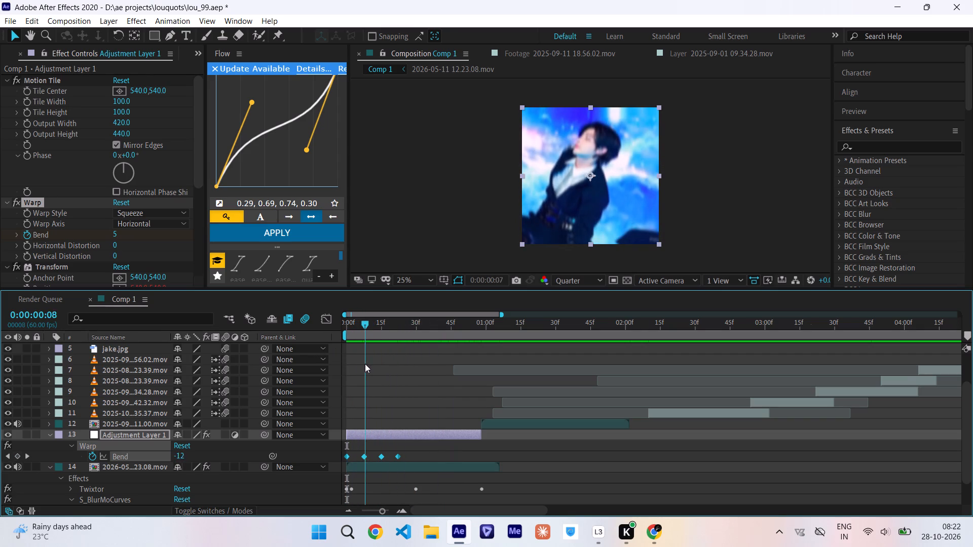
pyautogui.moveTo(365, 364); pyautogui.dragTo(378, 366)
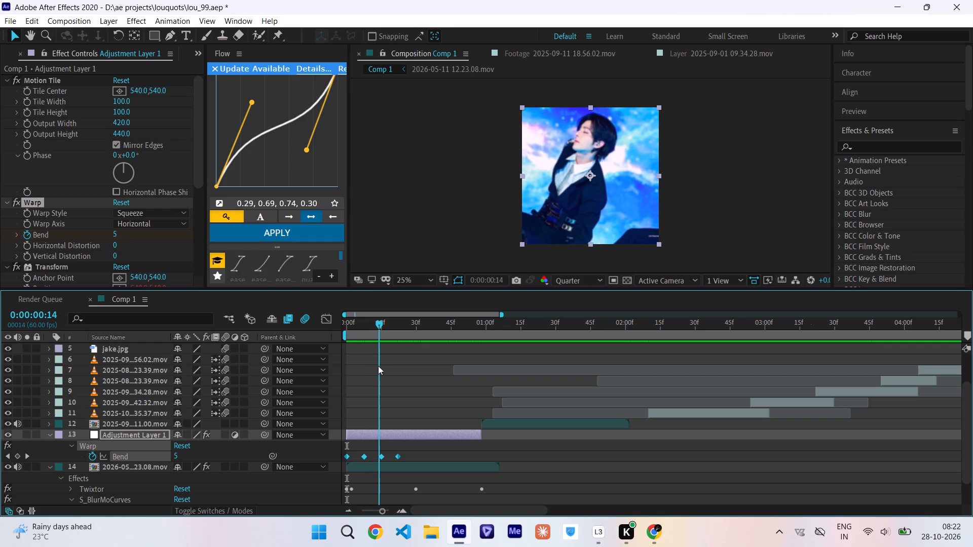
# End the bounce at 0:00:00:15 by deleting the last Bend keyframe and setting the keyframe there to 0, and preview from the start.
pyautogui.moveTo(378, 366); pyautogui.dragTo(382, 373)
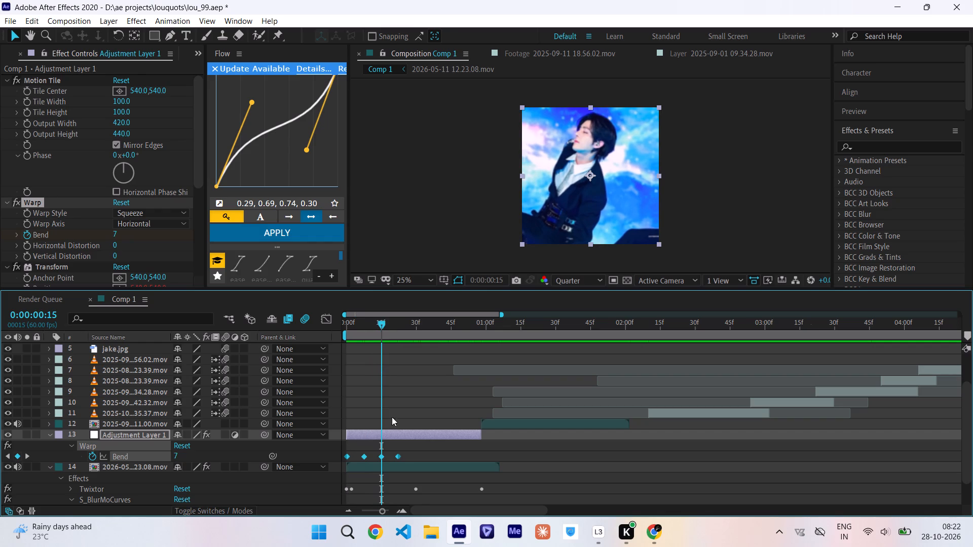
pyautogui.moveTo(404, 450); pyautogui.dragTo(381, 461)
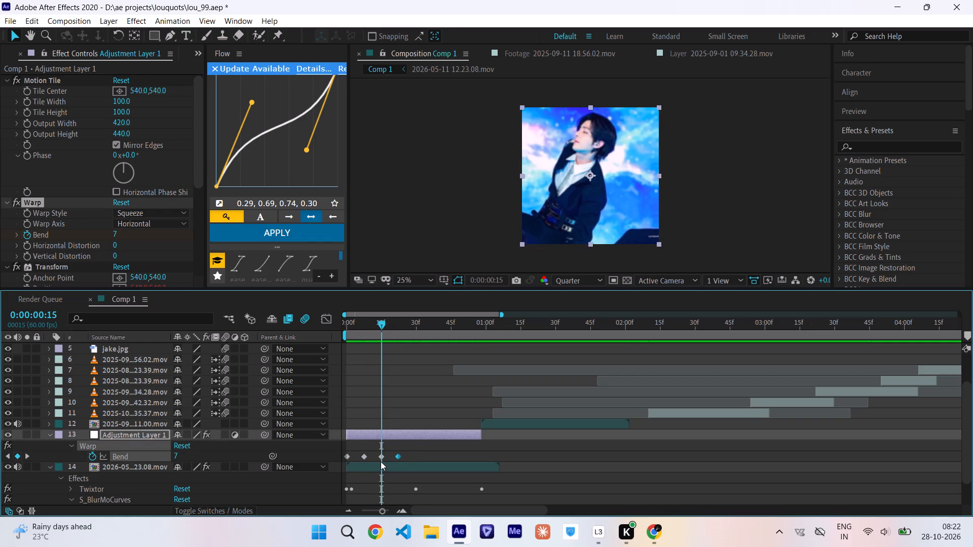
pyautogui.press('Delete')
pyautogui.click(381, 456)
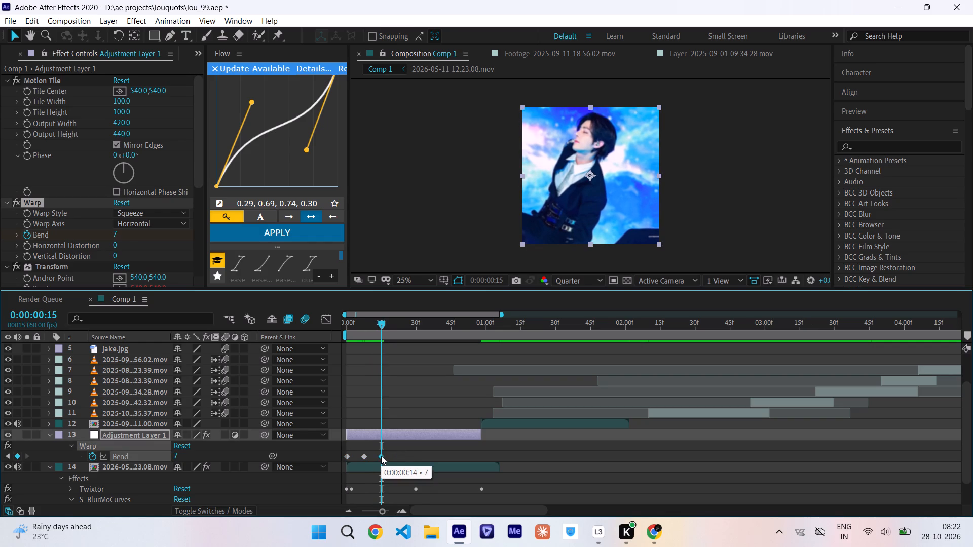
pyautogui.click(177, 456)
pyautogui.press('0')
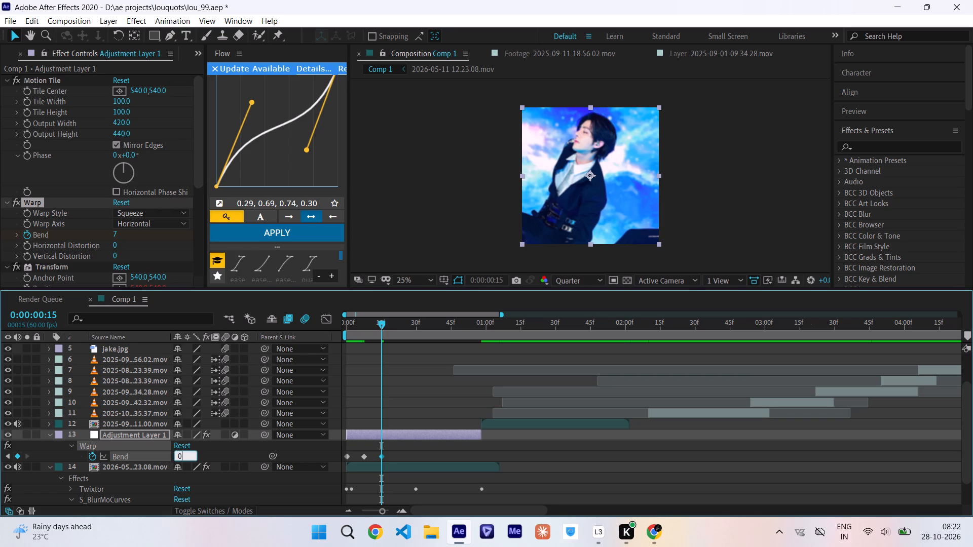
pyautogui.press('Return')
pyautogui.moveTo(377, 329); pyautogui.dragTo(411, 343)
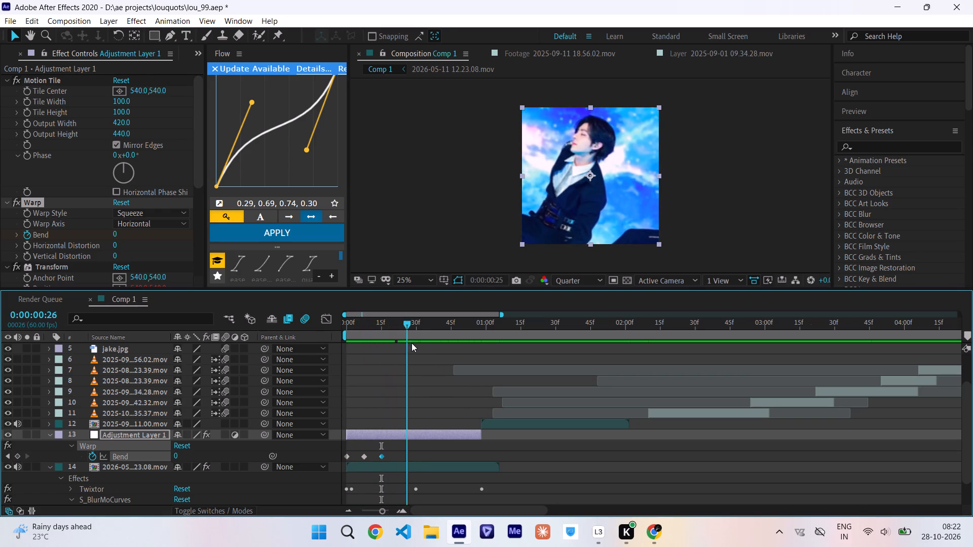
pyautogui.moveTo(411, 343); pyautogui.dragTo(228, 359)
pyautogui.press('space')
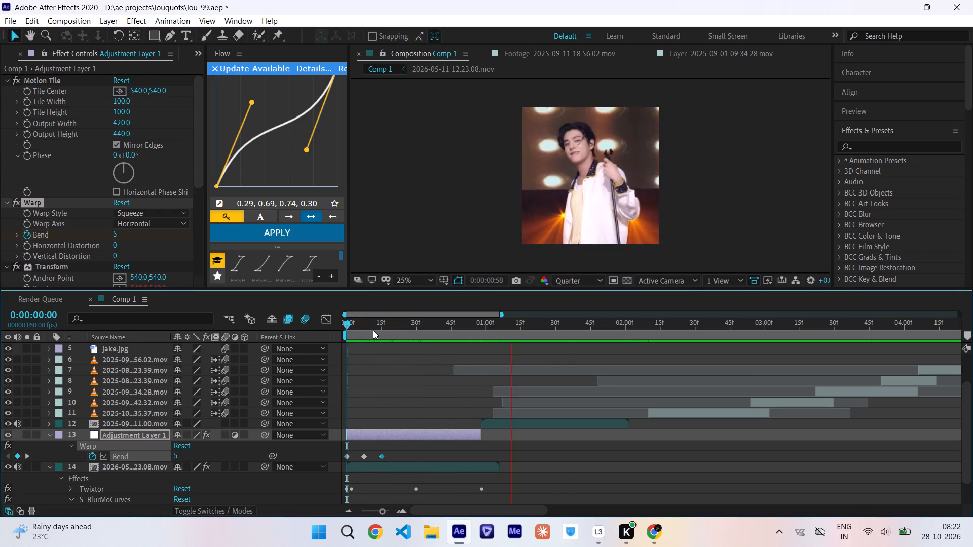
# Undo the change of Adjustment Layer 1's Warp Bend keyframe at 0:00:00:15 to 0.
pyautogui.moveTo(383, 329); pyautogui.dragTo(400, 330)
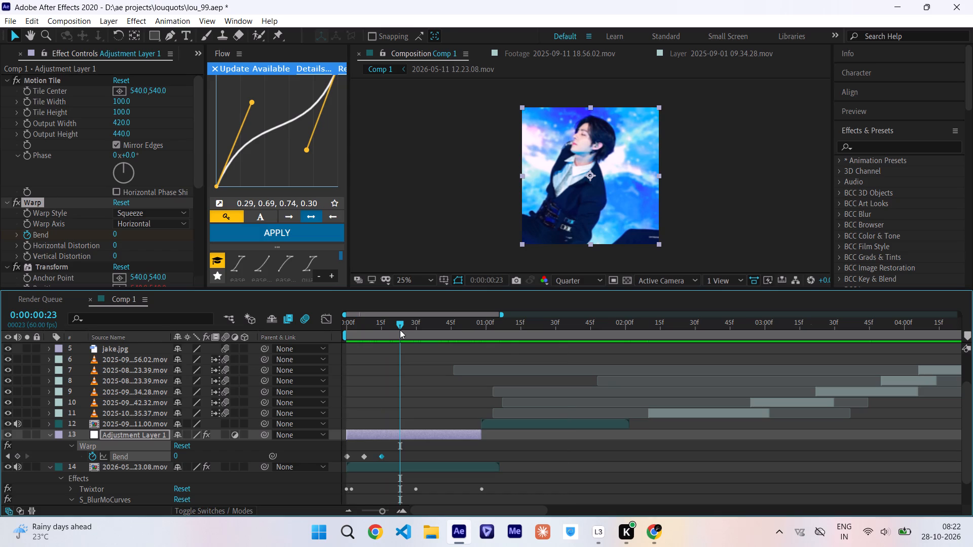
pyautogui.hotkey('ctrl', 'z')
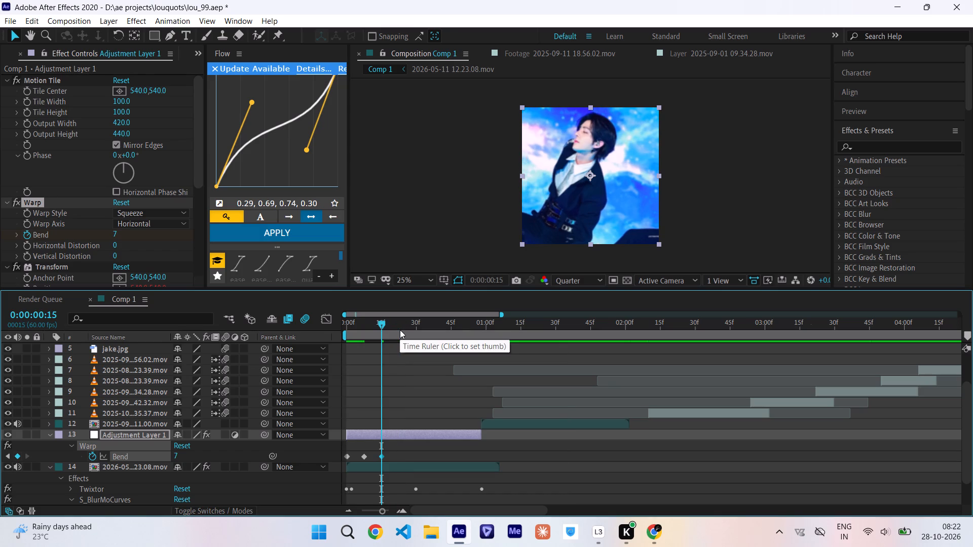
# Add a Warp Bend keyframe of 0 at 0:00:00:28 on Adjustment Layer 1 and preview the bounce from the start.
pyautogui.moveTo(381, 330); pyautogui.dragTo(392, 337)
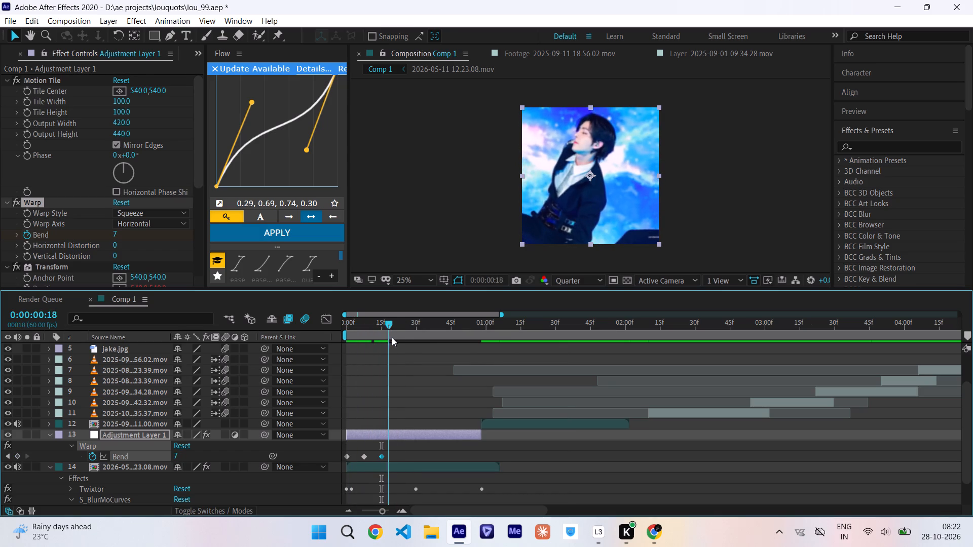
pyautogui.moveTo(392, 337); pyautogui.dragTo(410, 344)
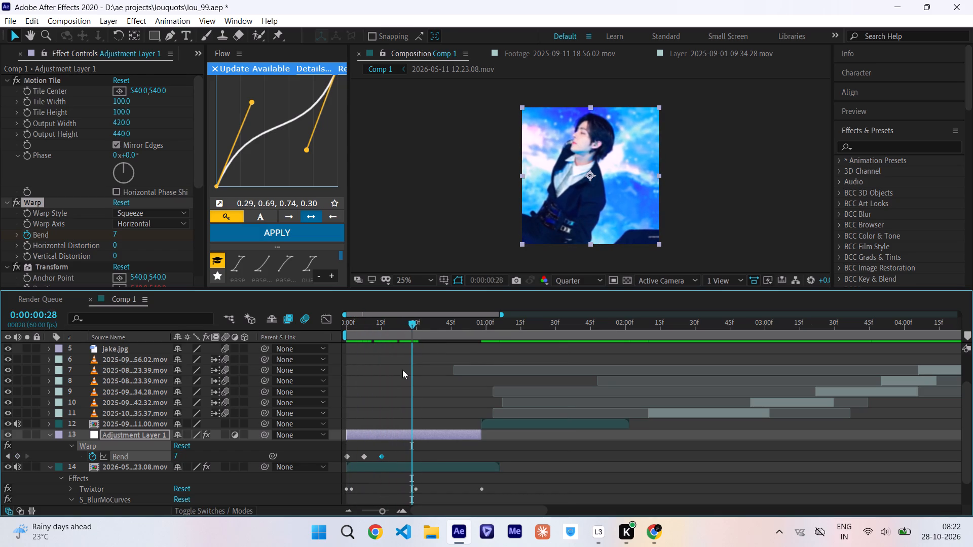
pyautogui.click(396, 396)
pyautogui.click(178, 457)
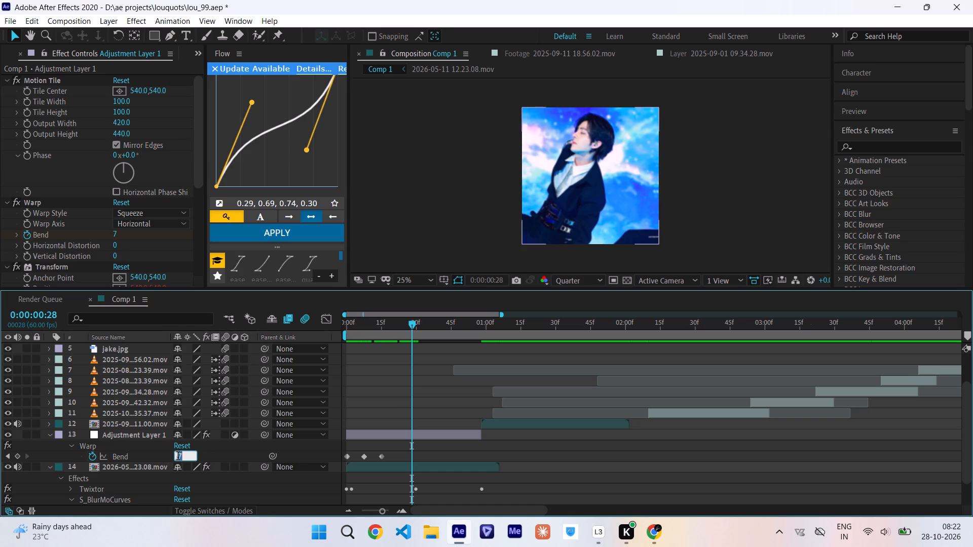
pyautogui.press('0')
pyautogui.press('Return')
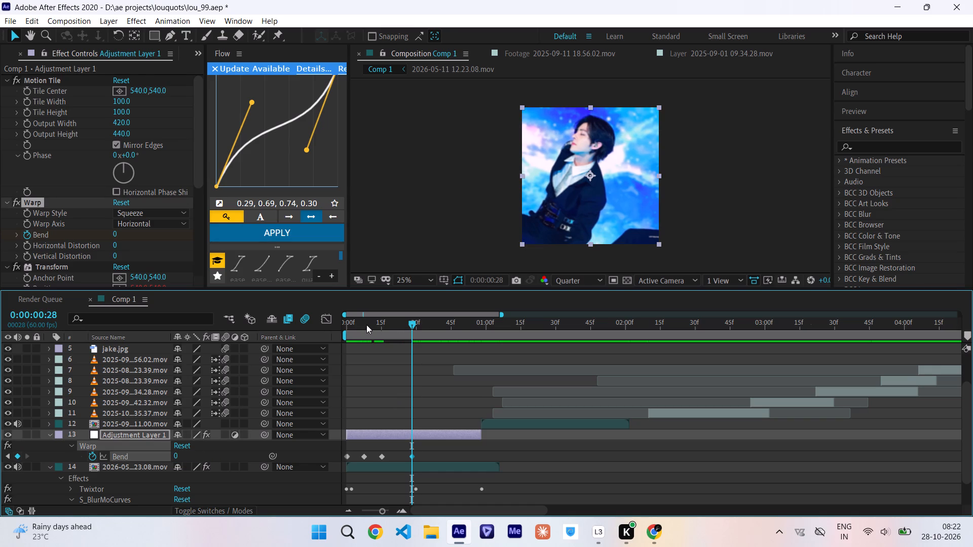
pyautogui.moveTo(357, 326); pyautogui.dragTo(454, 332)
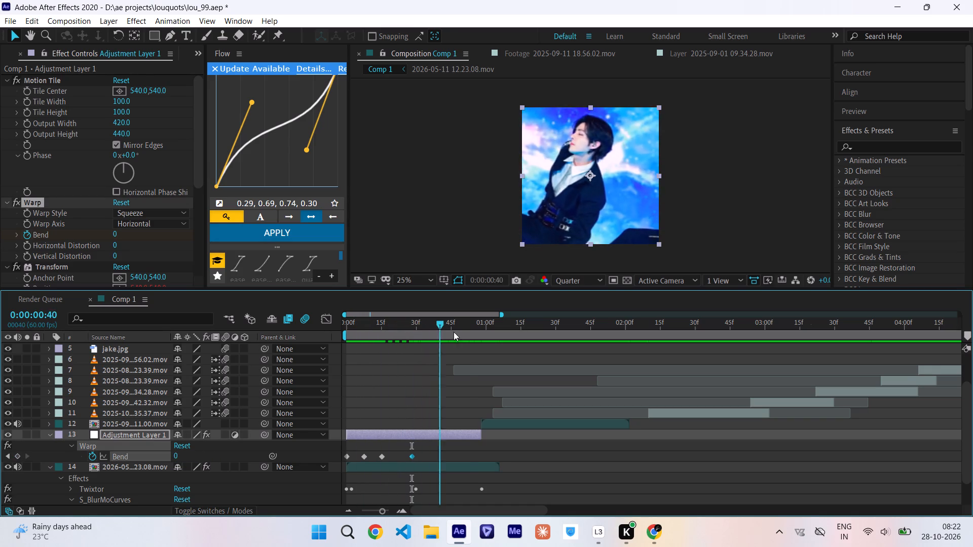
pyautogui.moveTo(454, 332); pyautogui.dragTo(182, 383)
pyautogui.press('space')
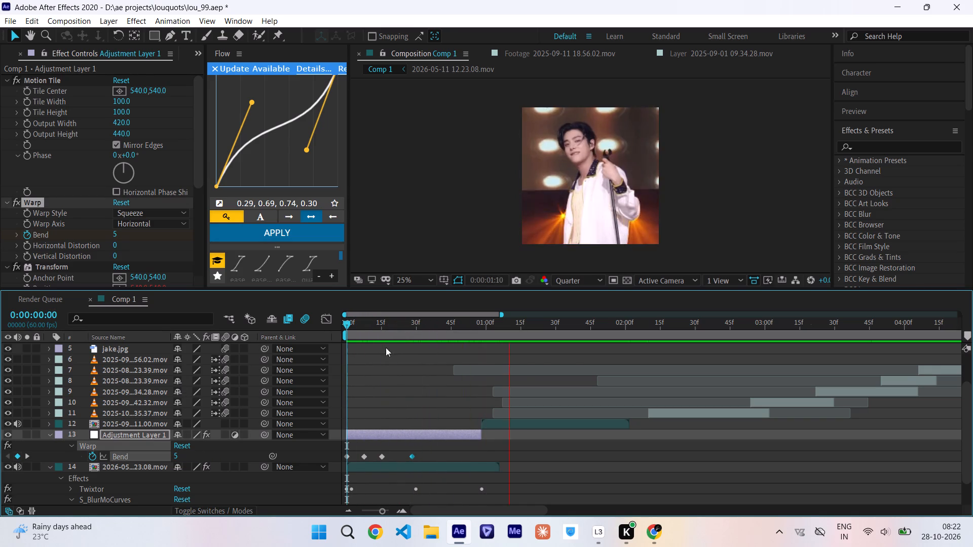
pyautogui.moveTo(400, 326); pyautogui.dragTo(271, 361)
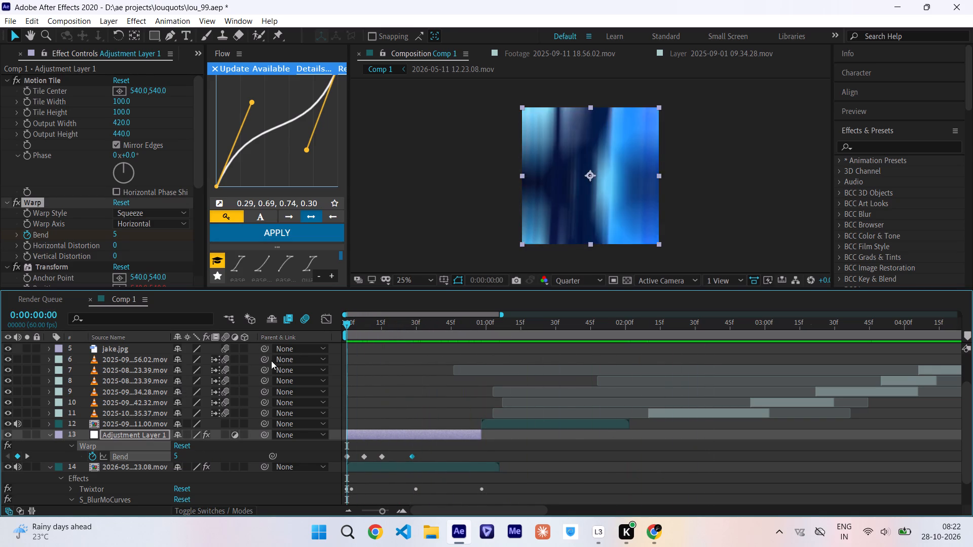
pyautogui.press('space')
pyautogui.click(389, 331)
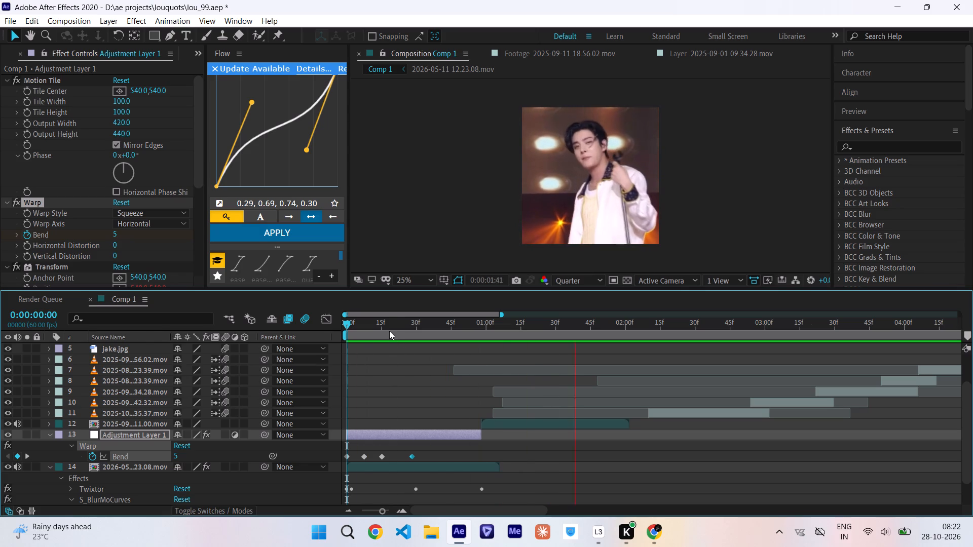
# Stretch all of Adjustment Layer 1's Bend keyframes proportionally so the last lands at about 0:00:00:45, and preview from the start.
pyautogui.moveTo(425, 447); pyautogui.dragTo(339, 466)
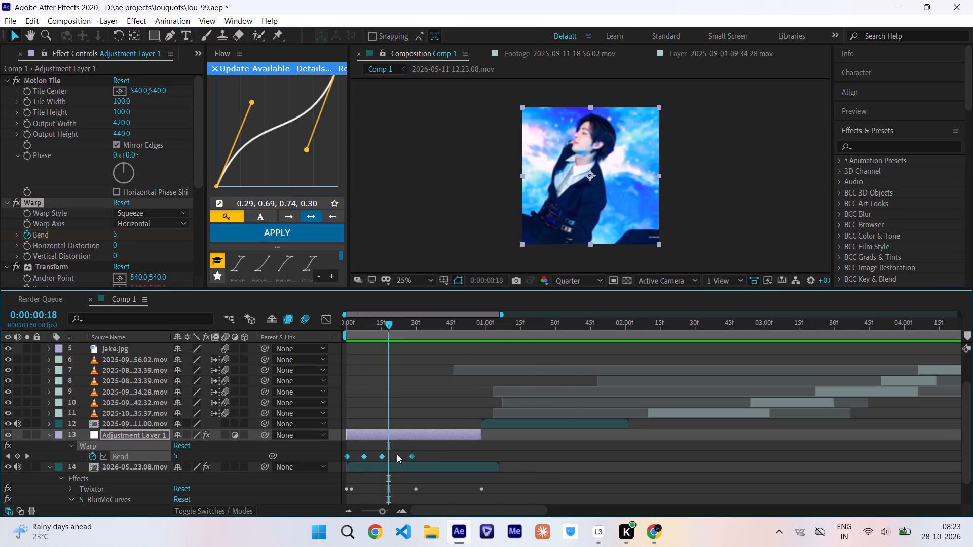
pyautogui.keyDown('alt'); pyautogui.moveTo(413, 459); pyautogui.dragTo(453, 463); pyautogui.keyUp('alt')
pyautogui.moveTo(385, 327); pyautogui.dragTo(368, 332)
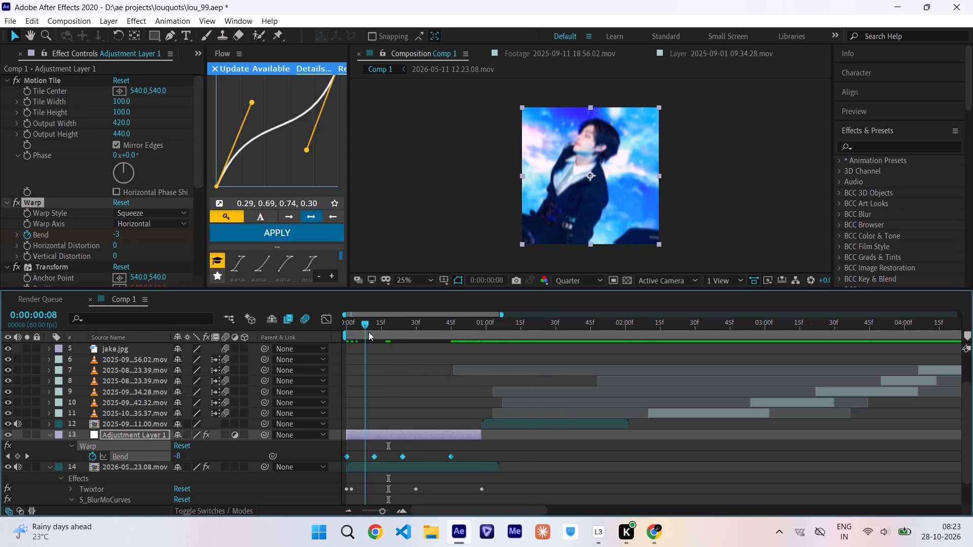
pyautogui.moveTo(368, 332); pyautogui.dragTo(207, 370)
pyautogui.press('space')
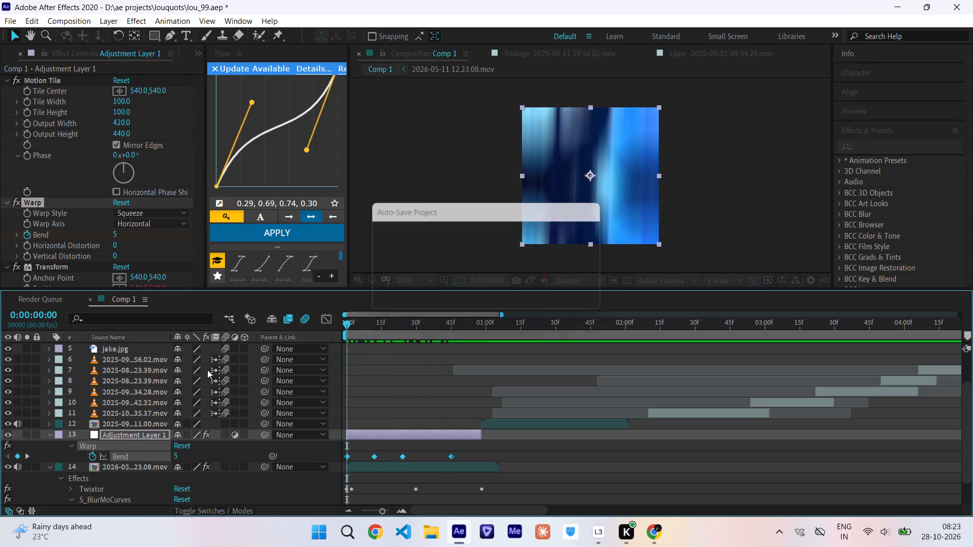
pyautogui.press('space')
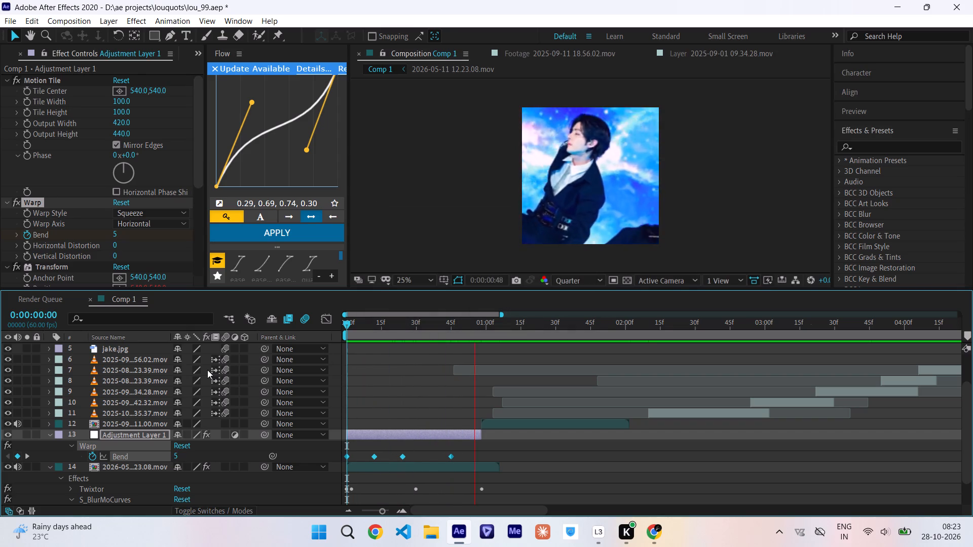
# Set the Bend keyframe at 0:00:00:12 on Adjustment Layer 1 to -8 and preview from the start.
pyautogui.click(377, 323)
pyautogui.moveTo(377, 323); pyautogui.dragTo(372, 323)
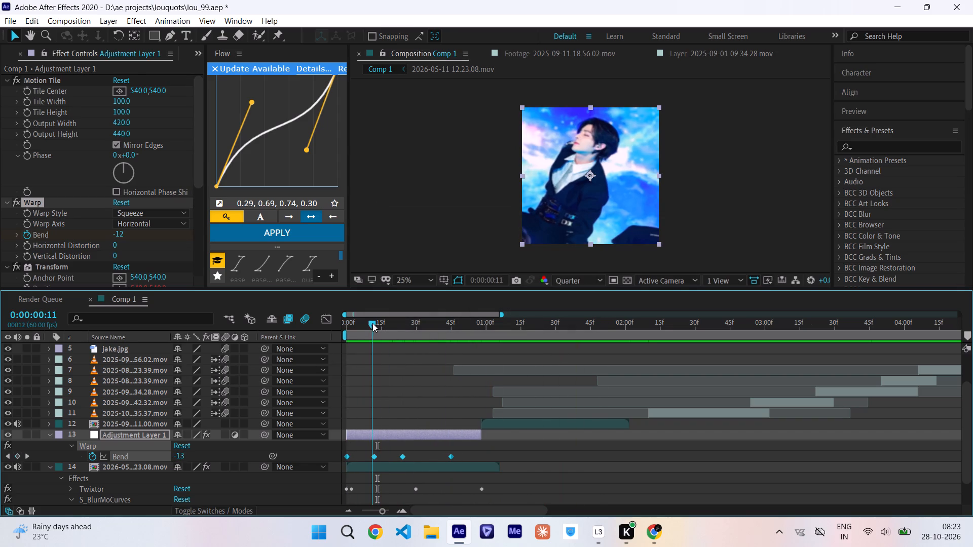
pyautogui.moveTo(372, 323); pyautogui.dragTo(372, 323)
pyautogui.hotkey('ctrl', 'Right')
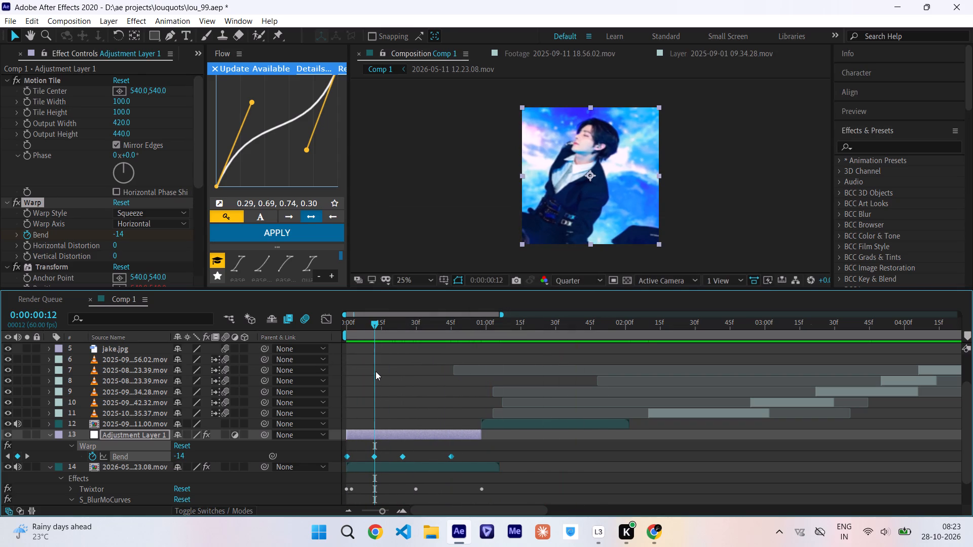
pyautogui.click(376, 372)
pyautogui.click(181, 455)
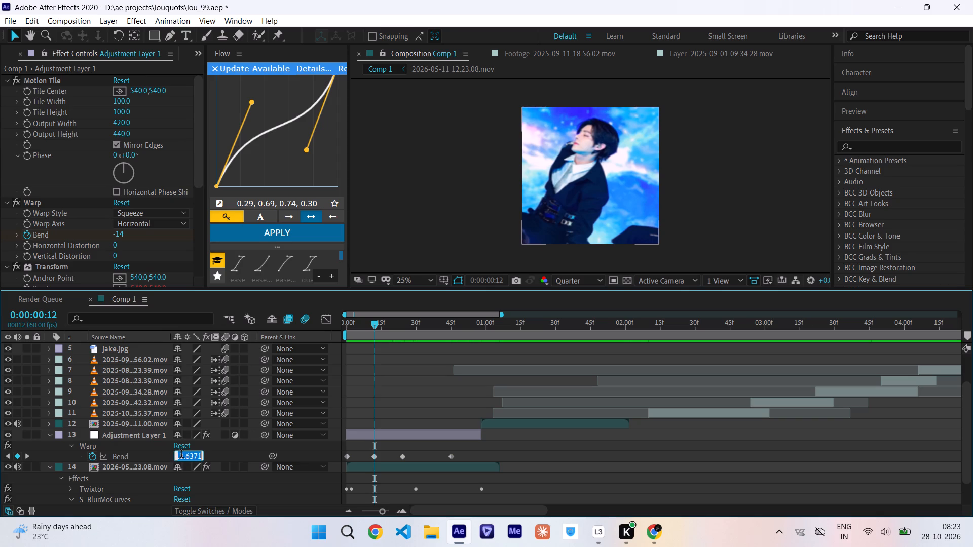
pyautogui.press('-')
pyautogui.press('8')
pyautogui.press('Return')
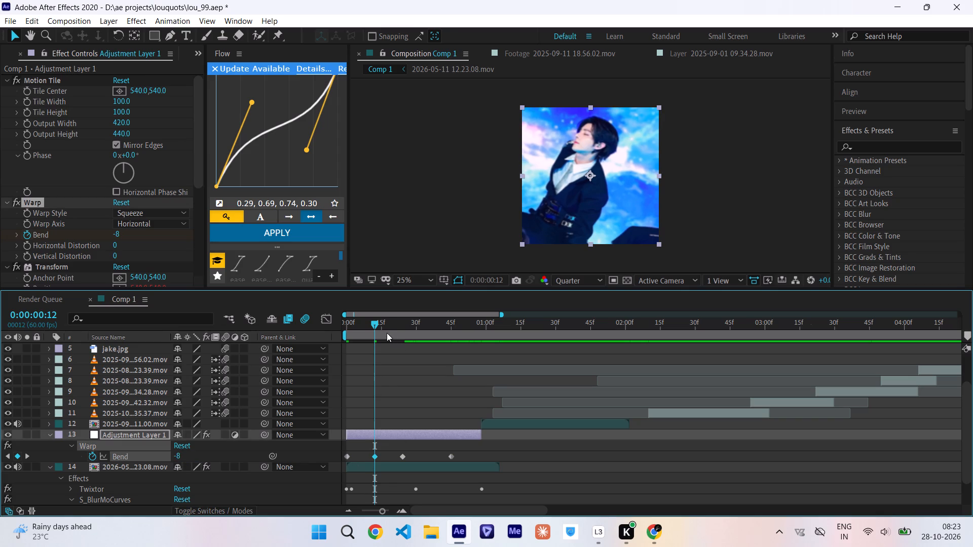
pyautogui.moveTo(387, 333); pyautogui.dragTo(433, 354)
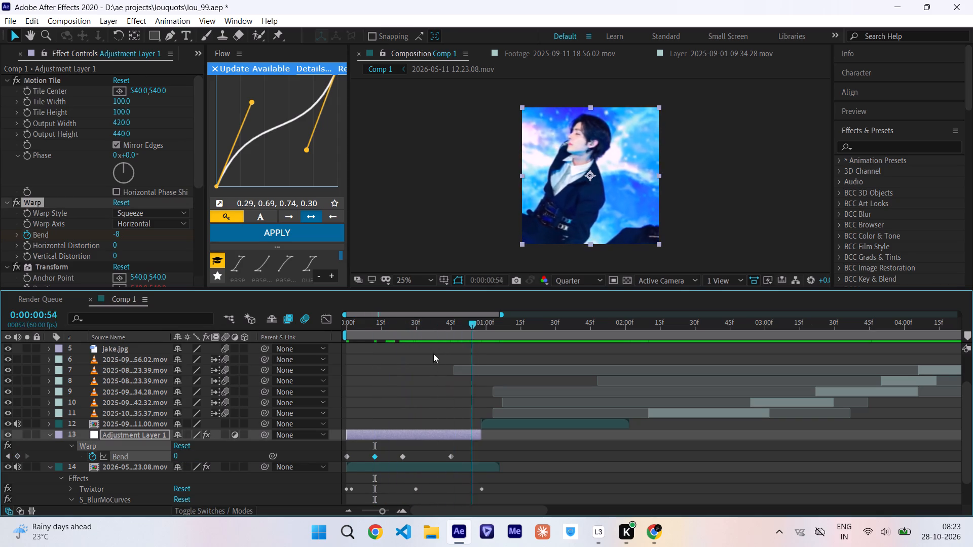
pyautogui.moveTo(433, 354); pyautogui.dragTo(226, 376)
pyautogui.press('space')
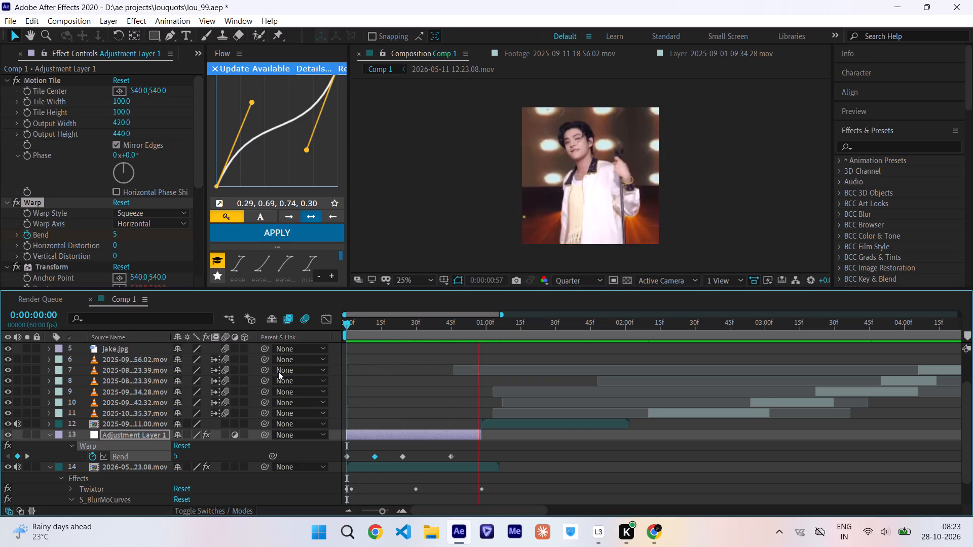
# Set the Bend keyframe at 0:00:00:24 on Adjustment Layer 1 to 5 and preview from the start.
pyautogui.moveTo(389, 327); pyautogui.dragTo(404, 332)
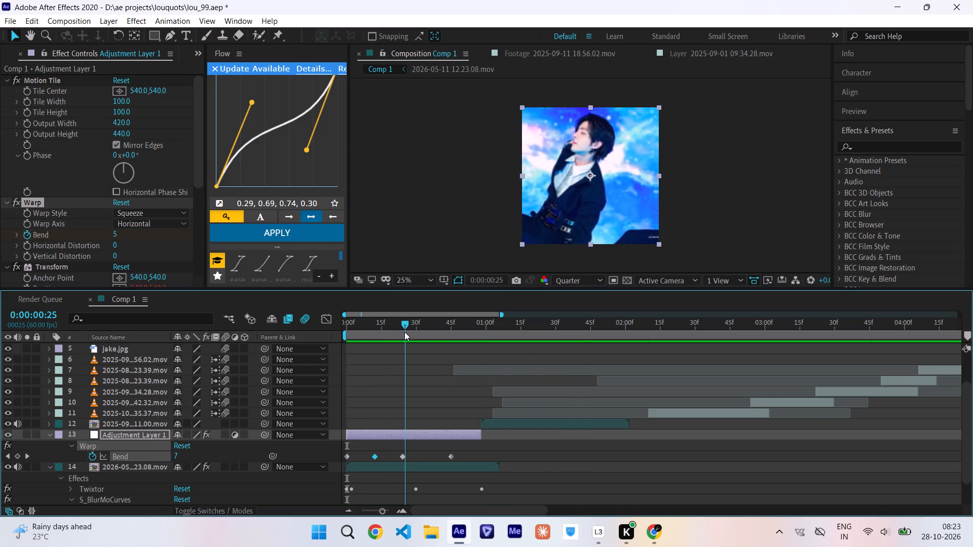
pyautogui.moveTo(404, 332); pyautogui.dragTo(401, 332)
pyautogui.click(402, 456)
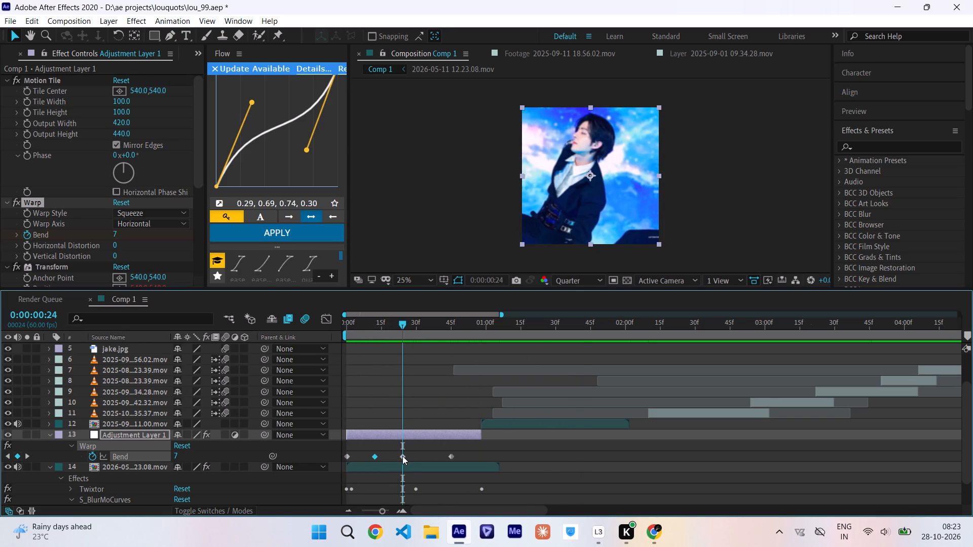
pyautogui.click(176, 454)
pyautogui.press('5')
pyautogui.press('Return')
pyautogui.moveTo(403, 326); pyautogui.dragTo(430, 349)
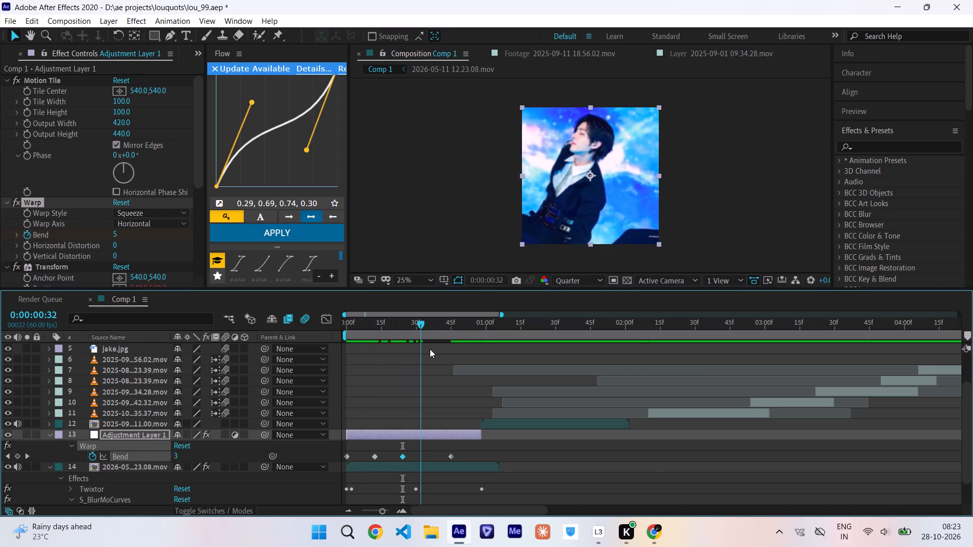
pyautogui.moveTo(430, 349); pyautogui.dragTo(264, 377)
pyautogui.press('space')
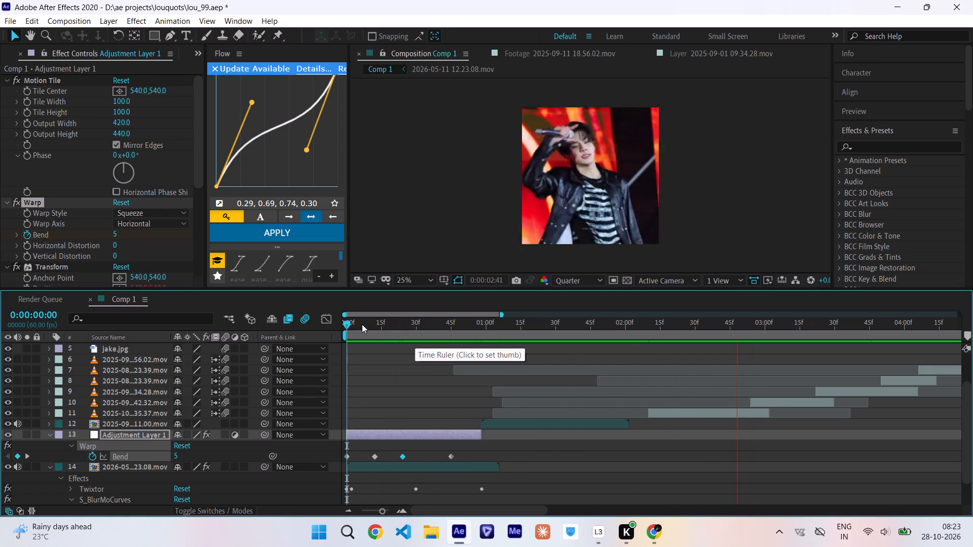
pyautogui.moveTo(362, 324); pyautogui.dragTo(313, 345)
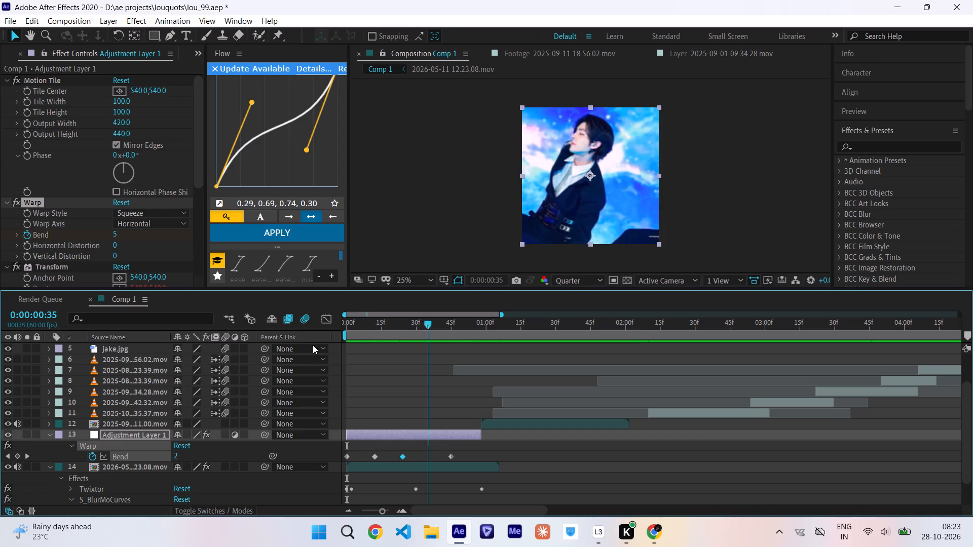
pyautogui.moveTo(313, 345); pyautogui.dragTo(293, 354)
# Show the reference video on layer 1 and scrub the first half second to compare its motion with the bounce.
pyautogui.scroll(5, 412, 372)
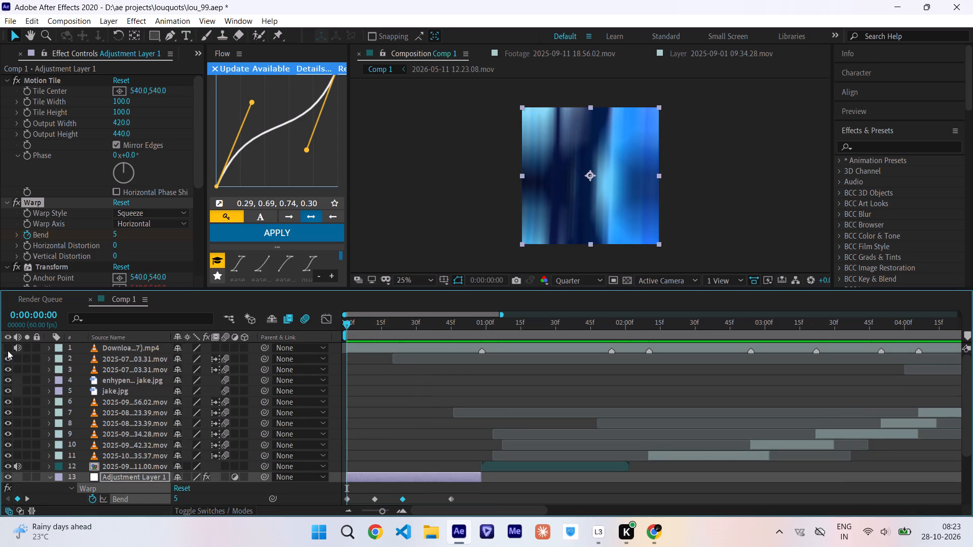
pyautogui.click(8, 350)
pyautogui.moveTo(348, 326); pyautogui.dragTo(353, 327)
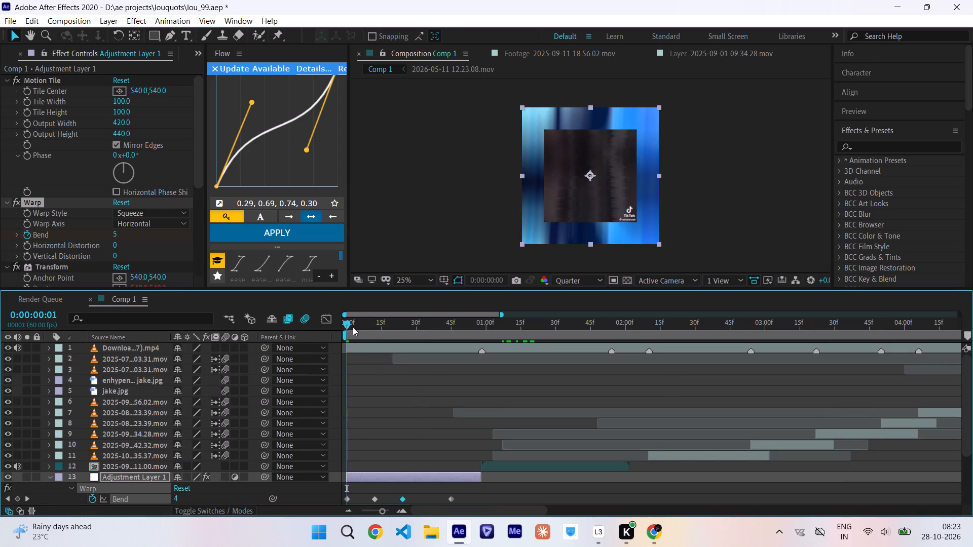
pyautogui.moveTo(353, 327); pyautogui.dragTo(426, 332)
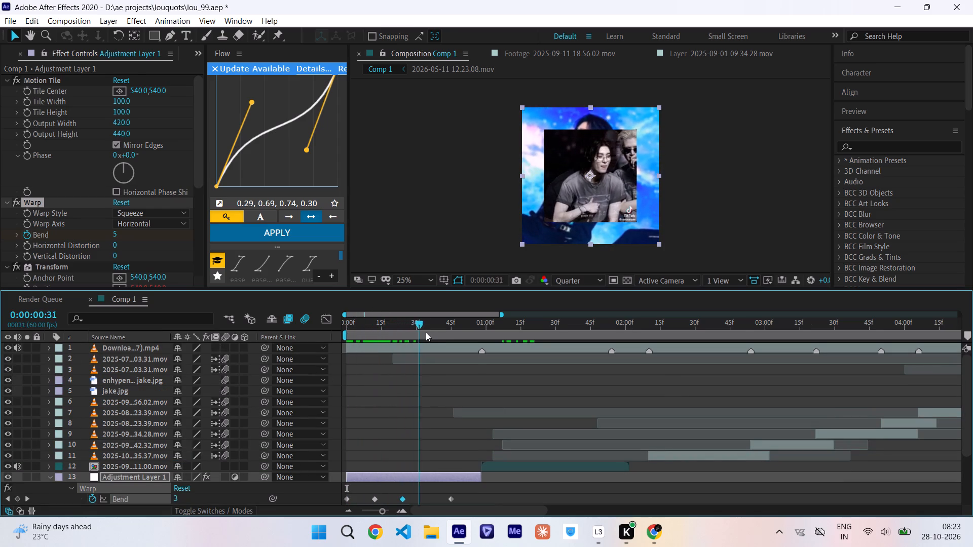
pyautogui.moveTo(426, 332); pyautogui.dragTo(314, 356)
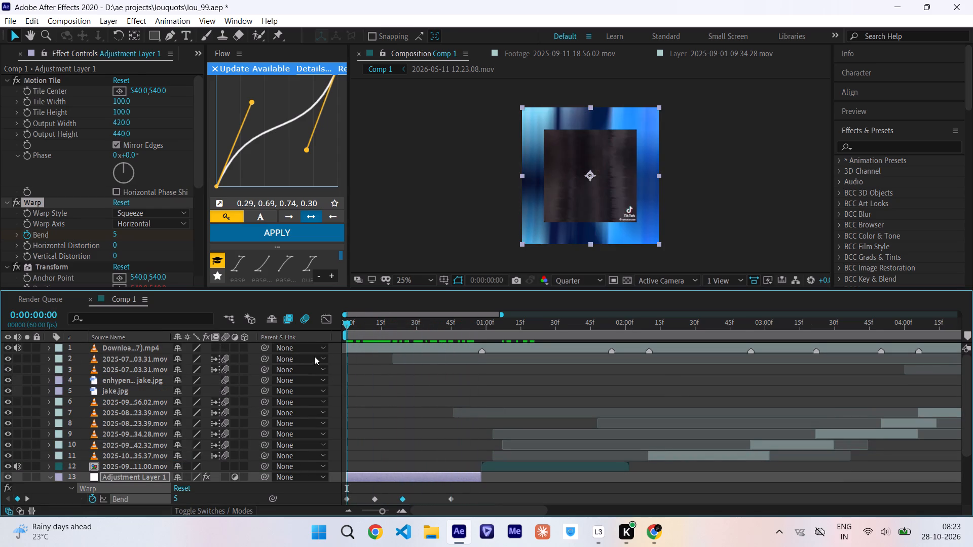
pyautogui.moveTo(314, 356); pyautogui.dragTo(413, 357)
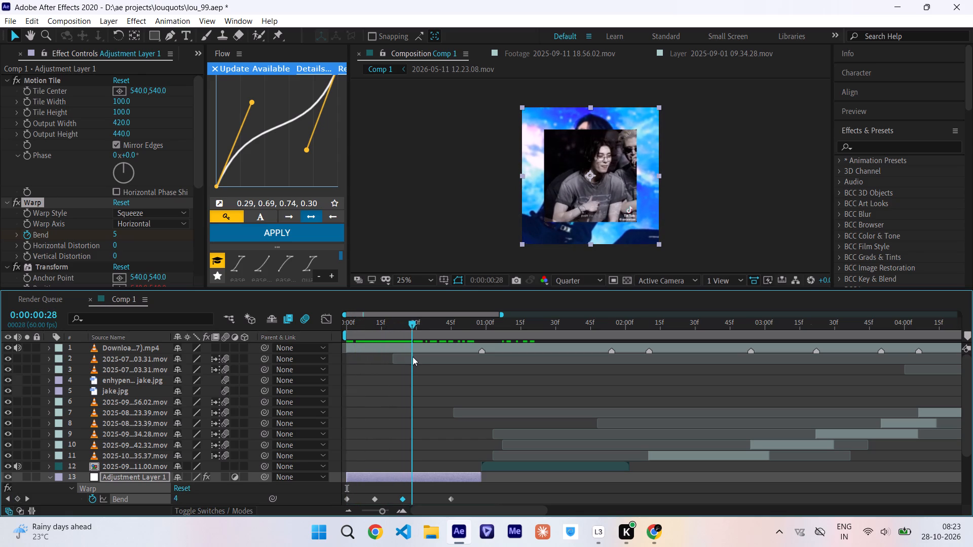
pyautogui.moveTo(413, 357); pyautogui.dragTo(387, 361)
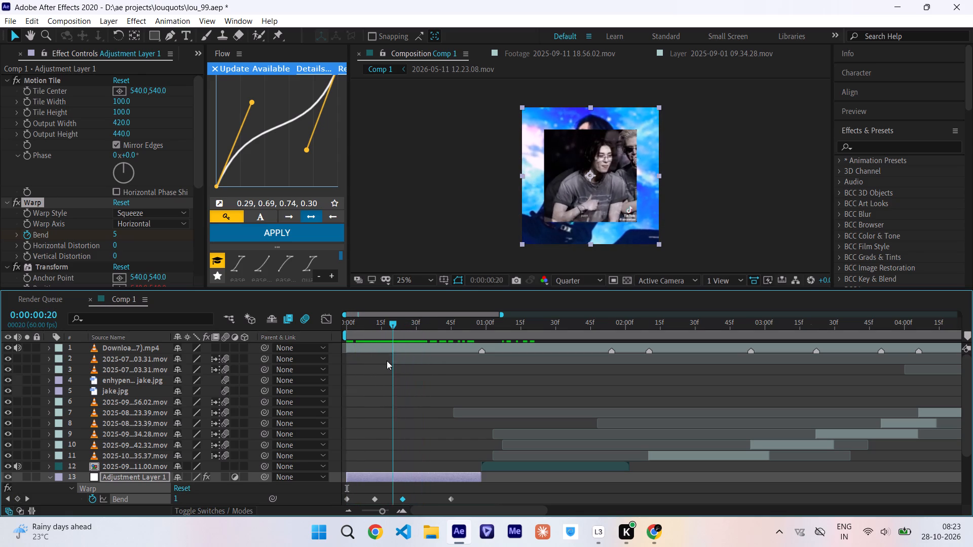
pyautogui.moveTo(387, 361); pyautogui.dragTo(396, 359)
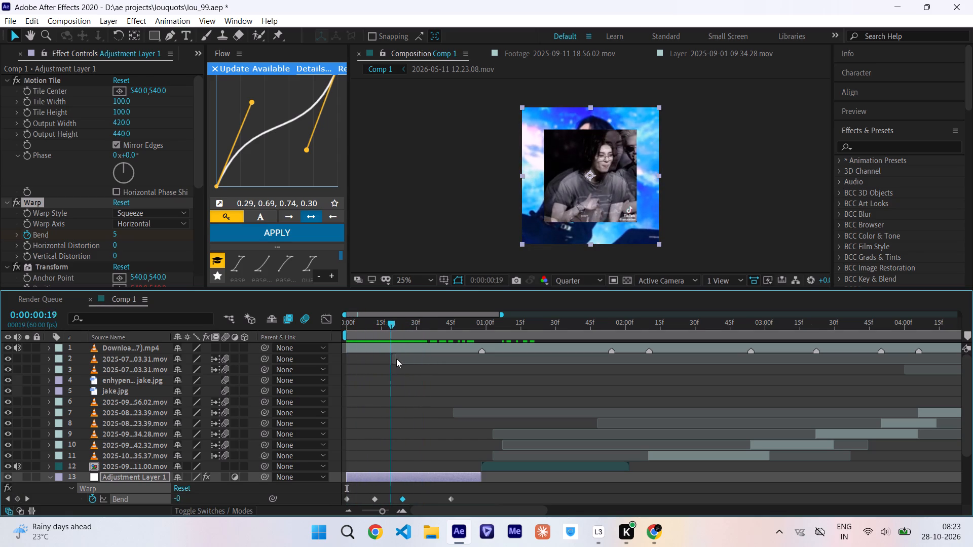
# Scrub the reference to 0:00:00:45, hide the reference video on layer 1, and preview the bounce from the start.
pyautogui.moveTo(396, 359); pyautogui.dragTo(453, 359)
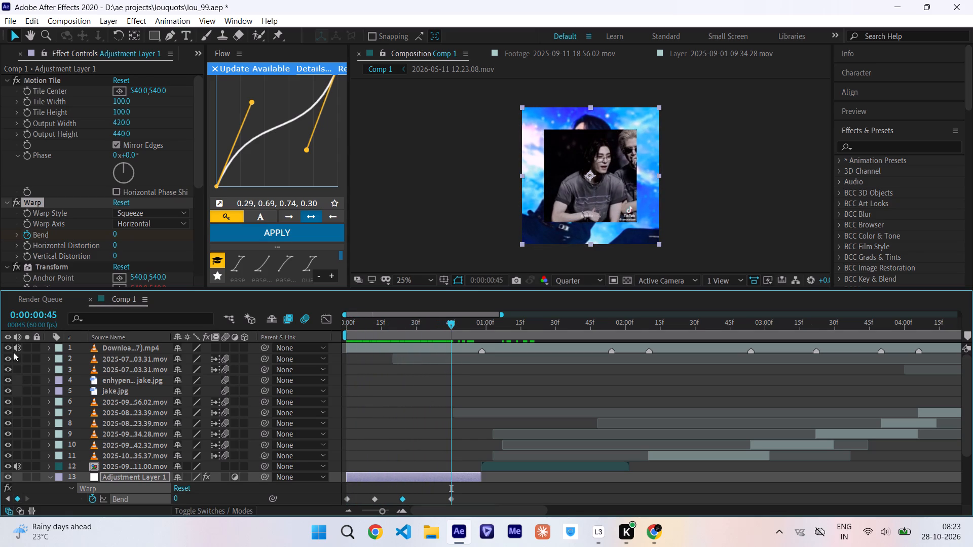
pyautogui.click(10, 348)
pyautogui.moveTo(381, 326); pyautogui.dragTo(316, 330)
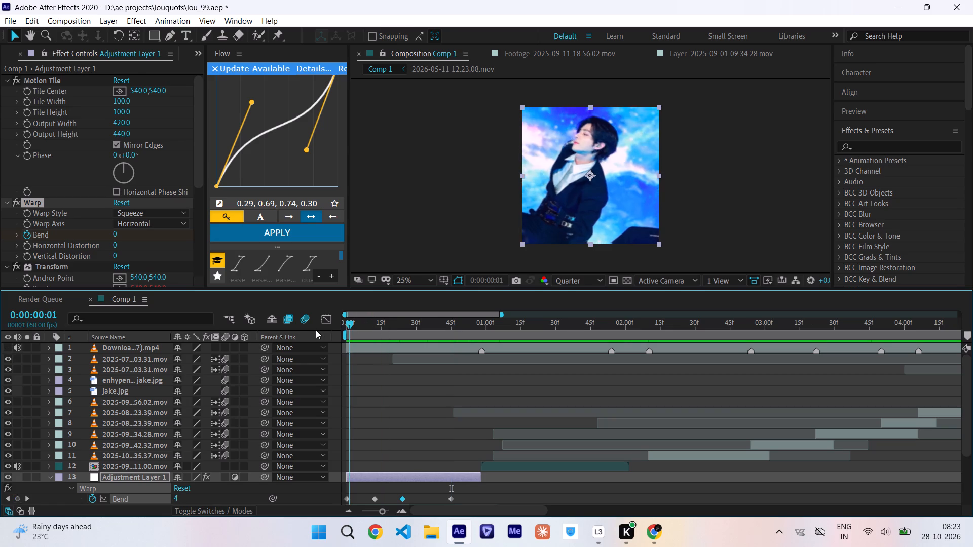
pyautogui.moveTo(316, 330); pyautogui.dragTo(426, 341)
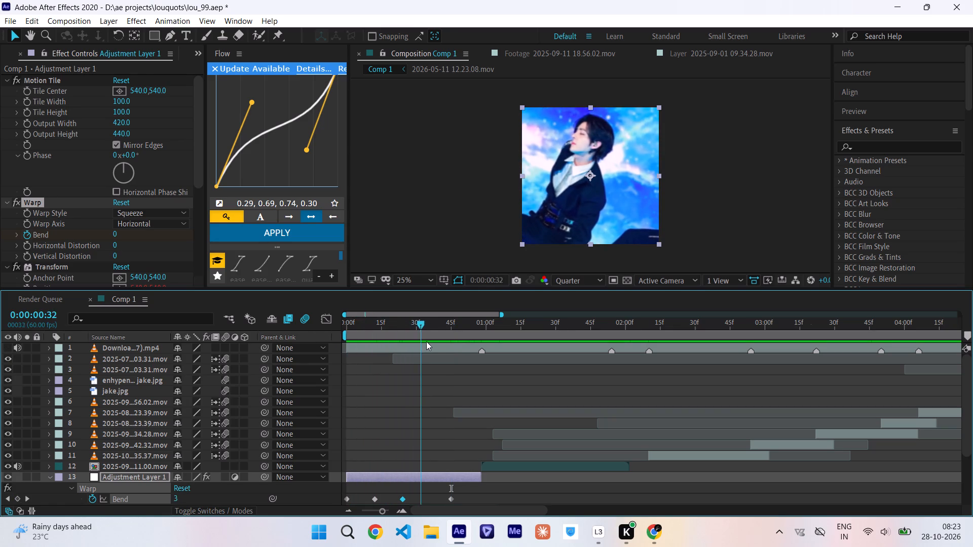
pyautogui.moveTo(426, 341); pyautogui.dragTo(188, 406)
pyautogui.press('space')
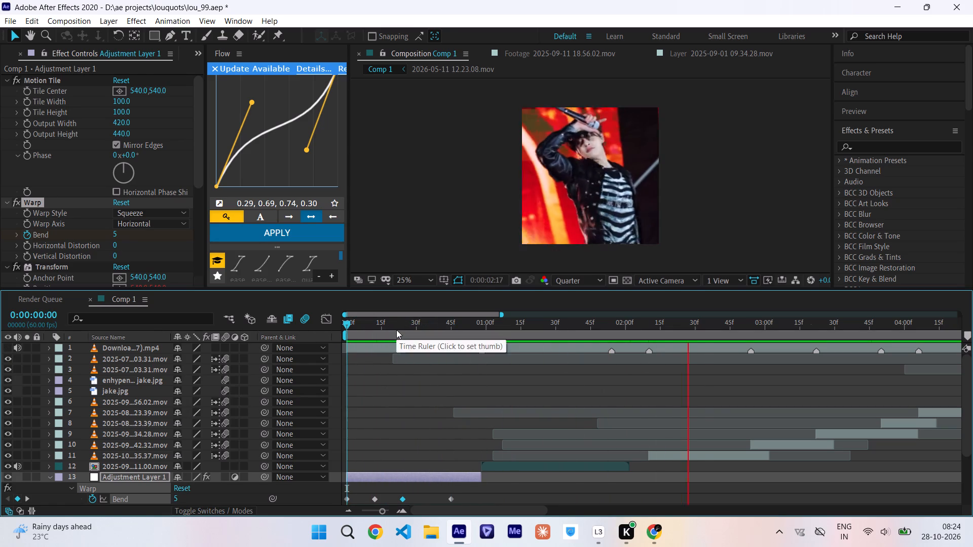
# Set the Bend keyframe at 0:00:00:12 on Adjustment Layer 1 to -5.
pyautogui.moveTo(396, 330); pyautogui.dragTo(385, 340)
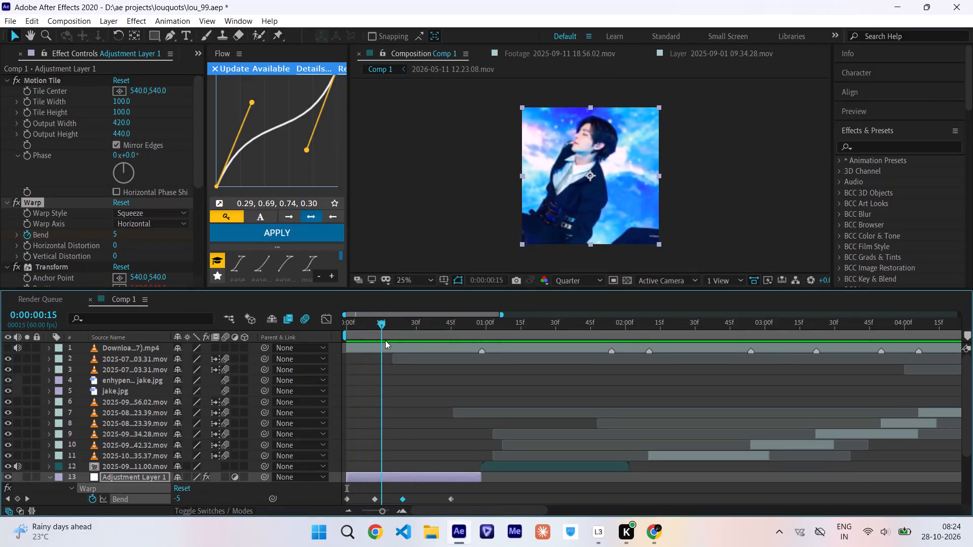
pyautogui.moveTo(385, 340); pyautogui.dragTo(373, 348)
pyautogui.hotkey('ctrl', 'Right')
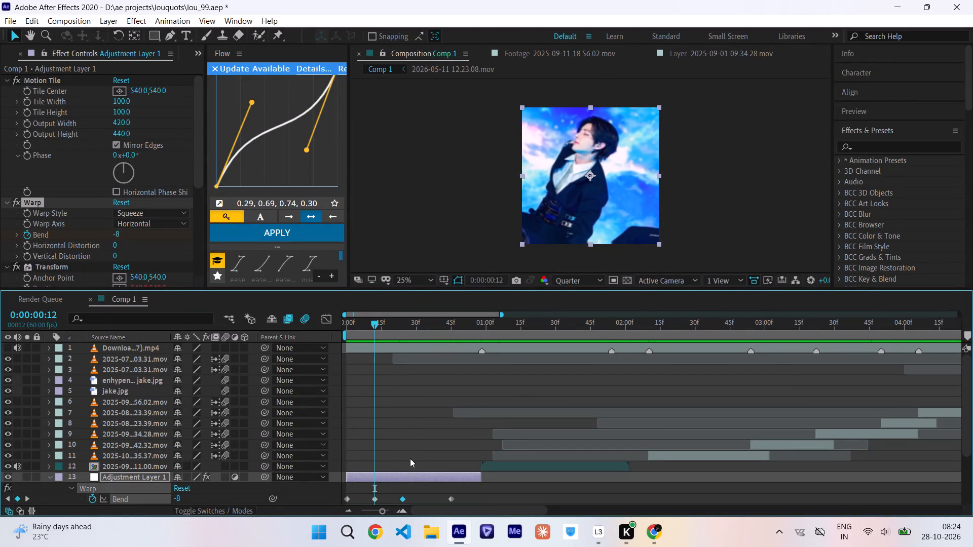
pyautogui.click(397, 453)
pyautogui.click(180, 499)
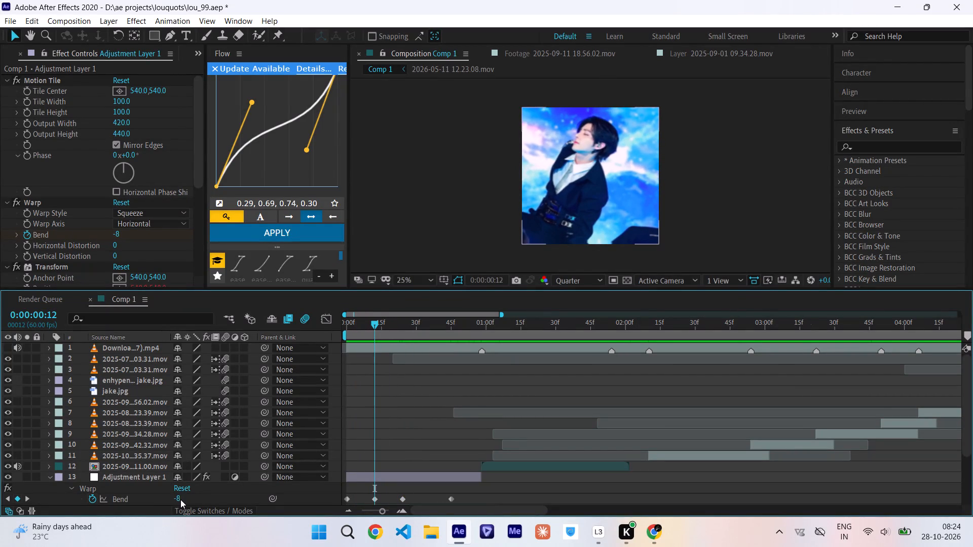
pyautogui.click(179, 499)
pyautogui.write('-5')
pyautogui.press('Return')
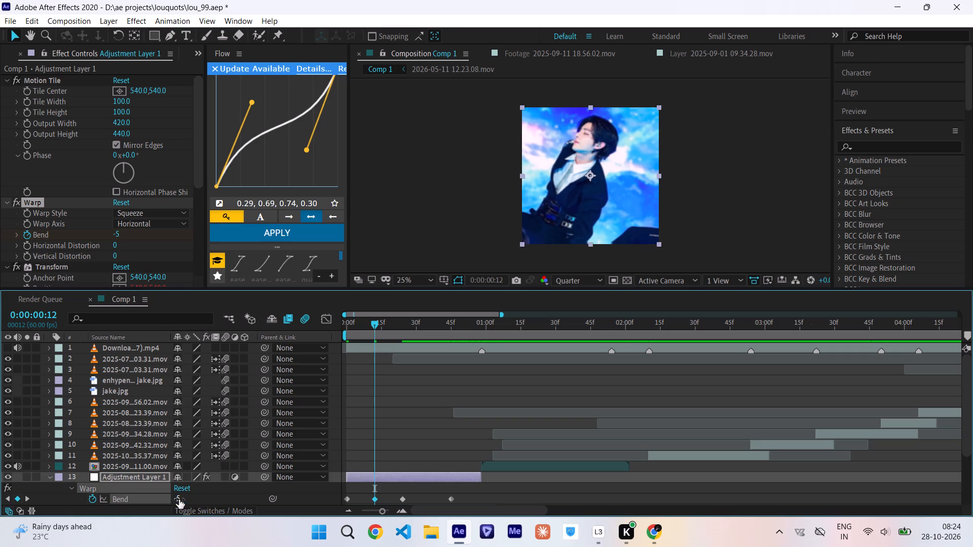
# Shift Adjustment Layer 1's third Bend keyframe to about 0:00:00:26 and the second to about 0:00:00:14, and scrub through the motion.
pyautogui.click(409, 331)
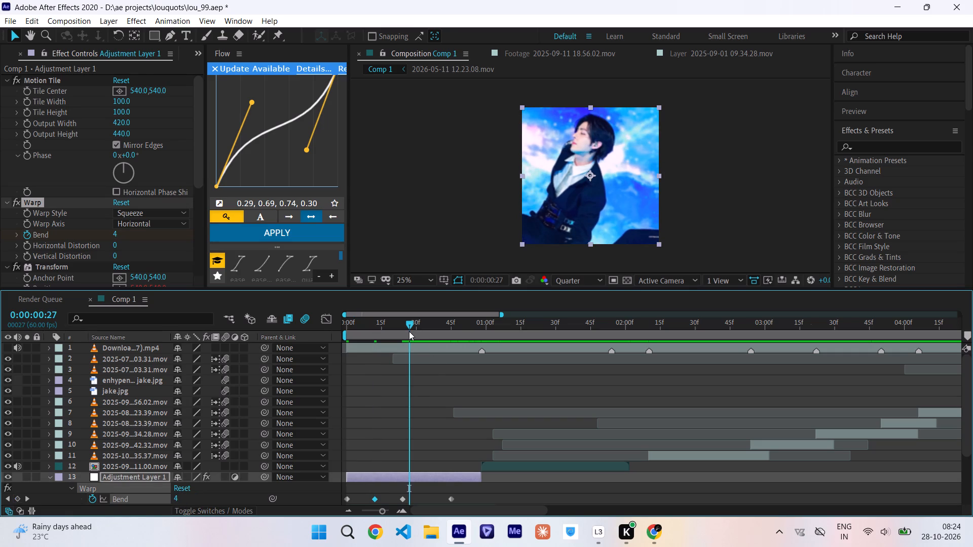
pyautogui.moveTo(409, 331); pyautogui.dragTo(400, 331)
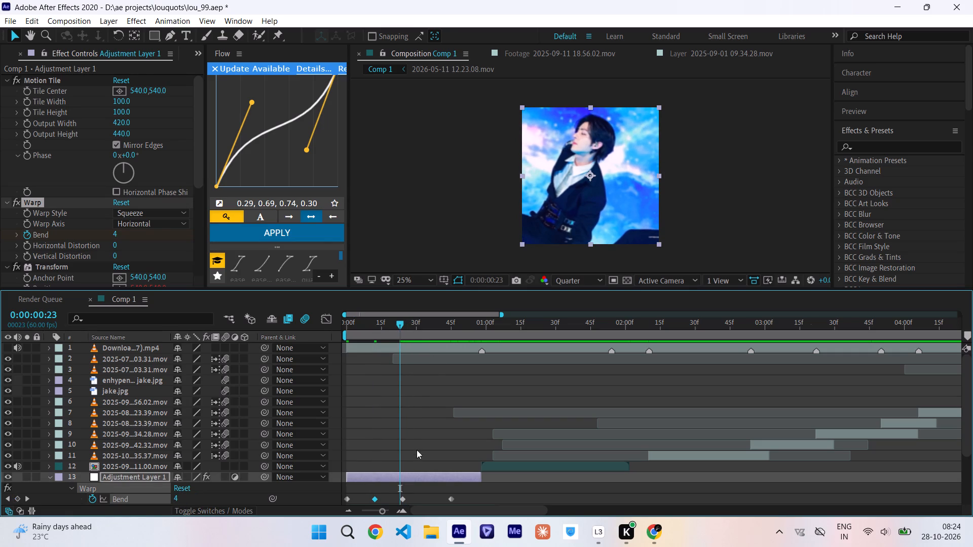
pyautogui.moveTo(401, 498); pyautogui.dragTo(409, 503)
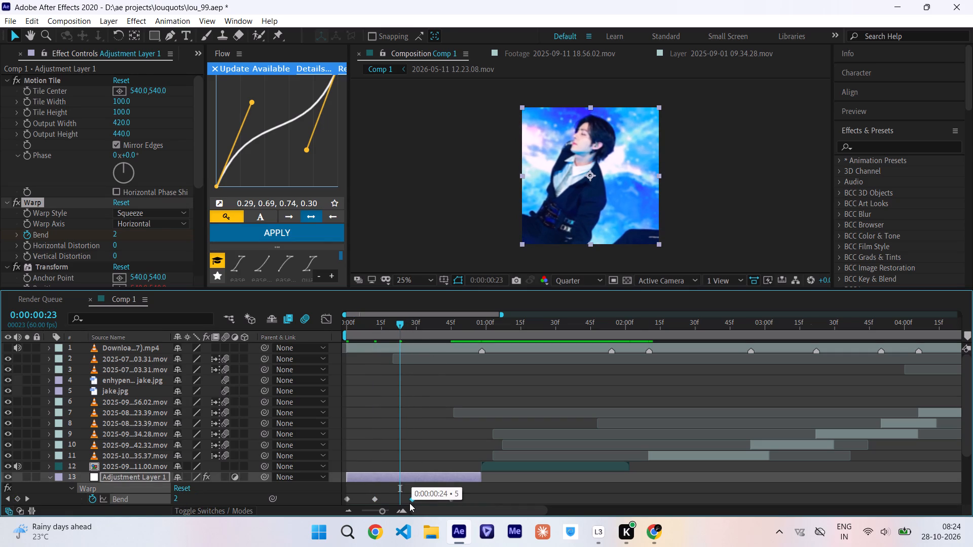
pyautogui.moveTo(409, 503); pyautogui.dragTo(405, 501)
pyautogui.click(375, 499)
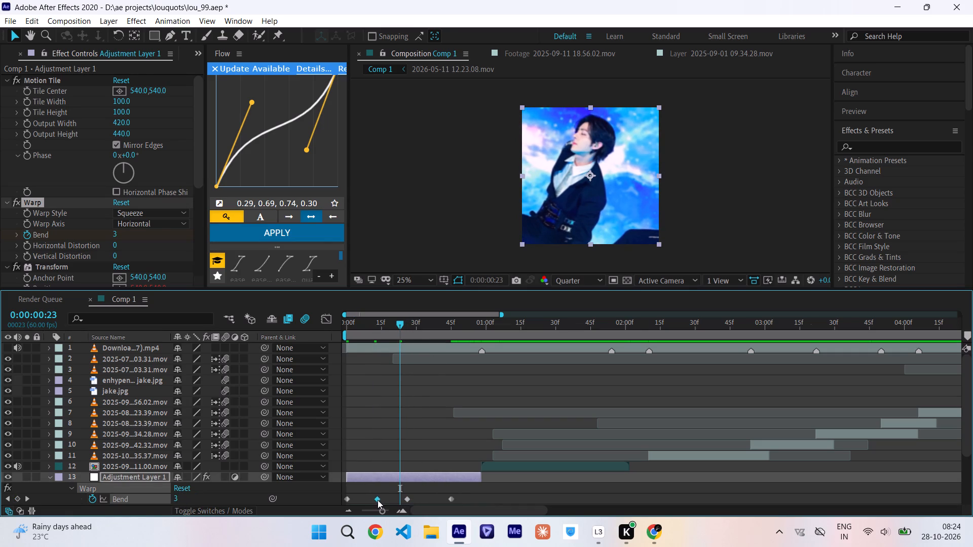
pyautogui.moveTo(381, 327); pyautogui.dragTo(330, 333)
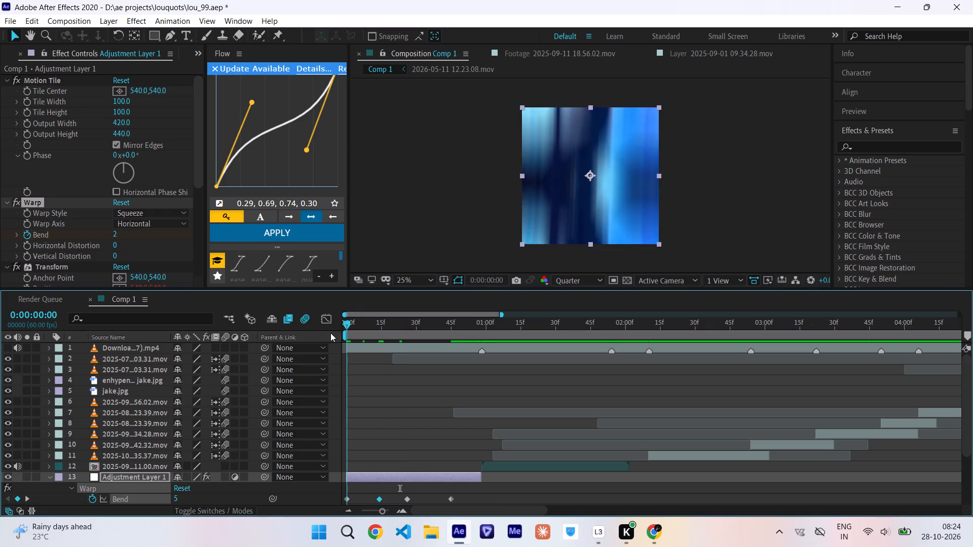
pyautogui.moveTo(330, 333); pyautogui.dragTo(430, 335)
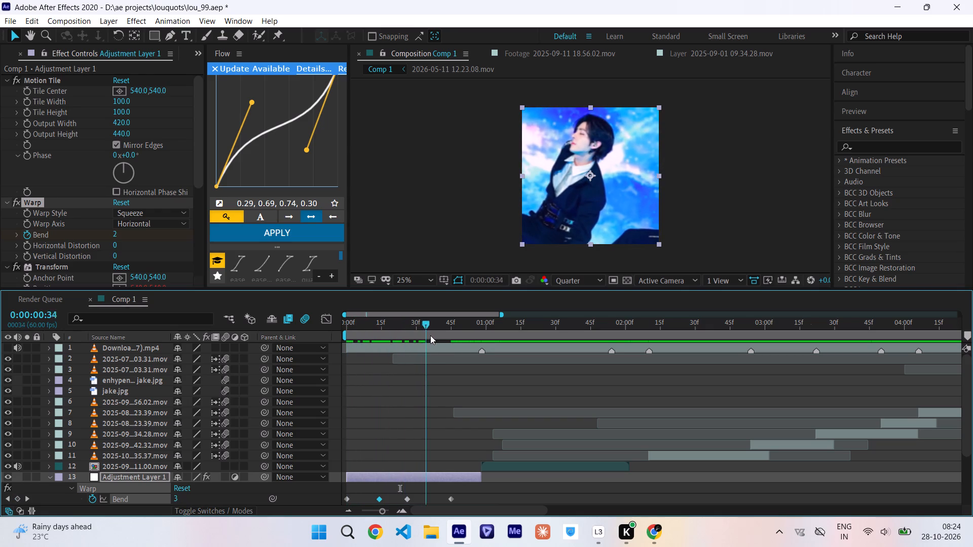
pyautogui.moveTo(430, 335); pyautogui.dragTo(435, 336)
# Space out Adjustment Layer 1's last three Bend keyframes to 0:00:00:17, about 0:00:00:35 and about 0:00:00:58, and scrub through the motion.
pyautogui.moveTo(452, 498); pyautogui.dragTo(471, 504)
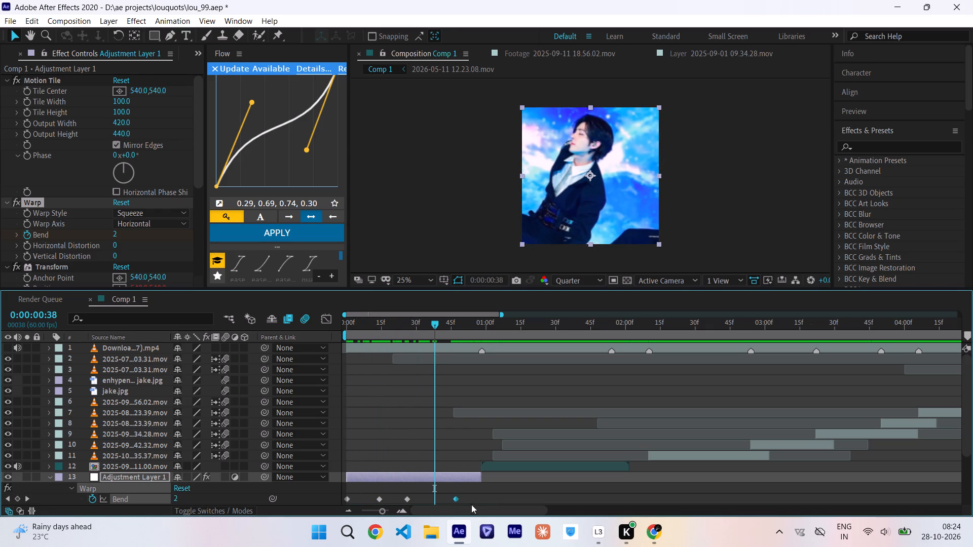
pyautogui.moveTo(471, 504); pyautogui.dragTo(482, 518)
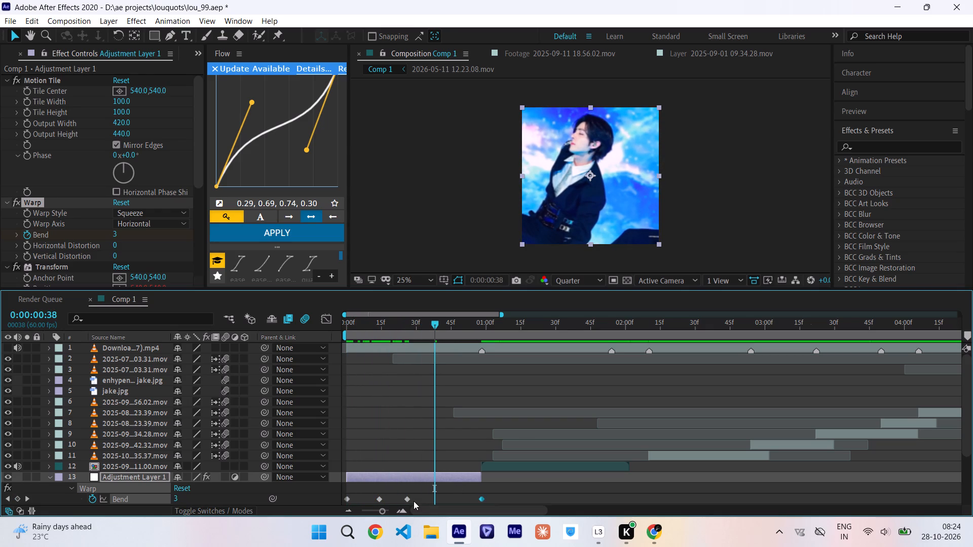
pyautogui.moveTo(407, 500); pyautogui.dragTo(429, 504)
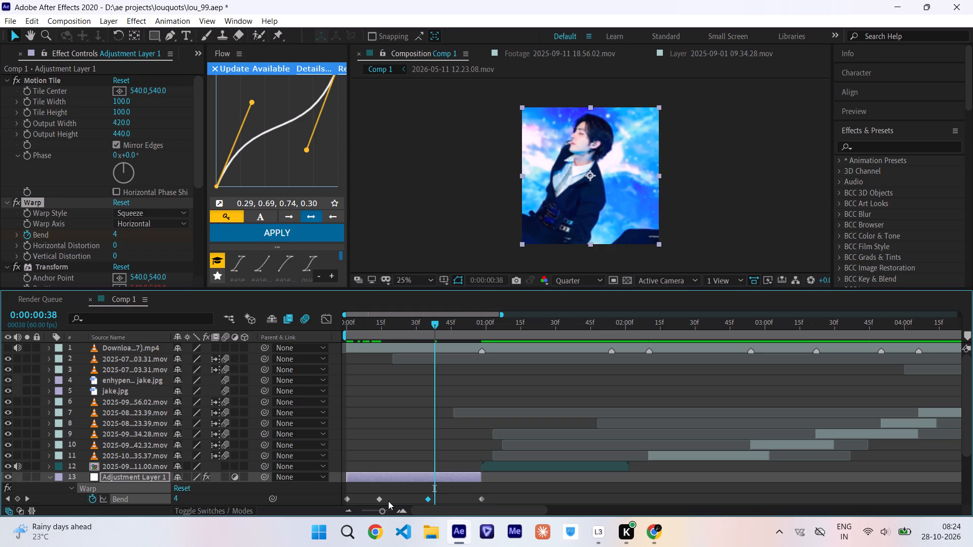
pyautogui.moveTo(381, 498); pyautogui.dragTo(388, 502)
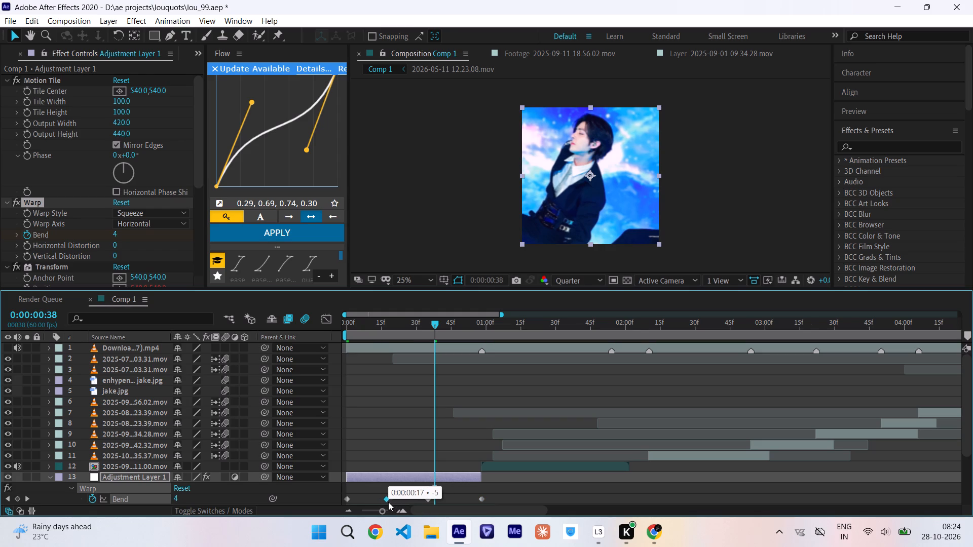
pyautogui.moveTo(364, 332); pyautogui.dragTo(366, 335)
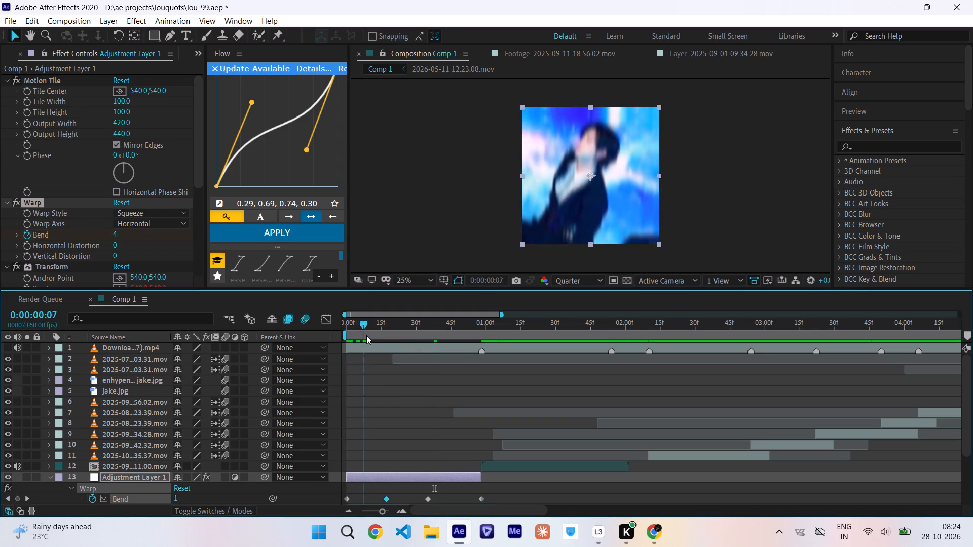
pyautogui.moveTo(366, 335); pyautogui.dragTo(464, 346)
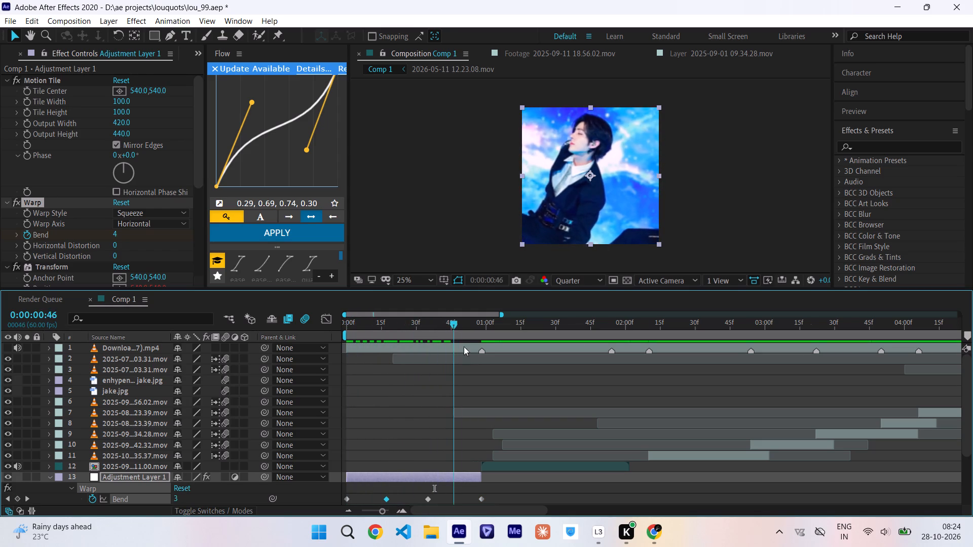
pyautogui.moveTo(464, 346); pyautogui.dragTo(426, 357)
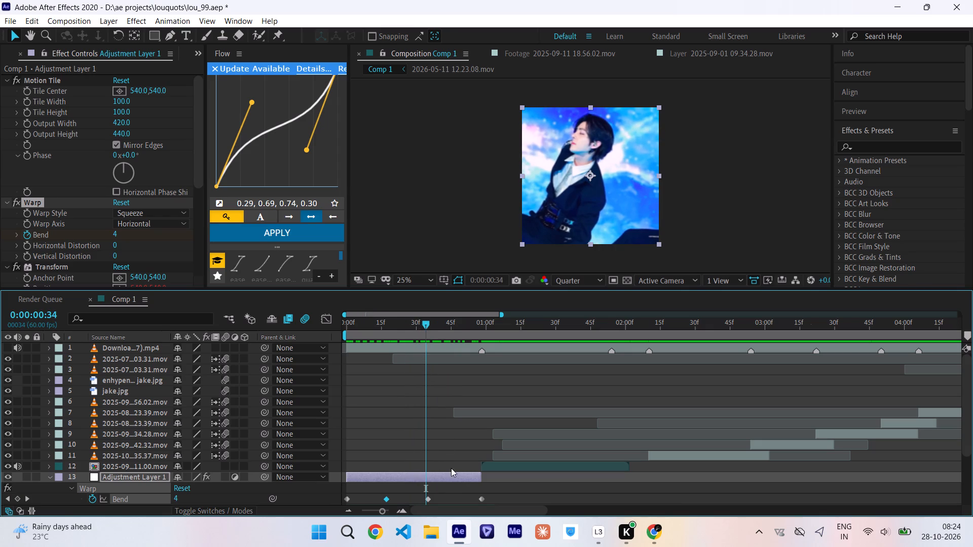
# Apply Easy Ease to all Bend keyframes on Adjustment Layer 1 and preview from the start with their curve shown in the Graph Editor.
pyautogui.moveTo(497, 496); pyautogui.dragTo(344, 505)
pyautogui.press('F9')
pyautogui.click(325, 321)
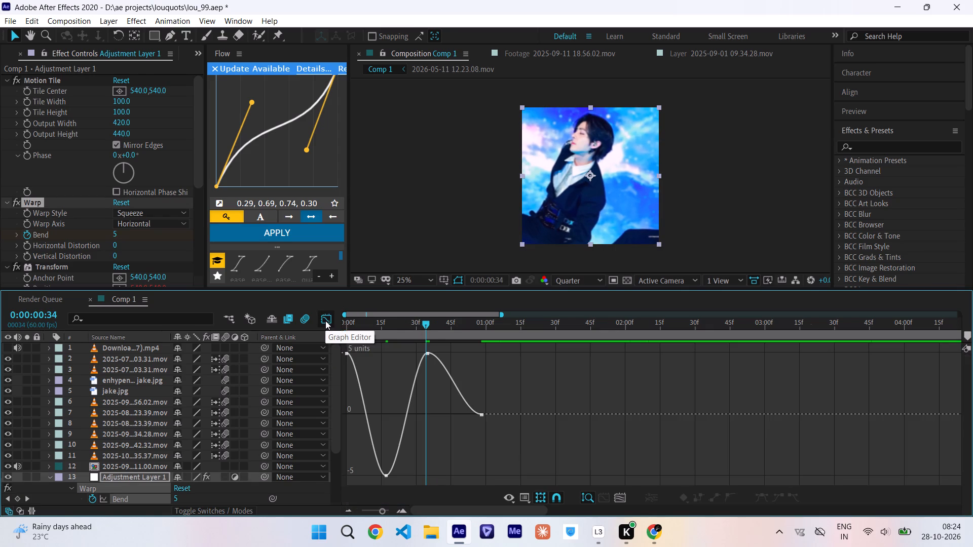
pyautogui.moveTo(423, 325); pyautogui.dragTo(271, 339)
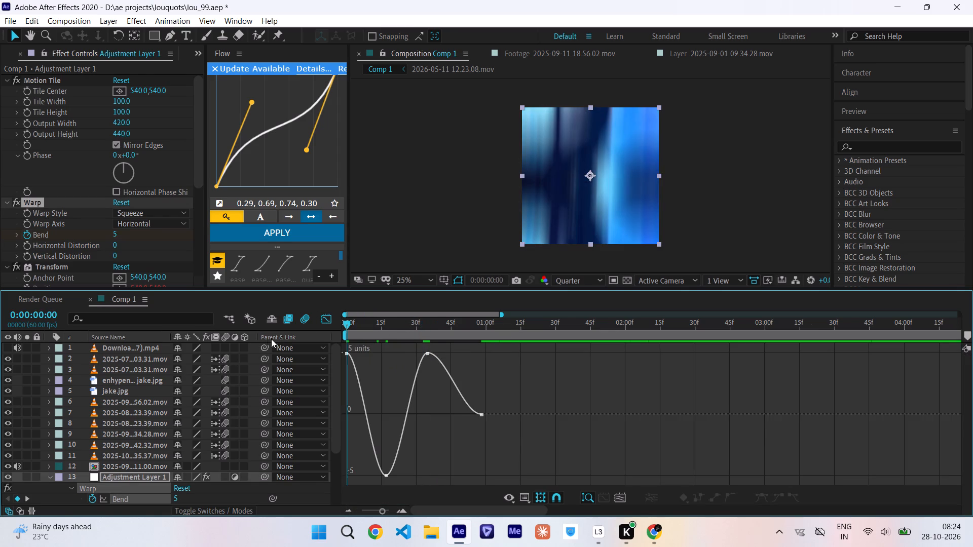
pyautogui.moveTo(271, 339); pyautogui.dragTo(266, 339)
pyautogui.press('space')
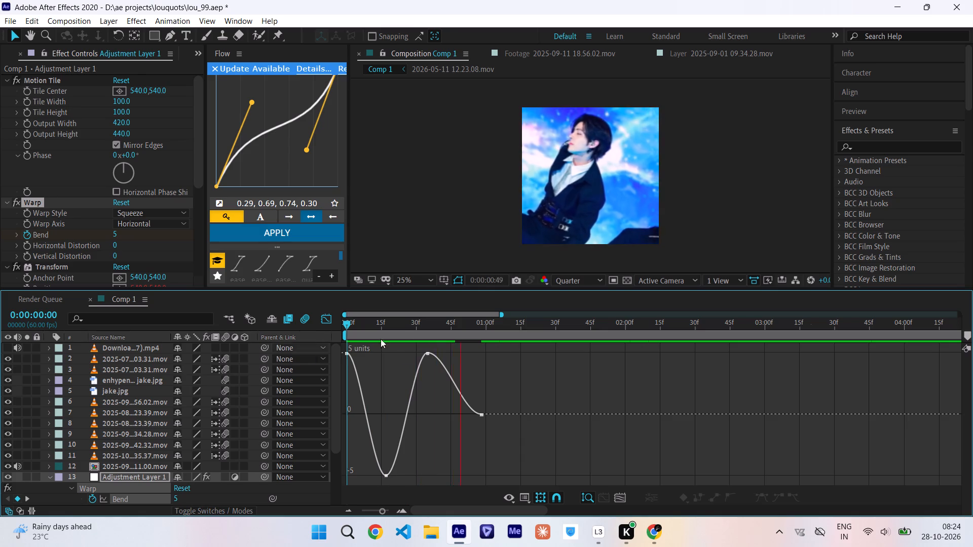
pyautogui.moveTo(418, 322); pyautogui.dragTo(254, 348)
pyautogui.press('space')
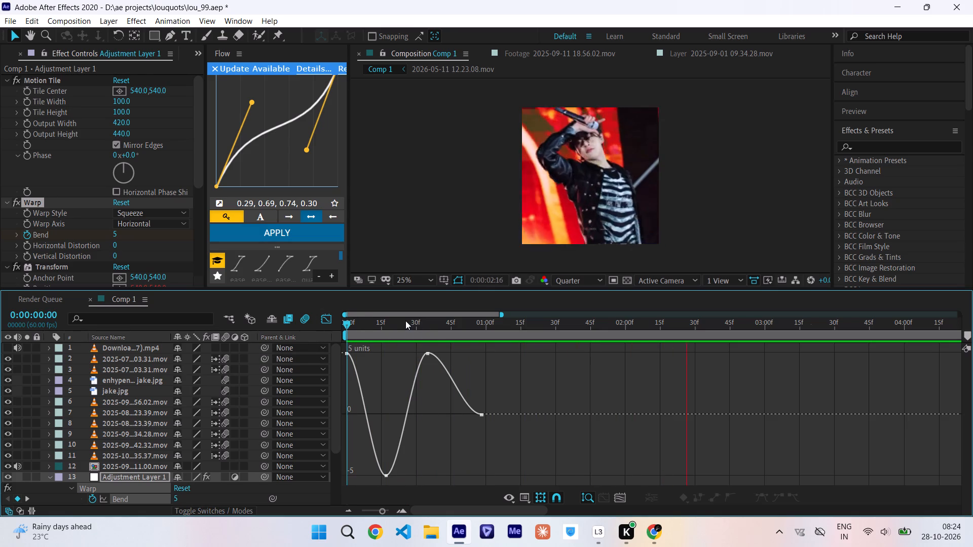
pyautogui.moveTo(408, 325); pyautogui.dragTo(299, 354)
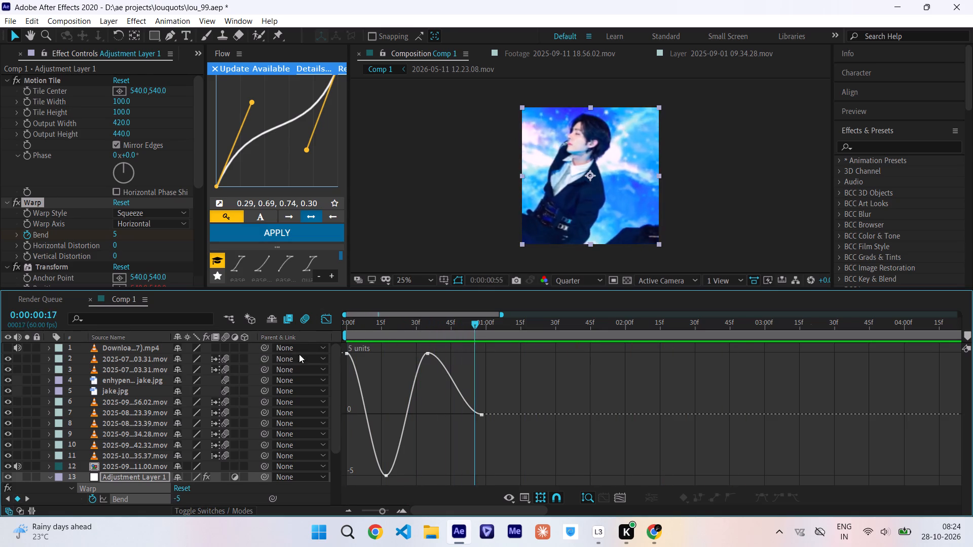
pyautogui.moveTo(299, 354); pyautogui.dragTo(254, 362)
pyautogui.press('space')
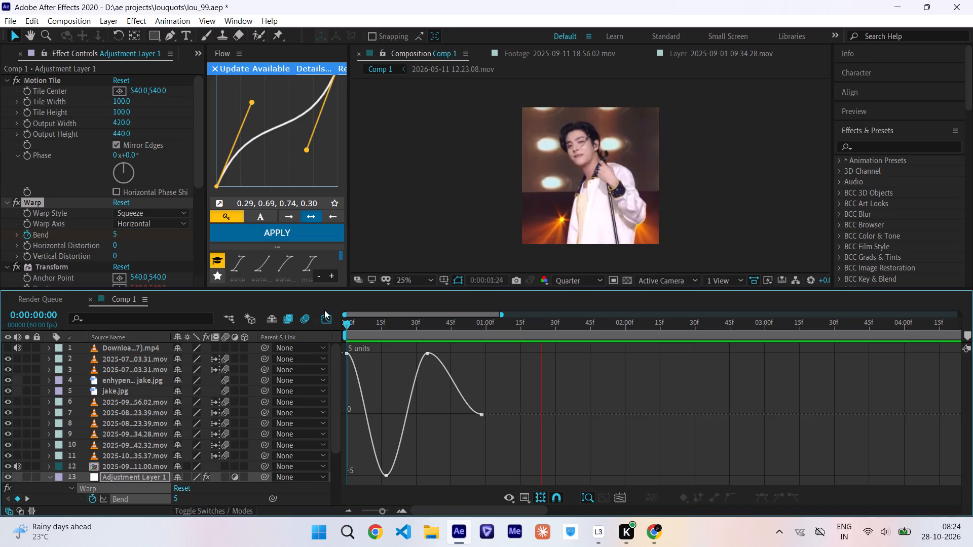
pyautogui.click(326, 317)
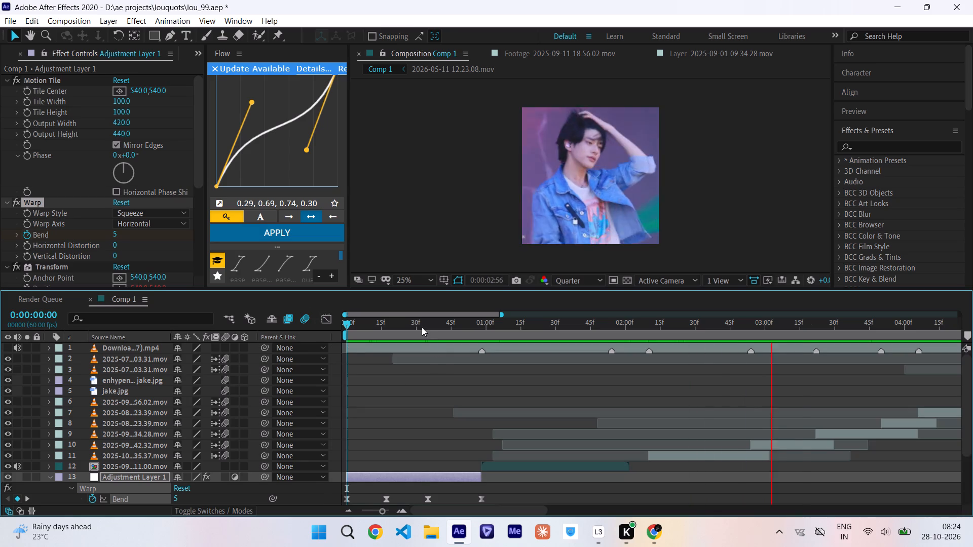
# Set the Bend keyframe at 0:00:00:35 on Adjustment Layer 1 to 3 and preview from the start.
pyautogui.click(422, 327)
pyautogui.scroll(-1, 422, 327)
pyautogui.moveTo(422, 327); pyautogui.dragTo(427, 332)
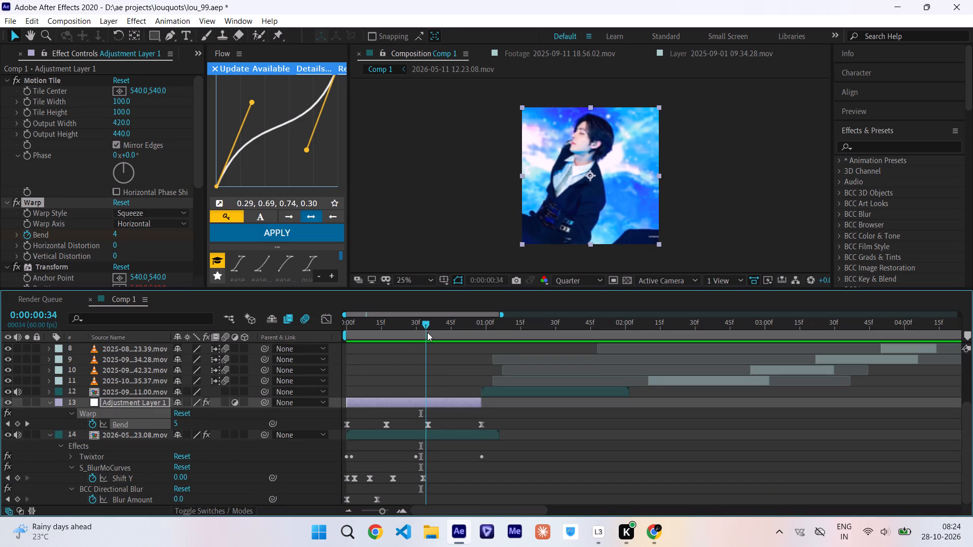
pyautogui.moveTo(427, 332); pyautogui.dragTo(429, 335)
pyautogui.click(436, 425)
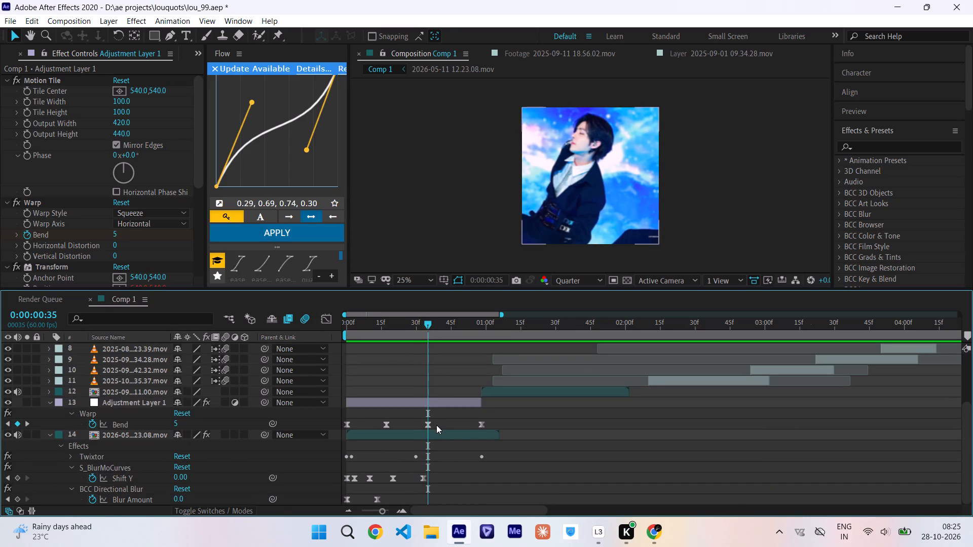
pyautogui.click(175, 425)
pyautogui.press('3')
pyautogui.press('Return')
pyautogui.moveTo(413, 329); pyautogui.dragTo(231, 362)
pyautogui.press('space')
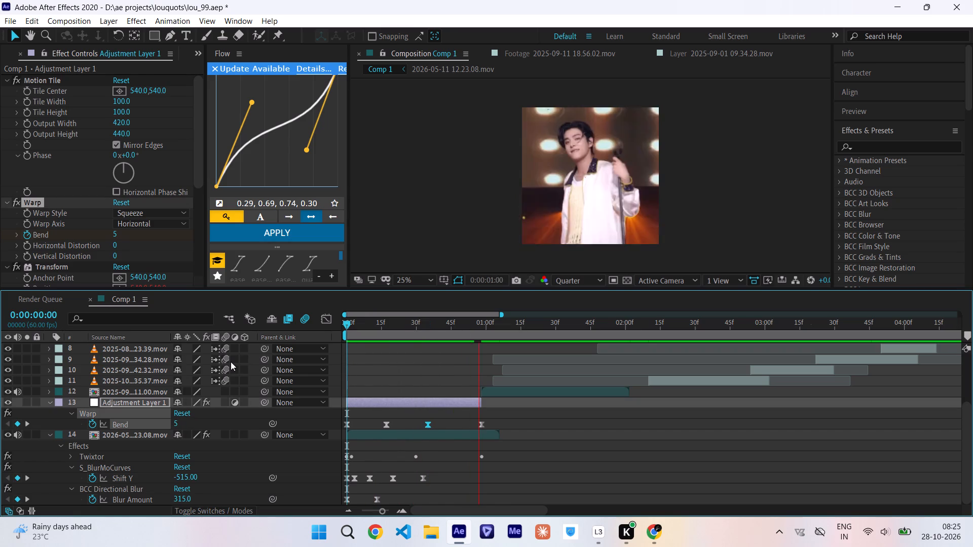
# Move the current time to 0:00:16:18 and preview the composition again.
pyautogui.hscroll(-16, 560, 329)
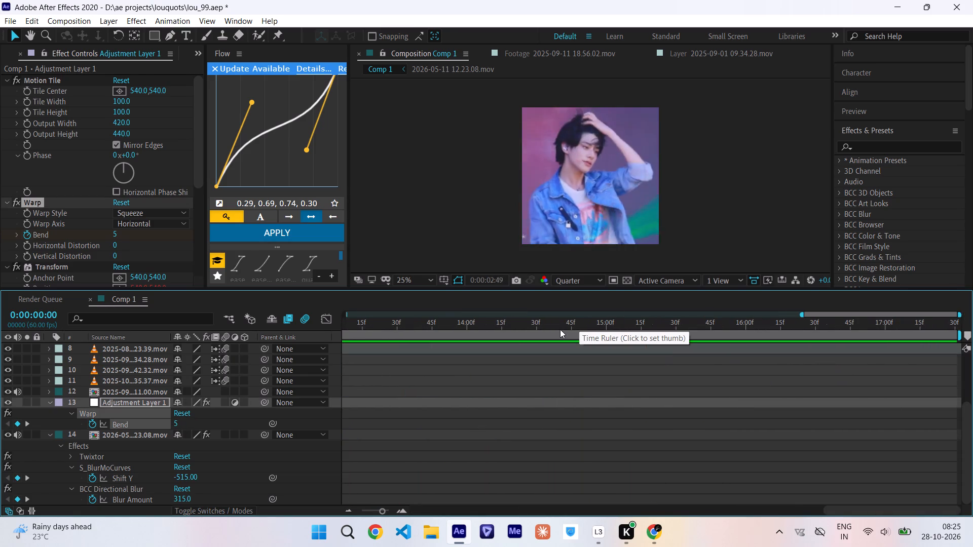
pyautogui.click(787, 329)
pyautogui.press('space')
pyautogui.hscroll(20, 787, 329)
pyautogui.hscroll(20, 787, 329)
pyautogui.hscroll(15, 787, 329)
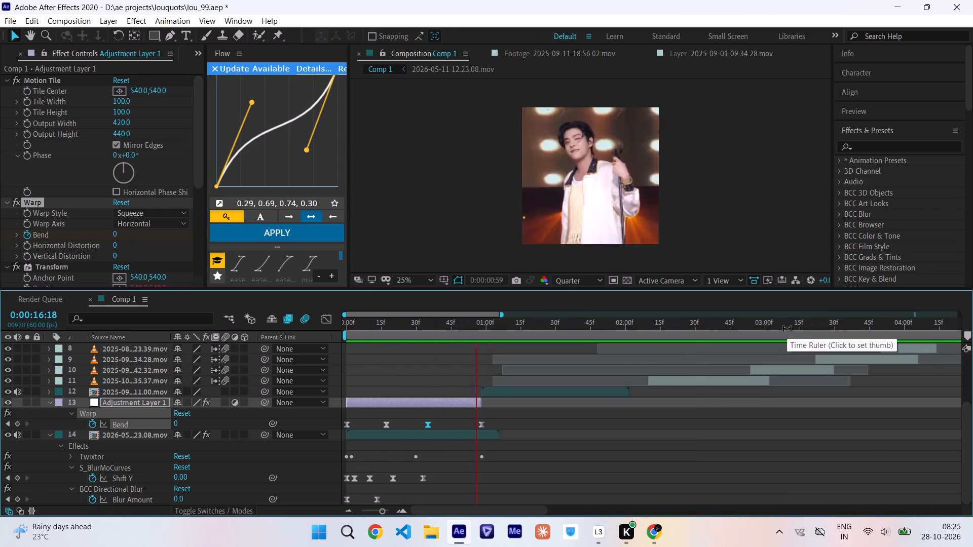
# Compress Adjustment Layer 1's Bend keyframes proportionally so the last falls at about 0:00:00:43, and preview from the start.
pyautogui.moveTo(399, 322); pyautogui.dragTo(415, 332)
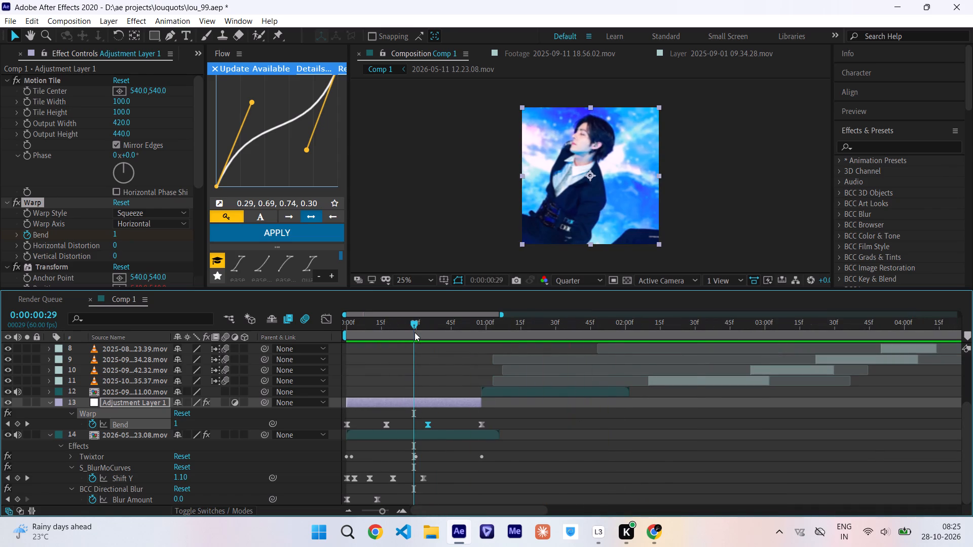
pyautogui.moveTo(502, 418); pyautogui.dragTo(344, 427)
pyautogui.keyDown('alt'); pyautogui.moveTo(481, 427); pyautogui.dragTo(446, 432); pyautogui.keyUp('alt')
pyautogui.moveTo(416, 325); pyautogui.dragTo(342, 332)
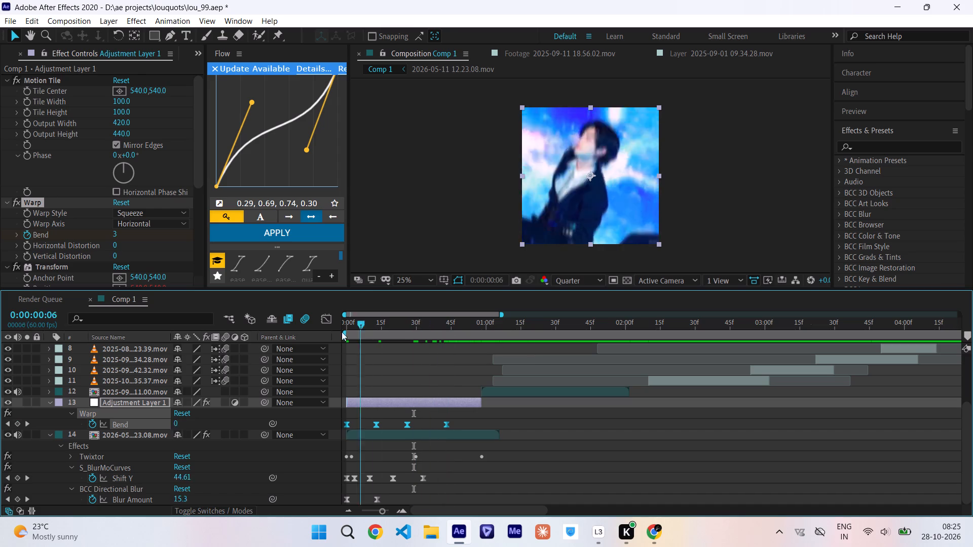
pyautogui.moveTo(342, 332); pyautogui.dragTo(427, 345)
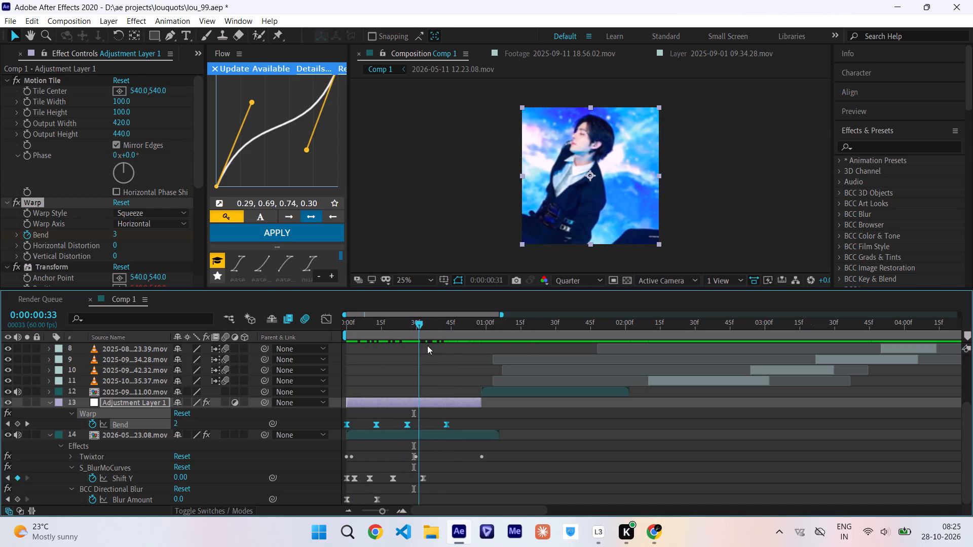
pyautogui.moveTo(427, 345); pyautogui.dragTo(165, 359)
pyautogui.press('space')
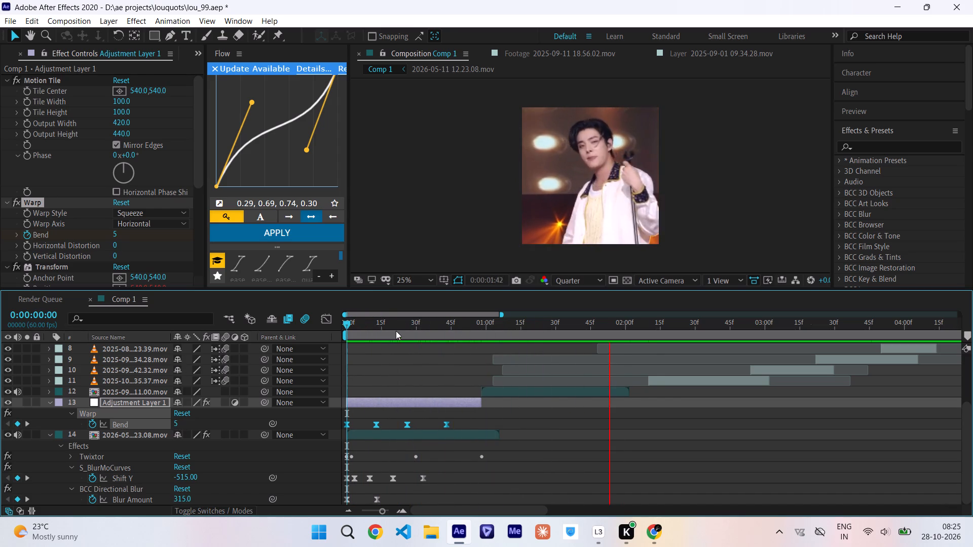
pyautogui.moveTo(394, 328); pyautogui.dragTo(381, 334)
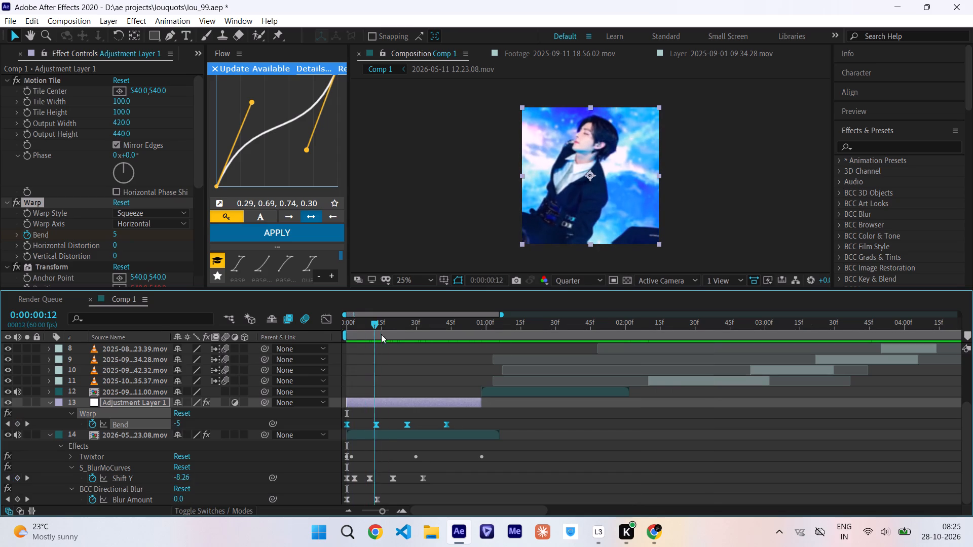
pyautogui.moveTo(381, 334); pyautogui.dragTo(485, 345)
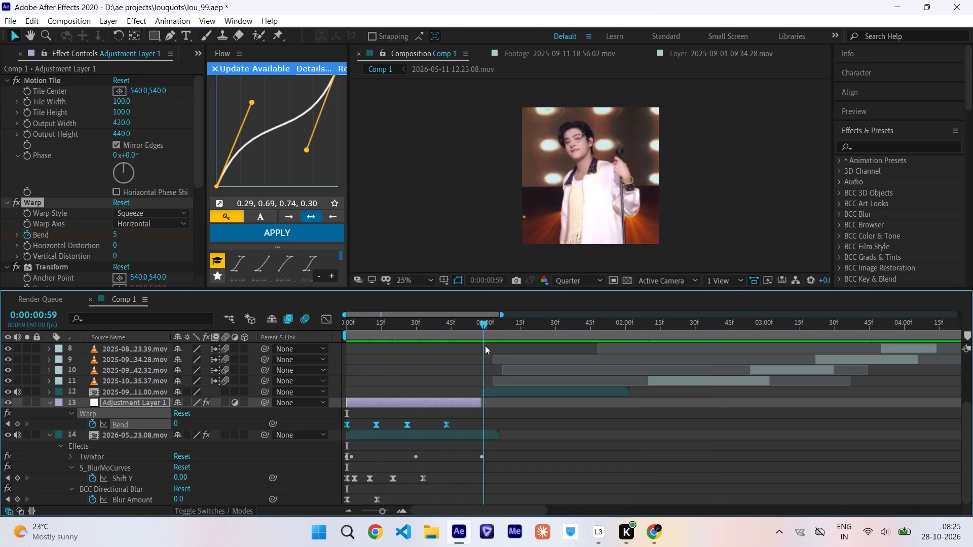
# Set Adjustment Layer 1's second Bend keyframe, placed at 0:00:00:12, to -3 and preview the composition from the start.
pyautogui.moveTo(485, 345); pyautogui.dragTo(375, 363)
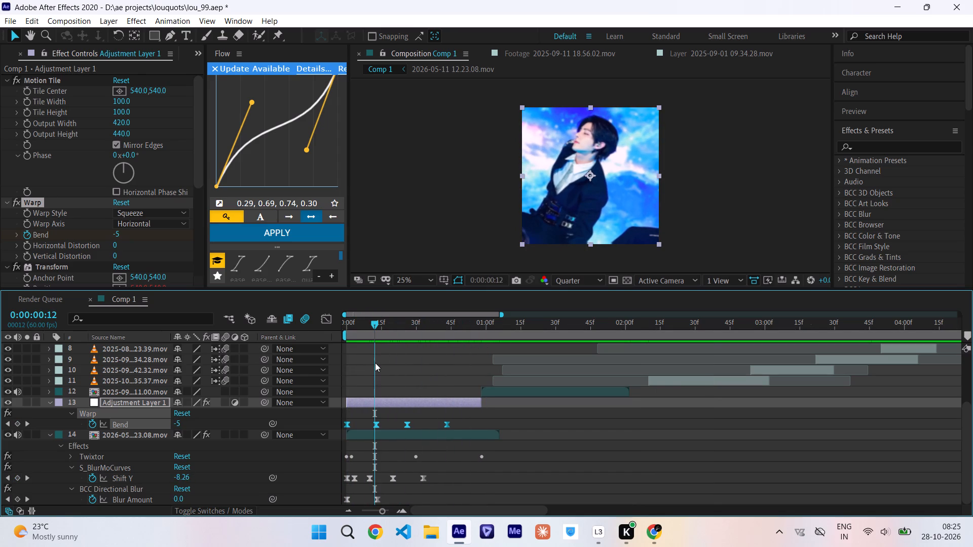
pyautogui.click(392, 374)
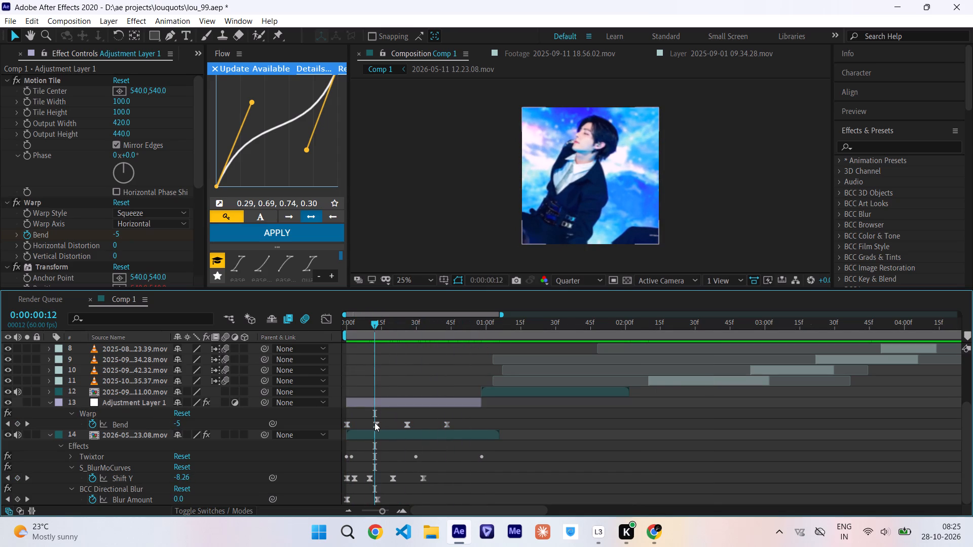
pyautogui.click(375, 423)
pyautogui.click(375, 423)
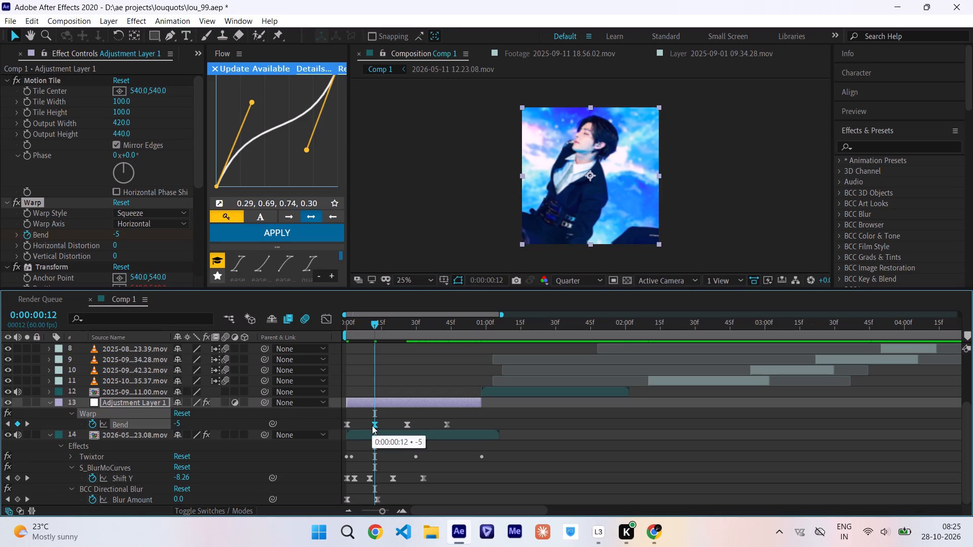
pyautogui.moveTo(204, 422); pyautogui.dragTo(180, 425)
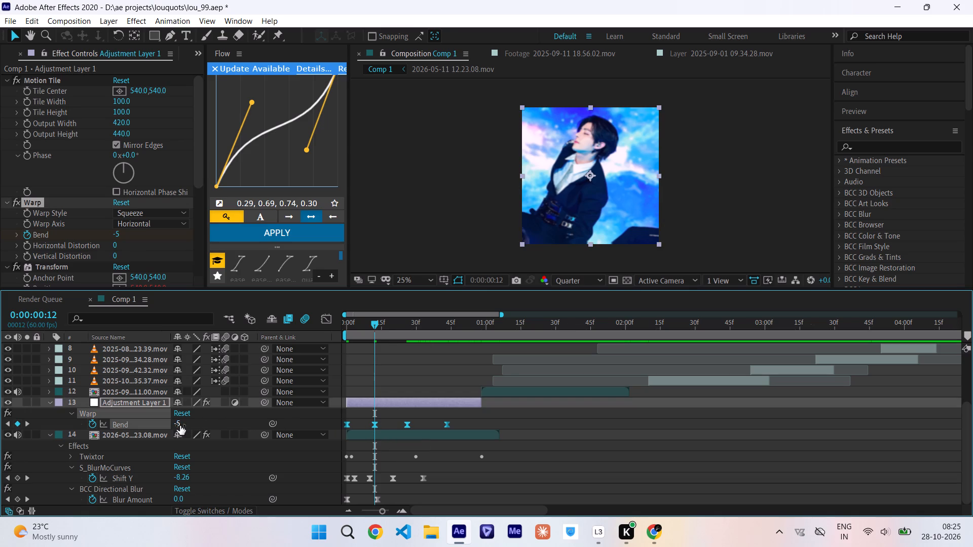
pyautogui.click(180, 425)
pyautogui.click(198, 425)
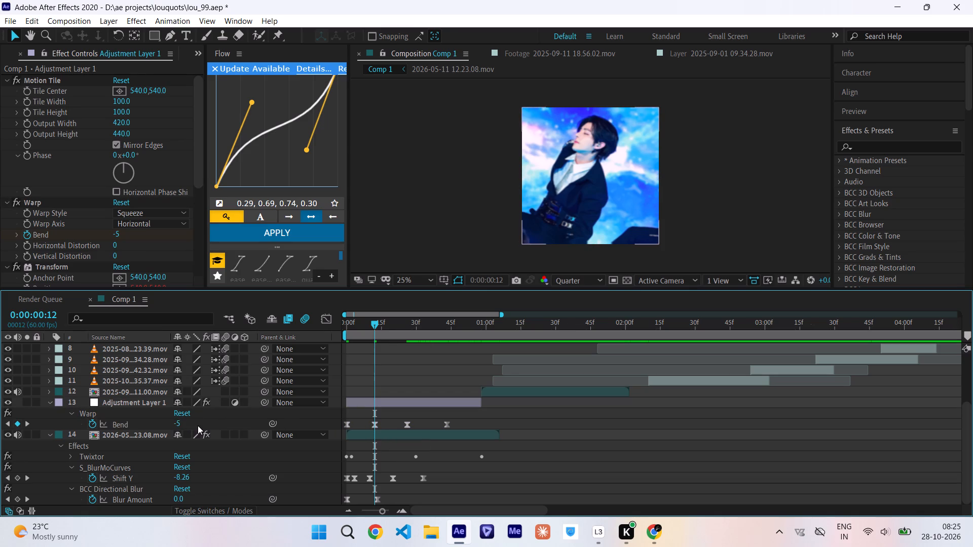
pyautogui.click(177, 426)
pyautogui.write('-3')
pyautogui.press('Return')
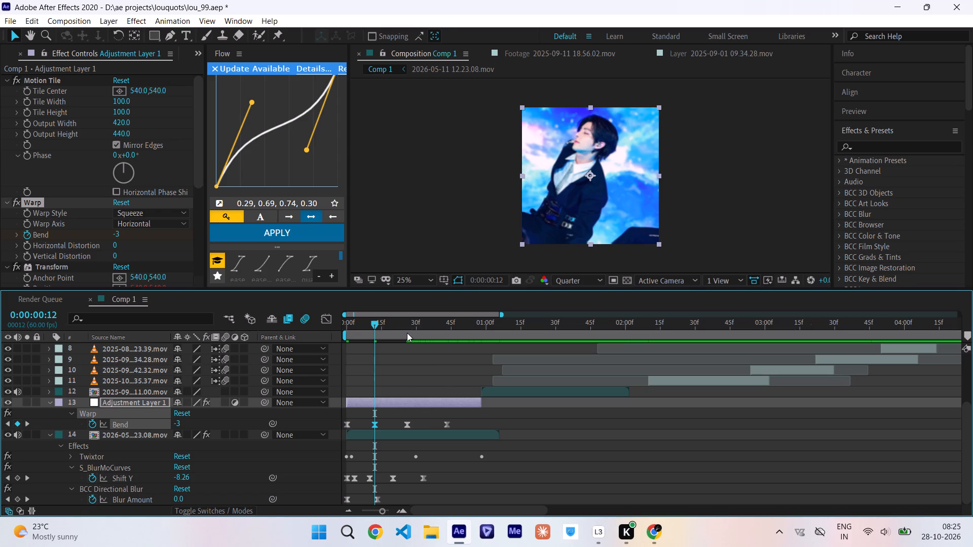
pyautogui.click(407, 333)
pyautogui.moveTo(406, 328); pyautogui.dragTo(427, 341)
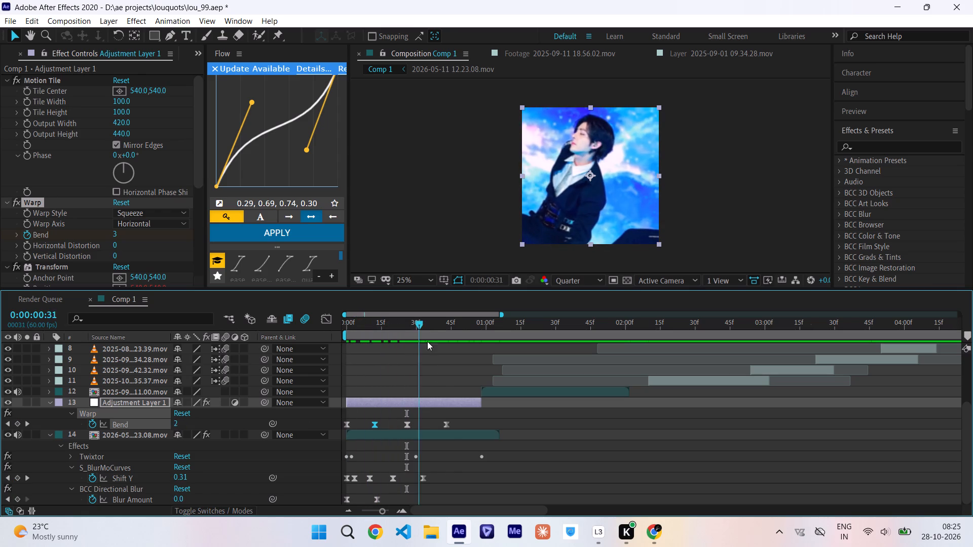
pyautogui.moveTo(427, 341); pyautogui.dragTo(141, 422)
pyautogui.press('space')
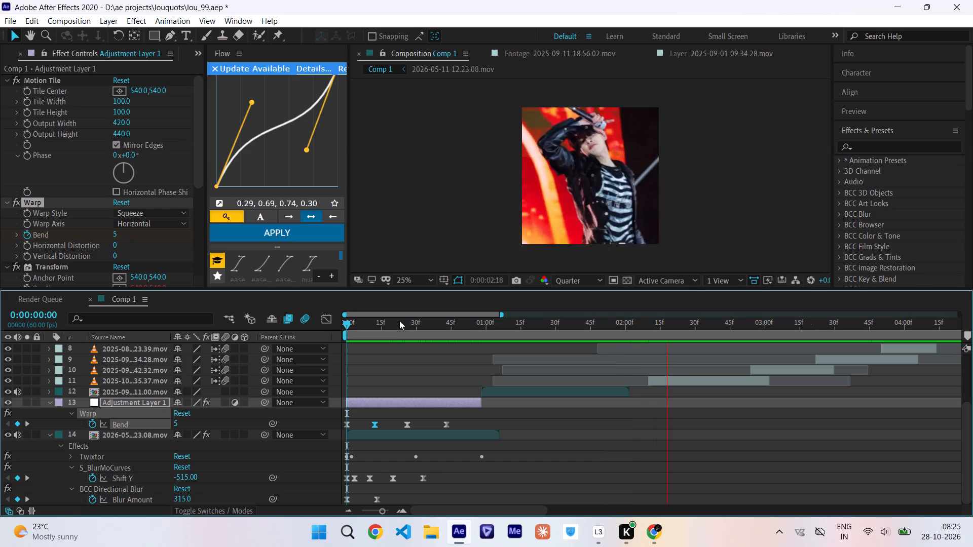
# Move Adjustment Layer 1's last Bend keyframe to about 0:00:00:58, at the layer's end, and preview the motion.
pyautogui.moveTo(399, 321); pyautogui.dragTo(406, 346)
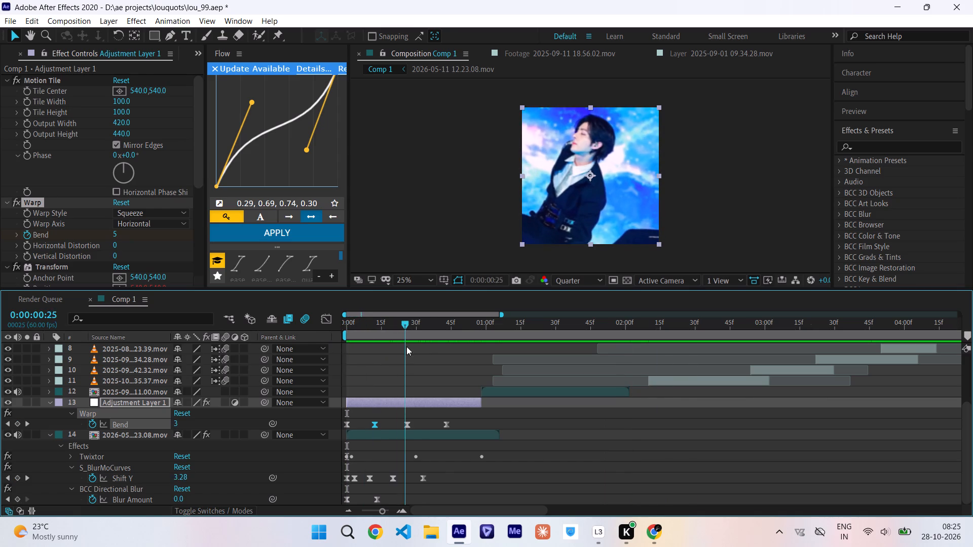
pyautogui.moveTo(406, 346); pyautogui.dragTo(328, 356)
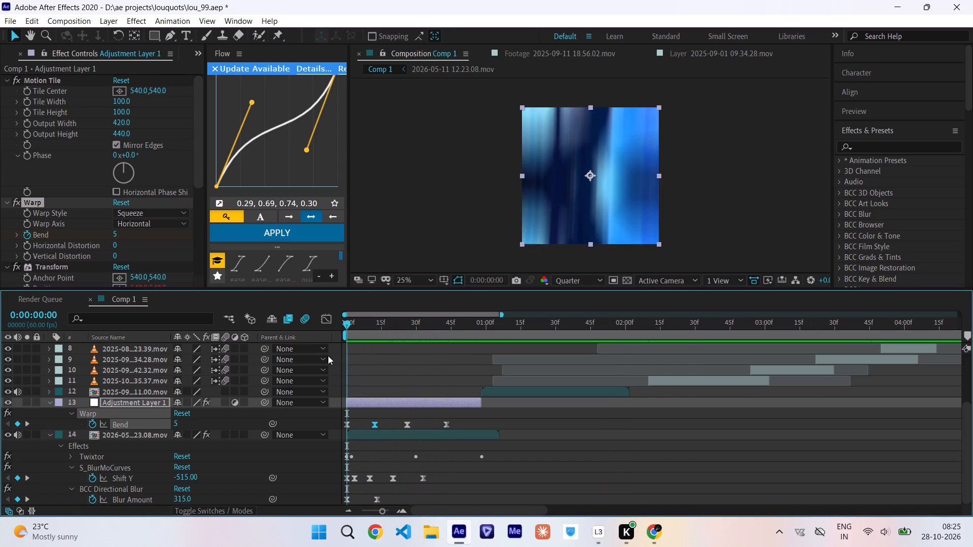
pyautogui.moveTo(328, 356); pyautogui.dragTo(415, 360)
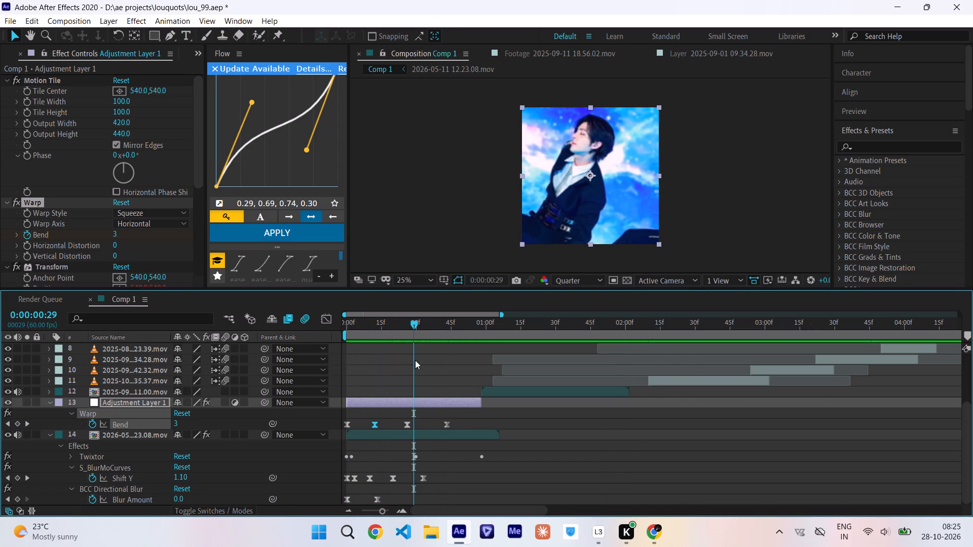
pyautogui.moveTo(448, 426); pyautogui.dragTo(482, 443)
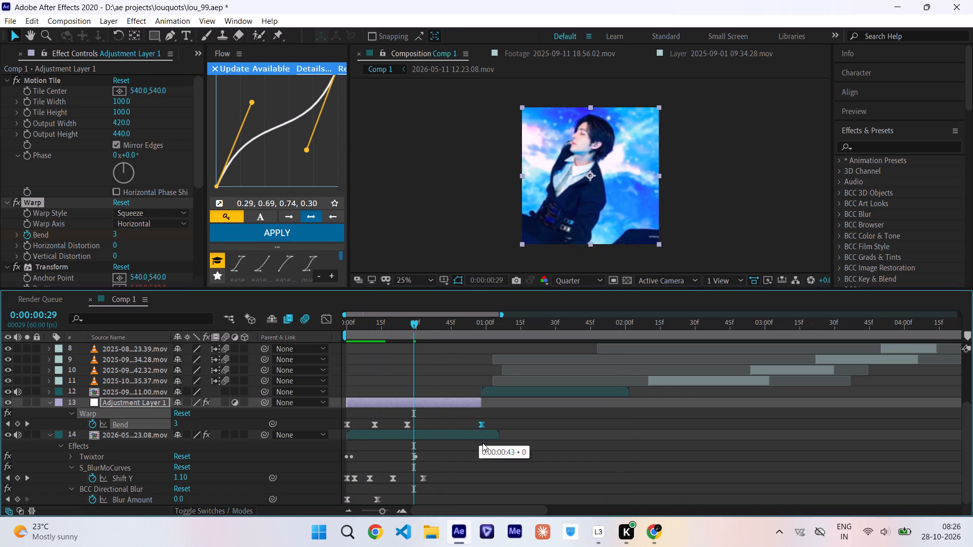
pyautogui.moveTo(482, 443); pyautogui.dragTo(483, 445)
pyautogui.moveTo(417, 331); pyautogui.dragTo(452, 338)
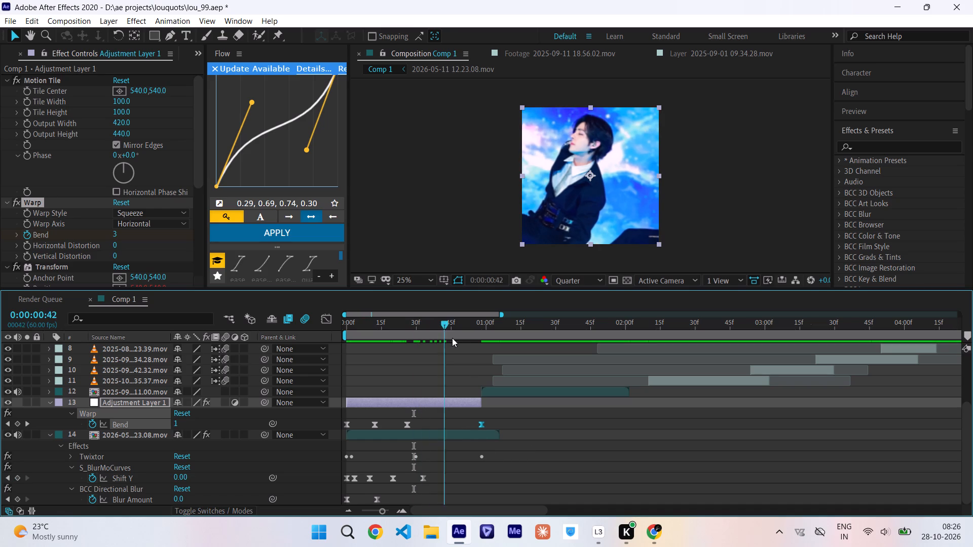
pyautogui.moveTo(452, 338); pyautogui.dragTo(167, 395)
pyautogui.press('space')
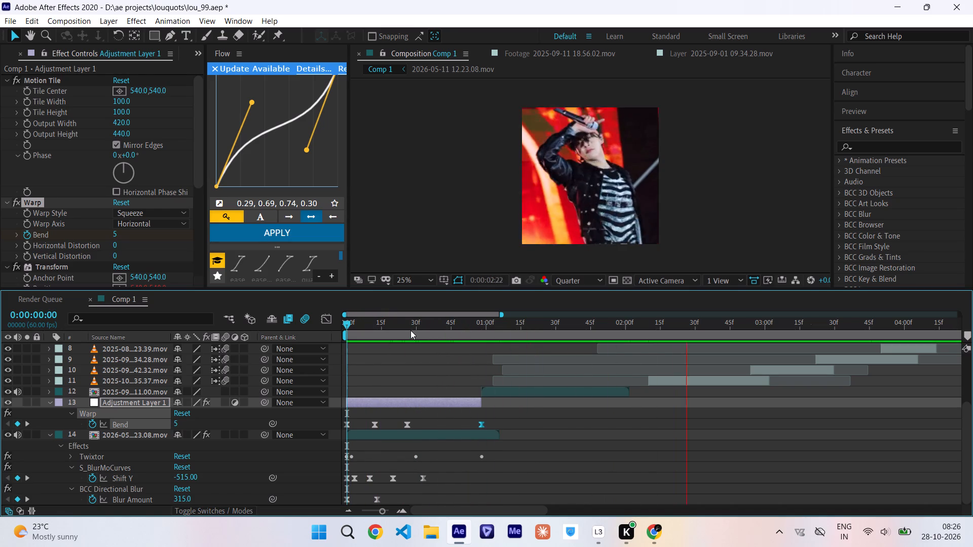
pyautogui.moveTo(410, 330); pyautogui.dragTo(402, 348)
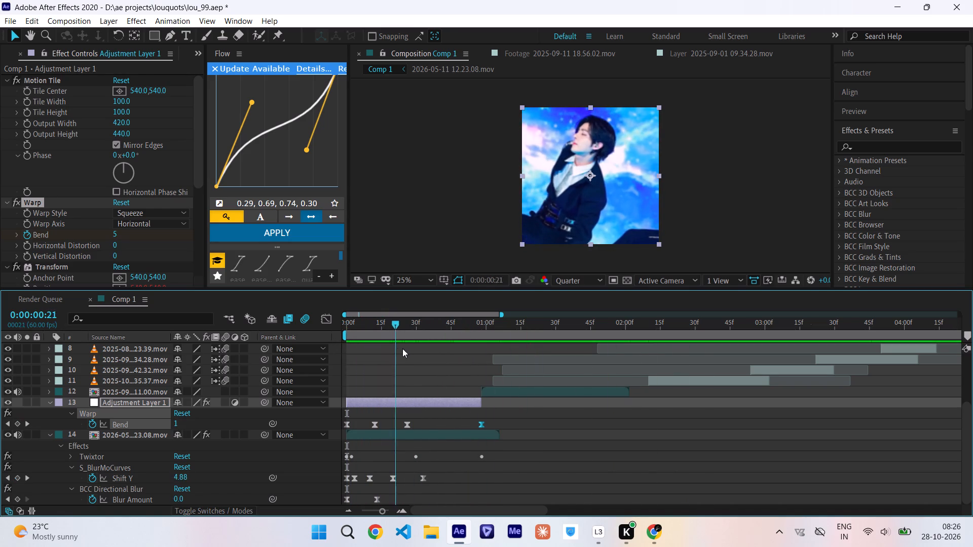
pyautogui.moveTo(402, 348); pyautogui.dragTo(464, 362)
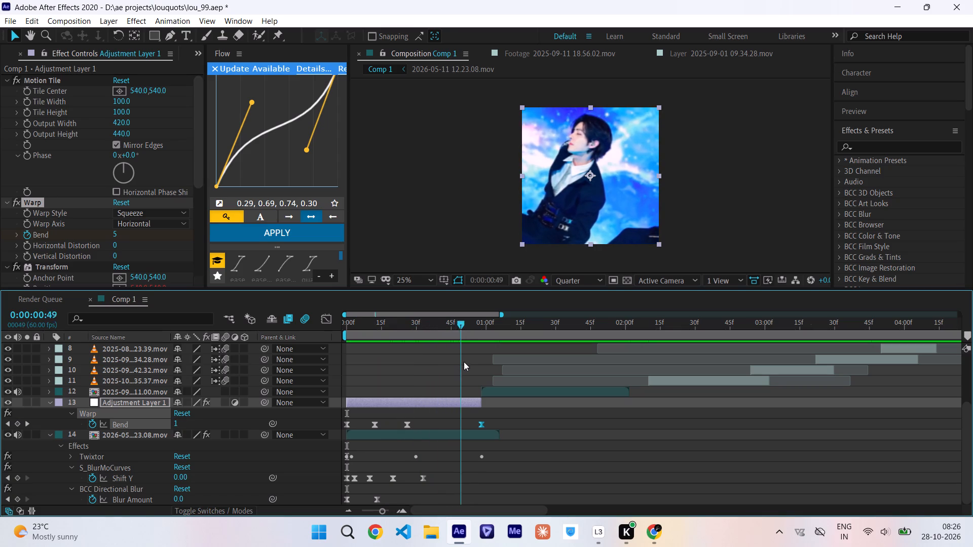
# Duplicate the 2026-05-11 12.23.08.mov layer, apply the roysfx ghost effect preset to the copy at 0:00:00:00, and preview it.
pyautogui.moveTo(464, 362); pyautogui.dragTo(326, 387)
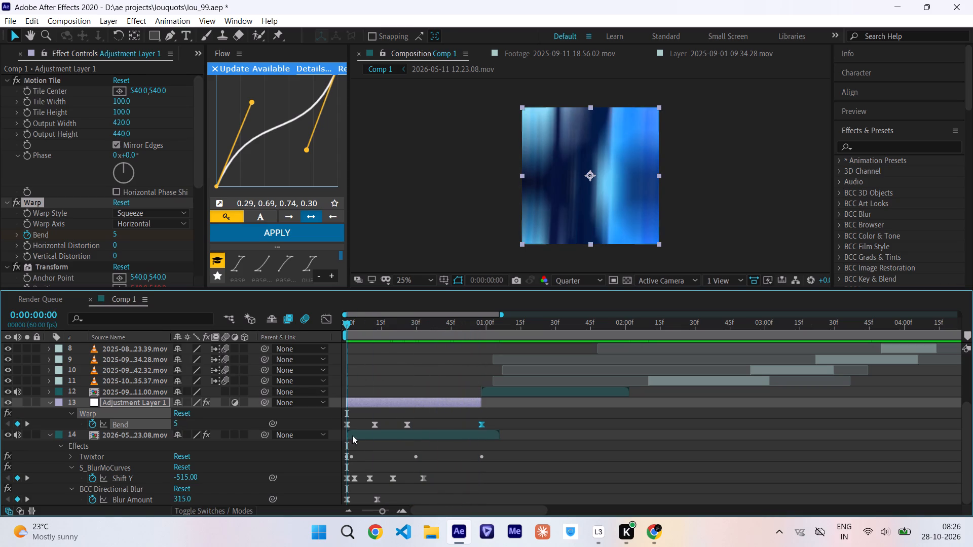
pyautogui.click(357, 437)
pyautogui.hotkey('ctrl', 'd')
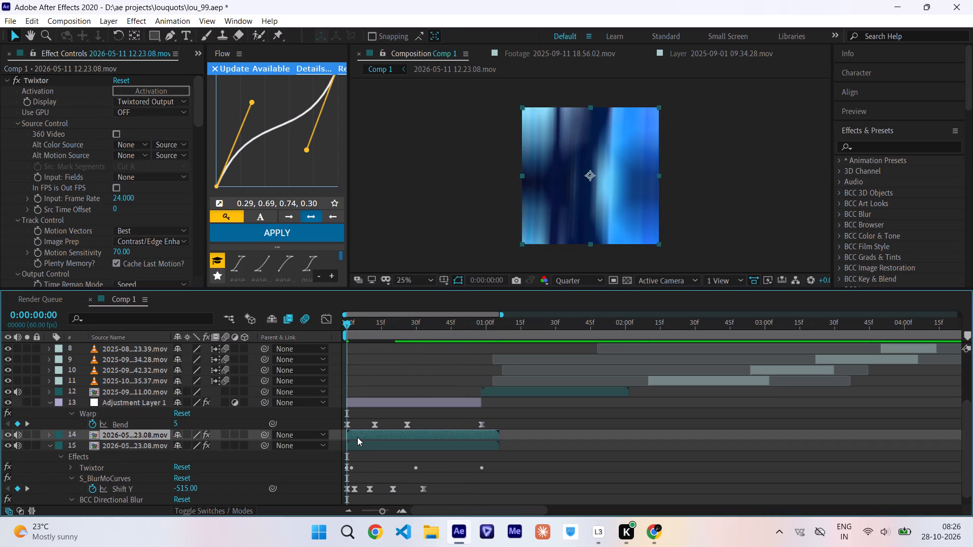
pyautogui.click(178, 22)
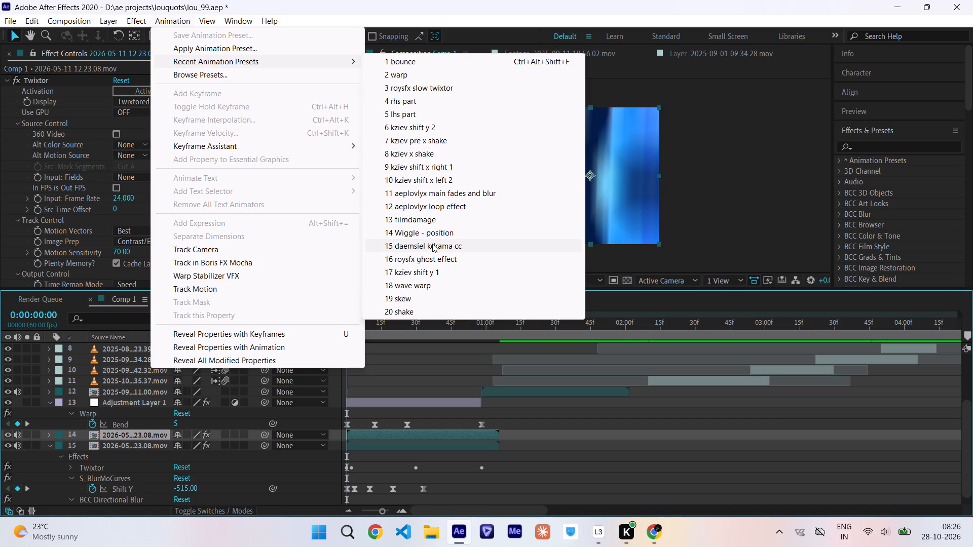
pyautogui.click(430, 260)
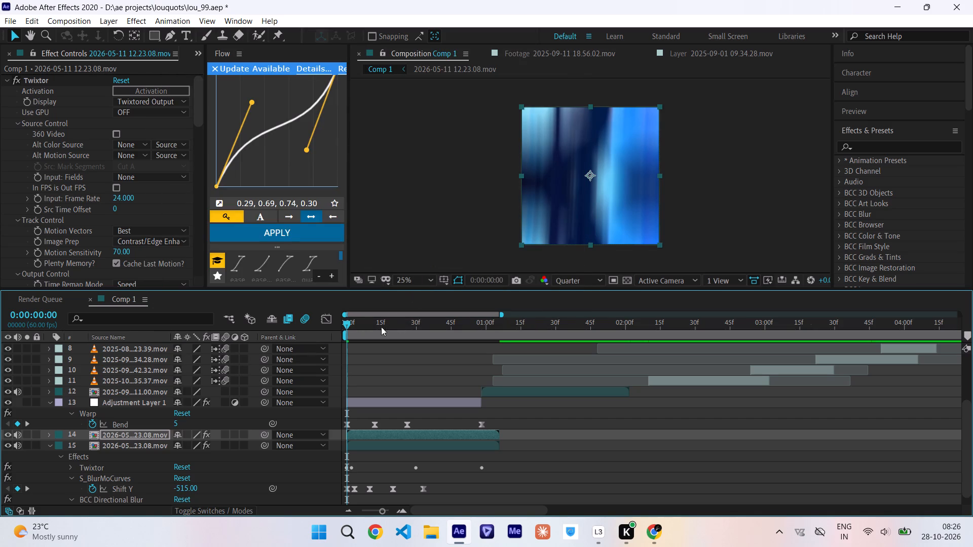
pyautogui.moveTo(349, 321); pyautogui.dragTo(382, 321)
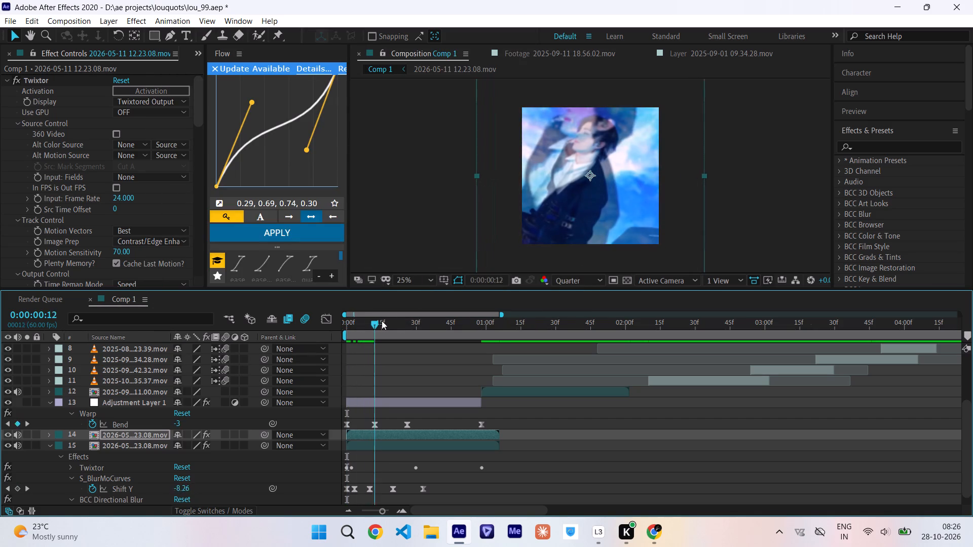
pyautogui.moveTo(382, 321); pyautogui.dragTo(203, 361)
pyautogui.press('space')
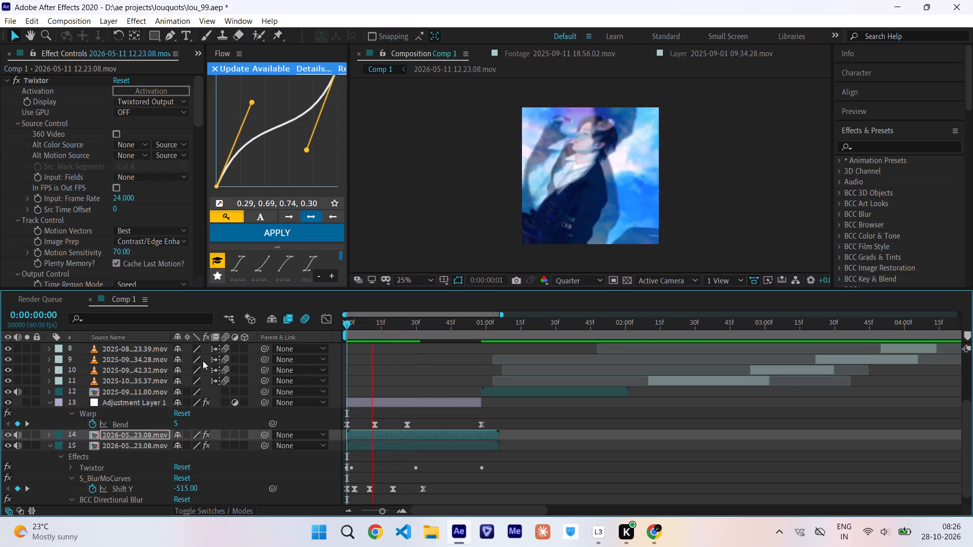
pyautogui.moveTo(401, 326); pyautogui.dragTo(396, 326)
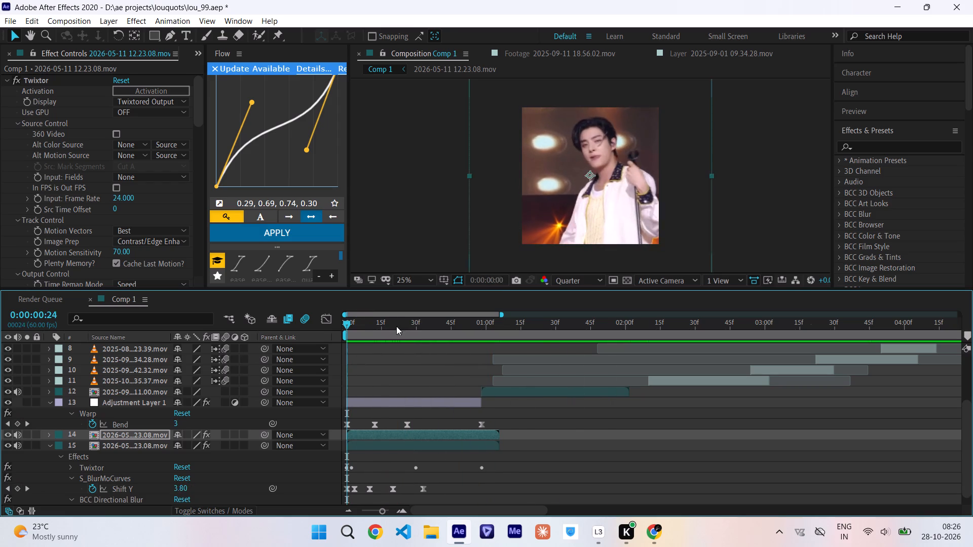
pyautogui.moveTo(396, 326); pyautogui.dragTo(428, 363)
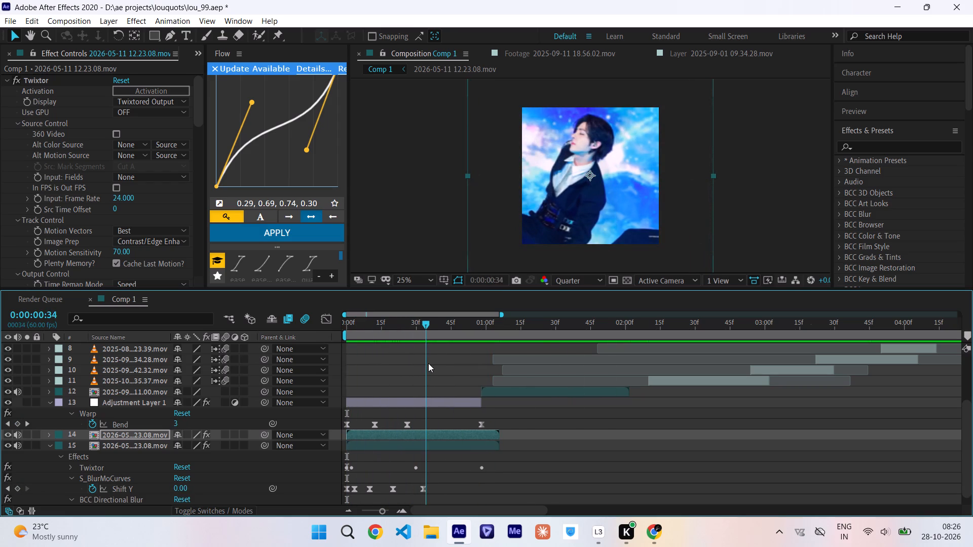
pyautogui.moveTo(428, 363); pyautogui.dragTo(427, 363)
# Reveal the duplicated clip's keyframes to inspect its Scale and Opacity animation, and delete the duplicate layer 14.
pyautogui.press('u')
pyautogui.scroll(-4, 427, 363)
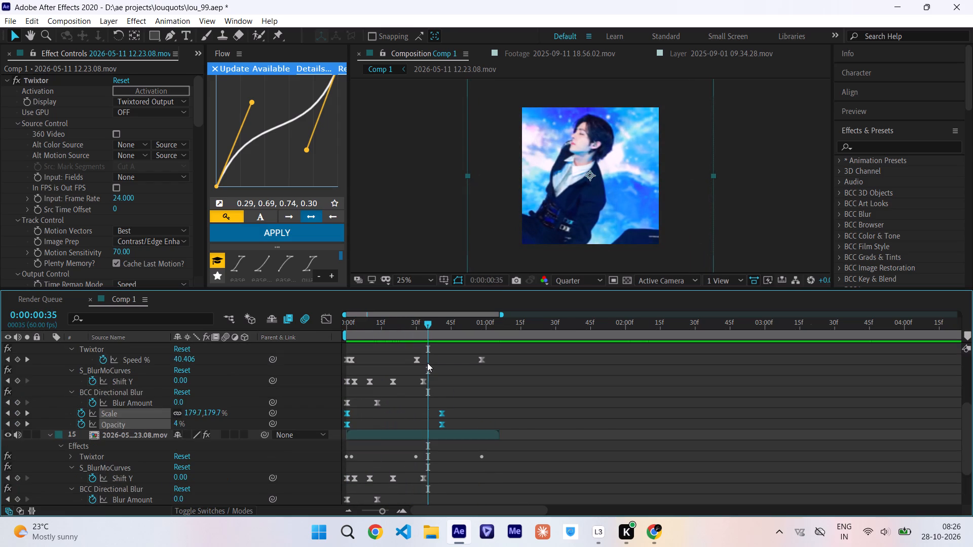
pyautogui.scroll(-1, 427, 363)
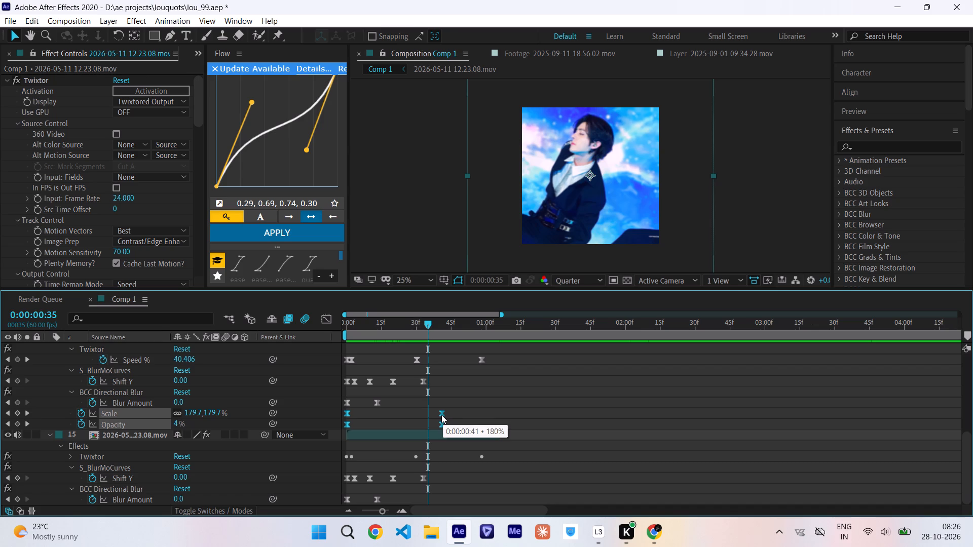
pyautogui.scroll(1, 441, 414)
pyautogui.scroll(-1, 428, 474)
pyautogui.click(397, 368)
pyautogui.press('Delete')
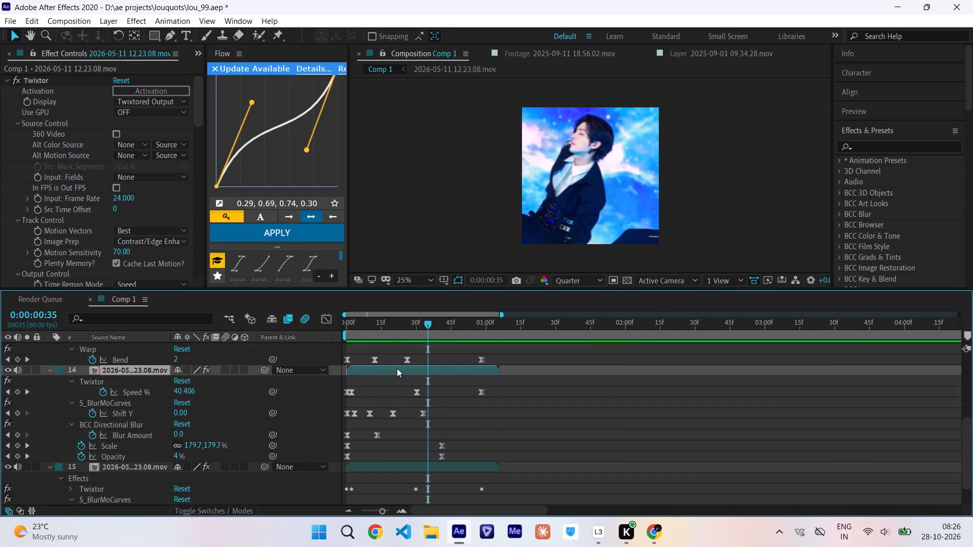
# Apply the aeplovlyx main fades and blur preset to the 2026-05-11 12.23.08.mov layer at 0:00:00:00 and reveal its keyframes.
pyautogui.moveTo(425, 325); pyautogui.dragTo(341, 333)
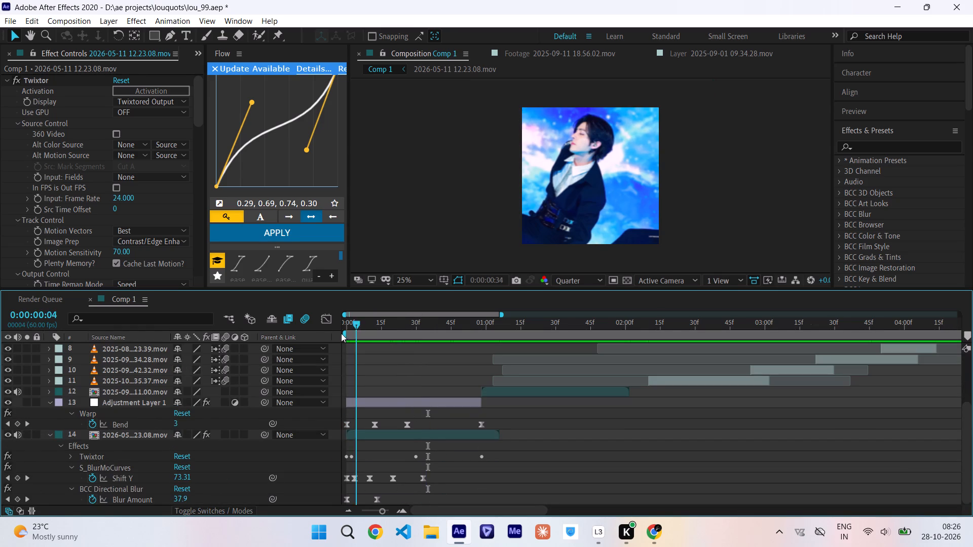
pyautogui.moveTo(341, 333); pyautogui.dragTo(415, 345)
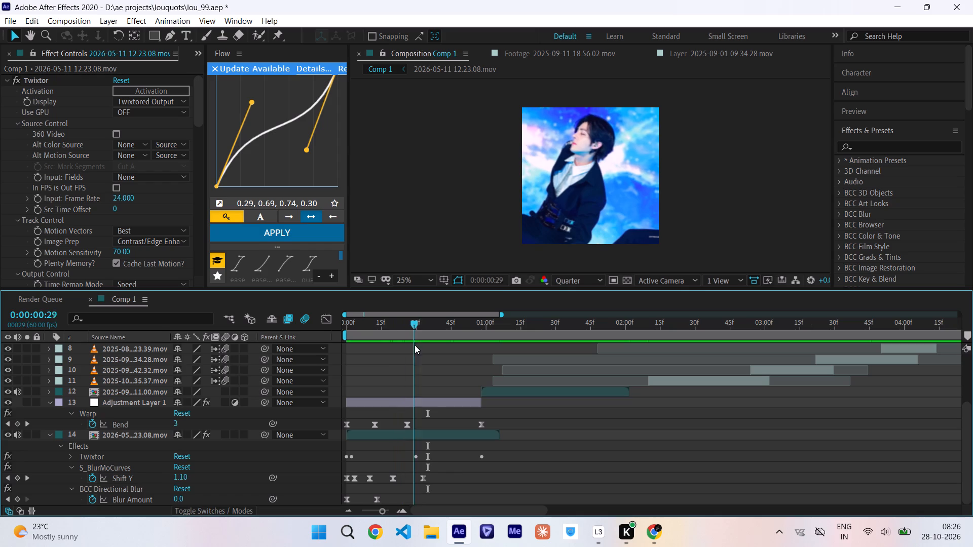
pyautogui.moveTo(415, 345); pyautogui.dragTo(273, 365)
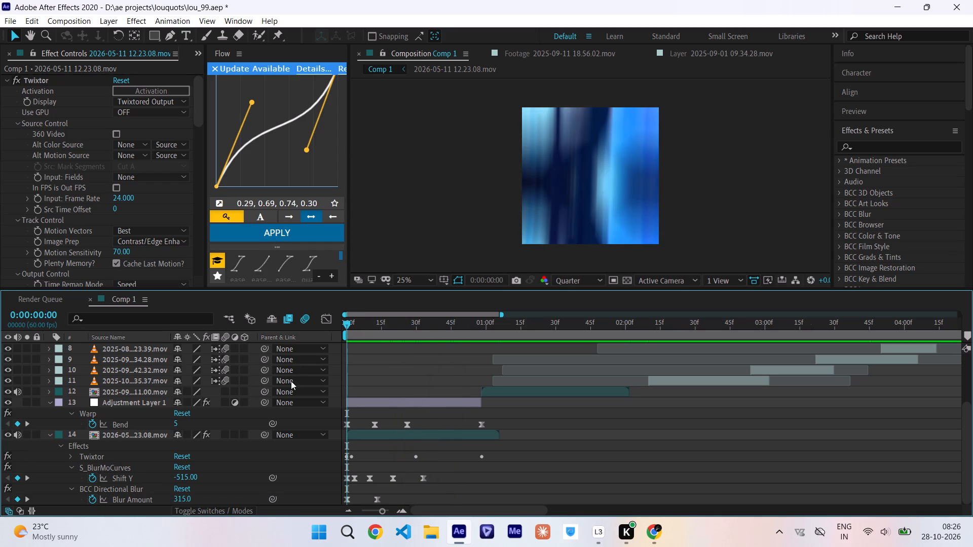
pyautogui.click(364, 434)
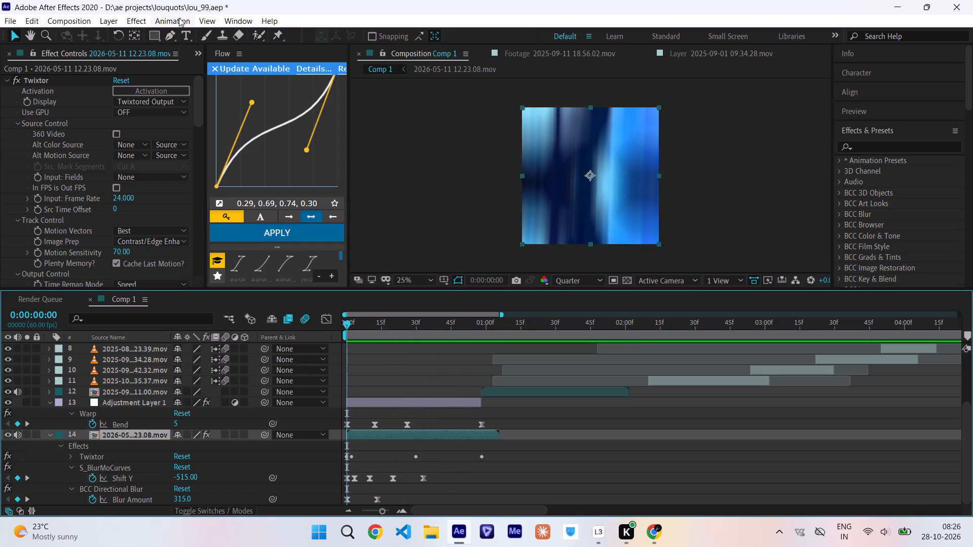
pyautogui.moveTo(183, 21); pyautogui.dragTo(226, 59)
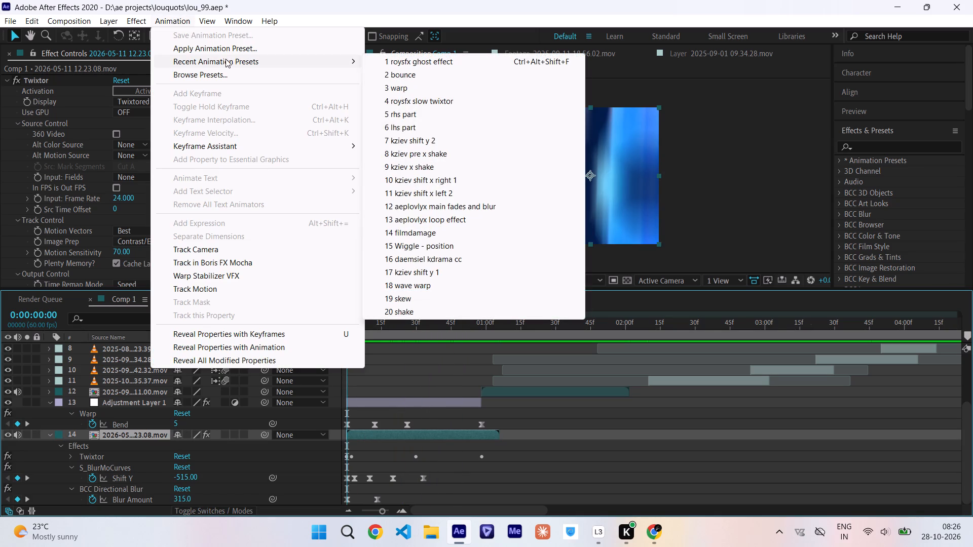
pyautogui.click(418, 204)
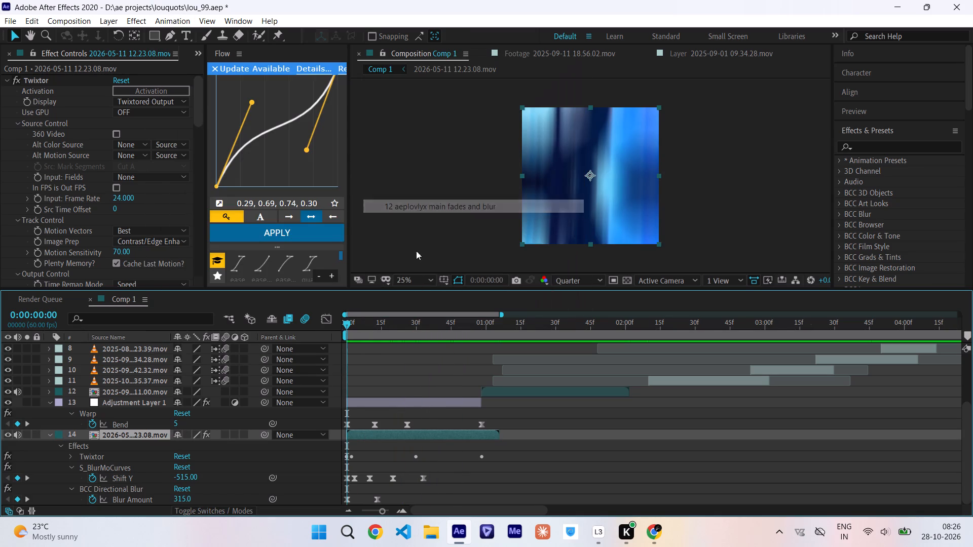
pyautogui.scroll(-3, 415, 415)
pyautogui.press('u')
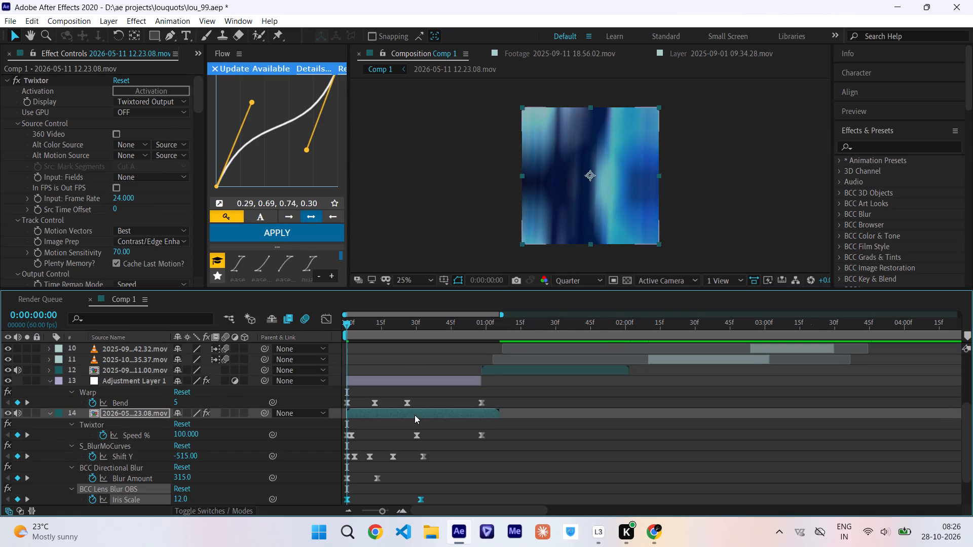
pyautogui.scroll(-5, 415, 415)
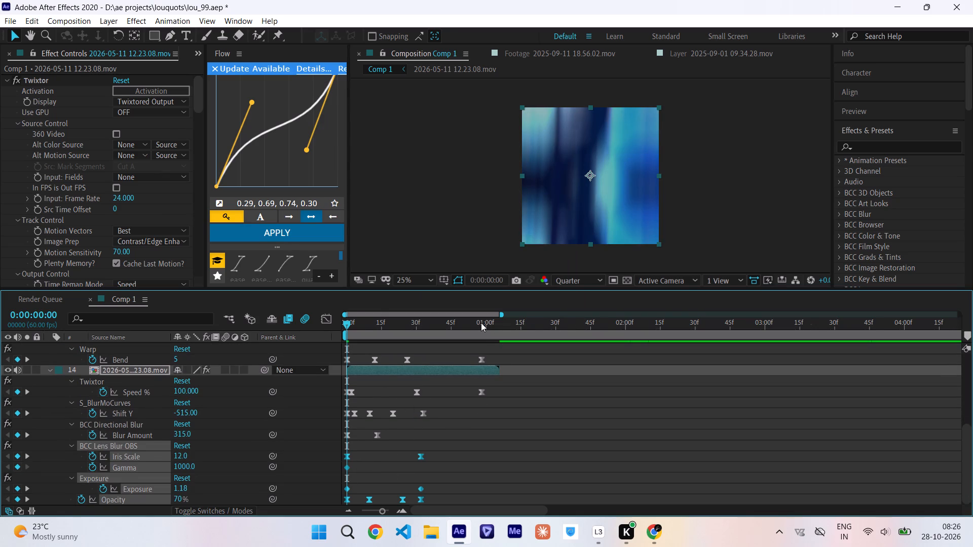
# Stretch layer 14's Exposure and Opacity keyframes proportionally so the last ones land at 0:00:00:58.
pyautogui.click(481, 323)
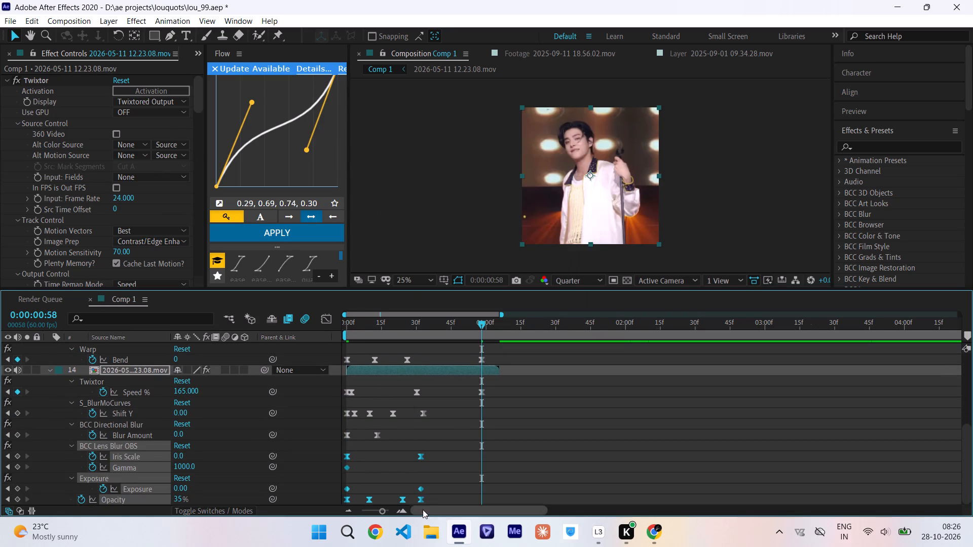
pyautogui.moveTo(438, 498); pyautogui.dragTo(341, 483)
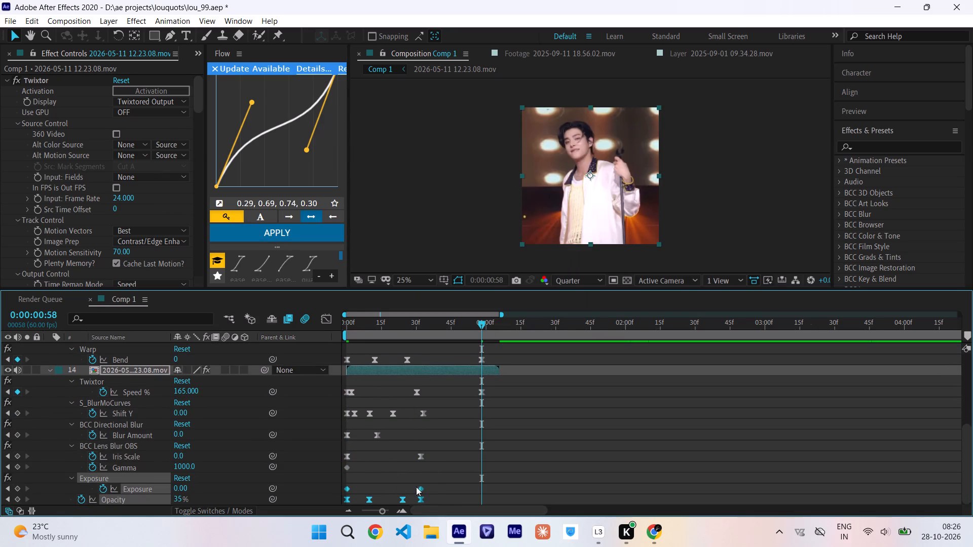
pyautogui.keyDown('alt'); pyautogui.moveTo(421, 489); pyautogui.dragTo(481, 506); pyautogui.keyUp('alt')
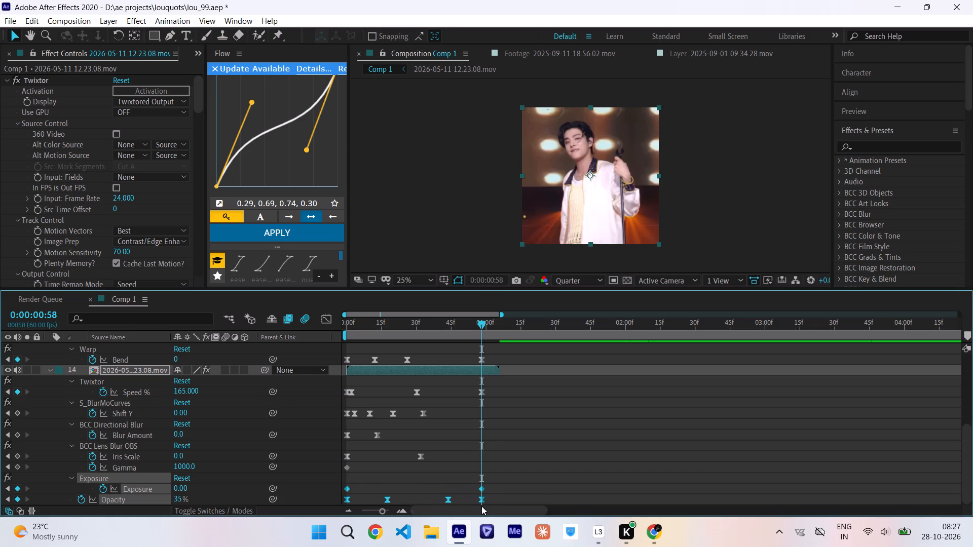
# Split layer 14 at 0:00:00:58, delete the piece after the cut, and preview the clip from the start.
pyautogui.hotkey('ctrl', 'shift', 'd')
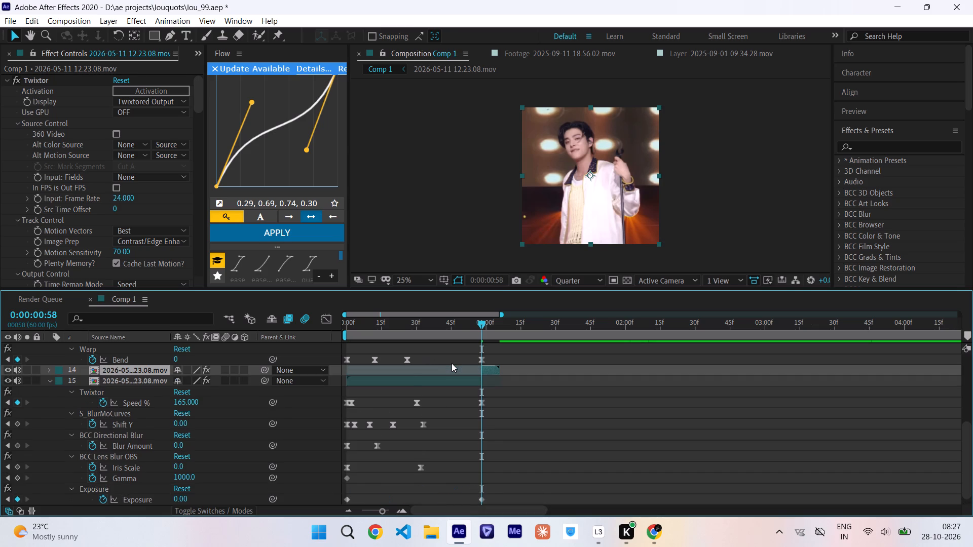
pyautogui.press('Delete')
pyautogui.moveTo(437, 329); pyautogui.dragTo(337, 330)
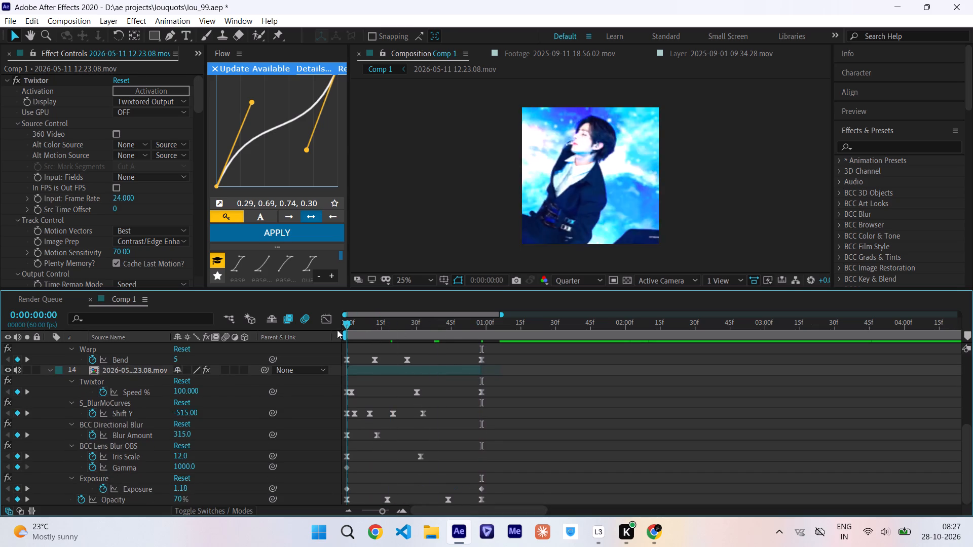
pyautogui.moveTo(337, 330); pyautogui.dragTo(405, 330)
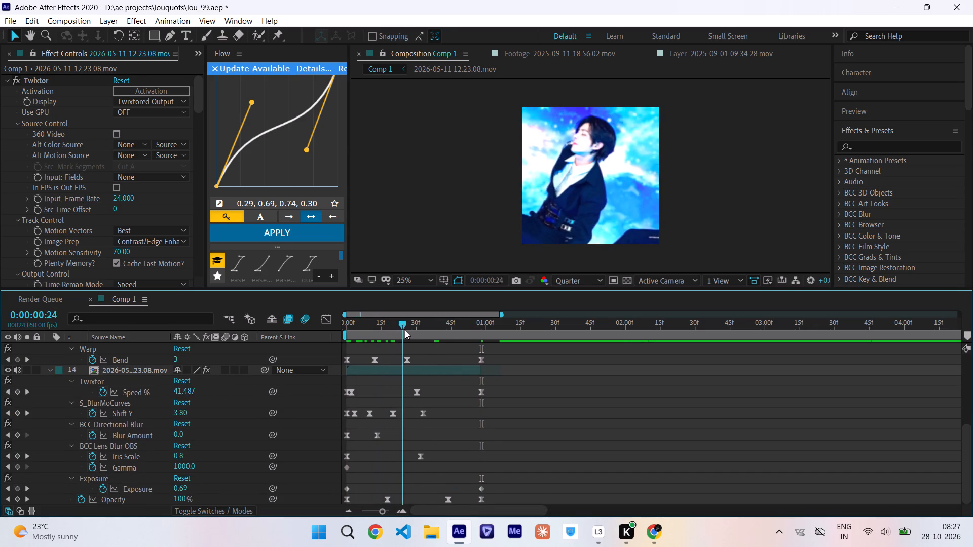
pyautogui.moveTo(405, 330); pyautogui.dragTo(413, 359)
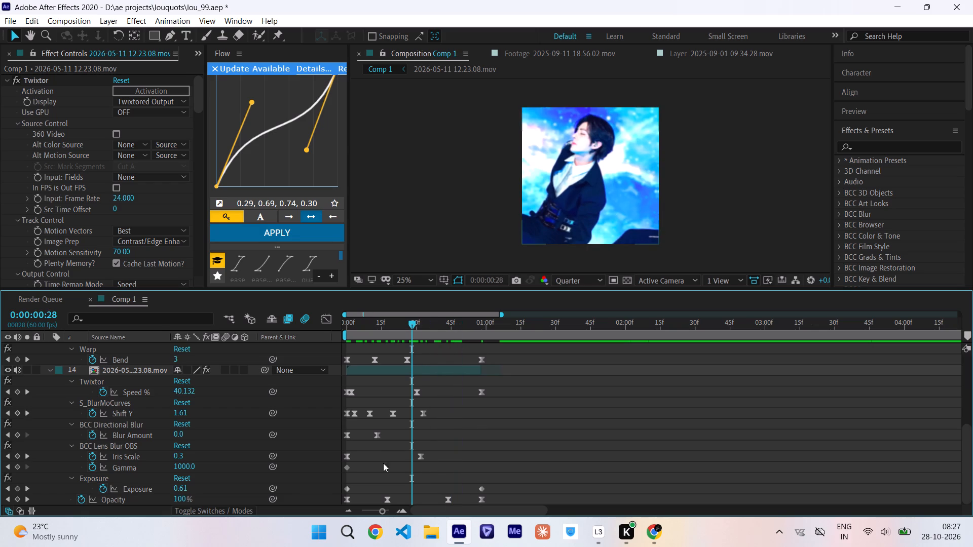
# Reshape layer 14's Opacity curve so the fade-in rises steeply at first and the fade-out after 0:00:00:43 drops steeply at the end, and preview it.
pyautogui.click(389, 501)
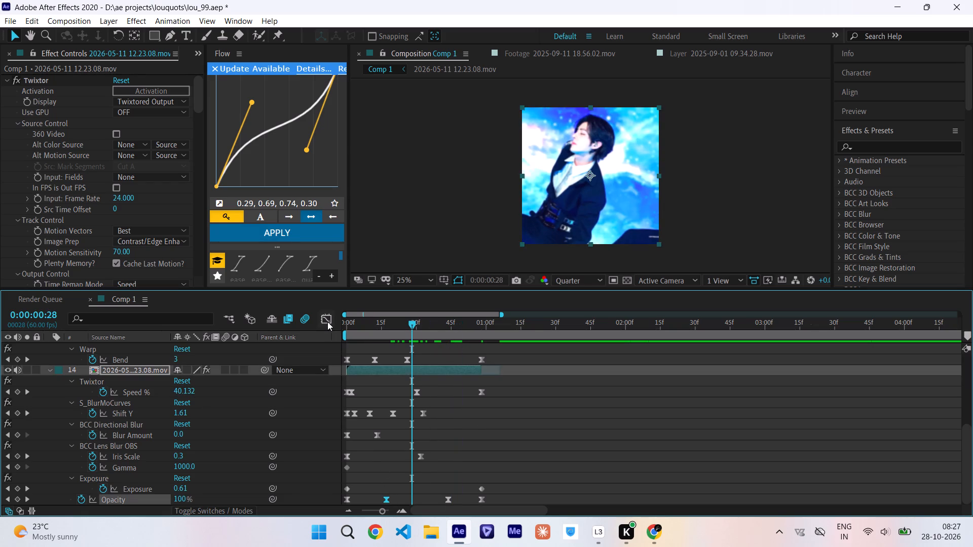
pyautogui.click(327, 322)
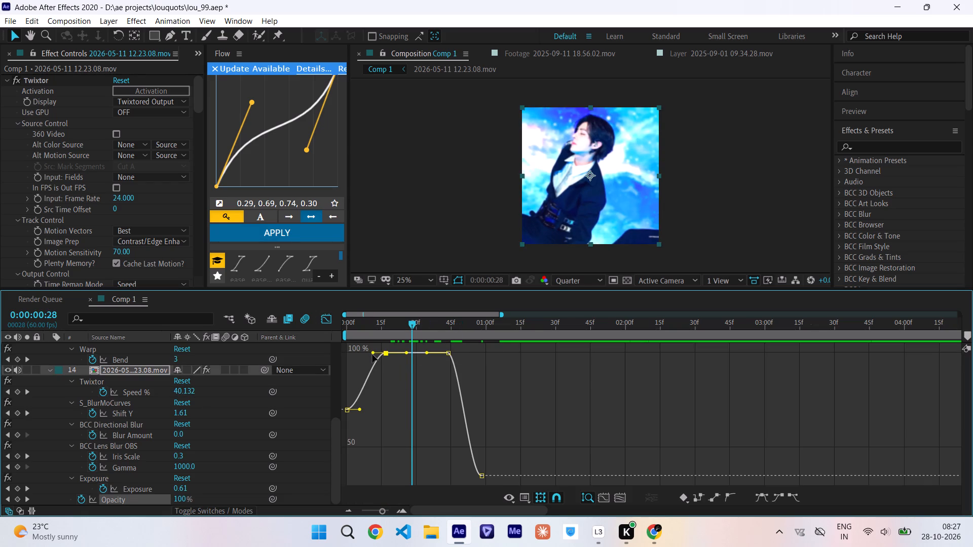
pyautogui.moveTo(372, 355); pyautogui.dragTo(350, 357)
pyautogui.moveTo(359, 411); pyautogui.dragTo(355, 411)
pyautogui.moveTo(355, 411); pyautogui.dragTo(349, 410)
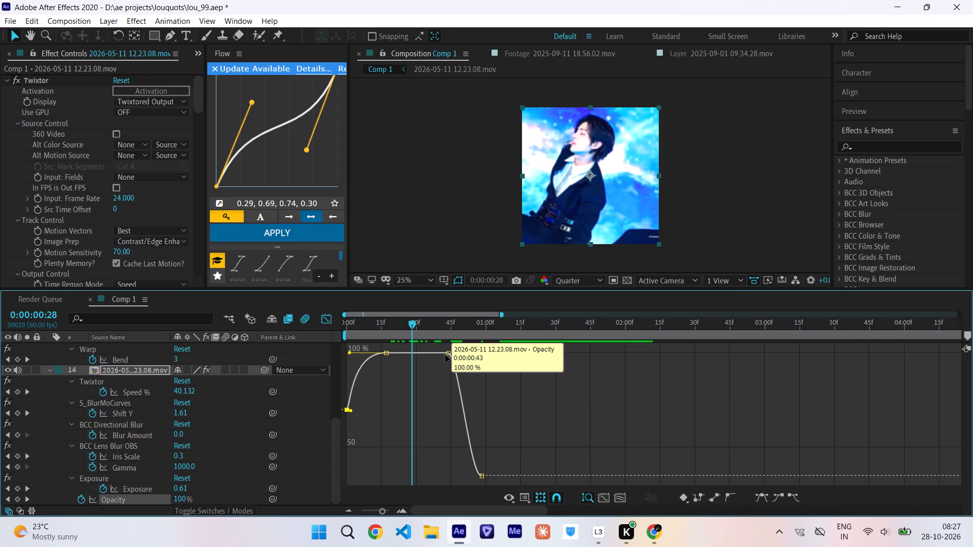
pyautogui.click(451, 353)
pyautogui.click(447, 353)
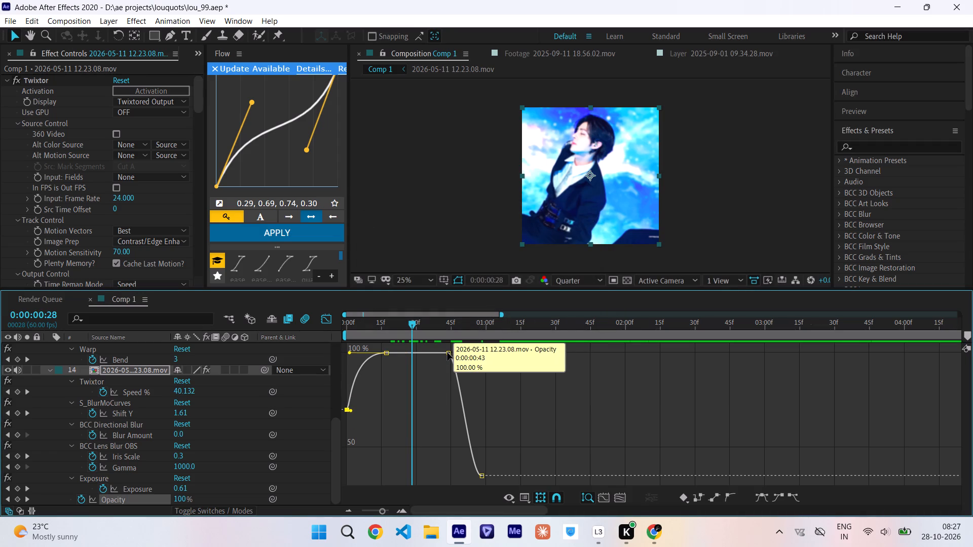
pyautogui.moveTo(461, 354); pyautogui.dragTo(487, 356)
pyautogui.moveTo(469, 474); pyautogui.dragTo(472, 474)
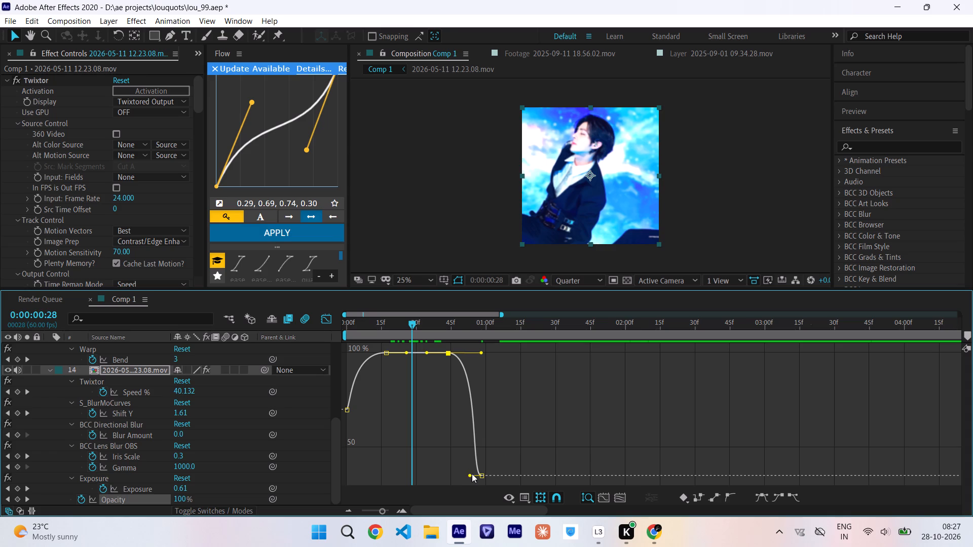
pyautogui.moveTo(472, 474); pyautogui.dragTo(476, 474)
pyautogui.moveTo(410, 324); pyautogui.dragTo(370, 324)
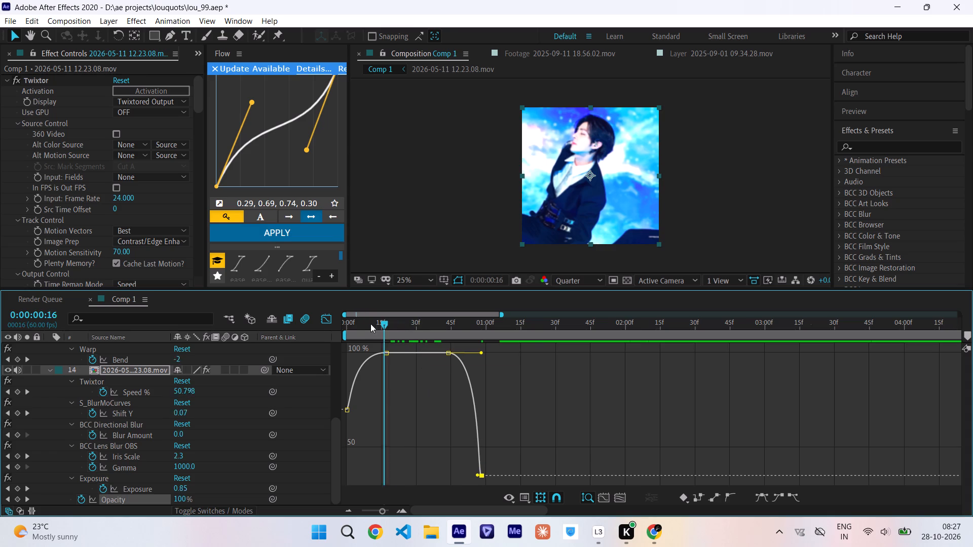
pyautogui.moveTo(370, 324); pyautogui.dragTo(384, 333)
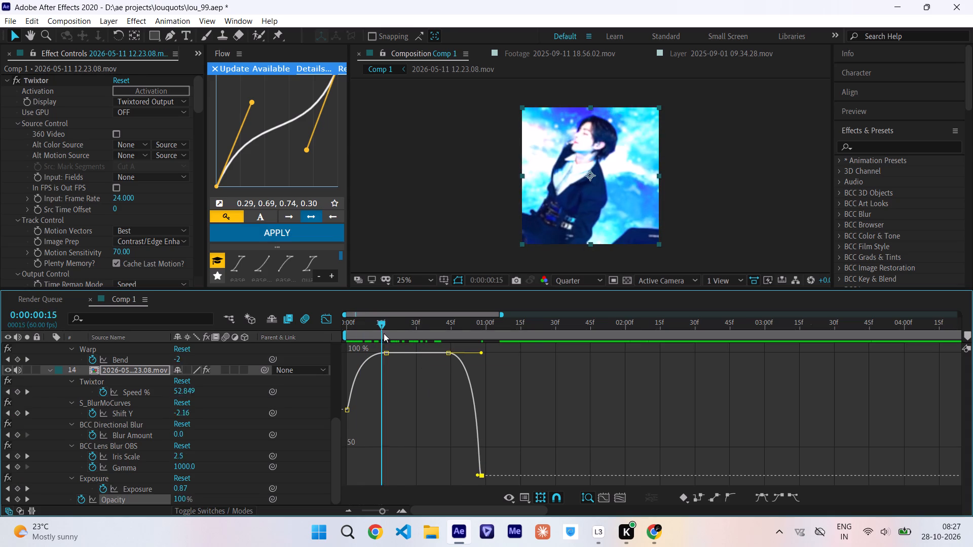
pyautogui.moveTo(384, 333); pyautogui.dragTo(345, 365)
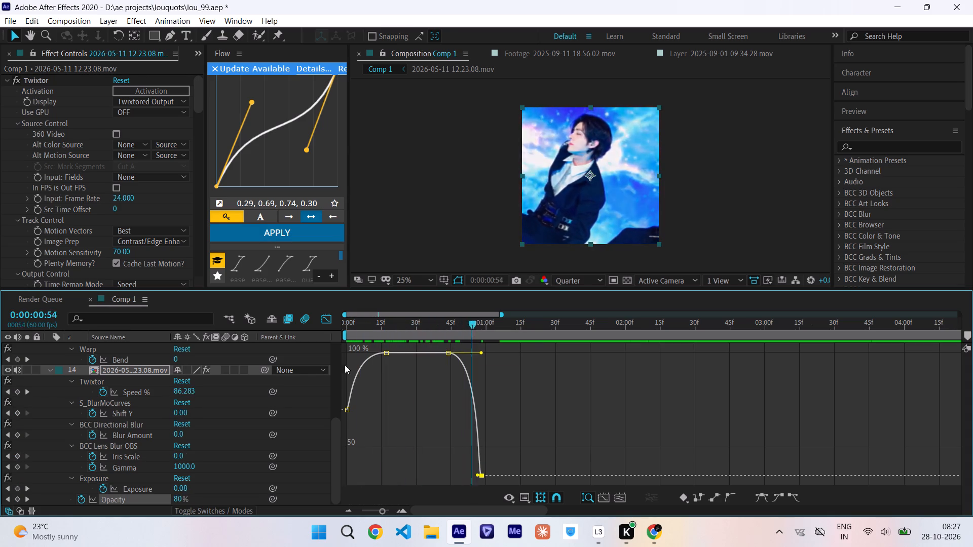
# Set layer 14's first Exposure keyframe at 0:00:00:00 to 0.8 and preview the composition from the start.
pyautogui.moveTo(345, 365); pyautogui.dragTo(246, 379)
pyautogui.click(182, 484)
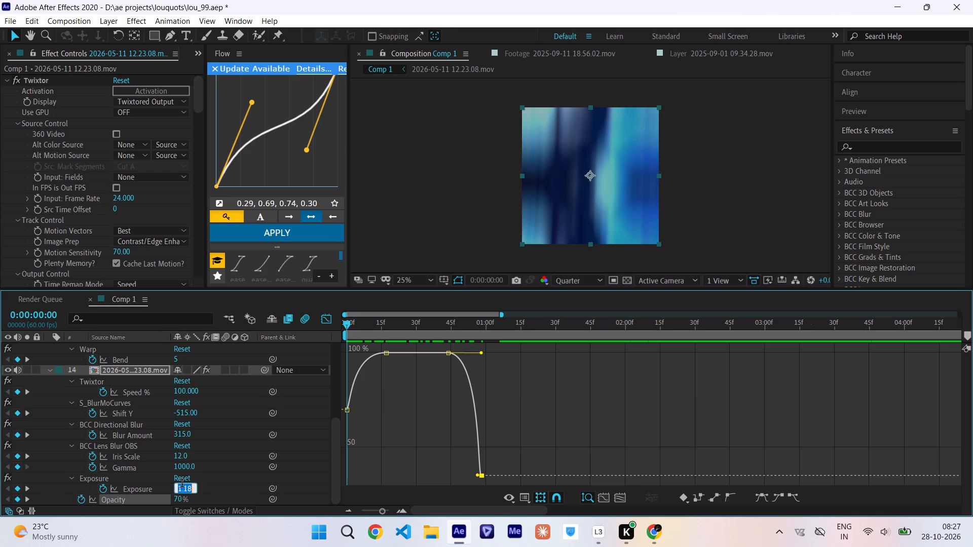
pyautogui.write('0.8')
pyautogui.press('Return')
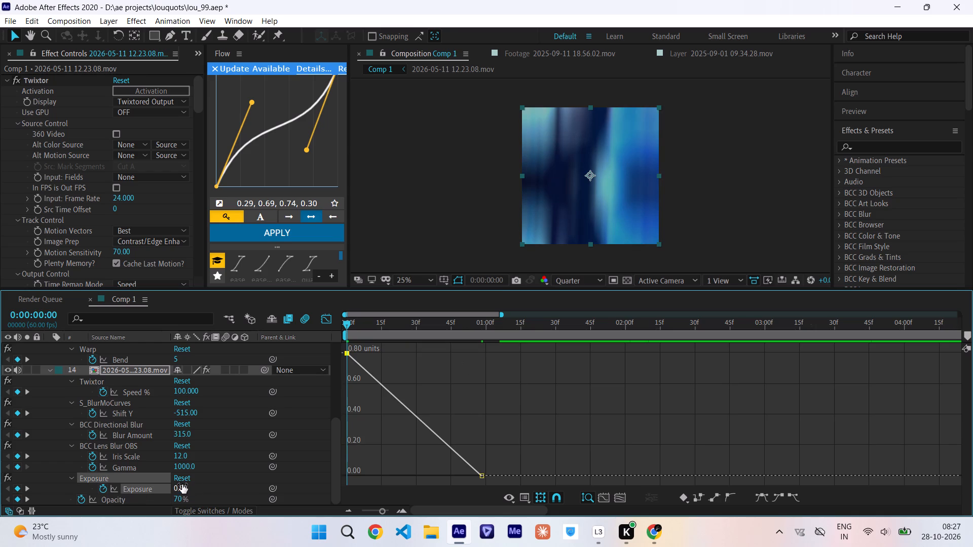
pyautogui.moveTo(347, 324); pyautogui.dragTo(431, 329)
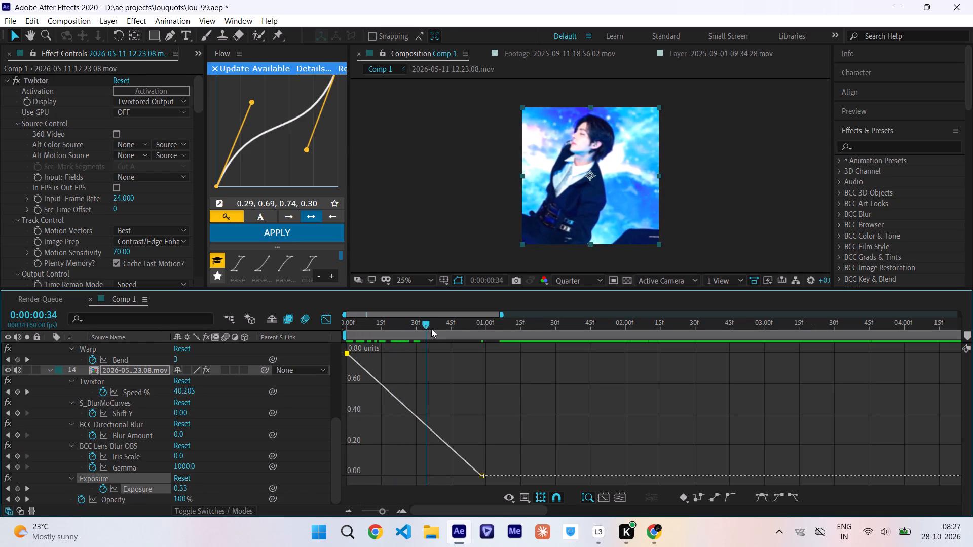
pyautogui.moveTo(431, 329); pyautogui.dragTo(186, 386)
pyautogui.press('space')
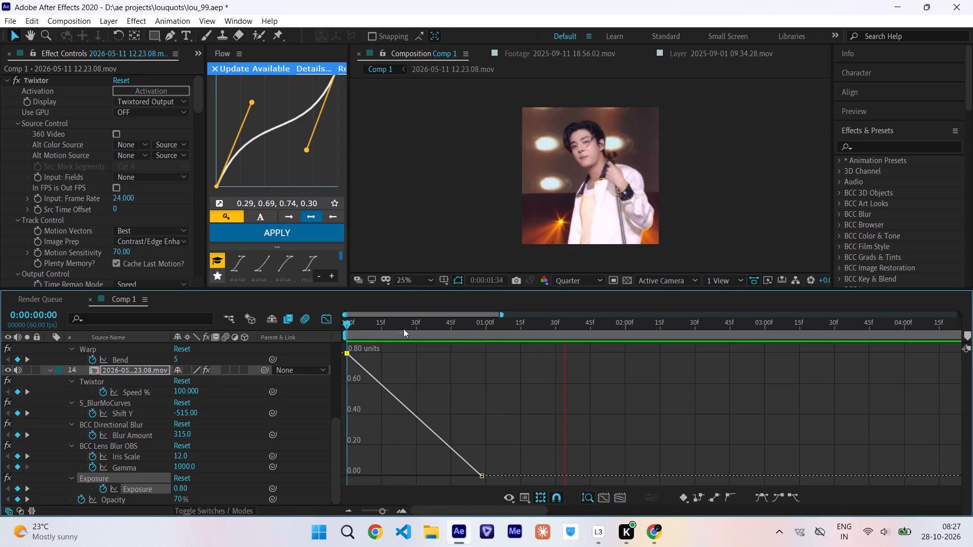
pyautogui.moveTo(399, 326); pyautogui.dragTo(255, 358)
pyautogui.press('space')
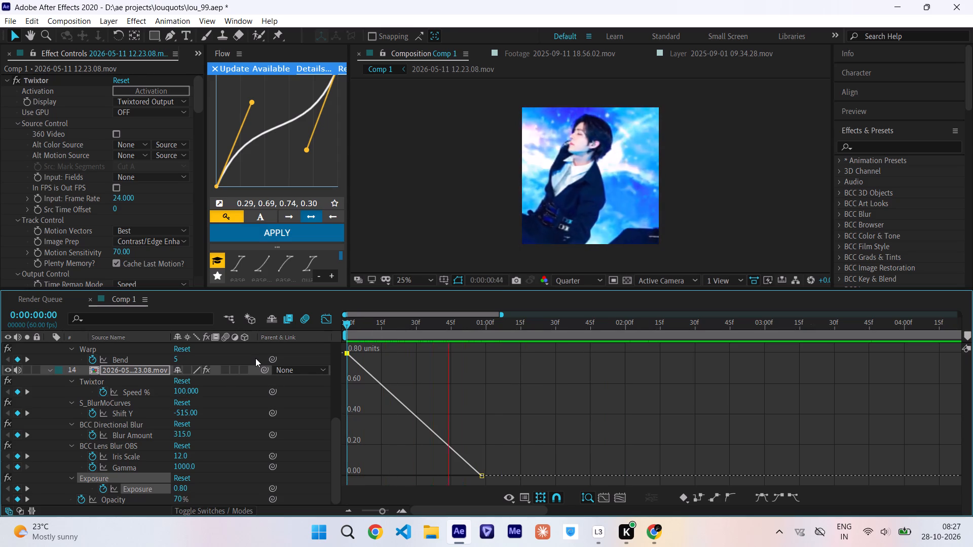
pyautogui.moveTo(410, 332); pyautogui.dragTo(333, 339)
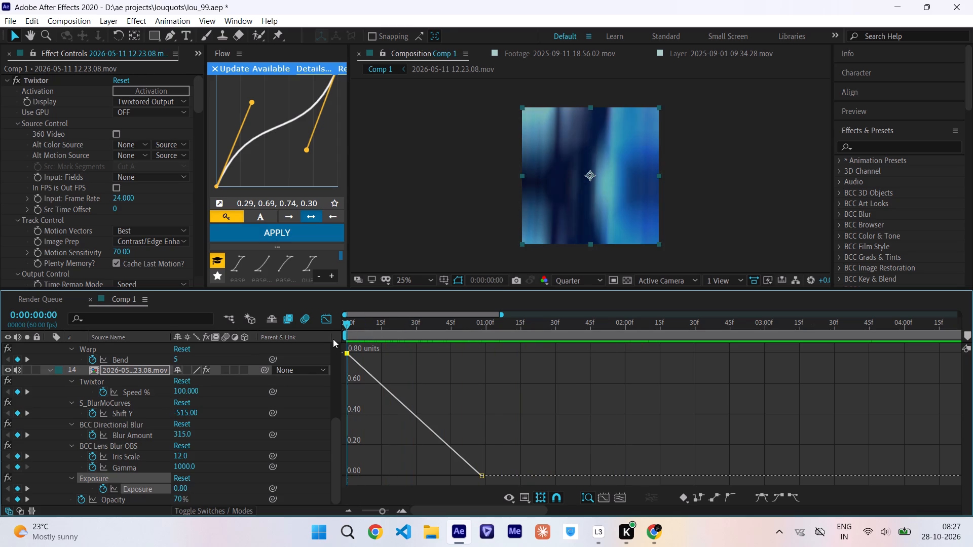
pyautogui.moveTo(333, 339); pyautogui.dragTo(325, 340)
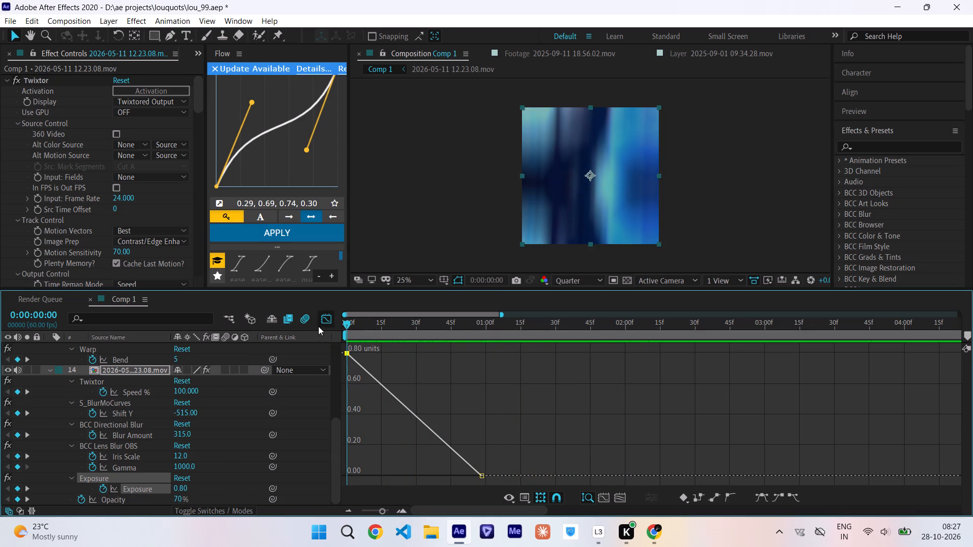
# Return to the keyframe view, set layer 14's Exposure at 0:00:00:00 to 0.5, and preview from the start.
pyautogui.click(325, 322)
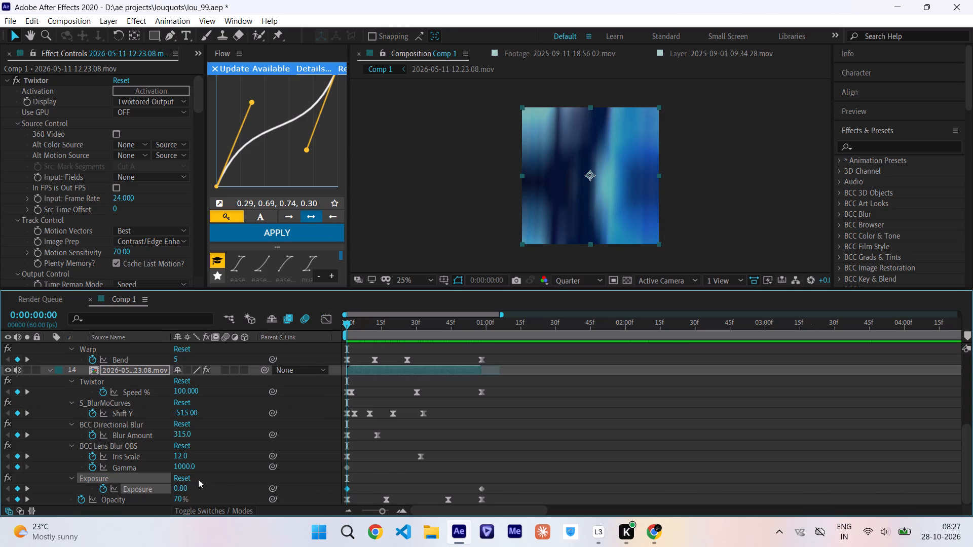
pyautogui.click(181, 490)
pyautogui.write('0.5')
pyautogui.press('Return')
pyautogui.moveTo(351, 326); pyautogui.dragTo(403, 325)
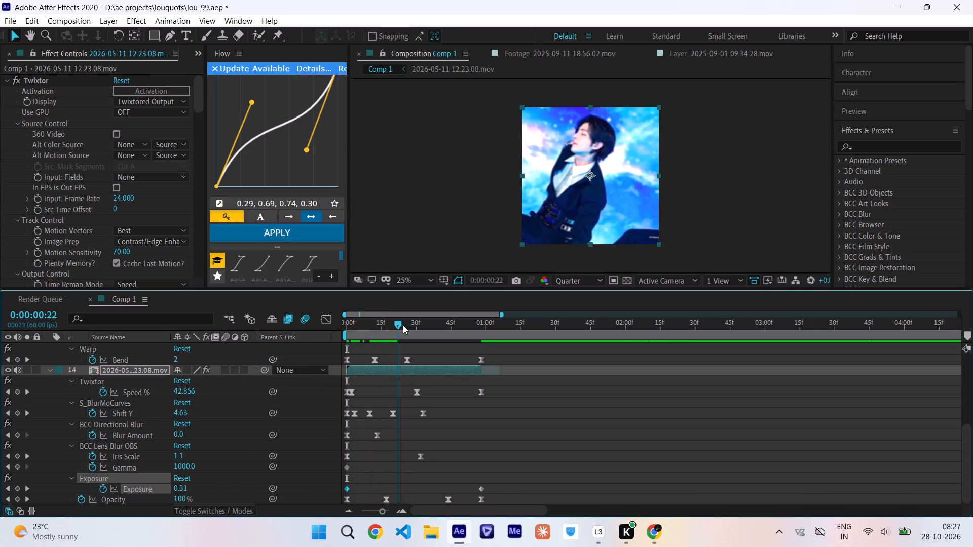
pyautogui.moveTo(403, 325); pyautogui.dragTo(206, 375)
pyautogui.press('space')
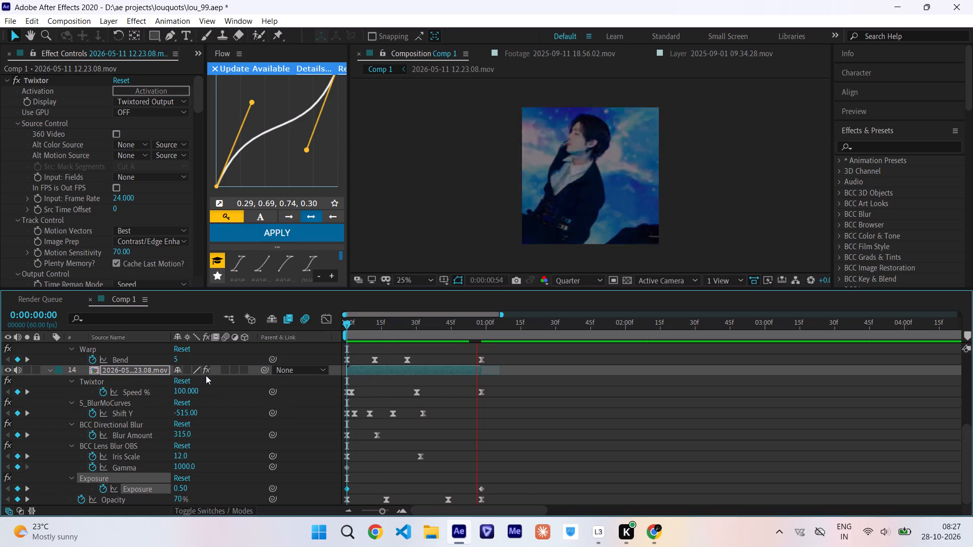
# Scrub through the opening clip and preview it from the start to check the current exposure and fade.
pyautogui.moveTo(415, 332); pyautogui.dragTo(441, 337)
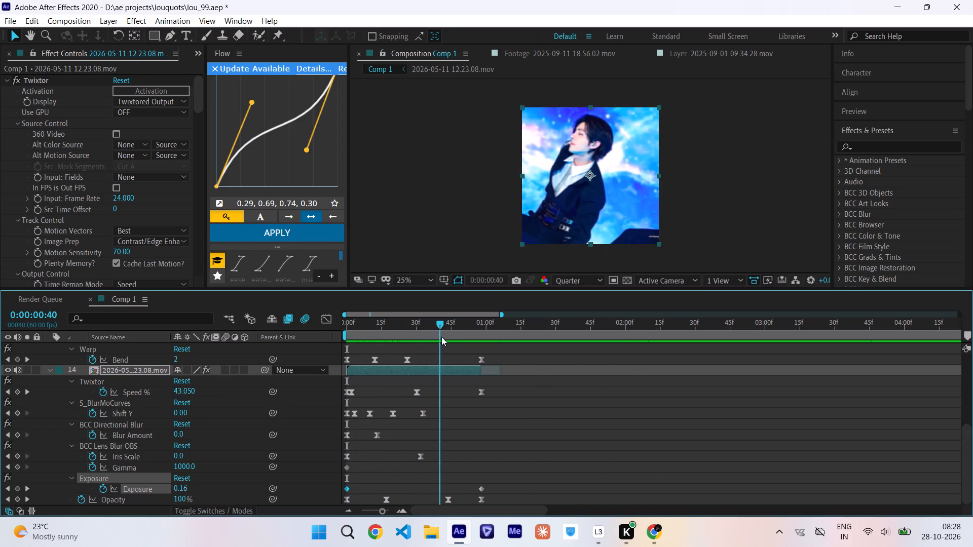
pyautogui.moveTo(441, 337); pyautogui.dragTo(445, 347)
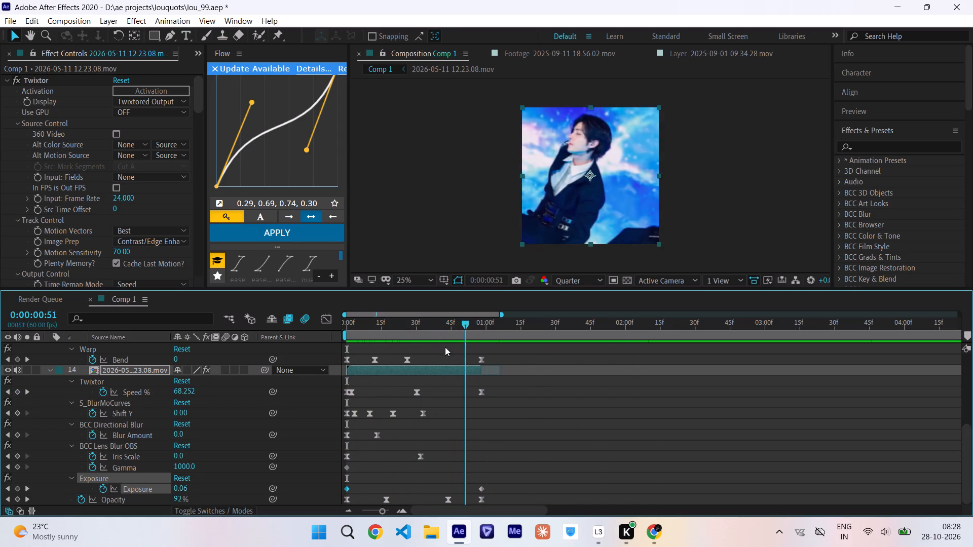
pyautogui.moveTo(445, 347); pyautogui.dragTo(273, 355)
pyautogui.press('space')
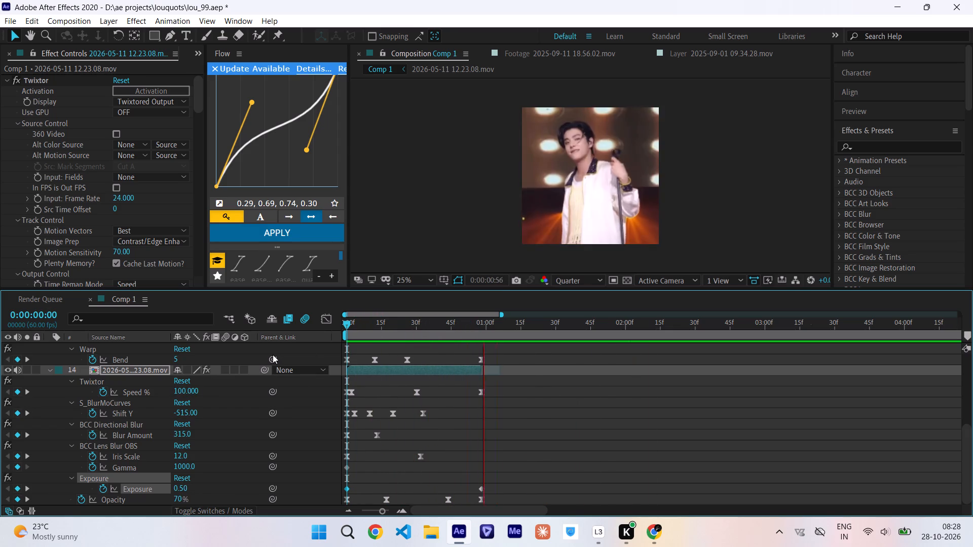
pyautogui.moveTo(466, 326); pyautogui.dragTo(335, 340)
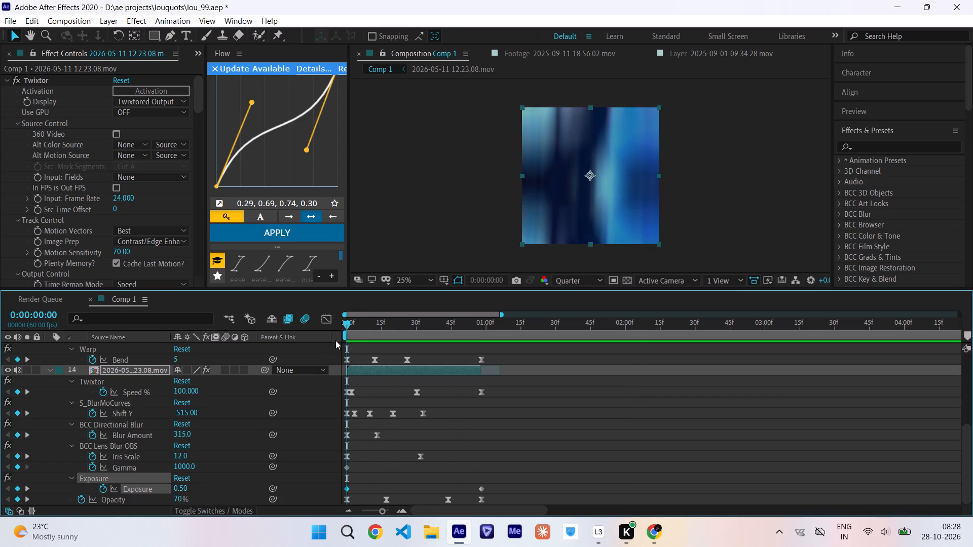
pyautogui.moveTo(335, 340); pyautogui.dragTo(327, 341)
# Collapse the revealed keyframe properties of layer 14 and Adjustment Layer 1.
pyautogui.scroll(5, 335, 389)
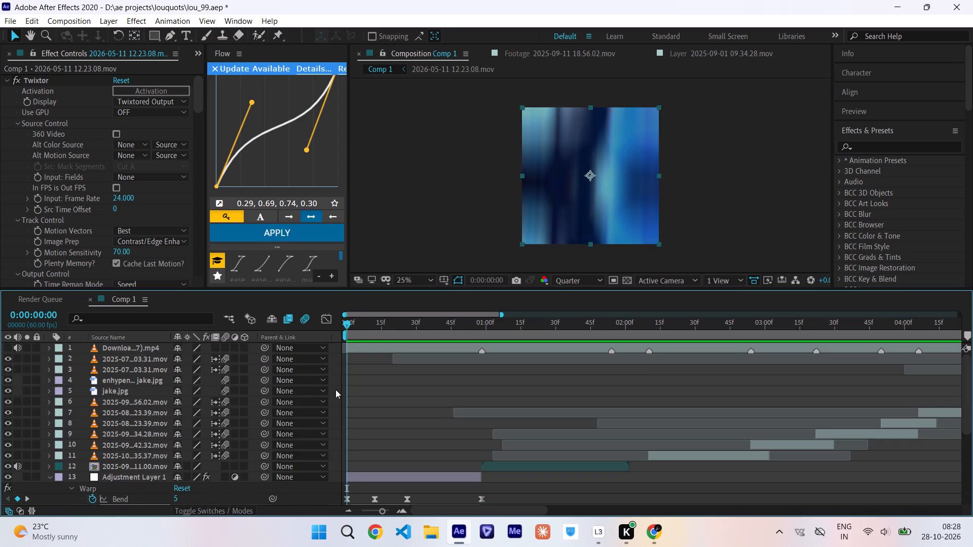
pyautogui.scroll(-2, 400, 439)
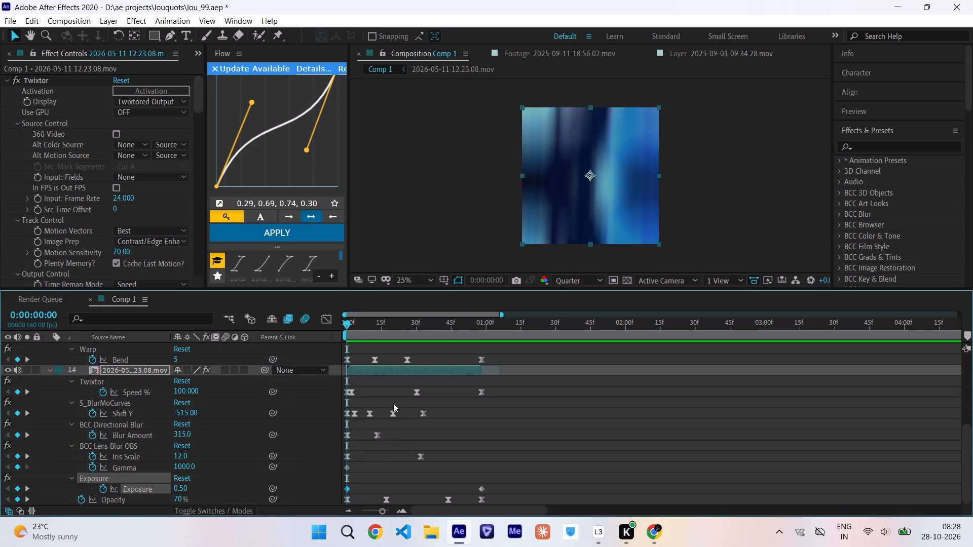
pyautogui.press('u')
pyautogui.click(400, 462)
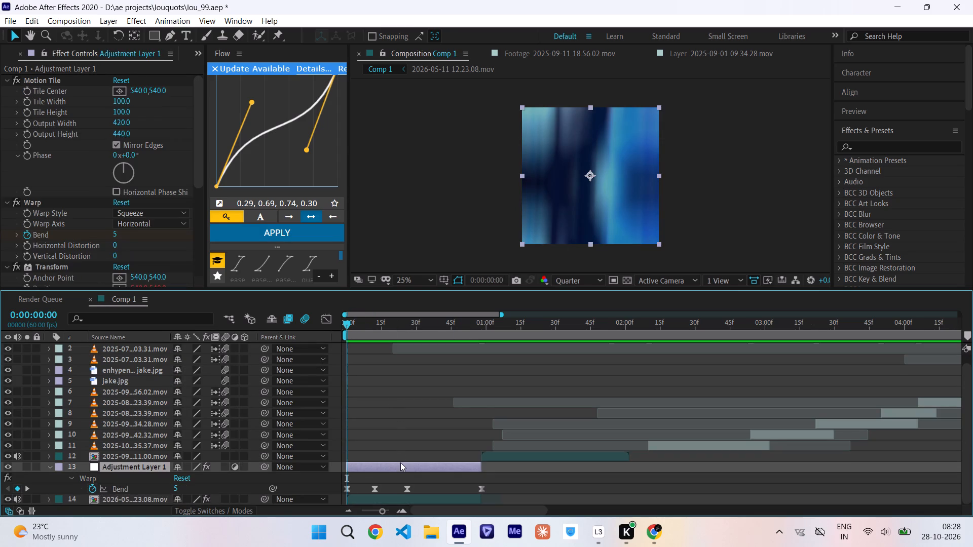
pyautogui.press('u')
pyautogui.scroll(-5, 400, 462)
# Duplicate layer 14, the opening clip, and remove all effects from the upper copy.
pyautogui.click(403, 486)
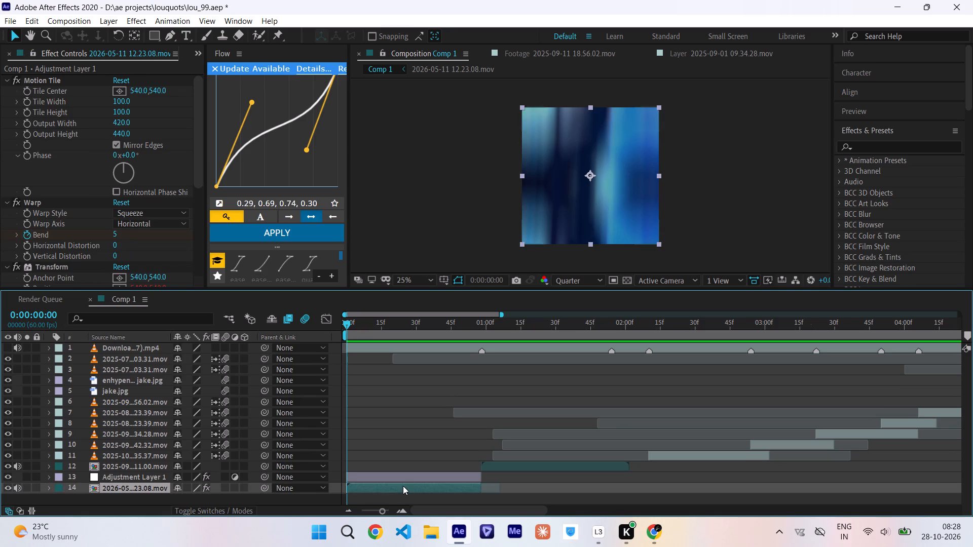
pyautogui.hotkey('ctrl', 'd')
pyautogui.press('BackSpace')
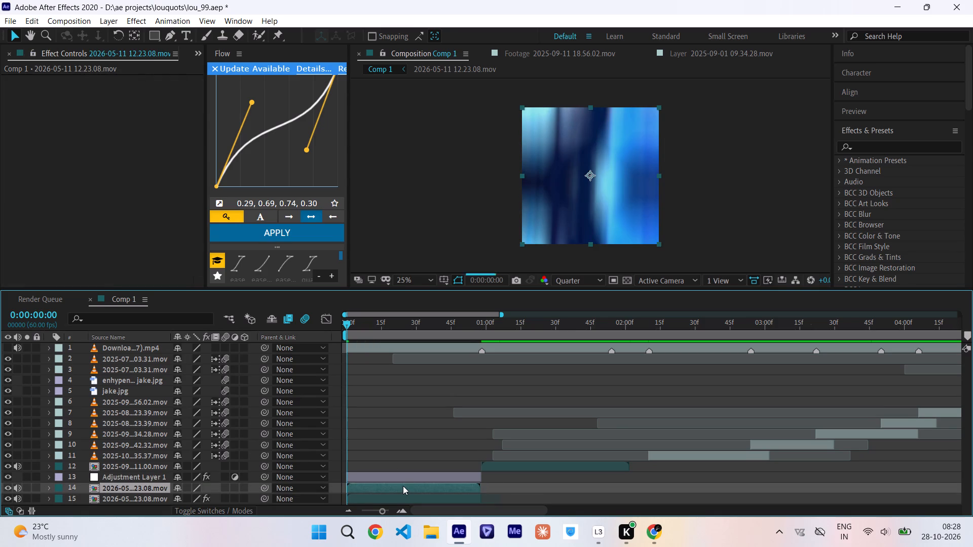
# Apply the roysfx ghost effect preset to the upper copy and extend its last Scale and Opacity keyframes to the clip's end.
pyautogui.click(178, 22)
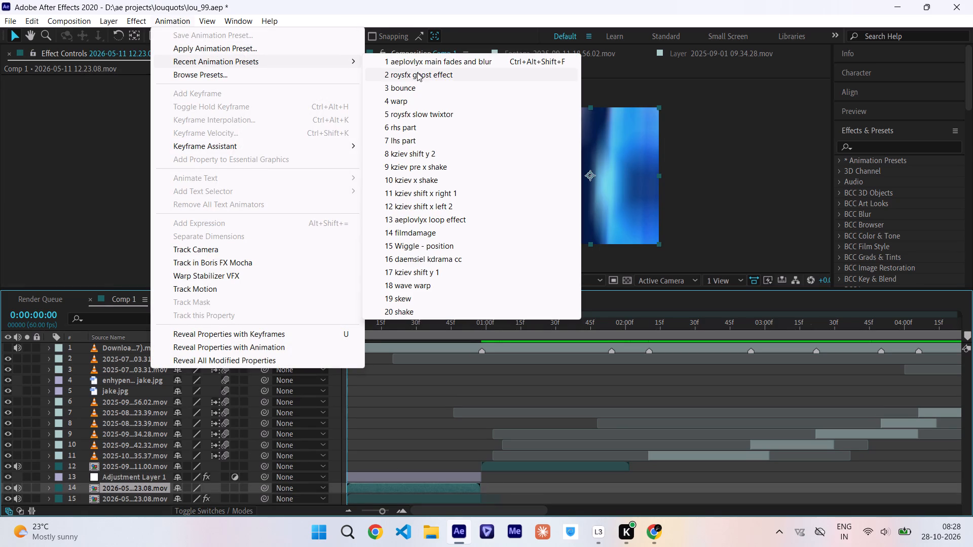
pyautogui.click(417, 72)
pyautogui.press('u')
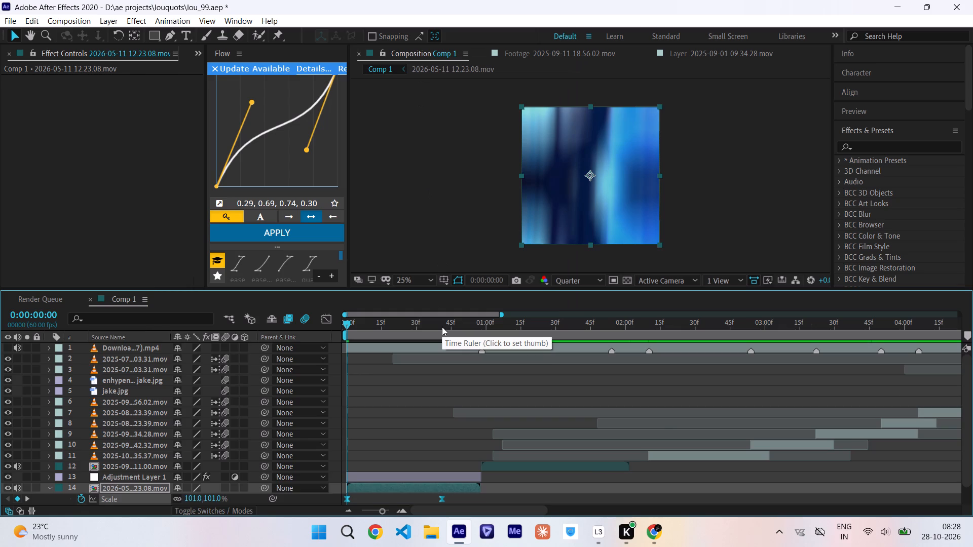
pyautogui.scroll(-5, 442, 327)
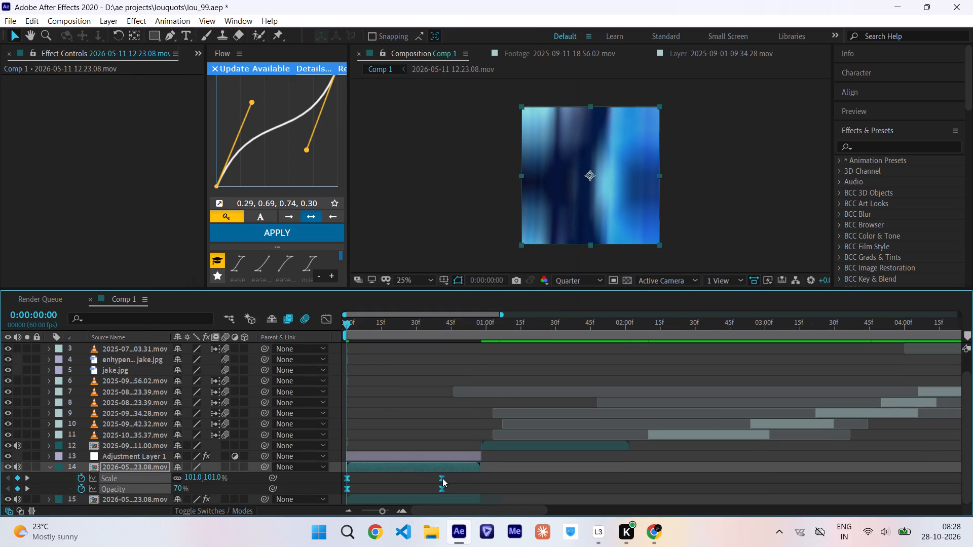
pyautogui.keyDown('alt'); pyautogui.moveTo(442, 478); pyautogui.dragTo(482, 501); pyautogui.keyUp('alt')
# Scrub through the opening clip and preview it repeatedly from the start to judge the ghost effect.
pyautogui.moveTo(349, 326); pyautogui.dragTo(378, 326)
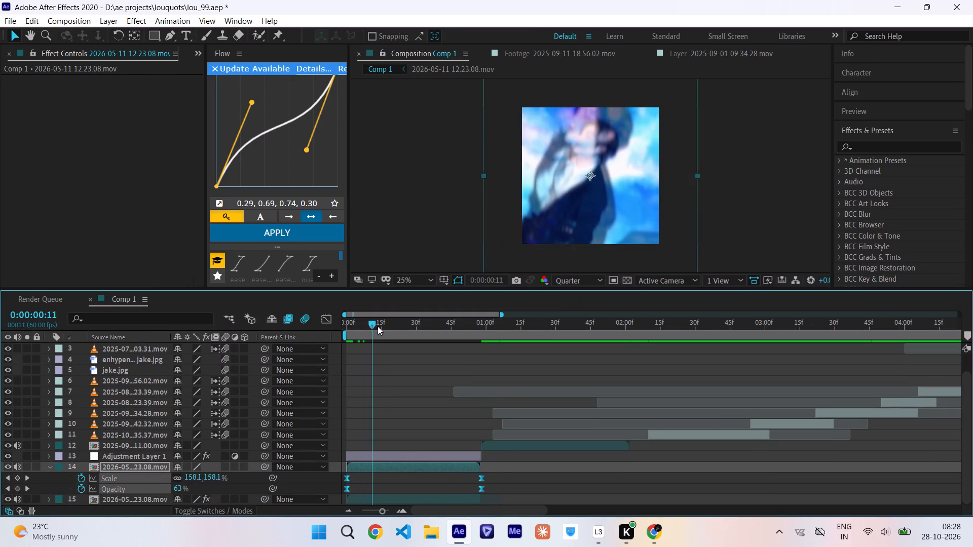
pyautogui.moveTo(378, 326); pyautogui.dragTo(457, 339)
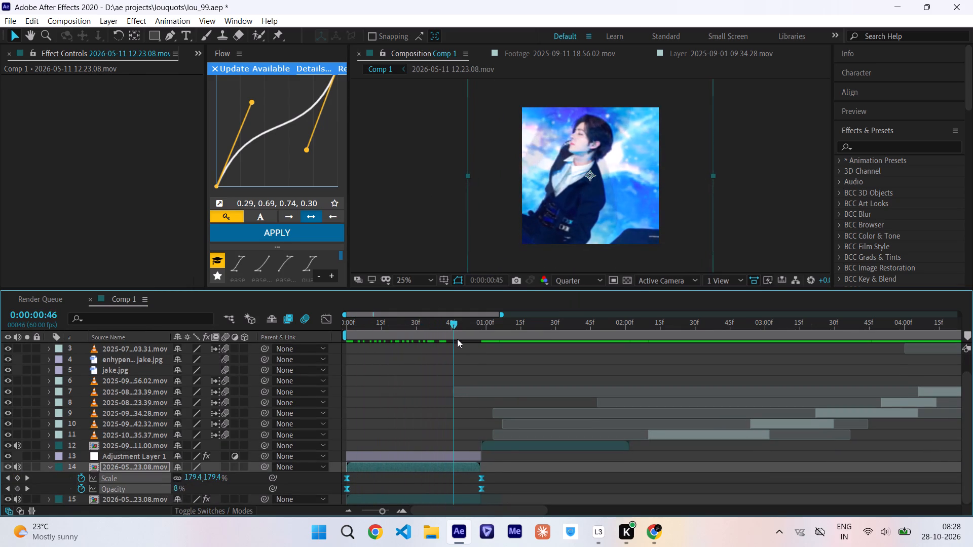
pyautogui.moveTo(457, 339); pyautogui.dragTo(193, 386)
pyautogui.press('space')
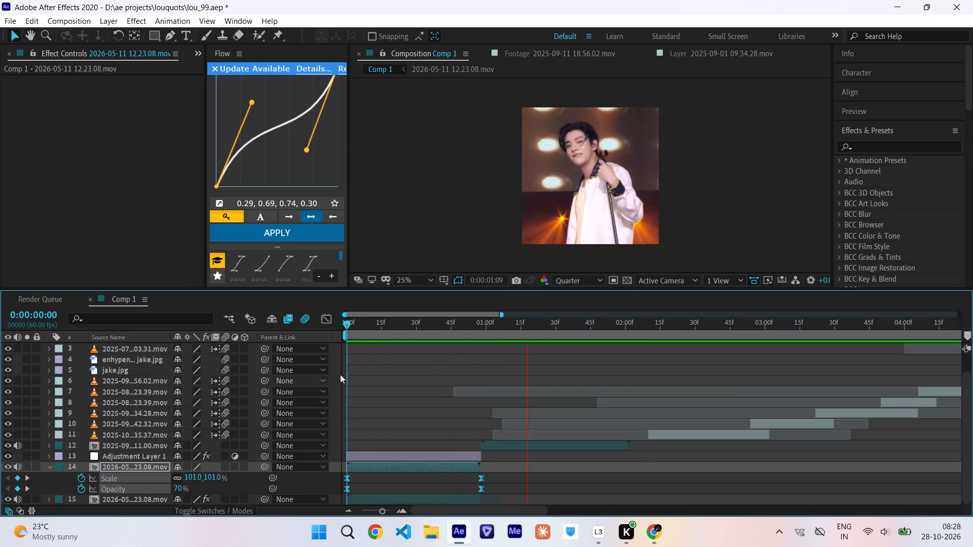
pyautogui.moveTo(453, 326); pyautogui.dragTo(366, 346)
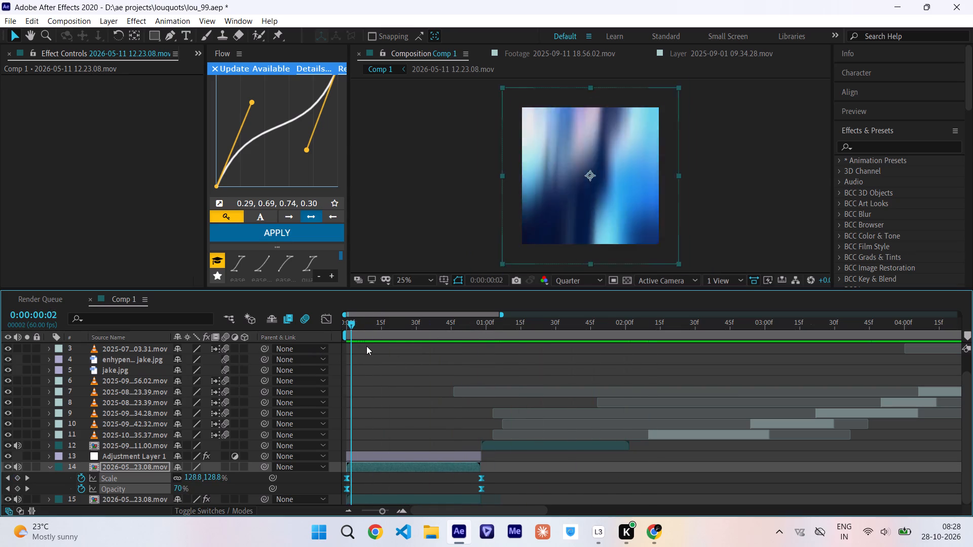
pyautogui.moveTo(366, 346); pyautogui.dragTo(462, 362)
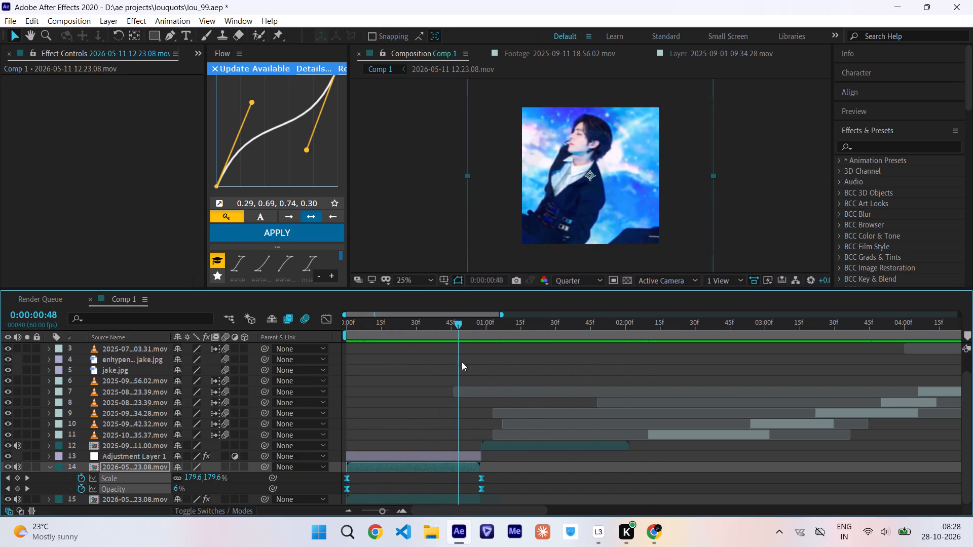
pyautogui.moveTo(462, 362); pyautogui.dragTo(206, 404)
pyautogui.press('space')
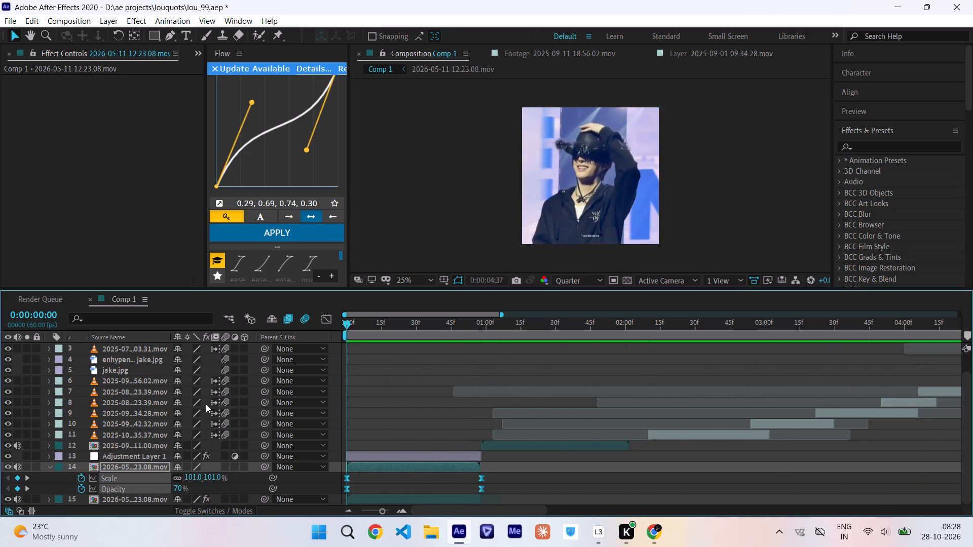
pyautogui.moveTo(404, 329); pyautogui.dragTo(421, 334)
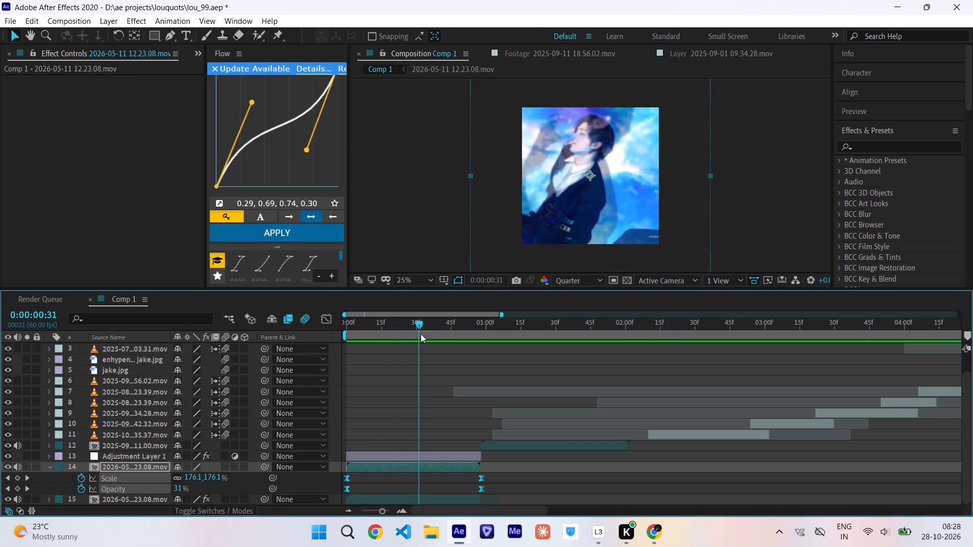
pyautogui.moveTo(421, 334); pyautogui.dragTo(246, 360)
pyautogui.press('space')
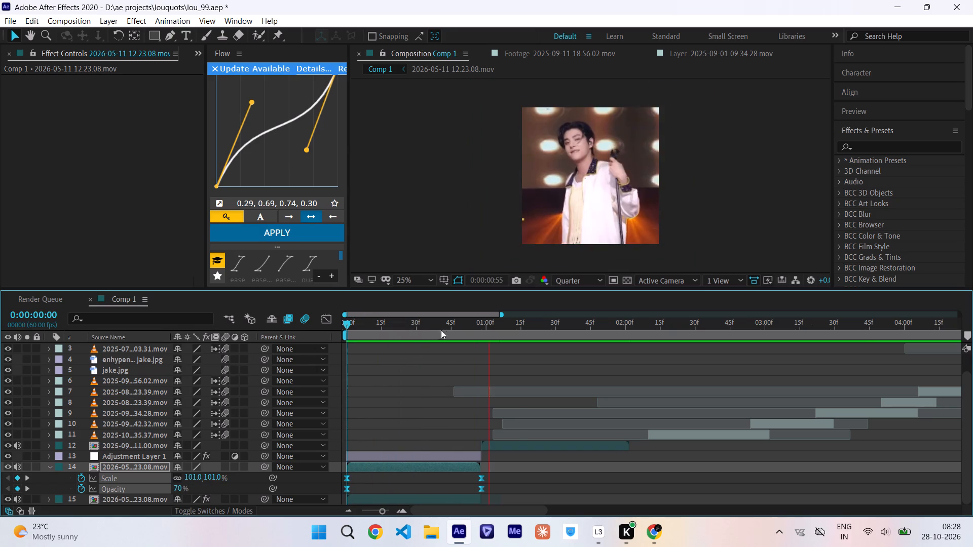
pyautogui.moveTo(440, 322); pyautogui.dragTo(280, 357)
pyautogui.scroll(7, 424, 400)
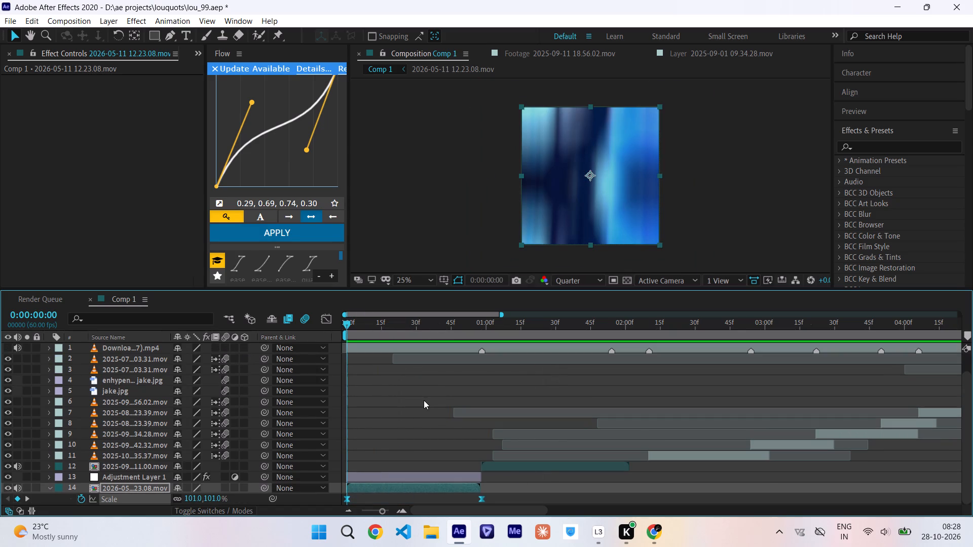
# Show the reference video on layer 1, scrub through the first second to compare the ghost effect, and hide it again.
pyautogui.click(8, 348)
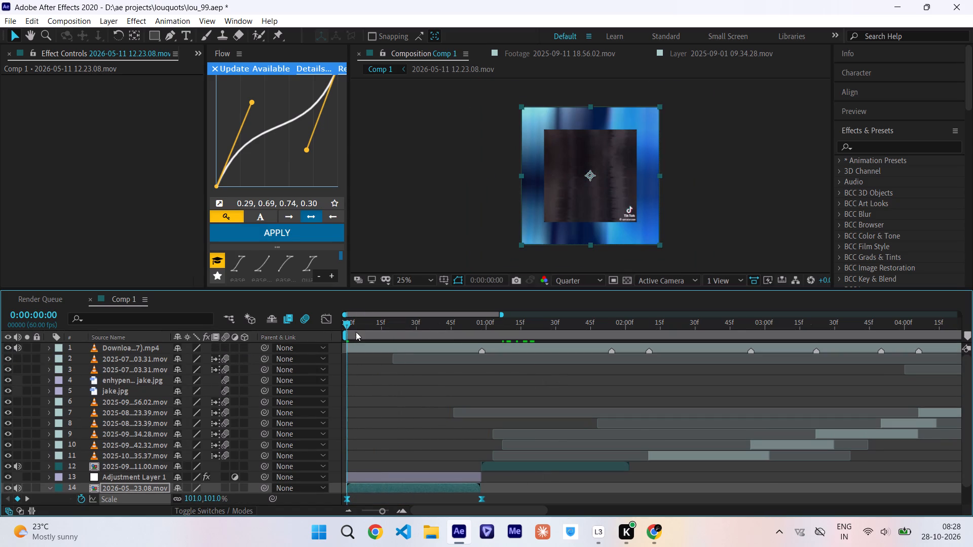
pyautogui.moveTo(351, 328); pyautogui.dragTo(391, 328)
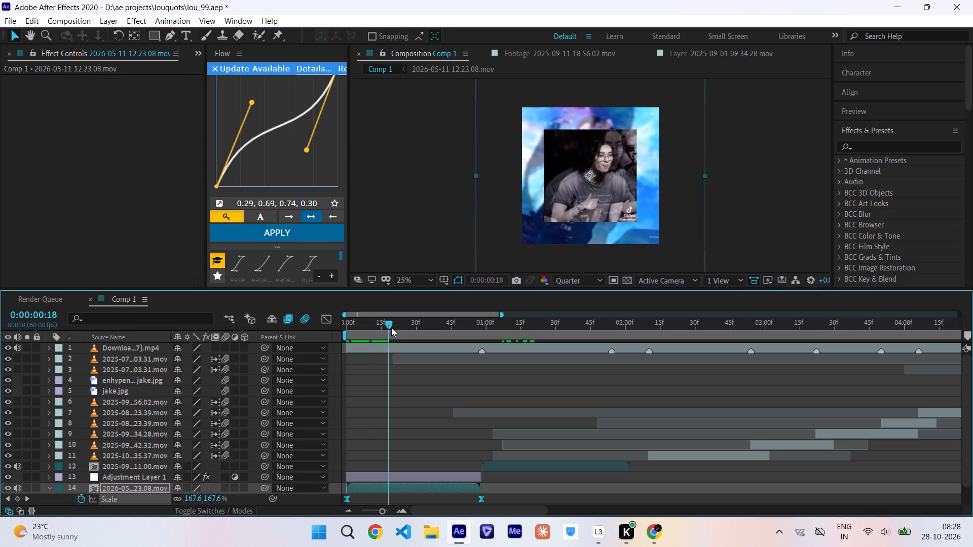
pyautogui.moveTo(391, 328); pyautogui.dragTo(436, 332)
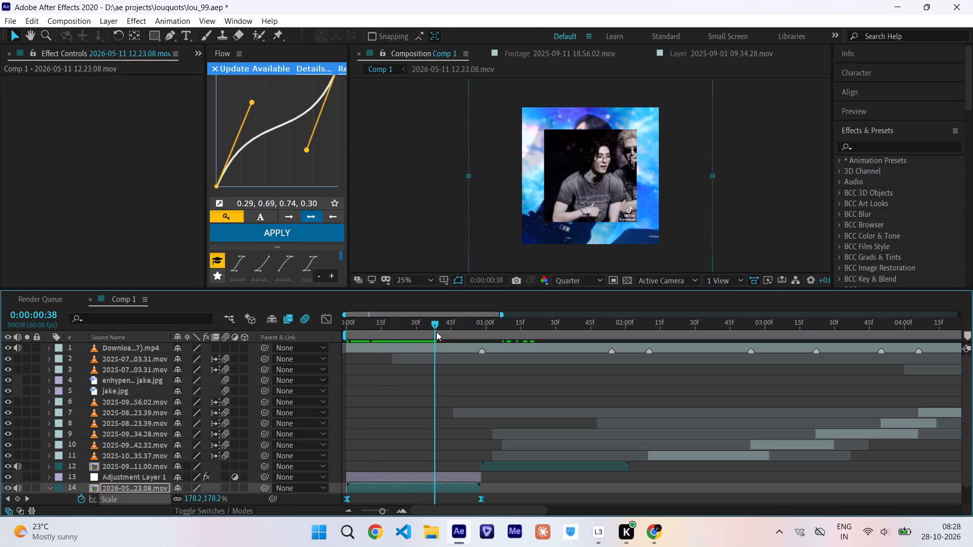
pyautogui.moveTo(436, 332); pyautogui.dragTo(392, 354)
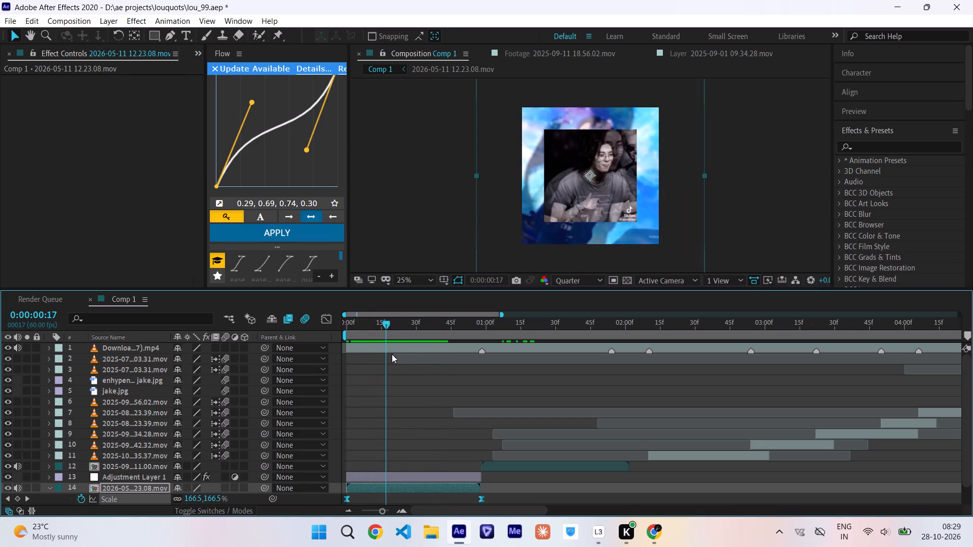
pyautogui.moveTo(392, 354); pyautogui.dragTo(482, 363)
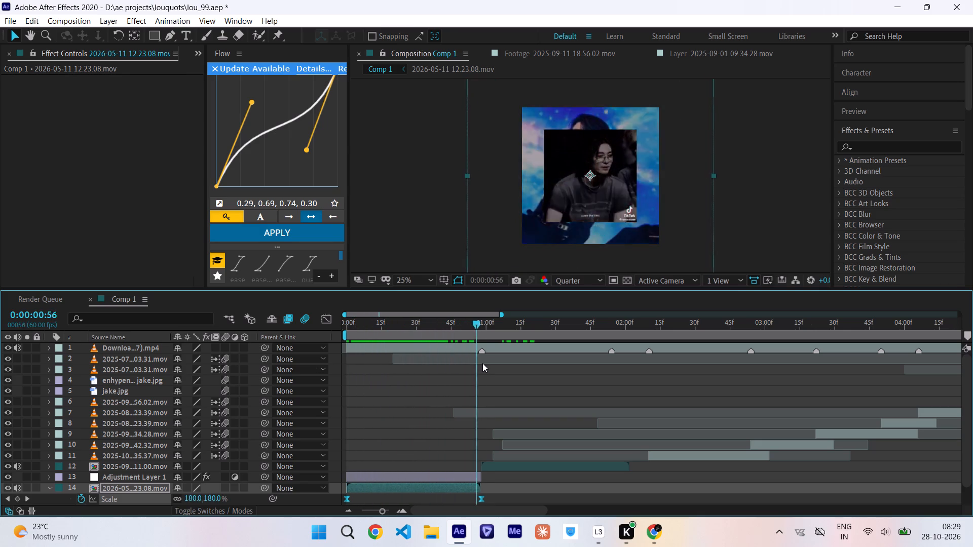
pyautogui.moveTo(482, 363); pyautogui.dragTo(293, 399)
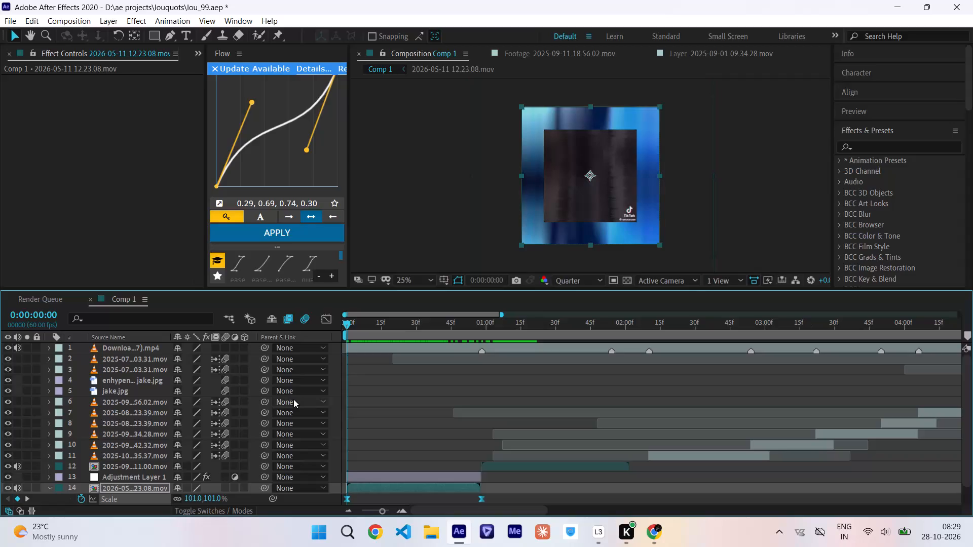
pyautogui.click(7, 349)
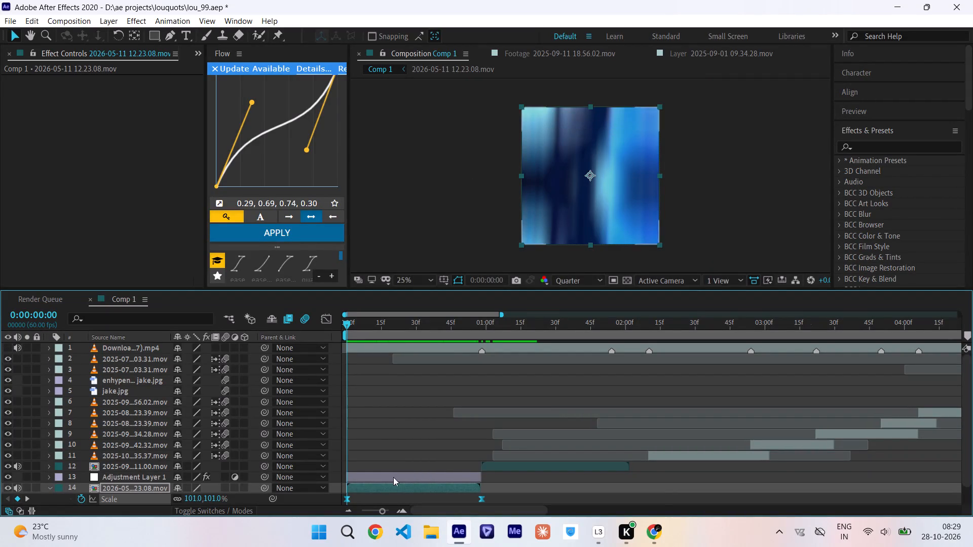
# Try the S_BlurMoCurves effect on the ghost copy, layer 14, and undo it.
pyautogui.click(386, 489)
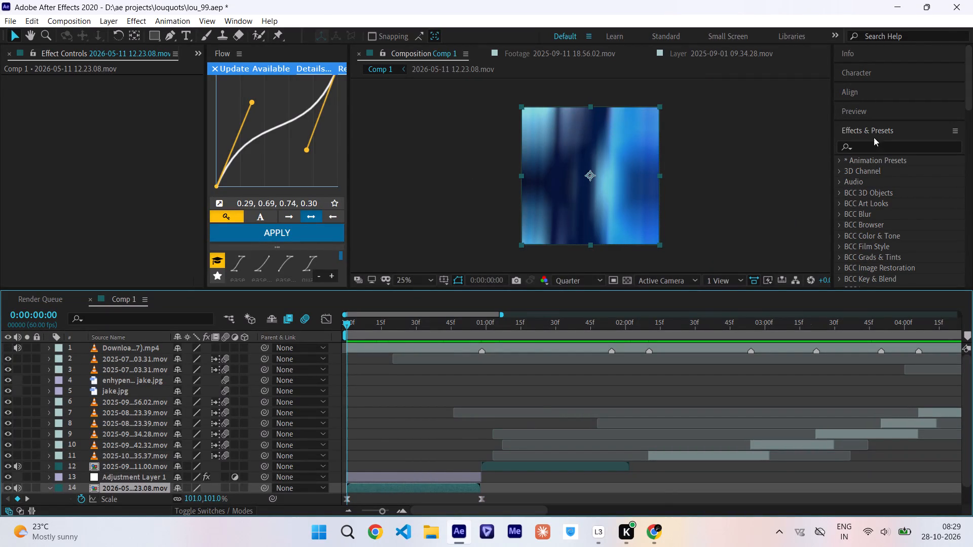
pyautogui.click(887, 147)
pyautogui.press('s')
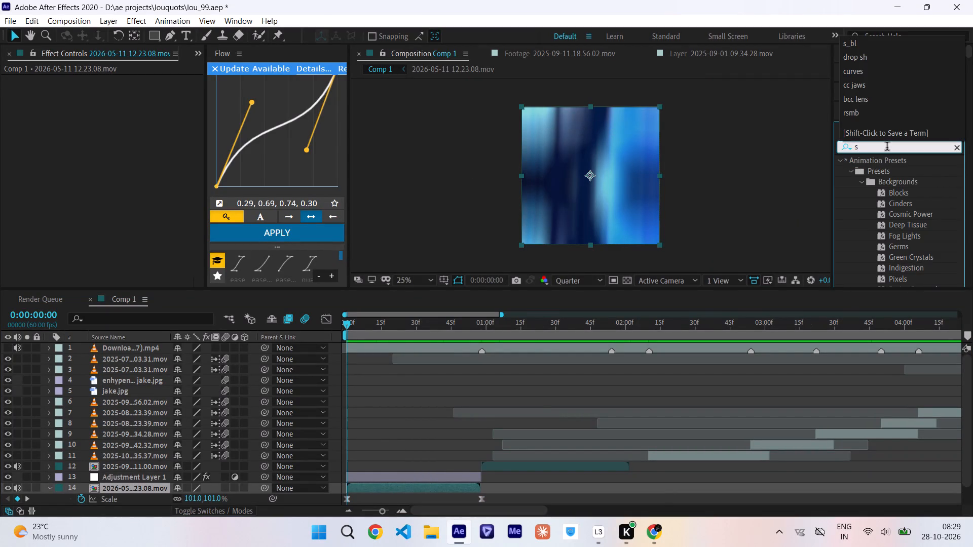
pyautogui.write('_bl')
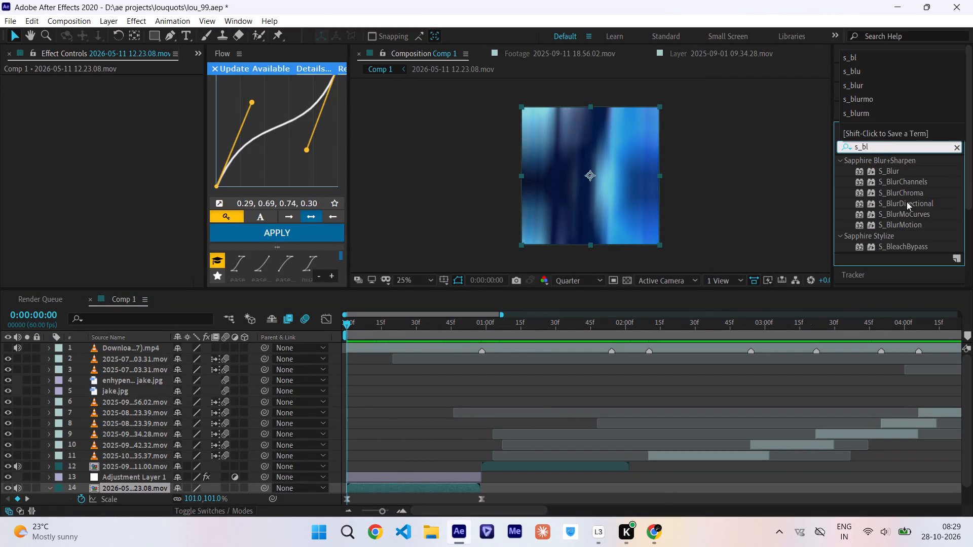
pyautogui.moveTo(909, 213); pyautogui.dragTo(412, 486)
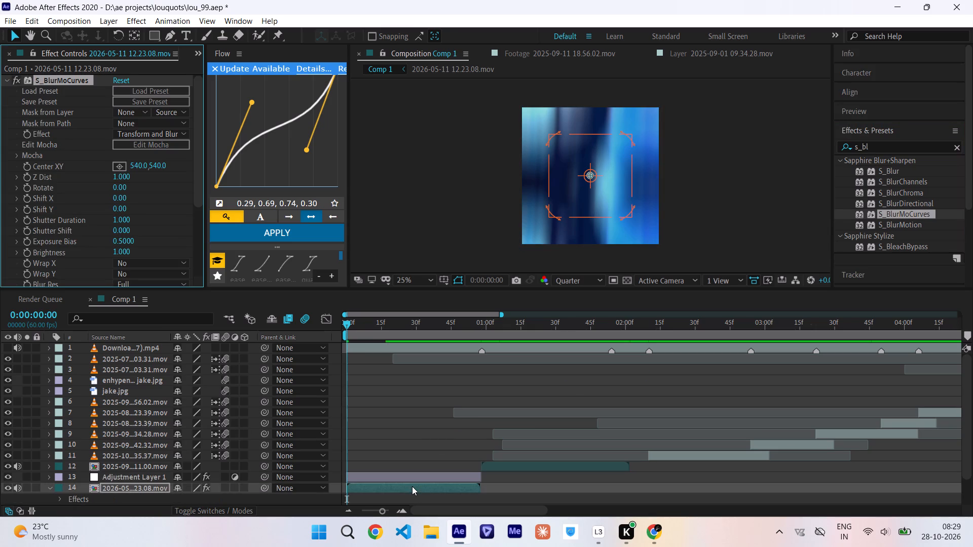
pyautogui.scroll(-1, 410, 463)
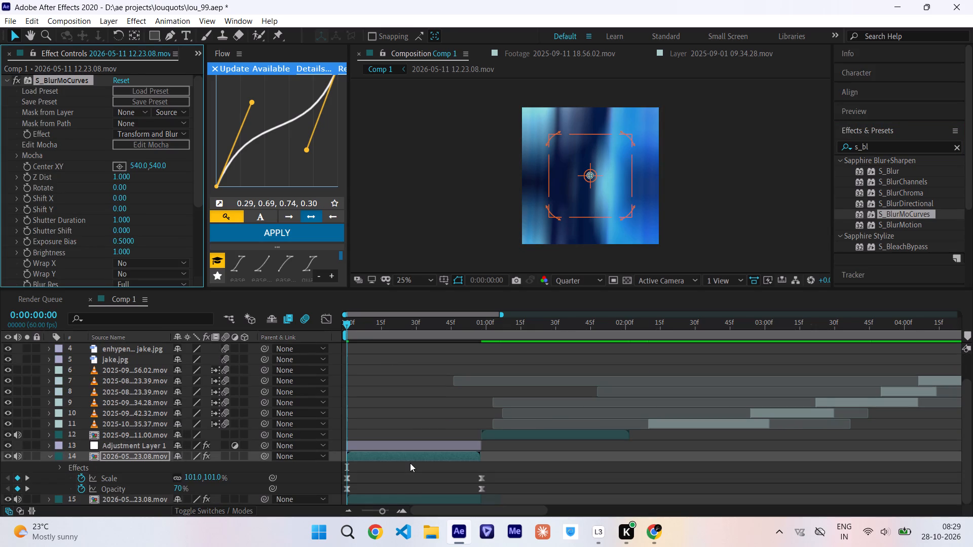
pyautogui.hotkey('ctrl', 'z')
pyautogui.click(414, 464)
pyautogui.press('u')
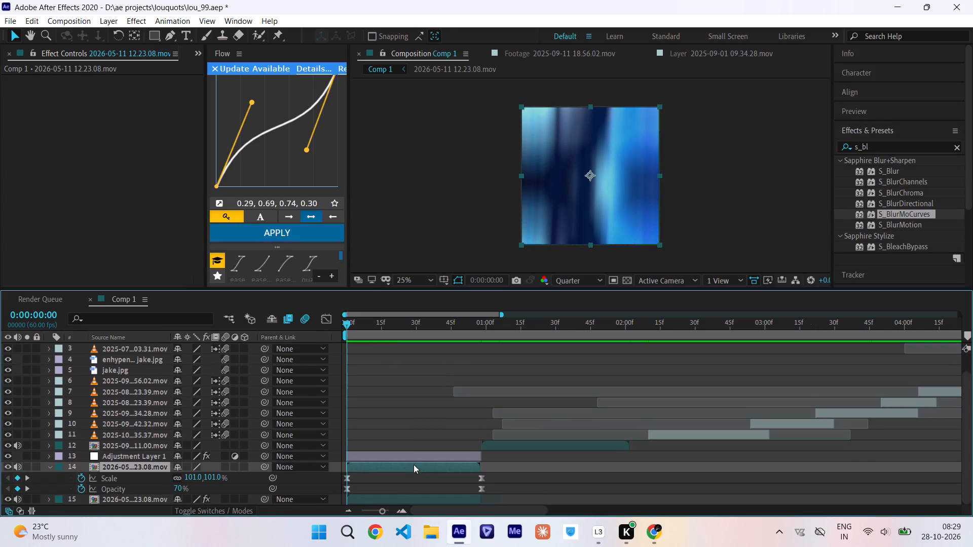
# Apply S_BlurMoCurves to the opening clip on layer 15 and keyframe its Z Dist at 0.8 on the first frame.
pyautogui.scroll(-7, 414, 464)
pyautogui.moveTo(910, 213); pyautogui.dragTo(818, 242)
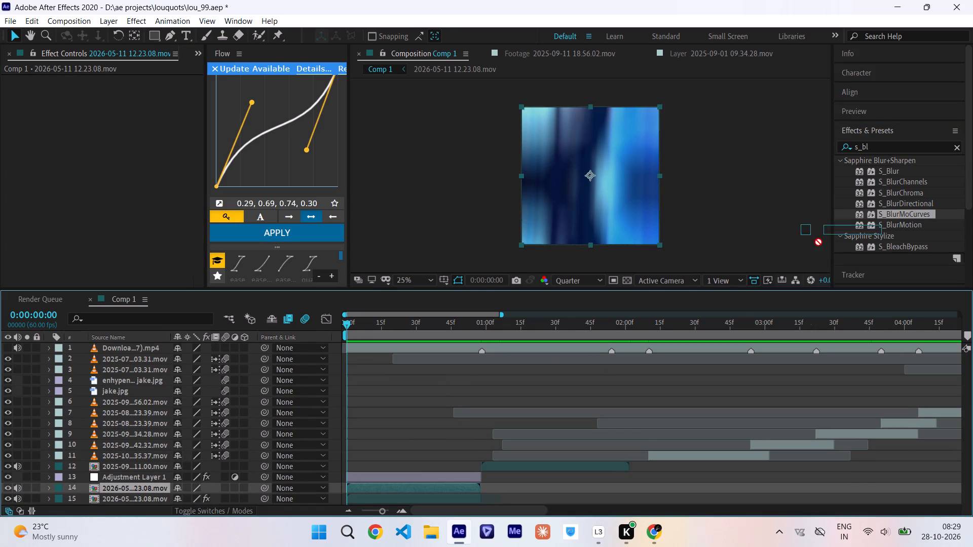
pyautogui.moveTo(818, 242); pyautogui.dragTo(397, 498)
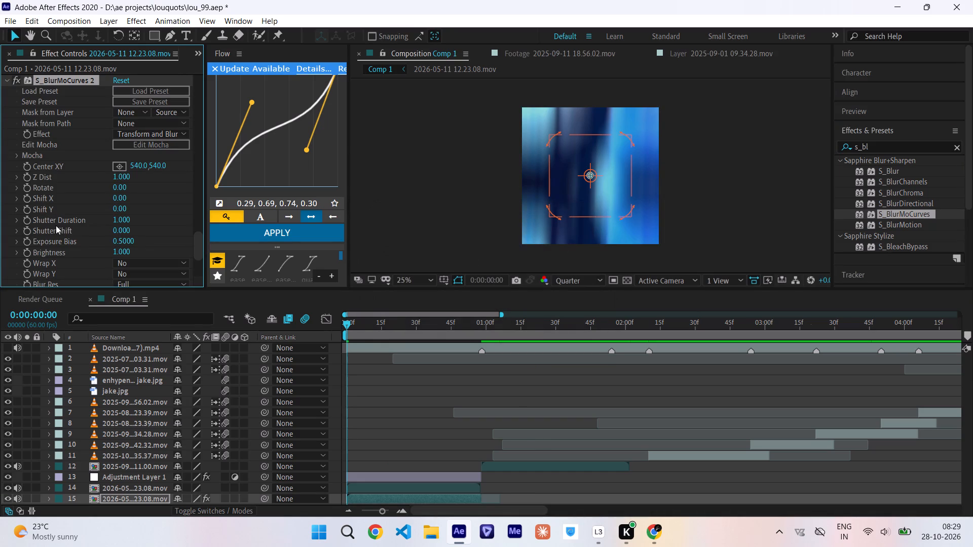
pyautogui.click(124, 175)
pyautogui.write('0.8')
pyautogui.press('Return')
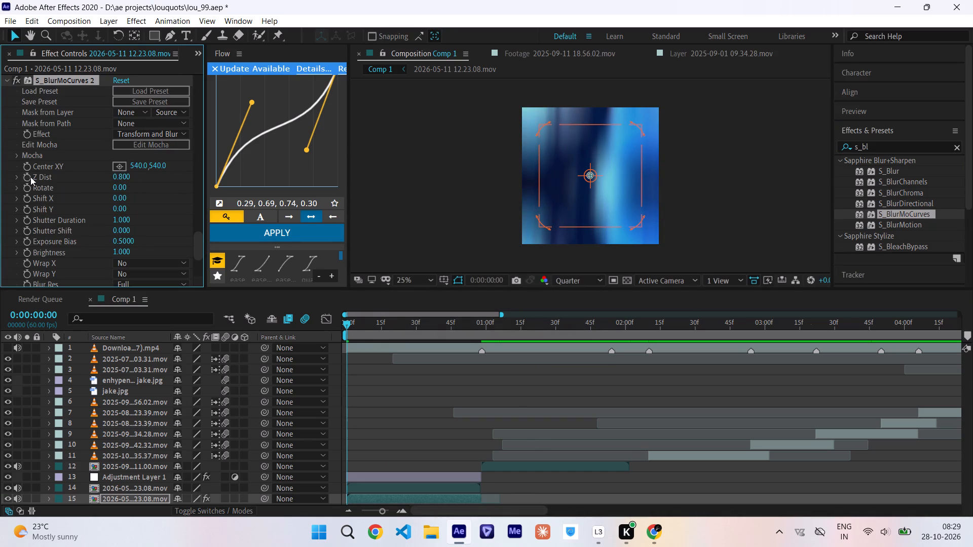
pyautogui.click(30, 176)
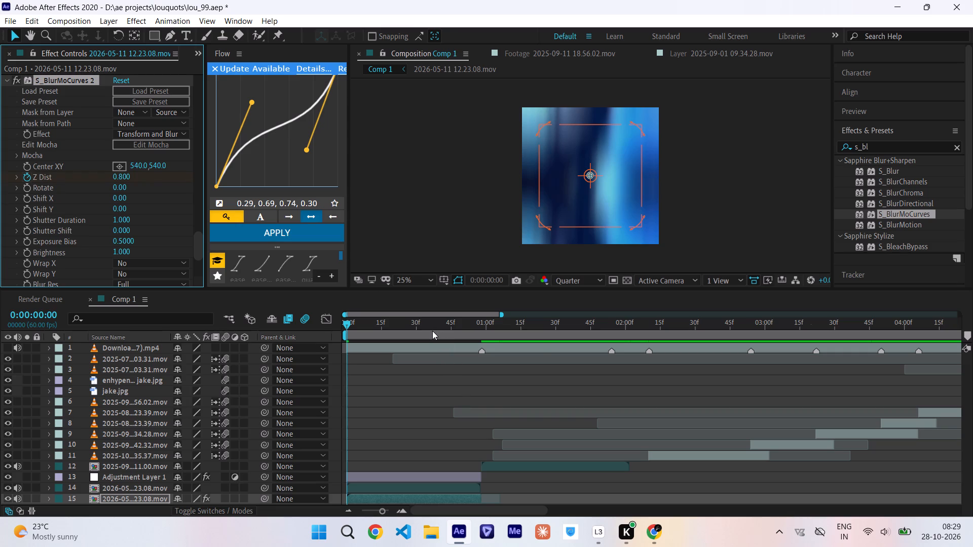
# Keyframe the new S_BlurMoCurves Z Dist on layer 15 at 1 on frame 37 and at 0.8 on frame 58.
pyautogui.click(432, 331)
pyautogui.click(147, 177)
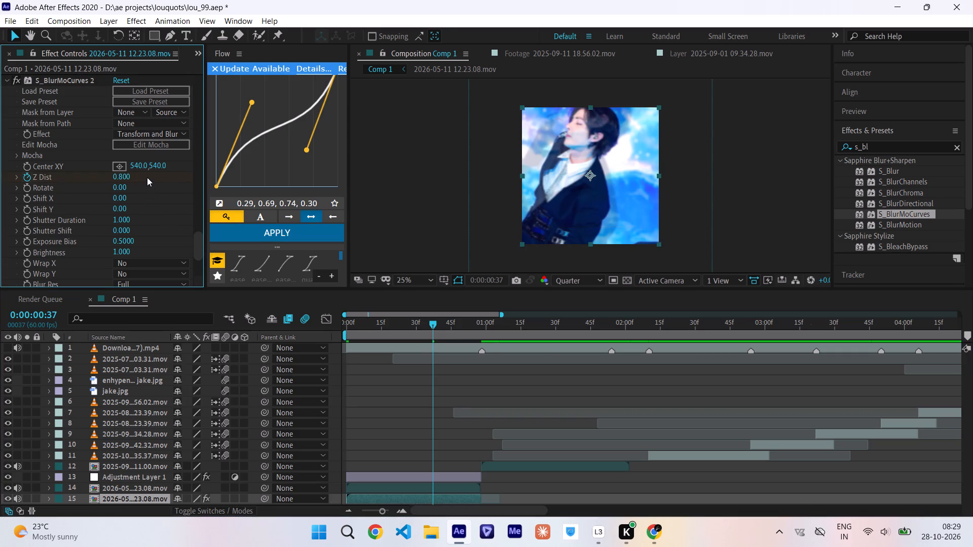
pyautogui.click(127, 177)
pyautogui.press('1')
pyautogui.press('Return')
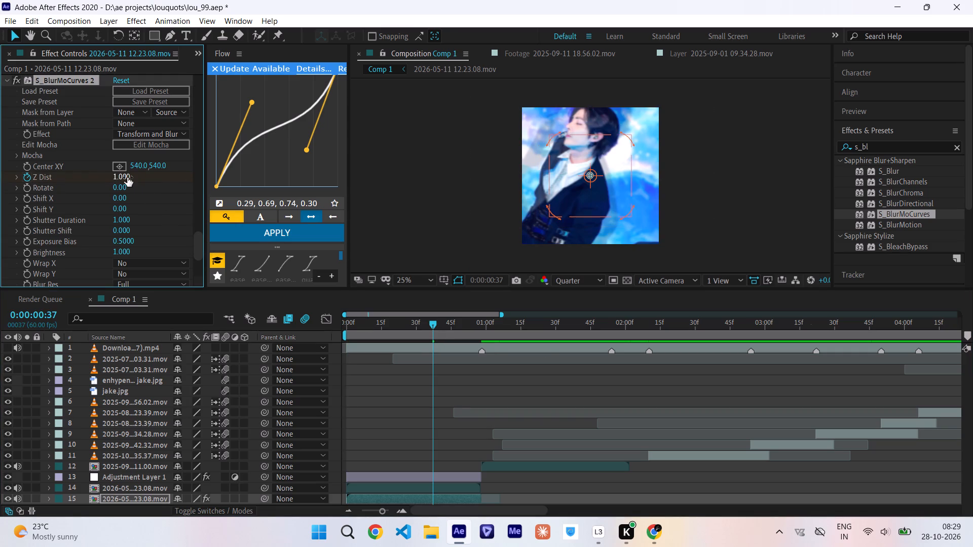
pyautogui.press('u')
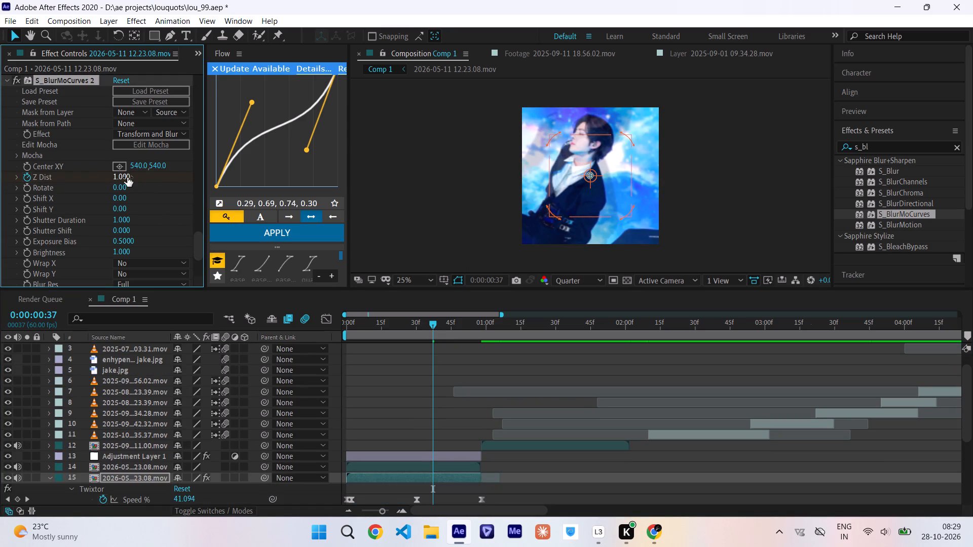
pyautogui.scroll(-3, 490, 422)
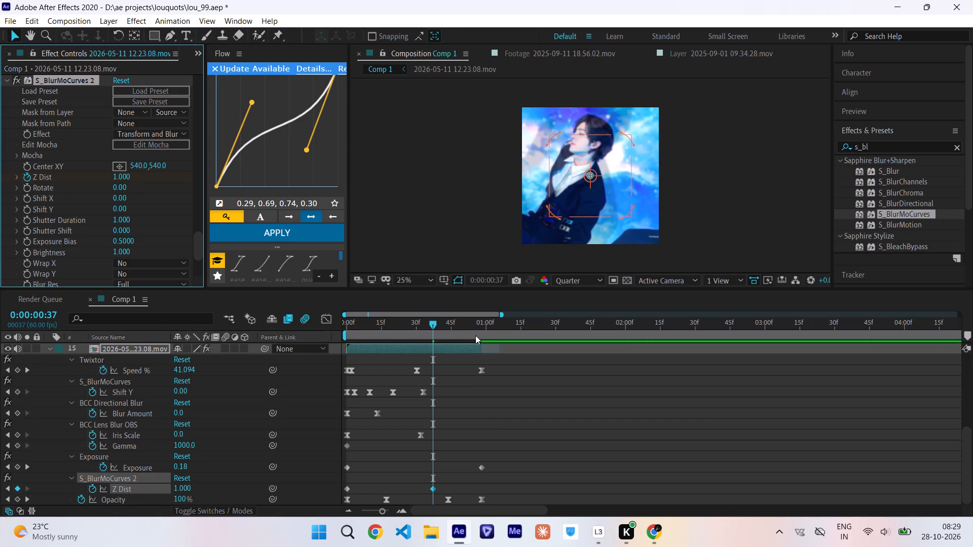
pyautogui.click(481, 335)
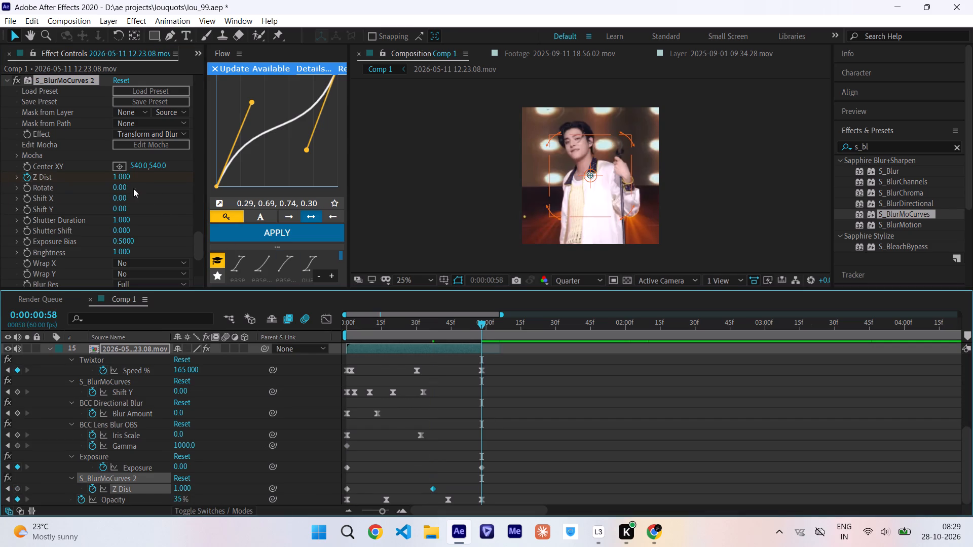
pyautogui.click(124, 176)
pyautogui.write('0.8')
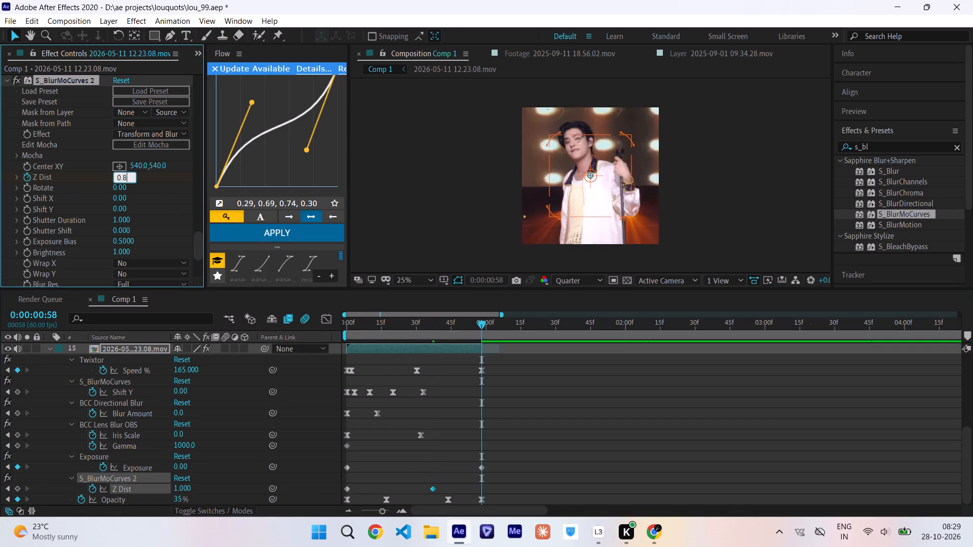
pyautogui.press('Return')
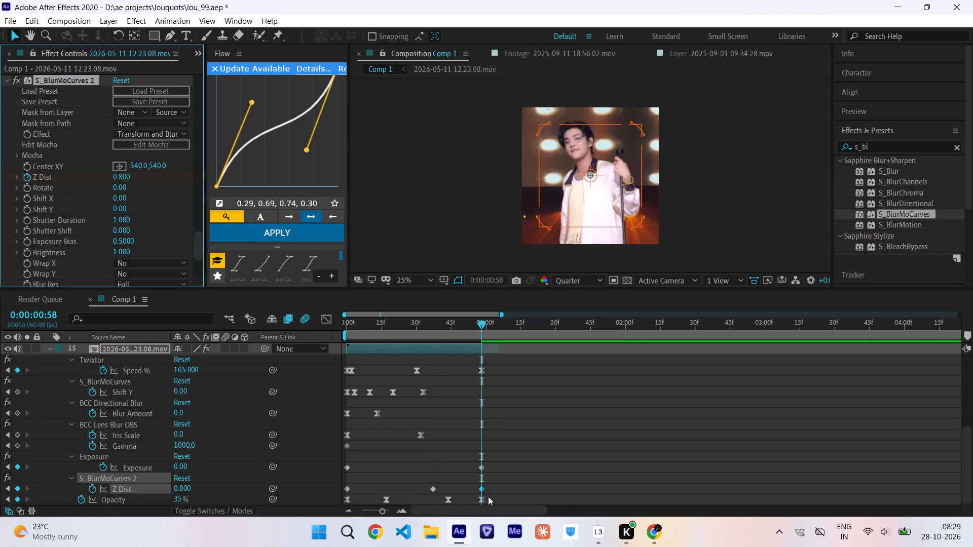
# Apply Easy Ease to all three Z Dist keyframes on layer 15.
pyautogui.moveTo(501, 484); pyautogui.dragTo(331, 489)
pyautogui.press('F9')
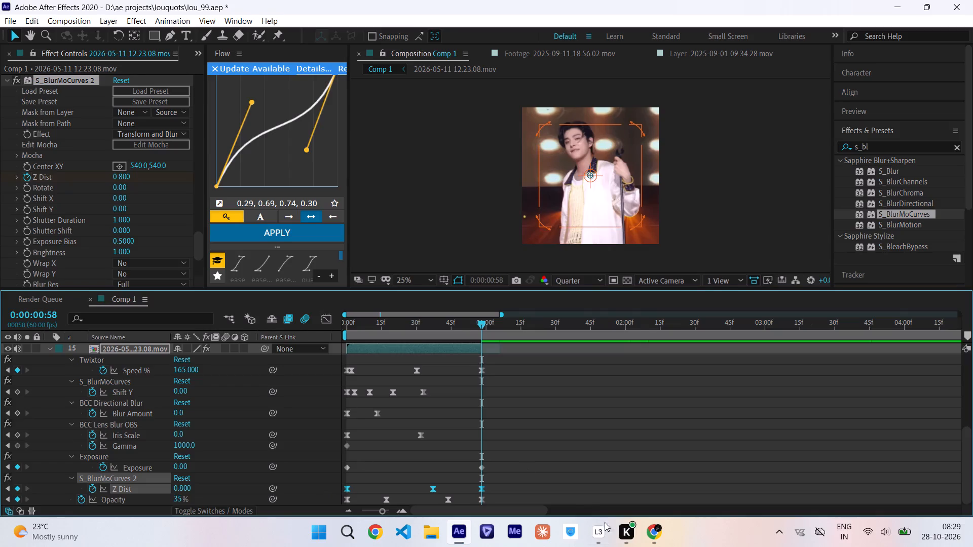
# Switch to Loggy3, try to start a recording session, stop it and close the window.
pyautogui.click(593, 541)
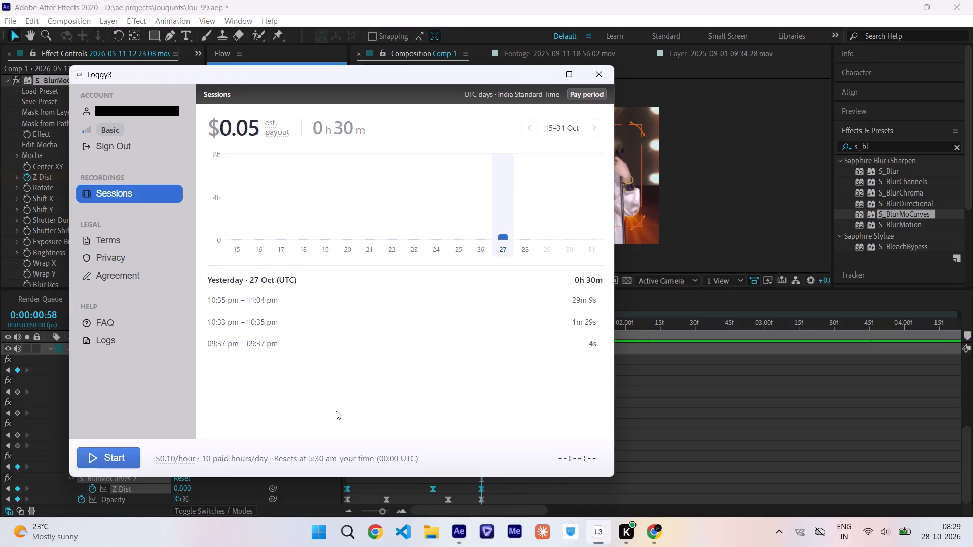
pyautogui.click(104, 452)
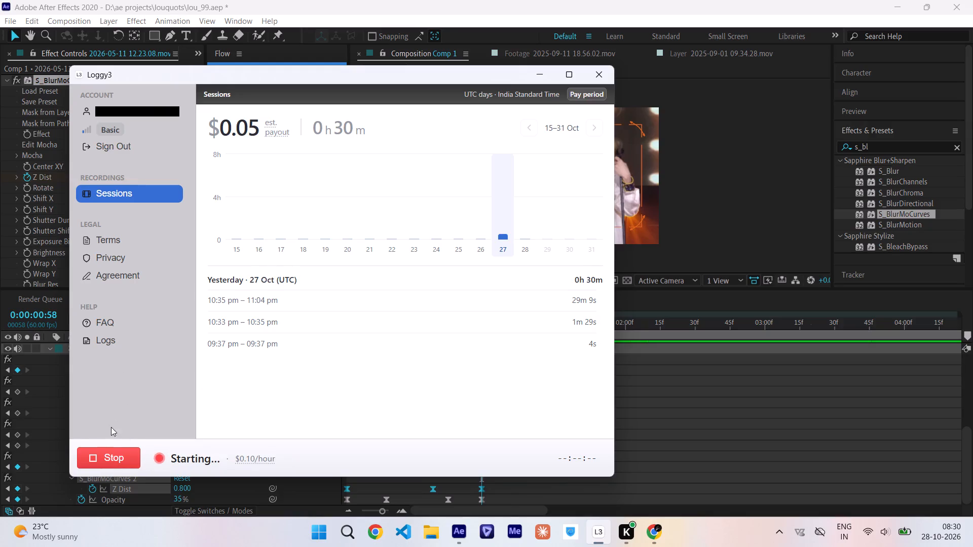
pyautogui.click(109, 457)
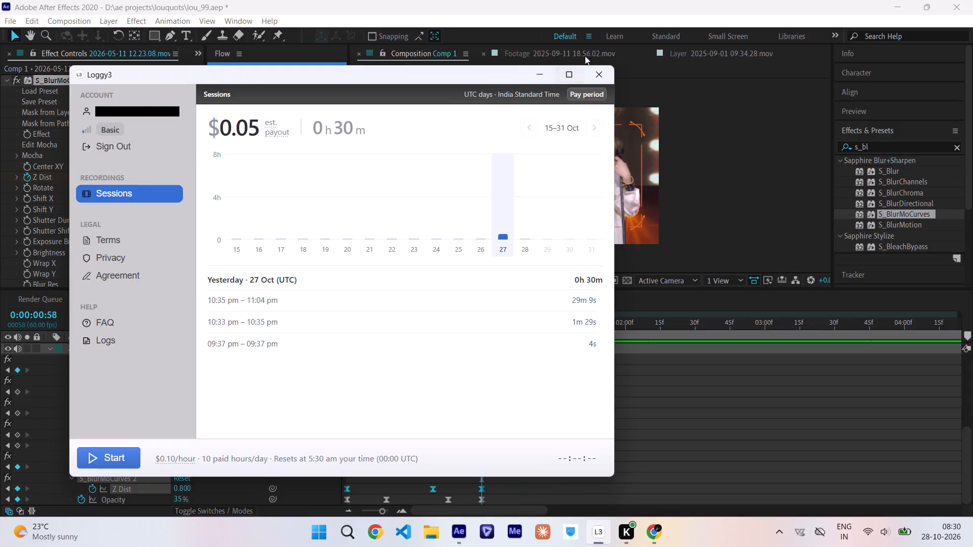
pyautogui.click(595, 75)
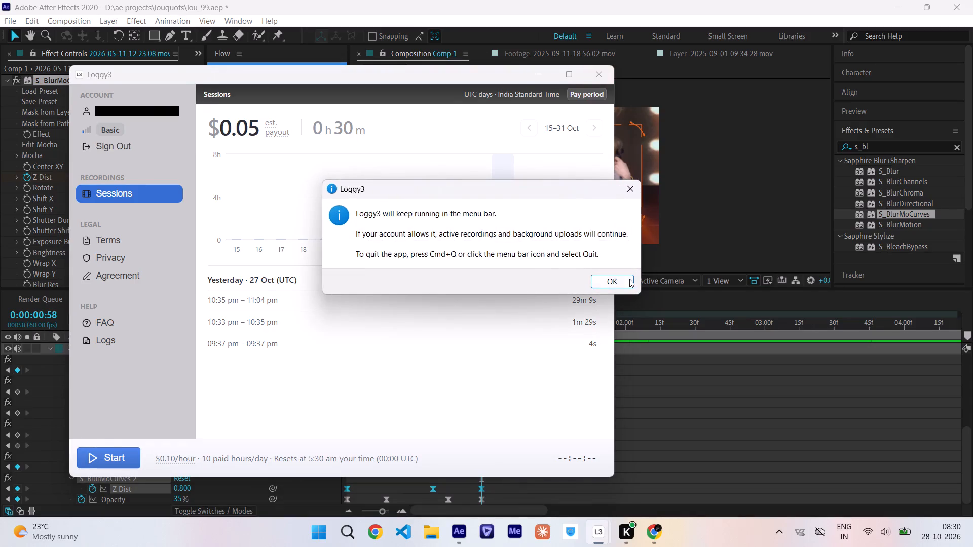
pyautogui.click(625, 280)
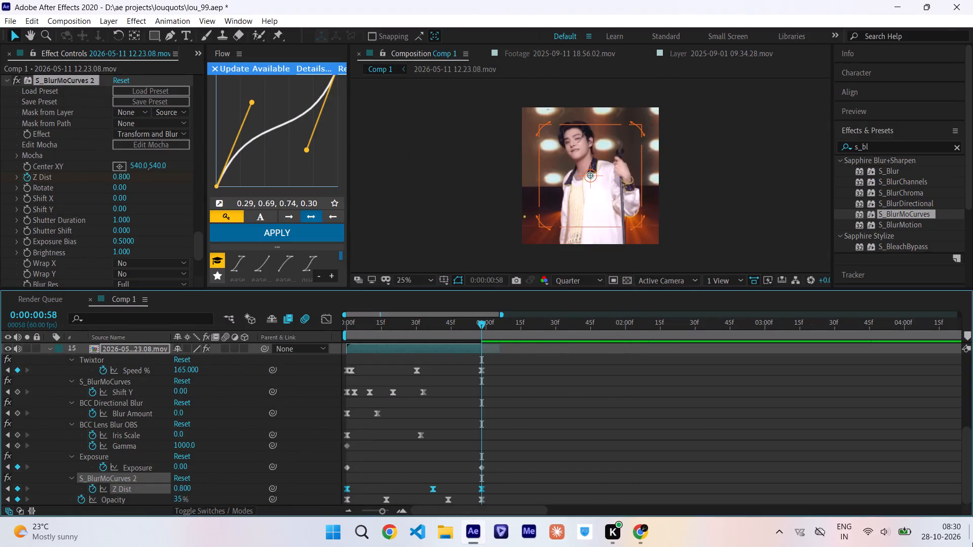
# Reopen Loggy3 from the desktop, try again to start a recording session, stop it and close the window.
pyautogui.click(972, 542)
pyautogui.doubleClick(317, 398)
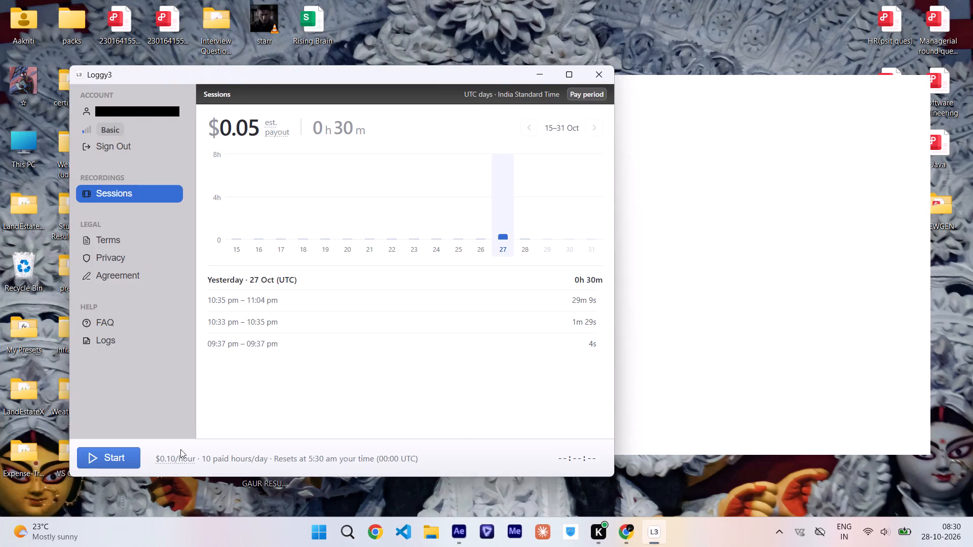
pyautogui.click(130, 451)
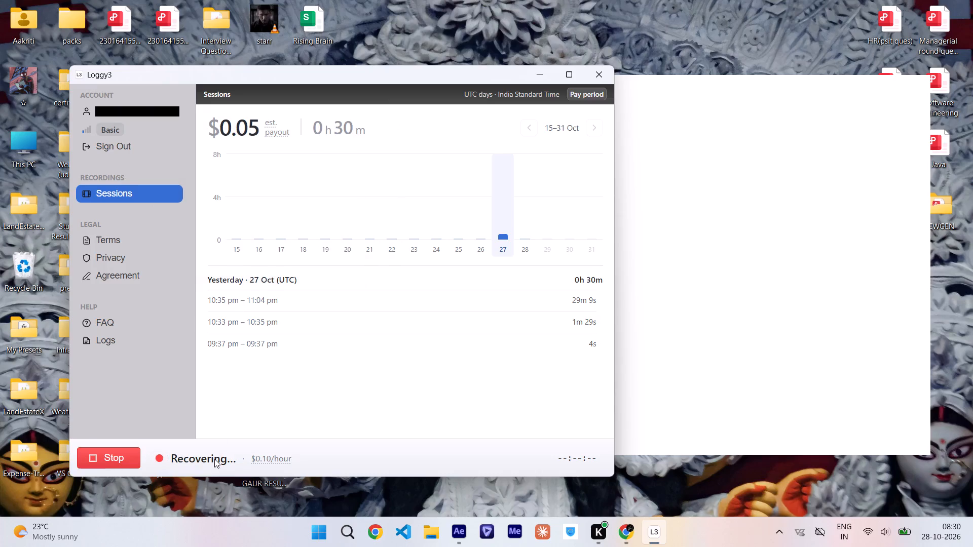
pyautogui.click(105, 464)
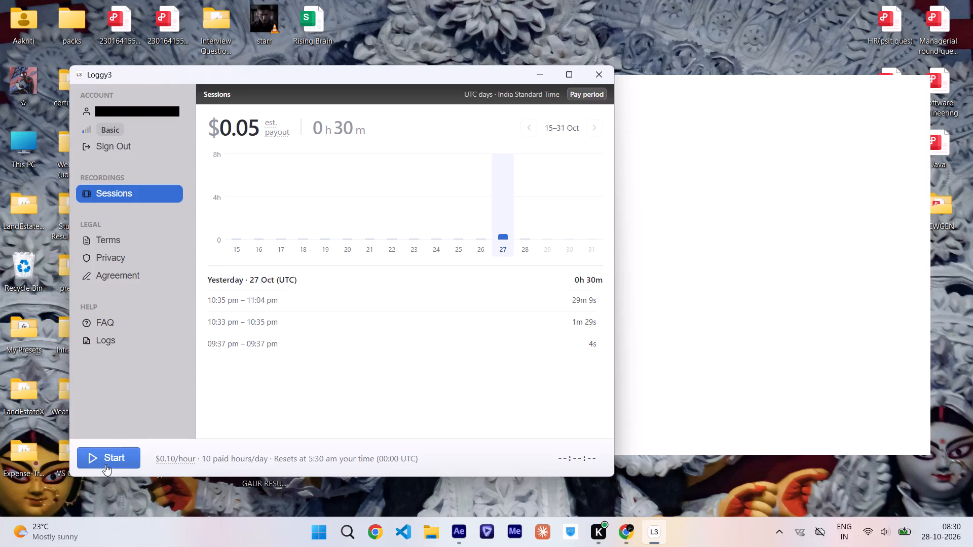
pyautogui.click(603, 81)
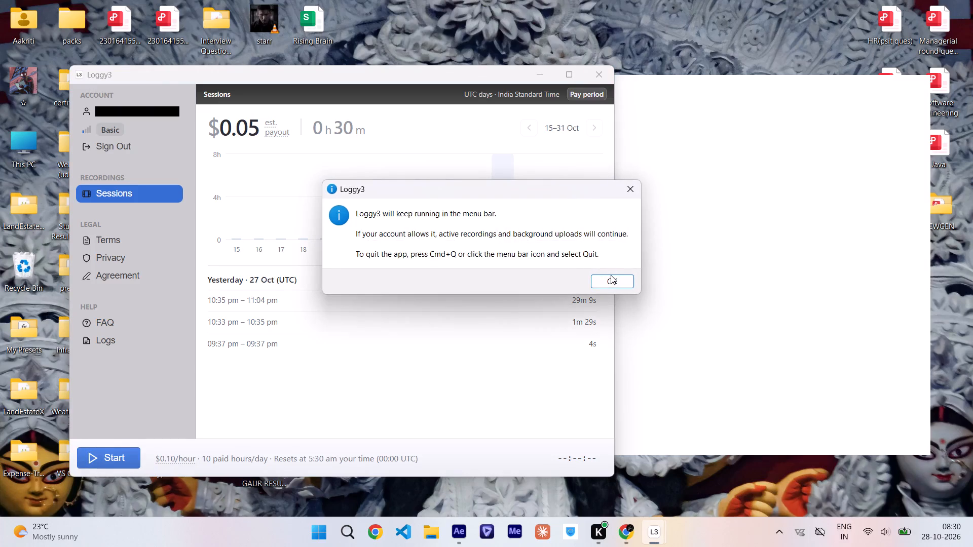
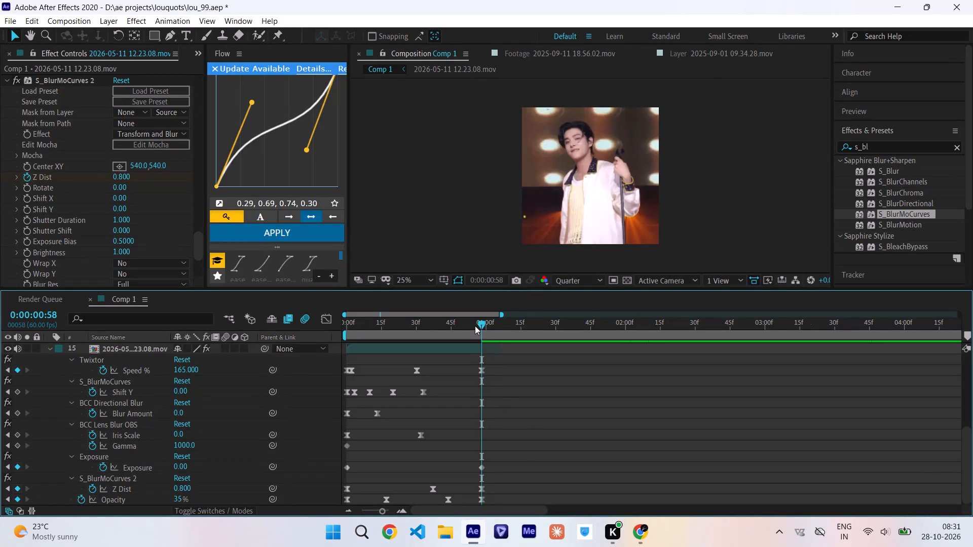
# Preview the composition from the first frame and save the project.
pyautogui.moveTo(475, 325); pyautogui.dragTo(284, 349)
pyautogui.press('space')
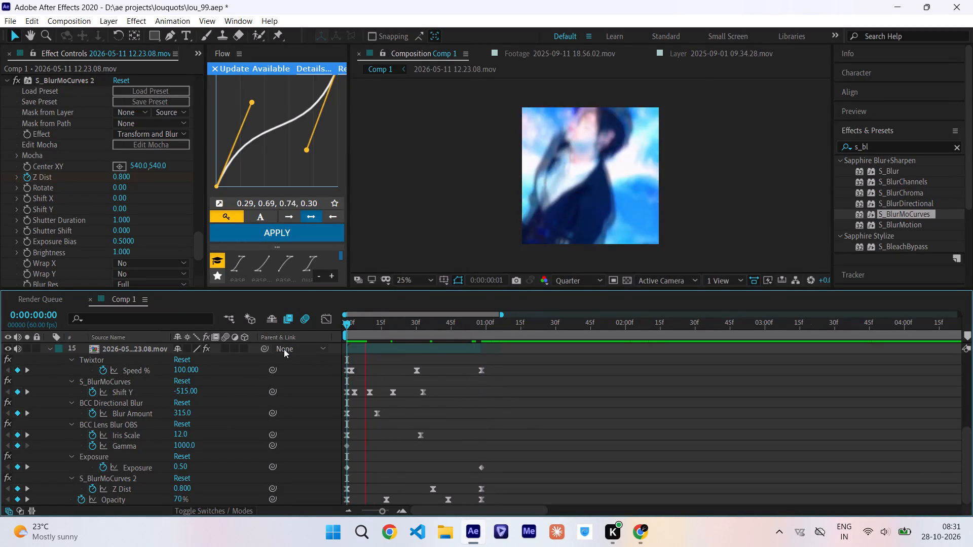
pyautogui.hotkey('ctrl', 's')
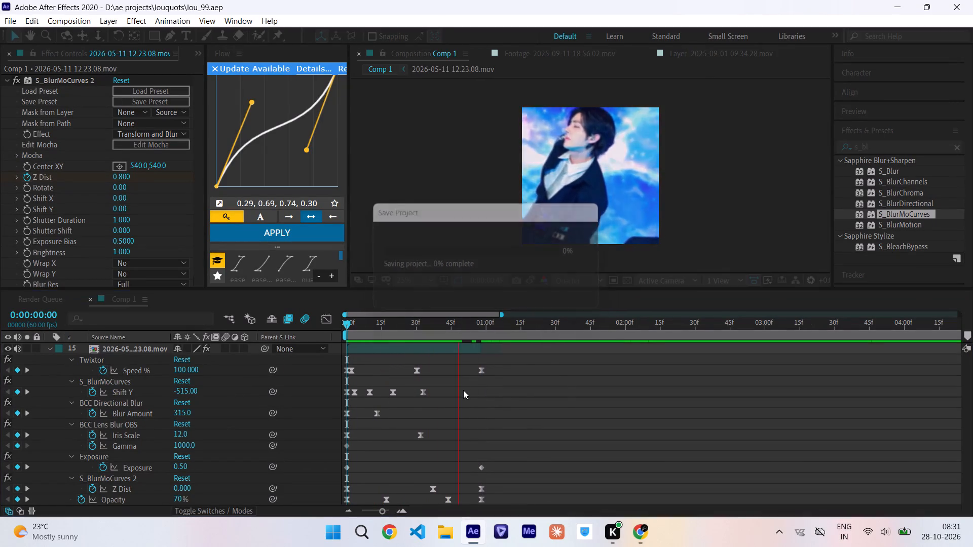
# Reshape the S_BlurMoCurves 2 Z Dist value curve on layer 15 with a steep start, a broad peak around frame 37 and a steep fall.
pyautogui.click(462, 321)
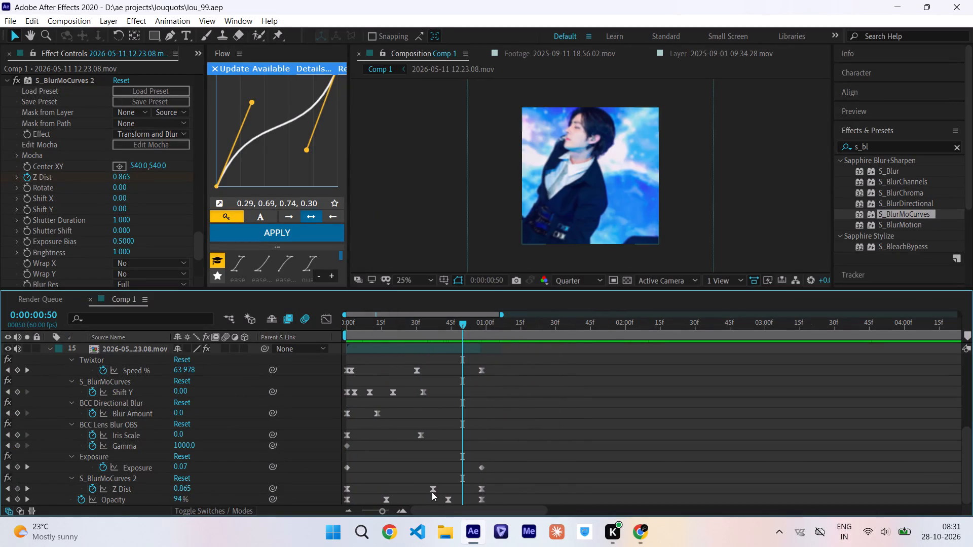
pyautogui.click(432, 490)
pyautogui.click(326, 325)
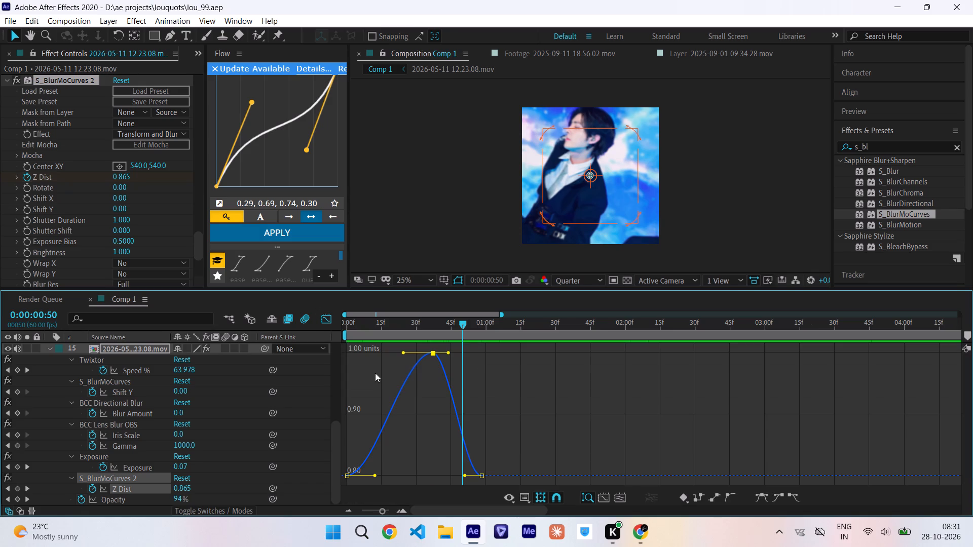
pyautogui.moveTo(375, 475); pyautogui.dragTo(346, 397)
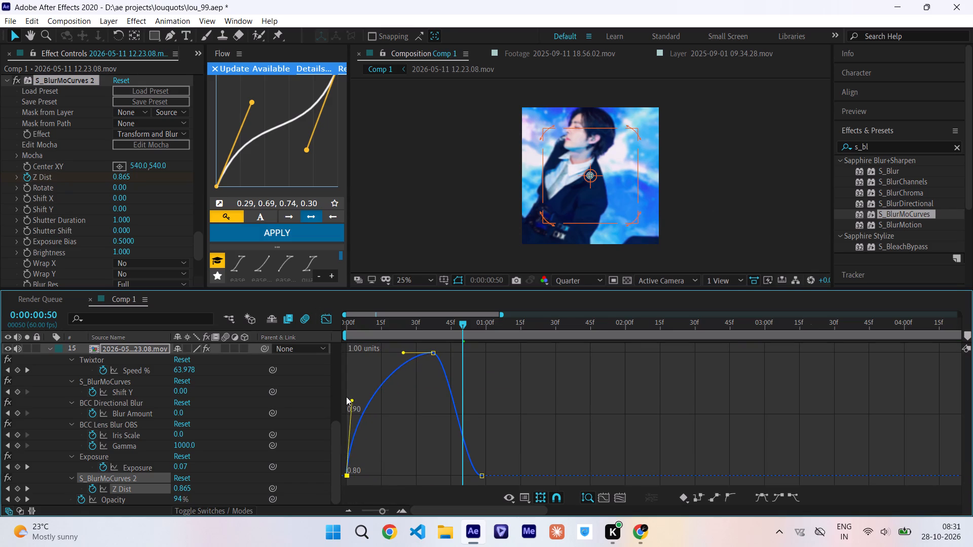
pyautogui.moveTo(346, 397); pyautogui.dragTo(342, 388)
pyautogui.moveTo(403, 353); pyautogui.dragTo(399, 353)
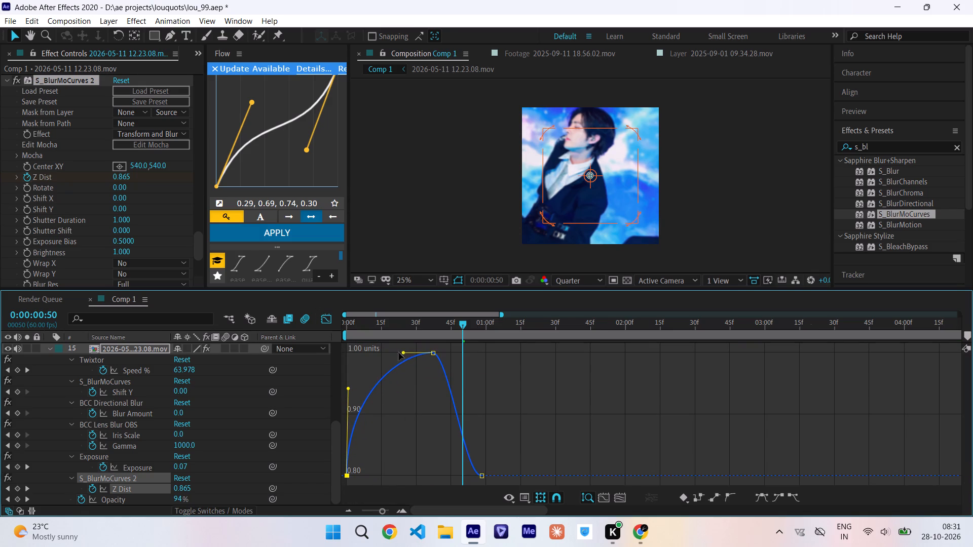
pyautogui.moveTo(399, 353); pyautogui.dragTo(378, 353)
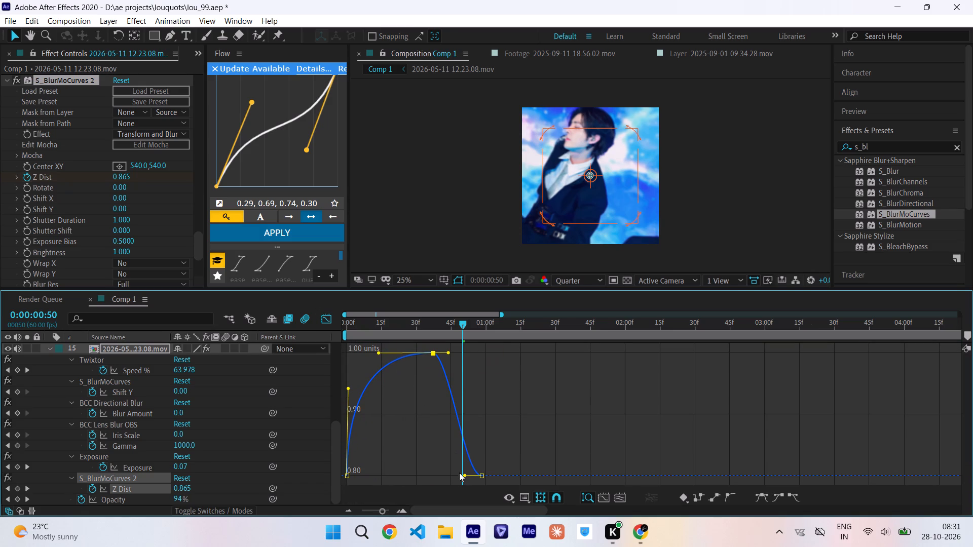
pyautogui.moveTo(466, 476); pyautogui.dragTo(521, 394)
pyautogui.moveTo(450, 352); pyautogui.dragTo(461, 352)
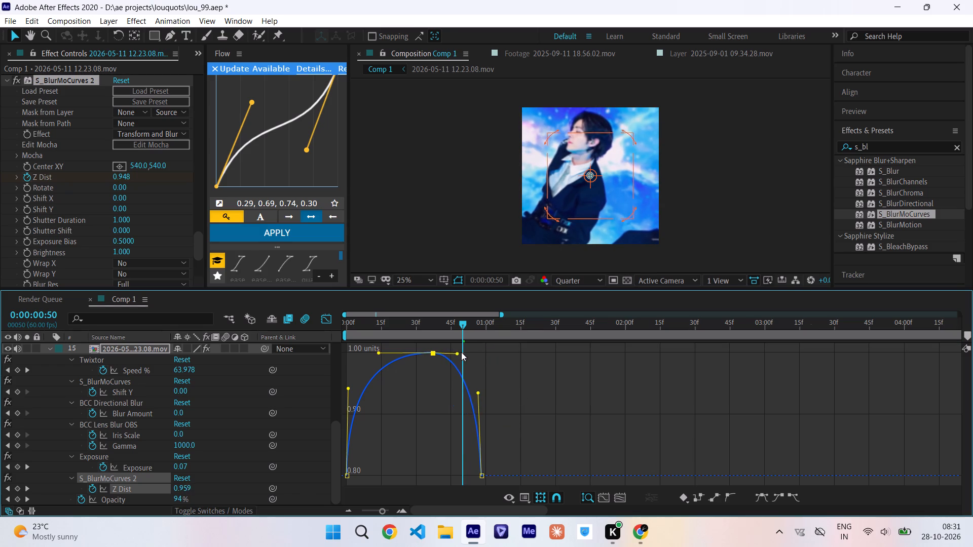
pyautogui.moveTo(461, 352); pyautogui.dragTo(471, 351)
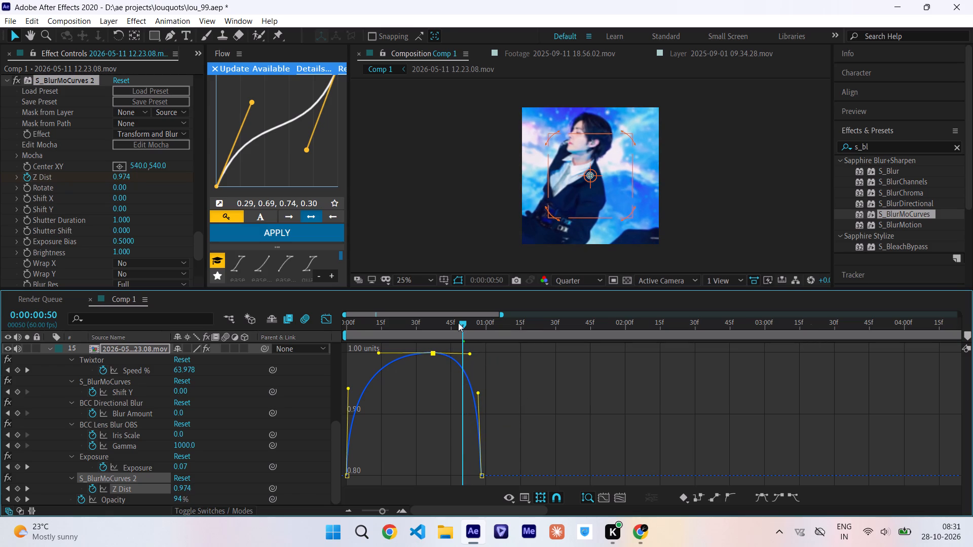
# Preview and scrub the shot between frames 0 and 57 to examine the reshaped Z Dist zoom.
pyautogui.moveTo(458, 323); pyautogui.dragTo(356, 330)
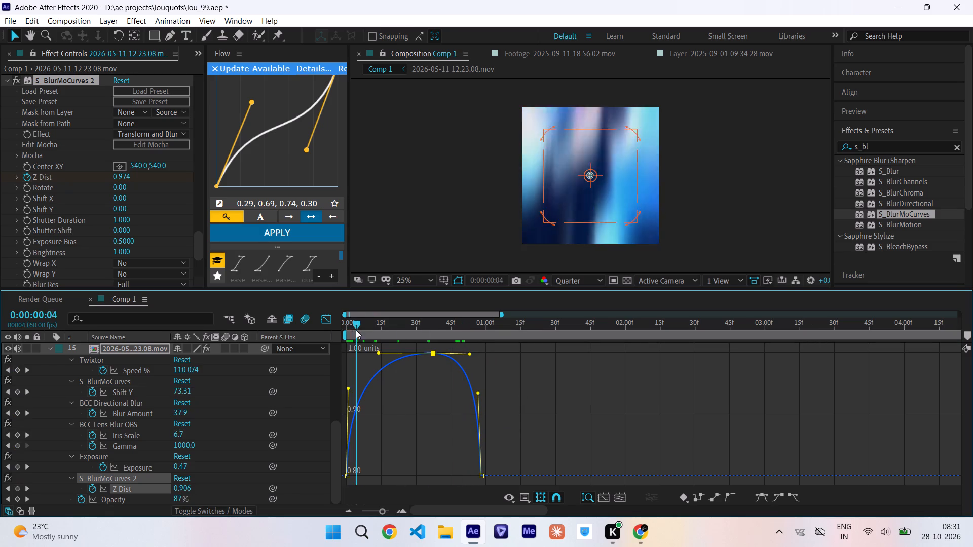
pyautogui.moveTo(356, 330); pyautogui.dragTo(425, 338)
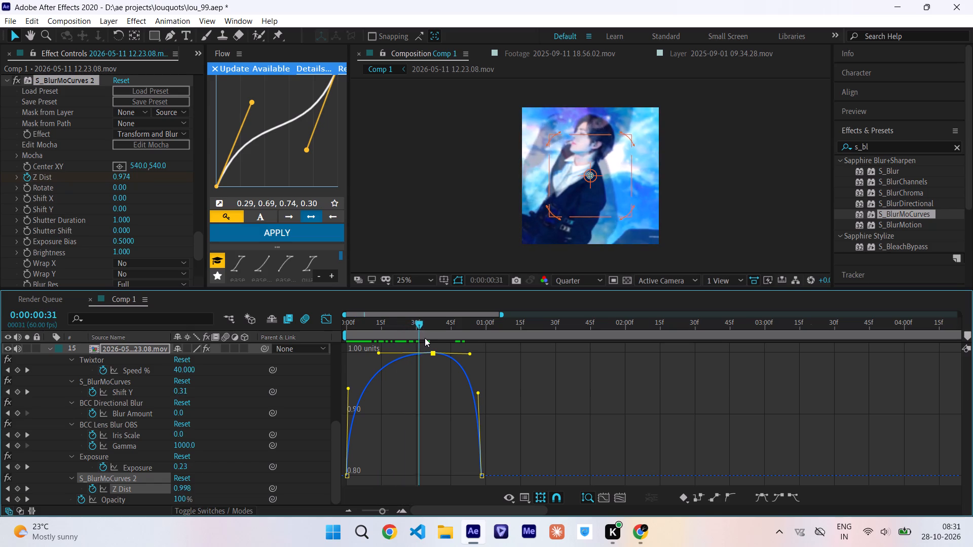
pyautogui.moveTo(425, 338); pyautogui.dragTo(482, 351)
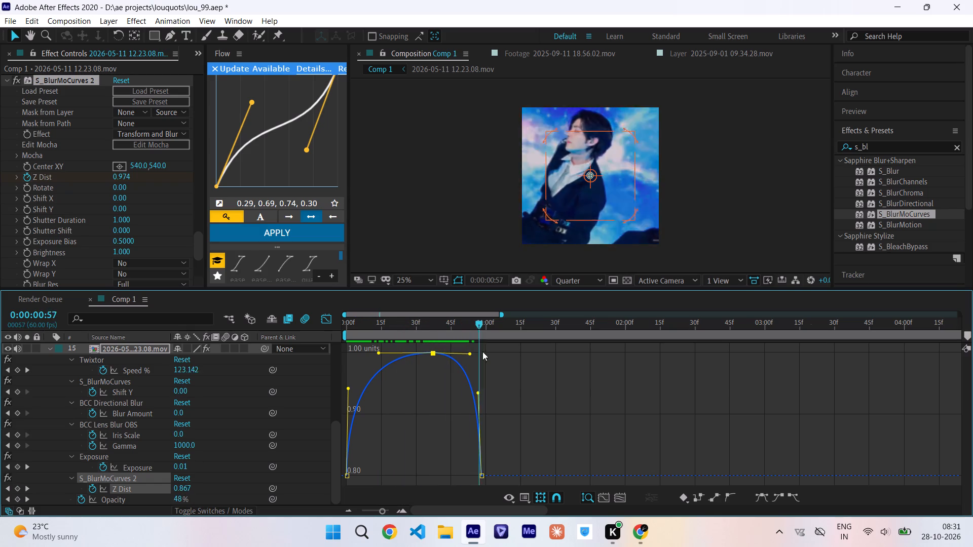
pyautogui.moveTo(482, 351); pyautogui.dragTo(176, 383)
pyautogui.press('space')
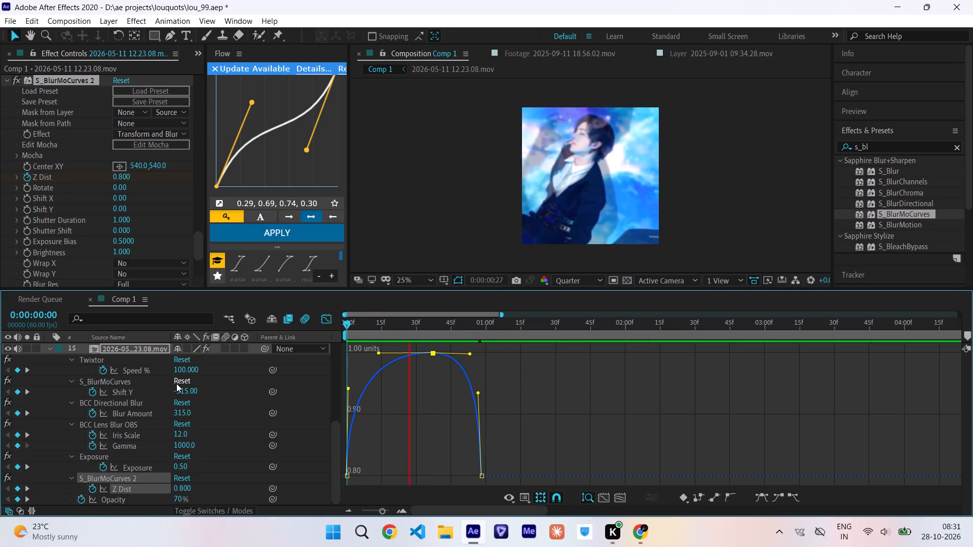
pyautogui.moveTo(408, 328); pyautogui.dragTo(377, 330)
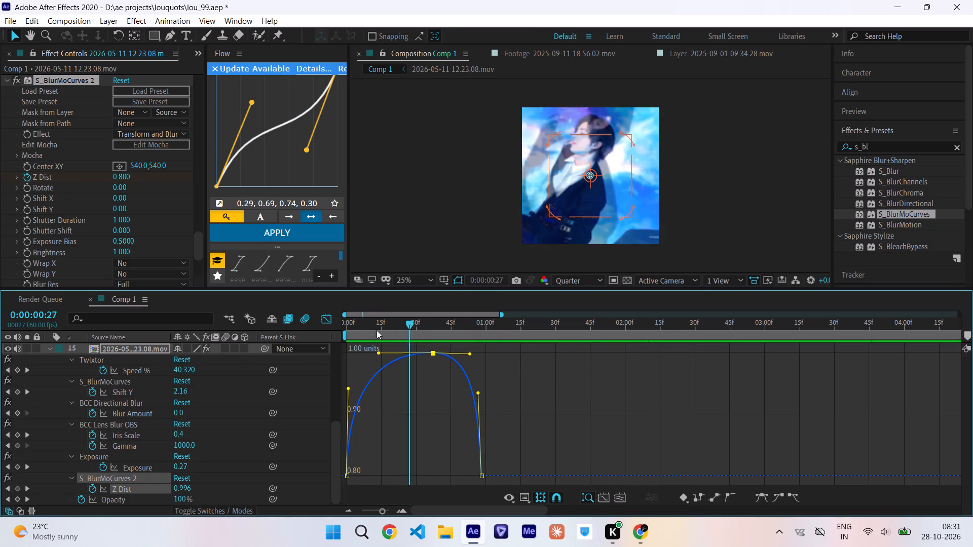
pyautogui.moveTo(377, 330); pyautogui.dragTo(418, 340)
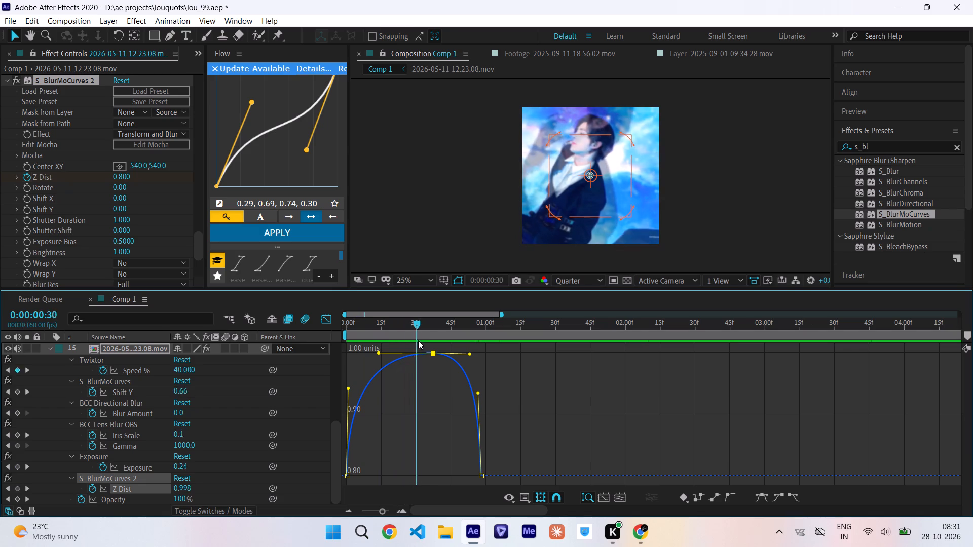
pyautogui.moveTo(418, 340); pyautogui.dragTo(432, 348)
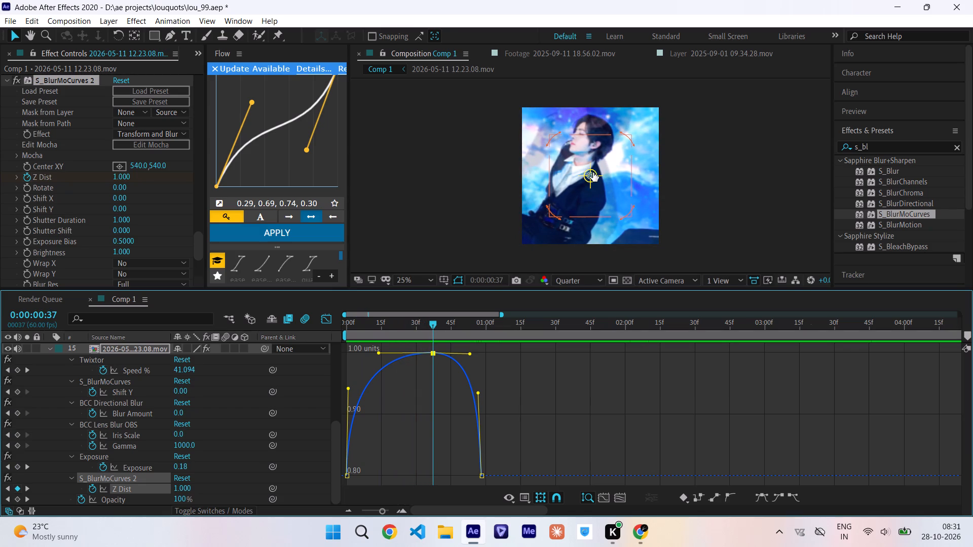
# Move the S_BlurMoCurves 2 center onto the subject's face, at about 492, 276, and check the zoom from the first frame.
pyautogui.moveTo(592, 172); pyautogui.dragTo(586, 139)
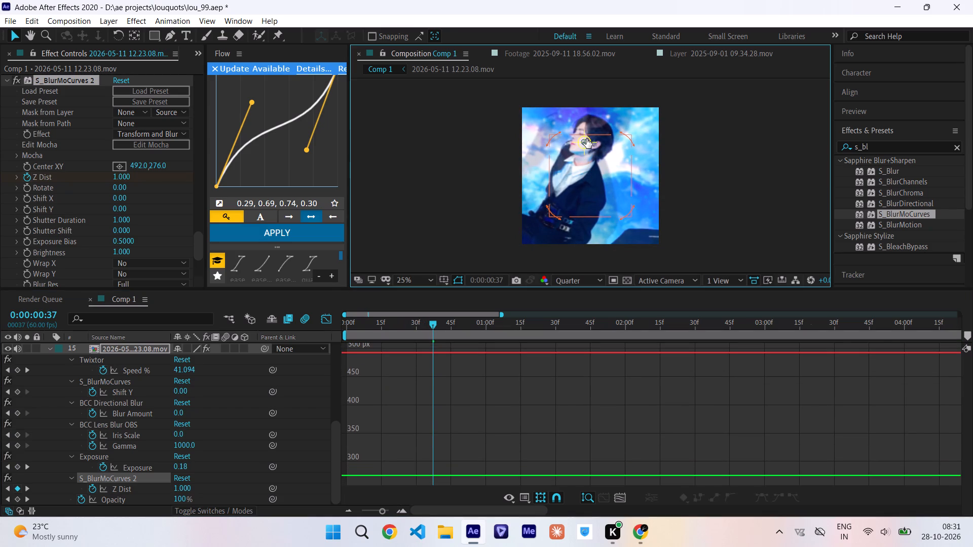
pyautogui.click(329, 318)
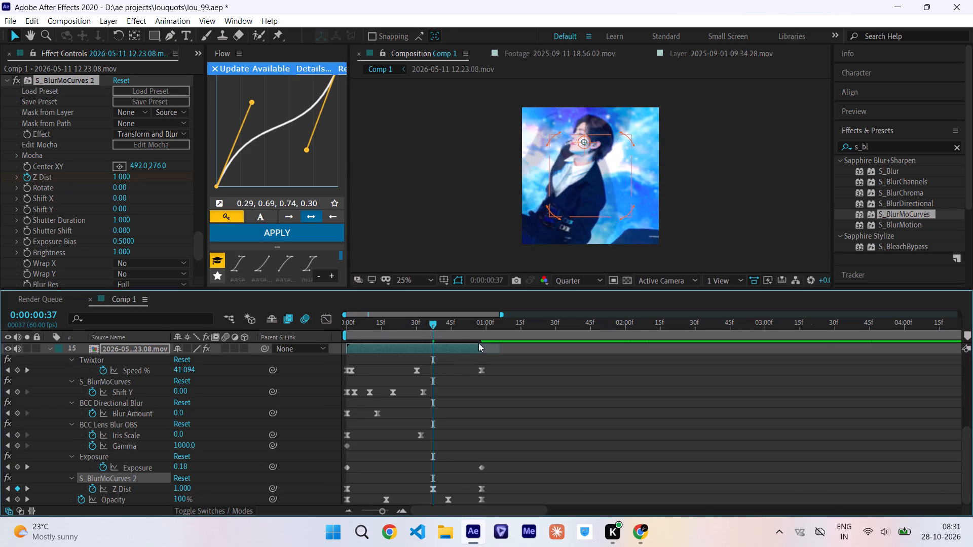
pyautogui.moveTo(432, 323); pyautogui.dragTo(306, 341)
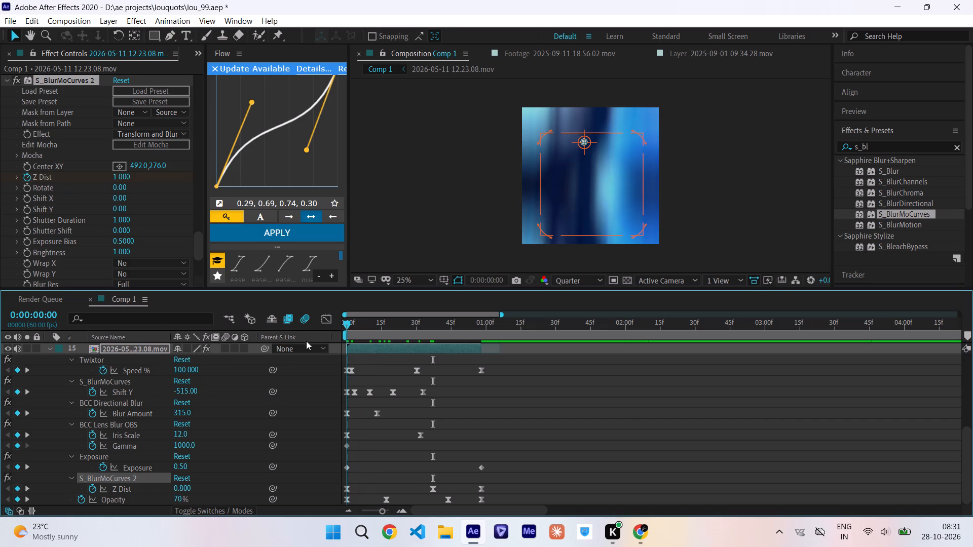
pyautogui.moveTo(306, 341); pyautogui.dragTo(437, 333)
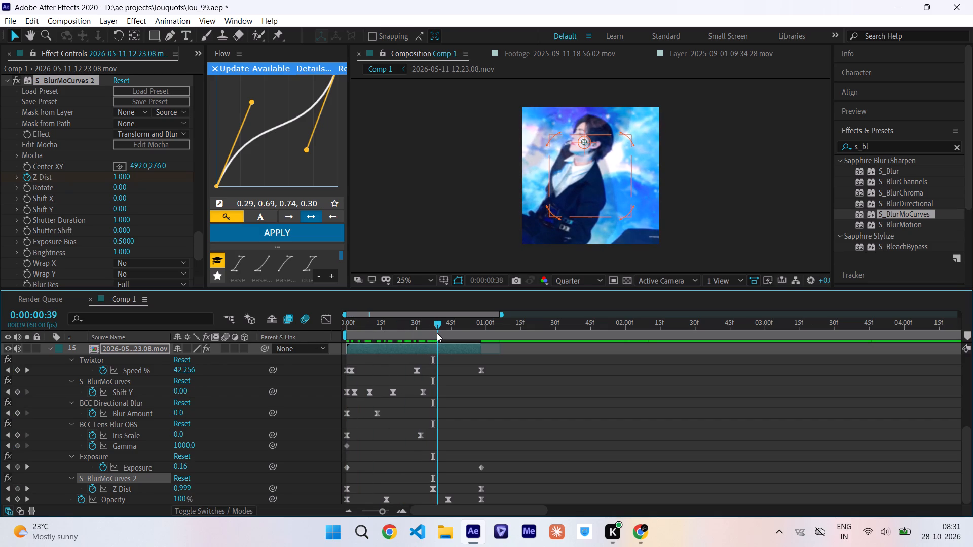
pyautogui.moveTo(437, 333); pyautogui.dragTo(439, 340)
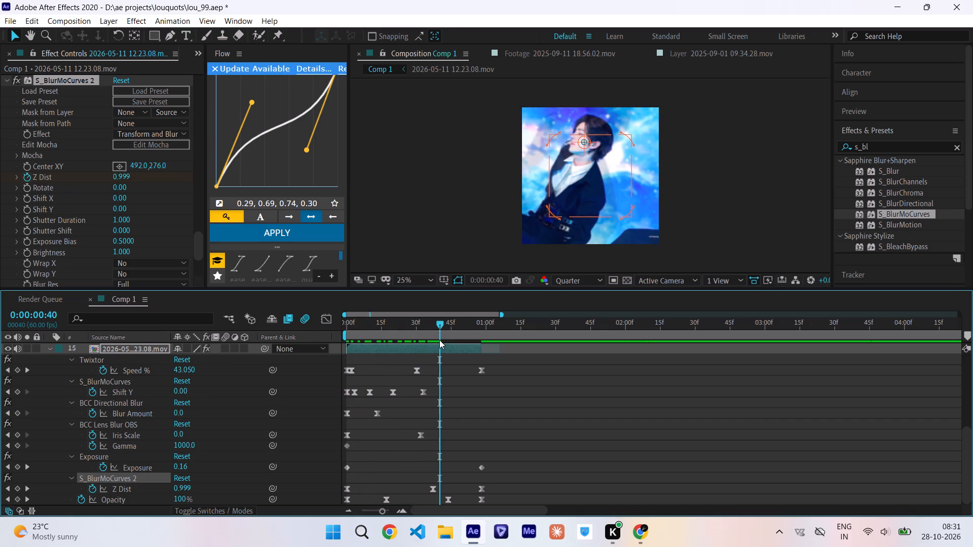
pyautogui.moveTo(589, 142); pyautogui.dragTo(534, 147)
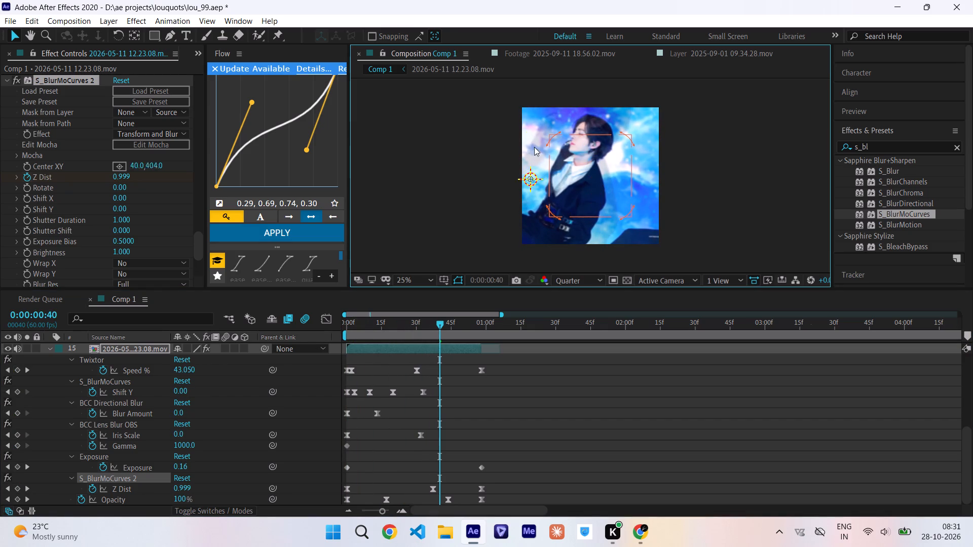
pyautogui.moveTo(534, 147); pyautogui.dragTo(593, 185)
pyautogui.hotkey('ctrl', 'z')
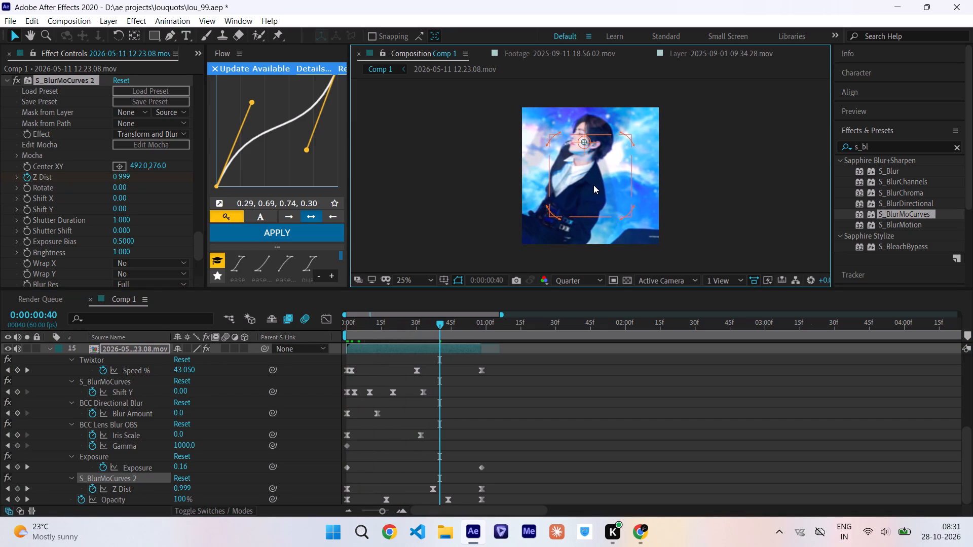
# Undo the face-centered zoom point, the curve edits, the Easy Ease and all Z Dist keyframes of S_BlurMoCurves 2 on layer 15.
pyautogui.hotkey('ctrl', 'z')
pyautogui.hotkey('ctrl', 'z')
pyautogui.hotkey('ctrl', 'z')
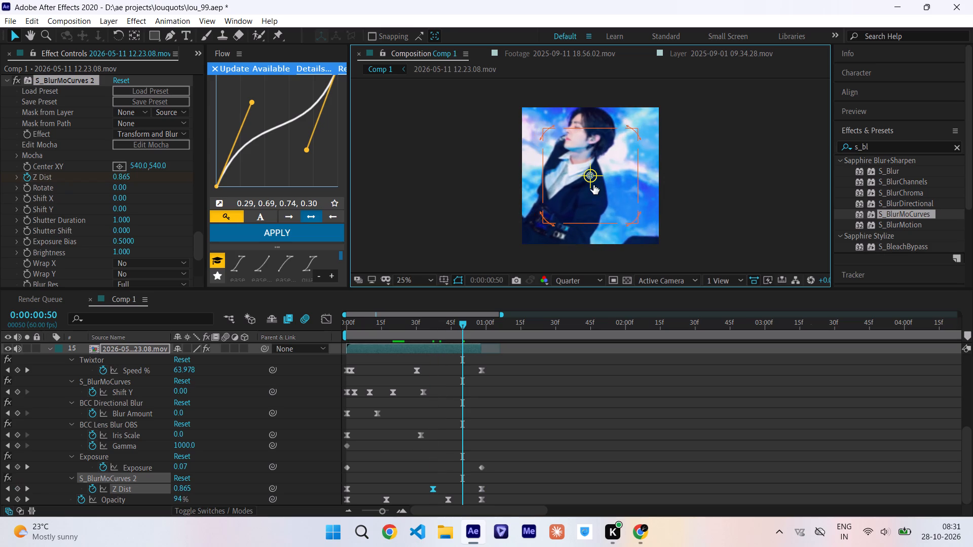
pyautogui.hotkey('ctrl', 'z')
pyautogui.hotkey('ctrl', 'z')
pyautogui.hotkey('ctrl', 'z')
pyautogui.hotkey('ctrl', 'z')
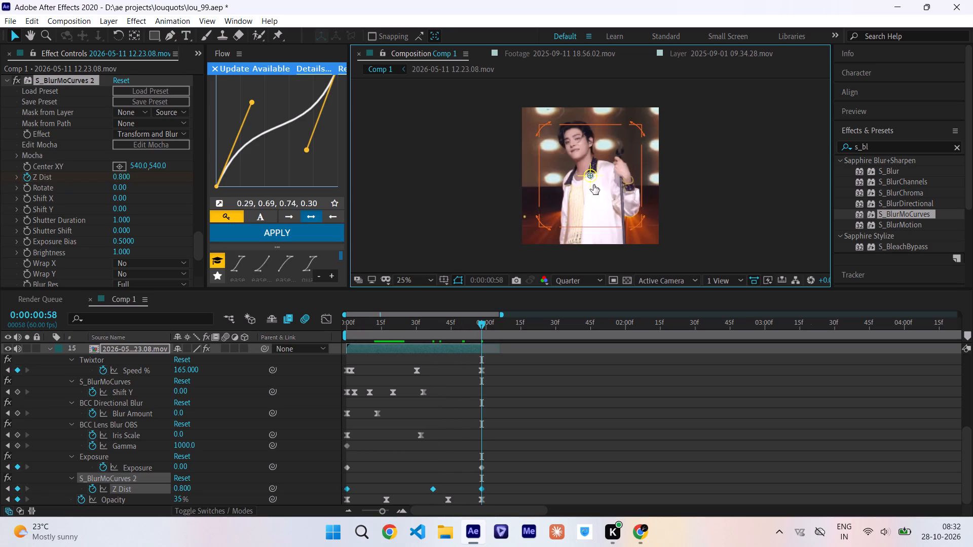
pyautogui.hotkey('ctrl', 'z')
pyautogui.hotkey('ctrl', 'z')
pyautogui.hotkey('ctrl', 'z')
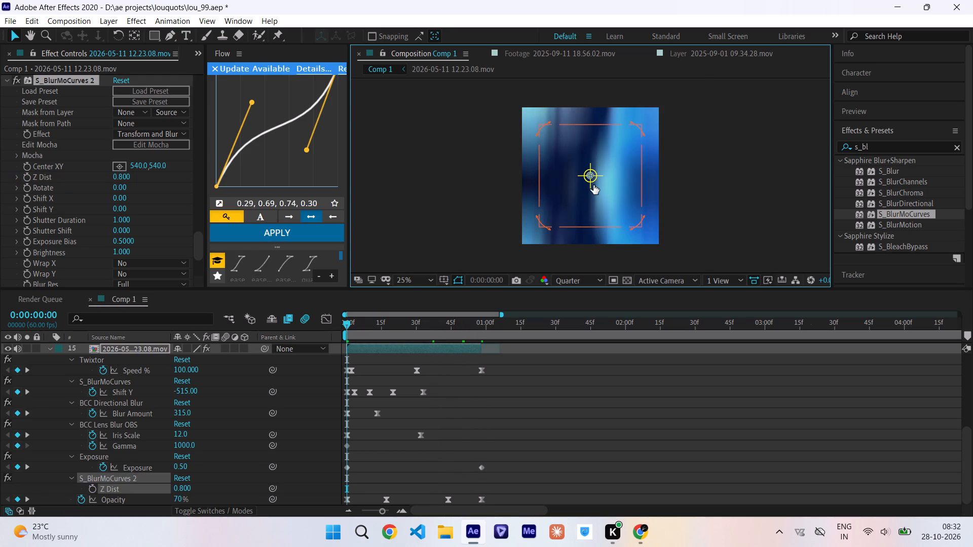
# At frame 38, move the S_BlurMoCurves 2 center on layer 15 onto the subject's face, at about 484, 244.
pyautogui.click(430, 327)
pyautogui.moveTo(430, 327); pyautogui.dragTo(435, 329)
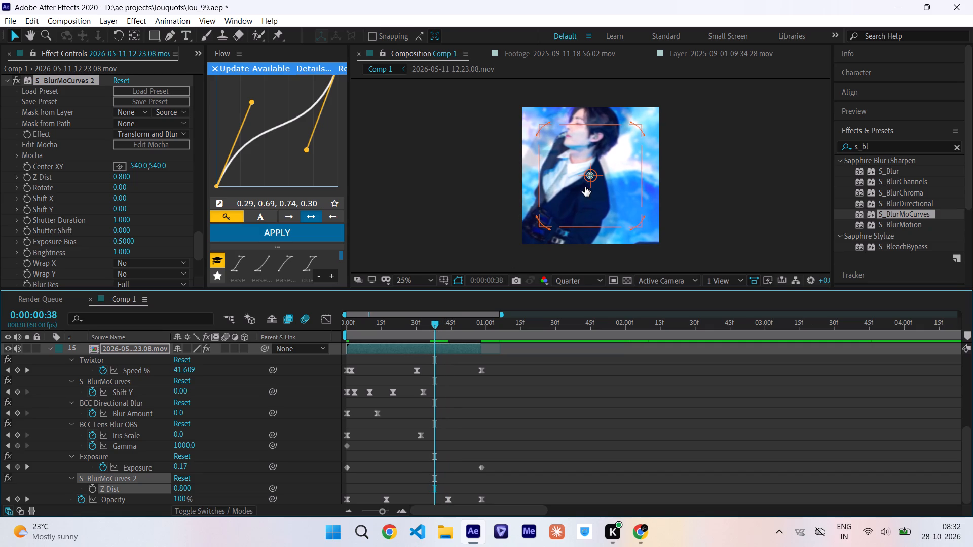
pyautogui.moveTo(587, 178); pyautogui.dragTo(581, 144)
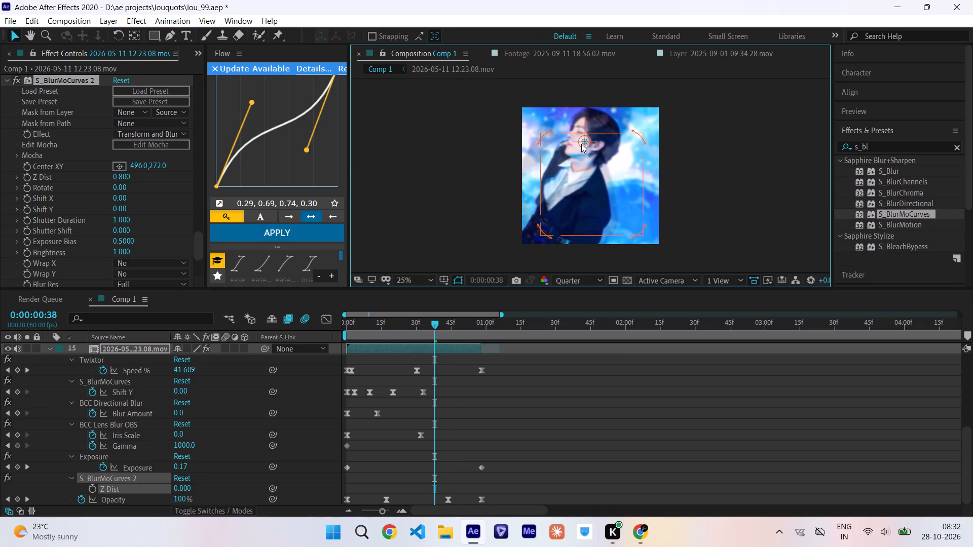
pyautogui.moveTo(581, 144); pyautogui.dragTo(580, 140)
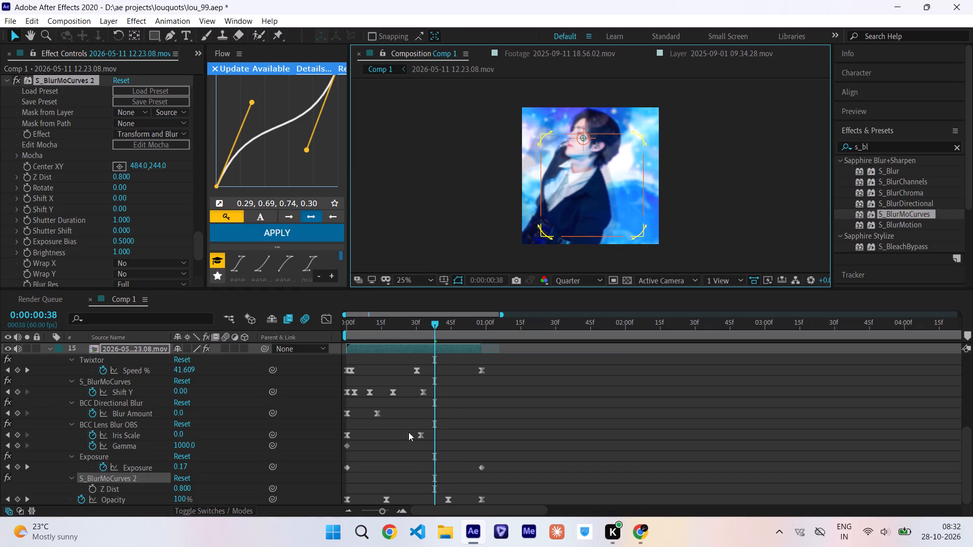
# Keyframe the S_BlurMoCurves 2 Z Dist on layer 15 at 0.8 on frame 0 and at 1 on frame 37.
pyautogui.moveTo(439, 323); pyautogui.dragTo(302, 357)
pyautogui.click(29, 179)
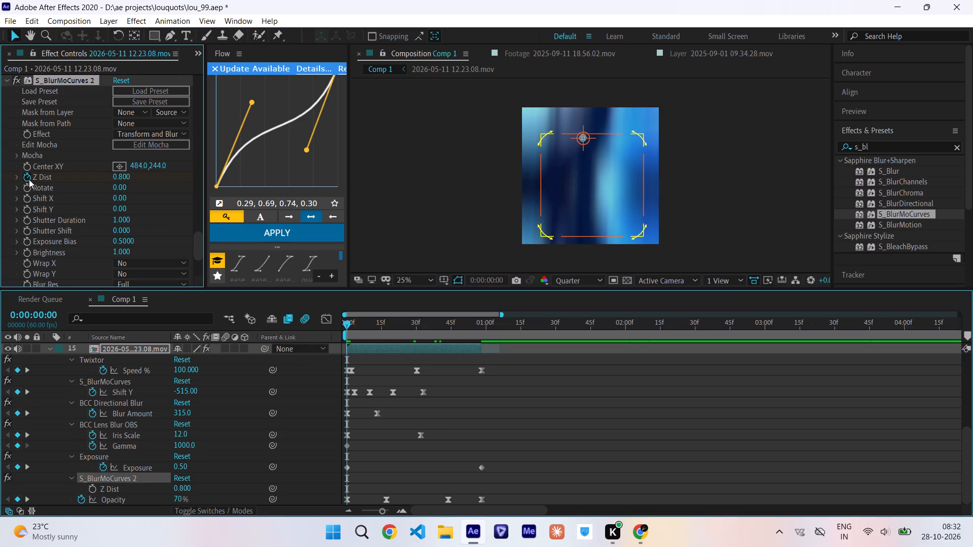
pyautogui.click(432, 336)
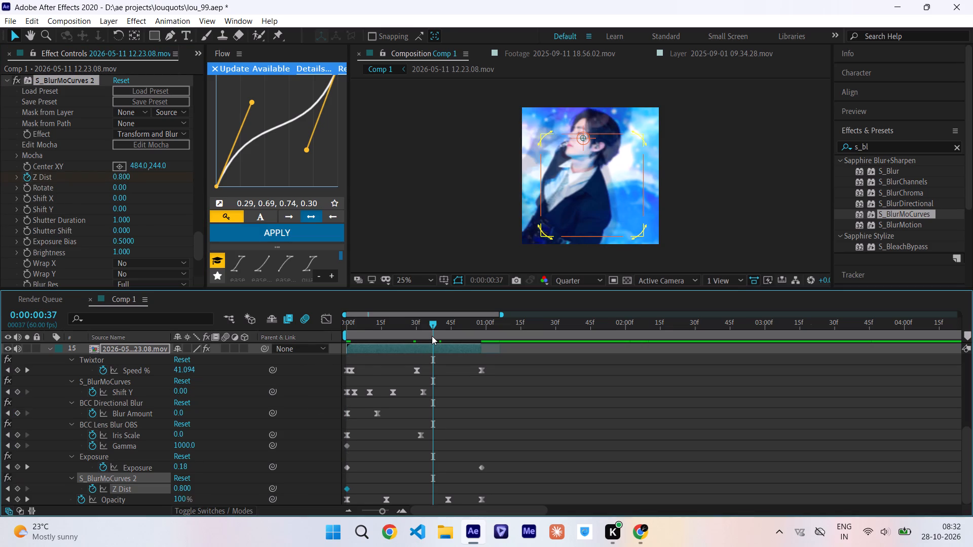
pyautogui.moveTo(103, 176); pyautogui.dragTo(129, 177)
pyautogui.click(129, 177)
pyautogui.press('1')
pyautogui.press('Return')
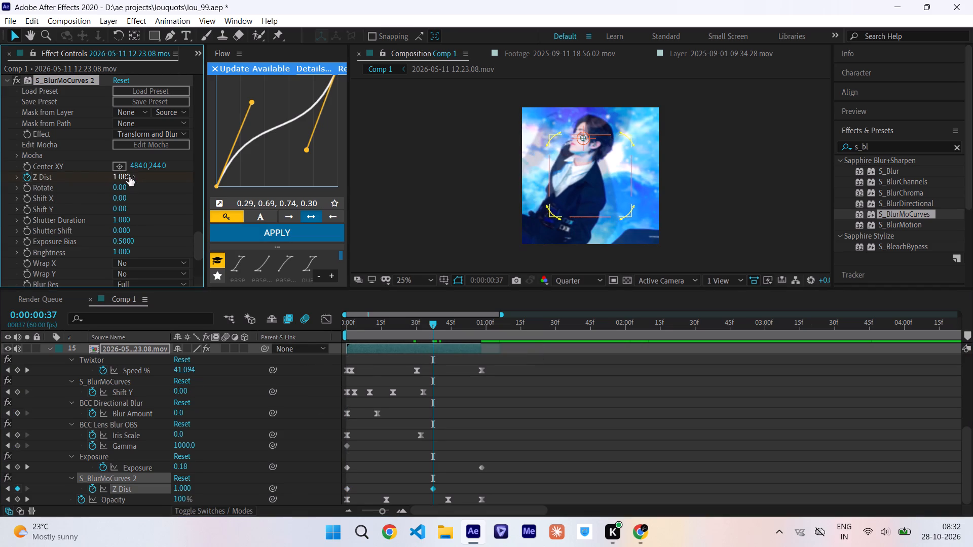
# Keyframe the S_BlurMoCurves 2 Z Dist on layer 15 at 0.8 on frame 58.
pyautogui.click(479, 327)
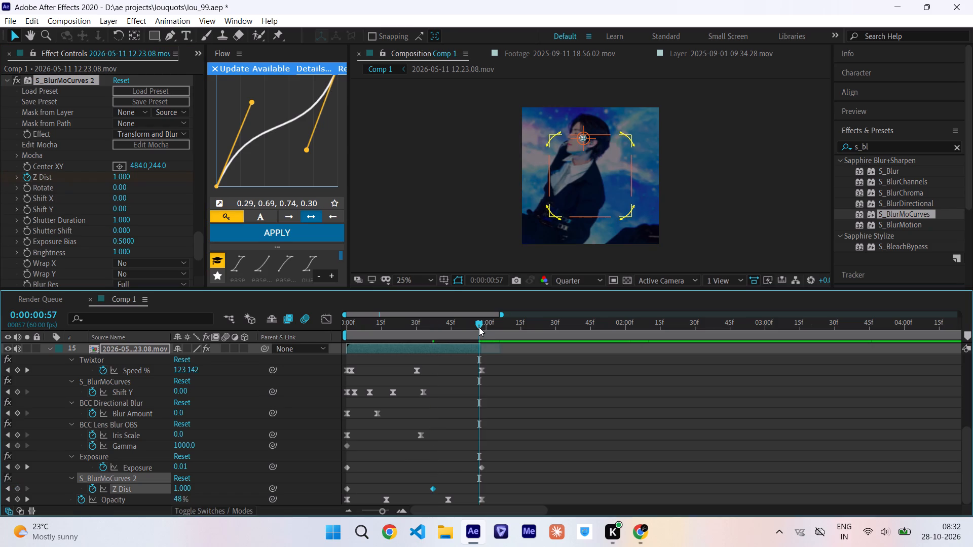
pyautogui.click(479, 327)
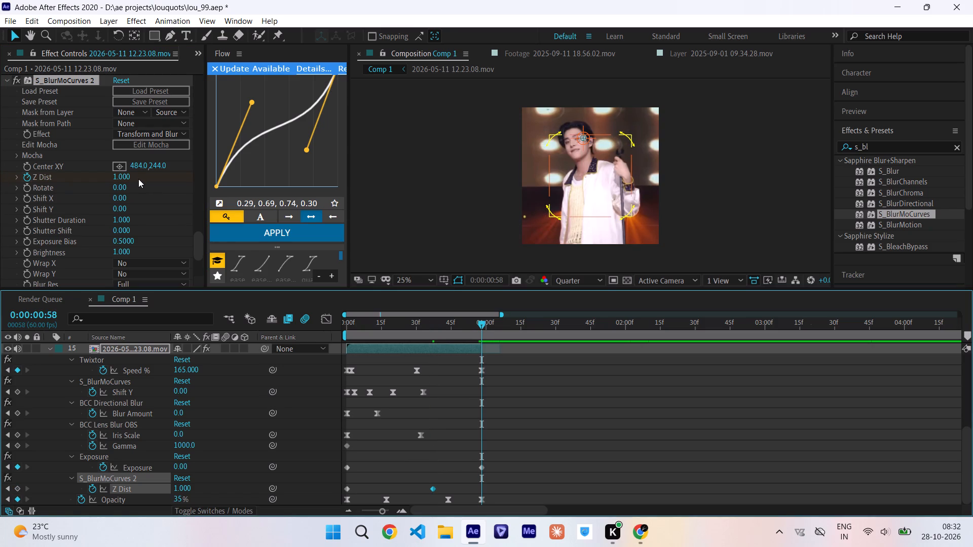
pyautogui.click(138, 179)
pyautogui.click(122, 181)
pyautogui.write('0.8')
pyautogui.press('Return')
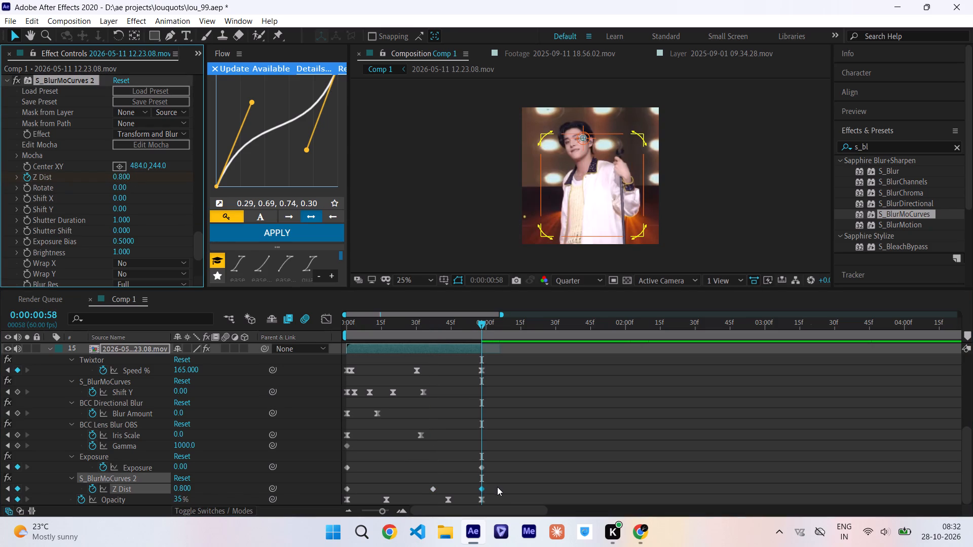
# Apply Easy Ease to all three S_BlurMoCurves 2 Z Dist keyframes on layer 15.
pyautogui.moveTo(497, 486); pyautogui.dragTo(343, 491)
pyautogui.press('F9')
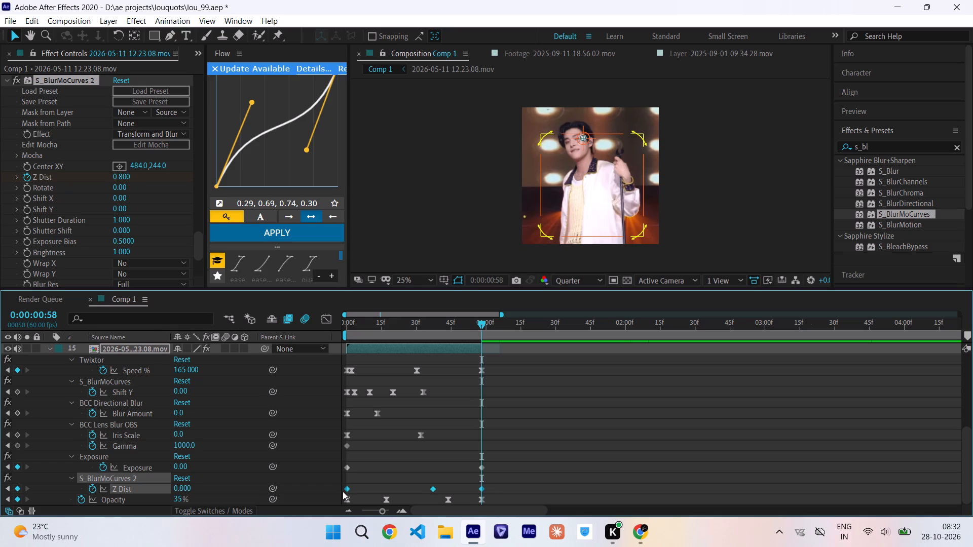
# In the value graph, reshape the Z Dist rise from frame 0 to 37 into a steep start with a long, soft arrival.
pyautogui.click(331, 318)
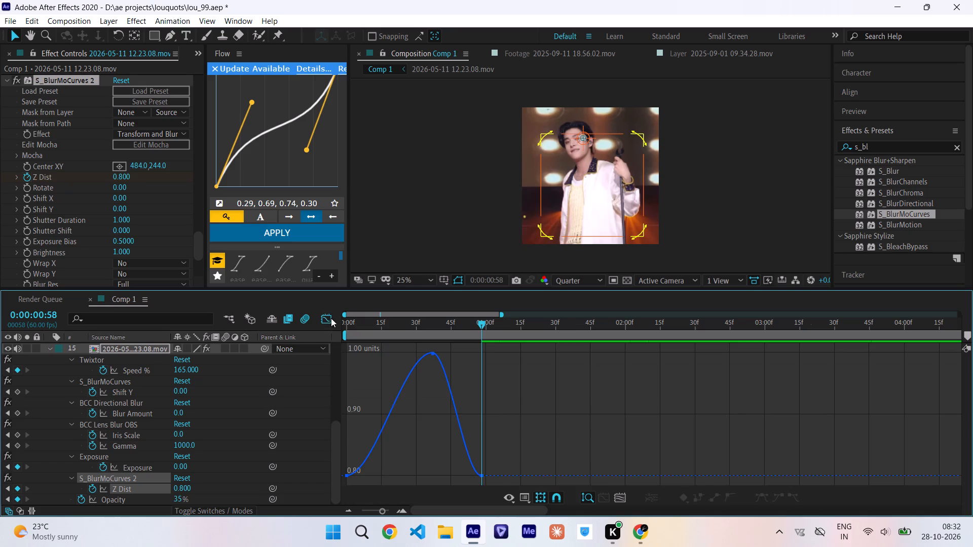
pyautogui.click(436, 355)
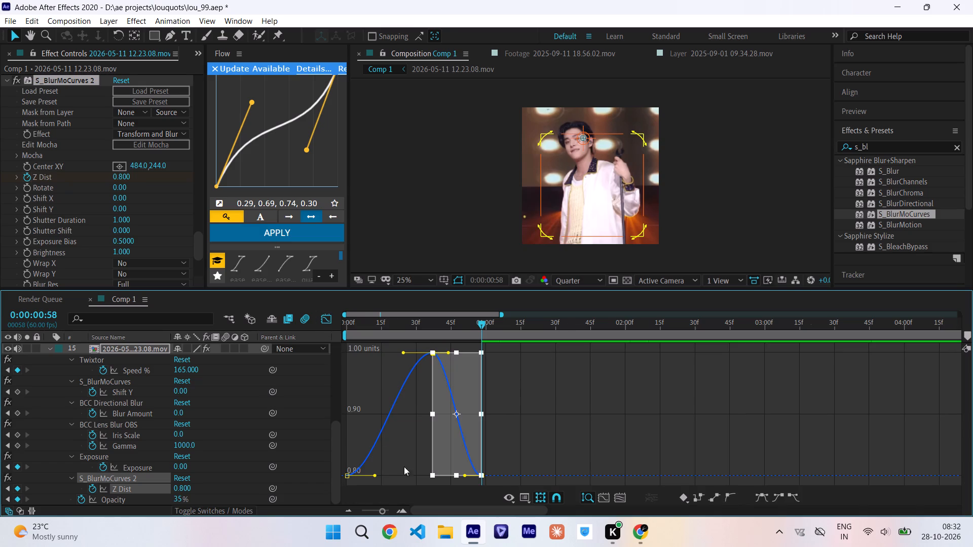
pyautogui.click(402, 511)
pyautogui.hscroll(4, 476, 451)
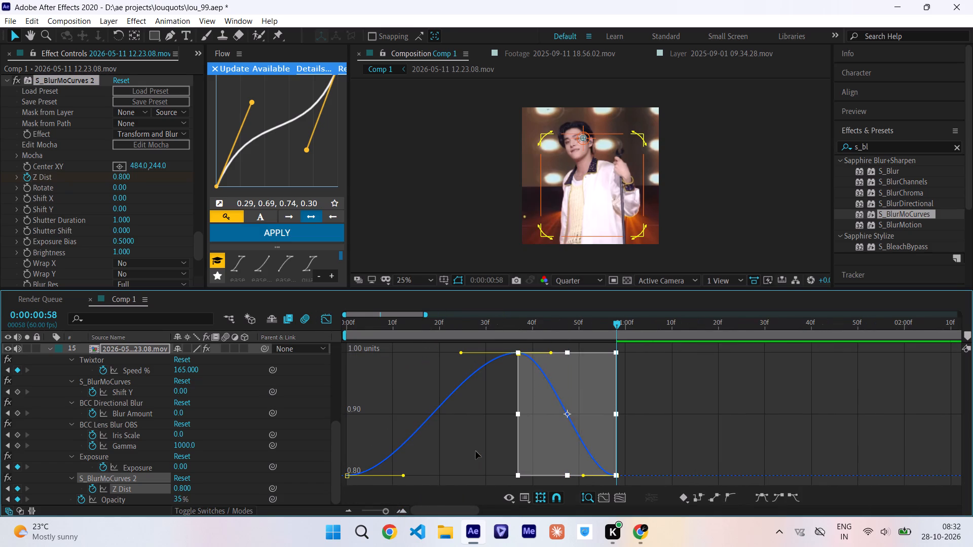
pyautogui.click(398, 390)
pyautogui.click(516, 354)
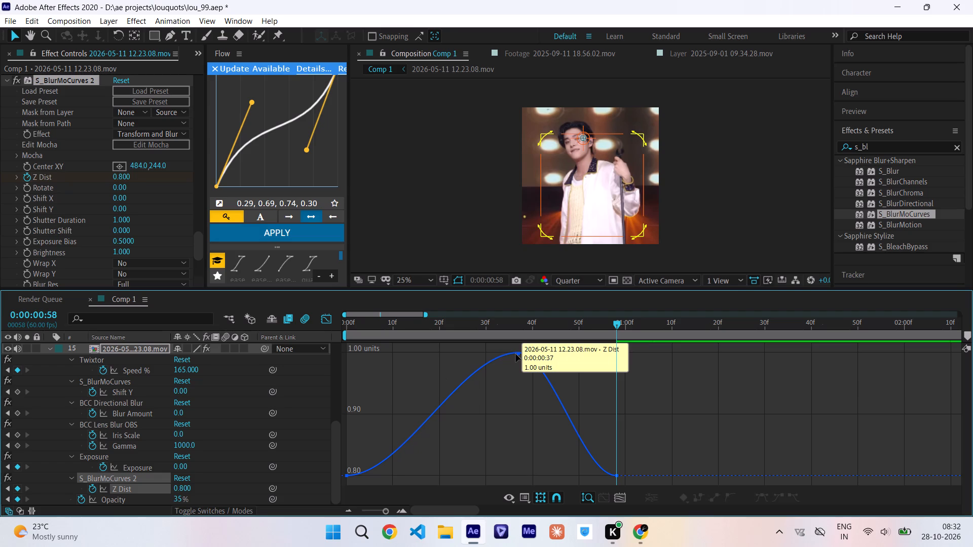
pyautogui.moveTo(459, 353); pyautogui.dragTo(379, 353)
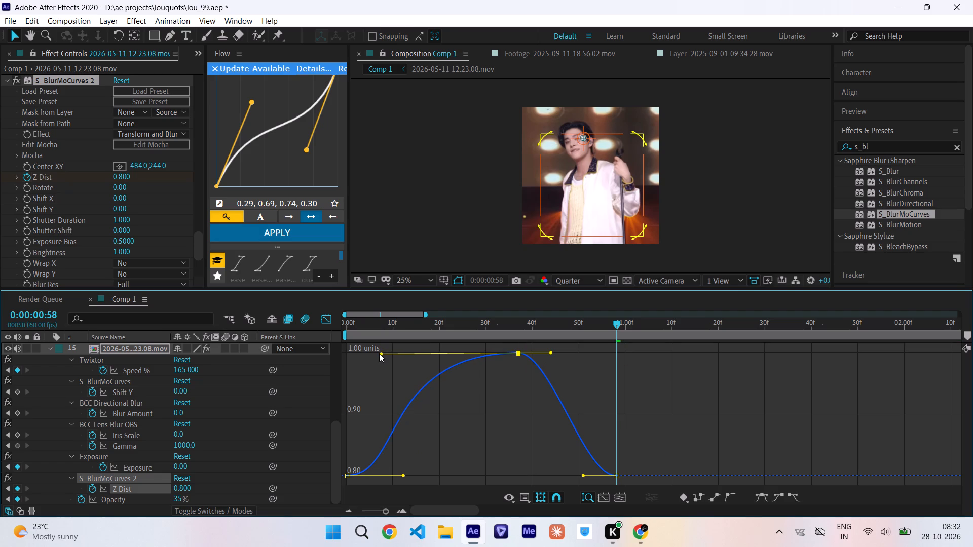
pyautogui.moveTo(379, 353); pyautogui.dragTo(402, 353)
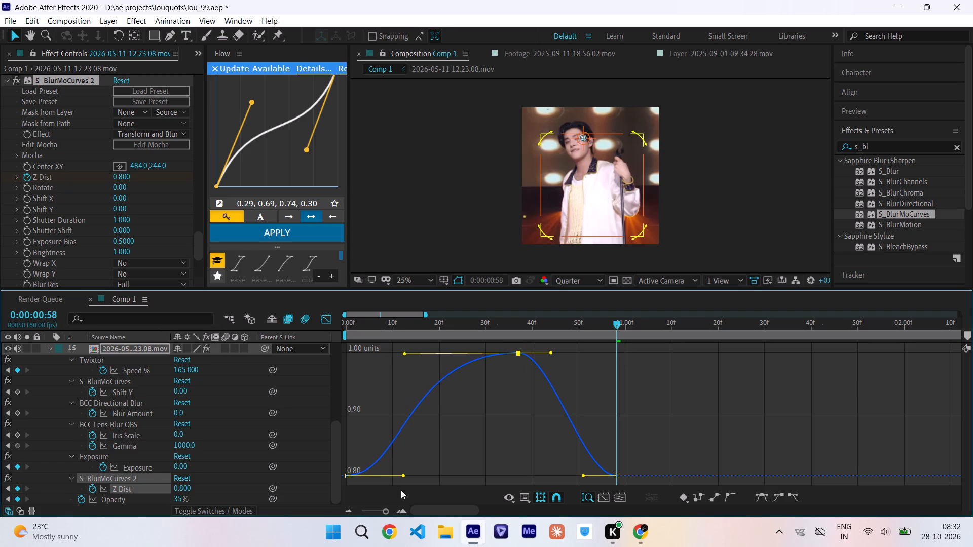
pyautogui.moveTo(404, 475); pyautogui.dragTo(364, 390)
# Reshape the Z Dist fall from frame 37 to 58 to leave the peak gently and drop steeply at the end.
pyautogui.click(520, 353)
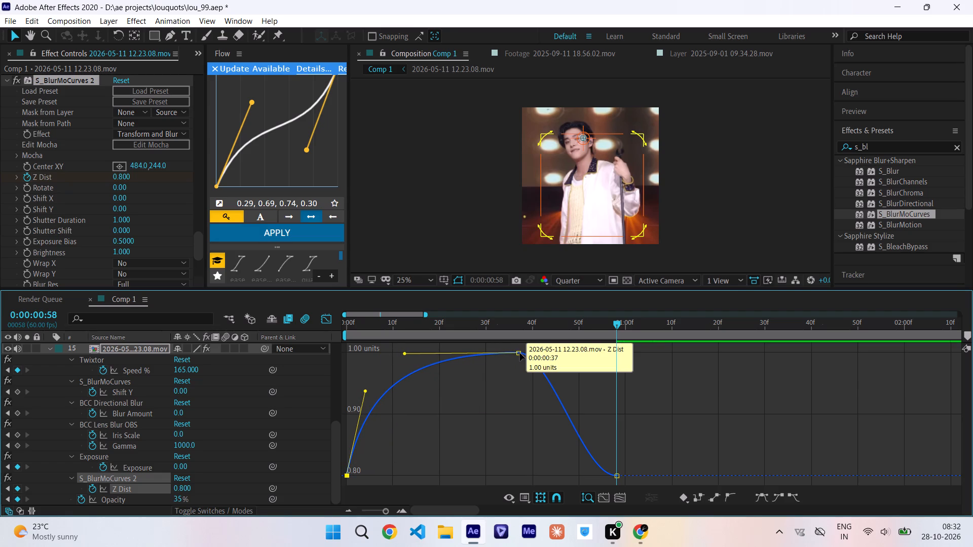
pyautogui.moveTo(584, 477); pyautogui.dragTo(600, 407)
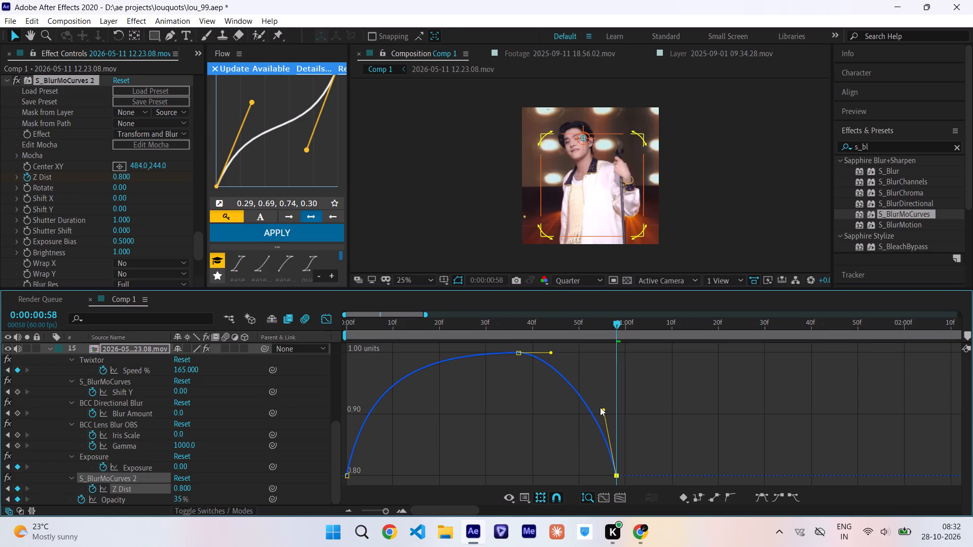
pyautogui.moveTo(600, 407); pyautogui.dragTo(594, 398)
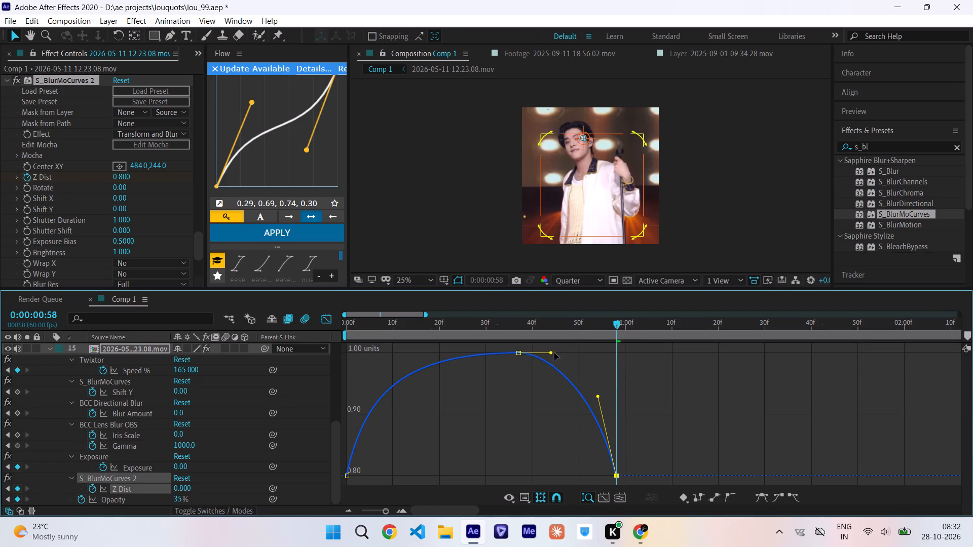
pyautogui.moveTo(554, 354); pyautogui.dragTo(571, 355)
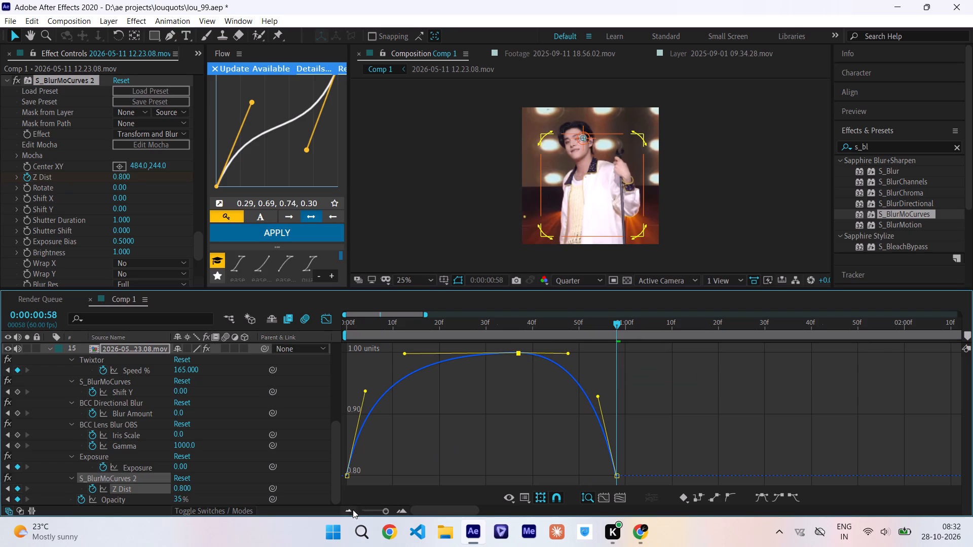
# Scrub and play the opening second to check the Z Dist zoom motion on layer 15.
pyautogui.click(350, 510)
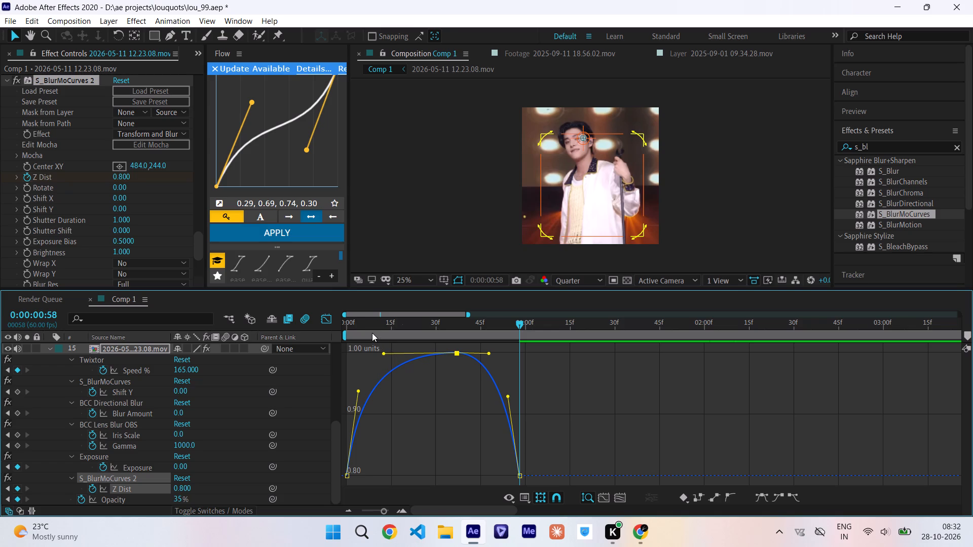
pyautogui.moveTo(372, 333); pyautogui.dragTo(434, 347)
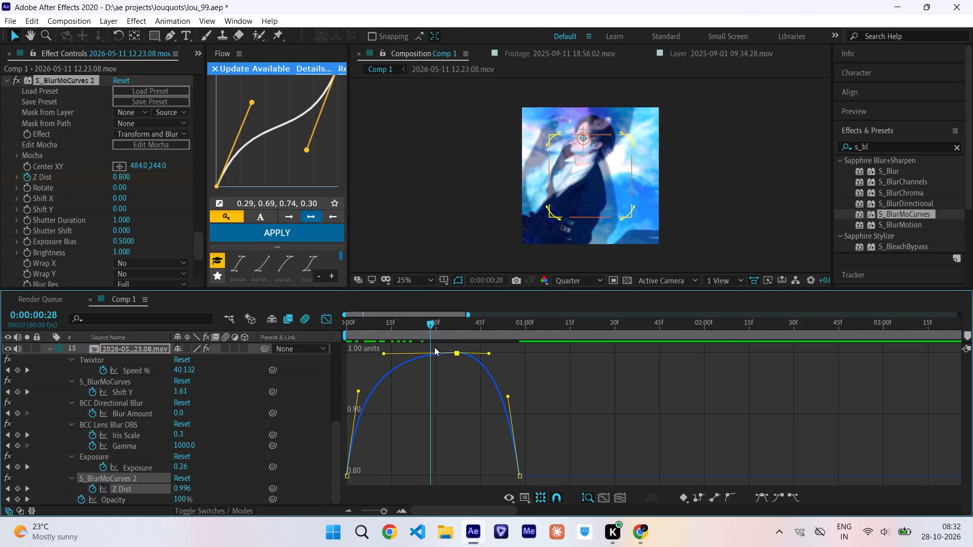
pyautogui.moveTo(434, 347); pyautogui.dragTo(368, 358)
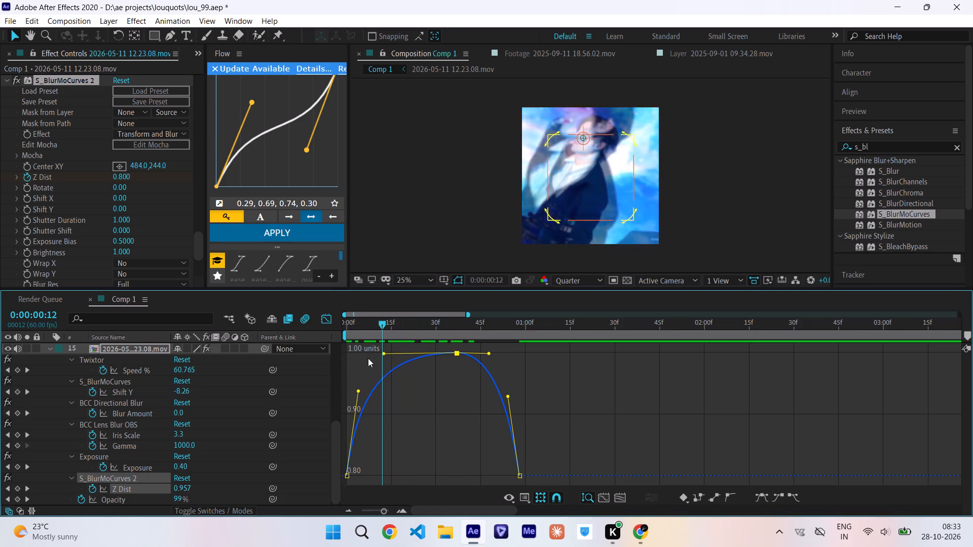
pyautogui.moveTo(368, 358); pyautogui.dragTo(195, 384)
pyautogui.press('space')
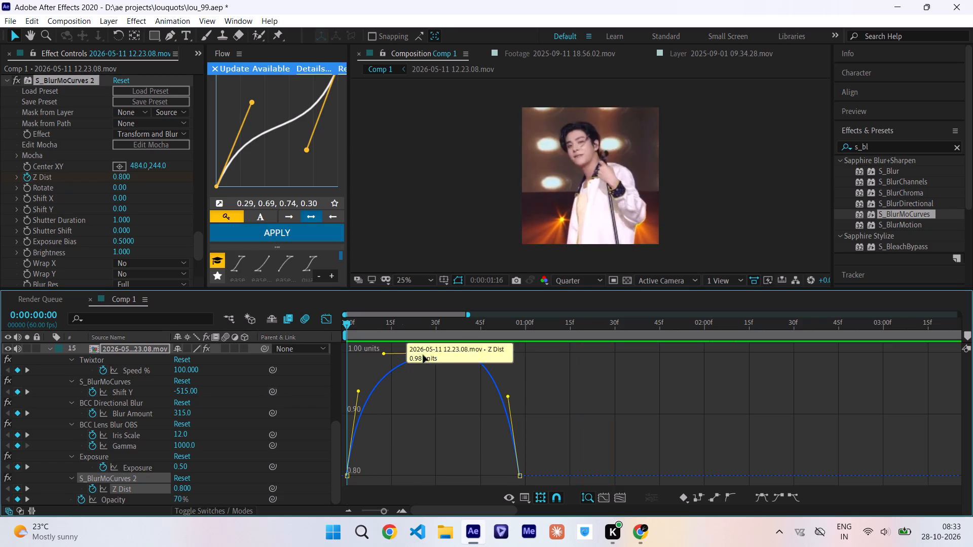
pyautogui.moveTo(457, 327); pyautogui.dragTo(184, 354)
pyautogui.press('space')
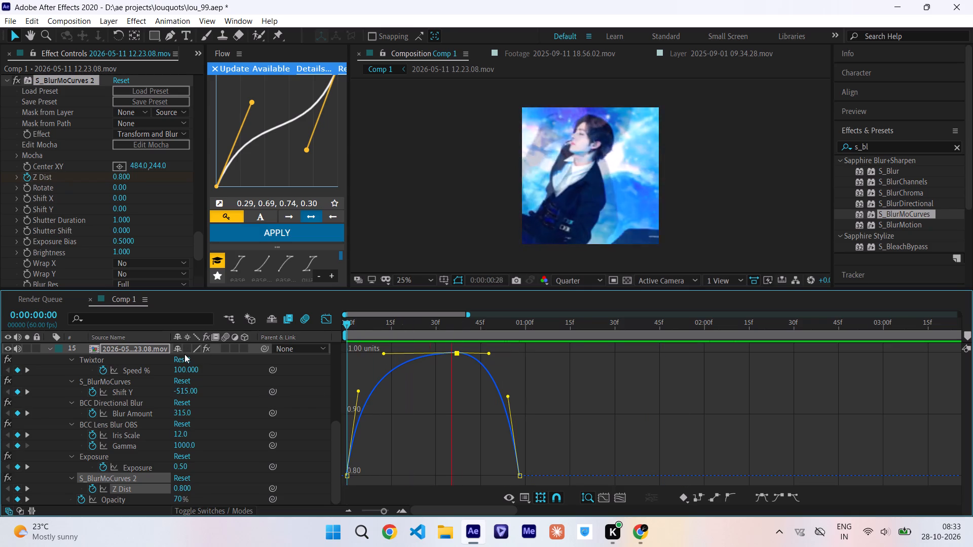
pyautogui.moveTo(409, 330); pyautogui.dragTo(328, 329)
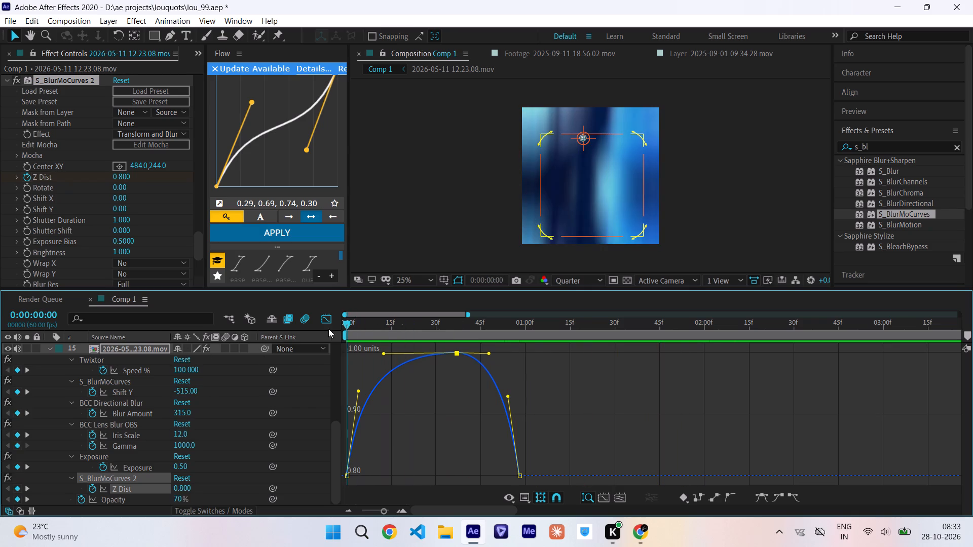
pyautogui.moveTo(328, 329); pyautogui.dragTo(306, 331)
# Set the S_BlurMoCurves 2 Z Dist keyframe on frame 0 to 0.7.
pyautogui.click(382, 415)
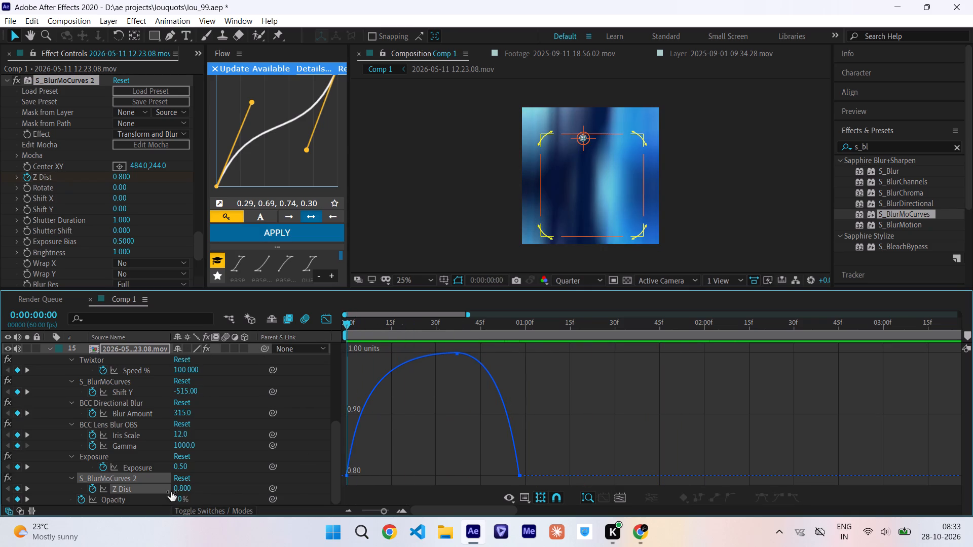
pyautogui.click(182, 487)
pyautogui.write('0.7')
pyautogui.press('Return')
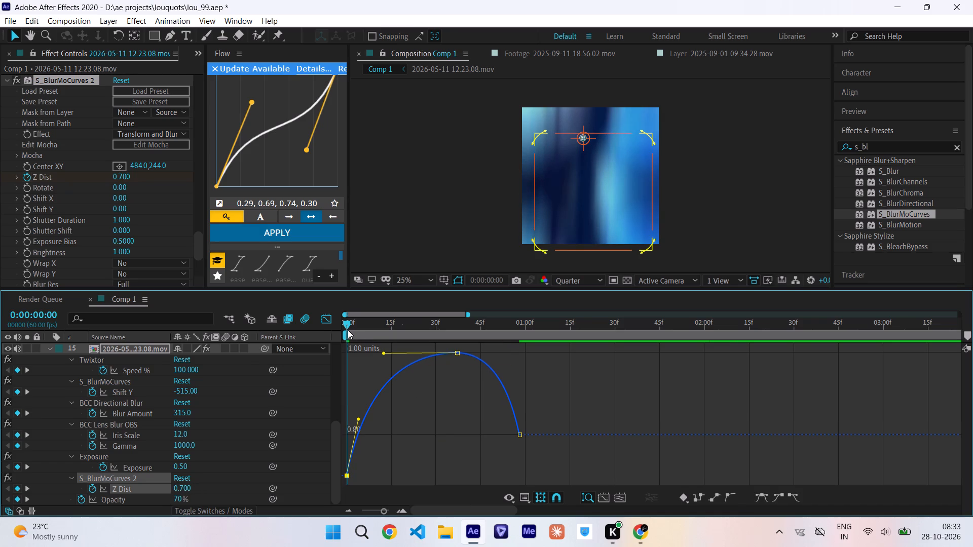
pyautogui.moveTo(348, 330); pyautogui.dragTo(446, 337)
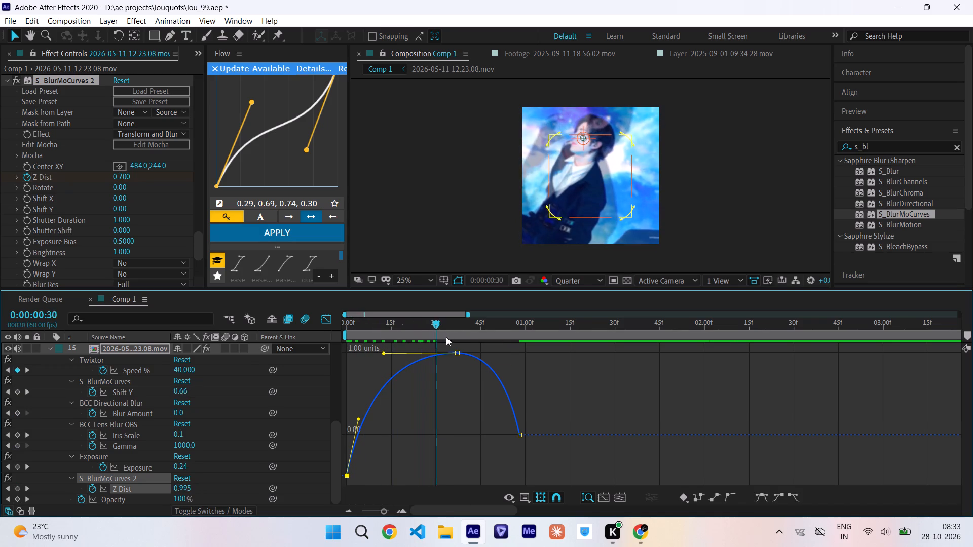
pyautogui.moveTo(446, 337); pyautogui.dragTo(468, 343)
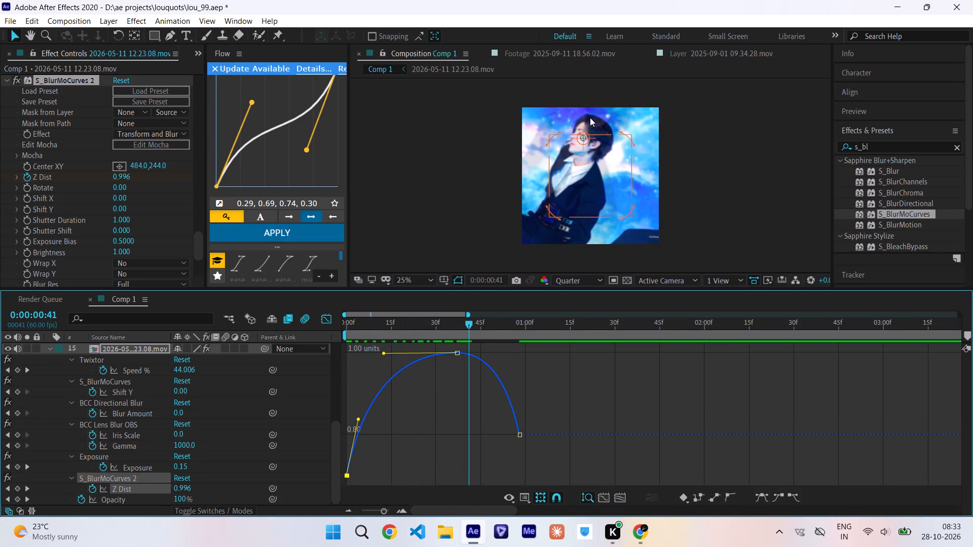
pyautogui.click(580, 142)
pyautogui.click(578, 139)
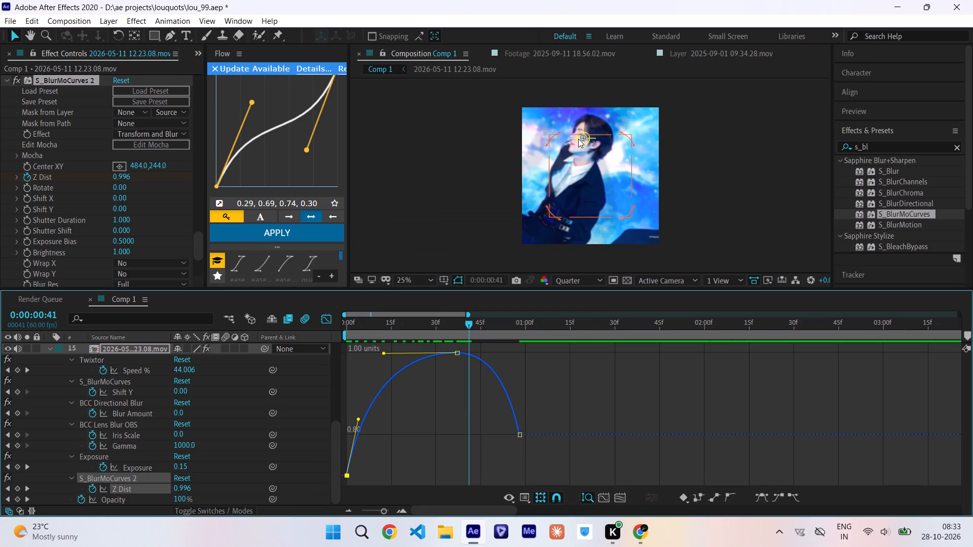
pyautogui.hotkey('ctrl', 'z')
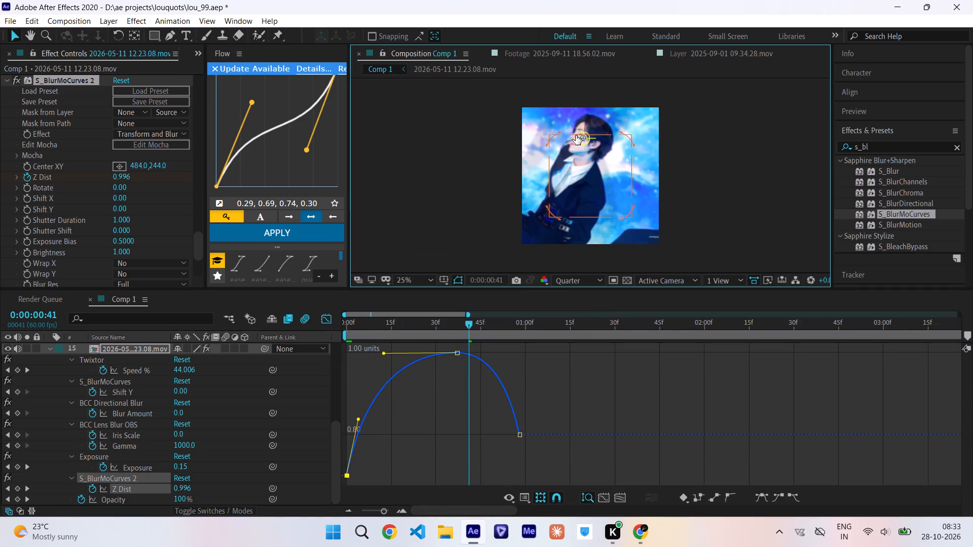
# Preview the zoom from frame 0, and steepen the Z Dist curve leaving the first keyframe for a faster start.
pyautogui.moveTo(469, 326); pyautogui.dragTo(313, 334)
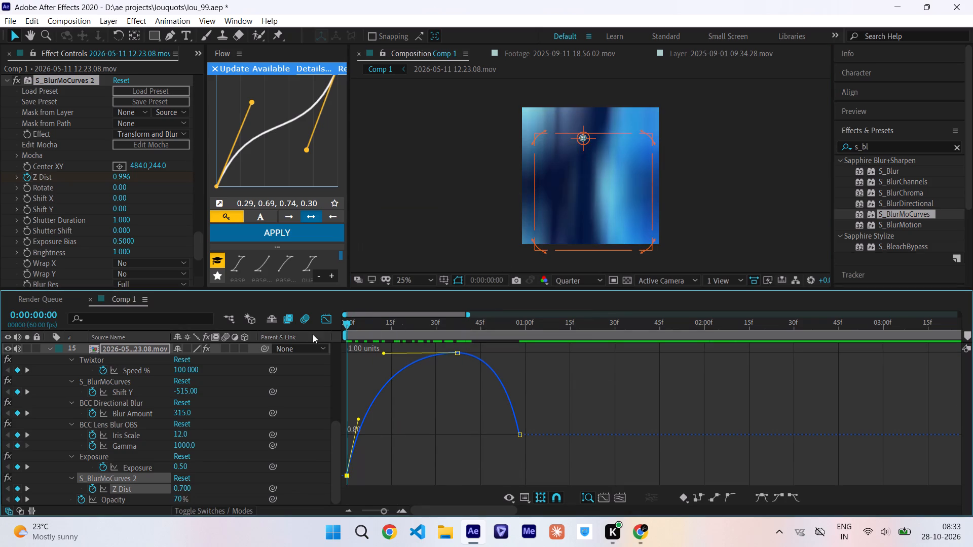
pyautogui.moveTo(313, 334); pyautogui.dragTo(287, 340)
pyautogui.press('space')
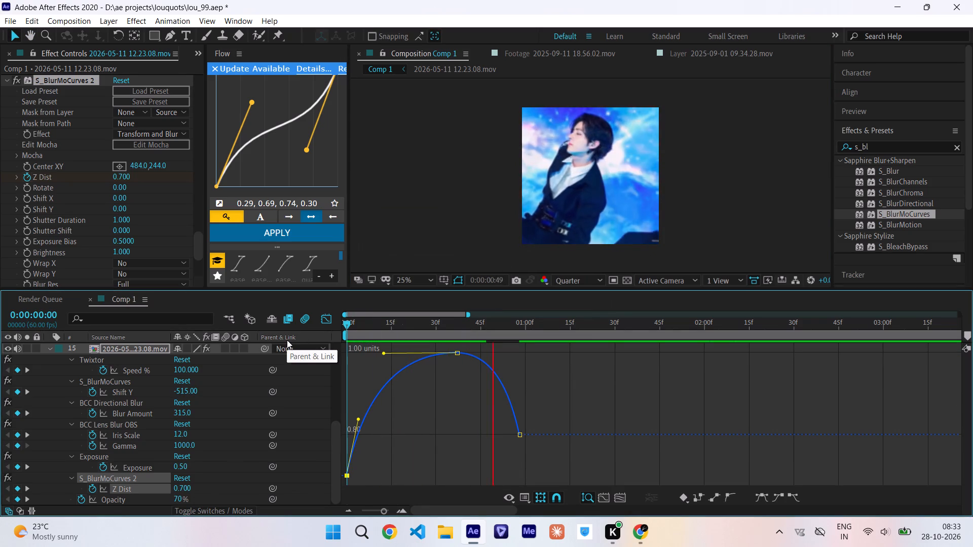
pyautogui.moveTo(453, 327); pyautogui.dragTo(356, 334)
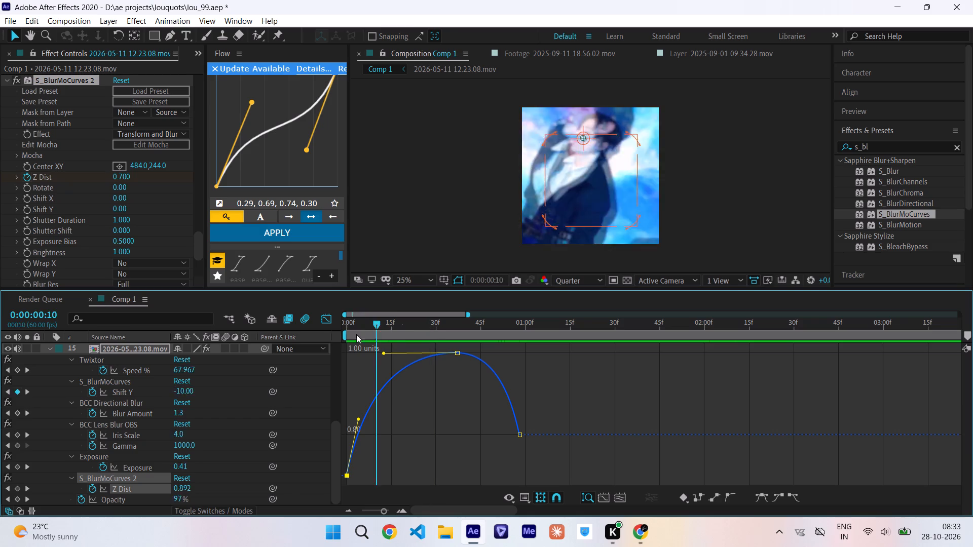
pyautogui.moveTo(356, 334); pyautogui.dragTo(393, 338)
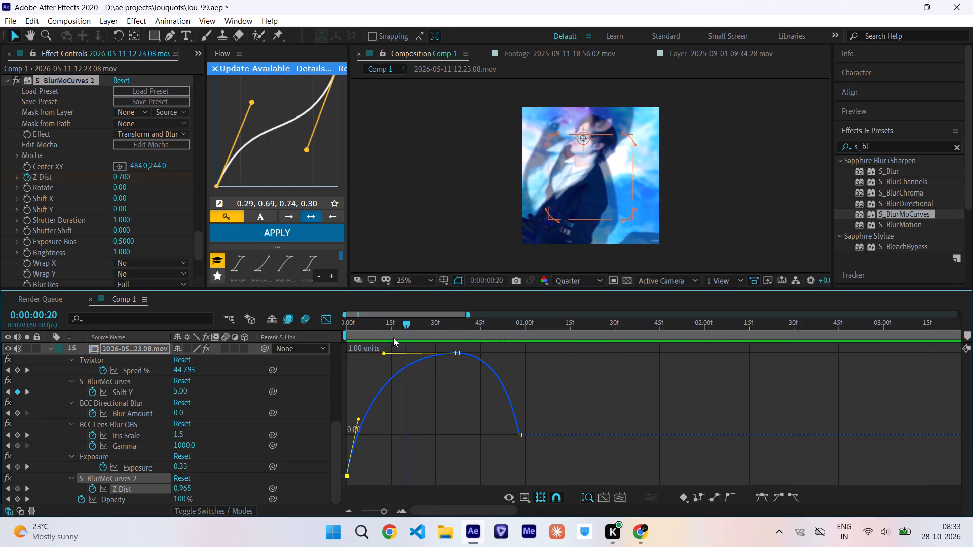
pyautogui.moveTo(393, 338); pyautogui.dragTo(390, 338)
pyautogui.moveTo(358, 419); pyautogui.dragTo(355, 395)
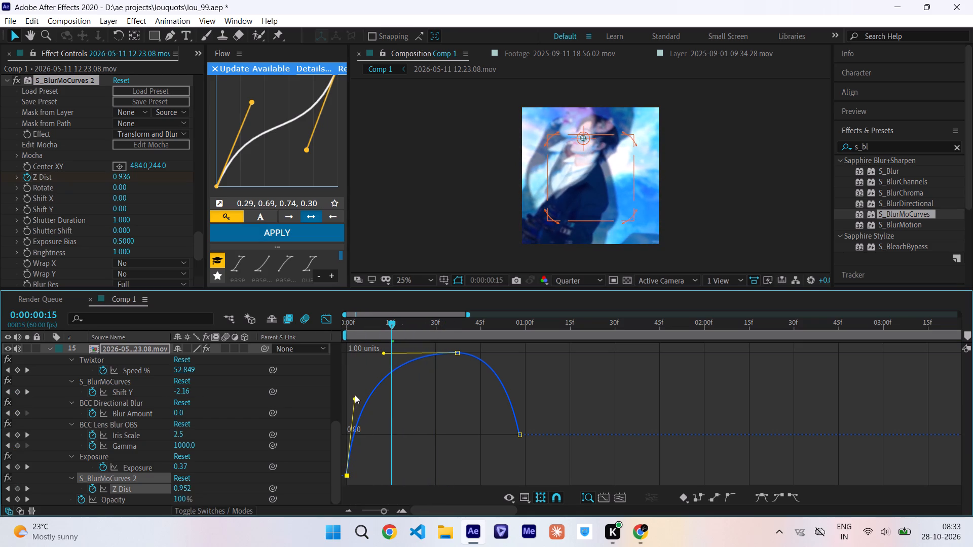
pyautogui.moveTo(355, 395); pyautogui.dragTo(356, 397)
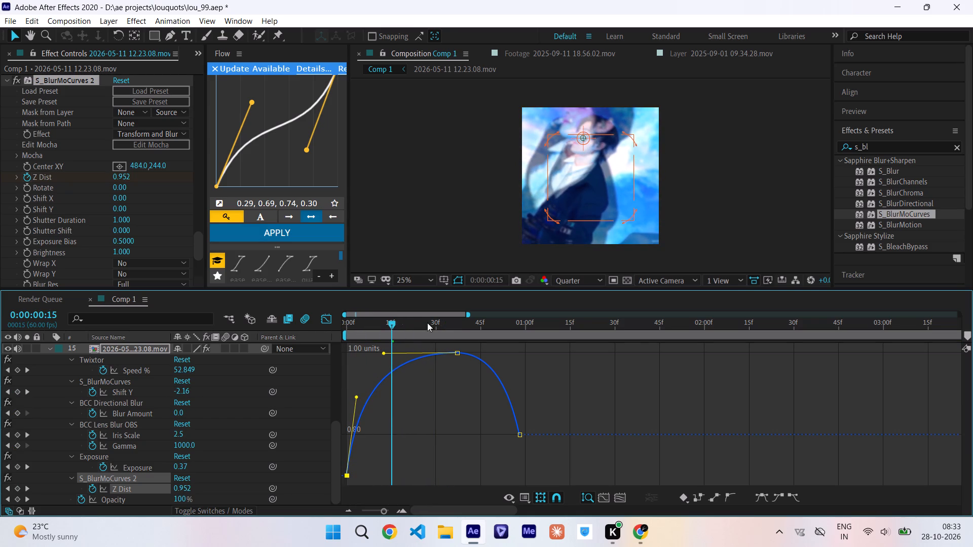
# Scrub and play layer 15 from frame 0 to review the adjusted Z Dist zoom.
pyautogui.moveTo(392, 326); pyautogui.dragTo(336, 333)
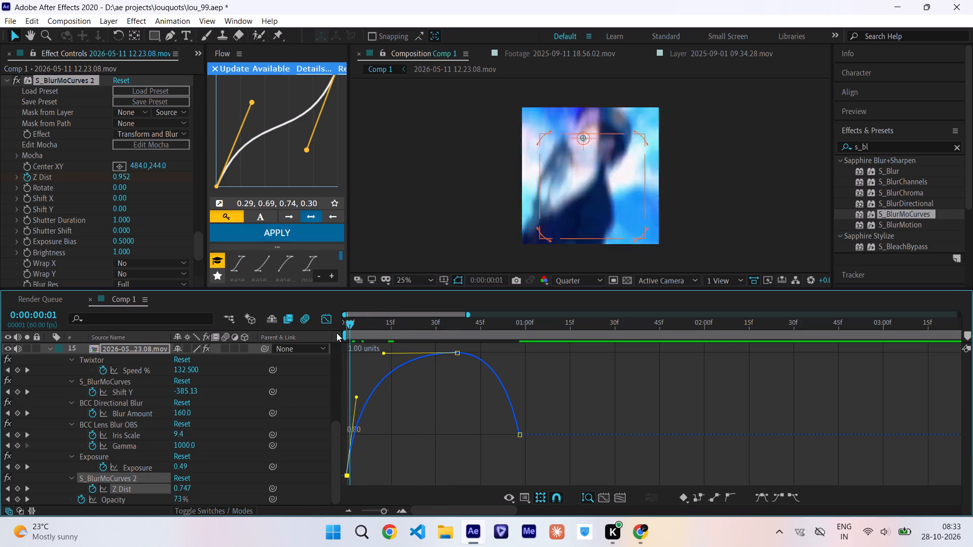
pyautogui.moveTo(336, 333); pyautogui.dragTo(430, 344)
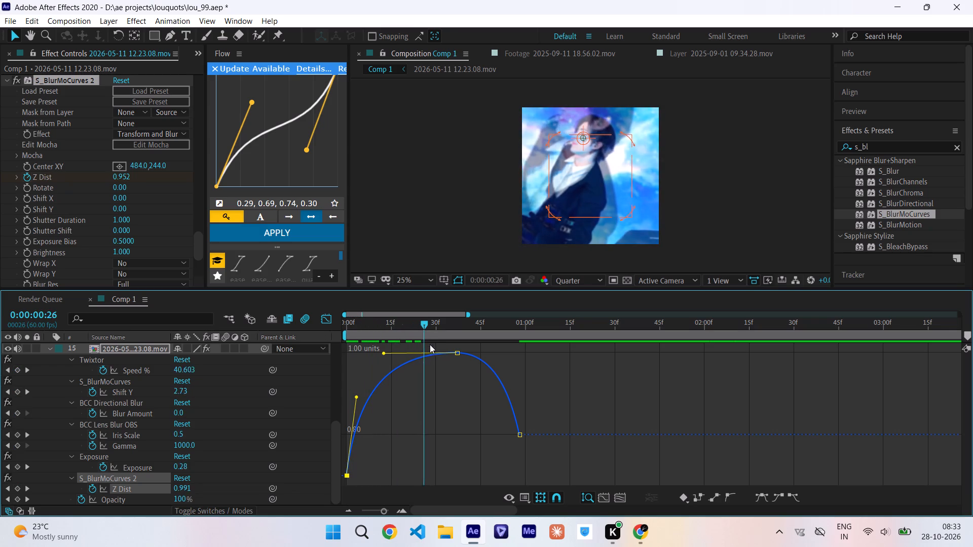
pyautogui.moveTo(430, 344); pyautogui.dragTo(492, 359)
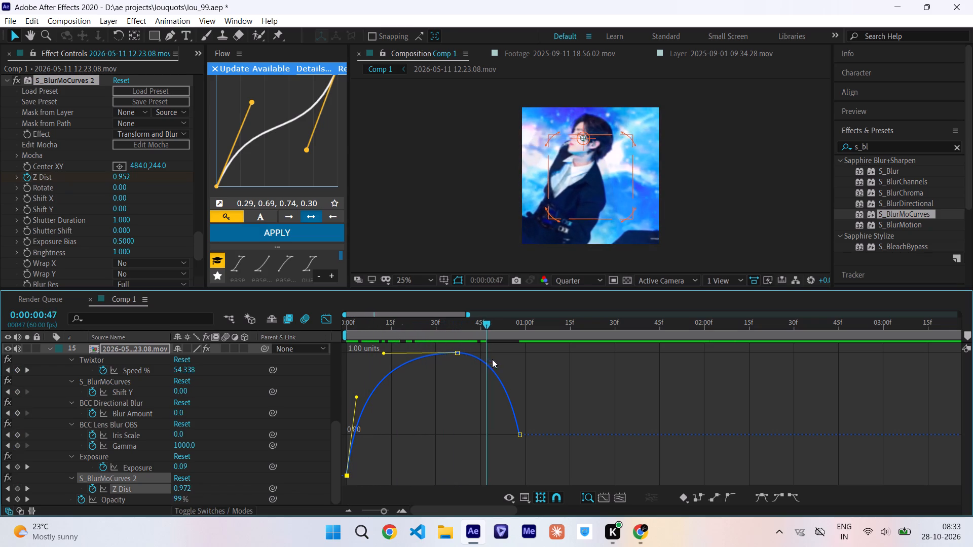
pyautogui.moveTo(492, 359); pyautogui.dragTo(262, 347)
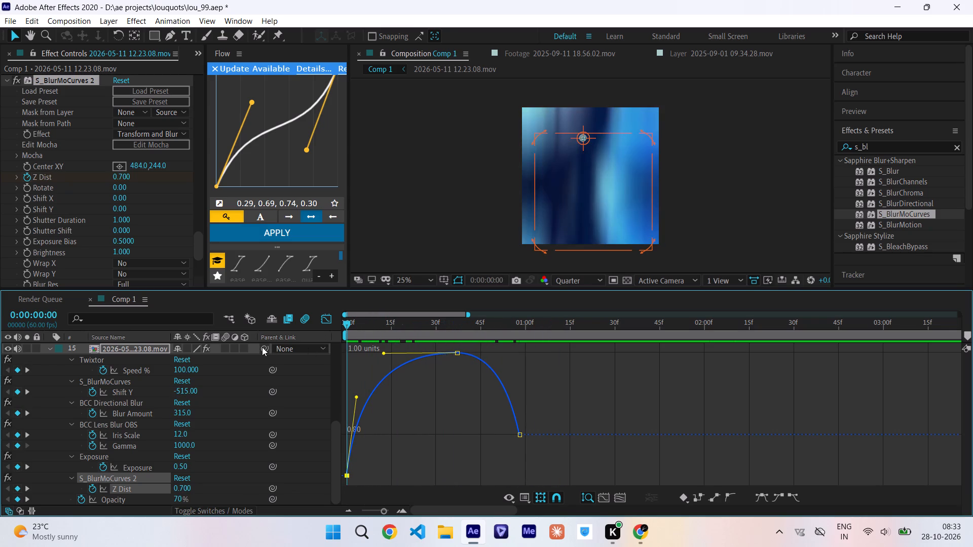
pyautogui.press('space')
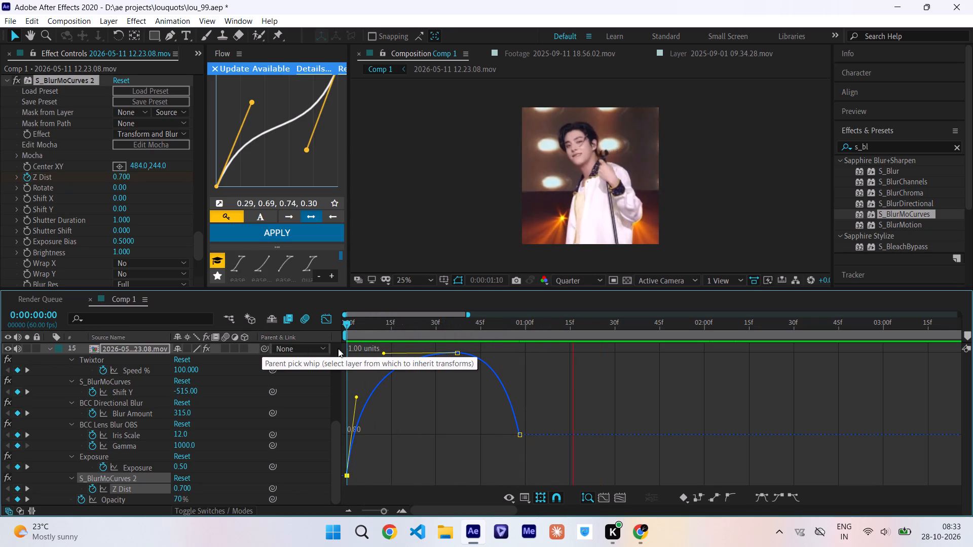
pyautogui.click(455, 333)
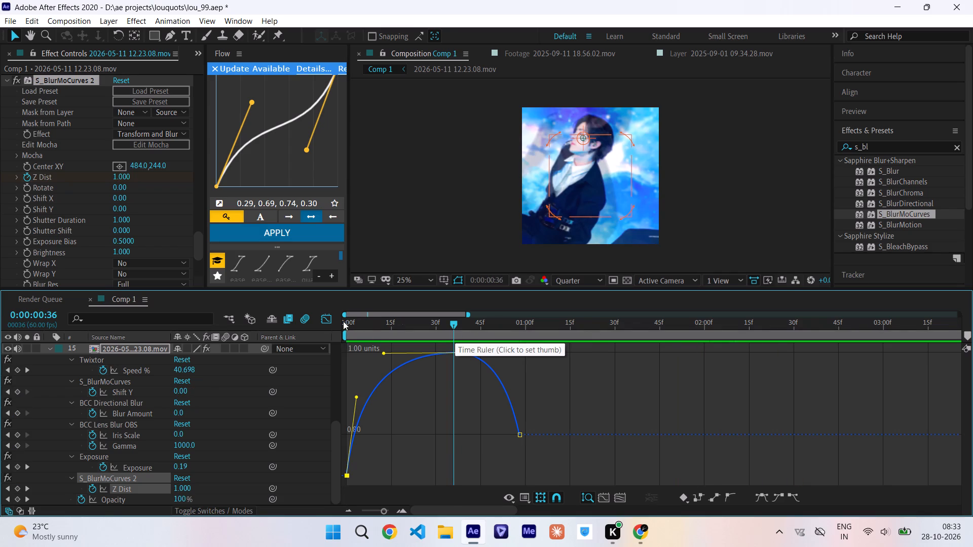
# Open layer 15's precomp, shift the clip's Position slightly to the right to reframe the subject, and return to Comp 1.
pyautogui.click(330, 317)
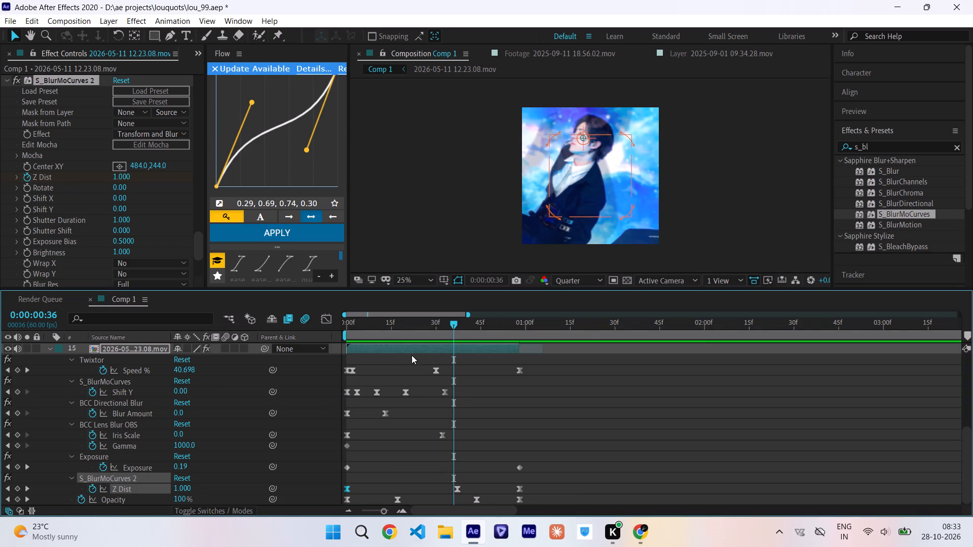
pyautogui.doubleClick(408, 349)
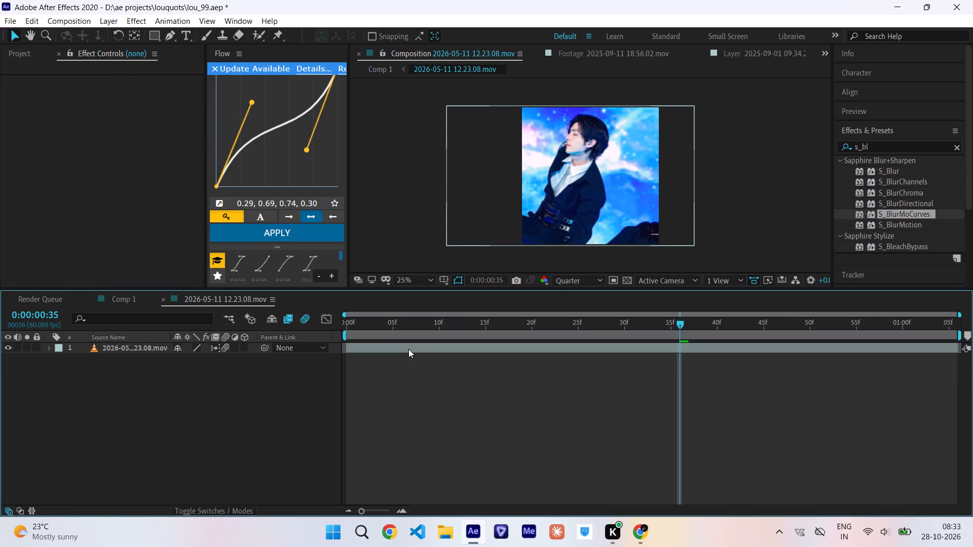
pyautogui.press('p')
pyautogui.moveTo(176, 360); pyautogui.dragTo(210, 359)
pyautogui.click(383, 68)
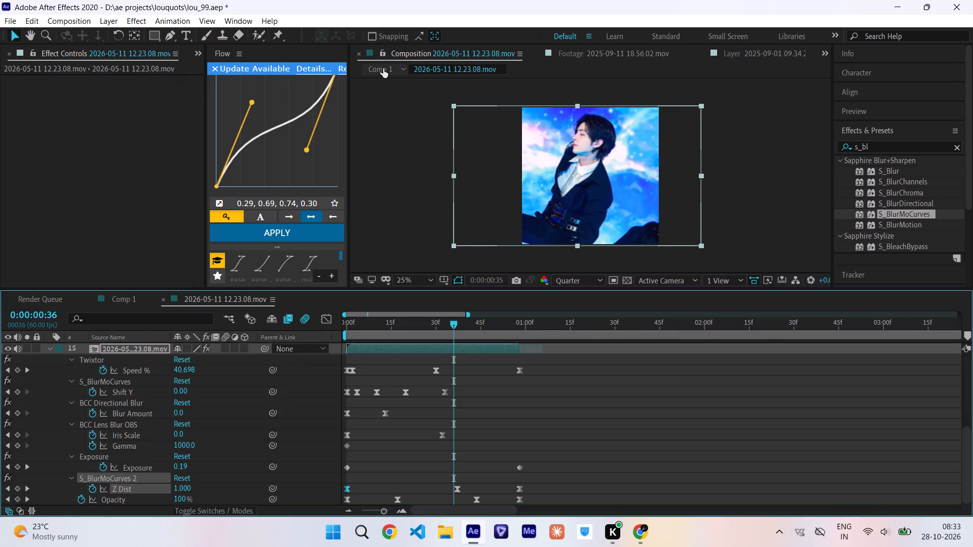
# Scrub and play Comp 1 from frame 0 to review the reframed opening clip with its zoom and blur motion.
pyautogui.moveTo(455, 324); pyautogui.dragTo(338, 332)
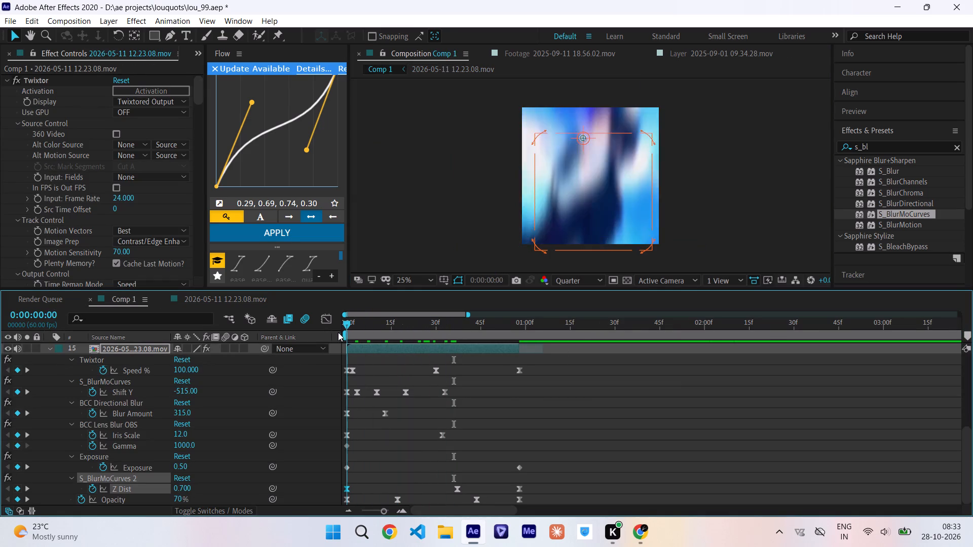
pyautogui.moveTo(338, 332); pyautogui.dragTo(383, 324)
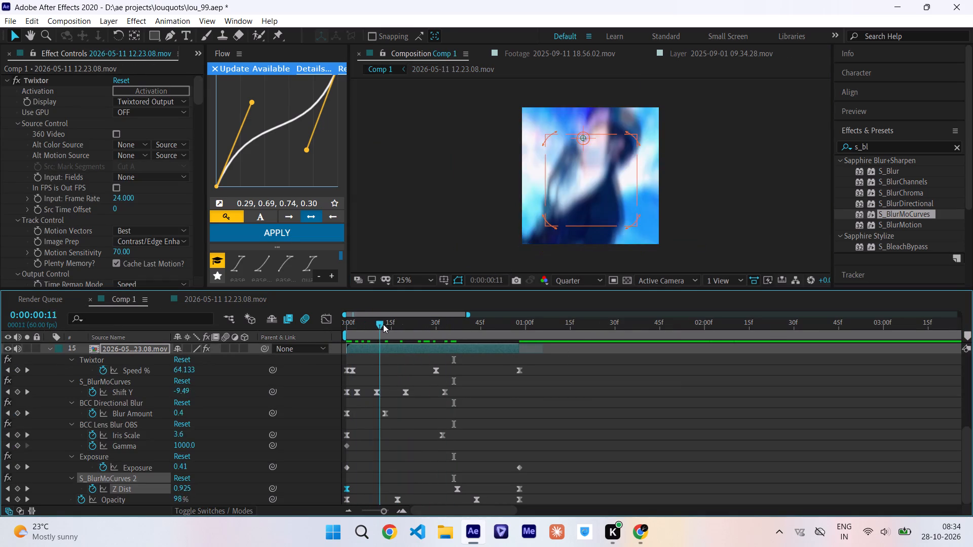
pyautogui.moveTo(383, 324); pyautogui.dragTo(456, 338)
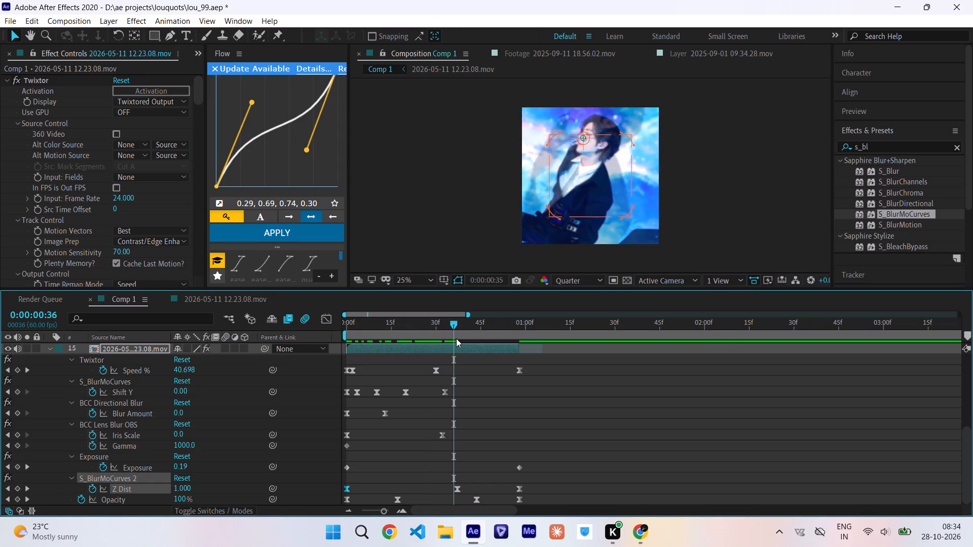
pyautogui.moveTo(456, 338); pyautogui.dragTo(504, 348)
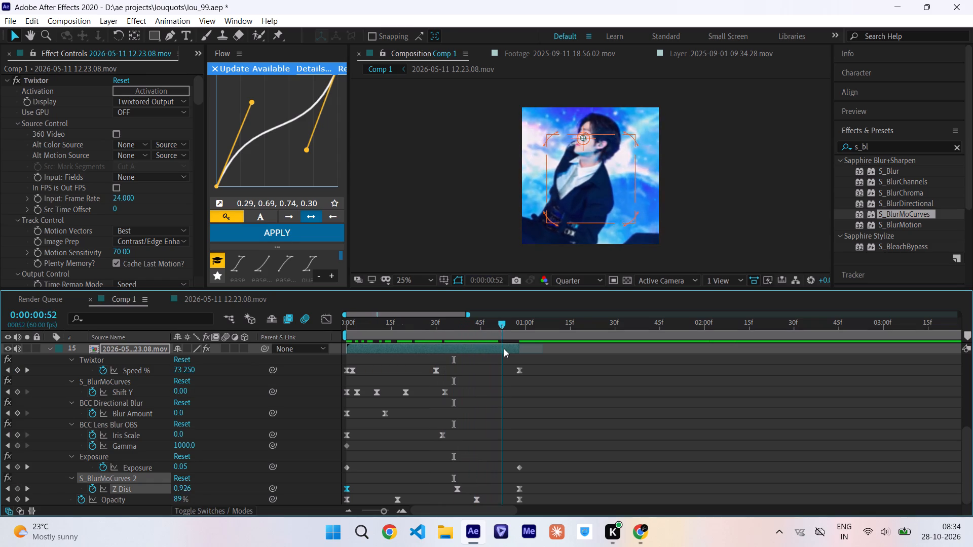
pyautogui.moveTo(504, 348); pyautogui.dragTo(280, 366)
pyautogui.press('space')
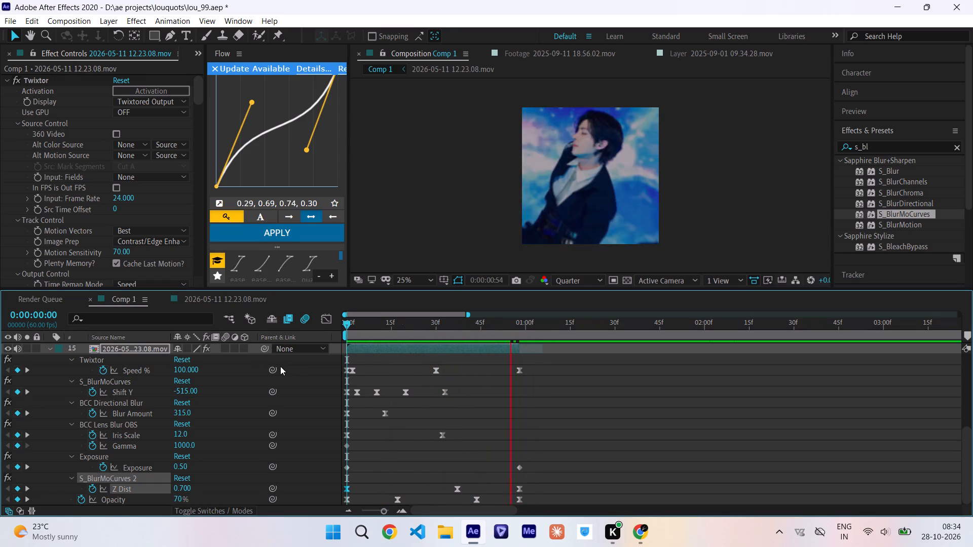
pyautogui.moveTo(432, 327); pyautogui.dragTo(280, 350)
pyautogui.press('space')
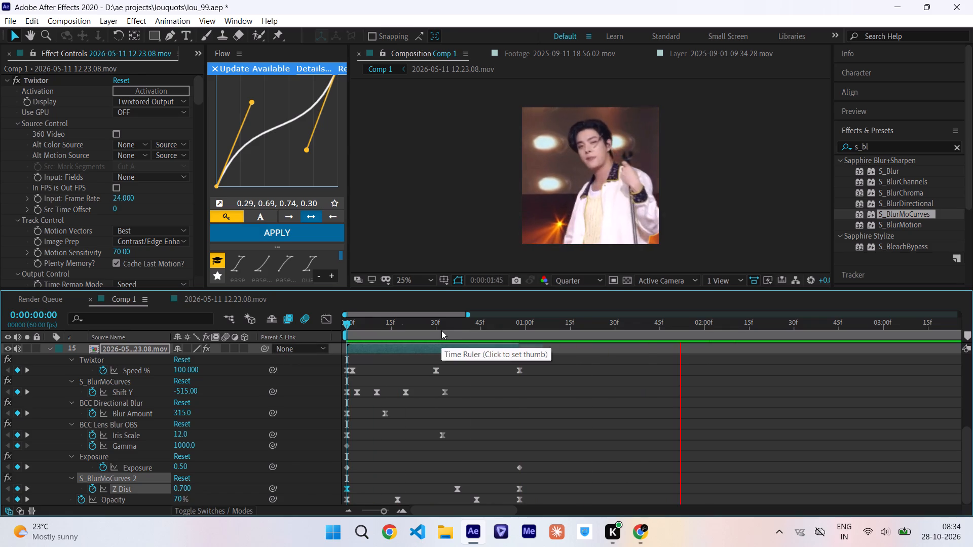
pyautogui.moveTo(440, 328); pyautogui.dragTo(419, 341)
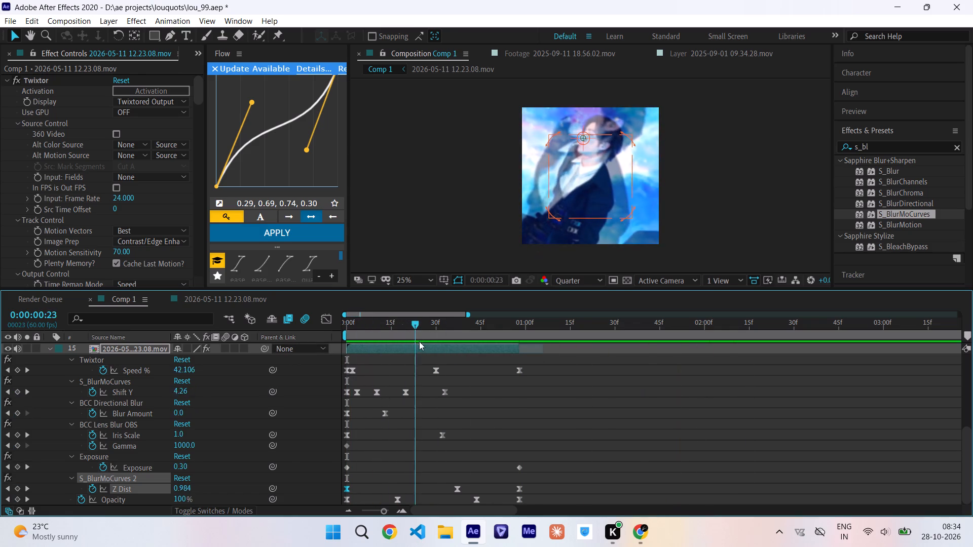
pyautogui.moveTo(419, 341); pyautogui.dragTo(467, 359)
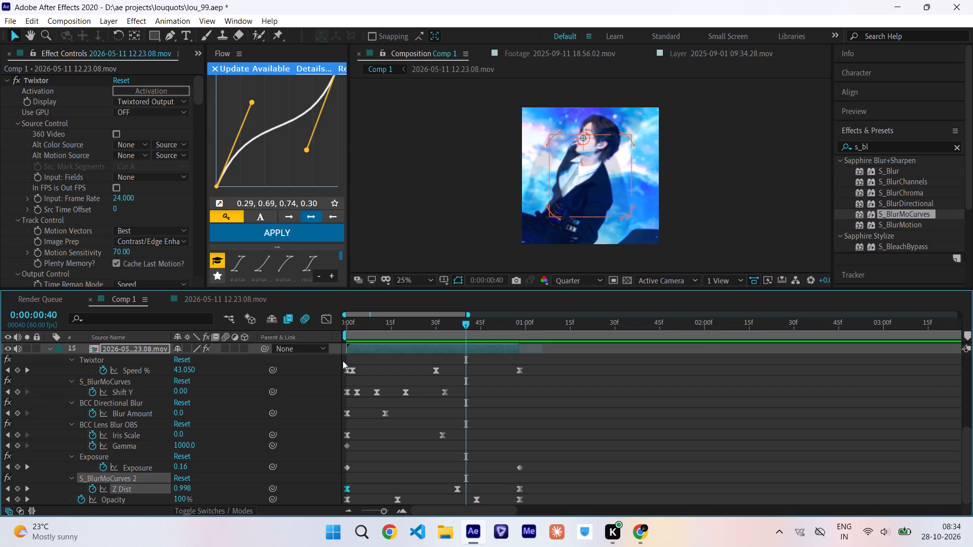
# Copy all of layer 15's effect and Opacity keyframes and paste them onto layer 12 from its first frame, 0:00:00:58.
pyautogui.moveTo(343, 361); pyautogui.dragTo(517, 458)
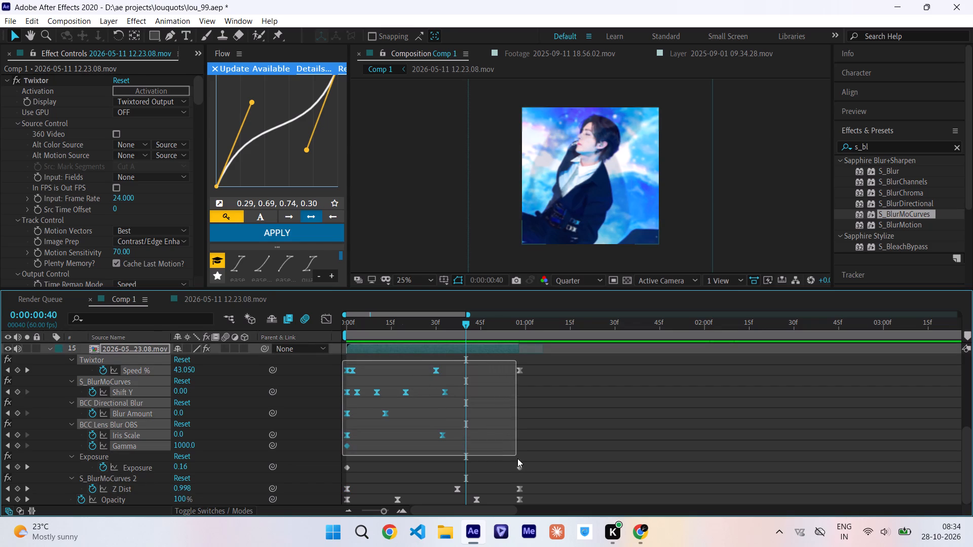
pyautogui.moveTo(517, 458); pyautogui.dragTo(539, 511)
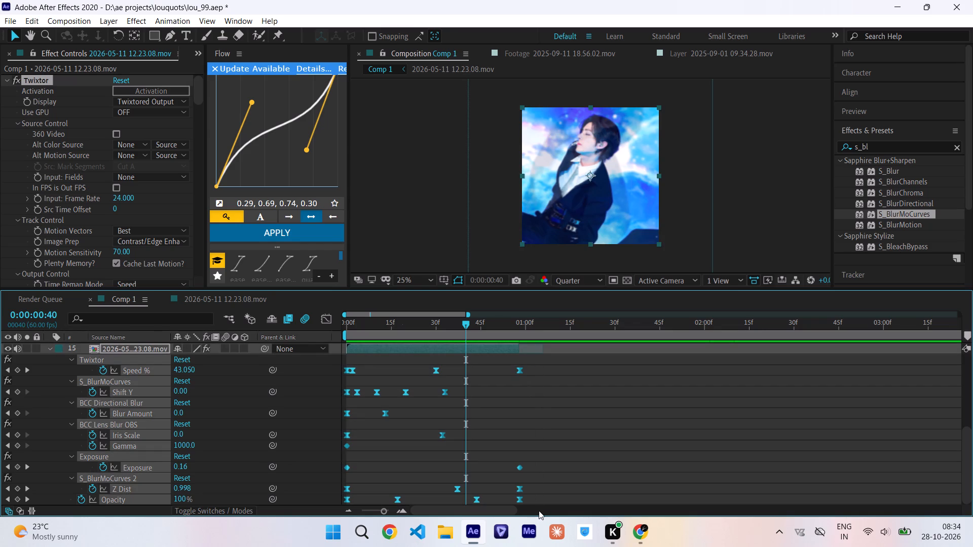
pyautogui.scroll(-1, 602, 484)
pyautogui.hotkey('ctrl', 'c')
pyautogui.press('u')
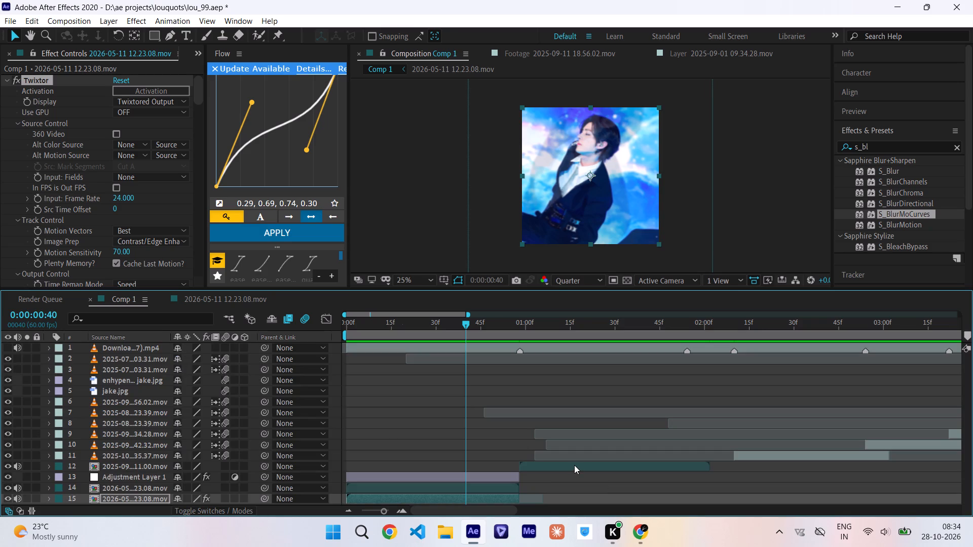
pyautogui.click(574, 465)
pyautogui.press('i')
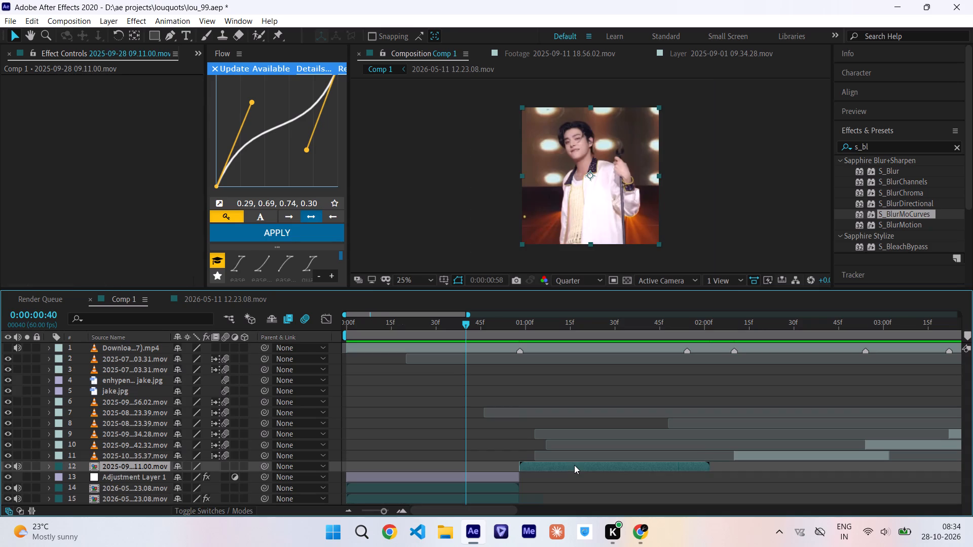
pyautogui.hotkey('ctrl', 'v')
pyautogui.press('u')
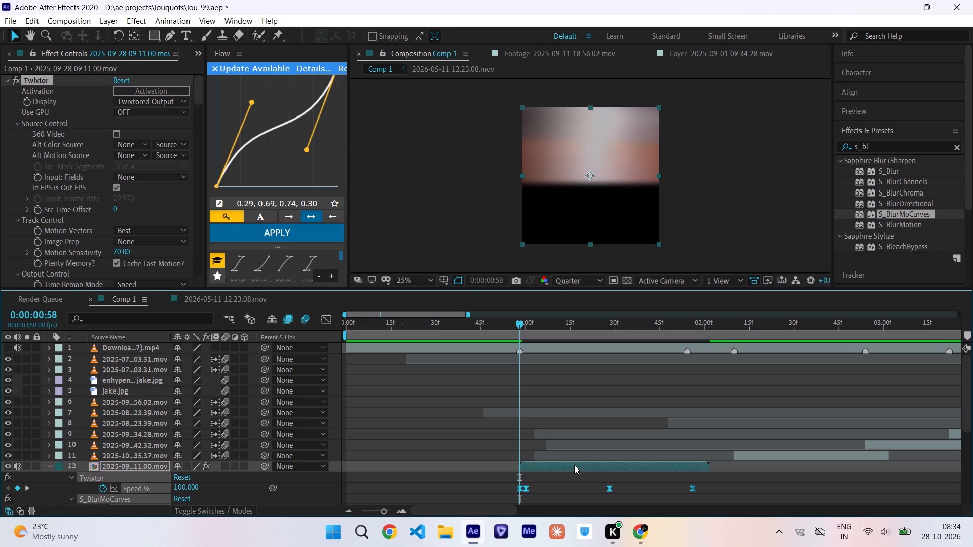
# Compress layer 12's pasted keyframes proportionally so the last ones land on the marker at 0:00:01:54.
pyautogui.click(686, 327)
pyautogui.scroll(-3, 686, 327)
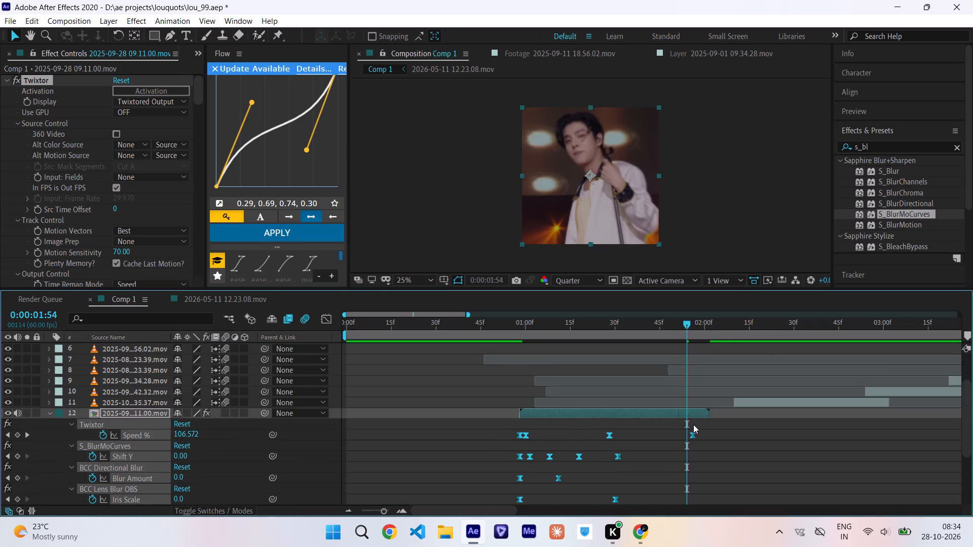
pyautogui.keyDown('alt'); pyautogui.moveTo(691, 434); pyautogui.dragTo(686, 435); pyautogui.keyUp('alt')
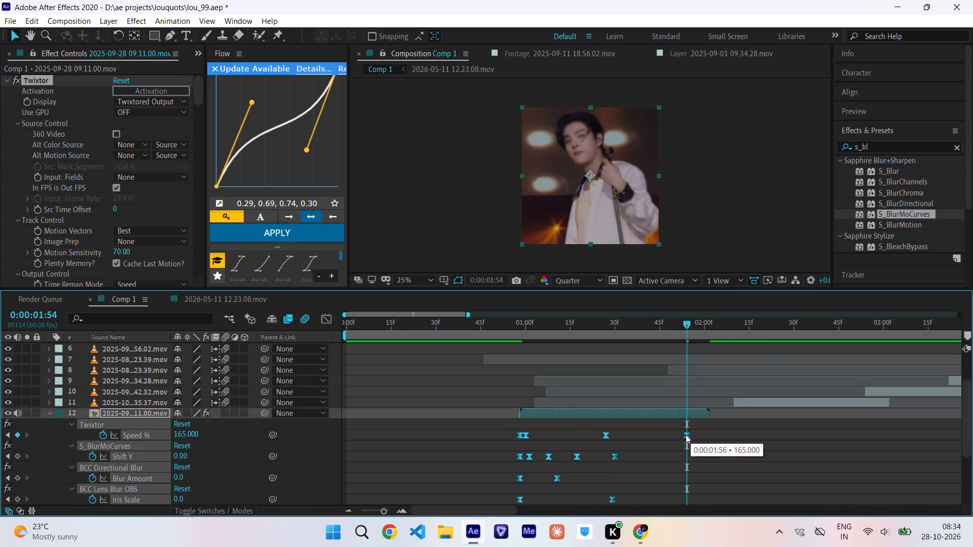
pyautogui.keyDown('alt'); pyautogui.moveTo(686, 435); pyautogui.dragTo(685, 435); pyautogui.keyUp('alt')
# Split layer 12 at 0:00:01:54 and delete the part after the cut.
pyautogui.hotkey('ctrl', 'shift', 'd')
pyautogui.press('Delete')
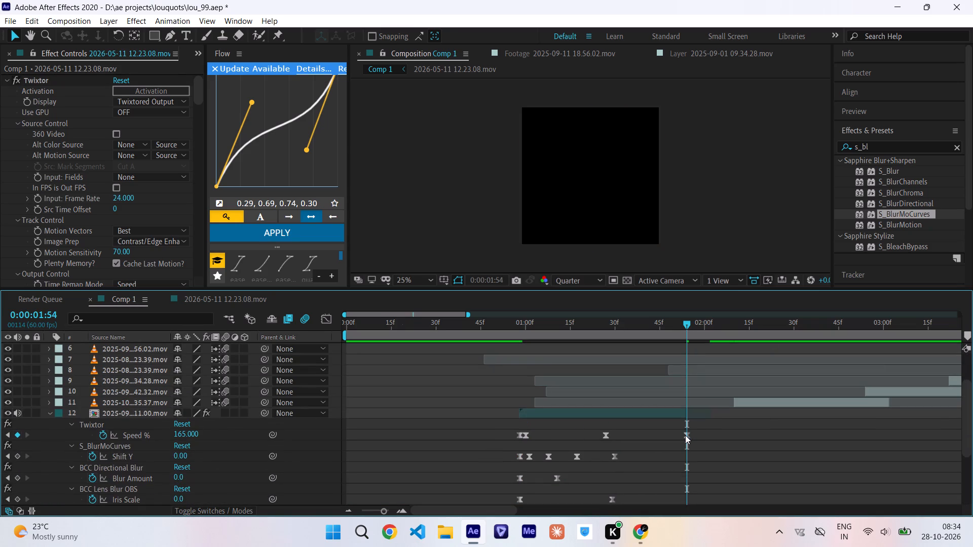
# Preview the start of layer 12, and delete its S_BlurMoCurves Shift Y effect and its BCC Directional Blur effect.
pyautogui.scroll(-1, 685, 435)
pyautogui.click(516, 332)
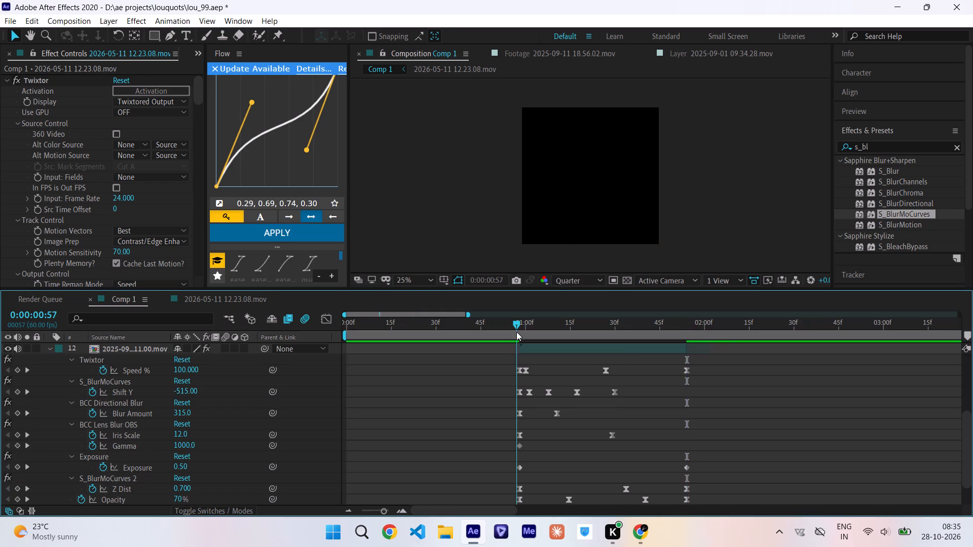
pyautogui.moveTo(516, 332); pyautogui.dragTo(574, 349)
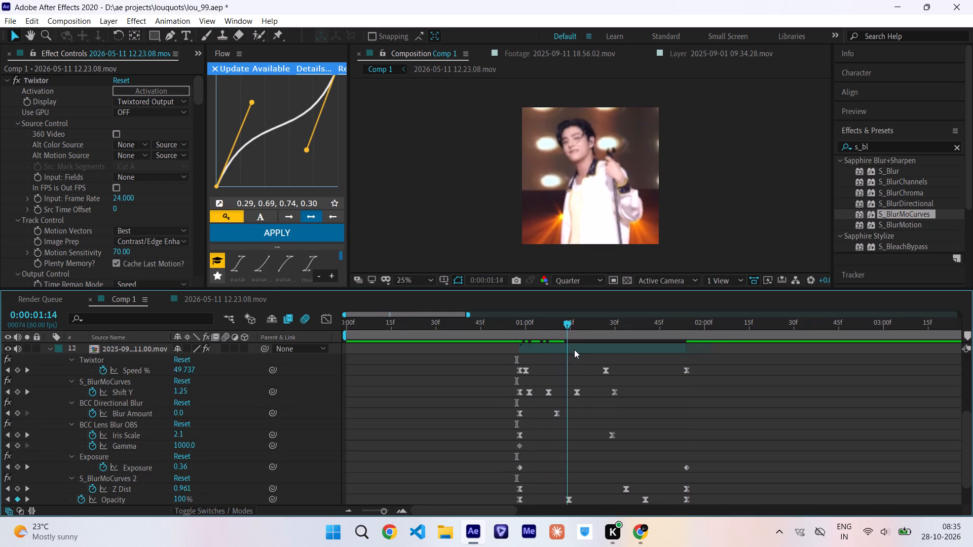
pyautogui.moveTo(574, 349); pyautogui.dragTo(581, 353)
pyautogui.click(453, 402)
pyautogui.click(130, 380)
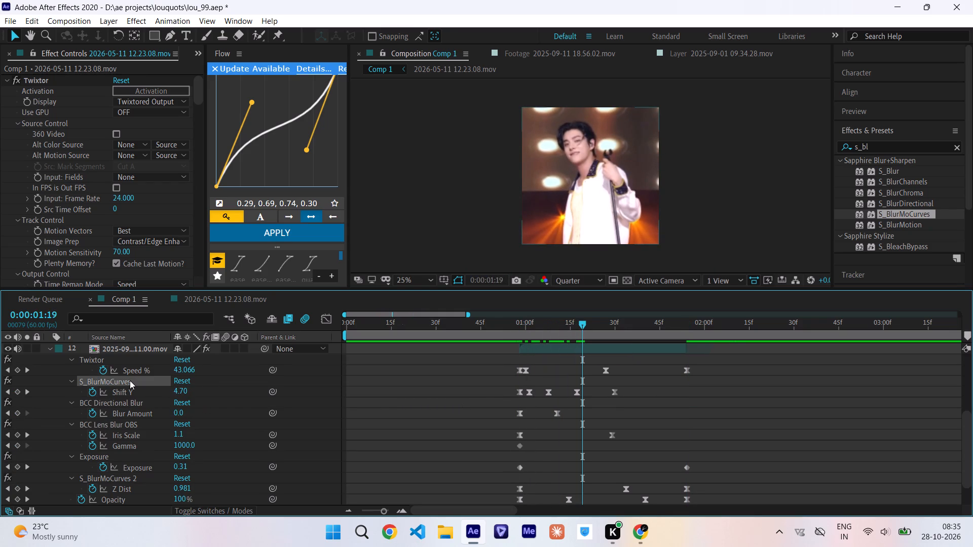
pyautogui.press('Delete')
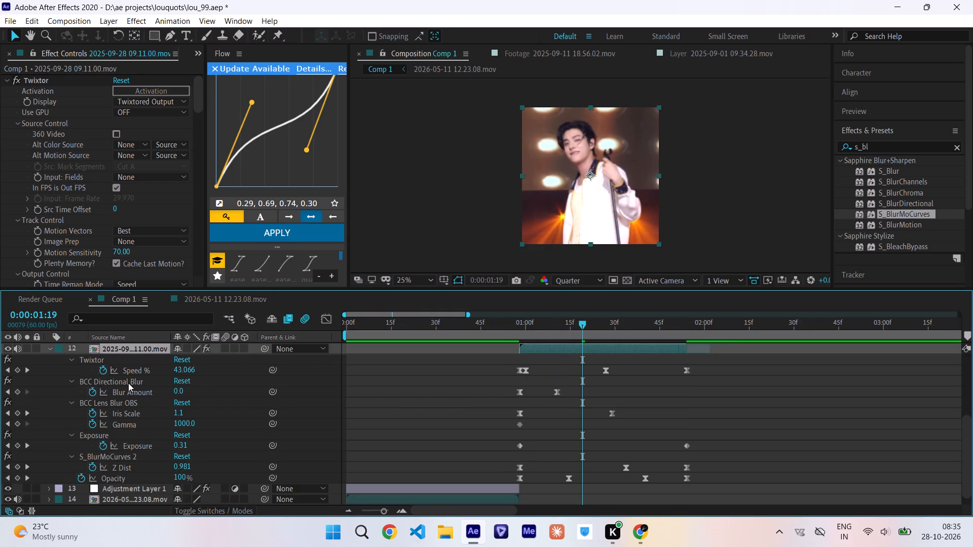
pyautogui.click(128, 383)
pyautogui.press('Delete')
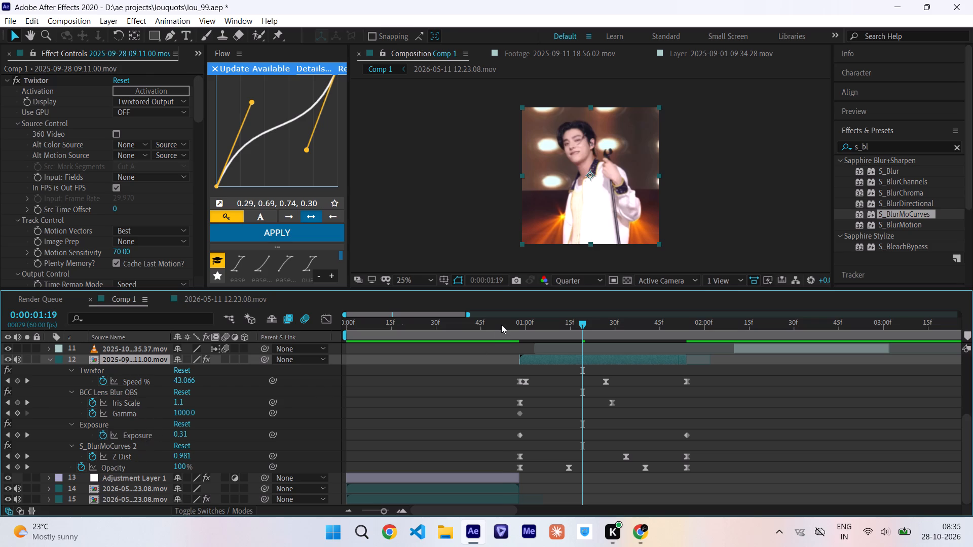
# Scrub layer 12 and play from frame 0 to check the transition into it and its remaining effects.
pyautogui.moveTo(501, 325); pyautogui.dragTo(543, 330)
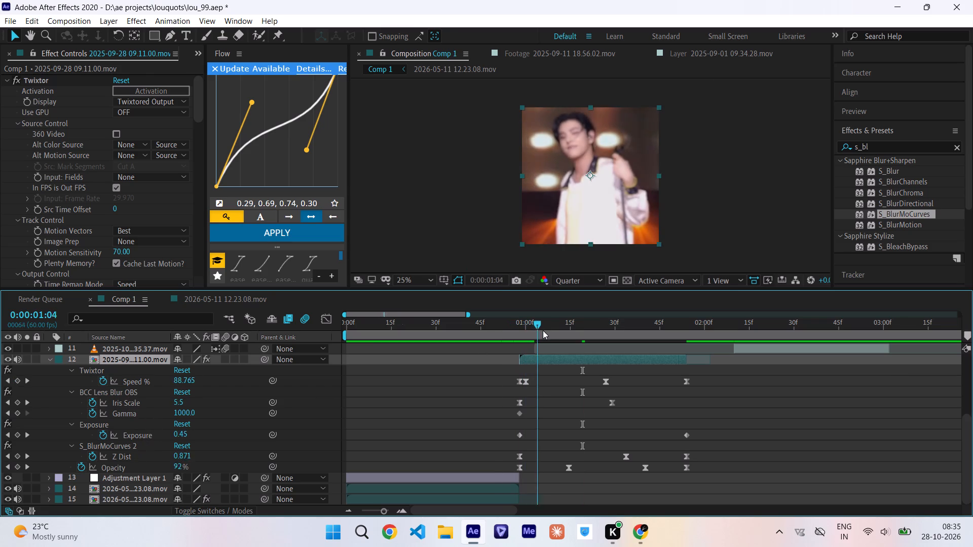
pyautogui.moveTo(543, 330); pyautogui.dragTo(683, 344)
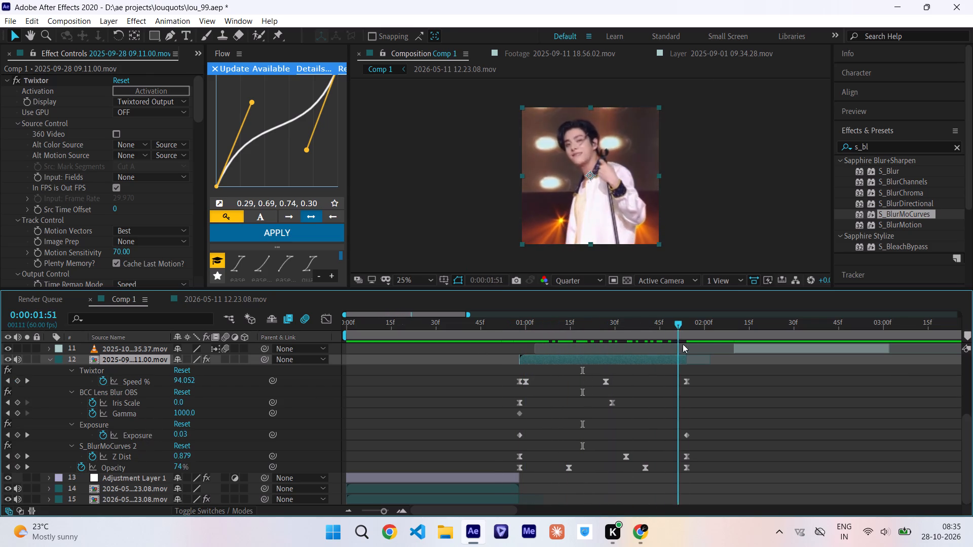
pyautogui.moveTo(683, 344); pyautogui.dragTo(92, 468)
pyautogui.press('space')
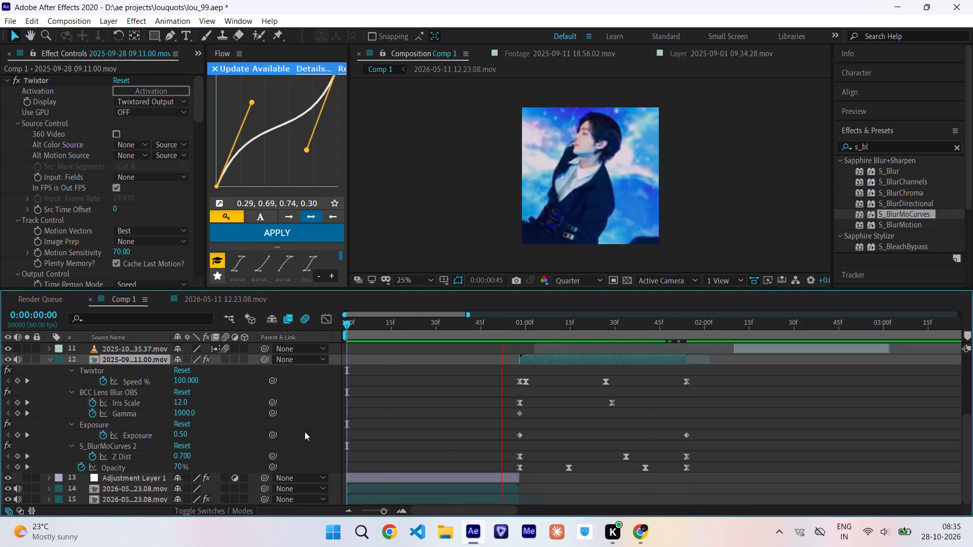
pyautogui.moveTo(492, 328); pyautogui.dragTo(544, 328)
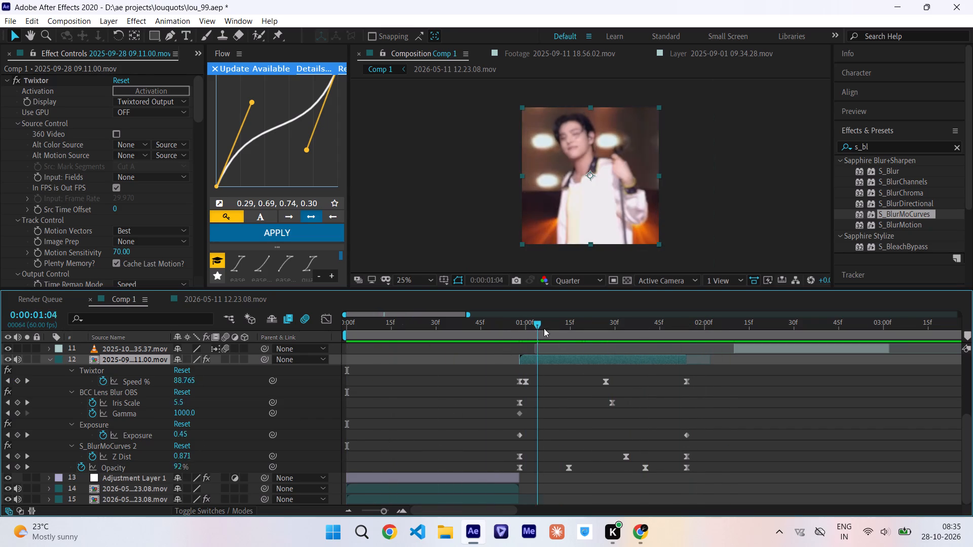
pyautogui.moveTo(544, 328); pyautogui.dragTo(529, 344)
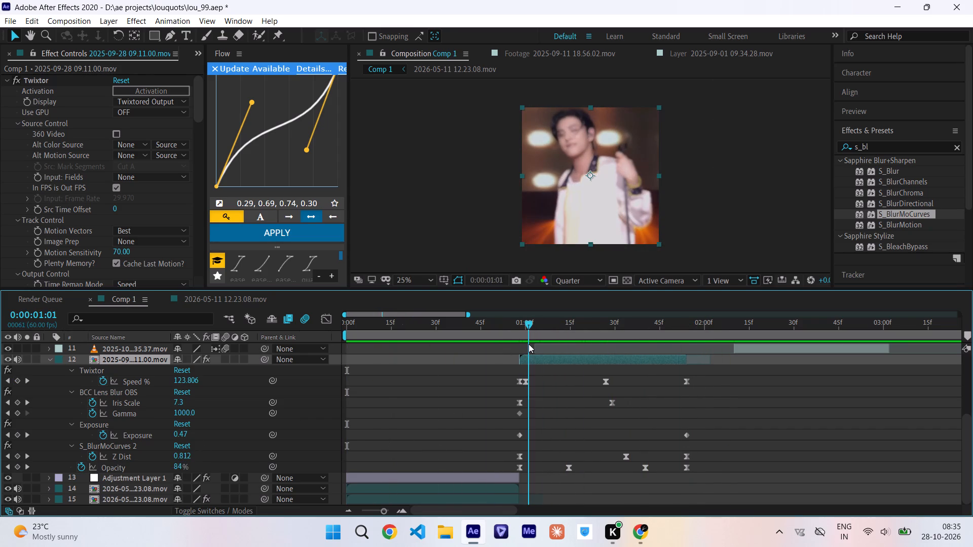
pyautogui.moveTo(529, 344); pyautogui.dragTo(520, 344)
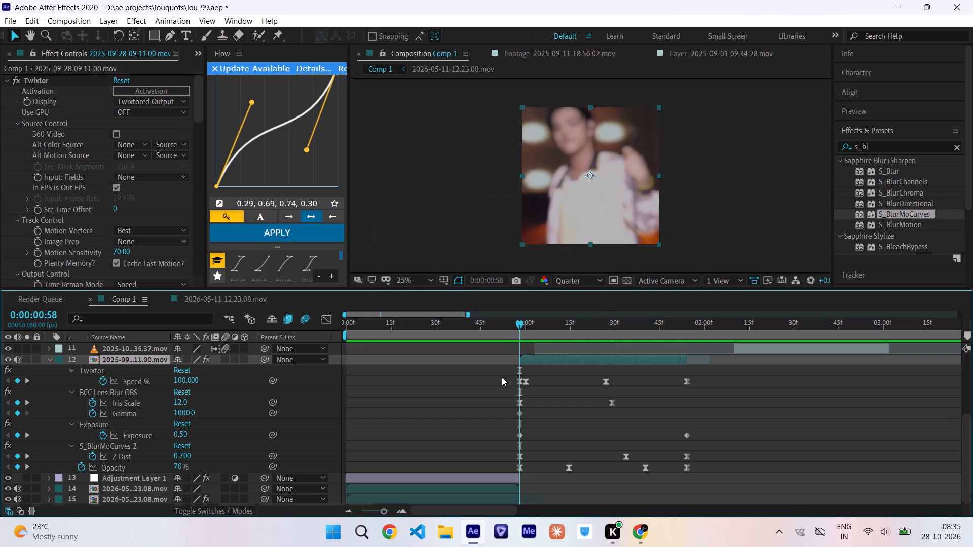
# Show the reference video on layer 1, scrub through layer 12's span to compare the movement, and hide the reference again.
pyautogui.scroll(4, 502, 377)
pyautogui.click(7, 350)
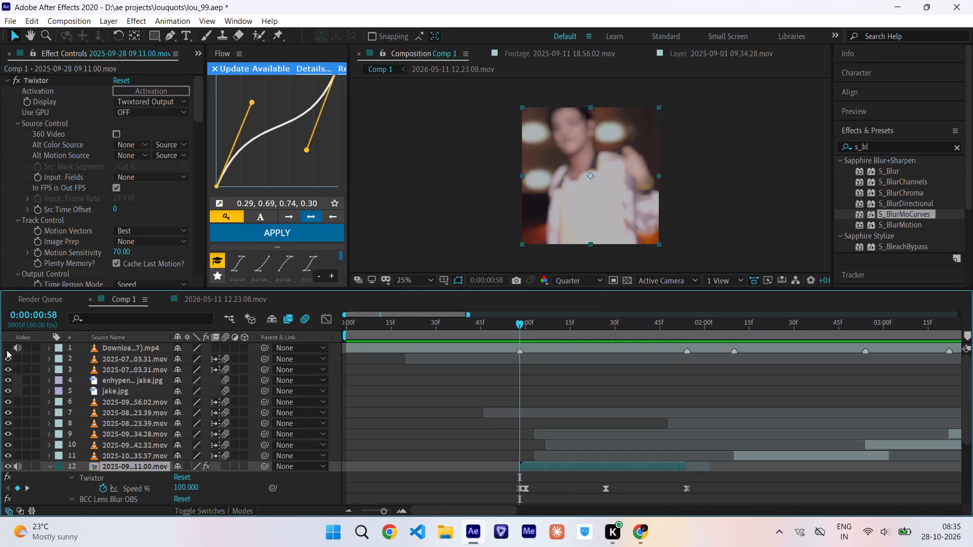
pyautogui.moveTo(523, 330); pyautogui.dragTo(528, 330)
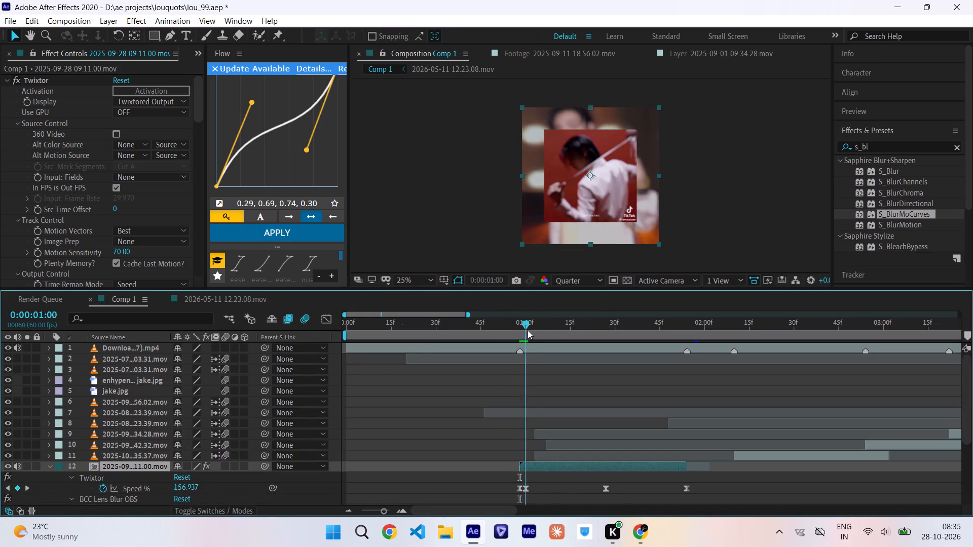
pyautogui.moveTo(528, 330); pyautogui.dragTo(606, 336)
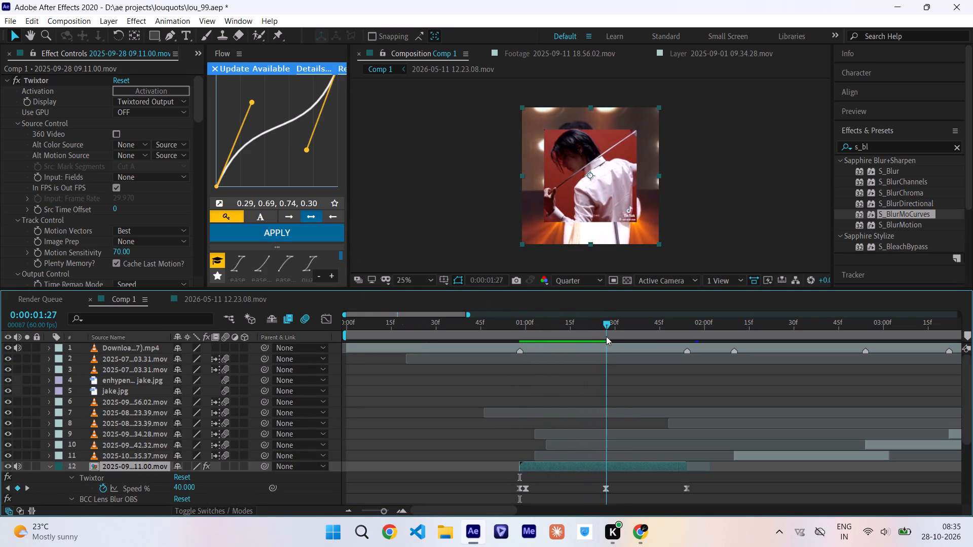
pyautogui.moveTo(606, 336); pyautogui.dragTo(668, 339)
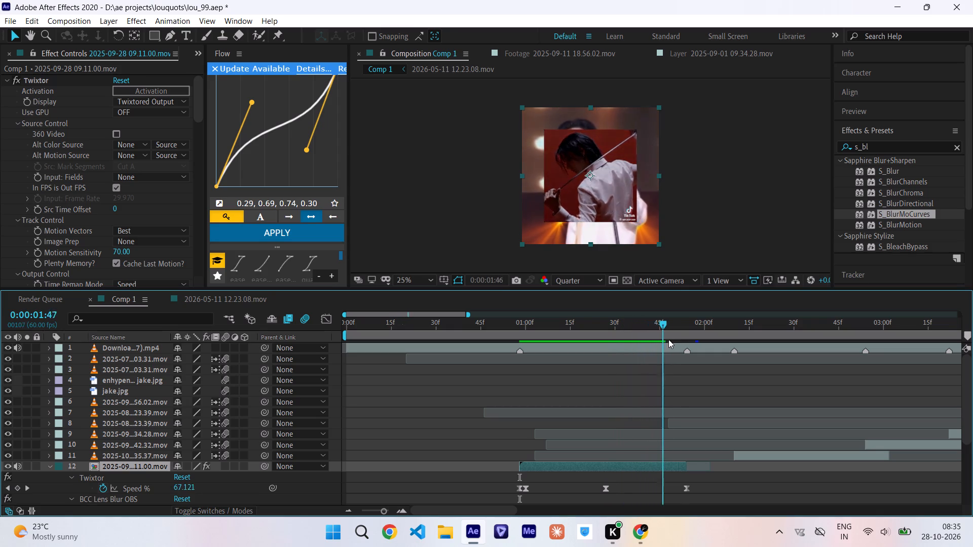
pyautogui.moveTo(668, 339); pyautogui.dragTo(503, 356)
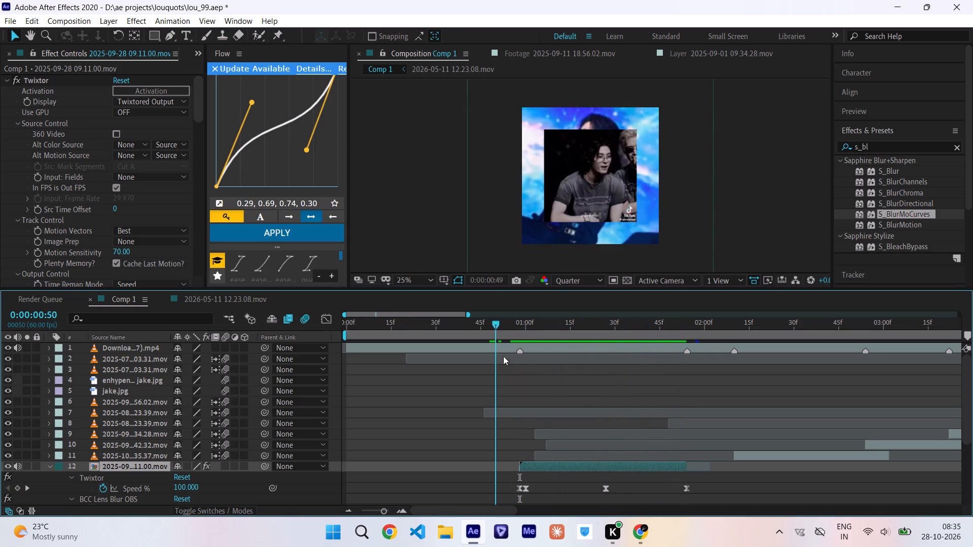
pyautogui.moveTo(503, 356); pyautogui.dragTo(518, 363)
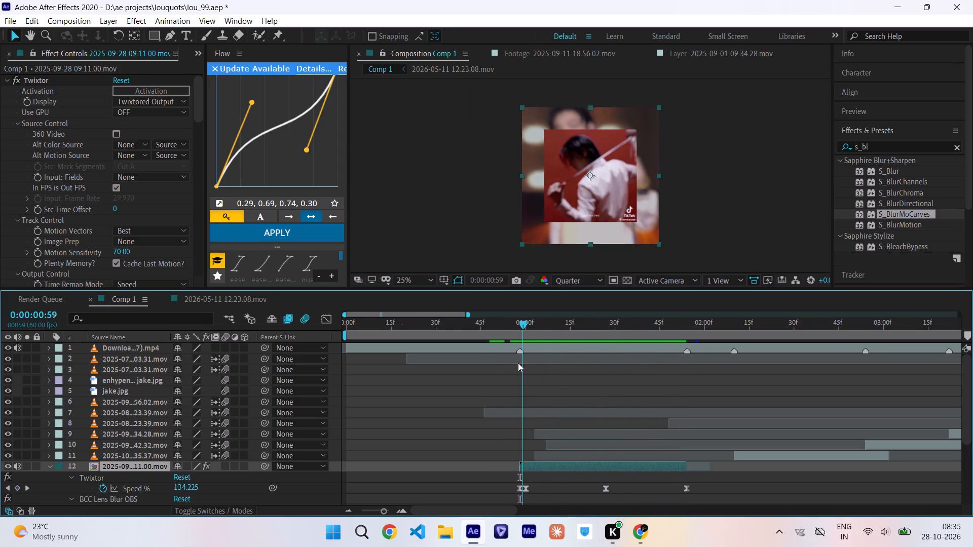
pyautogui.moveTo(518, 363); pyautogui.dragTo(520, 365)
pyautogui.click(10, 347)
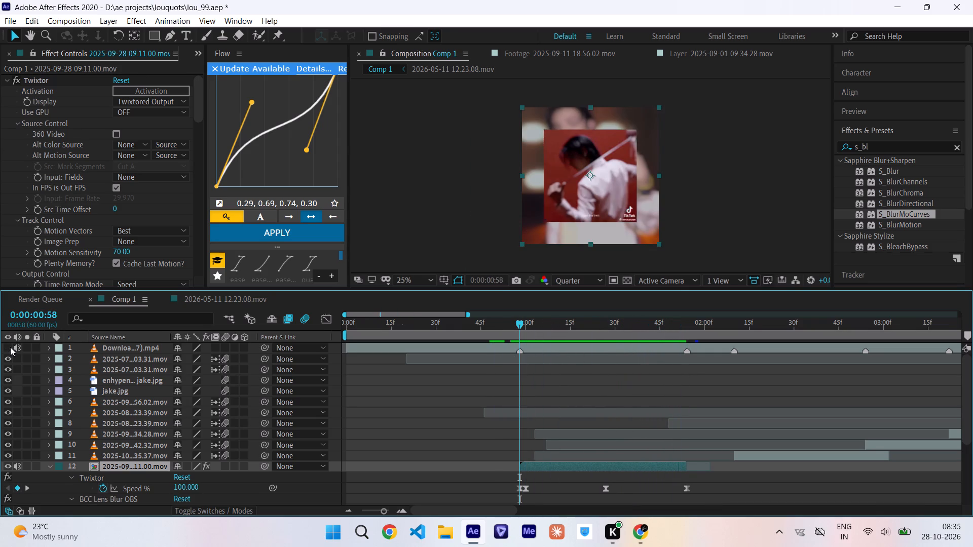
# Remove the Z Dist keyframes from layer 12's S_BlurMoCurves 2 effect and set Z Dist to 1.
pyautogui.scroll(-8, 473, 398)
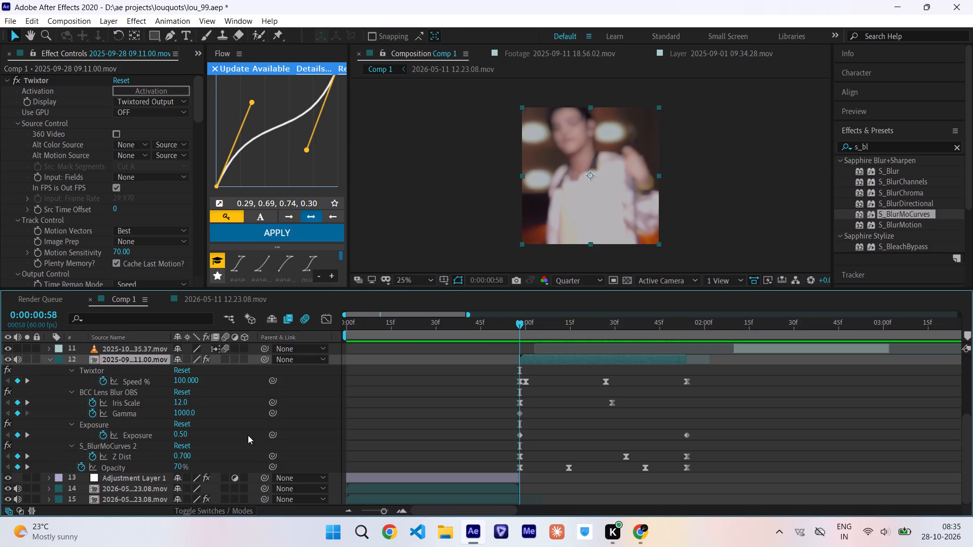
pyautogui.click(90, 456)
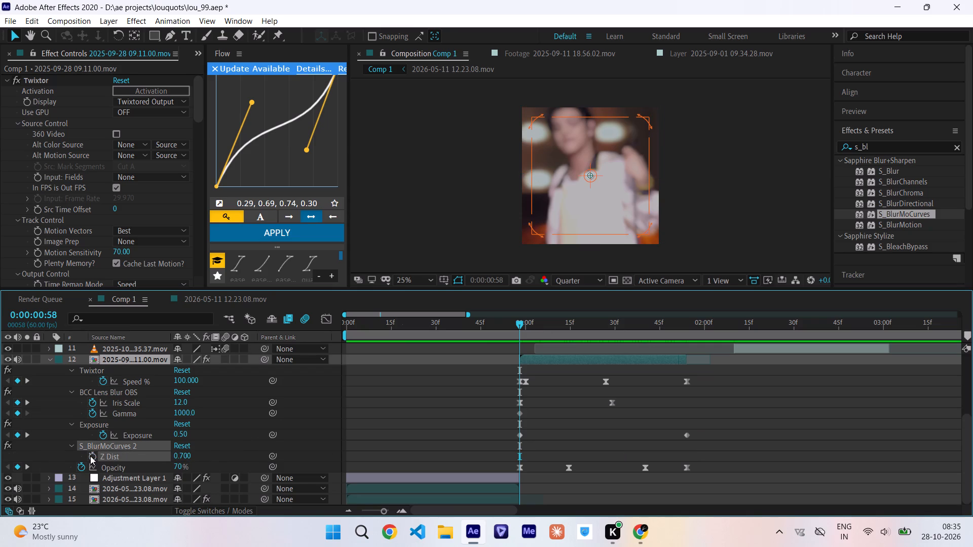
pyautogui.click(183, 455)
pyautogui.press('1')
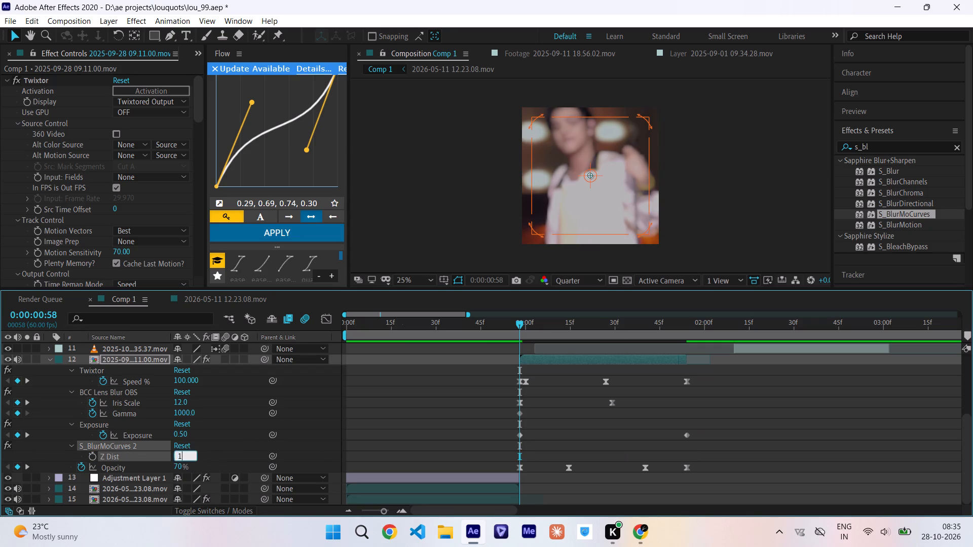
pyautogui.press('Return')
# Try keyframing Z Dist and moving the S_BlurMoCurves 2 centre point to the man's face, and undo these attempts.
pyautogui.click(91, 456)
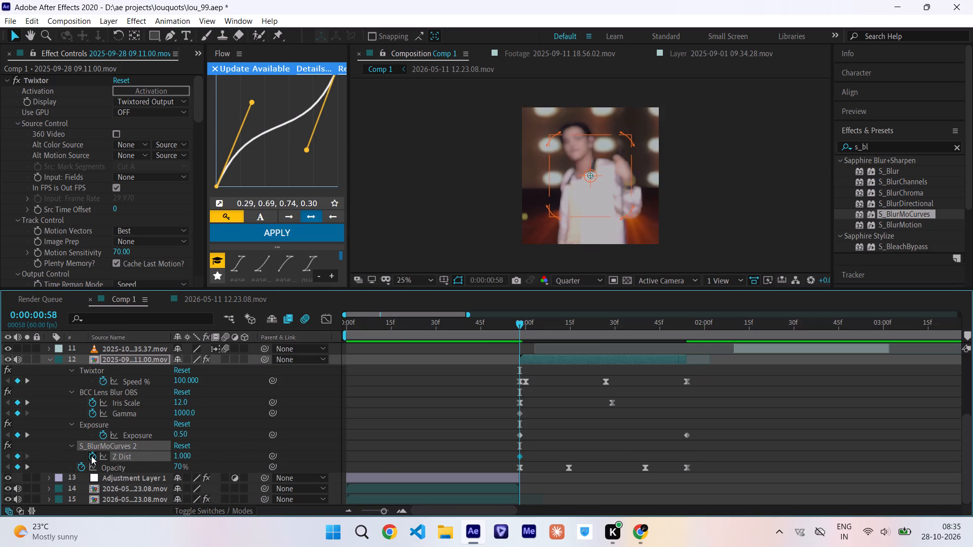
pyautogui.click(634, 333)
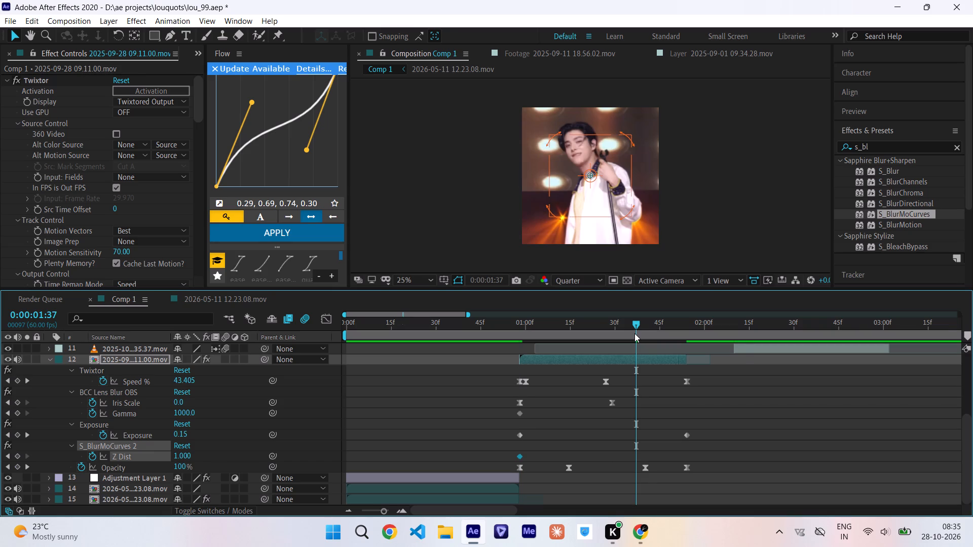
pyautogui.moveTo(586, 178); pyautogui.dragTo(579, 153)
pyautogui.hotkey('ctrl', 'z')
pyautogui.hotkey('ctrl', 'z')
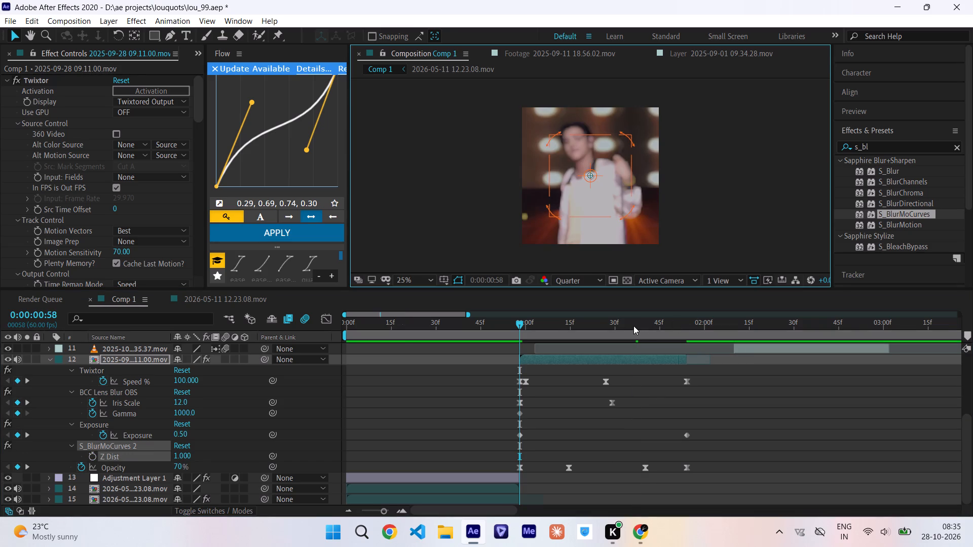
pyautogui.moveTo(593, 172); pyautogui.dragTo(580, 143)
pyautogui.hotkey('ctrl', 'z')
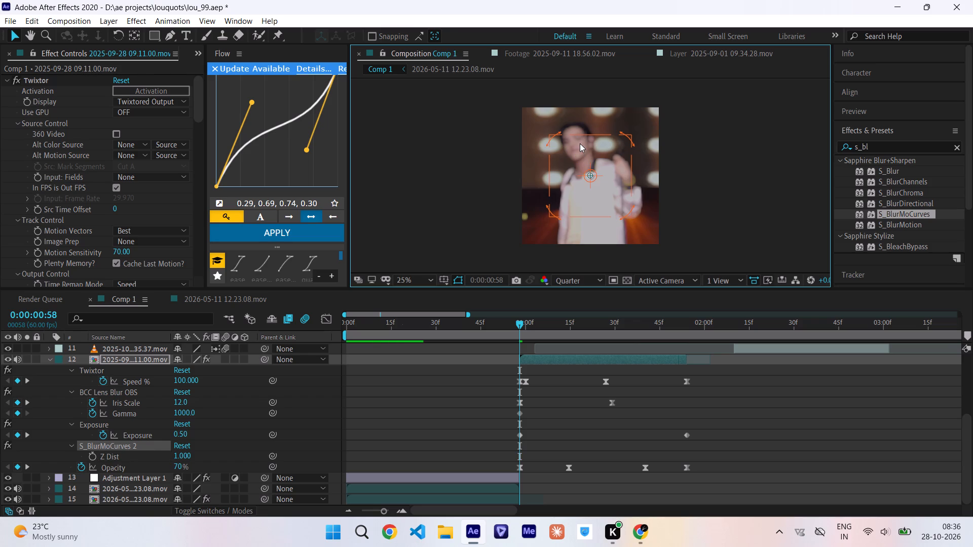
# At 0:00:01:35, move the S_BlurMoCurves 2 centre point onto the man's face.
pyautogui.click(630, 328)
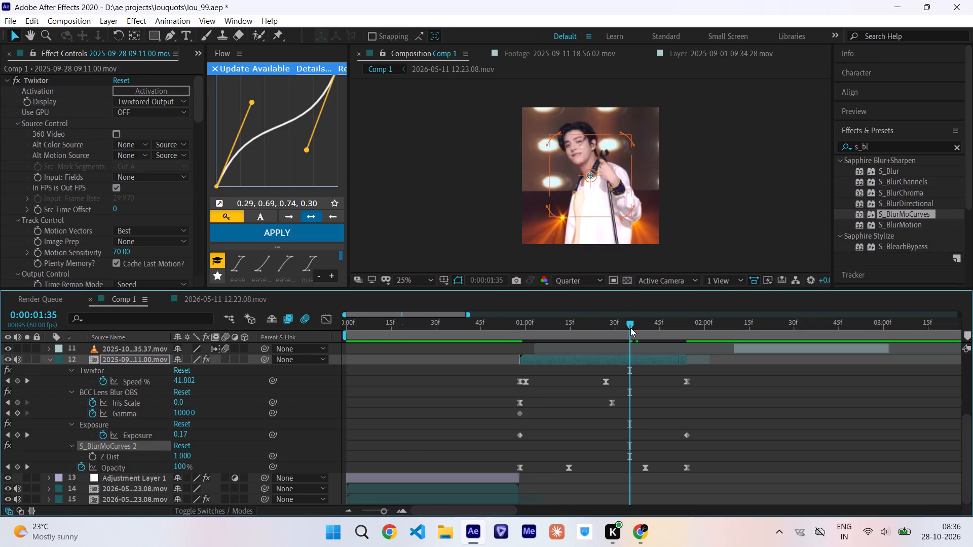
pyautogui.moveTo(591, 174); pyautogui.dragTo(579, 143)
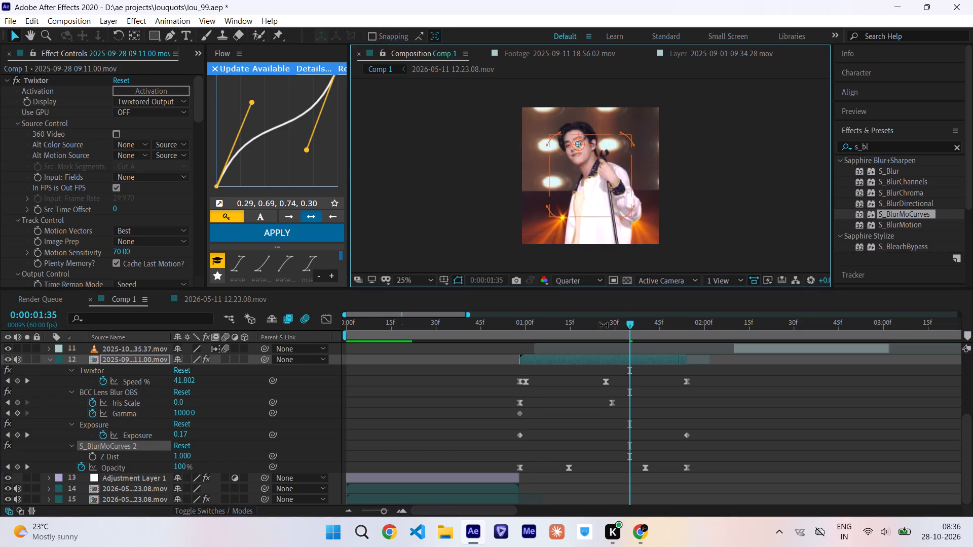
# Keyframe layer 12's Z Dist at 1 on 0:00:00:58 and at 0.8 on about 0:00:01:34.
pyautogui.moveTo(629, 328); pyautogui.dragTo(546, 336)
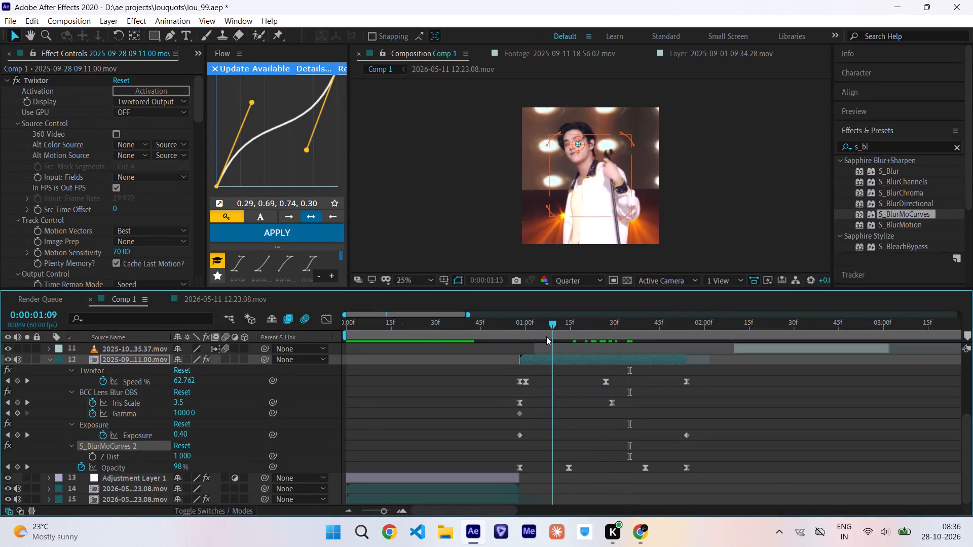
pyautogui.moveTo(546, 336); pyautogui.dragTo(520, 337)
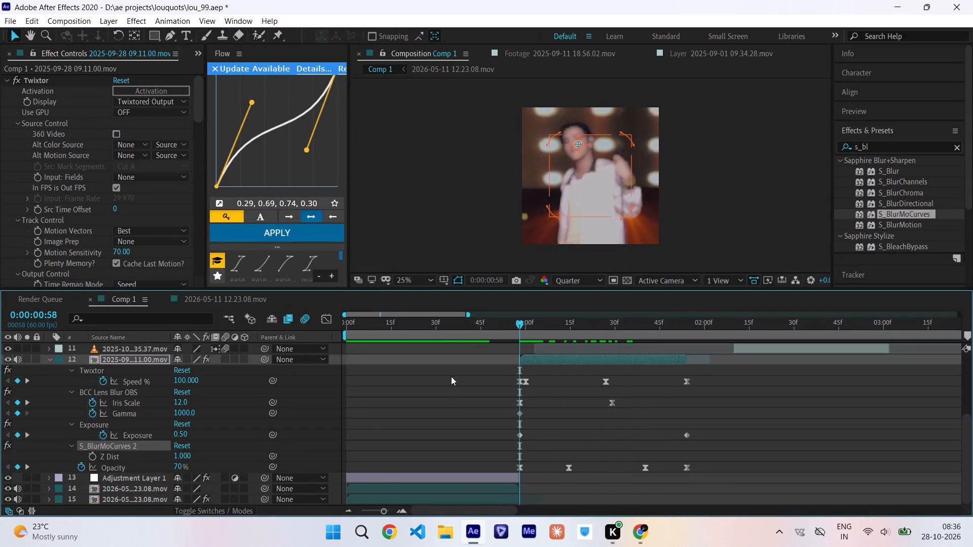
pyautogui.click(91, 457)
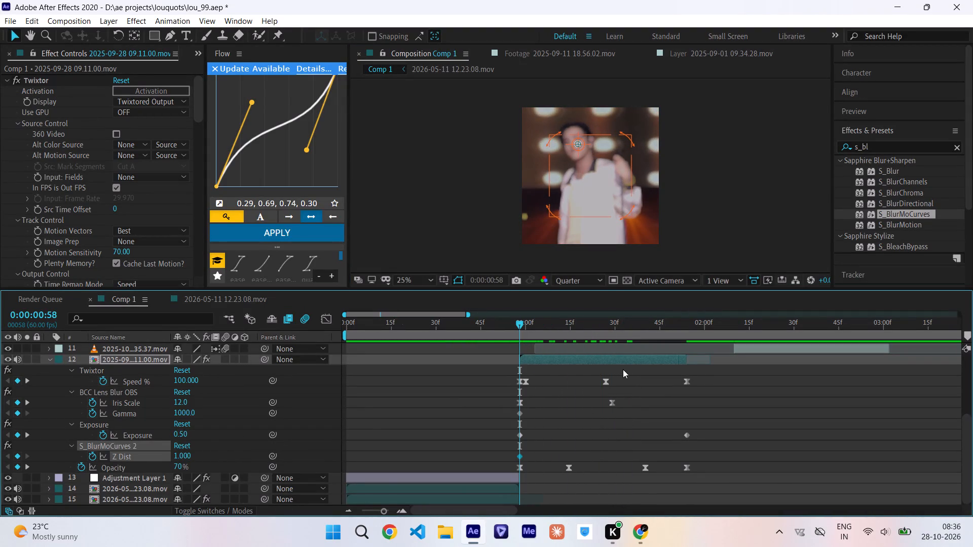
pyautogui.click(639, 330)
pyautogui.click(639, 330)
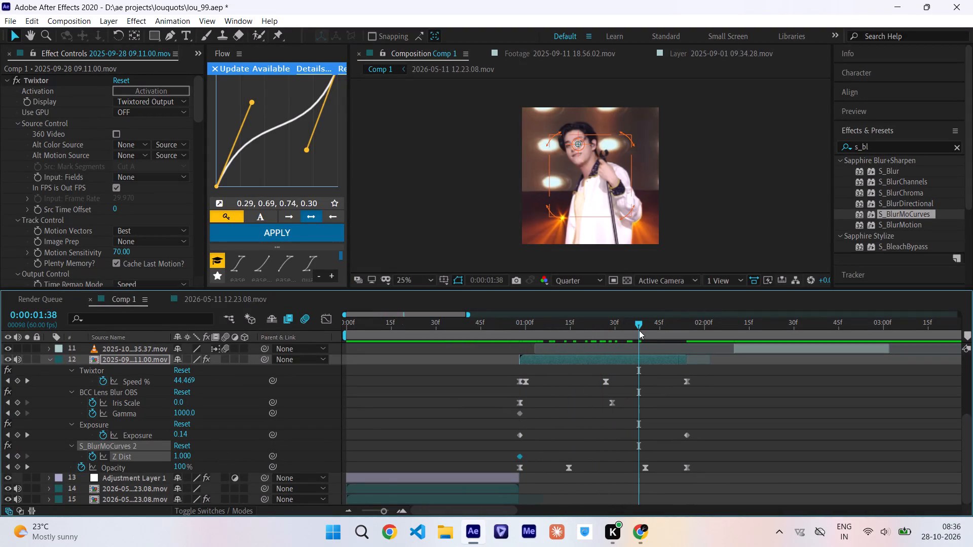
pyautogui.click(190, 457)
pyautogui.write('0.8')
pyautogui.press('Return')
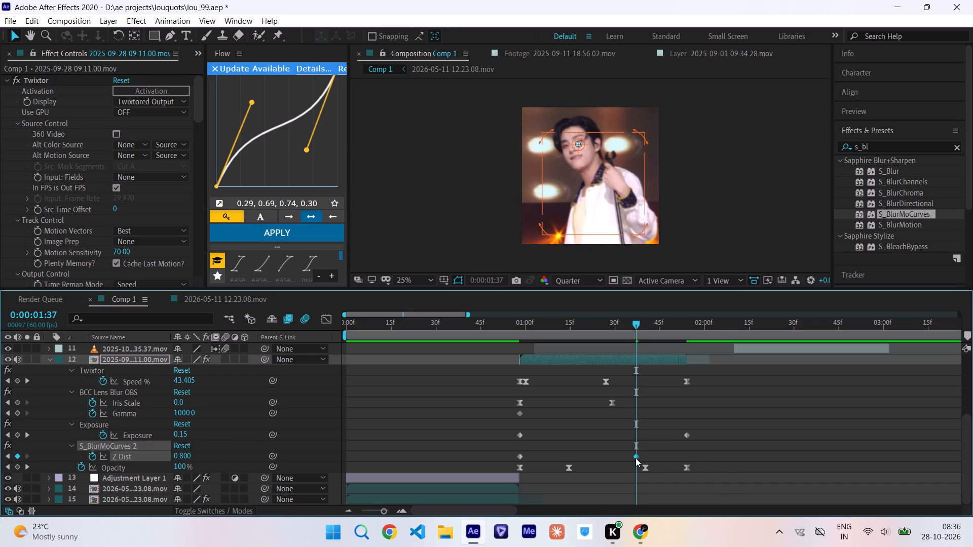
pyautogui.moveTo(635, 457); pyautogui.dragTo(627, 458)
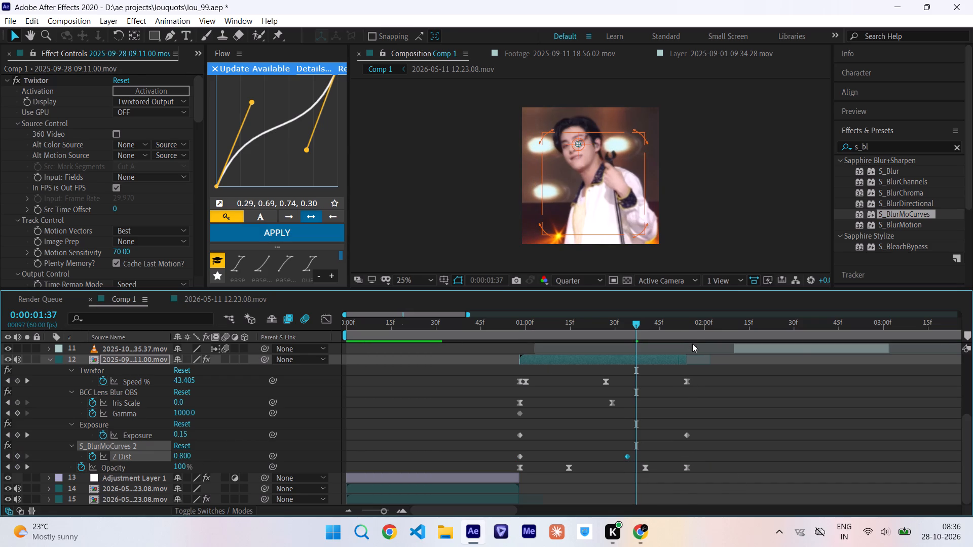
# Add a Z Dist keyframe of 1 at the end of layer 12, at 0:00:01:54.
pyautogui.click(683, 330)
pyautogui.click(683, 330)
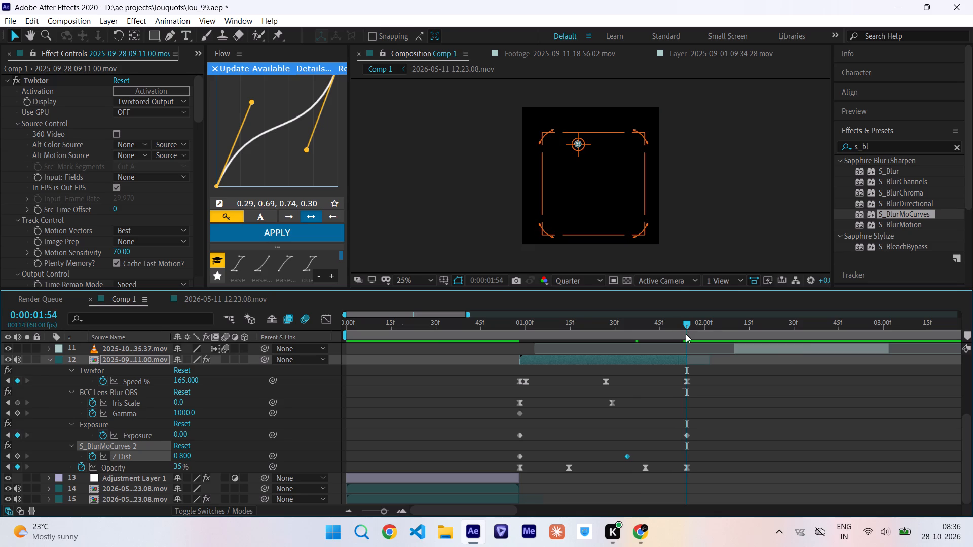
pyautogui.click(435, 452)
pyautogui.click(177, 459)
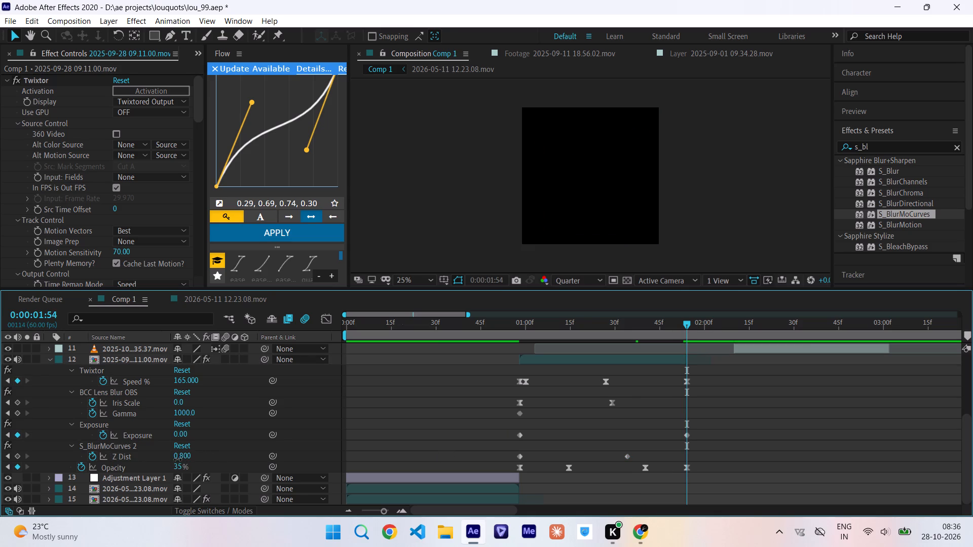
pyautogui.press('1')
pyautogui.press('Return')
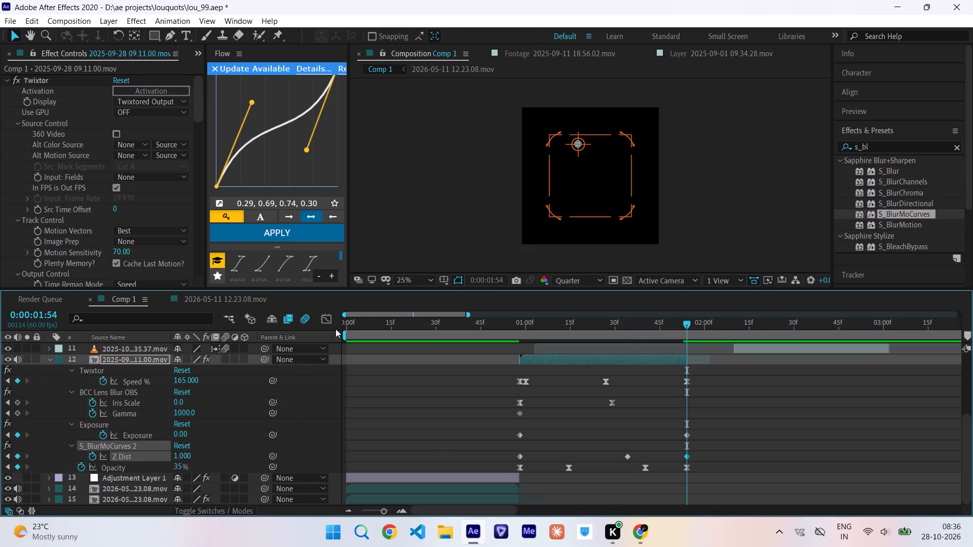
# Easy-ease the three Z Dist keyframes and shape their value graph into a U with steep ends and a flat bottom.
pyautogui.moveTo(503, 449); pyautogui.dragTo(611, 453)
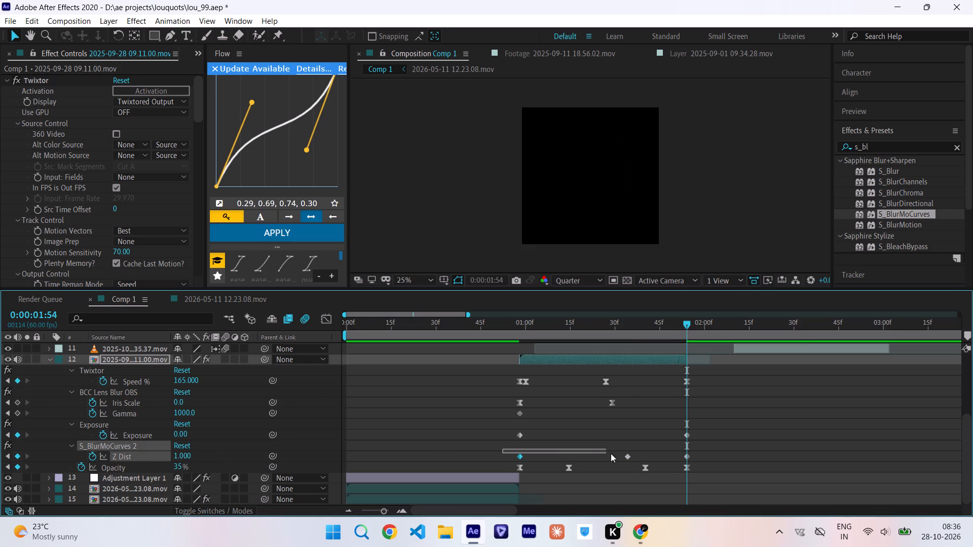
pyautogui.moveTo(611, 453); pyautogui.dragTo(694, 458)
pyautogui.press('F9')
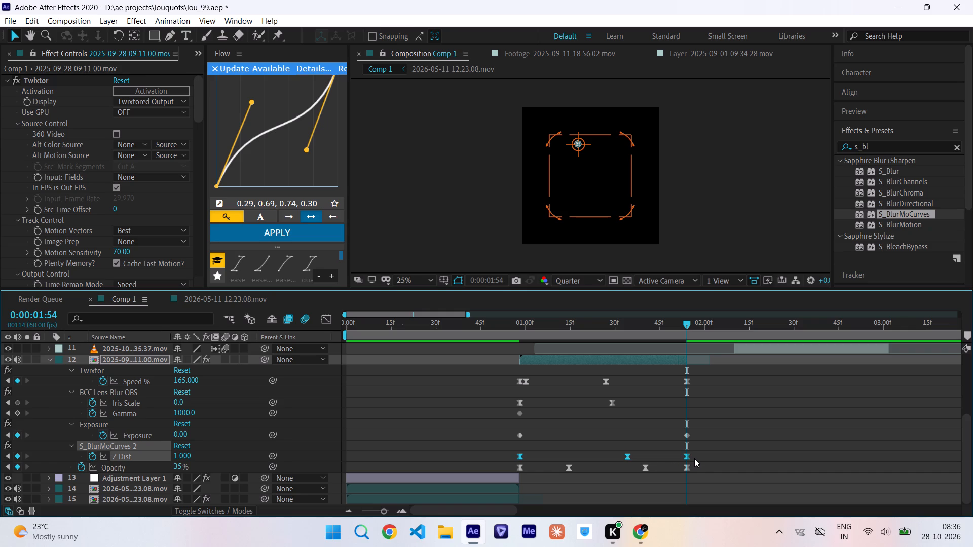
pyautogui.click(332, 320)
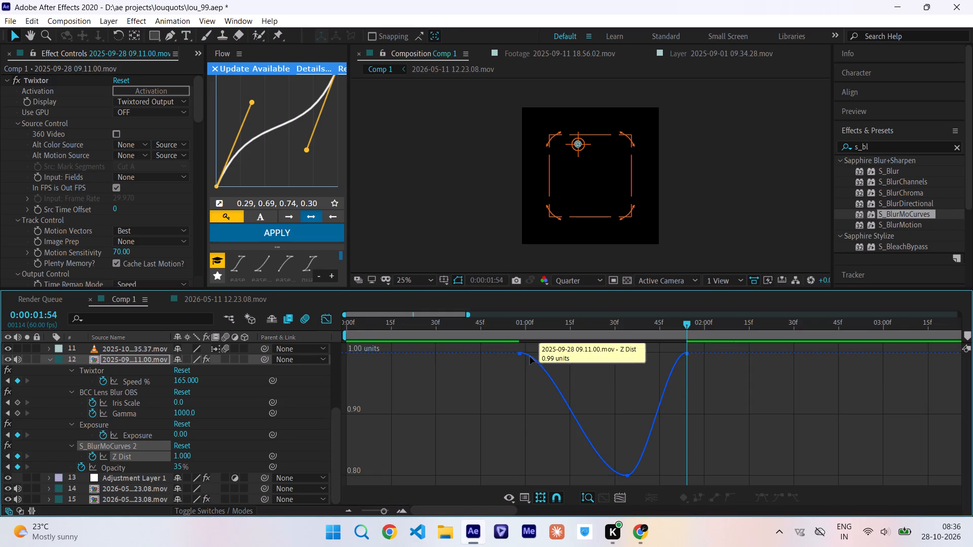
pyautogui.click(520, 355)
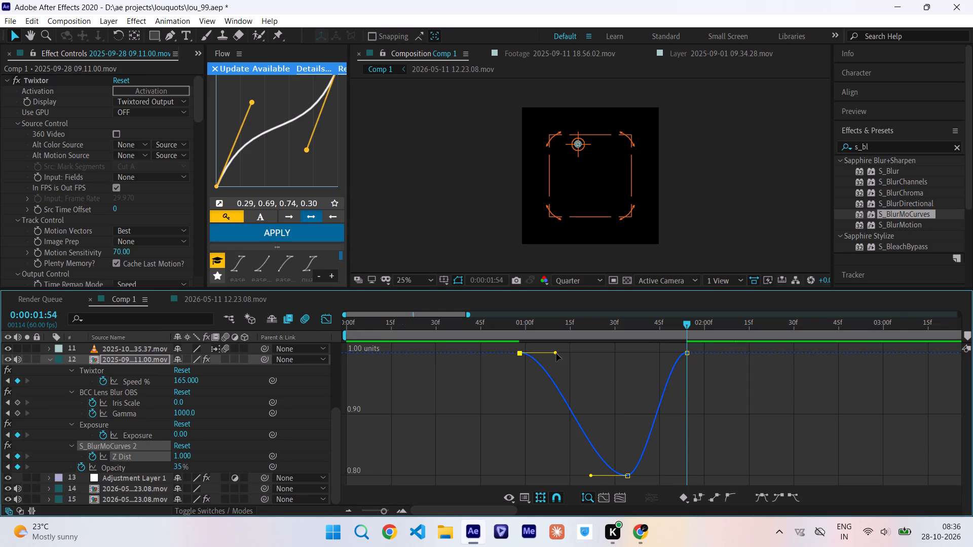
pyautogui.moveTo(556, 353); pyautogui.dragTo(528, 432)
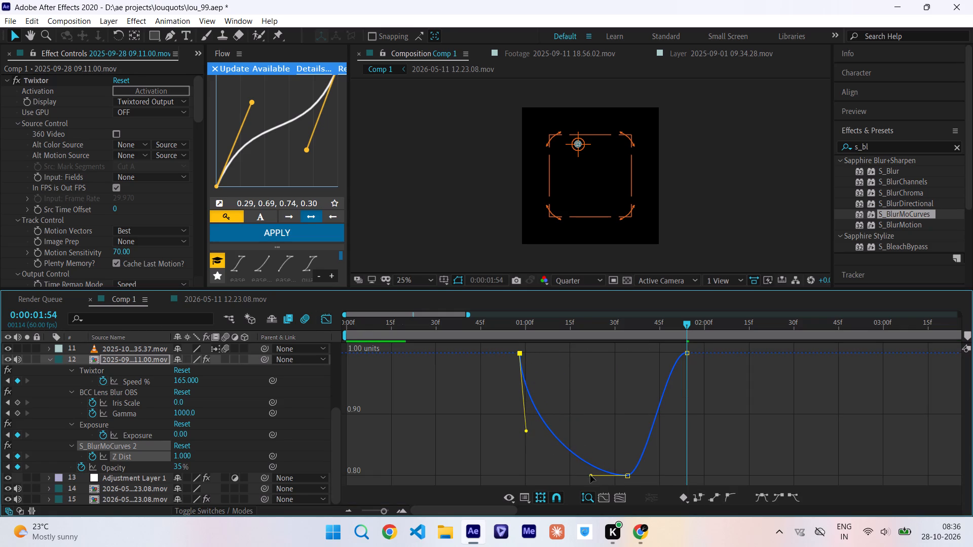
pyautogui.moveTo(591, 476); pyautogui.dragTo(570, 475)
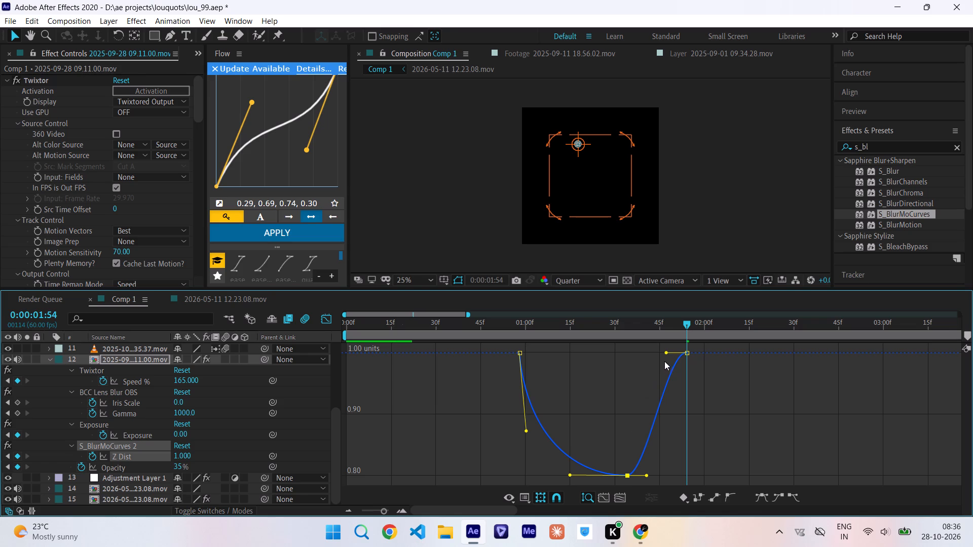
pyautogui.moveTo(665, 353); pyautogui.dragTo(702, 429)
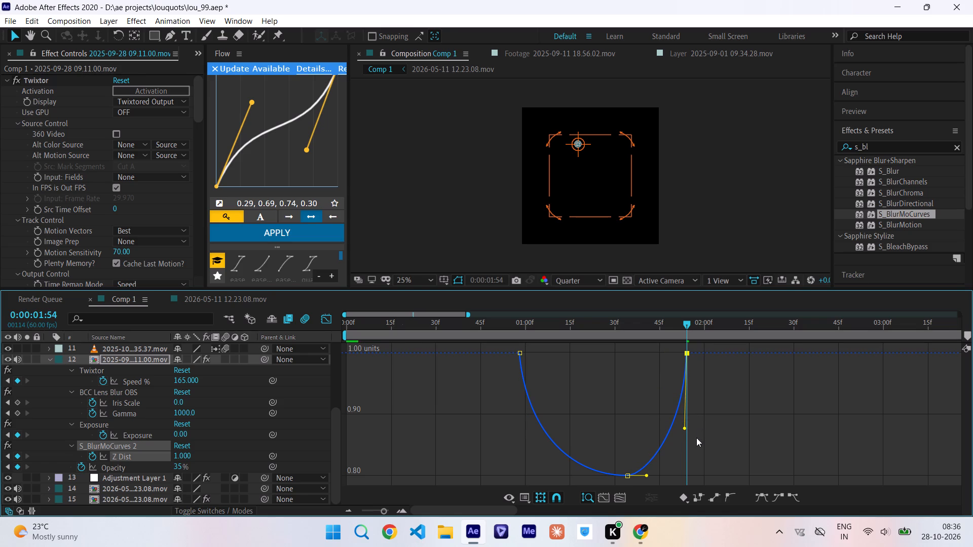
pyautogui.moveTo(649, 474); pyautogui.dragTo(666, 472)
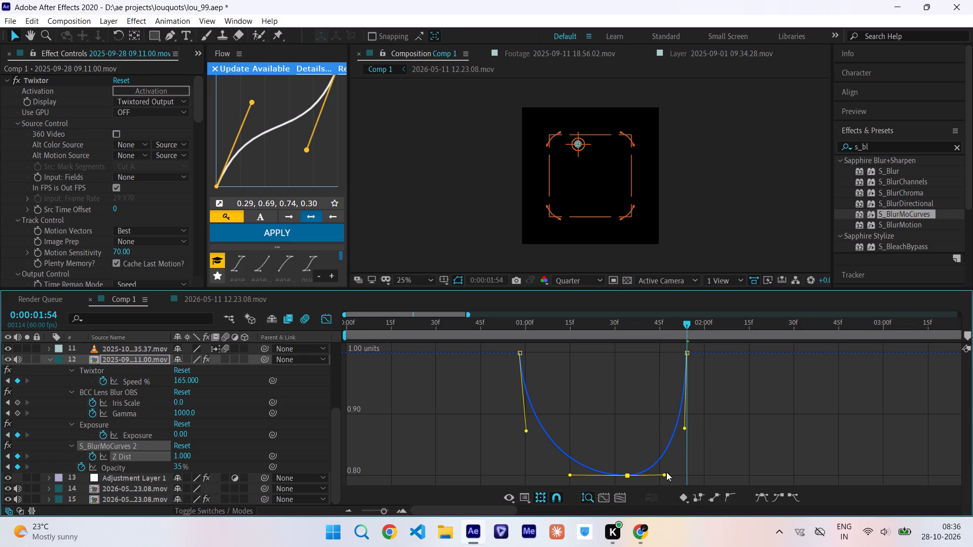
pyautogui.moveTo(666, 472); pyautogui.dragTo(667, 473)
# Scrub and play back the opening clips to review layer 12's new zoom motion, and leave the graph view.
pyautogui.moveTo(487, 322); pyautogui.dragTo(517, 326)
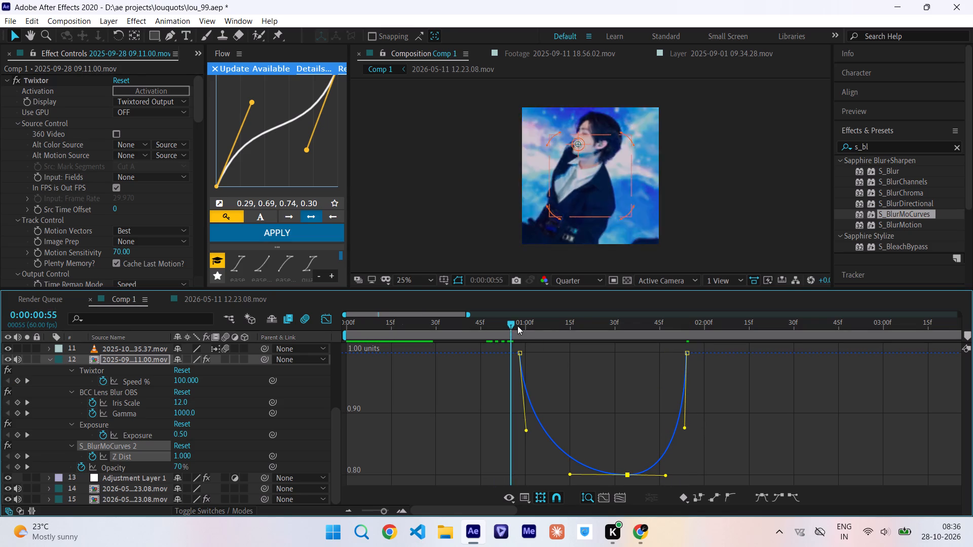
pyautogui.moveTo(517, 326); pyautogui.dragTo(607, 332)
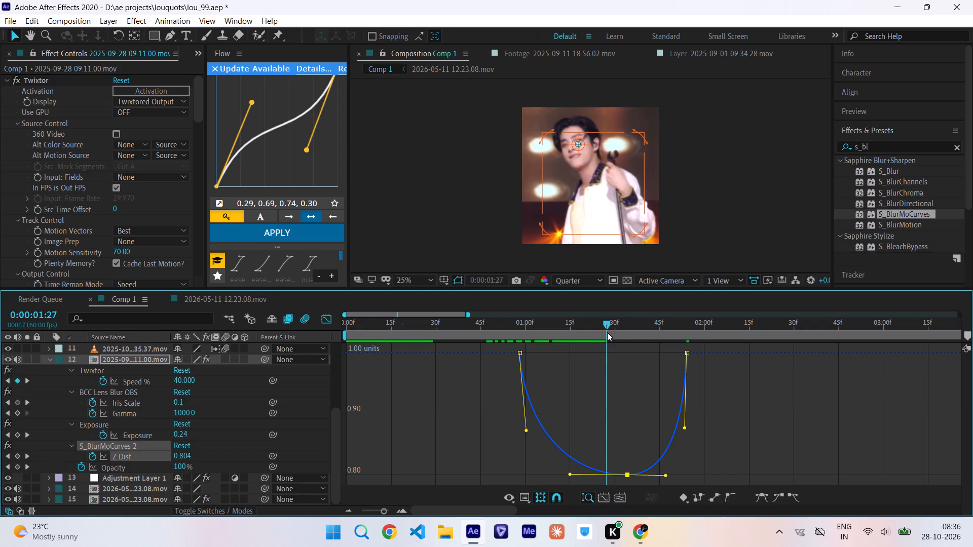
pyautogui.moveTo(607, 332); pyautogui.dragTo(677, 342)
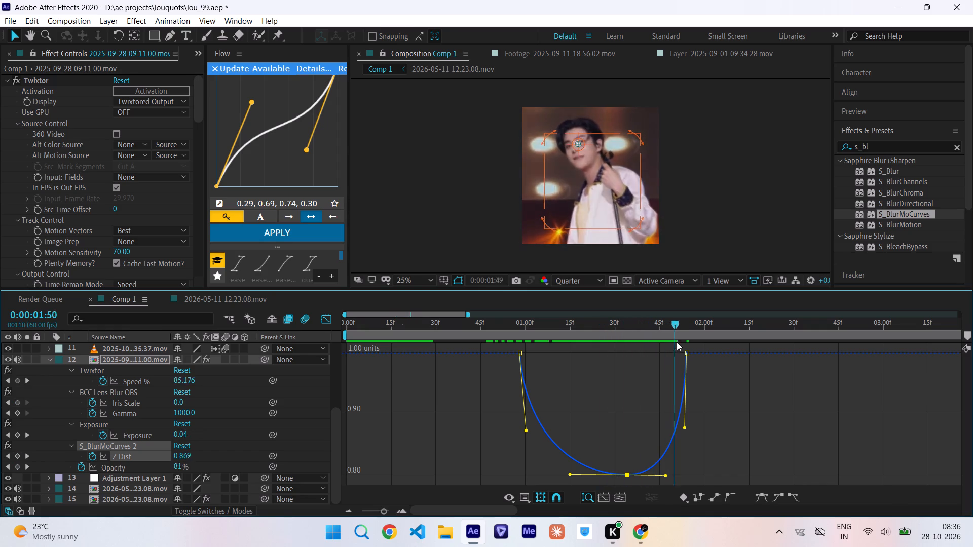
pyautogui.moveTo(677, 342); pyautogui.dragTo(143, 385)
pyautogui.press('space')
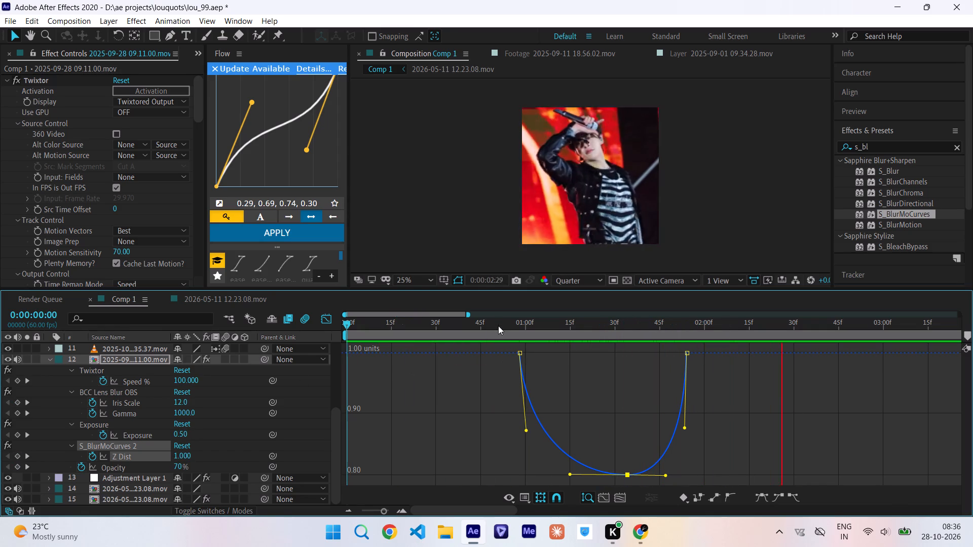
pyautogui.moveTo(498, 327); pyautogui.dragTo(622, 344)
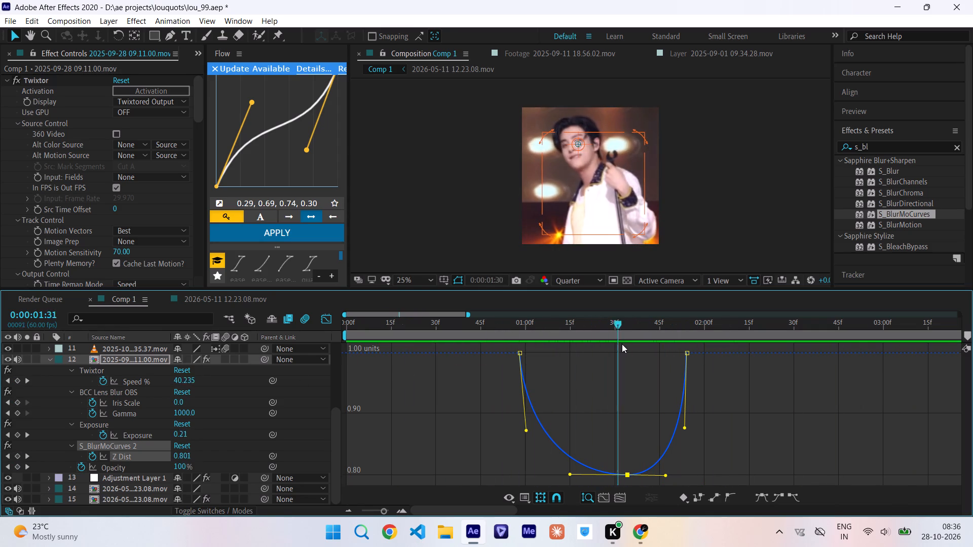
pyautogui.moveTo(622, 344); pyautogui.dragTo(497, 362)
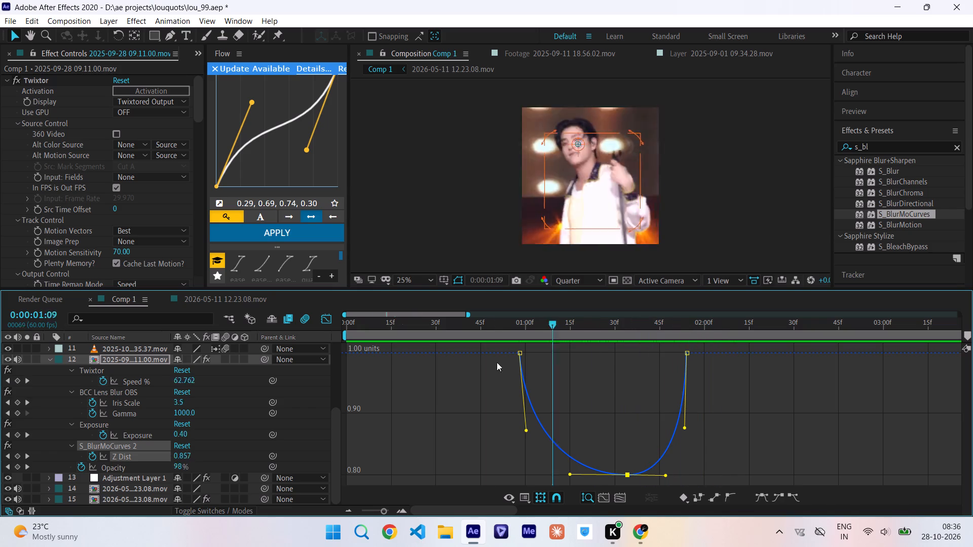
pyautogui.moveTo(497, 362); pyautogui.dragTo(224, 379)
pyautogui.press('space')
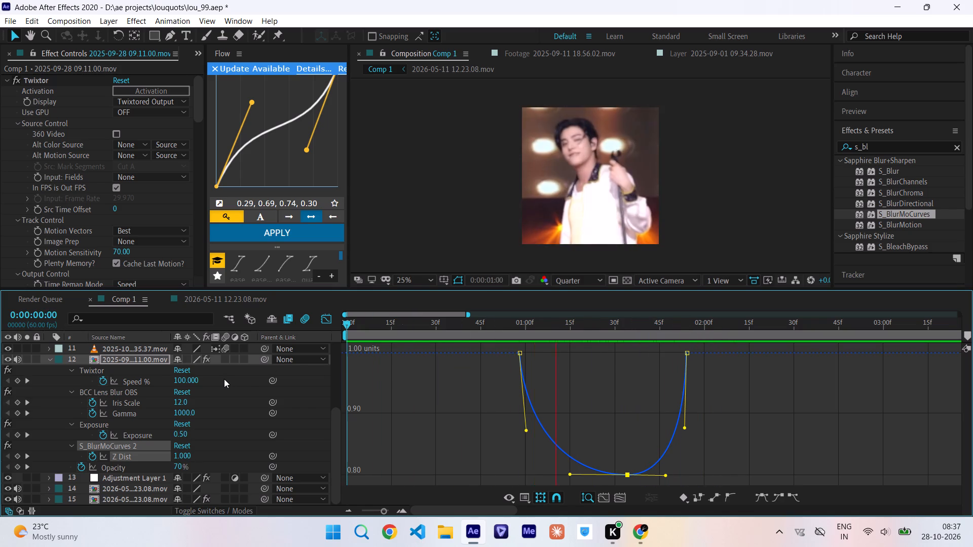
pyautogui.moveTo(415, 326); pyautogui.dragTo(235, 348)
pyautogui.press('space')
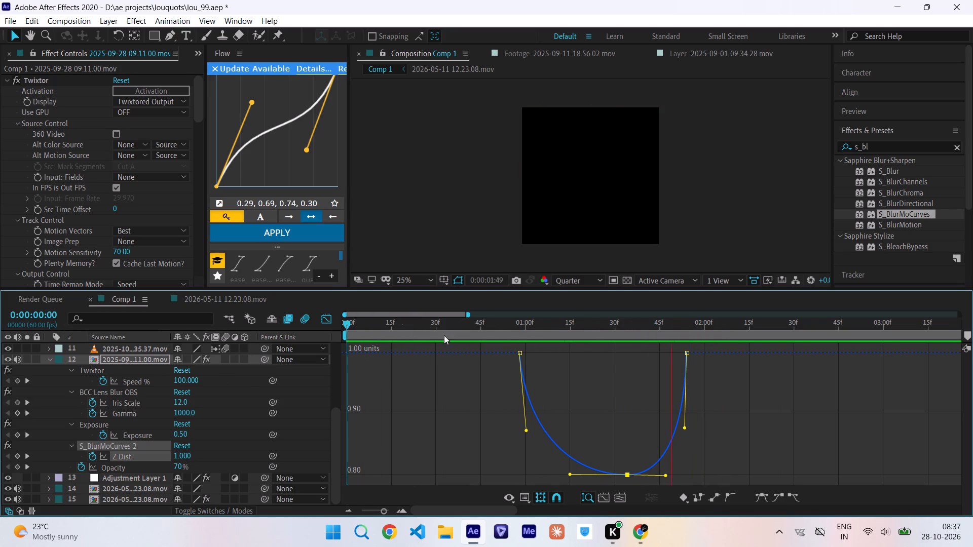
pyautogui.click(328, 321)
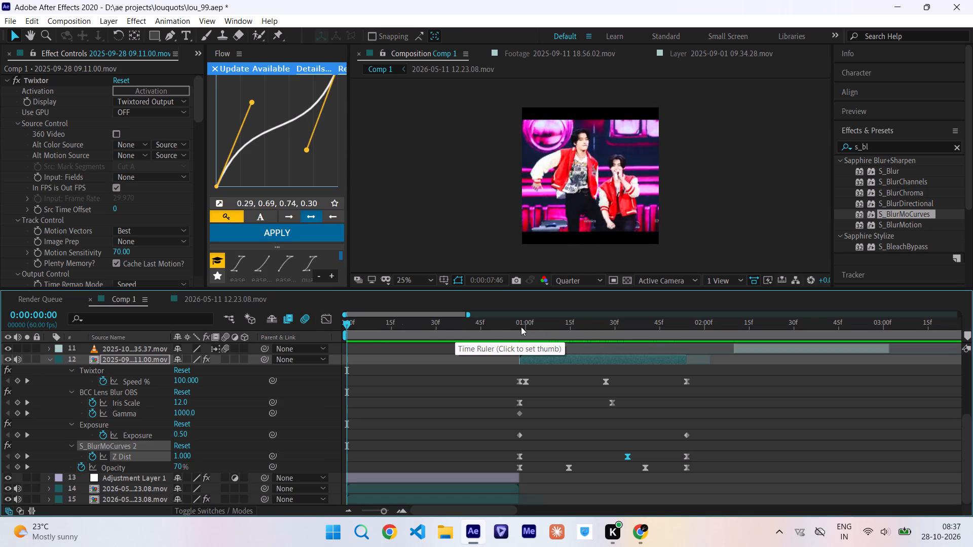
# Inspect frames of the first two clips at Full preview resolution, return the preview to Quarter, and scrub the second clip again.
pyautogui.moveTo(521, 327); pyautogui.dragTo(608, 341)
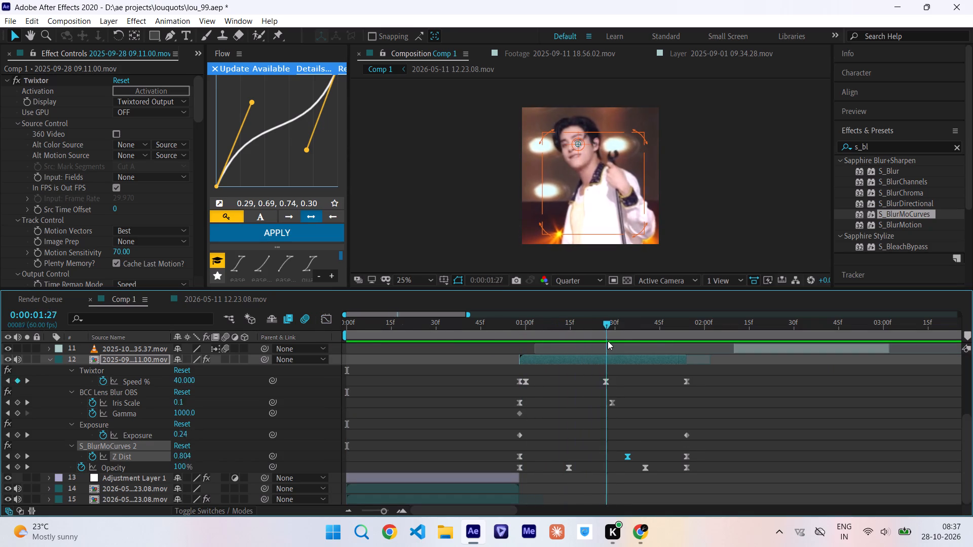
pyautogui.moveTo(608, 341); pyautogui.dragTo(631, 342)
pyautogui.click(592, 282)
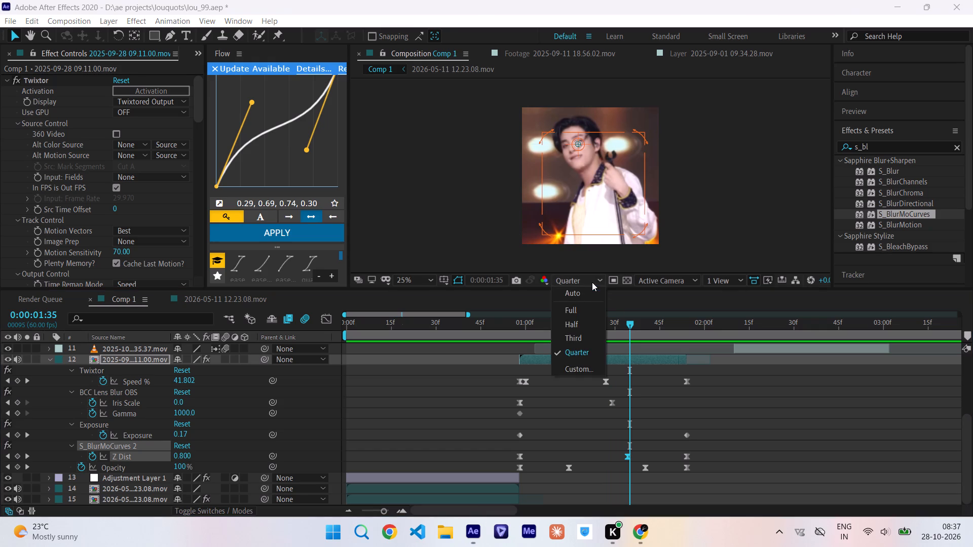
pyautogui.click(586, 307)
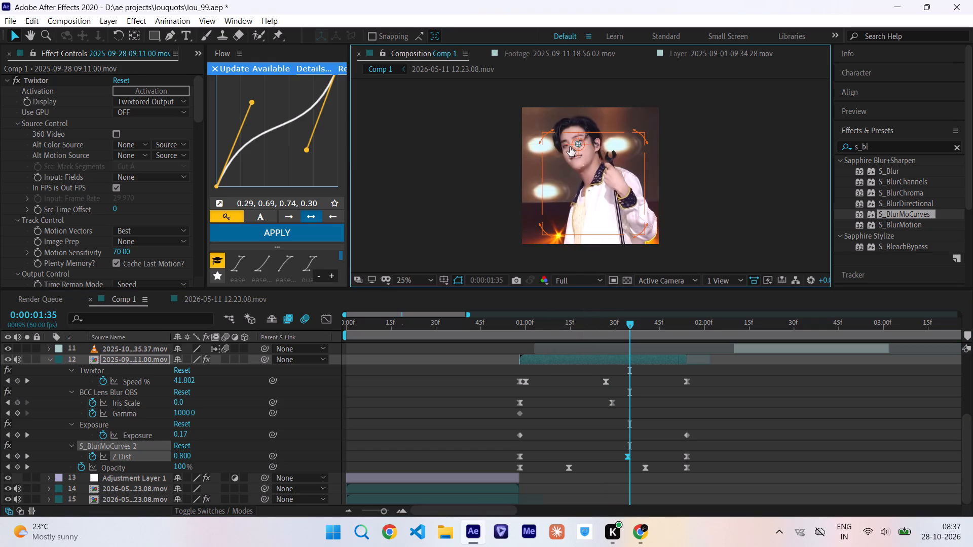
pyautogui.keyDown('ctrl'); pyautogui.scroll(1, 587, 133); pyautogui.keyUp('ctrl')
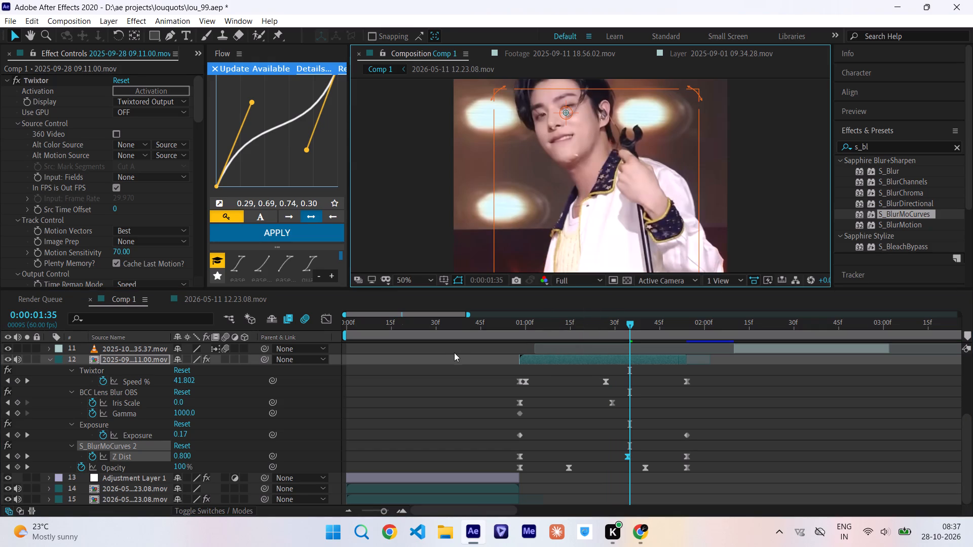
pyautogui.click(423, 330)
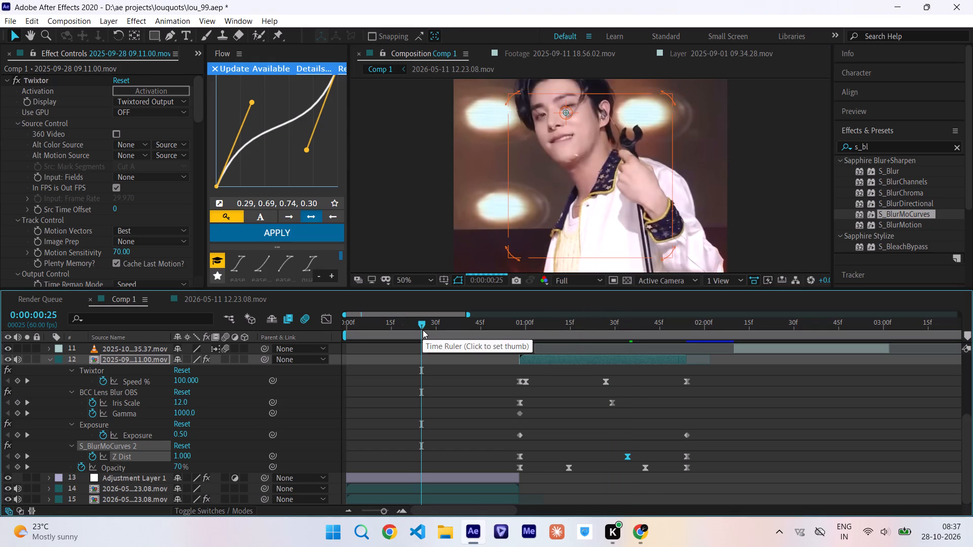
pyautogui.click(466, 327)
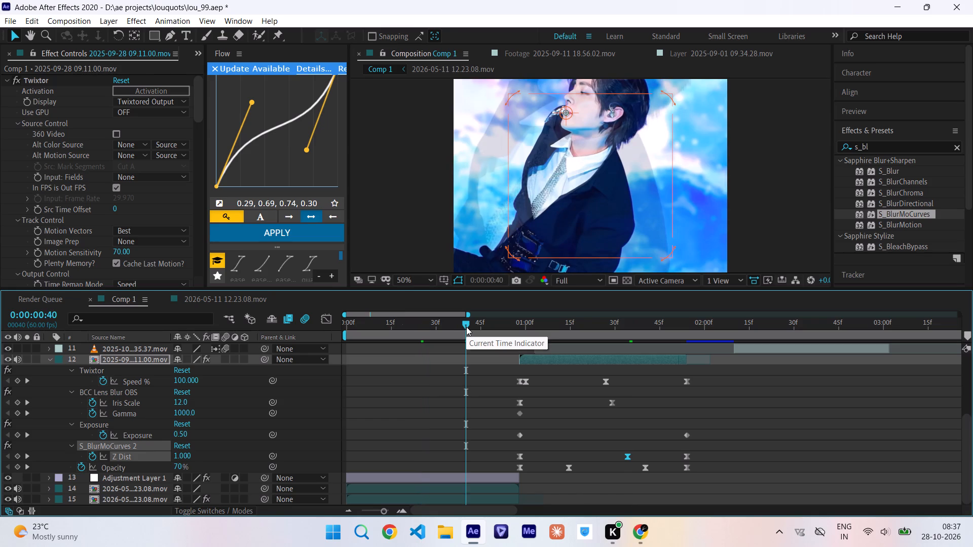
pyautogui.click(488, 328)
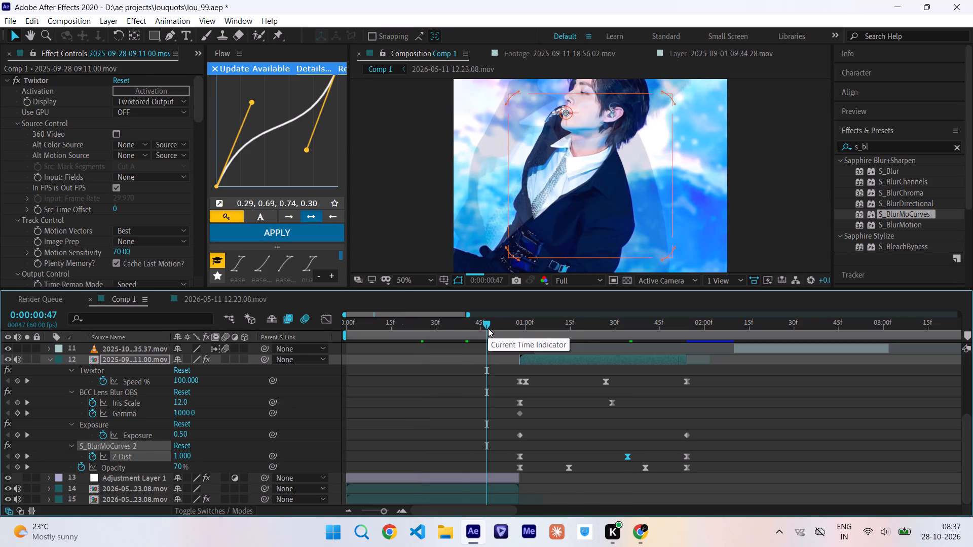
pyautogui.keyDown('ctrl'); pyautogui.scroll(-1, 582, 185); pyautogui.keyUp('ctrl')
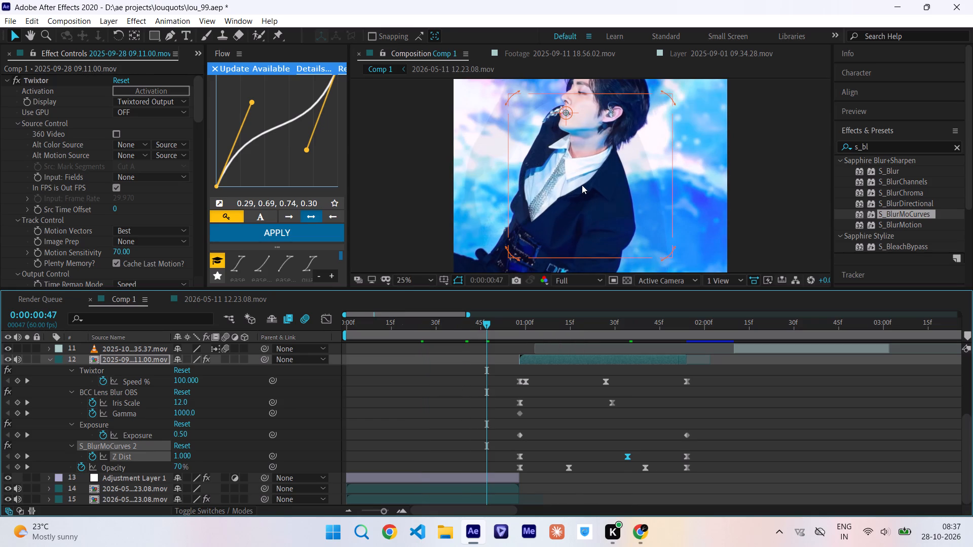
pyautogui.click(787, 330)
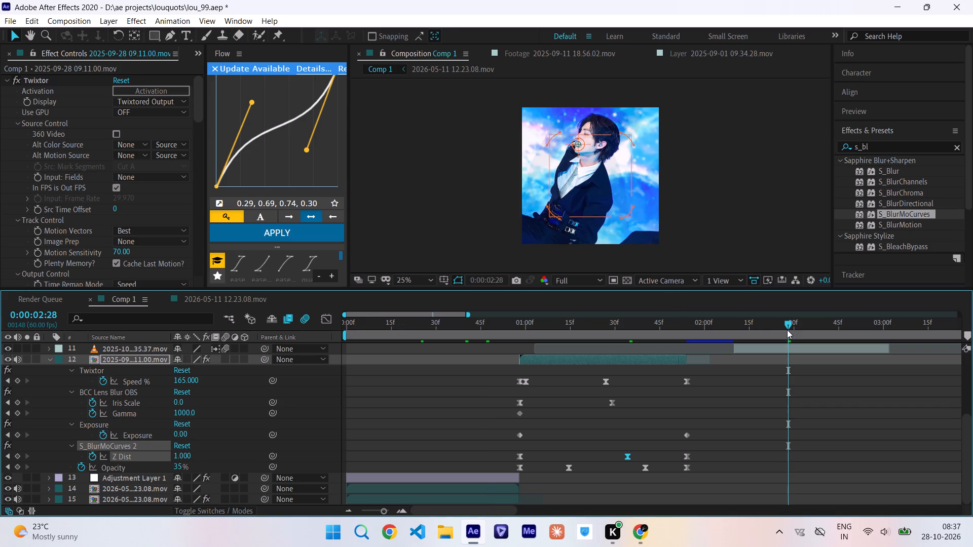
pyautogui.click(641, 332)
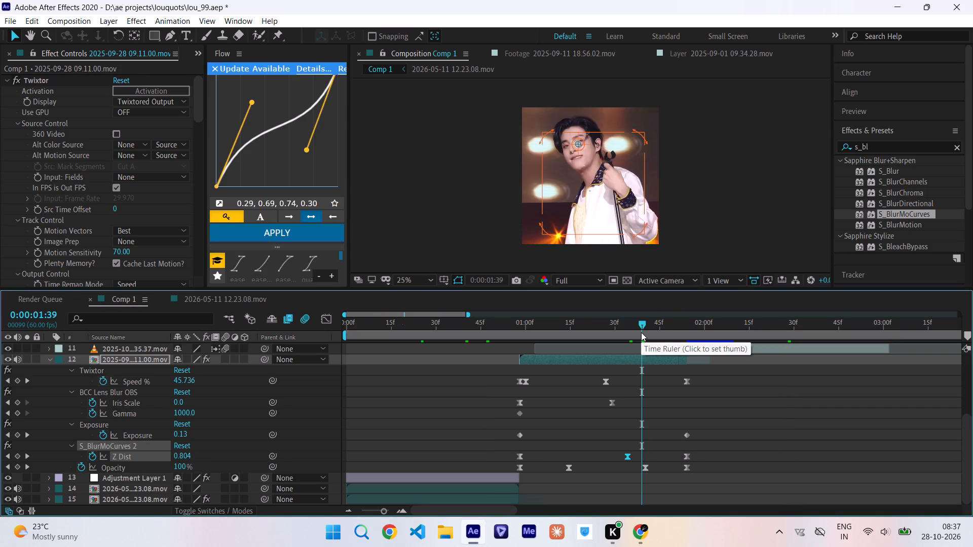
pyautogui.click(571, 282)
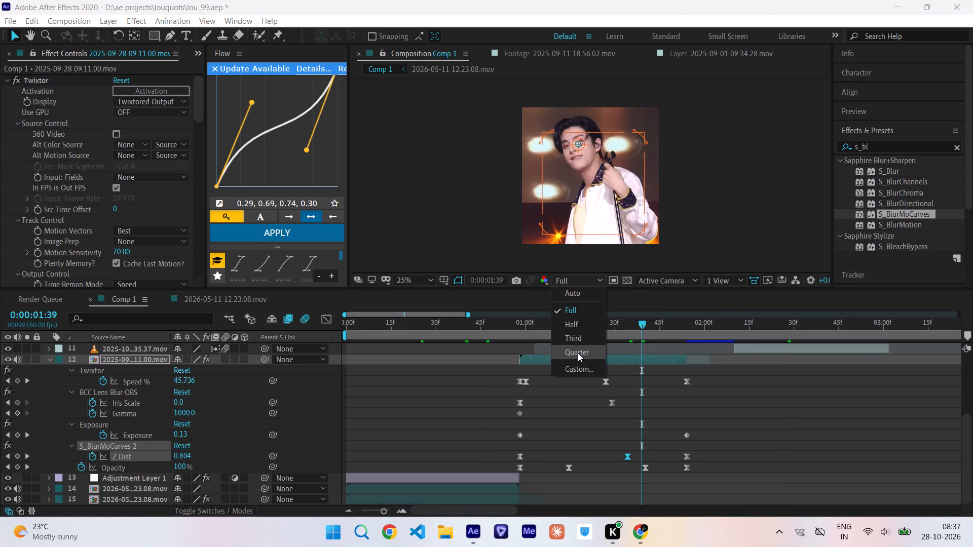
pyautogui.click(578, 353)
pyautogui.moveTo(502, 328); pyautogui.dragTo(571, 344)
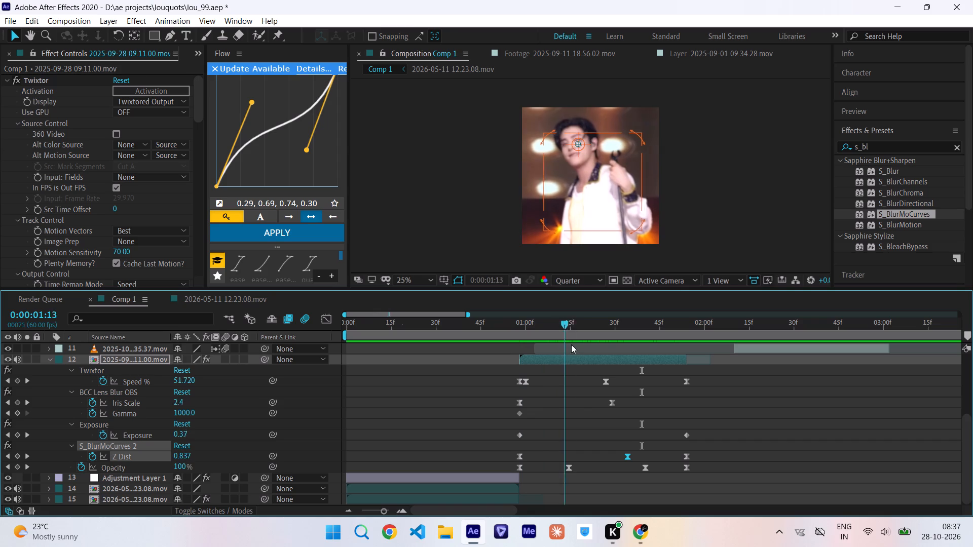
pyautogui.moveTo(571, 344); pyautogui.dragTo(638, 351)
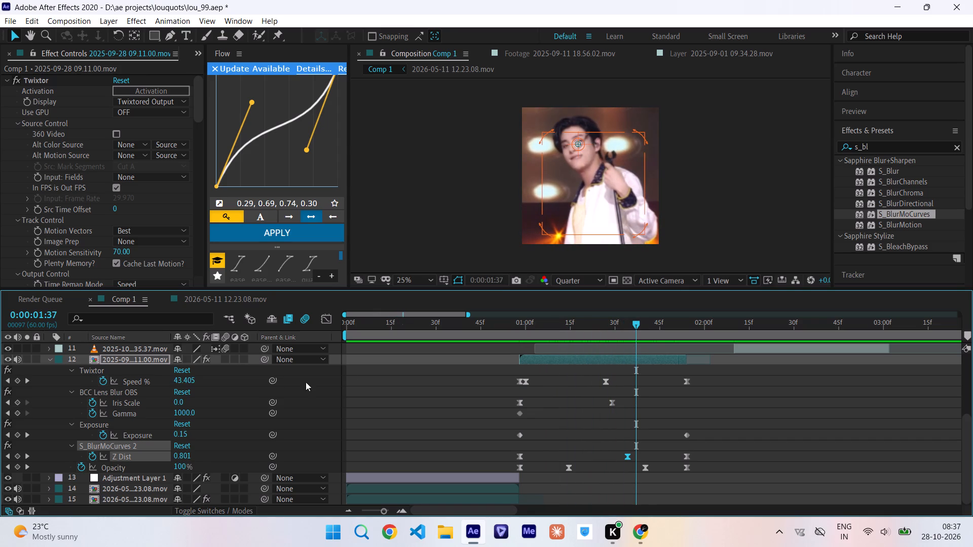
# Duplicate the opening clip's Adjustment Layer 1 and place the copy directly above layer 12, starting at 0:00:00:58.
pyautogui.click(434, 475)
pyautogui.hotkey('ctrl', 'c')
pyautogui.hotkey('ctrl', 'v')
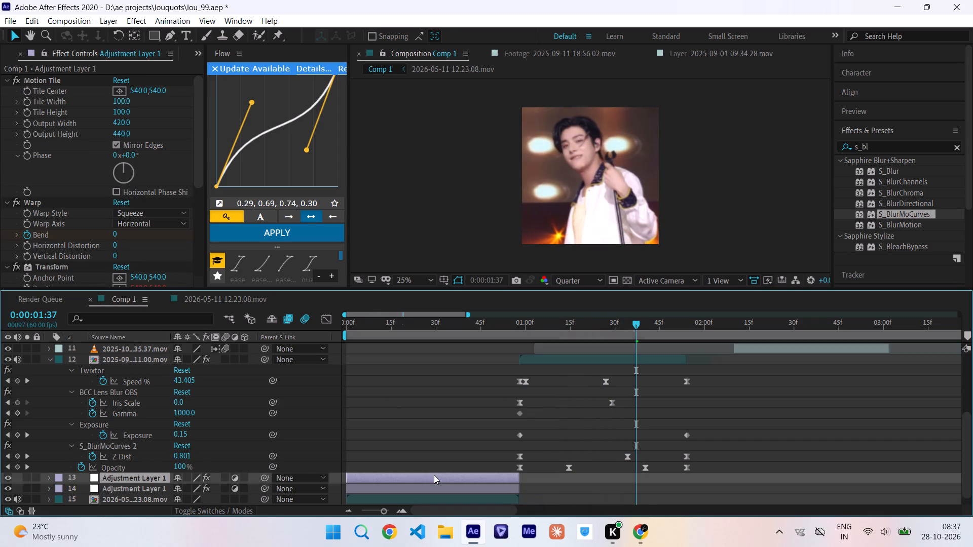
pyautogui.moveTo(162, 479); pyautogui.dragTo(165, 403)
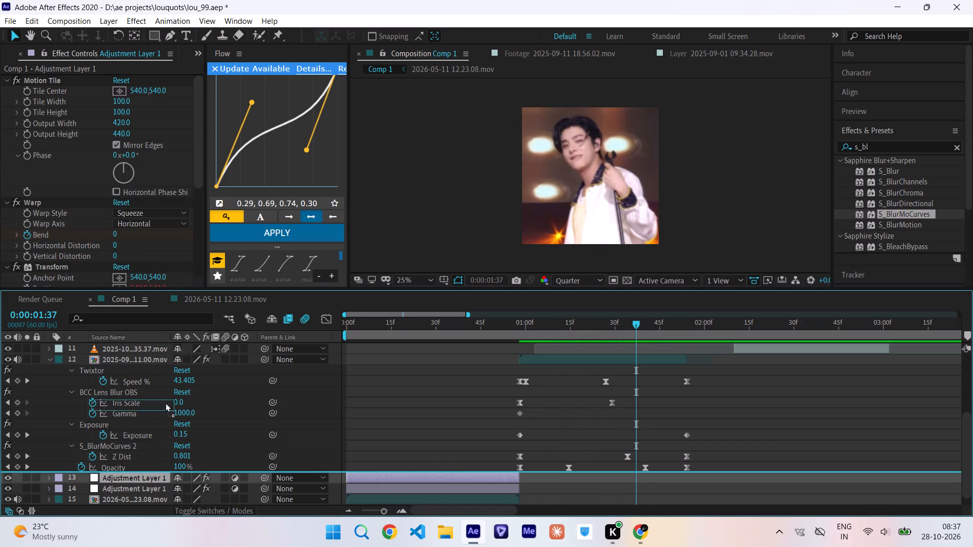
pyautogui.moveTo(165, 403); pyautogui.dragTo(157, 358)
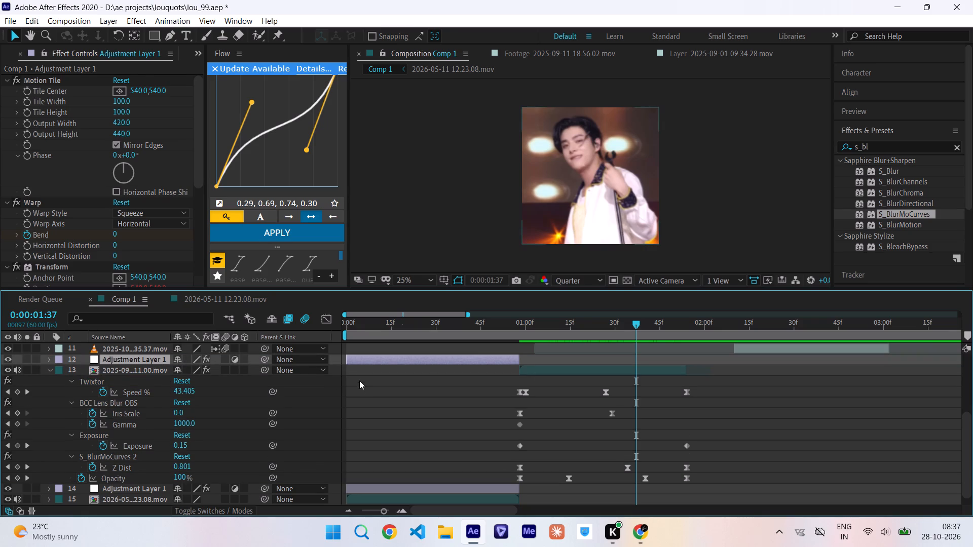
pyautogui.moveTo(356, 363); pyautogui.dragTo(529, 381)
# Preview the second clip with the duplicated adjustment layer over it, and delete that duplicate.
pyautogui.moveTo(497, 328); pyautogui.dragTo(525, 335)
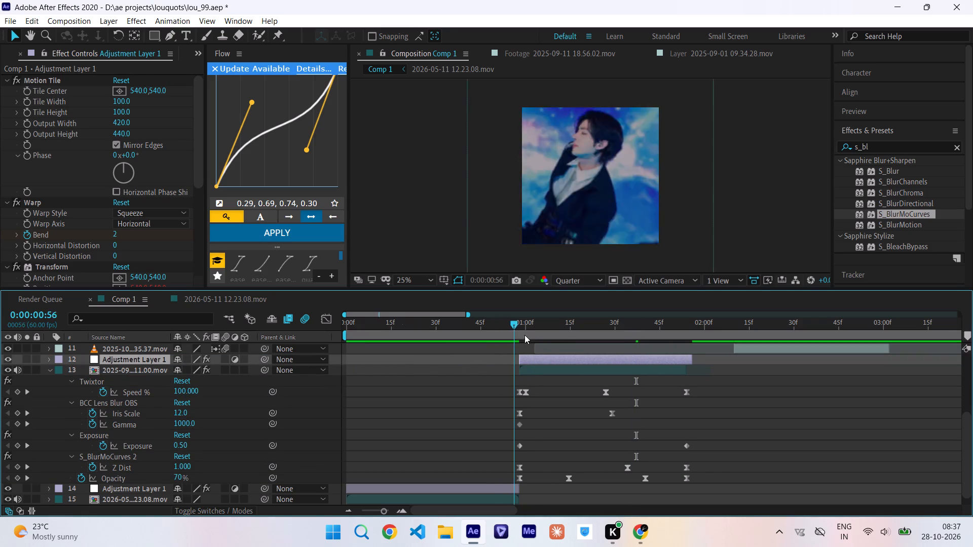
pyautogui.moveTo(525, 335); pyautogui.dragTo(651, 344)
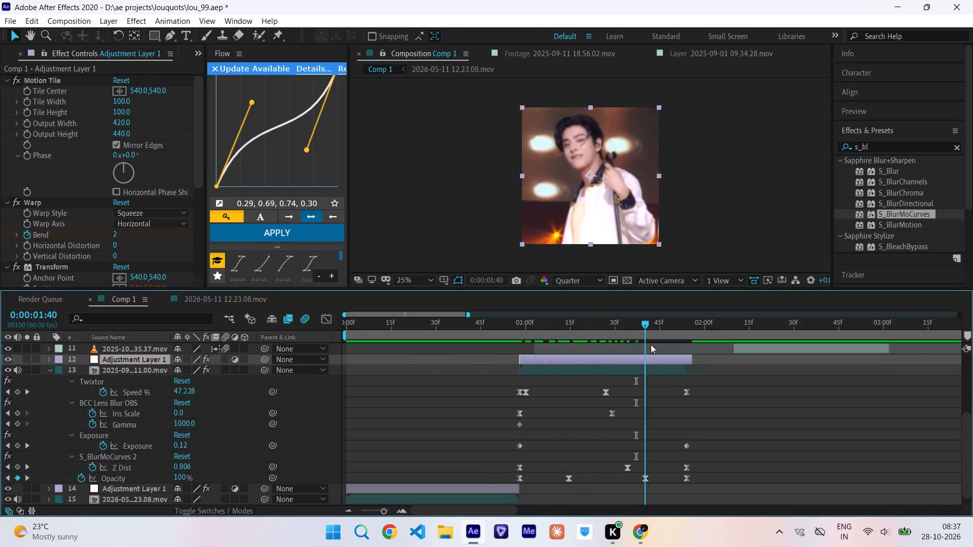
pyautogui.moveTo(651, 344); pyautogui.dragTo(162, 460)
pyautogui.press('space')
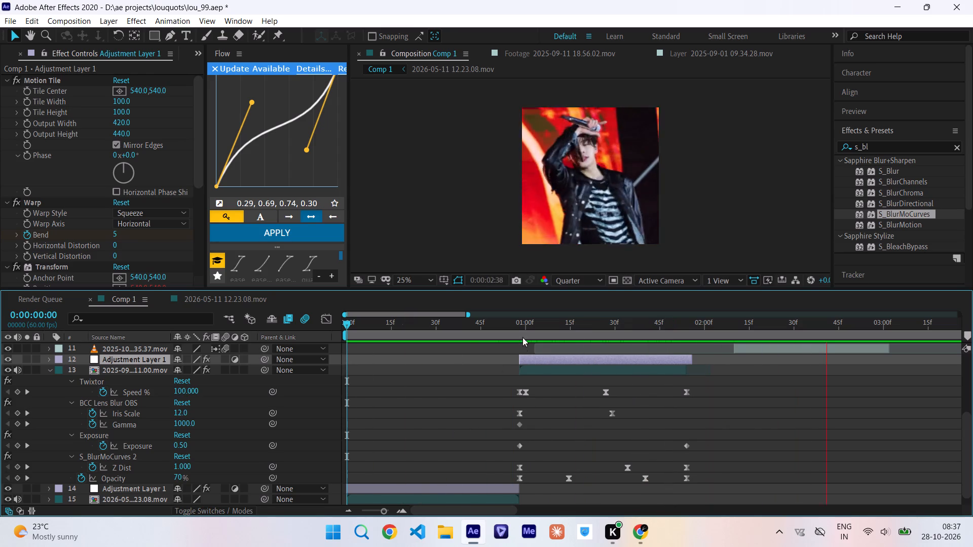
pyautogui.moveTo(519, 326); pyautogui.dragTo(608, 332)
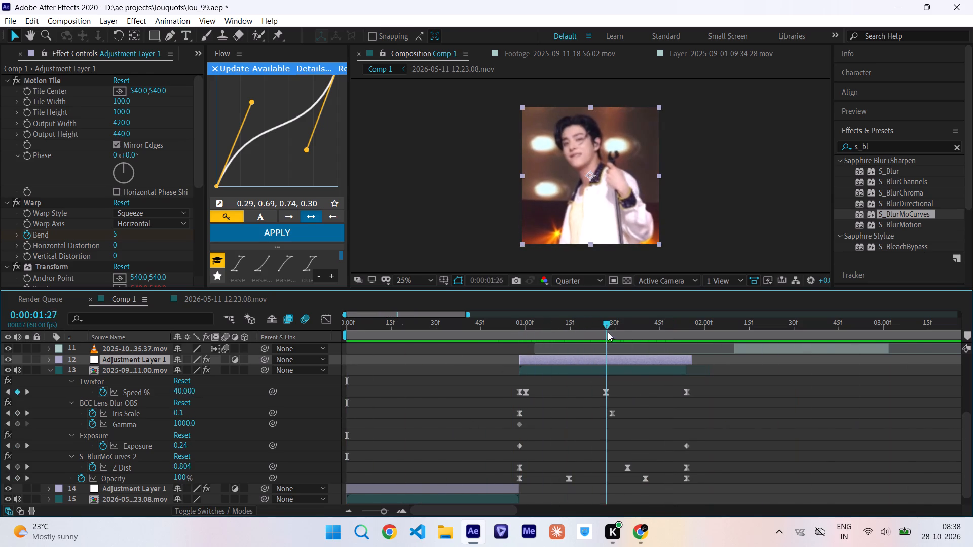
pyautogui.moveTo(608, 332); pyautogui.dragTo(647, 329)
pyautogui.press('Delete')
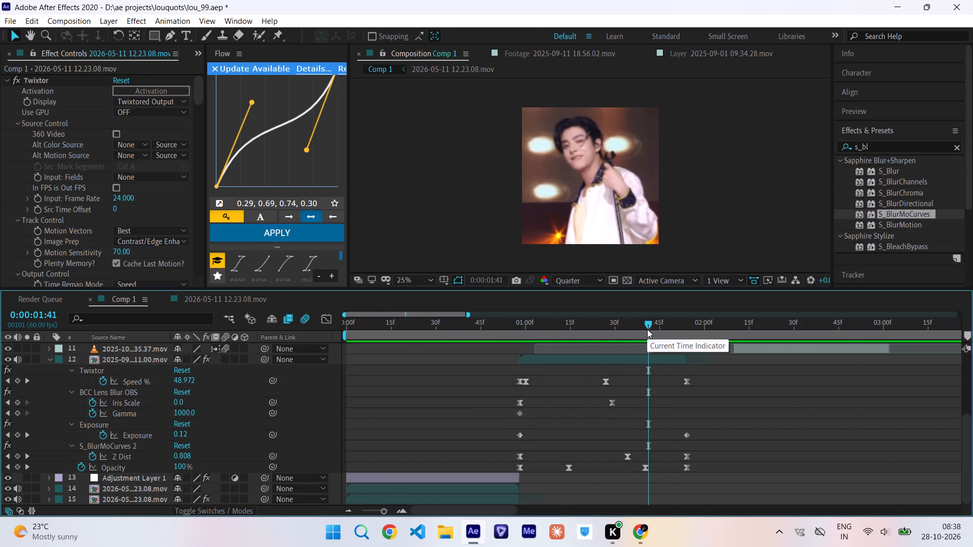
# Show the reference video on layer 1, scrub it between about 0:00:01:32 and 0:00:01:59 to study the transition, and hide it again.
pyautogui.moveTo(647, 329); pyautogui.dragTo(628, 339)
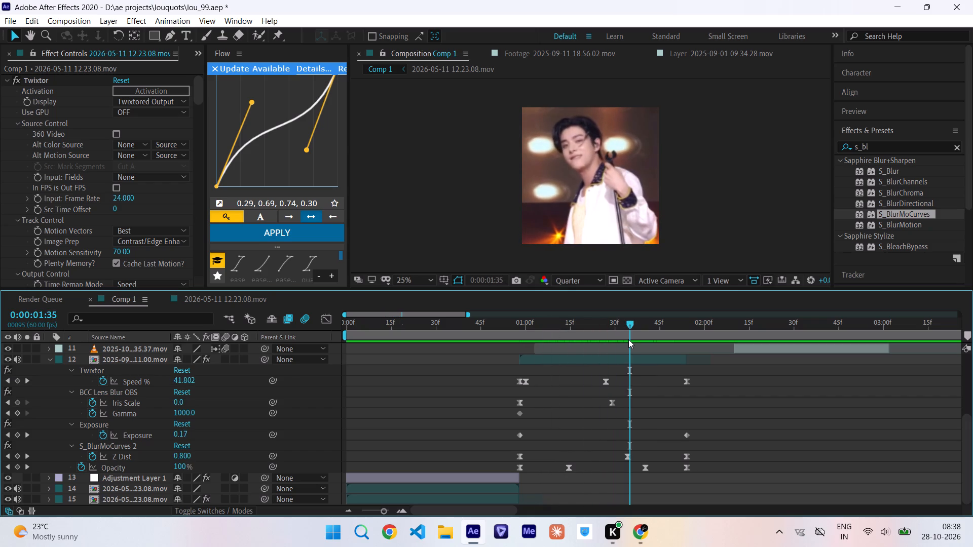
pyautogui.scroll(3, 628, 339)
pyautogui.click(7, 347)
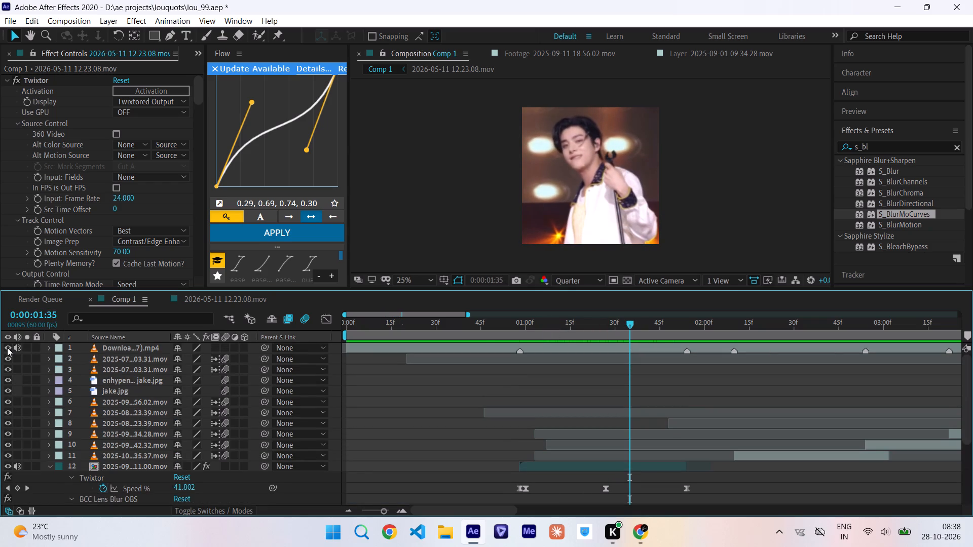
pyautogui.moveTo(625, 325); pyautogui.dragTo(662, 331)
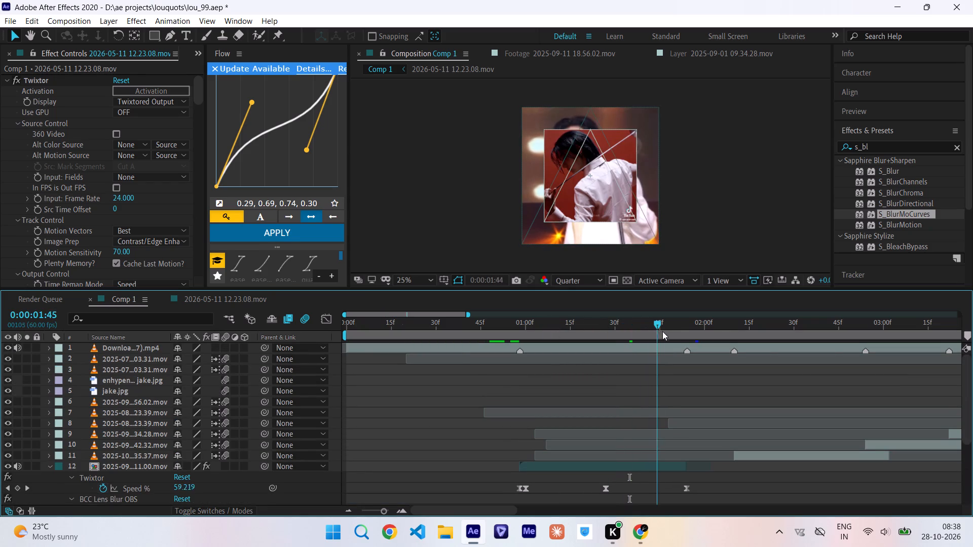
pyautogui.moveTo(662, 331); pyautogui.dragTo(702, 333)
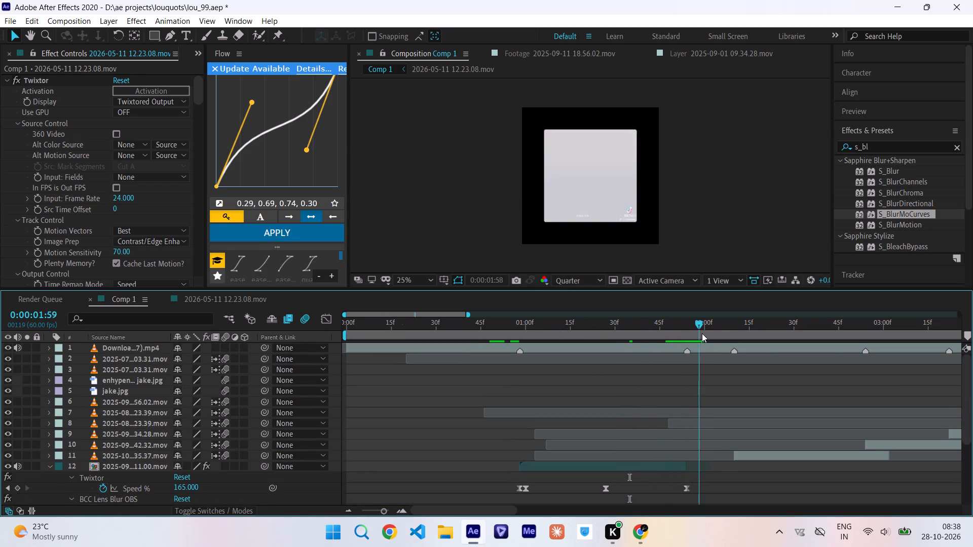
pyautogui.moveTo(702, 333); pyautogui.dragTo(613, 345)
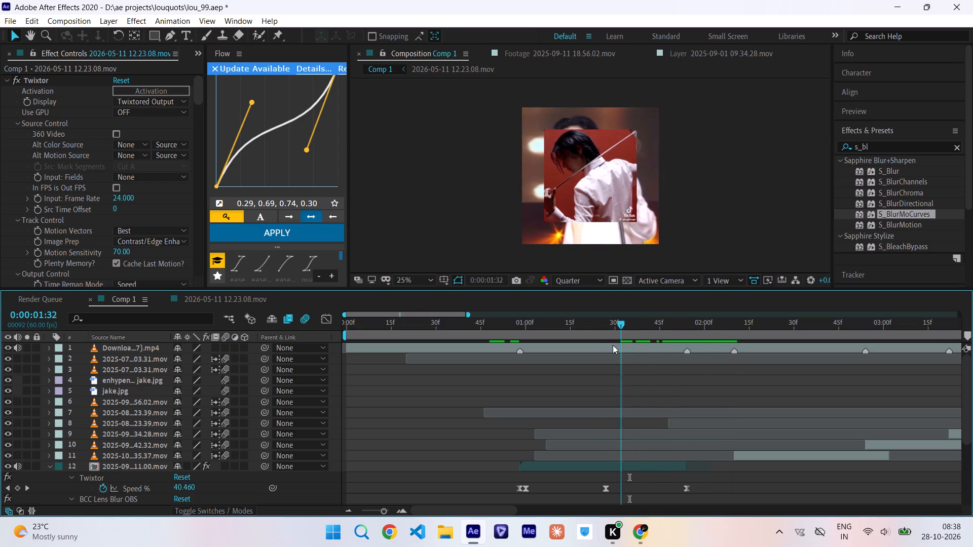
pyautogui.moveTo(613, 345); pyautogui.dragTo(692, 354)
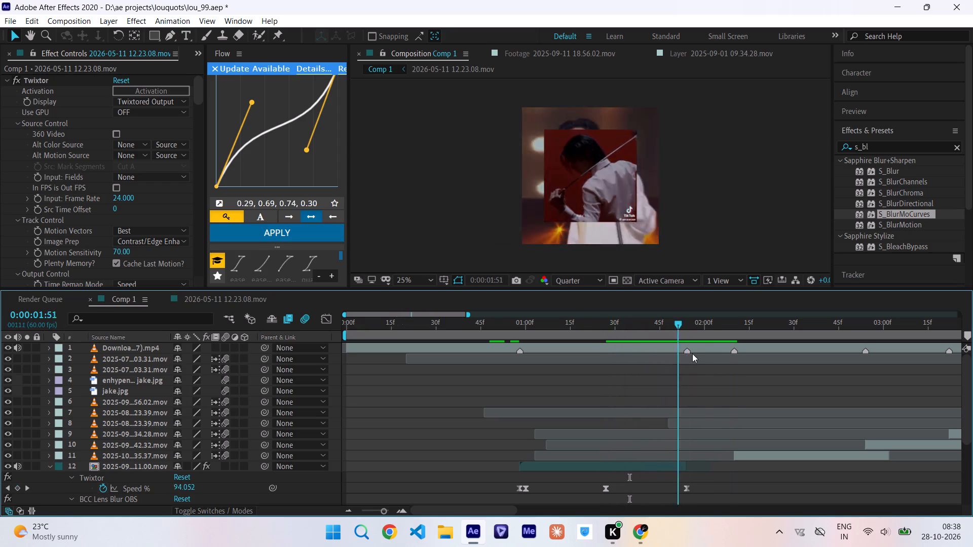
pyautogui.moveTo(692, 354); pyautogui.dragTo(630, 359)
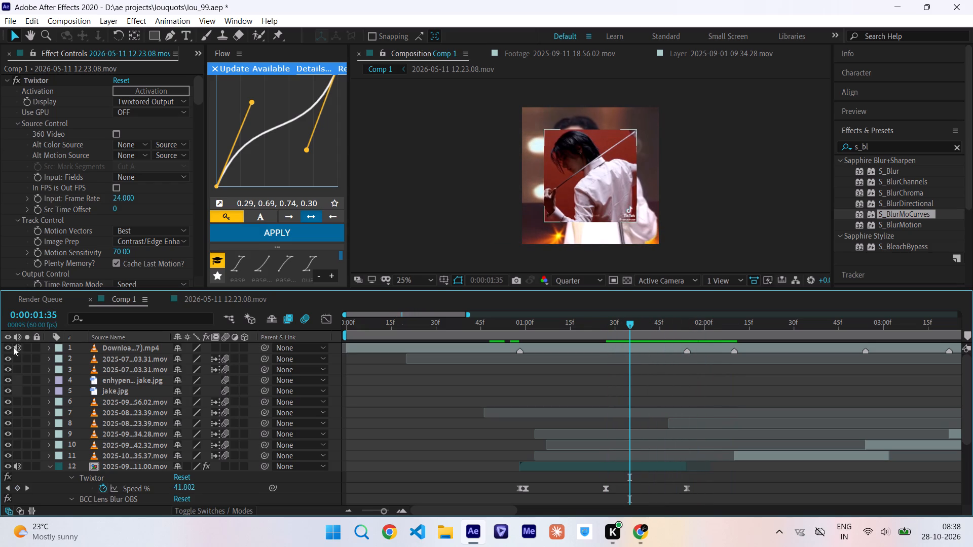
pyautogui.click(7, 349)
pyautogui.scroll(-1, 609, 395)
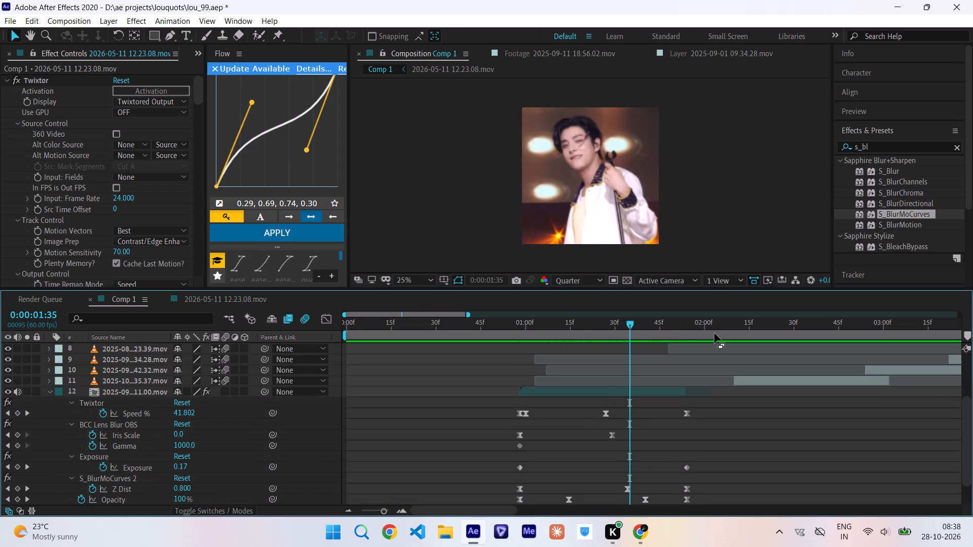
# Apply another S_BlurMoCurves effect to the second clip on layer 12 and place the current time at 0:00:01:35.
pyautogui.moveTo(924, 214); pyautogui.dragTo(671, 387)
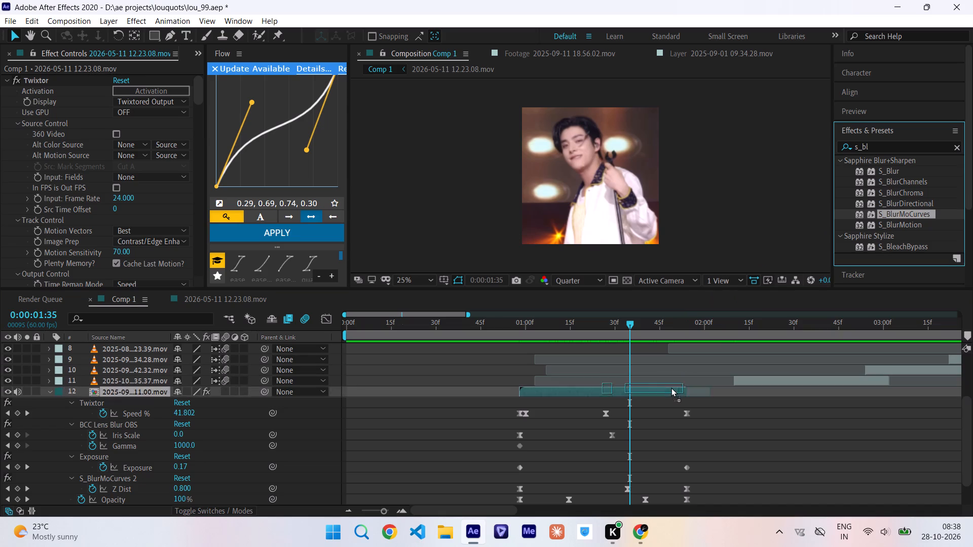
pyautogui.moveTo(671, 387); pyautogui.dragTo(671, 389)
pyautogui.hotkey('ctrl', 'Right')
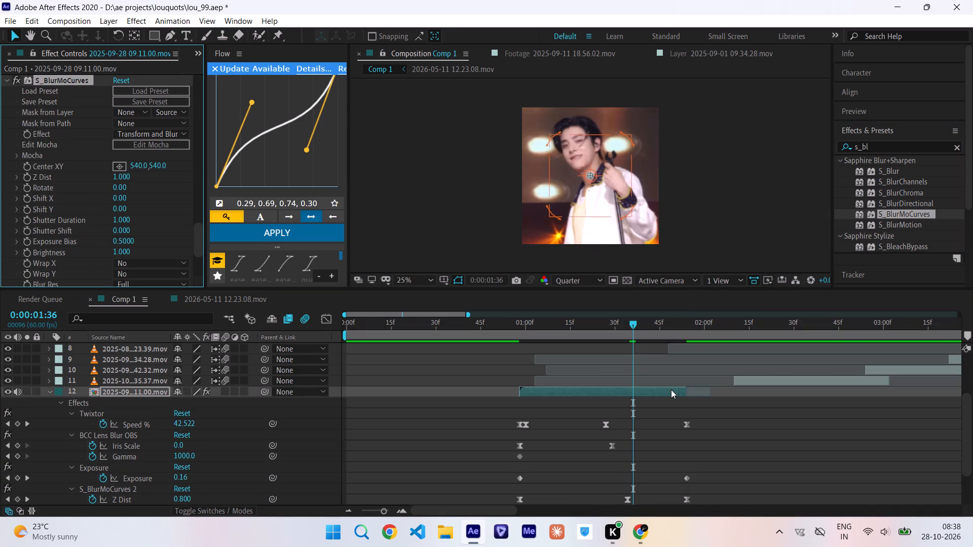
pyautogui.hotkey('ctrl', 'Left')
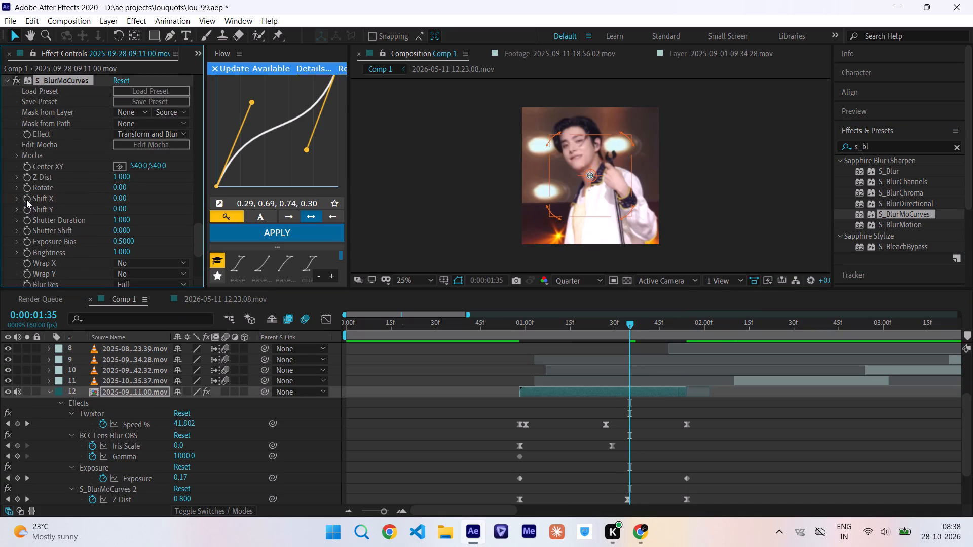
# Keyframe the new S_BlurMoCurves effect's Shift X at 0 on 0:00:01:35 and at 600 on 0:00:01:52.
pyautogui.click(26, 200)
pyautogui.moveTo(633, 327); pyautogui.dragTo(679, 338)
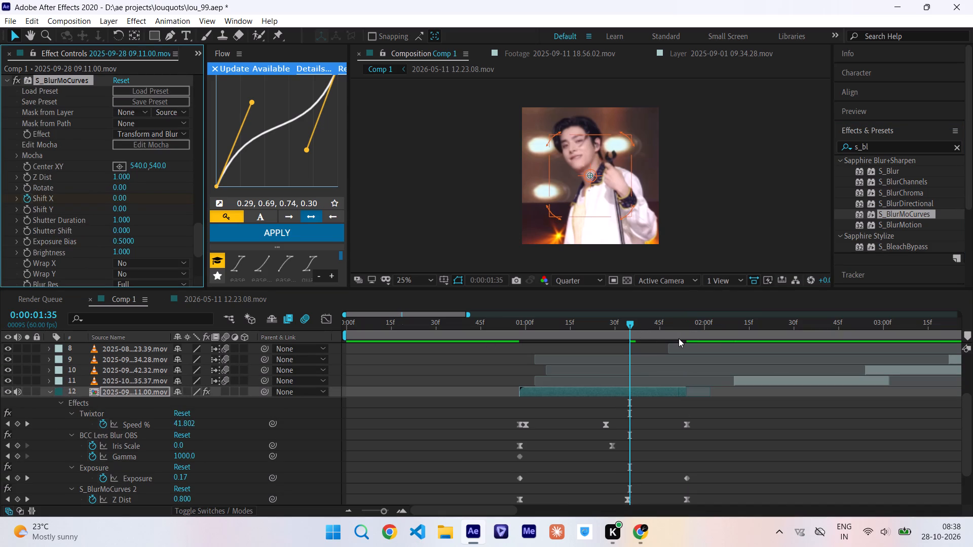
pyautogui.moveTo(679, 338); pyautogui.dragTo(679, 339)
pyautogui.click(683, 329)
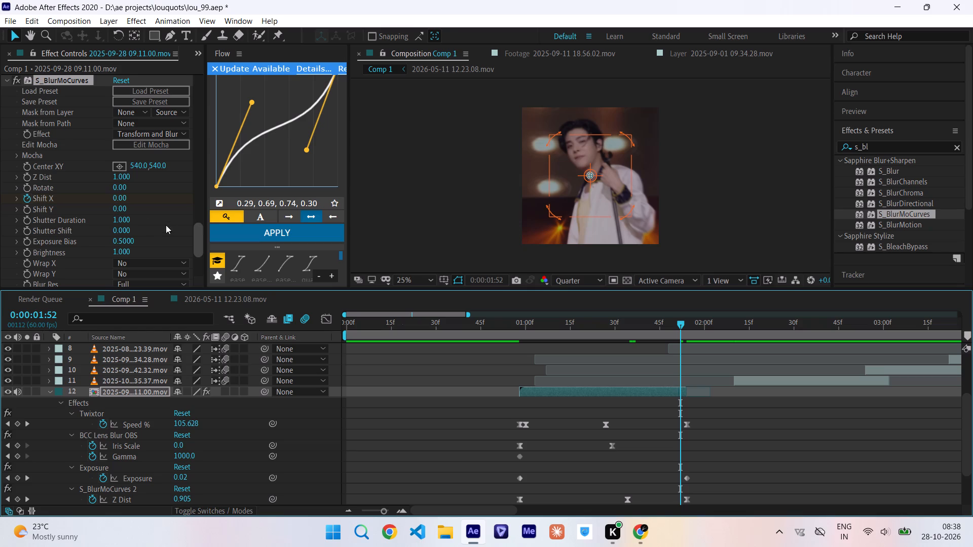
pyautogui.moveTo(117, 200); pyautogui.dragTo(148, 199)
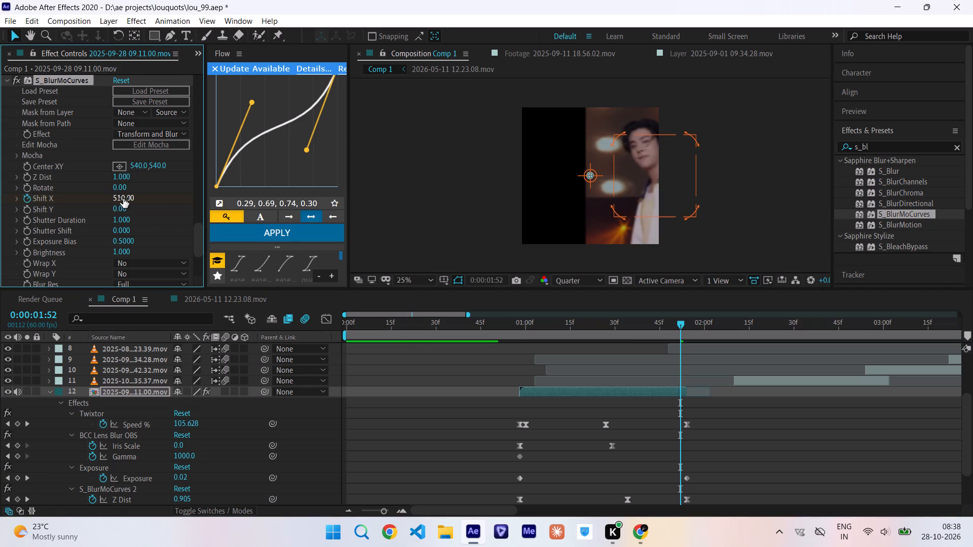
pyautogui.click(123, 199)
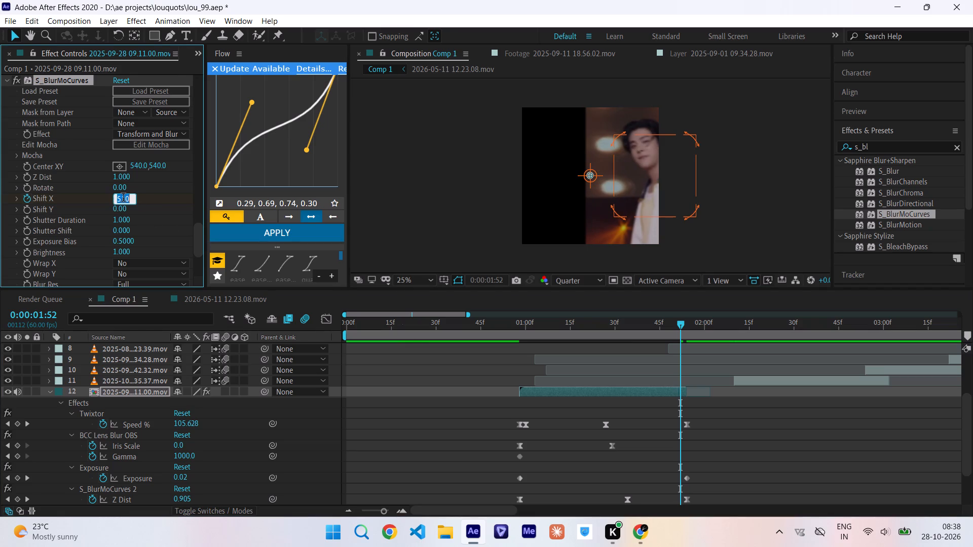
pyautogui.write('600')
pyautogui.press('Return')
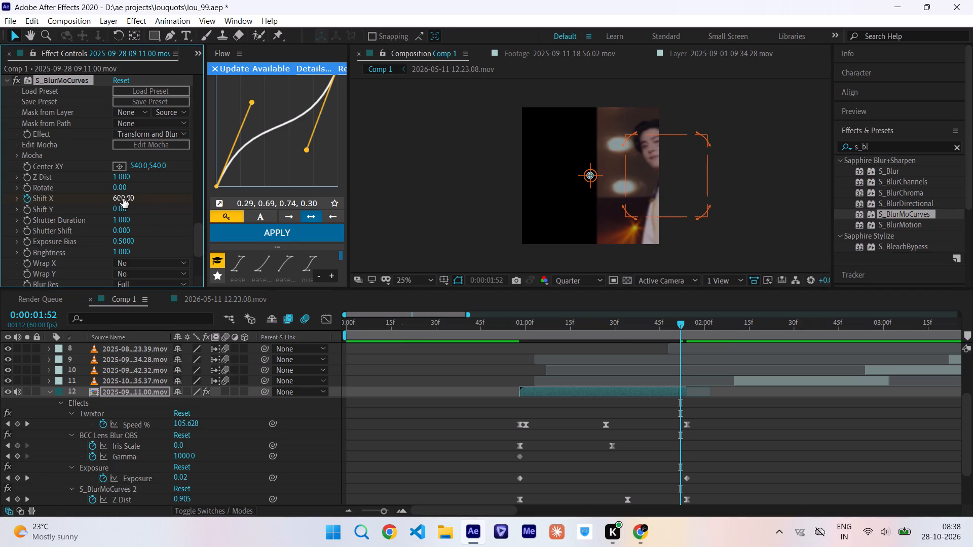
# Reveal layer 12's keyframes, move the Shift X end keyframe to the clip's end at 0:00:01:54, and Easy Ease both Shift X keyframes.
pyautogui.press('u')
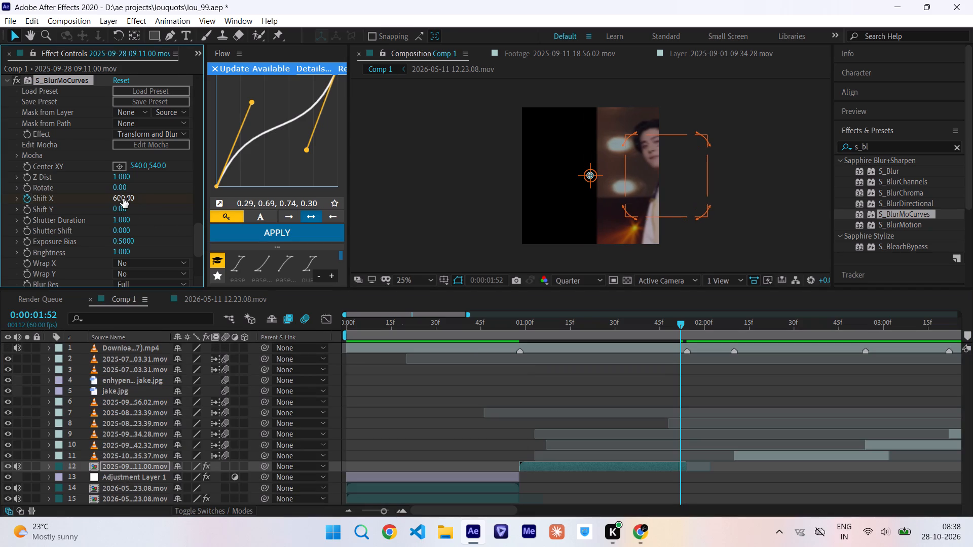
pyautogui.press('u')
pyautogui.scroll(-1, 686, 432)
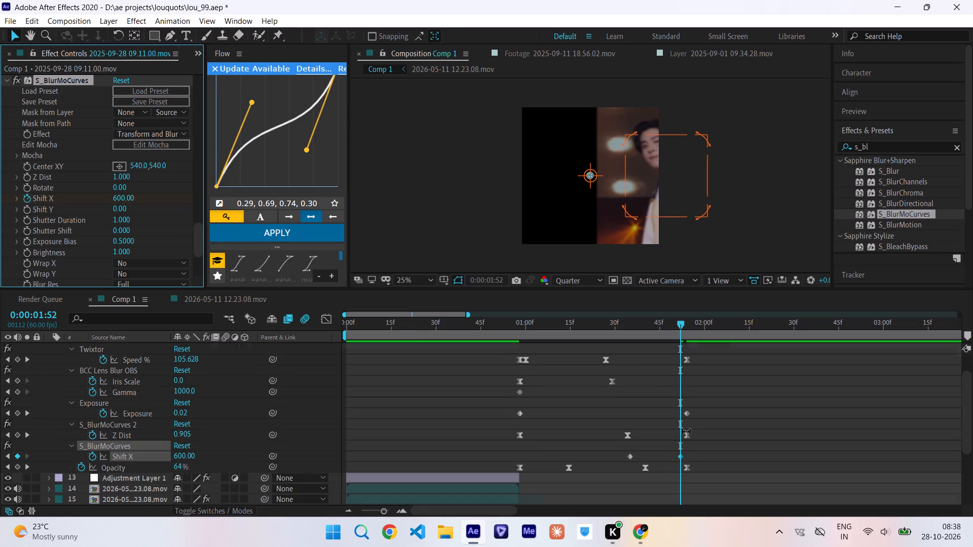
pyautogui.scroll(-2, 686, 432)
pyautogui.moveTo(681, 457); pyautogui.dragTo(684, 462)
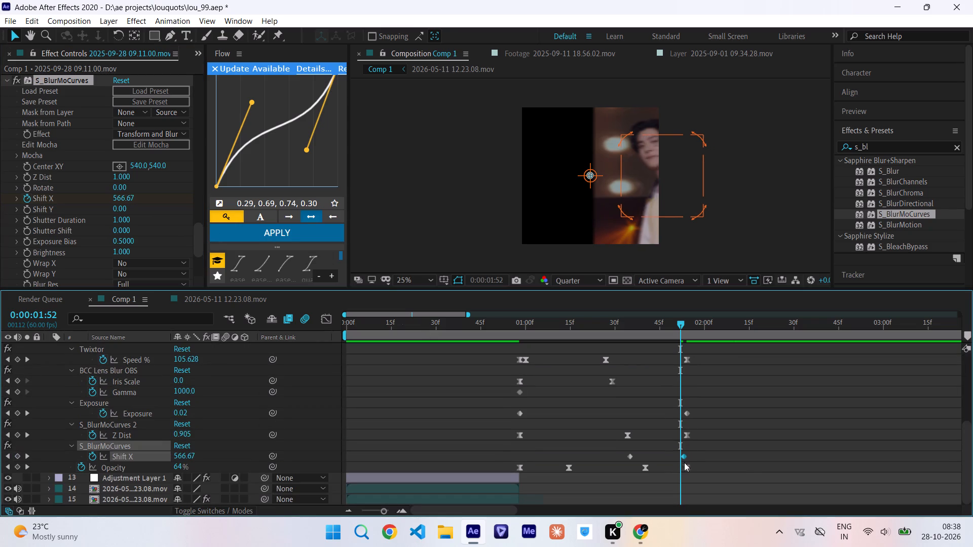
pyautogui.moveTo(684, 462); pyautogui.dragTo(685, 463)
pyautogui.moveTo(695, 453); pyautogui.dragTo(617, 458)
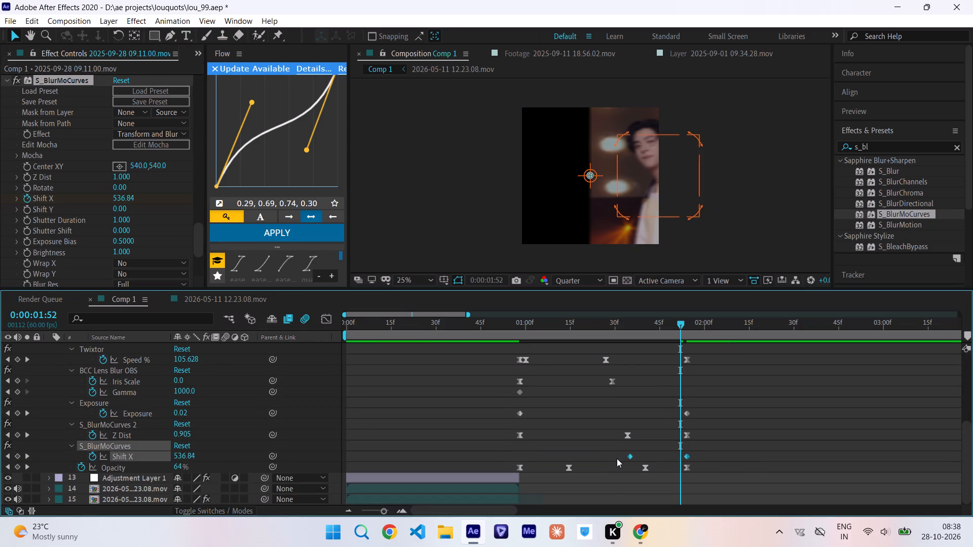
pyautogui.press('F9')
# Show the Shift X curve enlarged in the graph view and set the effect's Wrap X to Reflect.
pyautogui.click(327, 317)
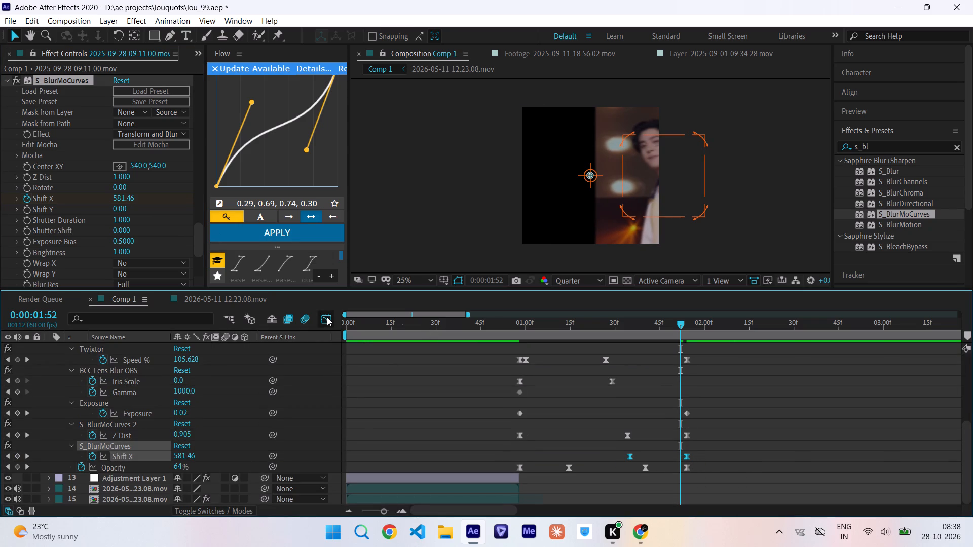
pyautogui.click(404, 509)
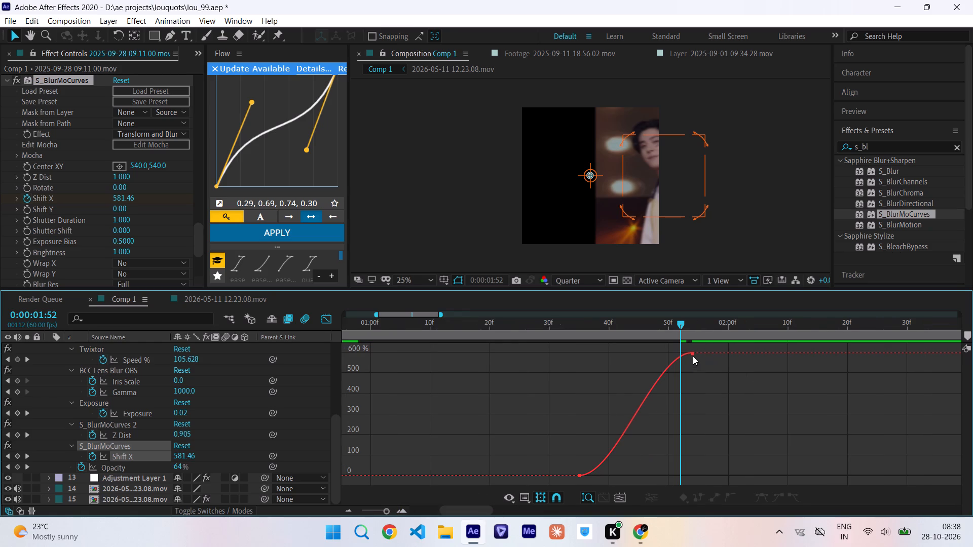
pyautogui.click(129, 262)
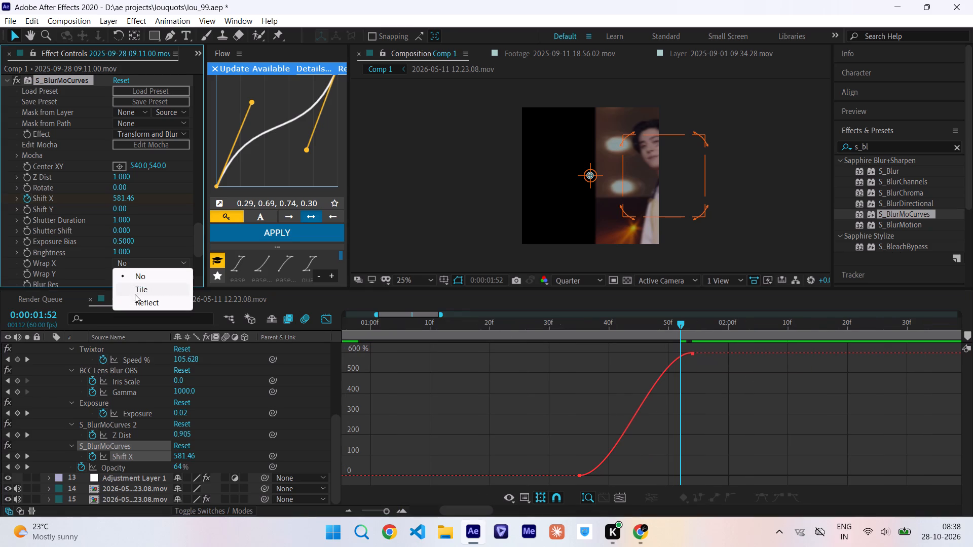
pyautogui.click(141, 301)
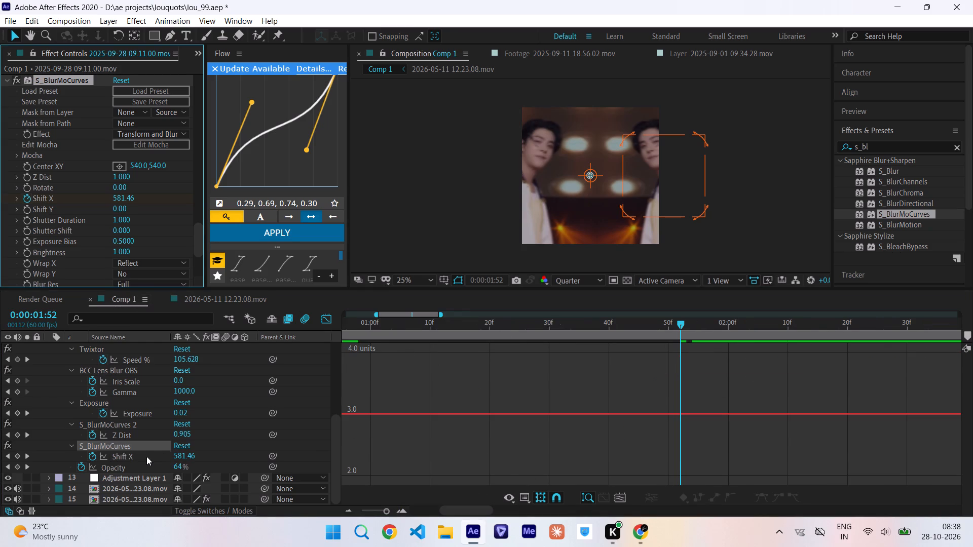
# Reshape the Shift X value curve with both keyframe handles so it starts slowly and rises steeply into the keyframe at 0:00:01:54.
pyautogui.click(146, 456)
pyautogui.click(696, 352)
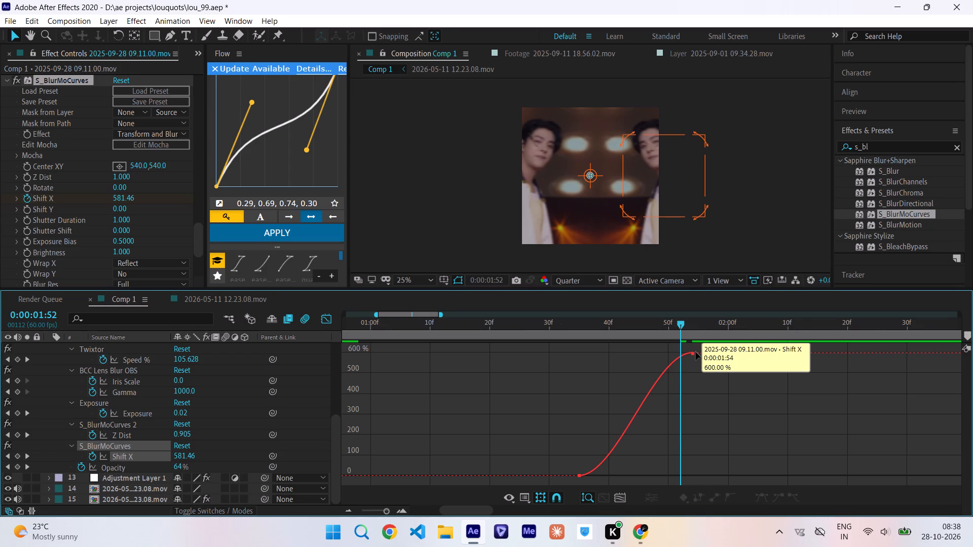
pyautogui.moveTo(656, 353); pyautogui.dragTo(728, 434)
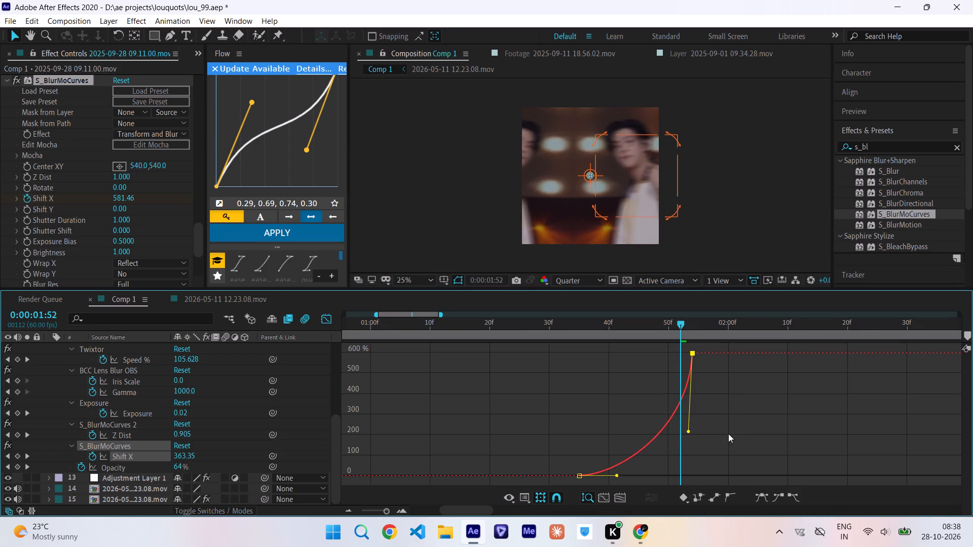
pyautogui.moveTo(728, 434); pyautogui.dragTo(734, 442)
pyautogui.moveTo(620, 475); pyautogui.dragTo(635, 475)
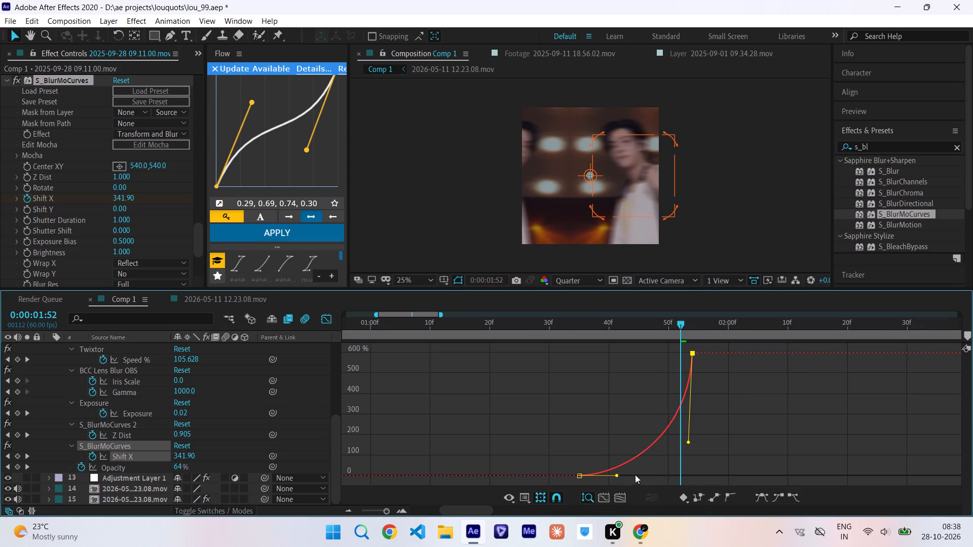
pyautogui.moveTo(635, 475); pyautogui.dragTo(667, 474)
# Review layer 12's slide up to 0:00:01:54, first alone and then with the reference video on layer 1 shown over it.
pyautogui.moveTo(443, 331); pyautogui.dragTo(544, 334)
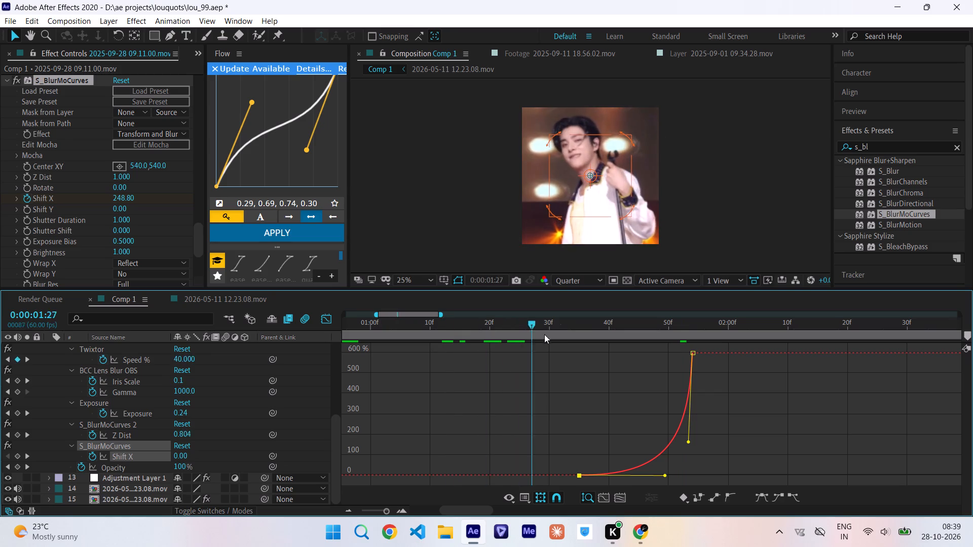
pyautogui.moveTo(544, 334); pyautogui.dragTo(670, 355)
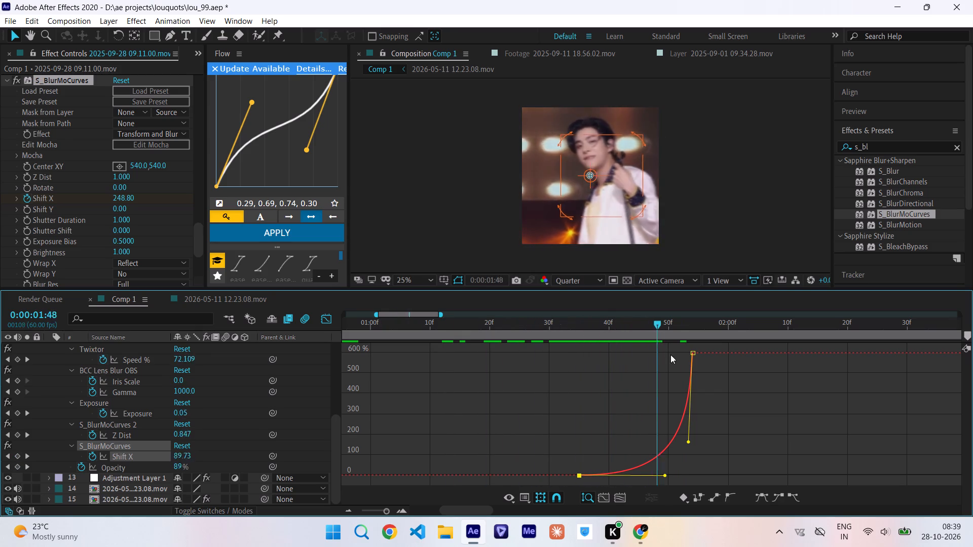
pyautogui.moveTo(670, 355); pyautogui.dragTo(657, 368)
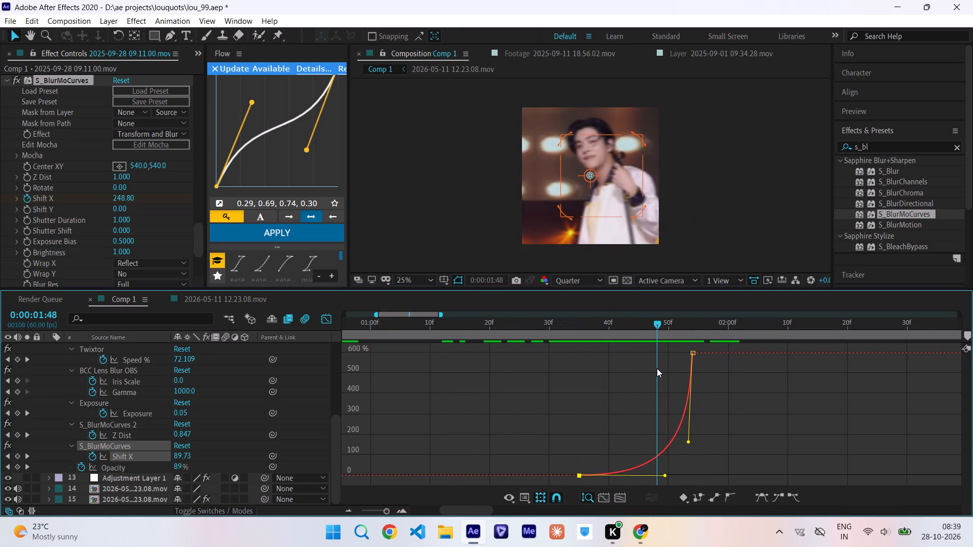
pyautogui.scroll(2, 657, 368)
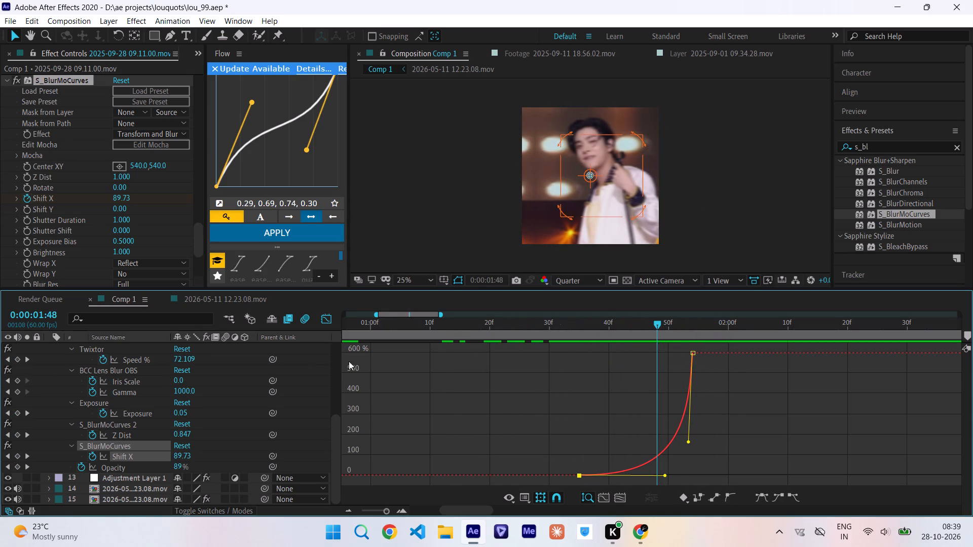
pyautogui.click(326, 322)
pyautogui.scroll(8, 589, 416)
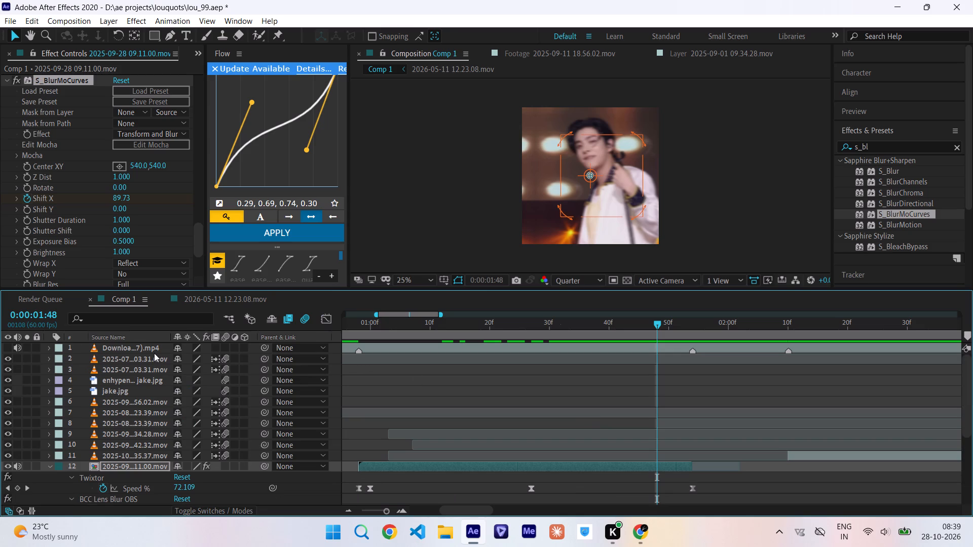
pyautogui.click(8, 347)
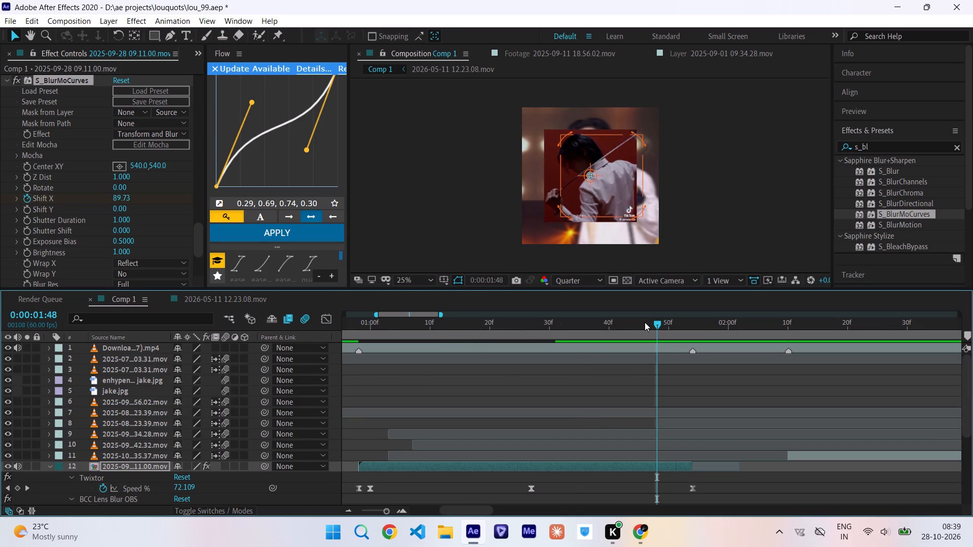
pyautogui.moveTo(647, 324); pyautogui.dragTo(686, 332)
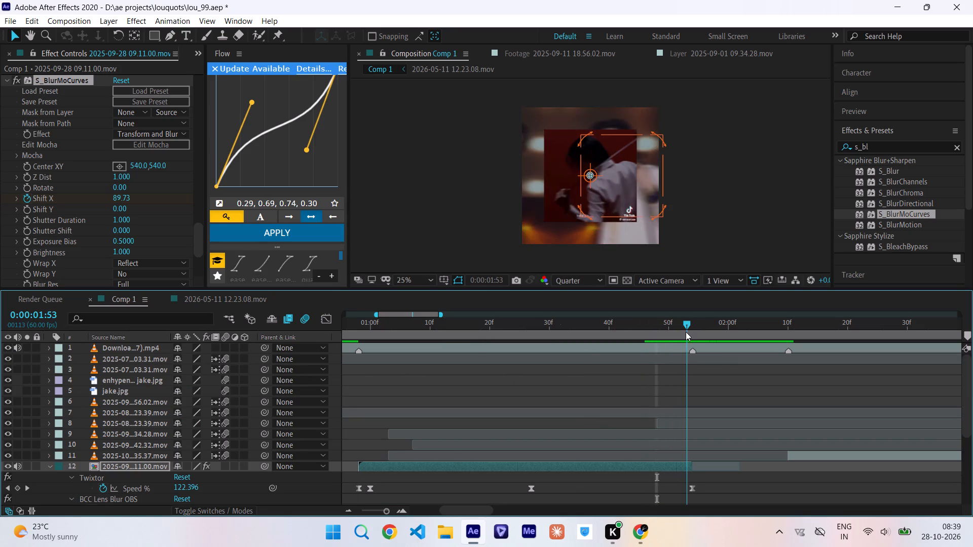
pyautogui.moveTo(686, 332); pyautogui.dragTo(691, 337)
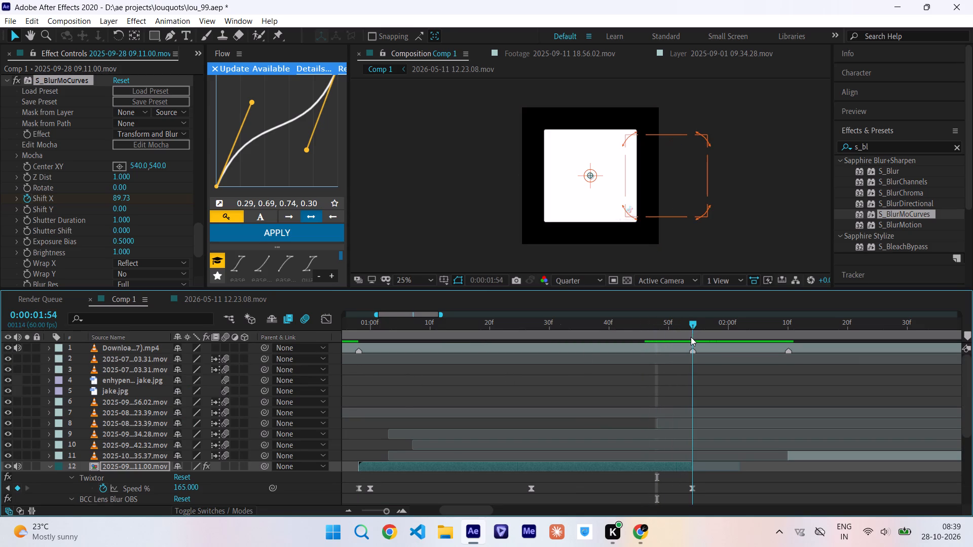
pyautogui.moveTo(691, 337); pyautogui.dragTo(690, 336)
# Move the Shift X start keyframe to 0:00:01:40, compare the slide with the reference, and move that keyframe on to 0:00:01:43.
pyautogui.scroll(-1, 651, 417)
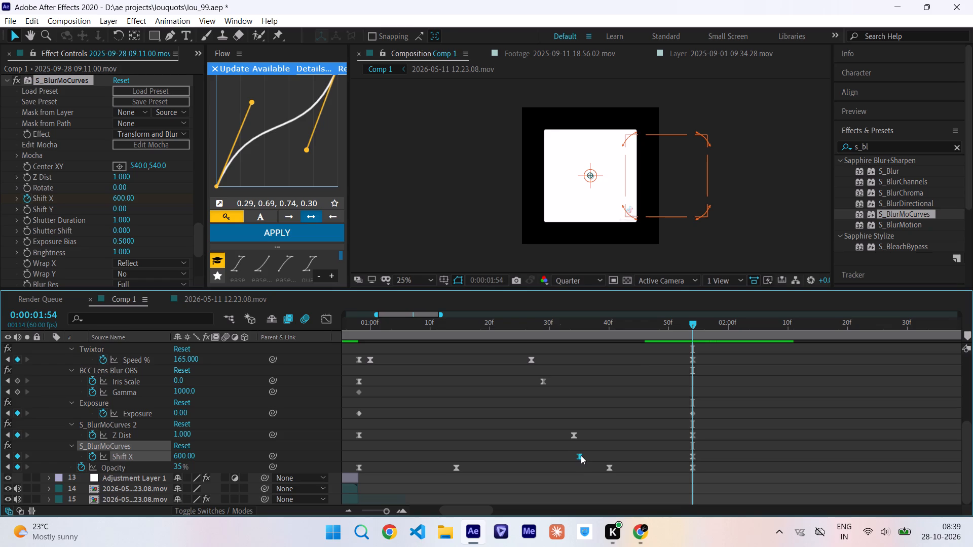
pyautogui.moveTo(565, 452); pyautogui.dragTo(709, 459)
pyautogui.keyDown('alt'); pyautogui.moveTo(580, 456); pyautogui.dragTo(610, 471); pyautogui.keyUp('alt')
pyautogui.moveTo(606, 326); pyautogui.dragTo(612, 327)
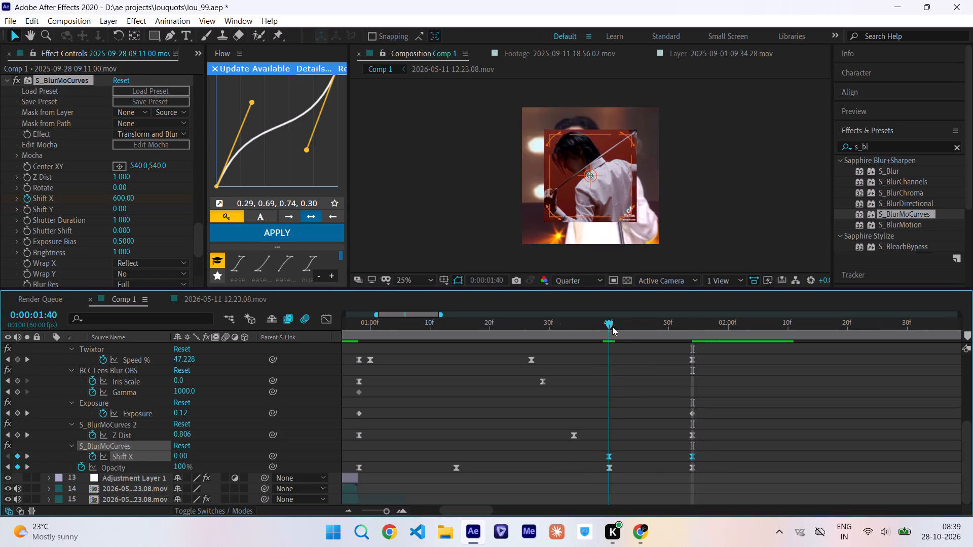
pyautogui.moveTo(612, 327); pyautogui.dragTo(699, 344)
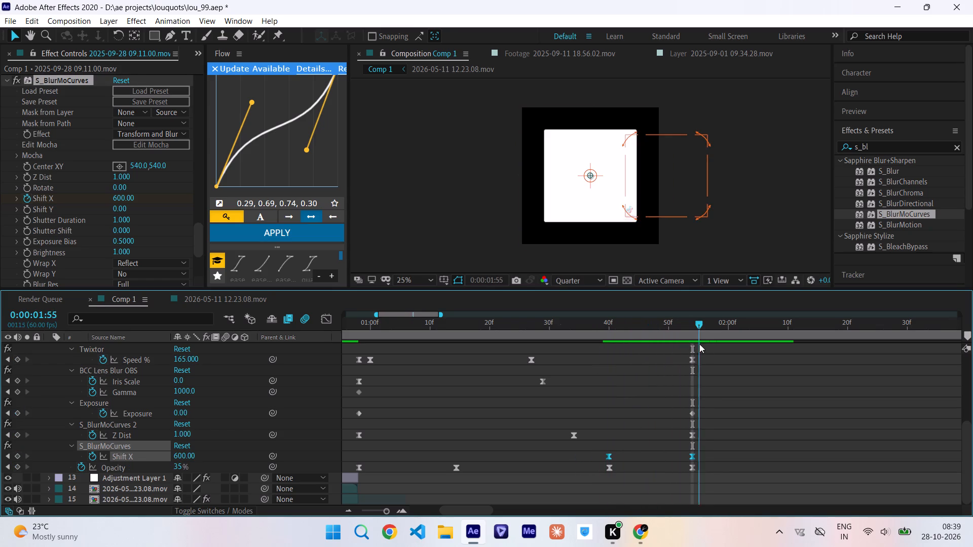
pyautogui.moveTo(699, 344); pyautogui.dragTo(675, 357)
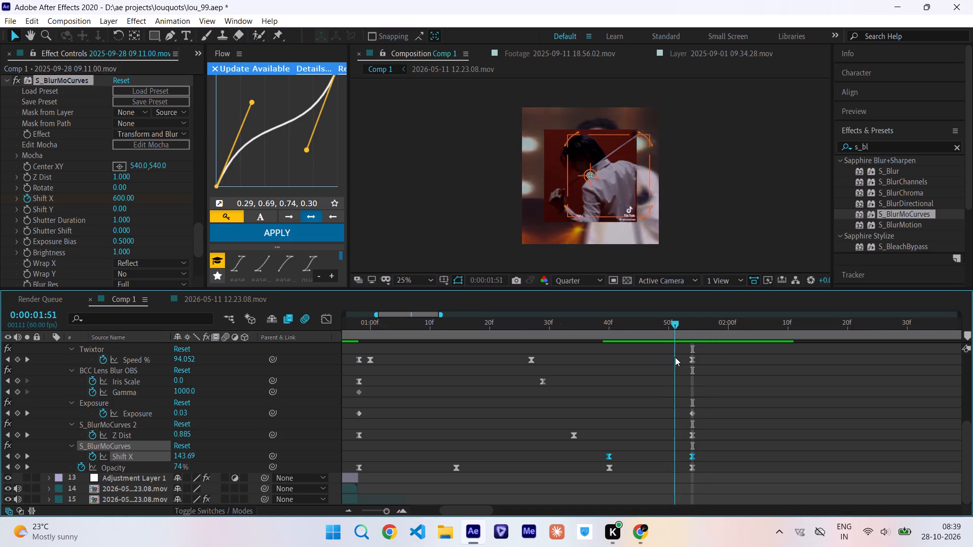
pyautogui.moveTo(675, 357); pyautogui.dragTo(597, 370)
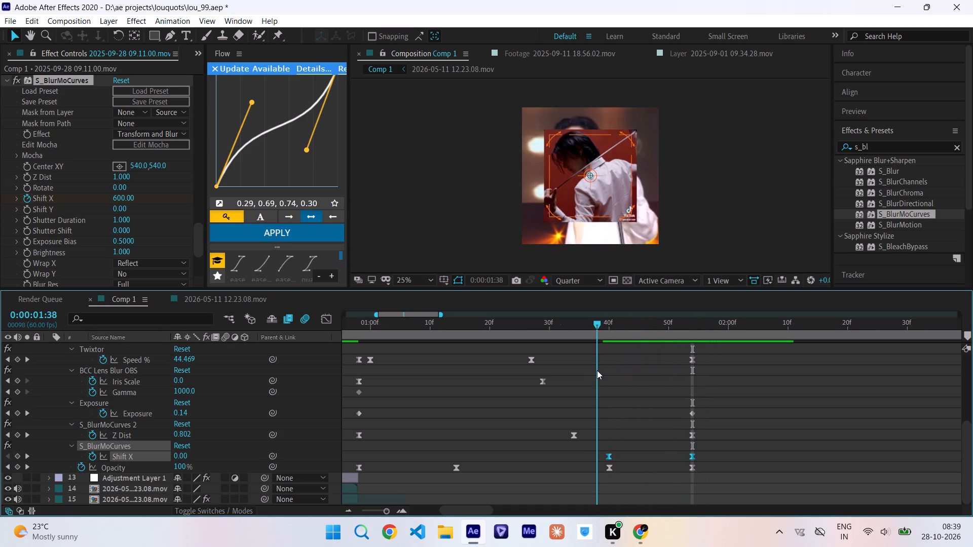
pyautogui.moveTo(597, 370); pyautogui.dragTo(629, 374)
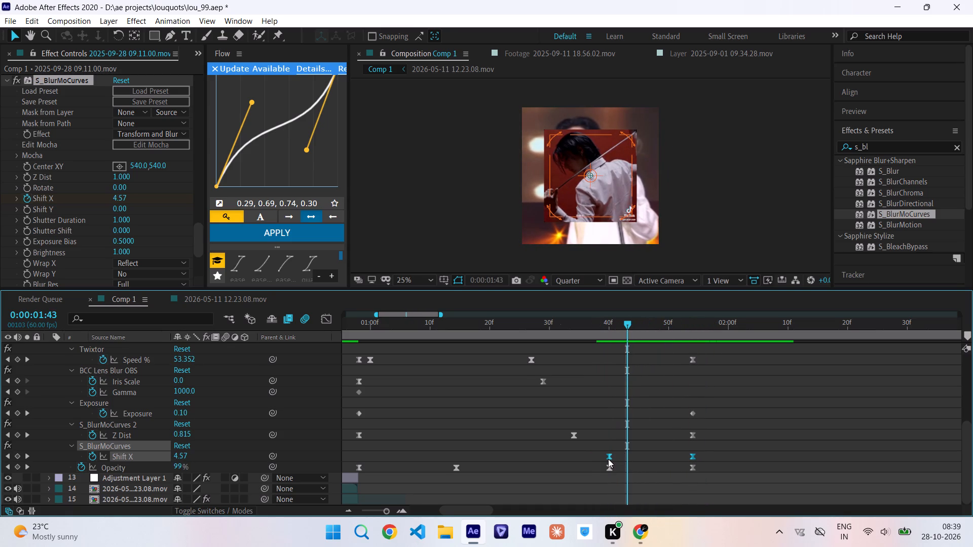
pyautogui.keyDown('alt'); pyautogui.moveTo(607, 458); pyautogui.dragTo(624, 464); pyautogui.keyUp('alt')
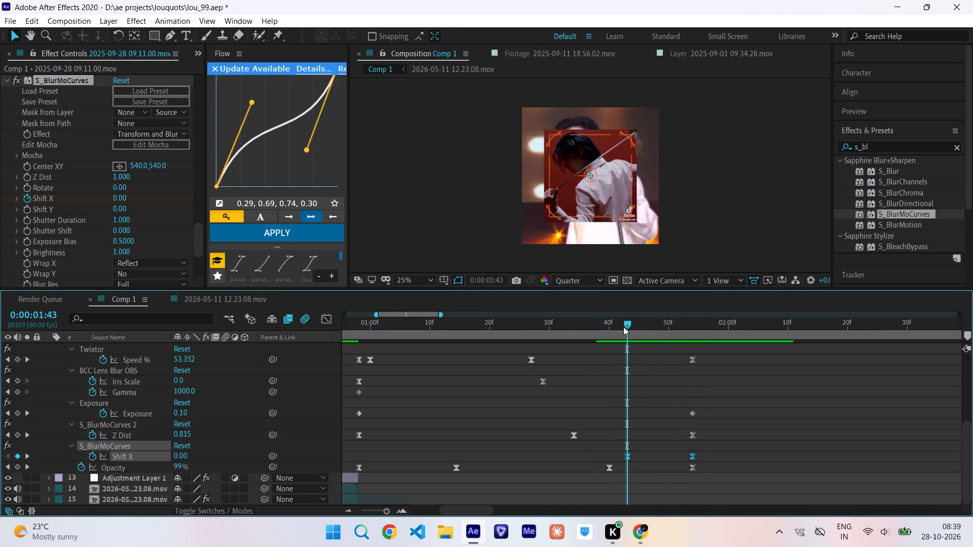
# Set the Shift X keyframe at 0:00:01:54 to 500 and check the resulting value curve in the graph view.
pyautogui.moveTo(623, 325); pyautogui.dragTo(693, 341)
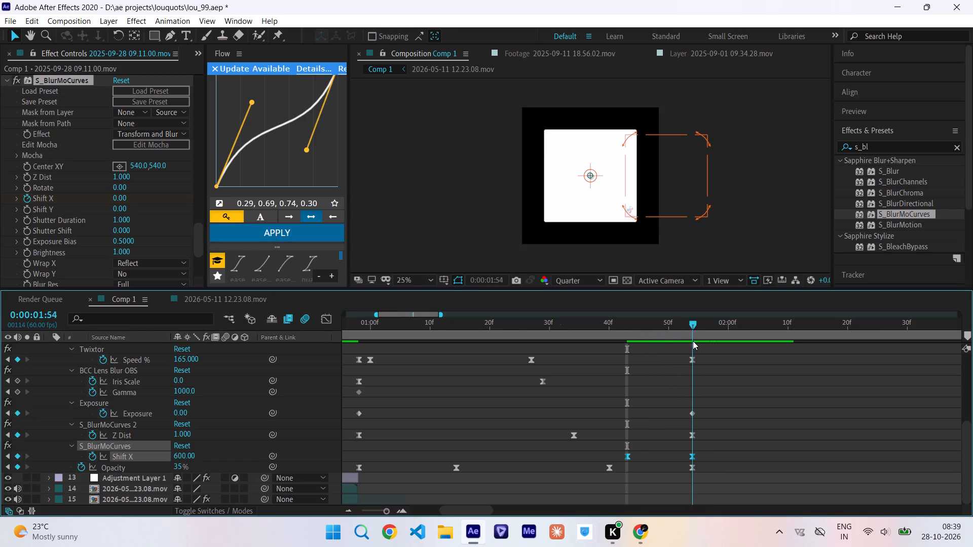
pyautogui.moveTo(693, 341); pyautogui.dragTo(691, 351)
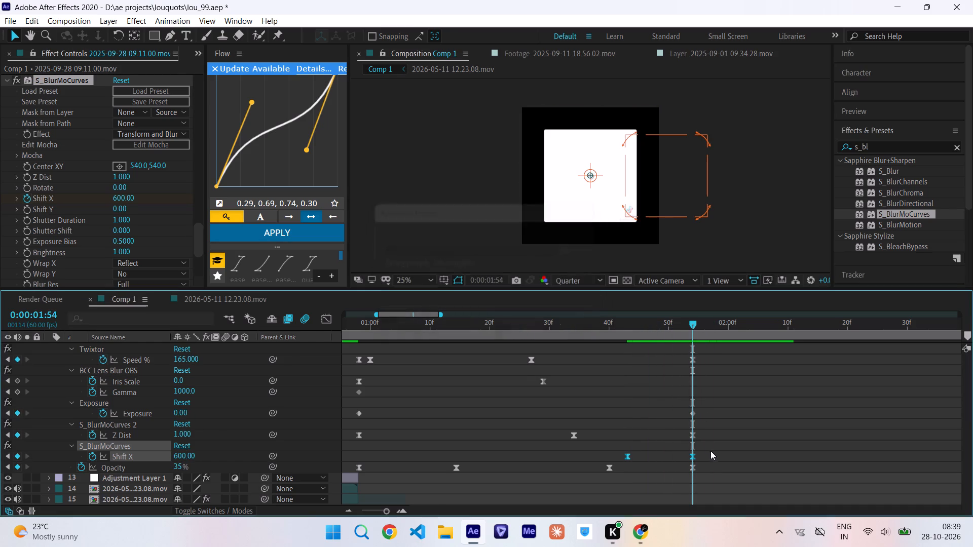
pyautogui.click(710, 452)
pyautogui.click(192, 452)
pyautogui.write('500')
pyautogui.press('Return')
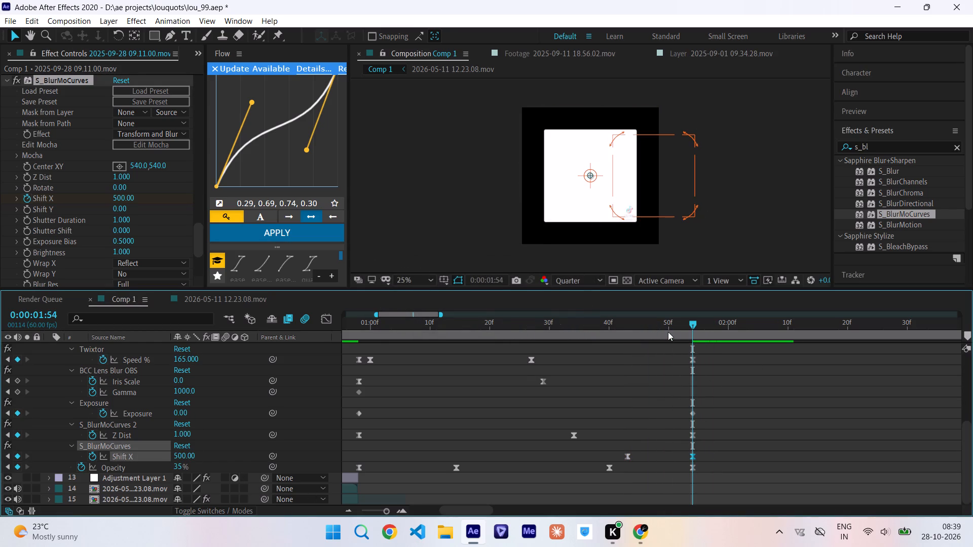
pyautogui.moveTo(668, 332); pyautogui.dragTo(694, 344)
pyautogui.click(330, 320)
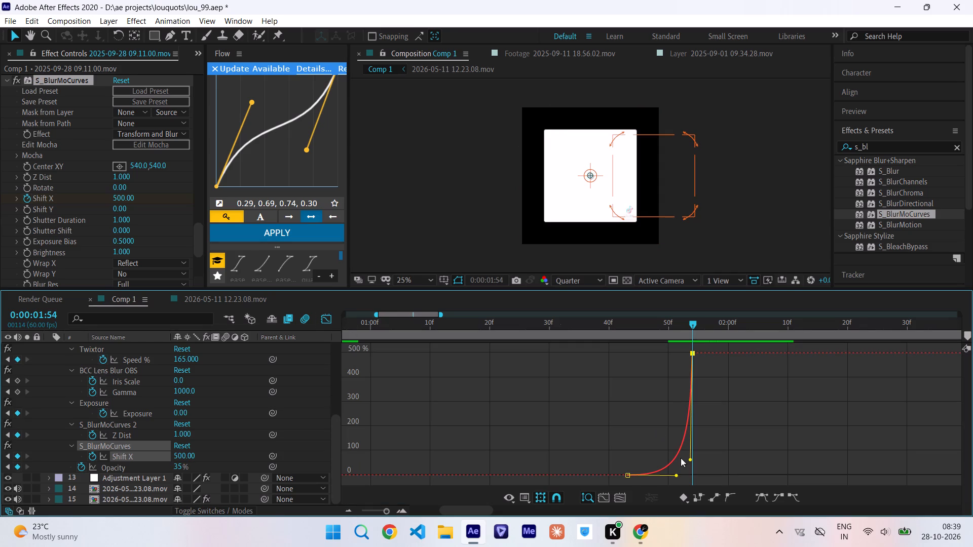
pyautogui.scroll(7, 407, 368)
pyautogui.click(330, 315)
pyautogui.scroll(6, 488, 419)
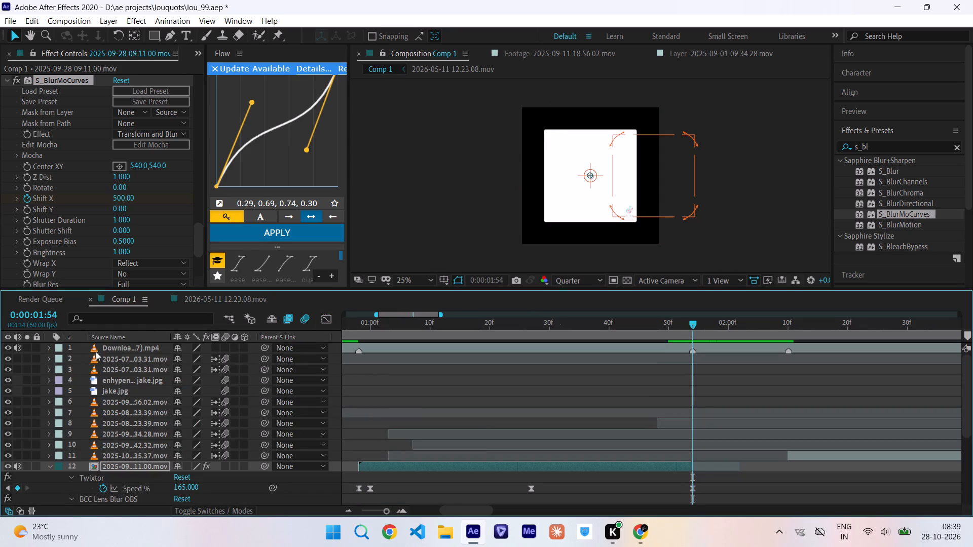
# Hide the reference video on layer 1 and play the composition from the start and again from 0:00:01:28.
pyautogui.click(10, 346)
pyautogui.moveTo(447, 327); pyautogui.dragTo(632, 353)
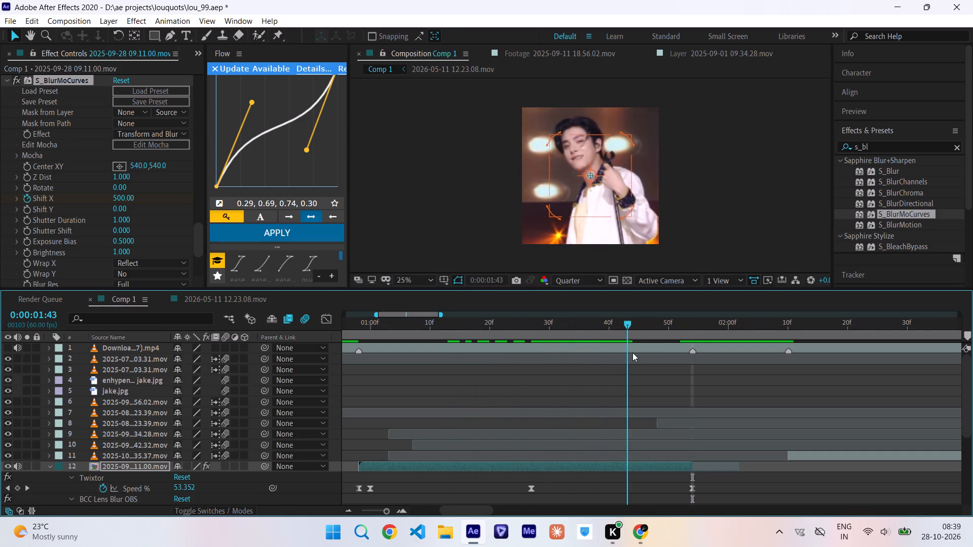
pyautogui.moveTo(632, 353); pyautogui.dragTo(3, 460)
pyautogui.press('space')
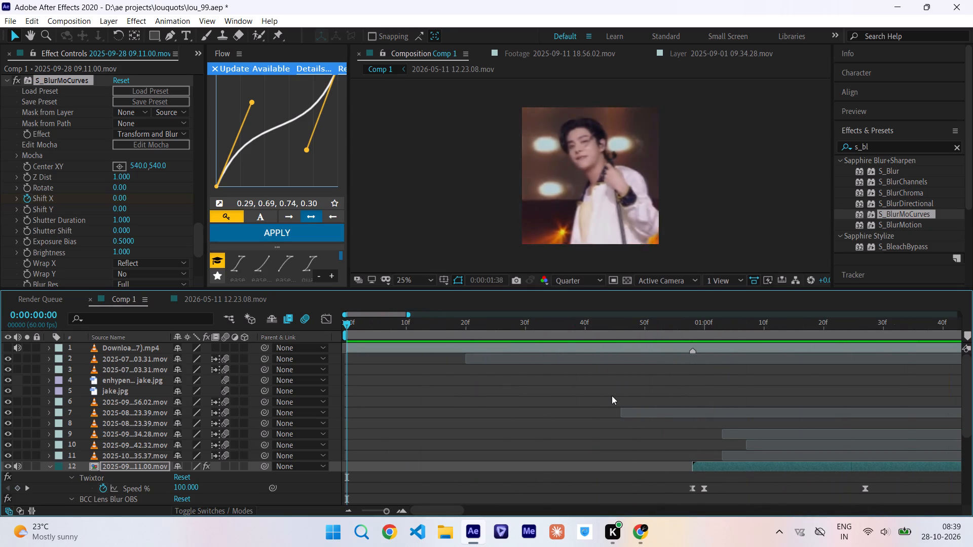
pyautogui.hscroll(-4, 612, 396)
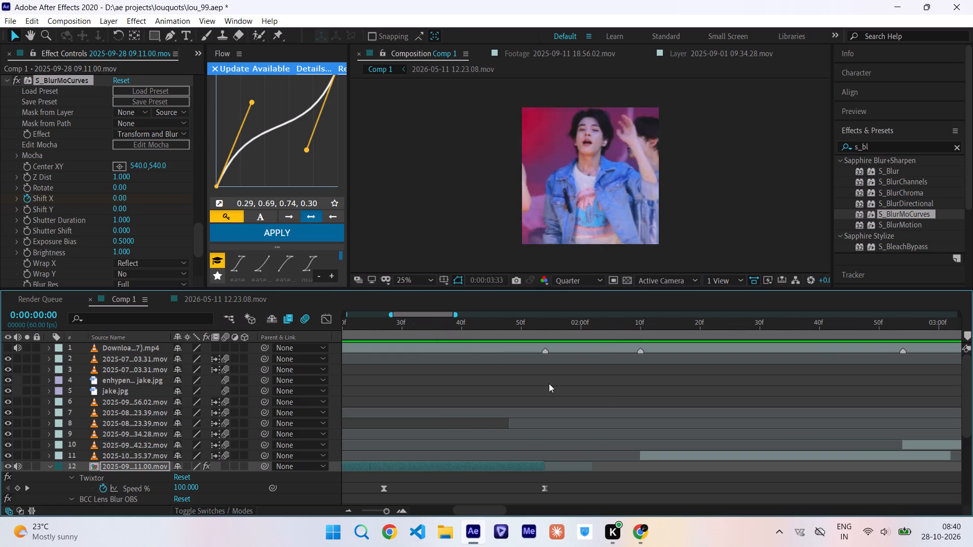
pyautogui.click(390, 322)
pyautogui.press('space')
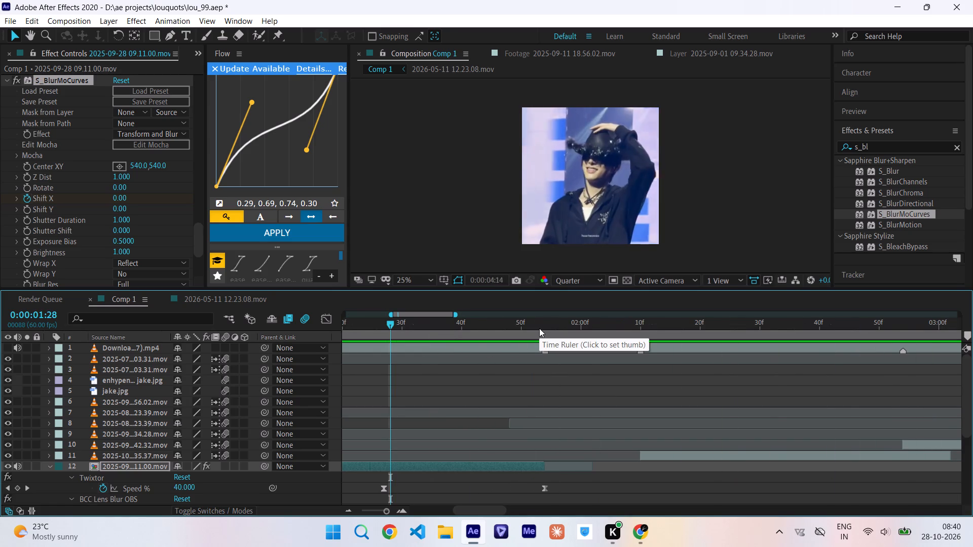
# Save the project.
pyautogui.hotkey('ctrl', 's')
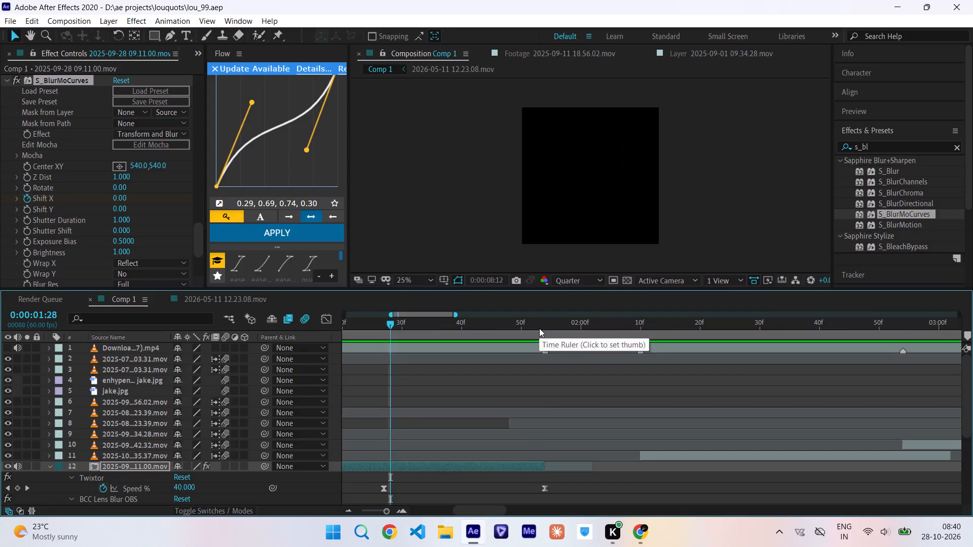
pyautogui.click(539, 328)
# Switch from After Effects to the desktop, open Loggy3 and start a recording session.
pyautogui.click(972, 546)
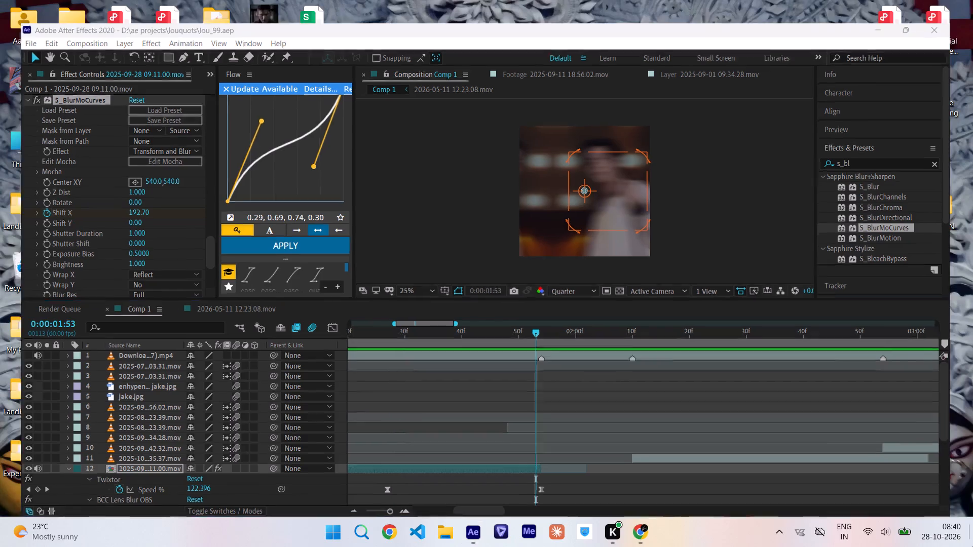
pyautogui.doubleClick(313, 407)
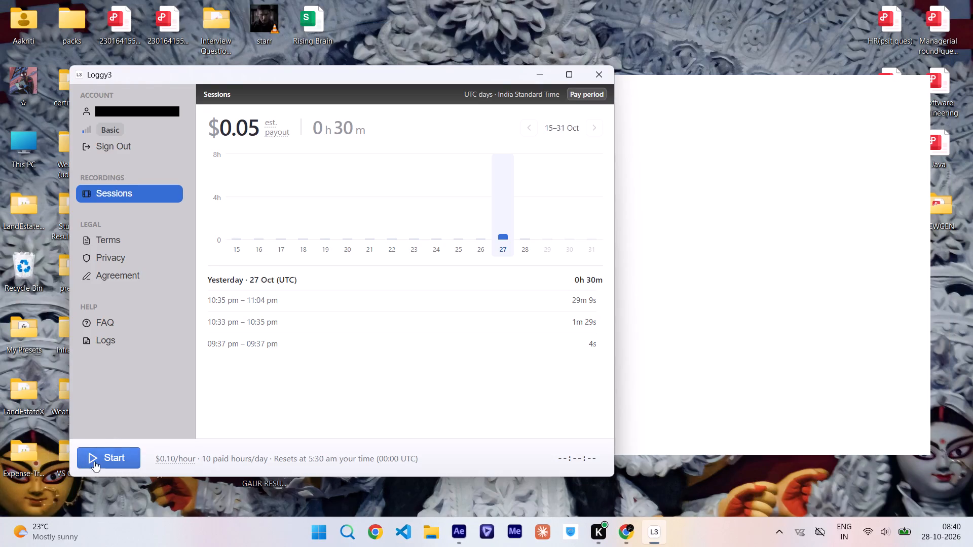
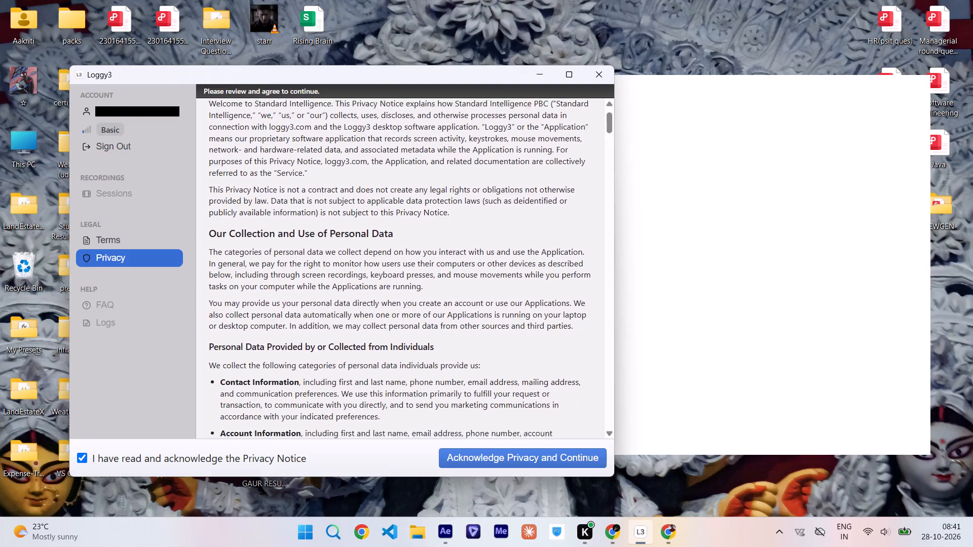
# Read through the Privacy Notice and acknowledge it to continue.
pyautogui.scroll(-2, 434, 369)
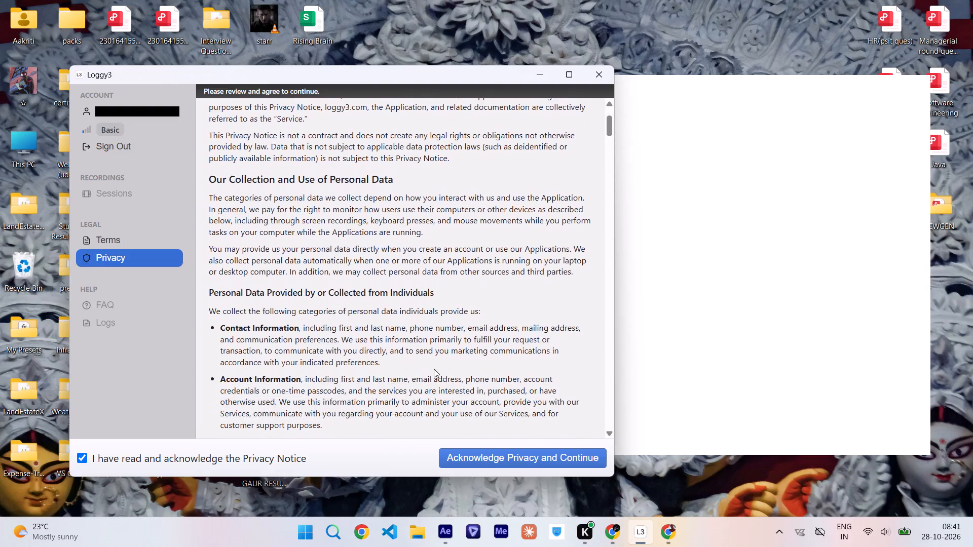
pyautogui.scroll(-3, 434, 369)
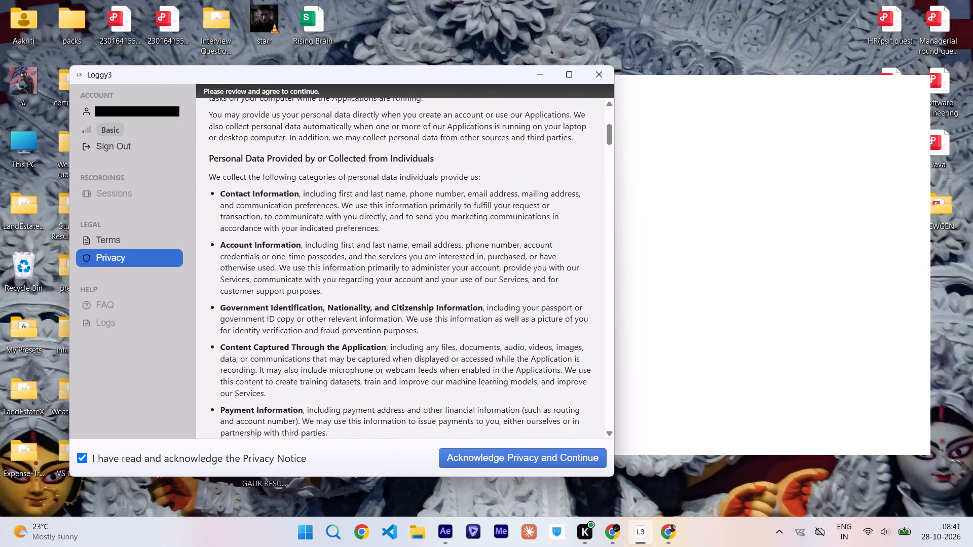
pyautogui.scroll(-5, 434, 369)
pyautogui.click(469, 463)
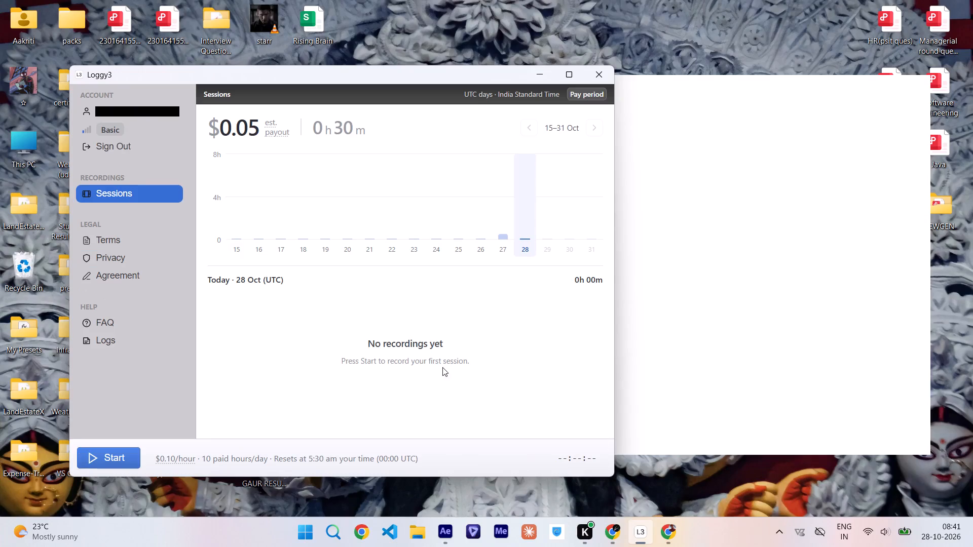
# Look at the recorded sessions for 27 October, return to 28 October and start a new recording session.
pyautogui.click(508, 248)
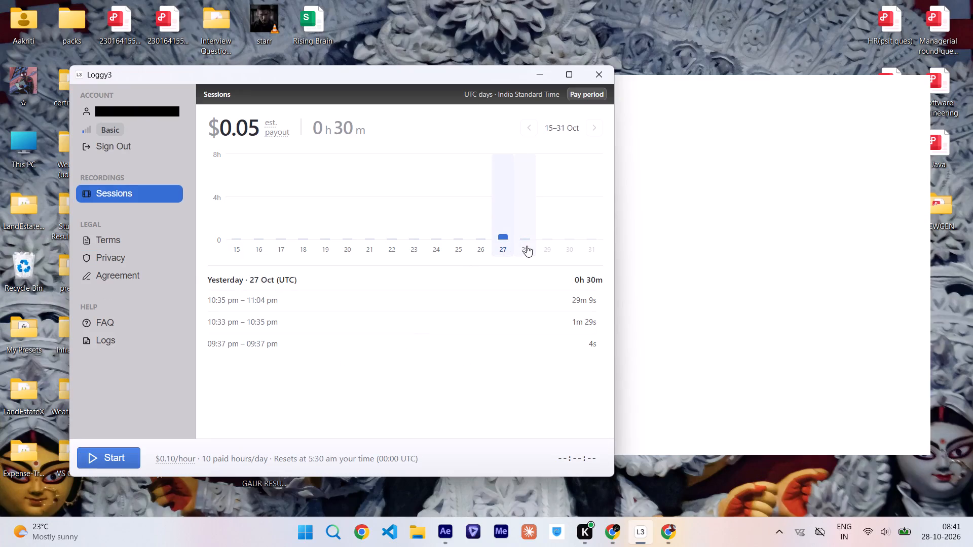
pyautogui.click(527, 246)
pyautogui.click(123, 458)
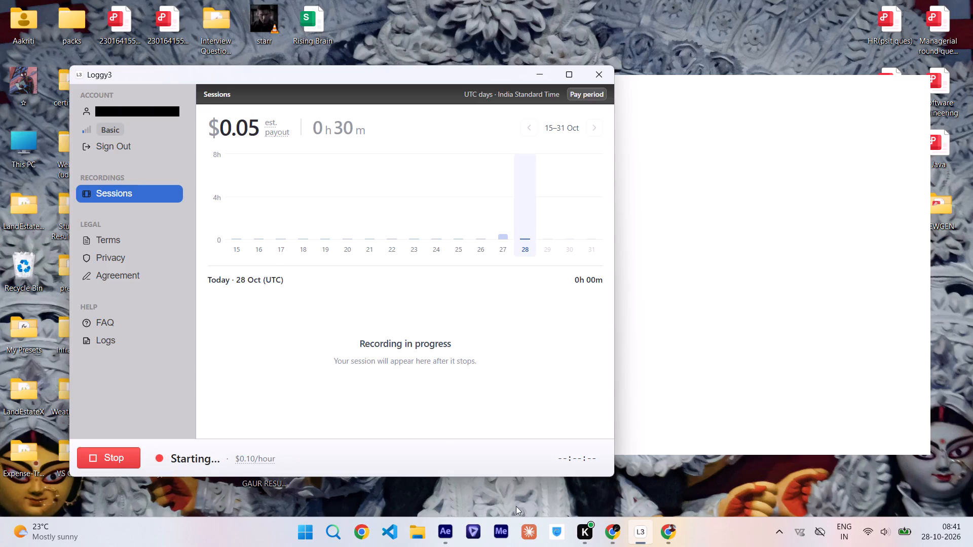
# Switch to After Effects and play Comp 1 from 0:00:00:00.
pyautogui.click(452, 528)
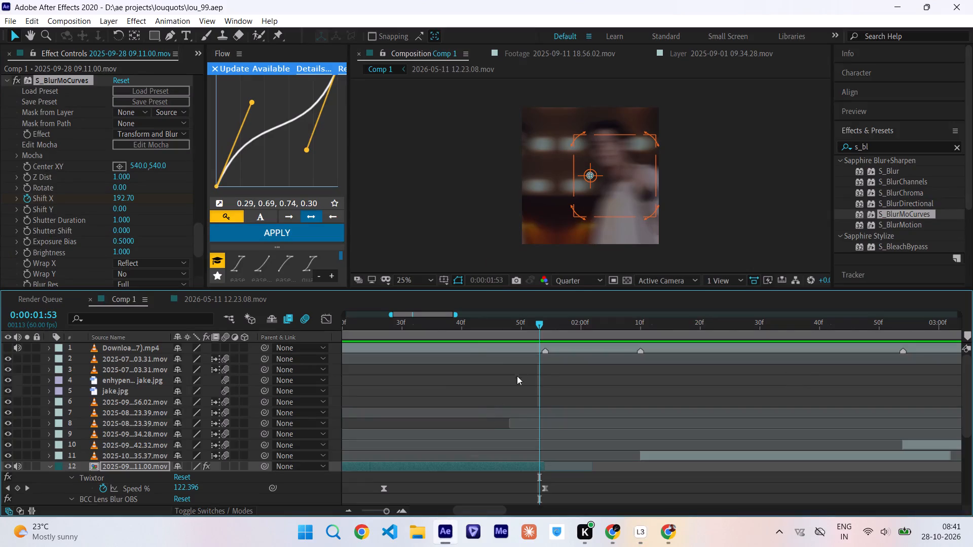
pyautogui.moveTo(514, 326); pyautogui.dragTo(219, 360)
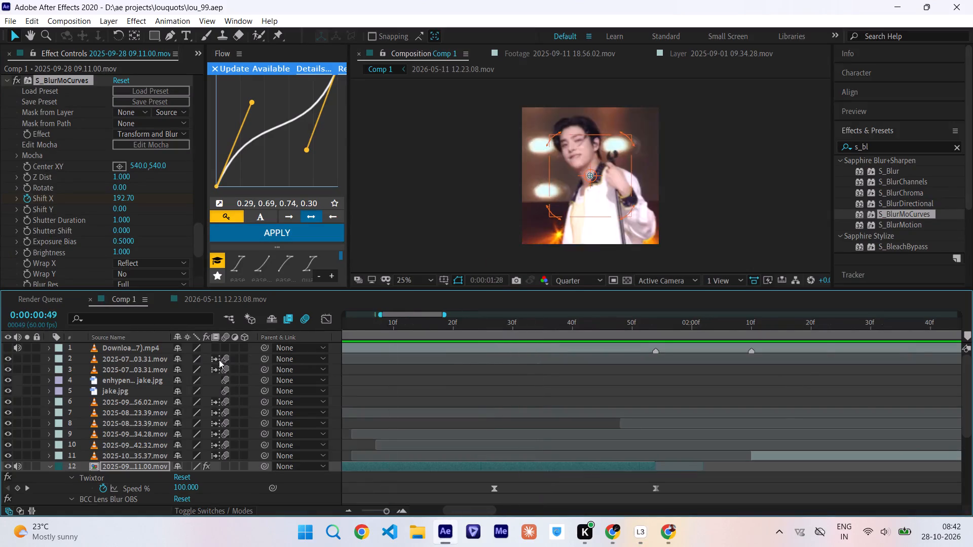
pyautogui.moveTo(219, 360); pyautogui.dragTo(136, 377)
pyautogui.press('space')
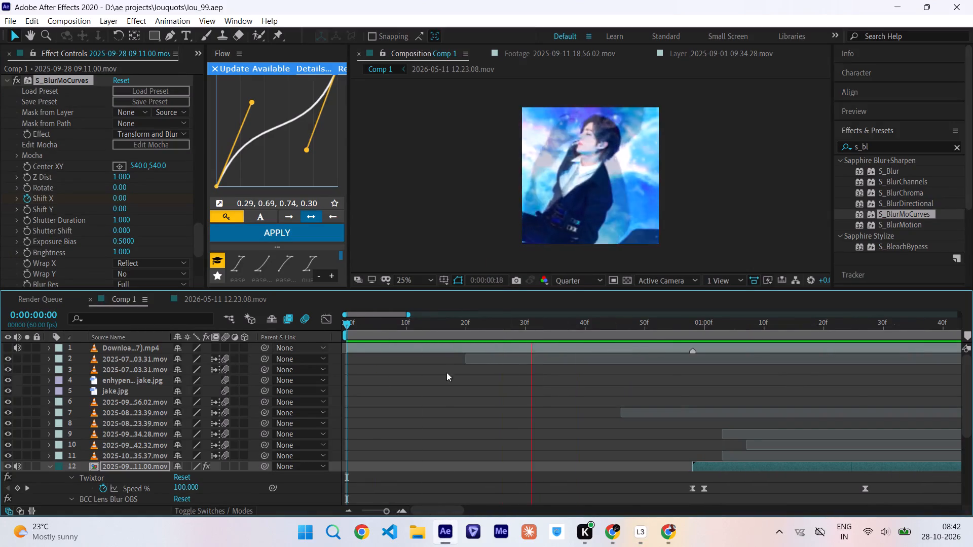
# Show the reference video on layer 1 and examine its white flash between 0:00:01:54 and 0:00:02:10.
pyautogui.hscroll(-4, 572, 394)
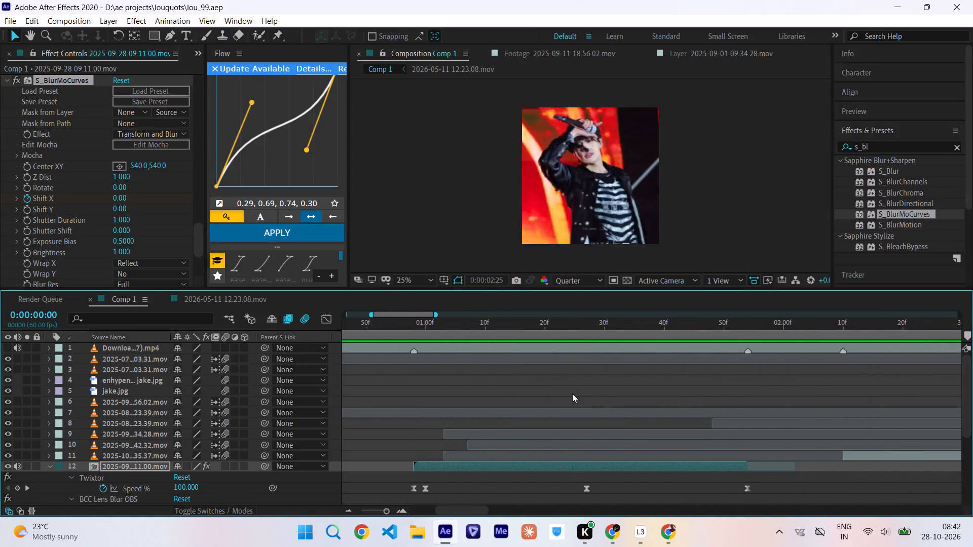
pyautogui.hscroll(-2, 572, 394)
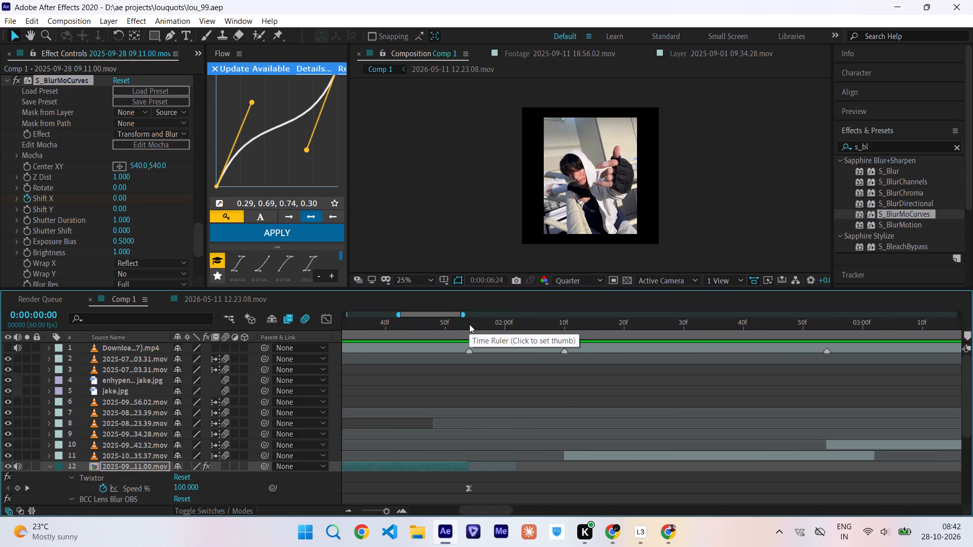
pyautogui.click(469, 324)
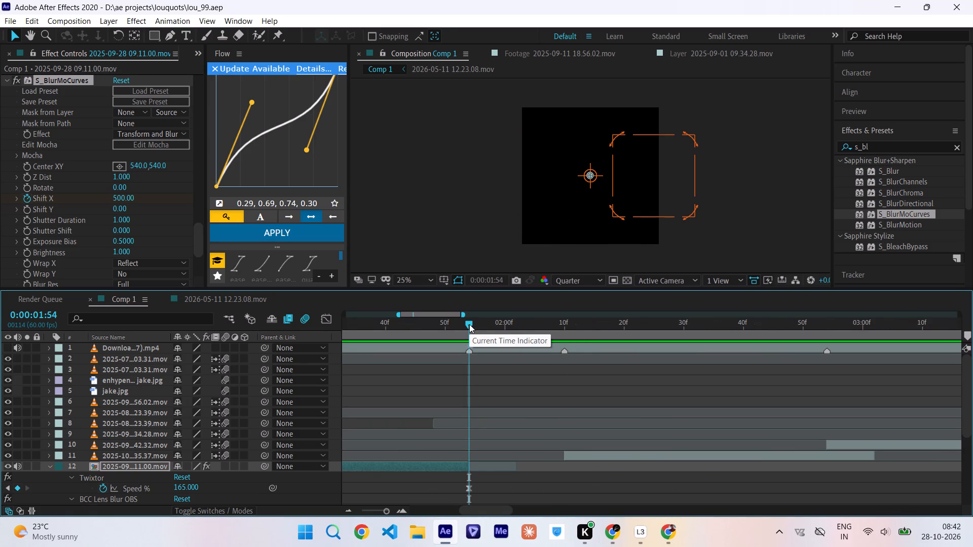
pyautogui.click(9, 345)
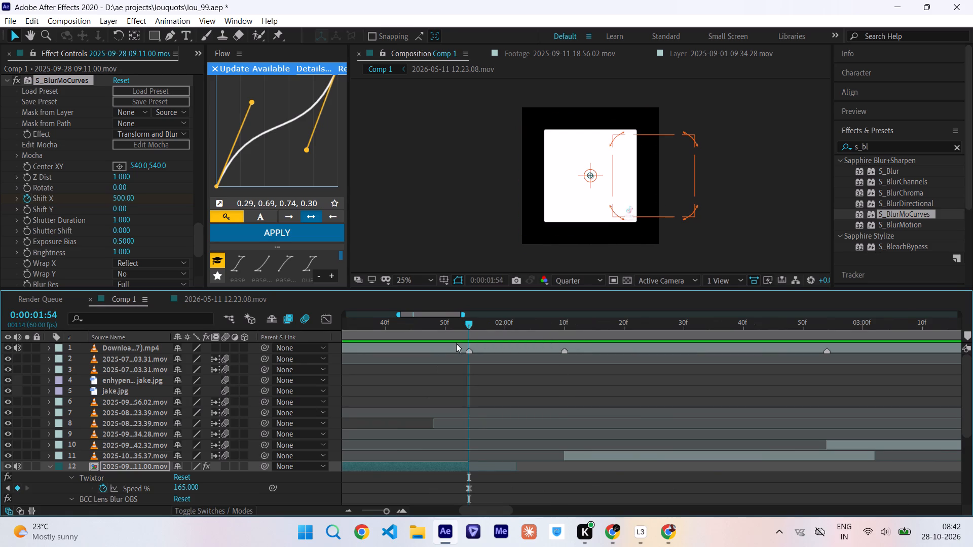
pyautogui.moveTo(467, 322); pyautogui.dragTo(519, 327)
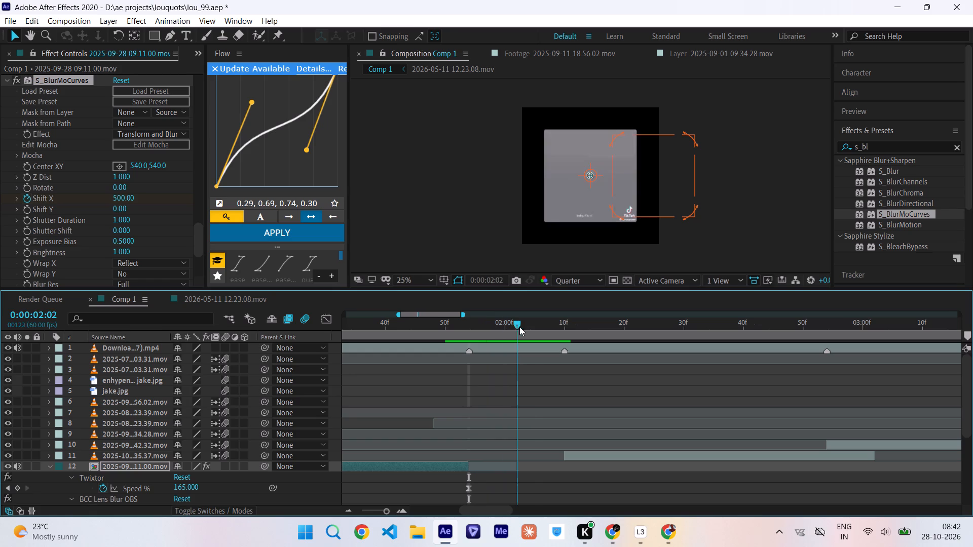
pyautogui.moveTo(519, 327); pyautogui.dragTo(510, 338)
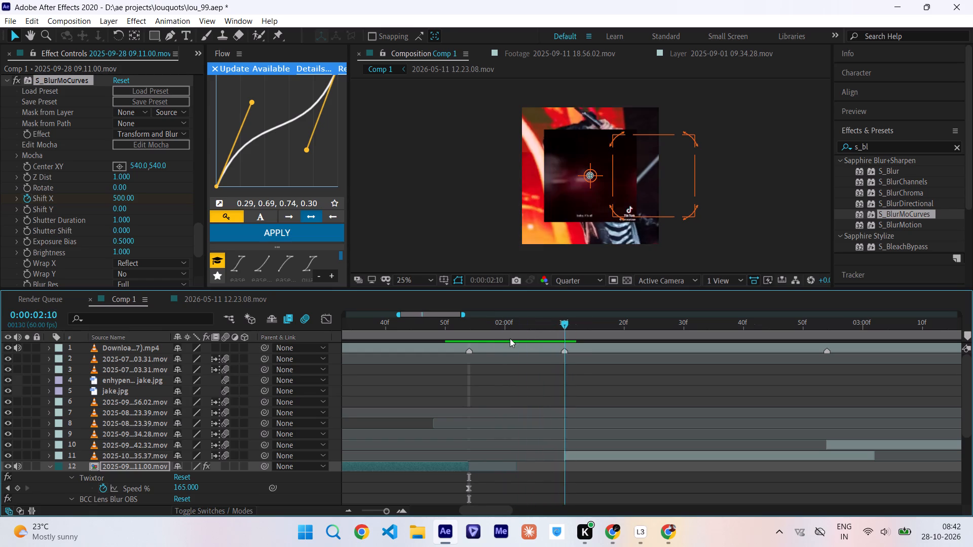
pyautogui.moveTo(510, 338); pyautogui.dragTo(469, 347)
# Add a white solid directly above the 2025-09-28 09.11.00.mov layer.
pyautogui.click(450, 465)
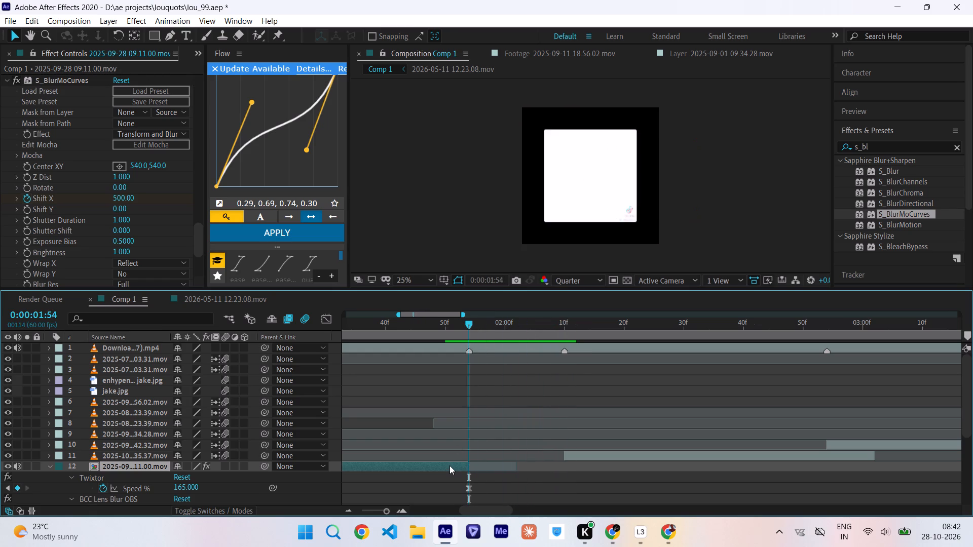
pyautogui.hotkey('ctrl', 'y')
pyautogui.click(492, 341)
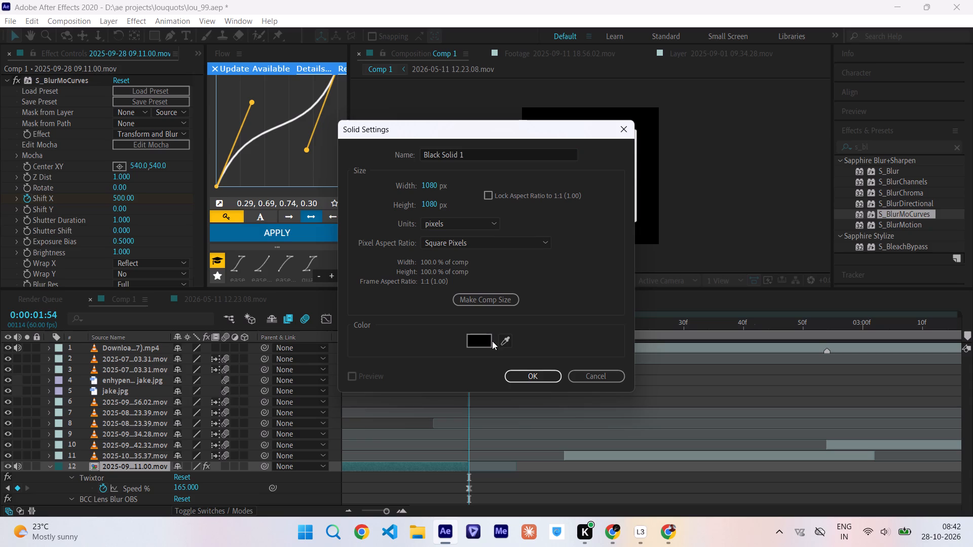
pyautogui.click(475, 342)
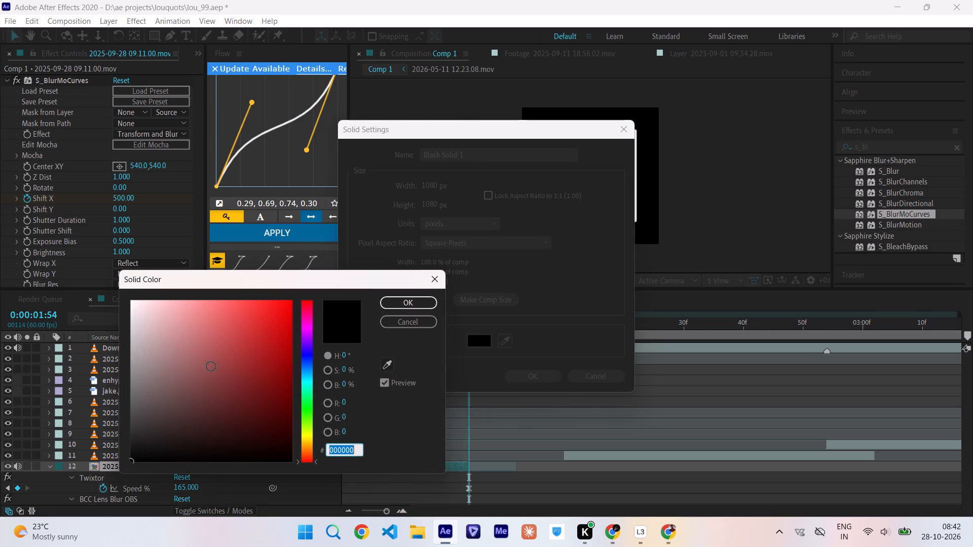
pyautogui.moveTo(211, 367); pyautogui.dragTo(66, 299)
pyautogui.press('Return')
pyautogui.press('Return')
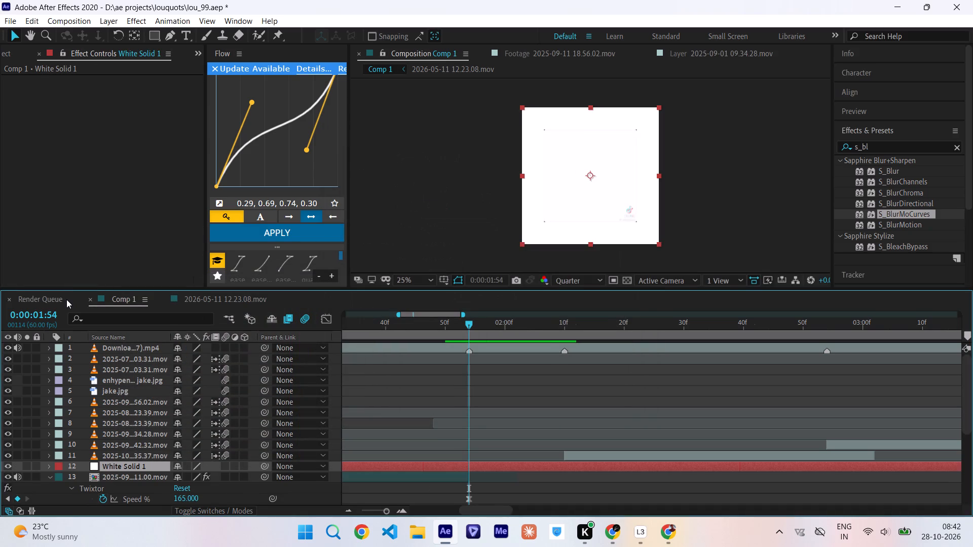
# Split the white solid at 0:00:01:54 and 0:00:02:10 and delete the outer pieces, keeping only the segment between those times.
pyautogui.hotkey('ctrl', 'shift', 'd')
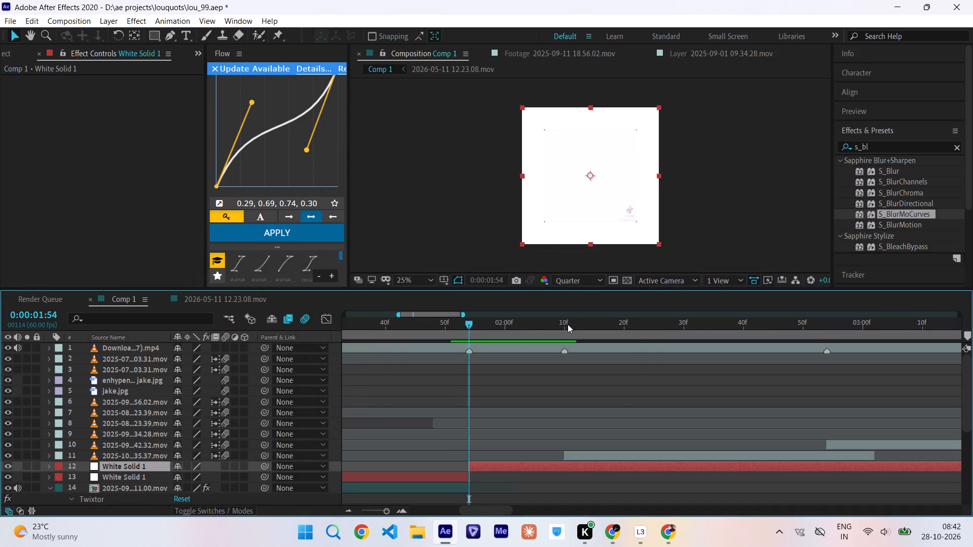
pyautogui.click(567, 325)
pyautogui.hotkey('ctrl', 'shift', 'd')
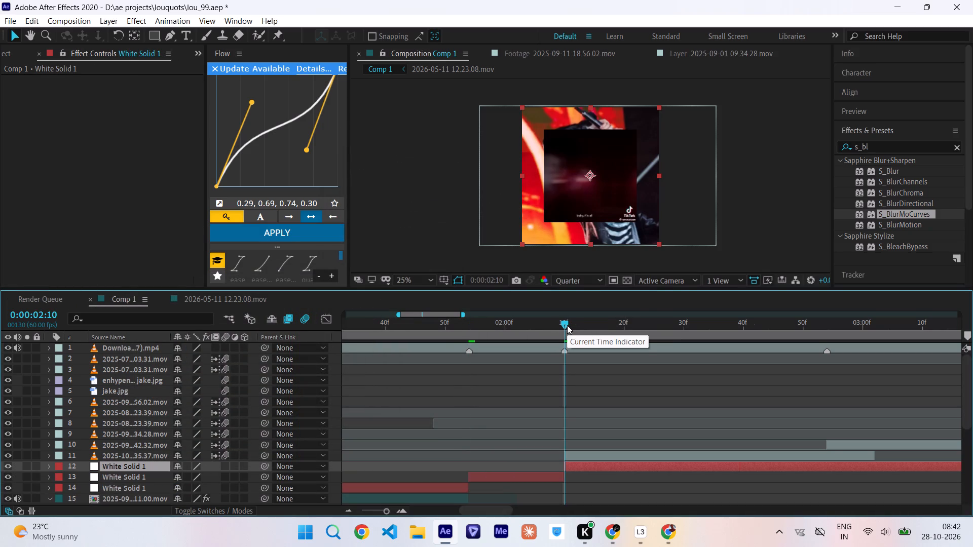
pyautogui.press('Delete')
pyautogui.click(438, 476)
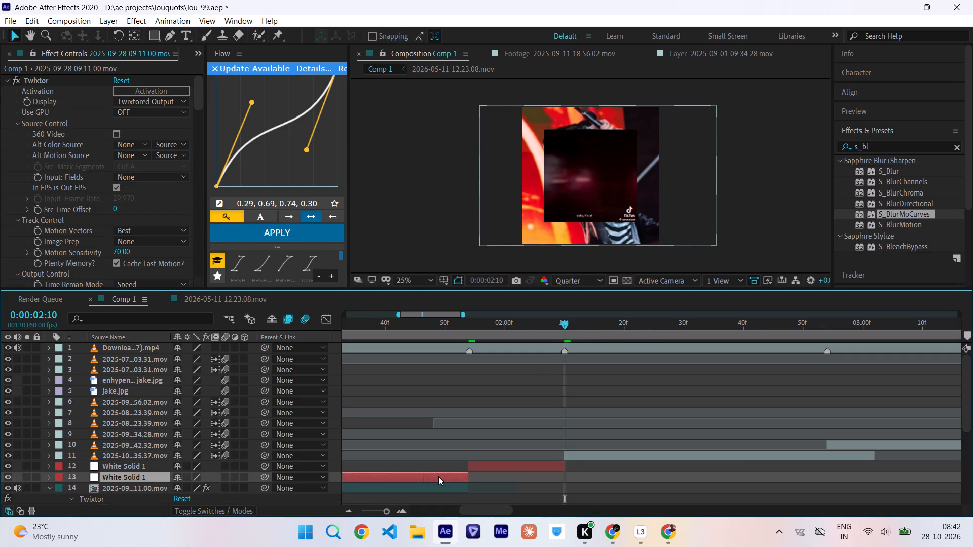
pyautogui.press('Delete')
# Keyframe the white solid's Opacity at 100% at 0:00:01:54 and 0% at 0:00:02:10.
pyautogui.click(480, 465)
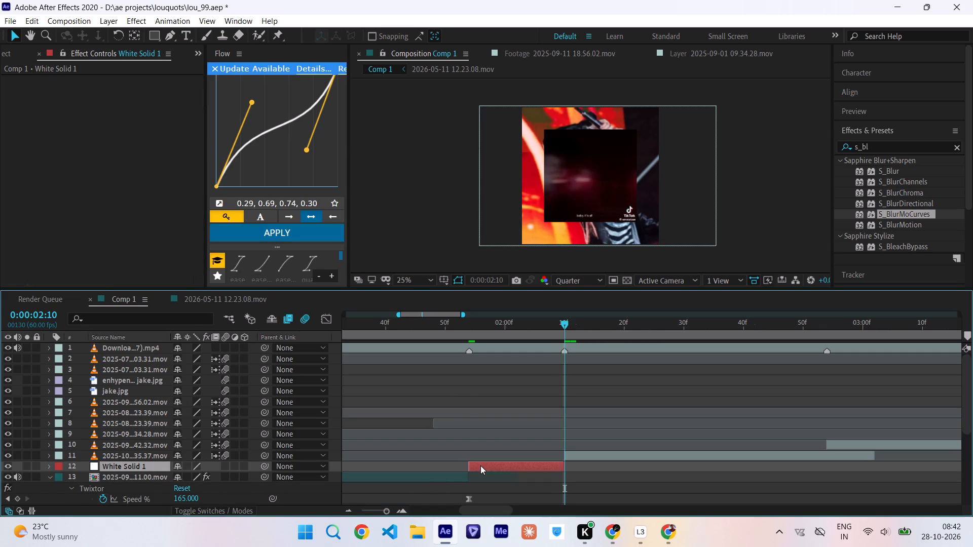
pyautogui.press('i')
pyautogui.press('t')
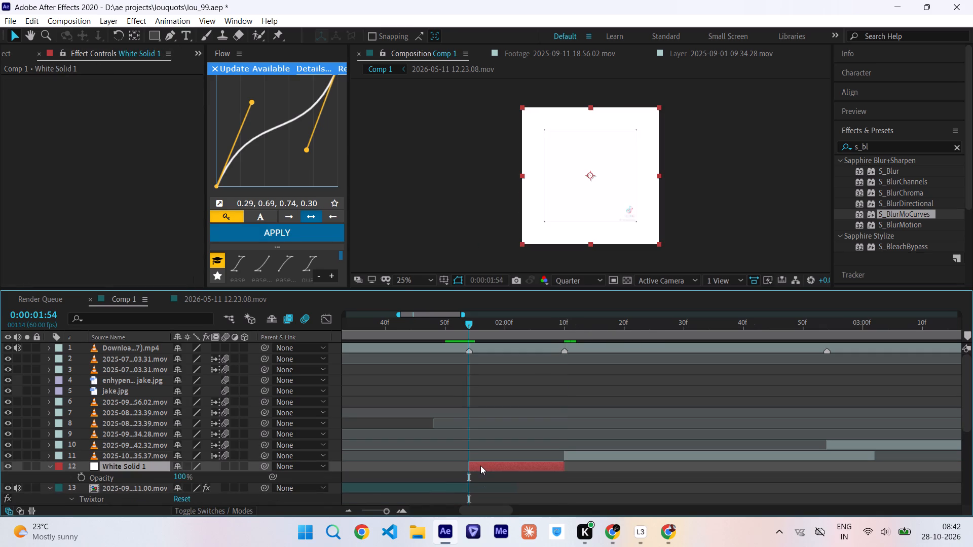
pyautogui.click(79, 478)
pyautogui.press('o')
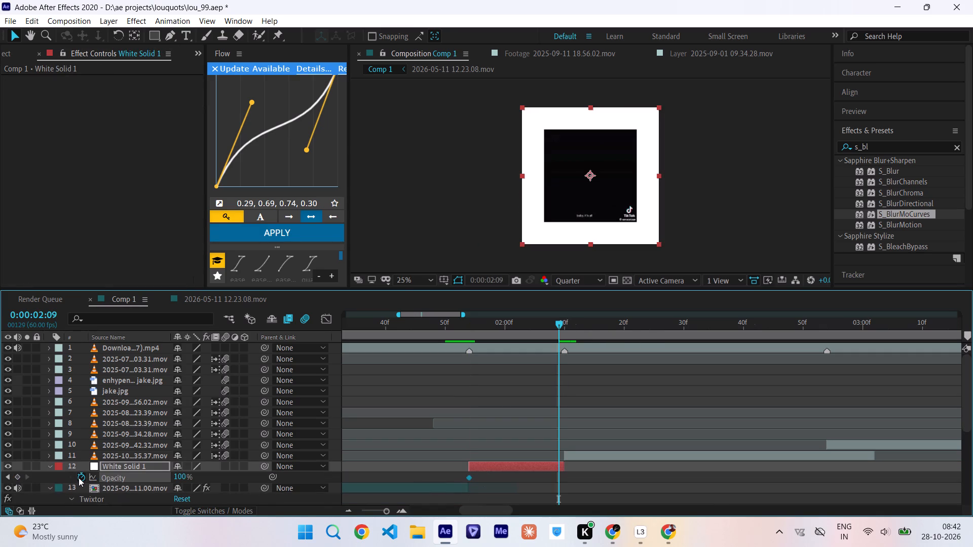
pyautogui.hotkey('ctrl', 'Right')
pyautogui.moveTo(181, 480); pyautogui.dragTo(174, 480)
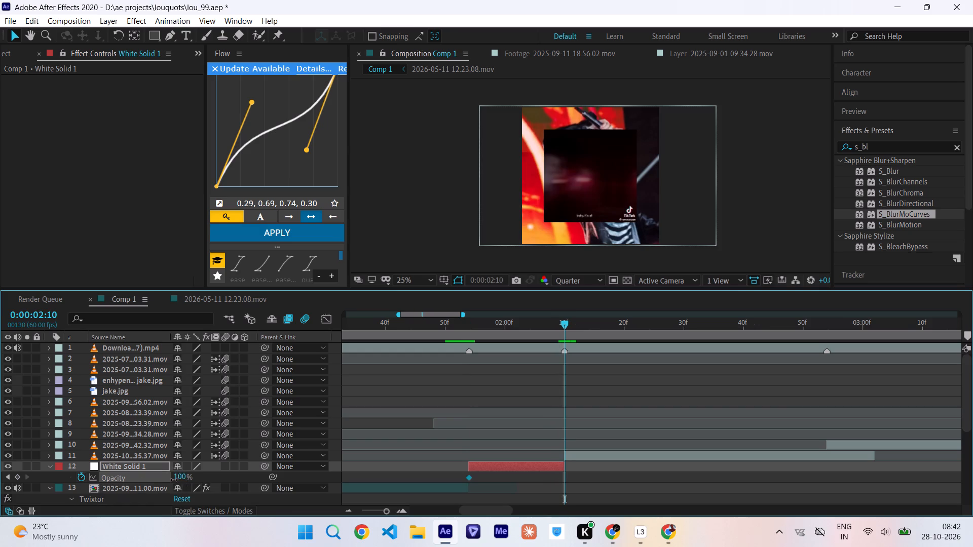
pyautogui.moveTo(174, 480); pyautogui.dragTo(47, 485)
# Easy-ease both Opacity keyframes and shape the value curve into a steep initial drop with a long, flat ease-out.
pyautogui.moveTo(455, 473); pyautogui.dragTo(474, 473)
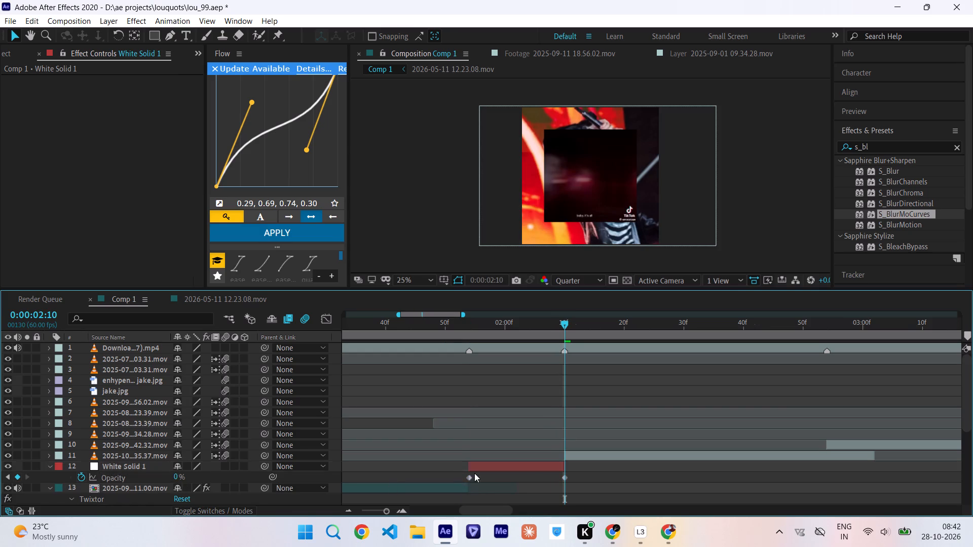
pyautogui.moveTo(474, 473); pyautogui.dragTo(582, 484)
pyautogui.press('F9')
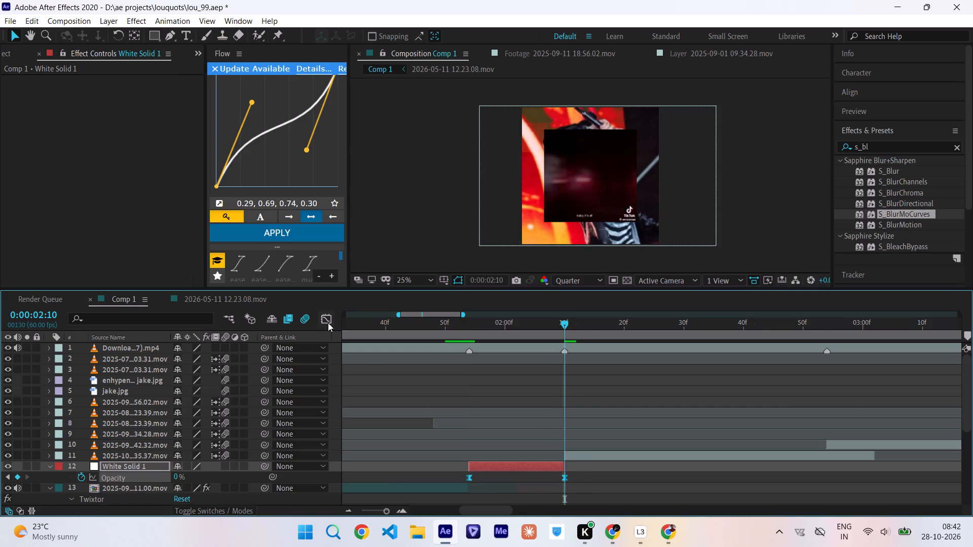
pyautogui.click(328, 323)
pyautogui.click(470, 353)
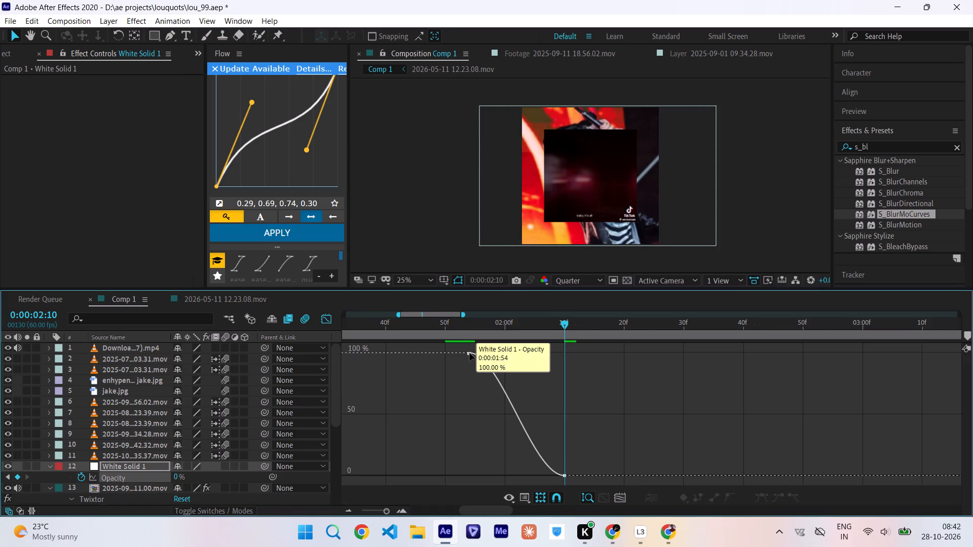
pyautogui.moveTo(504, 354); pyautogui.dragTo(445, 446)
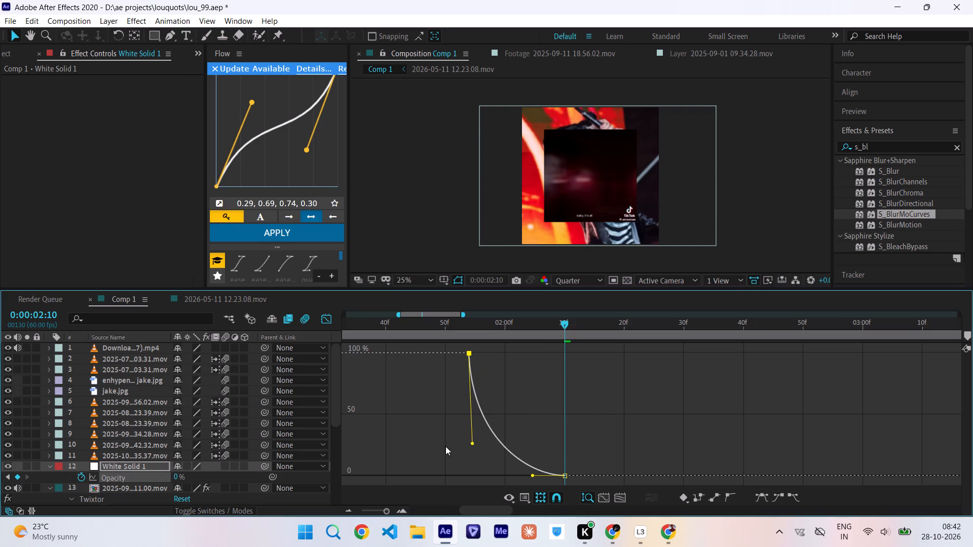
pyautogui.moveTo(445, 446); pyautogui.dragTo(445, 447)
pyautogui.moveTo(534, 477); pyautogui.dragTo(507, 477)
# Shorten the outgoing handle of the white solid's 100% Opacity keyframe to soften the steep initial drop of the value curve.
pyautogui.moveTo(456, 328); pyautogui.dragTo(492, 330)
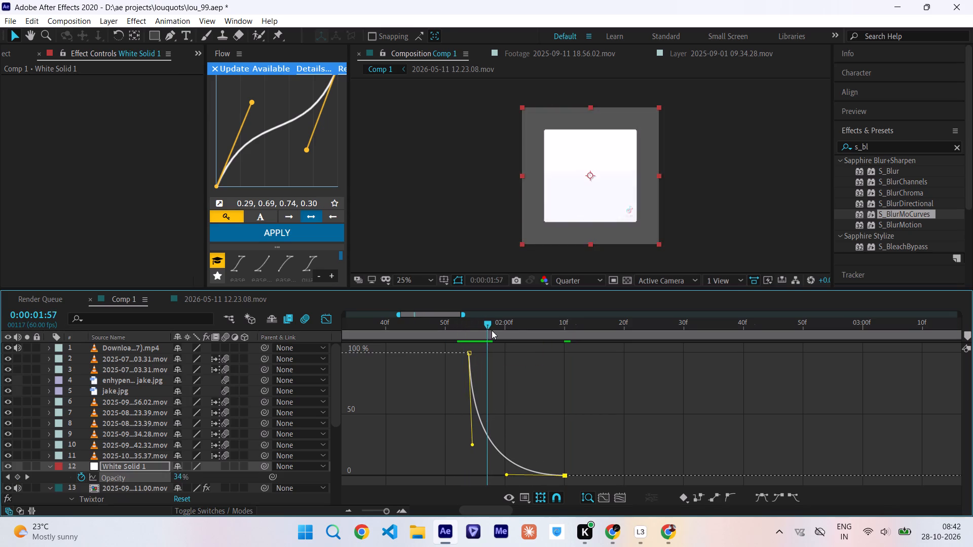
pyautogui.moveTo(492, 330); pyautogui.dragTo(470, 341)
pyautogui.moveTo(474, 441); pyautogui.dragTo(465, 420)
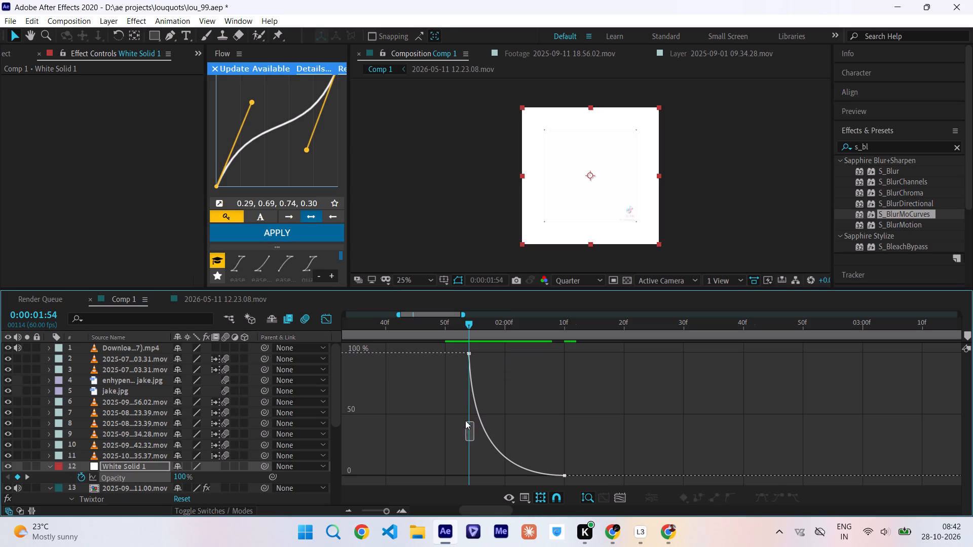
pyautogui.moveTo(465, 420); pyautogui.dragTo(460, 345)
pyautogui.moveTo(471, 446); pyautogui.dragTo(459, 427)
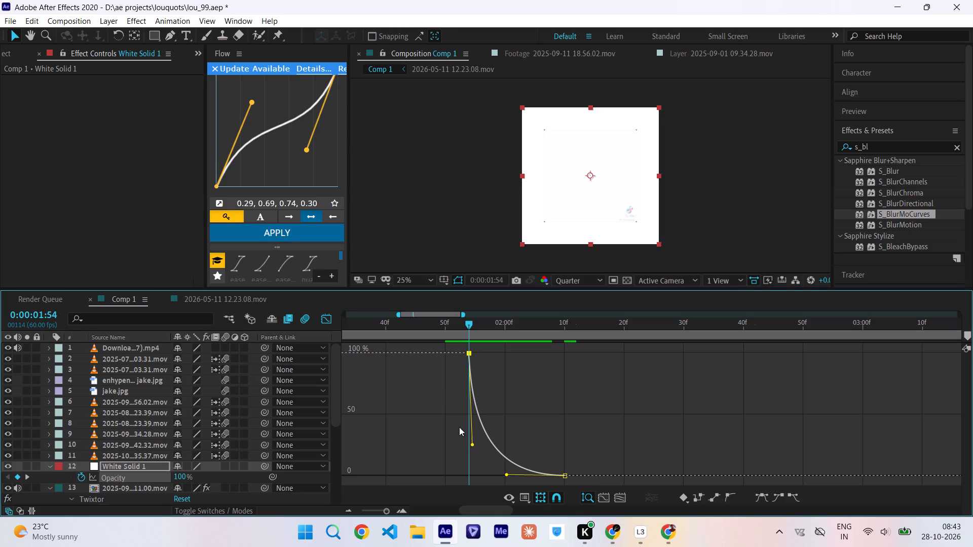
pyautogui.moveTo(459, 427); pyautogui.dragTo(443, 381)
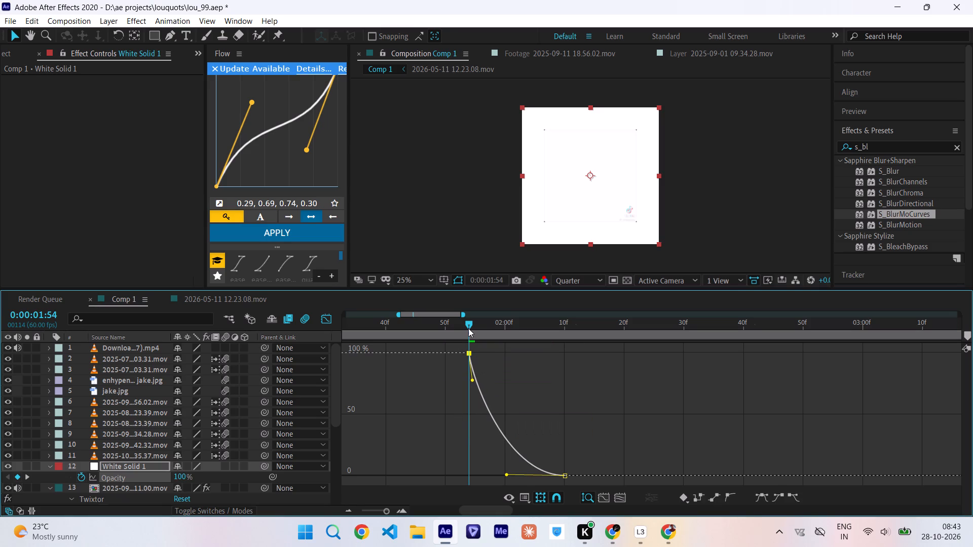
pyautogui.moveTo(470, 329); pyautogui.dragTo(476, 333)
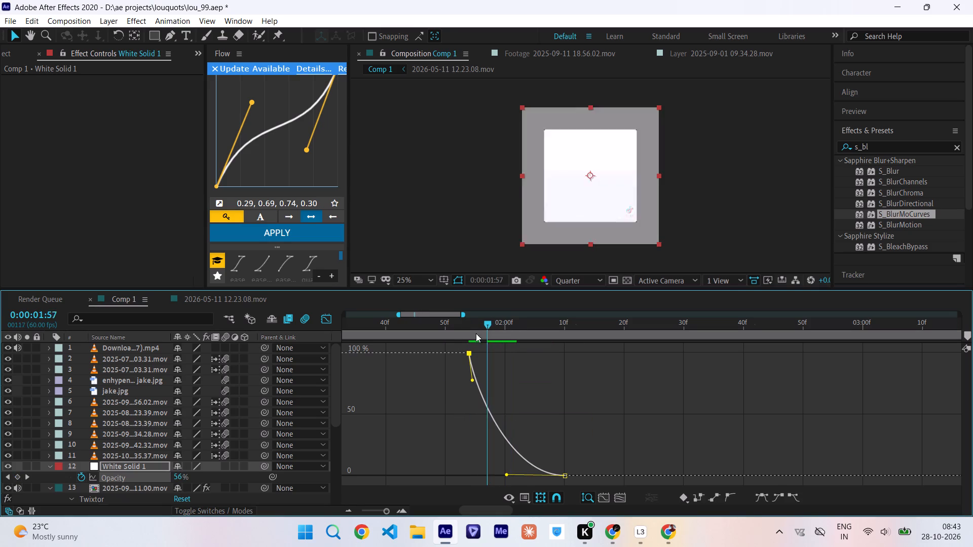
pyautogui.moveTo(476, 333); pyautogui.dragTo(505, 331)
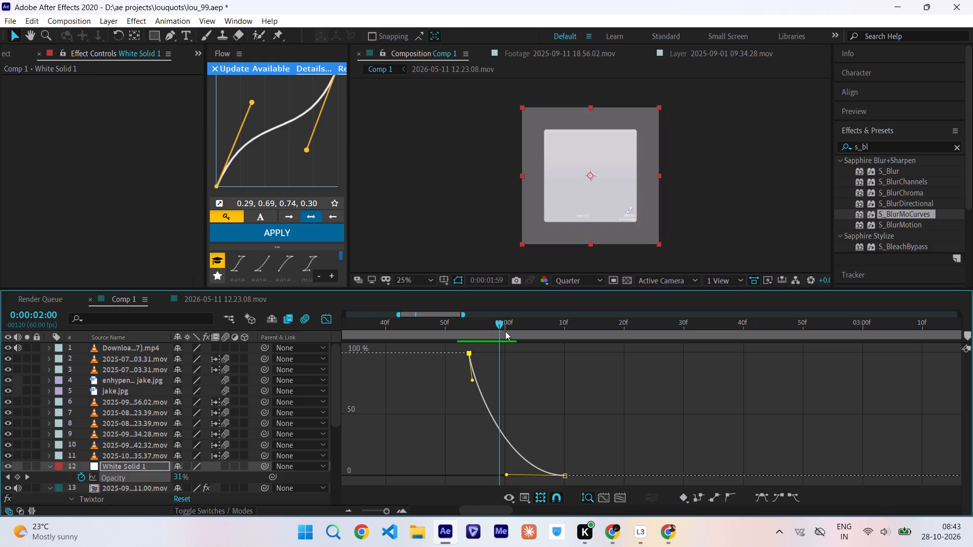
# Shorten the handles of both Opacity keyframes until the white solid's fade curve runs almost straight from 100% to 0%.
pyautogui.moveTo(507, 475); pyautogui.dragTo(558, 476)
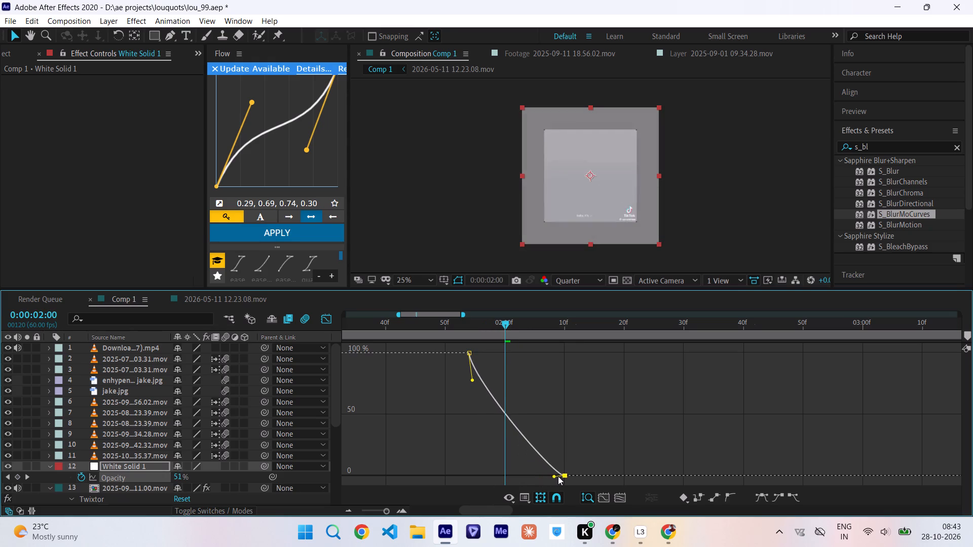
pyautogui.moveTo(558, 476); pyautogui.dragTo(567, 476)
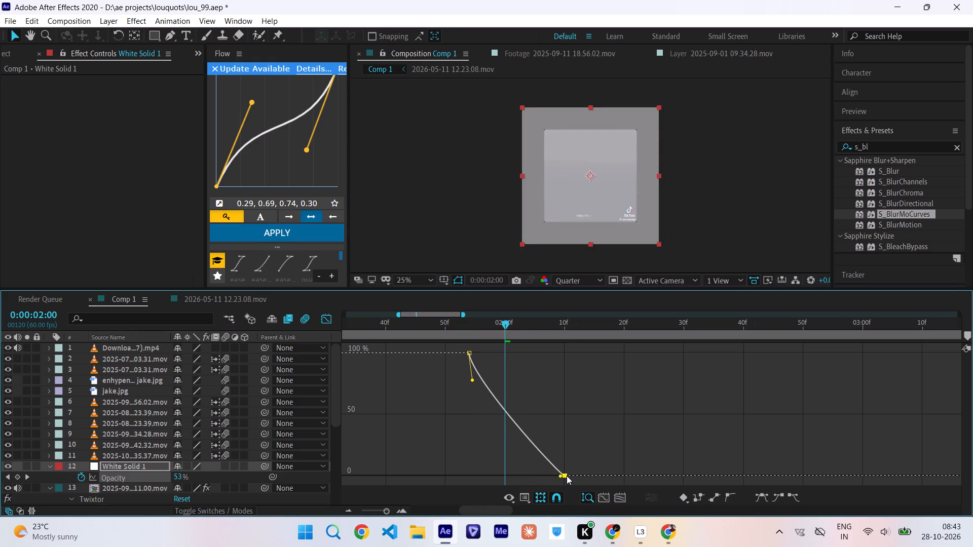
pyautogui.moveTo(567, 476); pyautogui.dragTo(566, 476)
pyautogui.moveTo(473, 380); pyautogui.dragTo(467, 363)
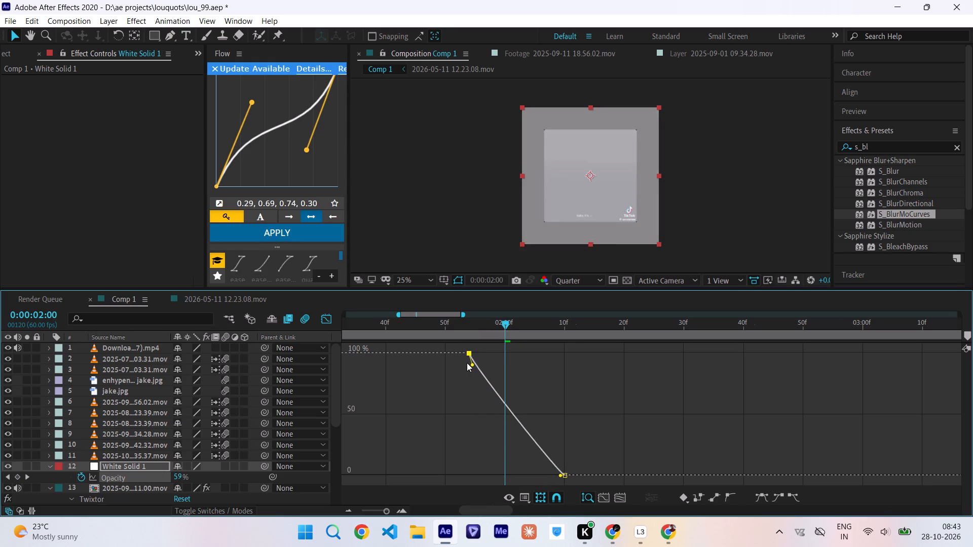
pyautogui.moveTo(467, 363); pyautogui.dragTo(466, 356)
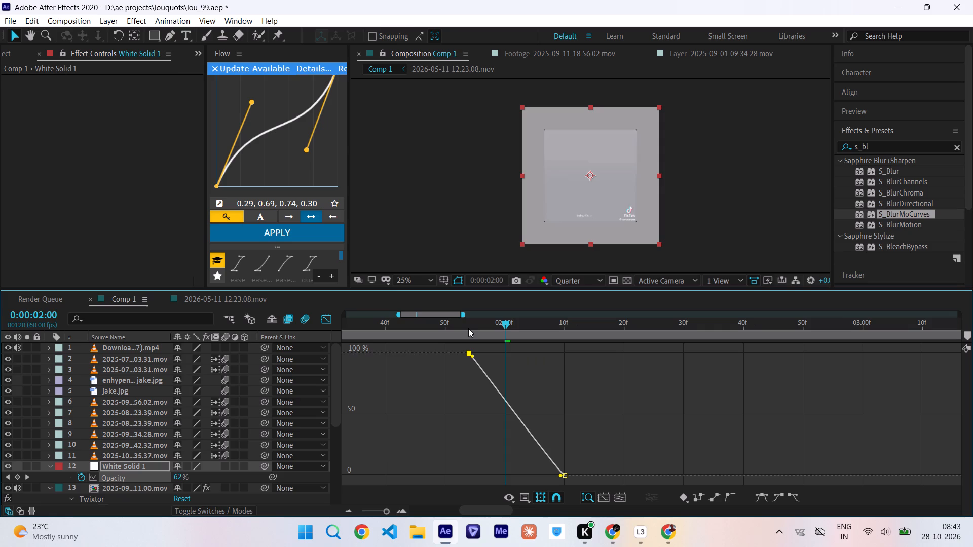
pyautogui.moveTo(468, 329); pyautogui.dragTo(534, 329)
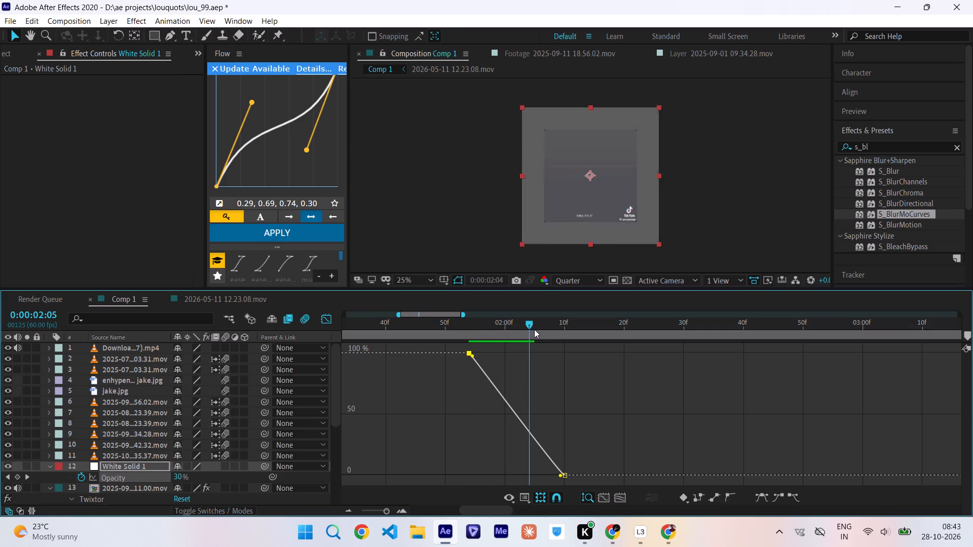
pyautogui.moveTo(534, 329); pyautogui.dragTo(553, 330)
# Lengthen the incoming handle of the 0% Opacity keyframe for a gentle ease-out at the end of the fade, and leave the graph view.
pyautogui.moveTo(560, 476); pyautogui.dragTo(534, 475)
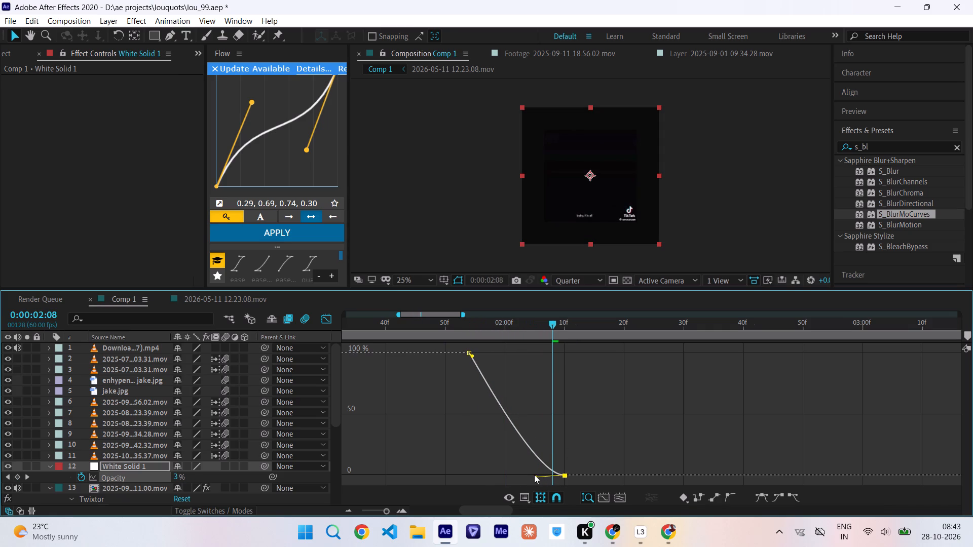
pyautogui.moveTo(534, 475); pyautogui.dragTo(536, 472)
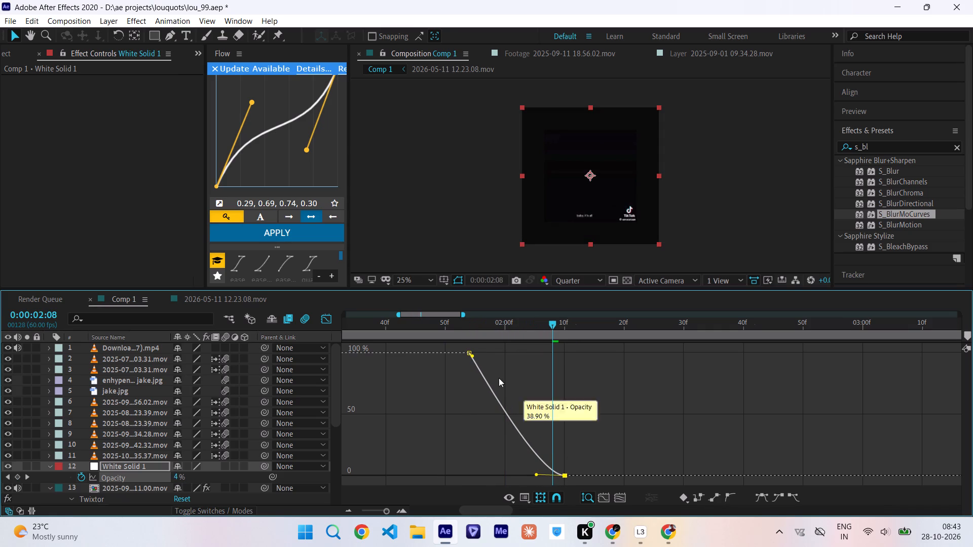
pyautogui.moveTo(471, 329); pyautogui.dragTo(532, 333)
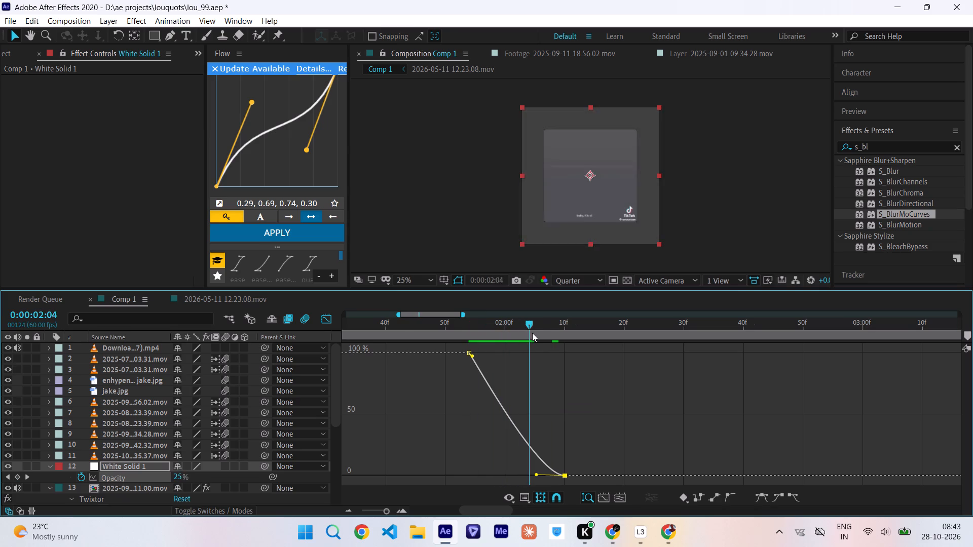
pyautogui.moveTo(532, 333); pyautogui.dragTo(447, 343)
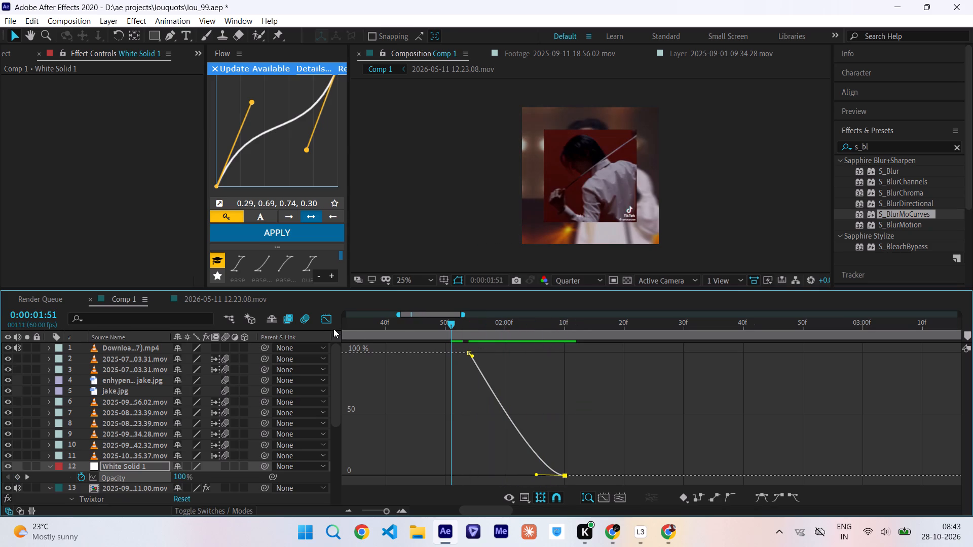
pyautogui.click(333, 327)
# Review the white flash fade and the start of the following clip between about 0:00:01:51 and 0:00:02:39.
pyautogui.press('space')
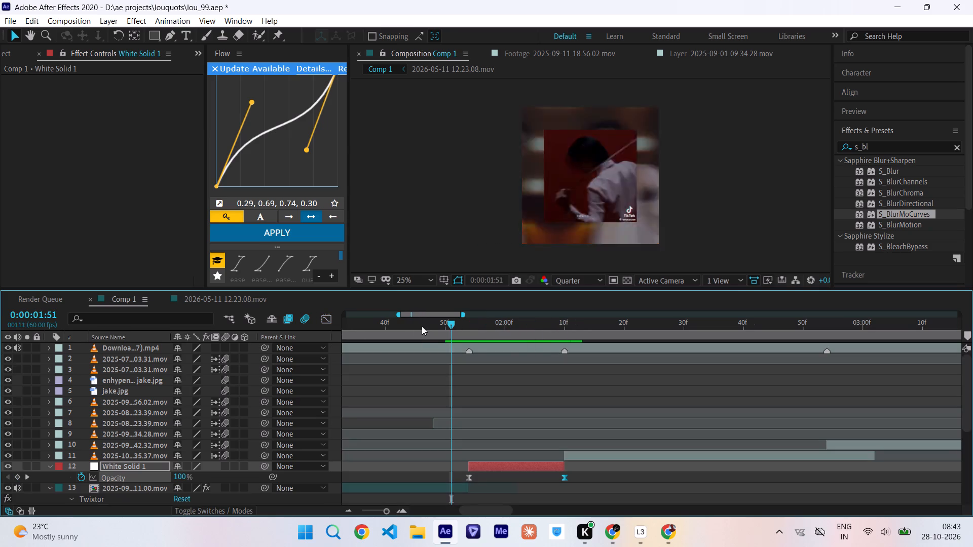
pyautogui.moveTo(480, 325); pyautogui.dragTo(509, 325)
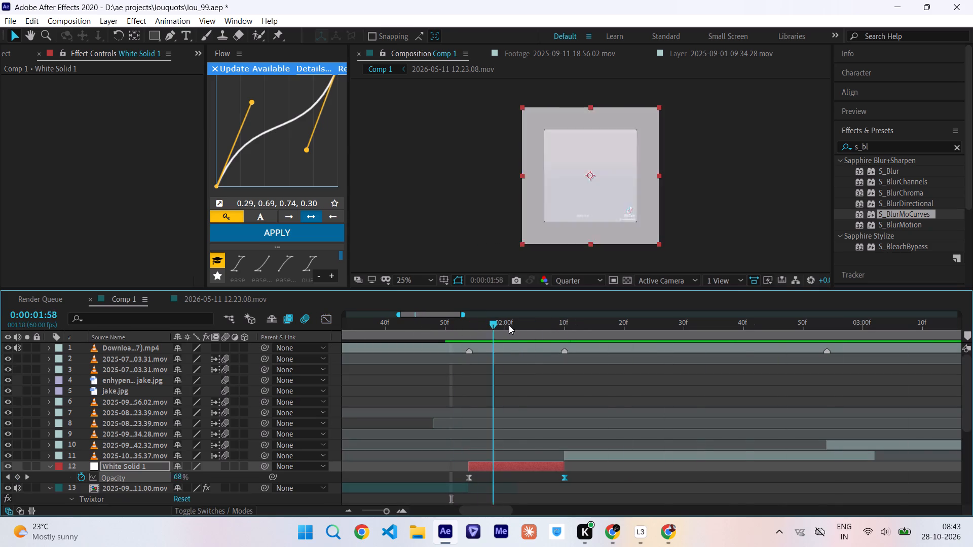
pyautogui.moveTo(509, 325); pyautogui.dragTo(572, 327)
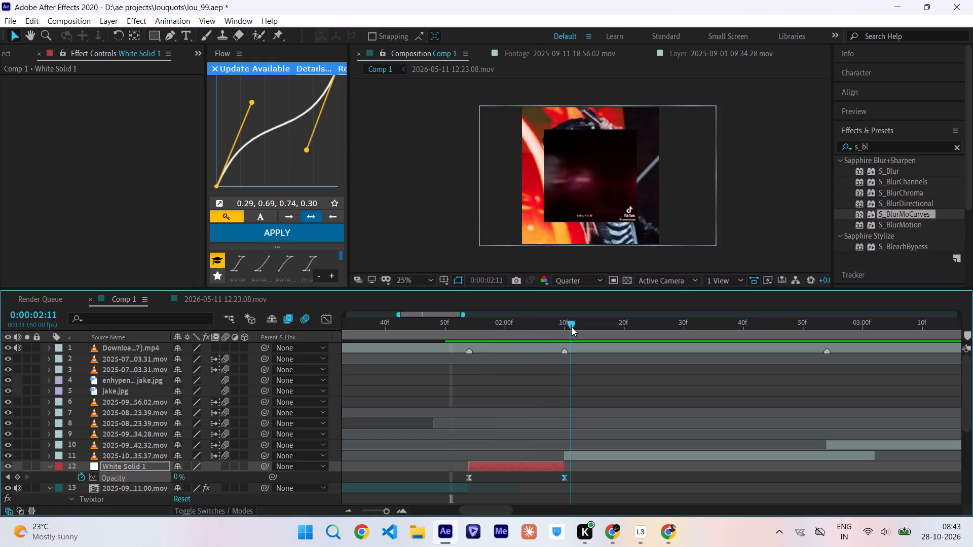
pyautogui.moveTo(572, 327); pyautogui.dragTo(594, 339)
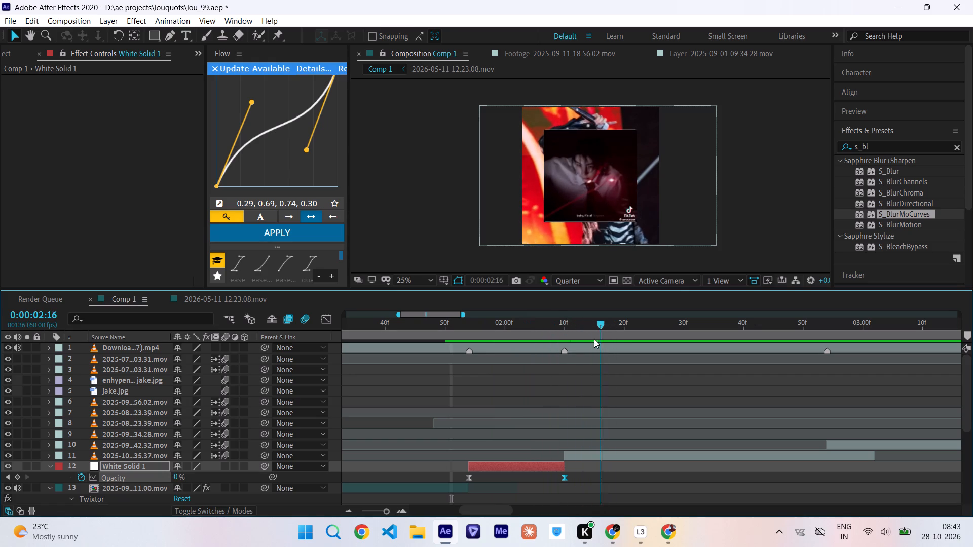
pyautogui.moveTo(594, 339); pyautogui.dragTo(566, 348)
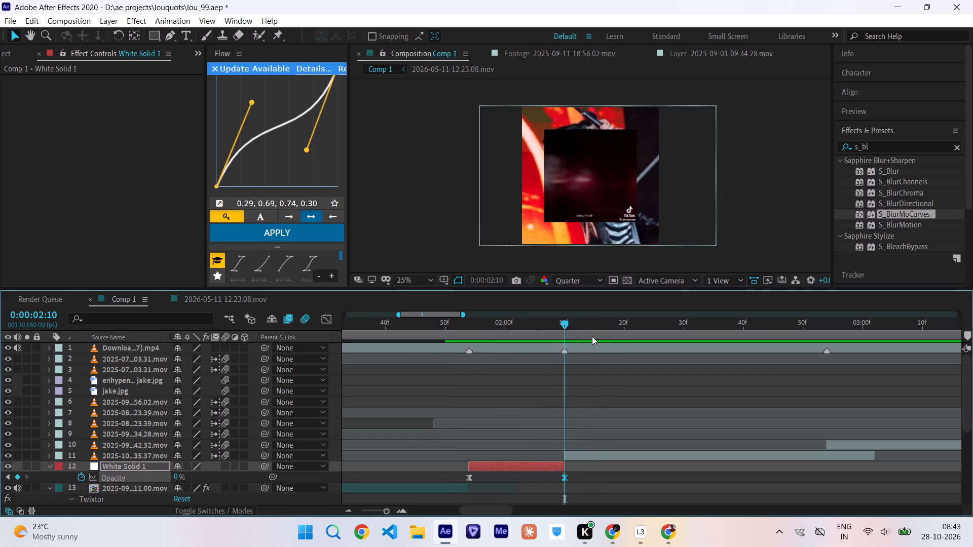
pyautogui.moveTo(567, 325); pyautogui.dragTo(680, 336)
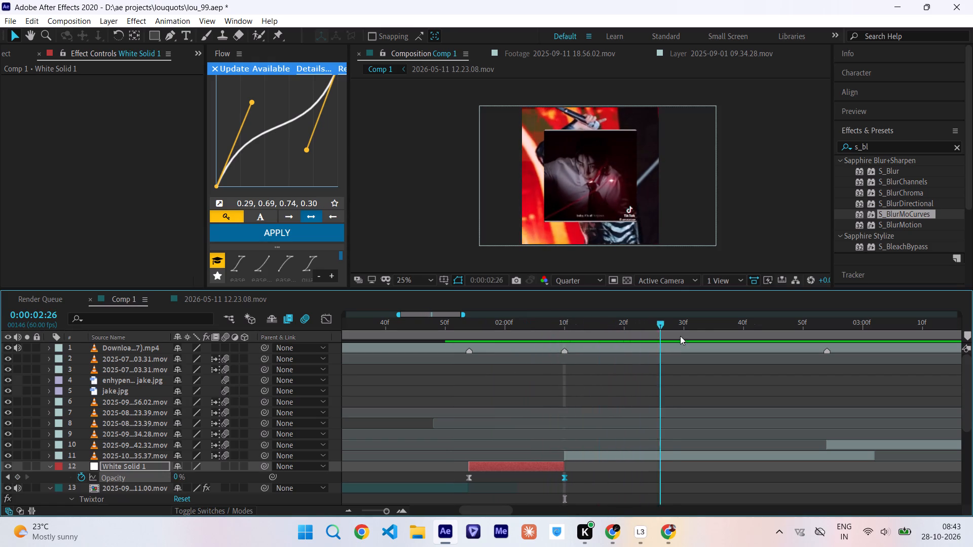
pyautogui.moveTo(680, 336); pyautogui.dragTo(741, 333)
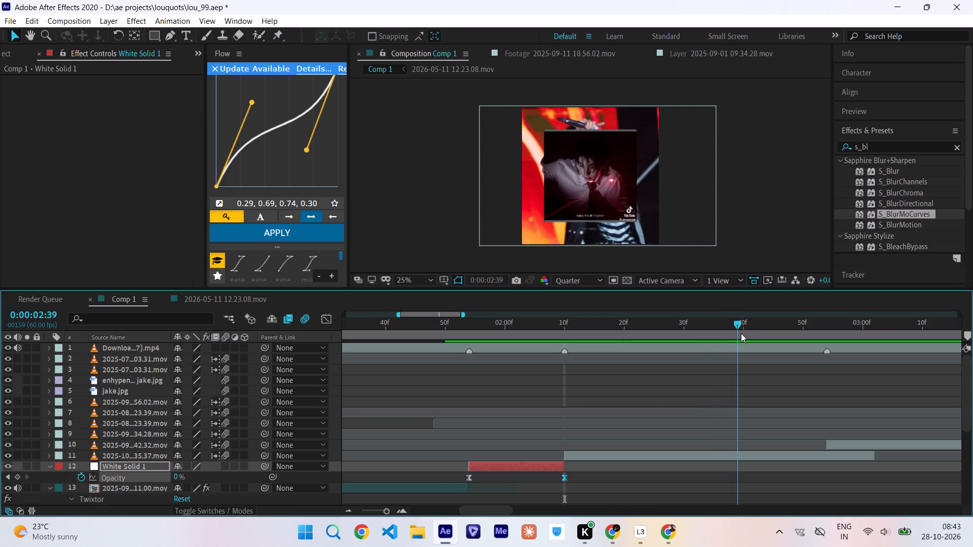
pyautogui.moveTo(741, 333); pyautogui.dragTo(568, 365)
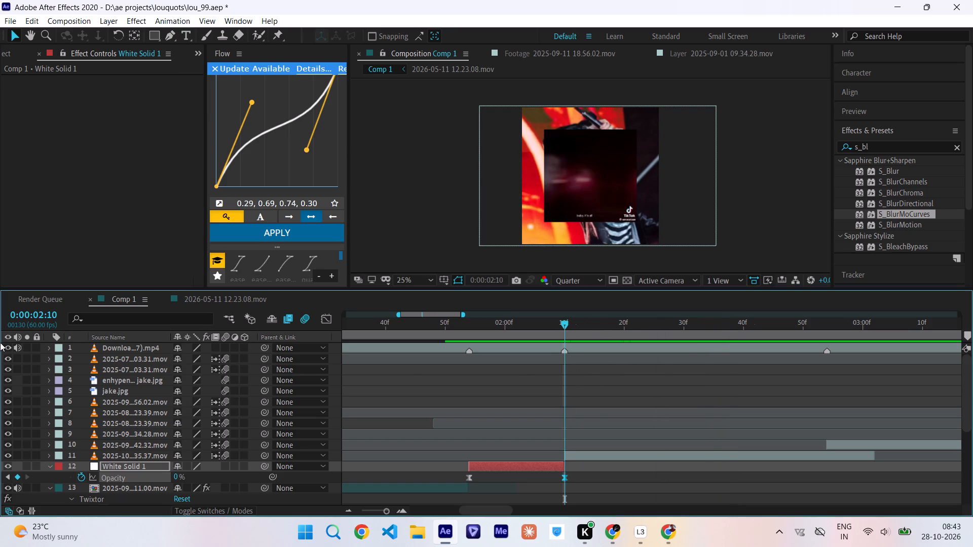
# Copy all effect and Opacity keyframes from the 2025-09-28 09.11.00.mov layer and paste them onto 2025-10-03 22.35.37.mov at its in-point, 0:00:02:10.
pyautogui.click(3, 346)
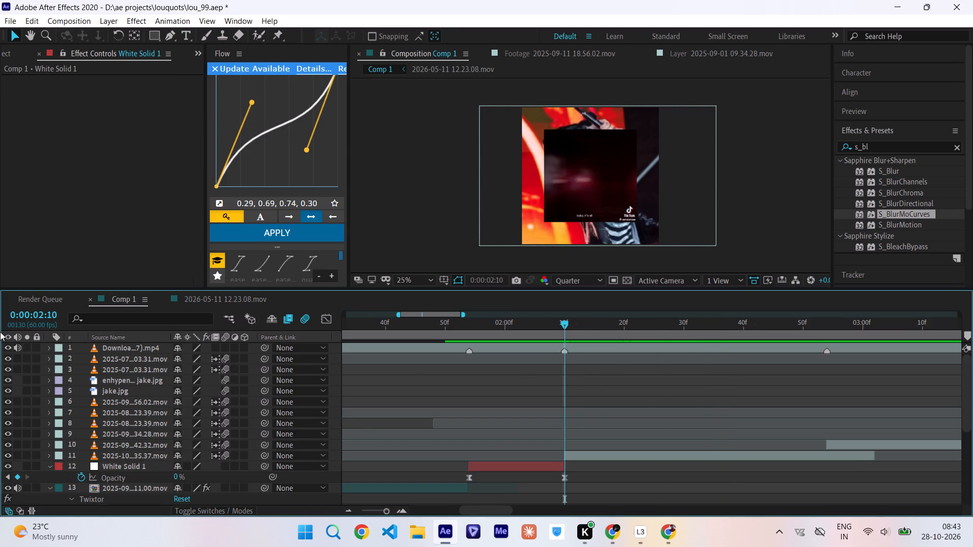
pyautogui.scroll(-1, 371, 420)
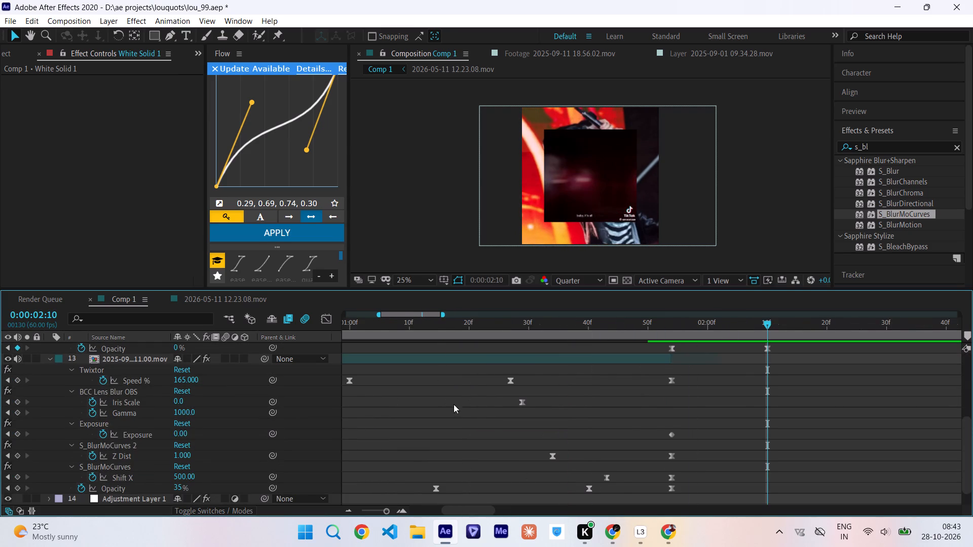
pyautogui.hscroll(1, 496, 397)
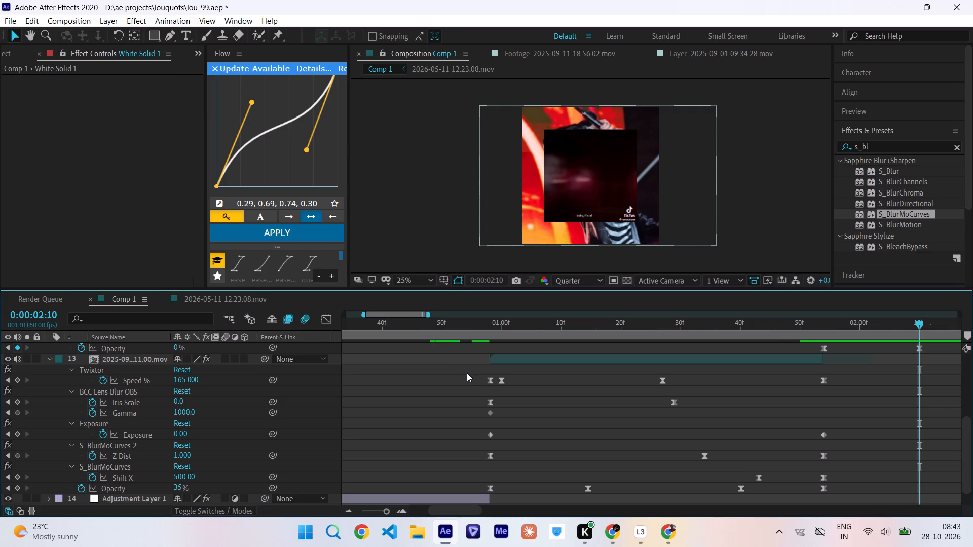
pyautogui.moveTo(467, 373); pyautogui.dragTo(837, 487)
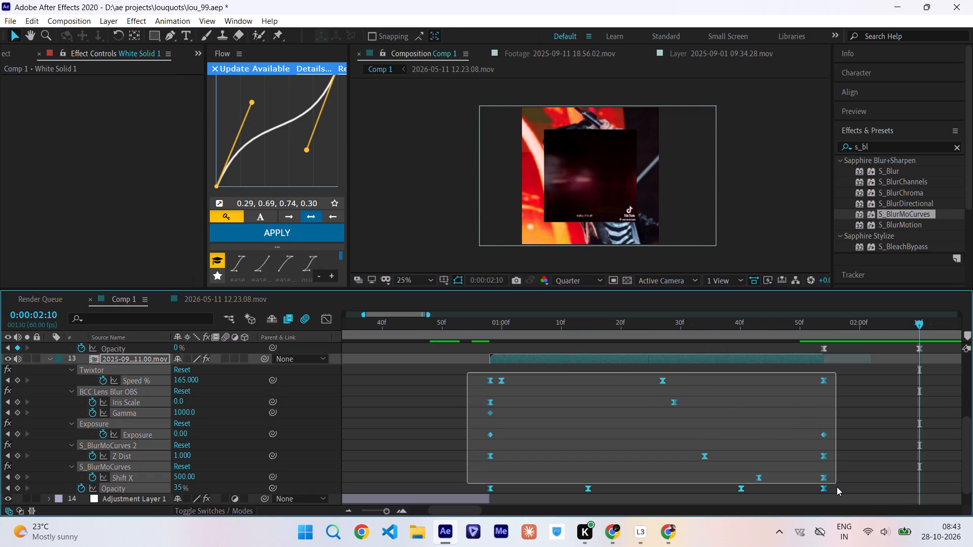
pyautogui.moveTo(837, 487); pyautogui.dragTo(838, 493)
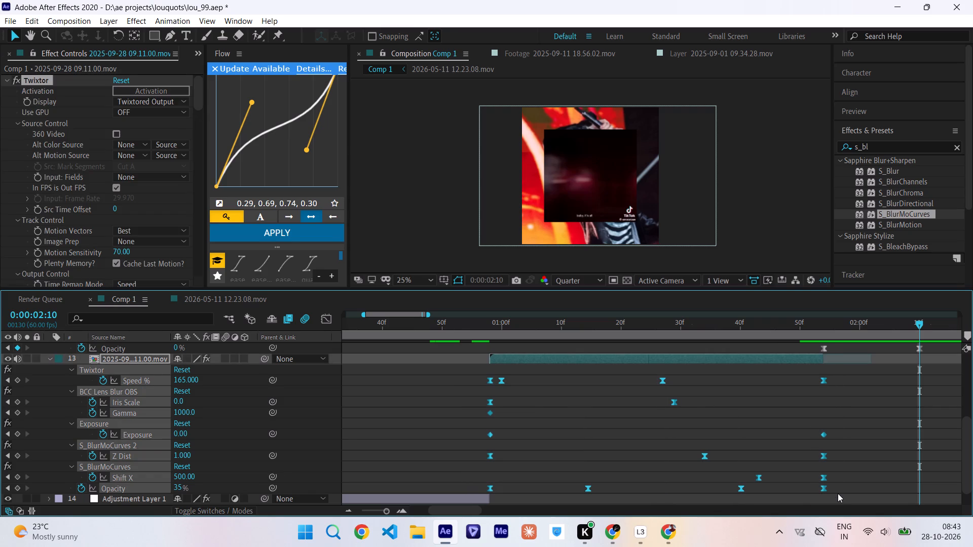
pyautogui.hotkey('ctrl', 'c')
pyautogui.press('u')
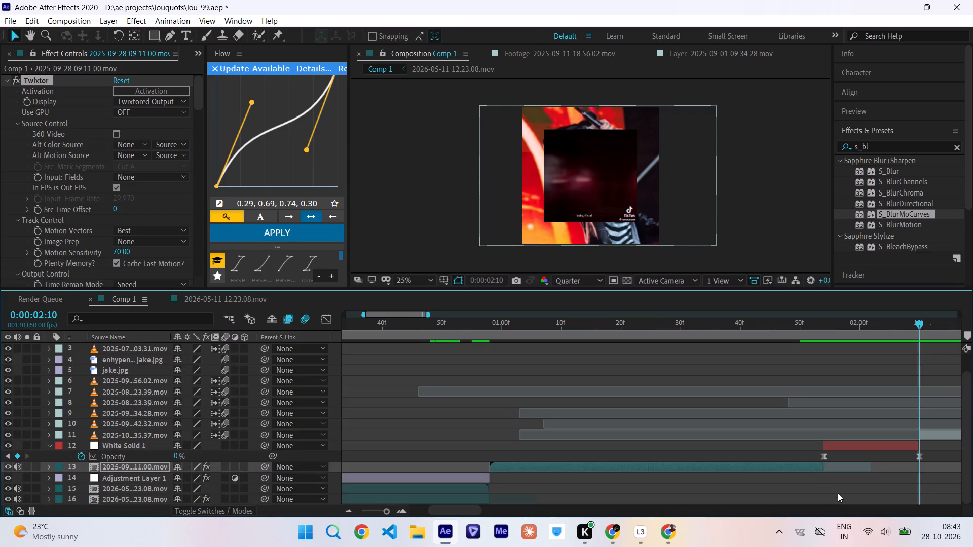
pyautogui.hscroll(-3, 838, 493)
pyautogui.click(744, 436)
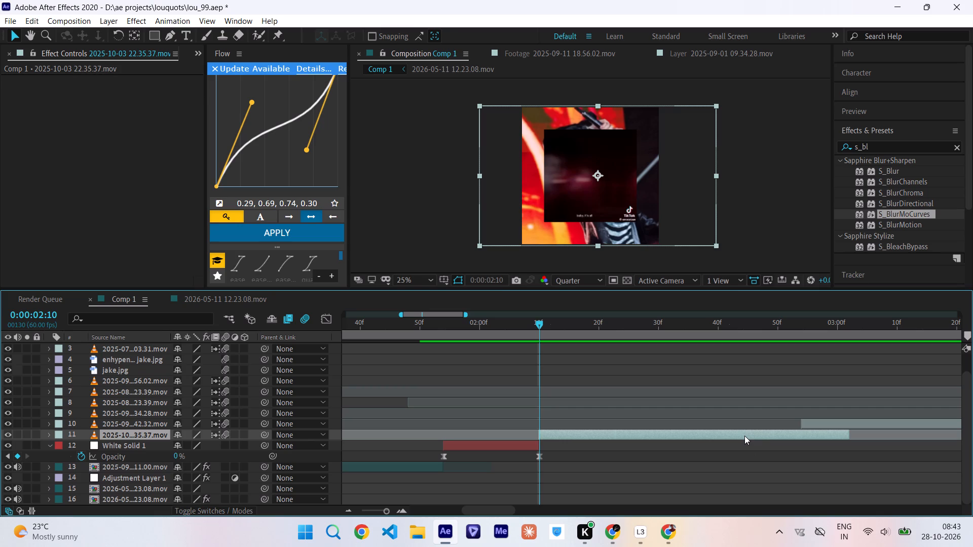
pyautogui.press('i')
pyautogui.hotkey('ctrl', 'v')
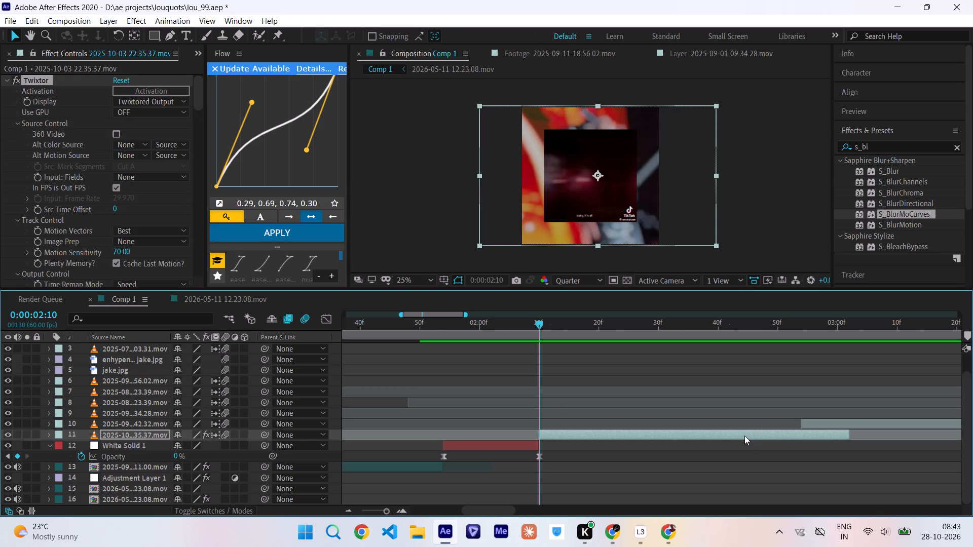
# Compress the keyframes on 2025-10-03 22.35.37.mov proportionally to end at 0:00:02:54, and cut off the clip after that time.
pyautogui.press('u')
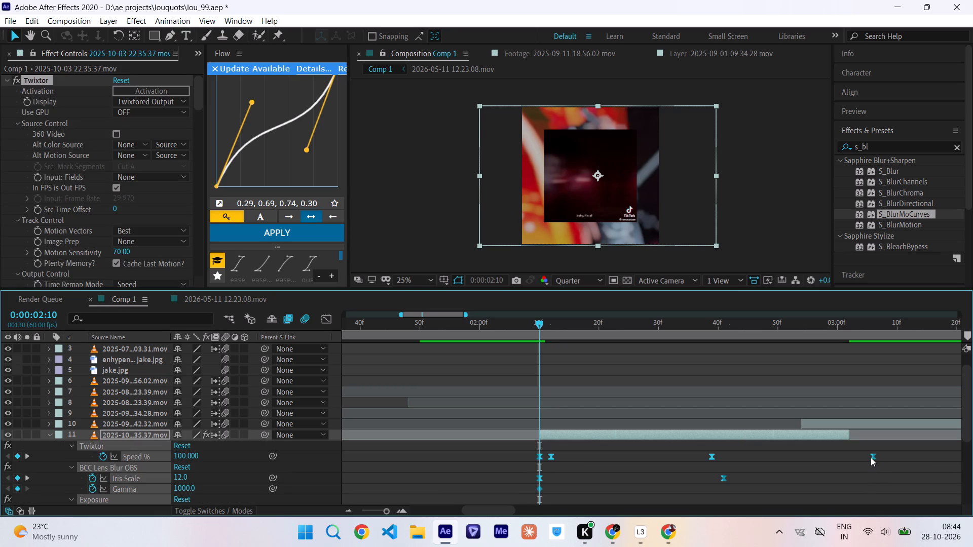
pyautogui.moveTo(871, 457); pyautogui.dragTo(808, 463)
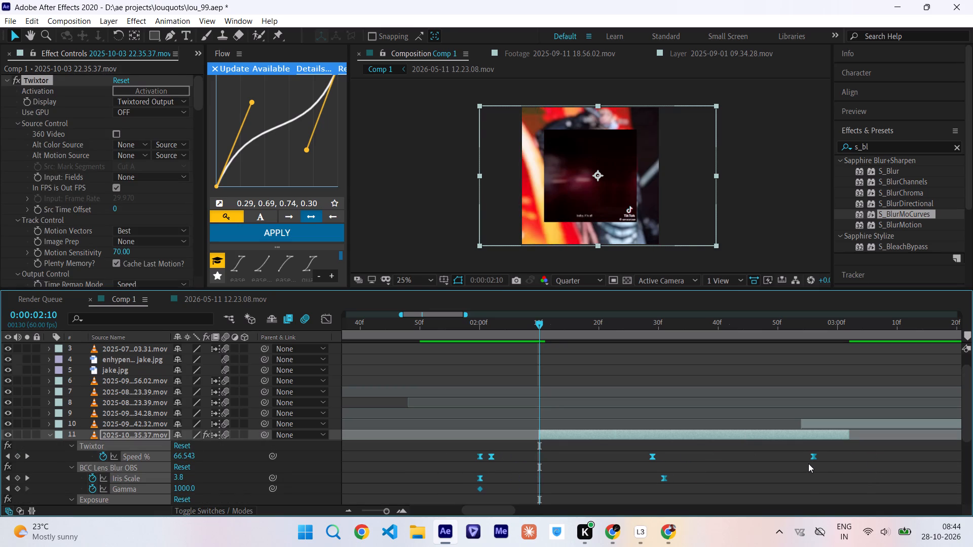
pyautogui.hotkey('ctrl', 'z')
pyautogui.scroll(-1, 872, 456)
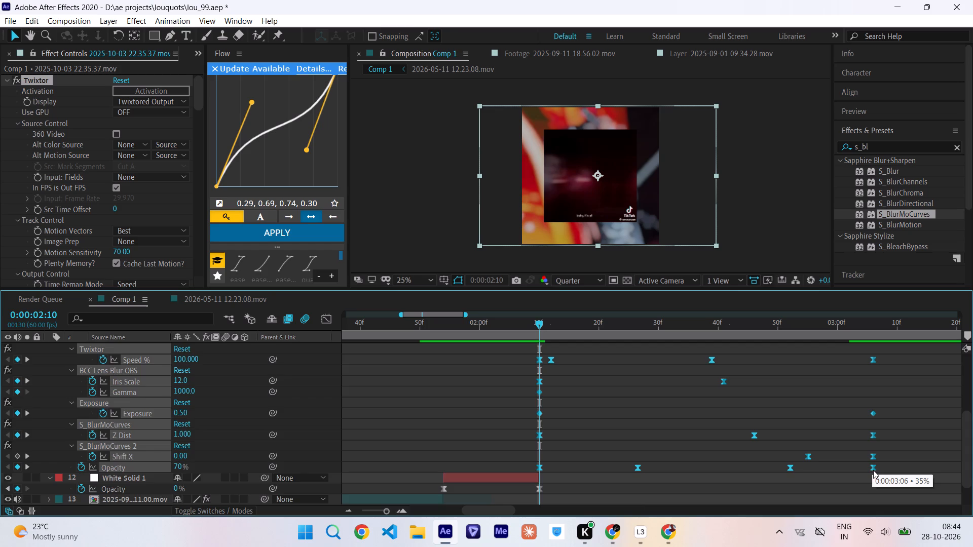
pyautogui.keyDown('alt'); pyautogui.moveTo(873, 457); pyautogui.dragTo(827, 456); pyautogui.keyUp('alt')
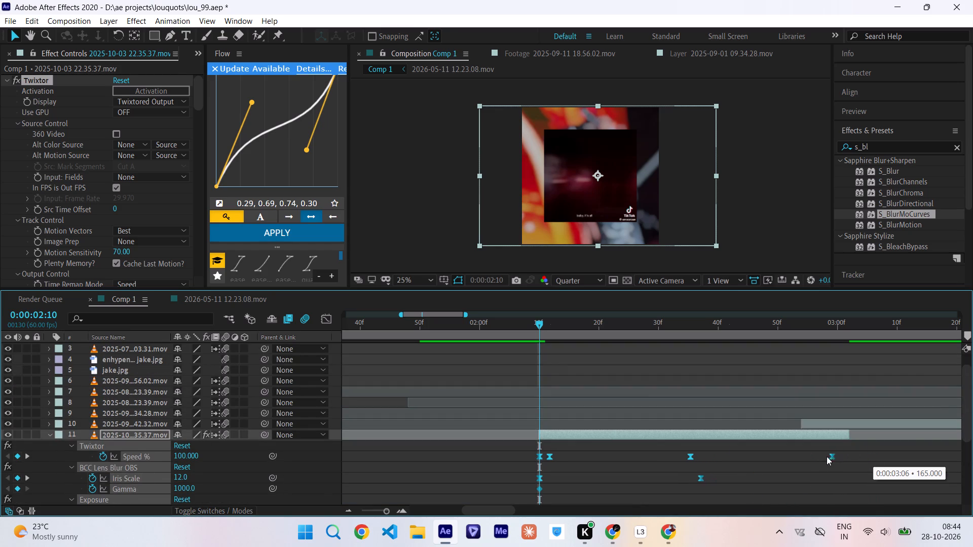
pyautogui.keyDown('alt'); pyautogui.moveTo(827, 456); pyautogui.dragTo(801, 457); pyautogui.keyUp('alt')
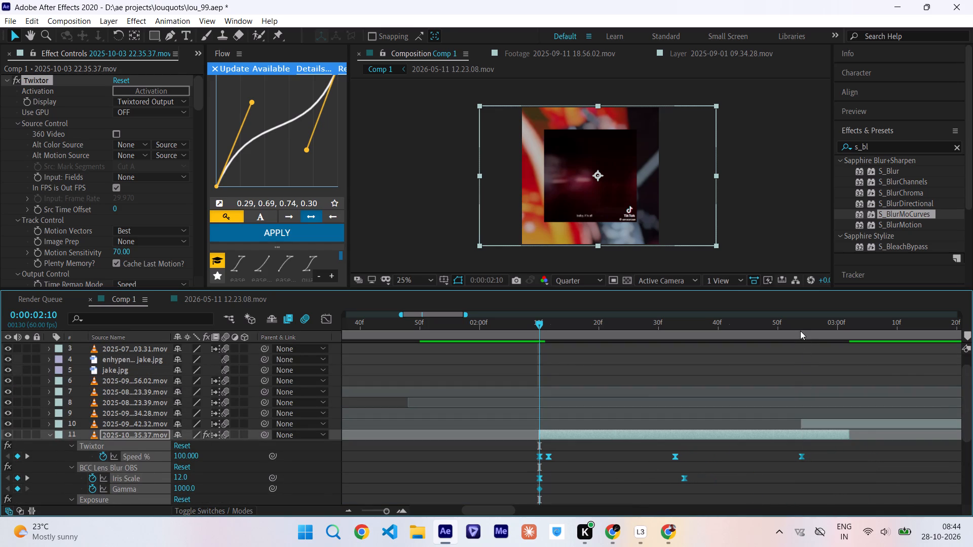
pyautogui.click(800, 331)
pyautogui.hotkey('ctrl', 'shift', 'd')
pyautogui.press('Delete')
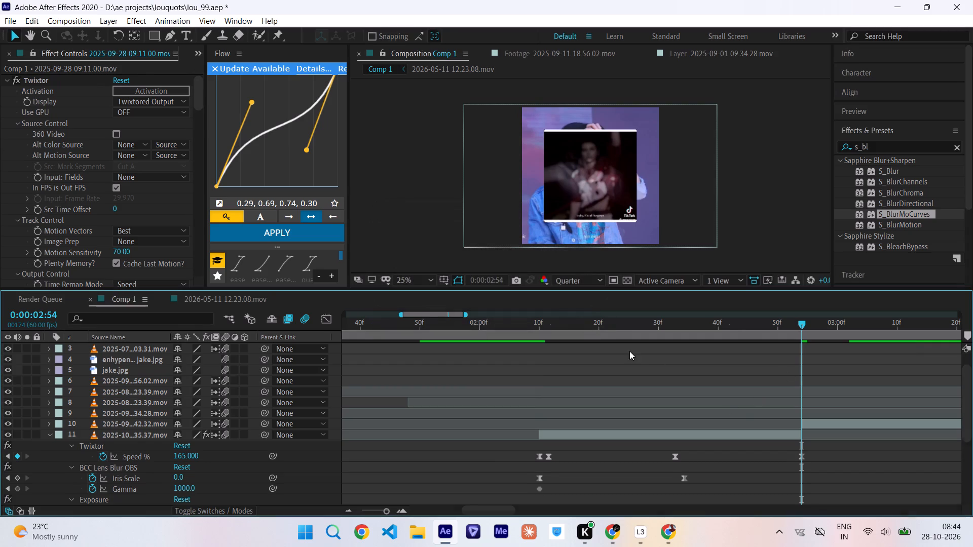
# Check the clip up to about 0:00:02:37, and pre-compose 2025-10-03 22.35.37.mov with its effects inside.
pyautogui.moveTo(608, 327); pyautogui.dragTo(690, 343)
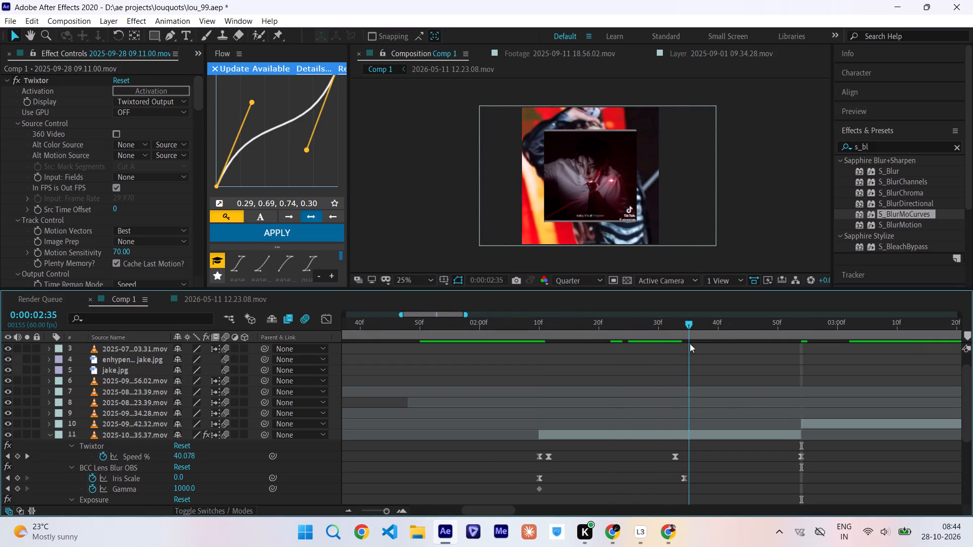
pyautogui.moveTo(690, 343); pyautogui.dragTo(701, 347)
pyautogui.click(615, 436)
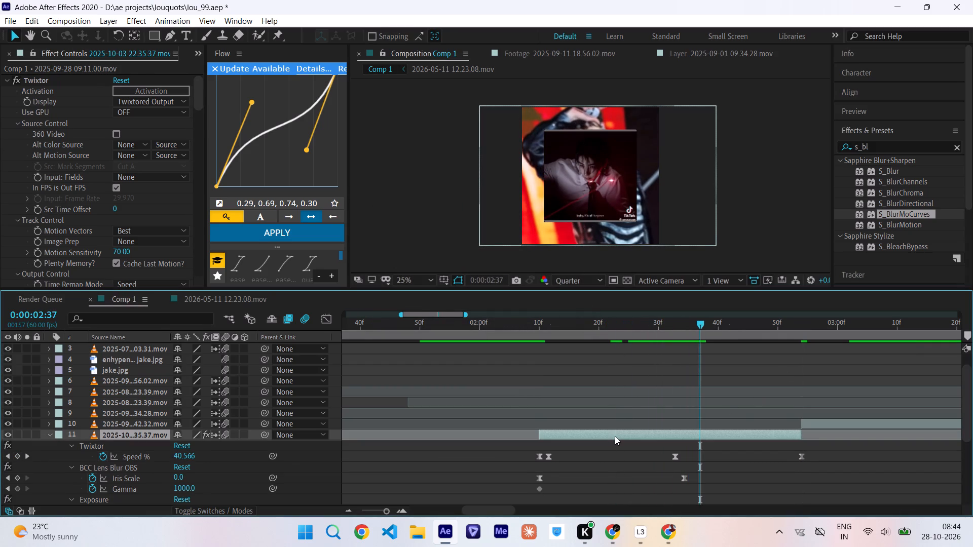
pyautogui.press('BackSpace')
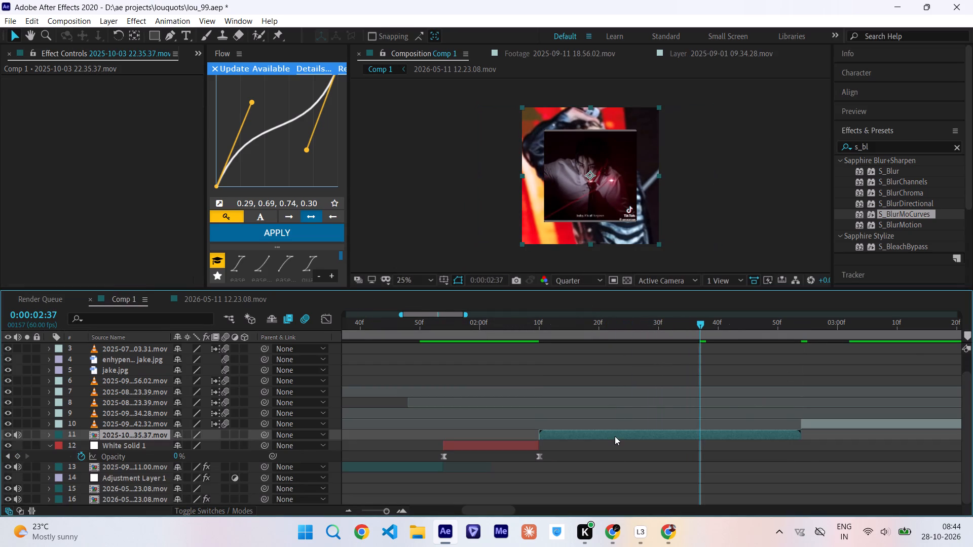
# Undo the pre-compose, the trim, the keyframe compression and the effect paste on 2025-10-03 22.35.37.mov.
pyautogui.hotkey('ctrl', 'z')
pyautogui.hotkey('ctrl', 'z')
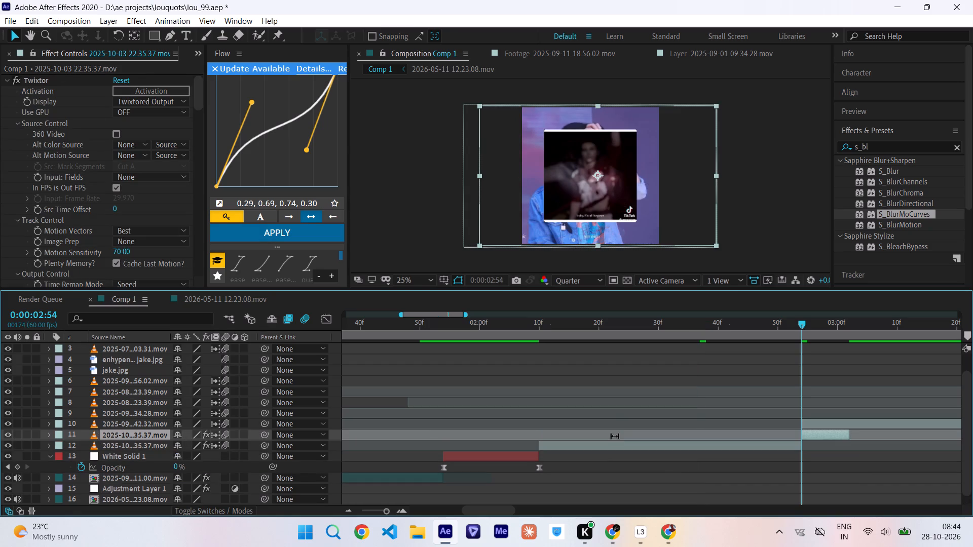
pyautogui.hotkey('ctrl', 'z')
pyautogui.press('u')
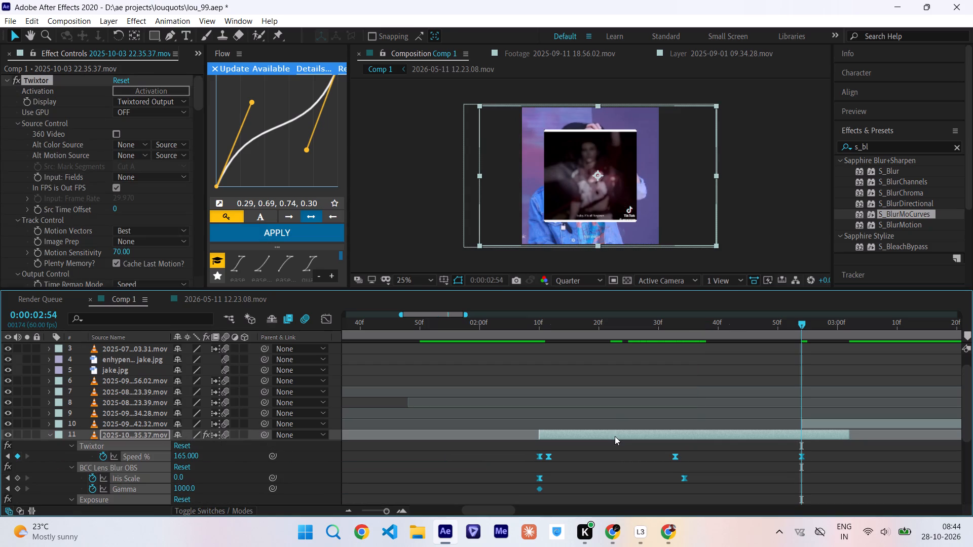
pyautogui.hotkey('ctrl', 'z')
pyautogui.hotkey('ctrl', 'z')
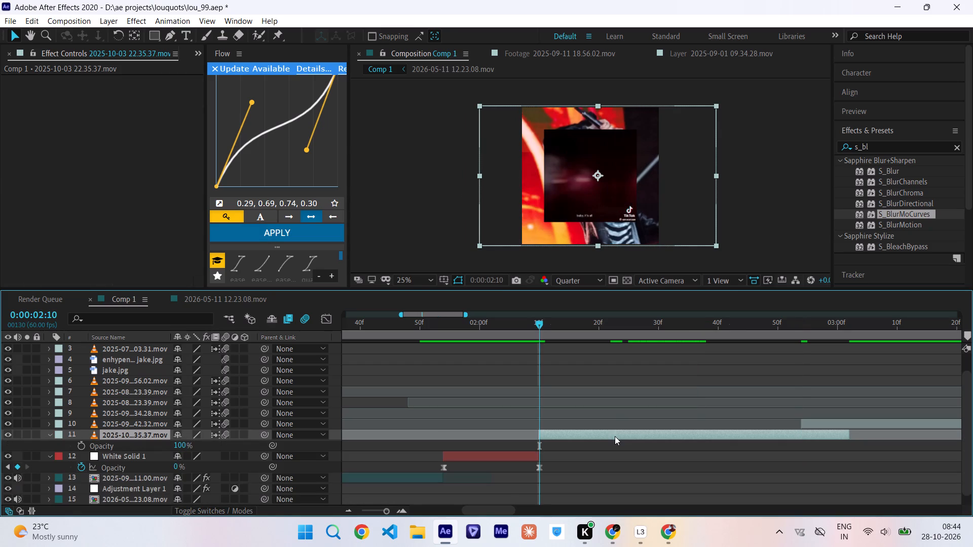
# Pre-compose the 2025-10-03 22.35.37.mov clip and paste the copied effect and Opacity keyframes onto it at 0:00:02:10.
pyautogui.press('BackSpace')
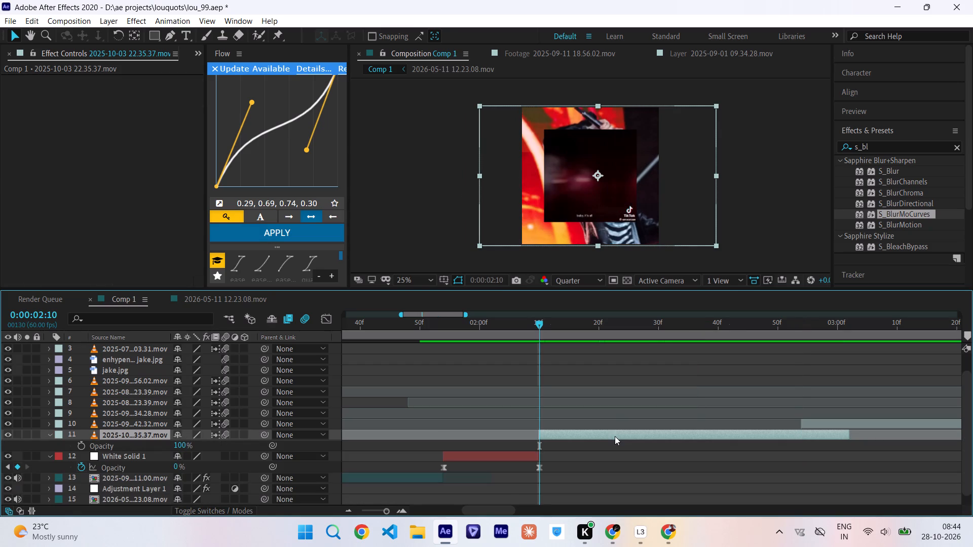
pyautogui.click(615, 436)
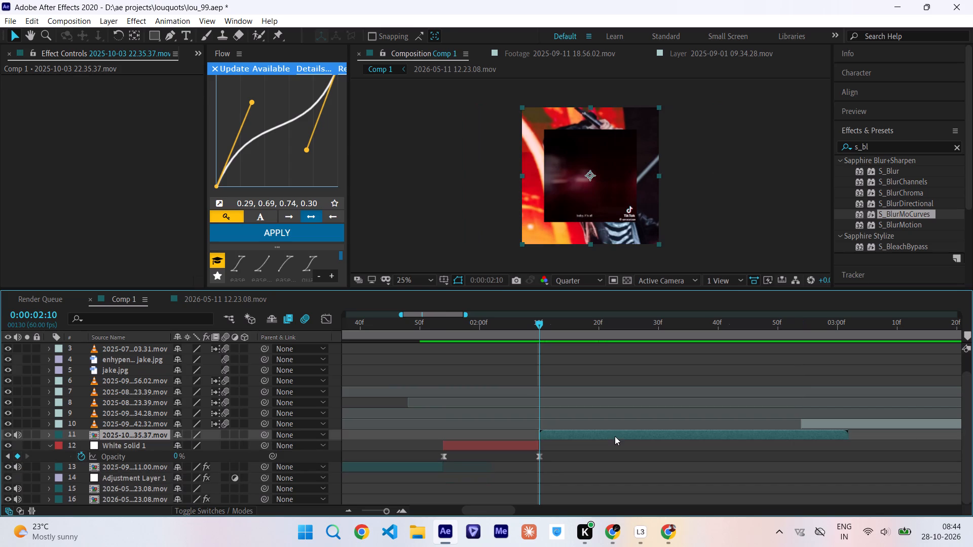
pyautogui.hotkey('ctrl', 'v')
# Compress all pasted keyframes proportionally to end at 0:00:02:54, and cut off the pre-composed clip after that time.
pyautogui.press('u')
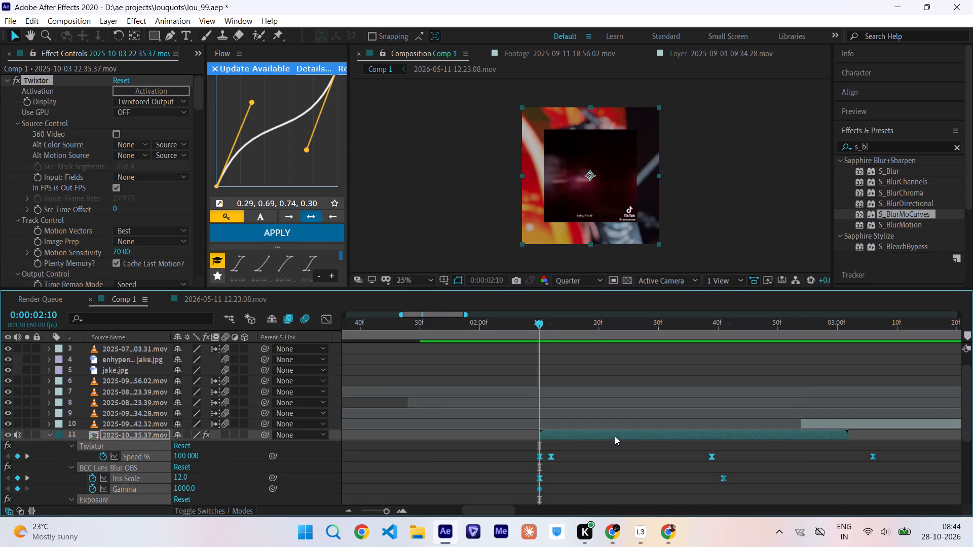
pyautogui.keyDown('alt'); pyautogui.moveTo(872, 455); pyautogui.dragTo(825, 463); pyautogui.keyUp('alt')
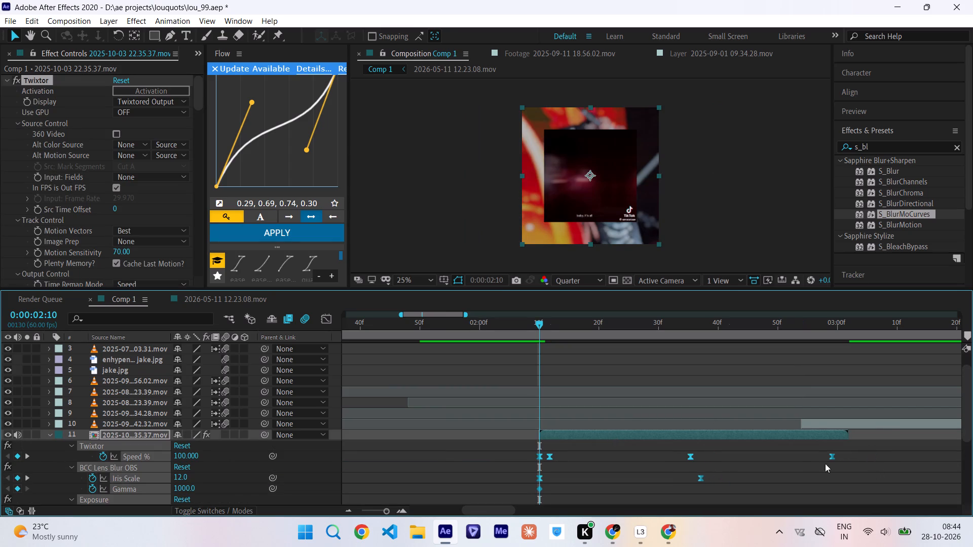
pyautogui.keyDown('alt'); pyautogui.moveTo(825, 463); pyautogui.dragTo(801, 464); pyautogui.keyUp('alt')
pyautogui.click(800, 325)
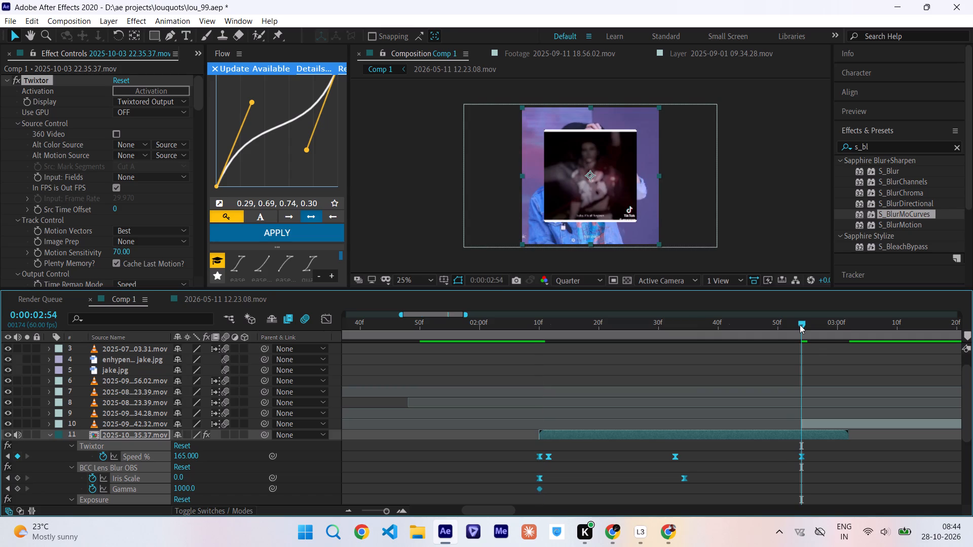
pyautogui.hotkey('ctrl', 'shift', 'd')
pyautogui.press('Delete')
# Move the S_BlurMoCurves 2 Shift X keyframes to the clip's start, placing the 500 keyframe at 0:00:02:10 ahead of the 0 keyframe.
pyautogui.scroll(-1, 782, 390)
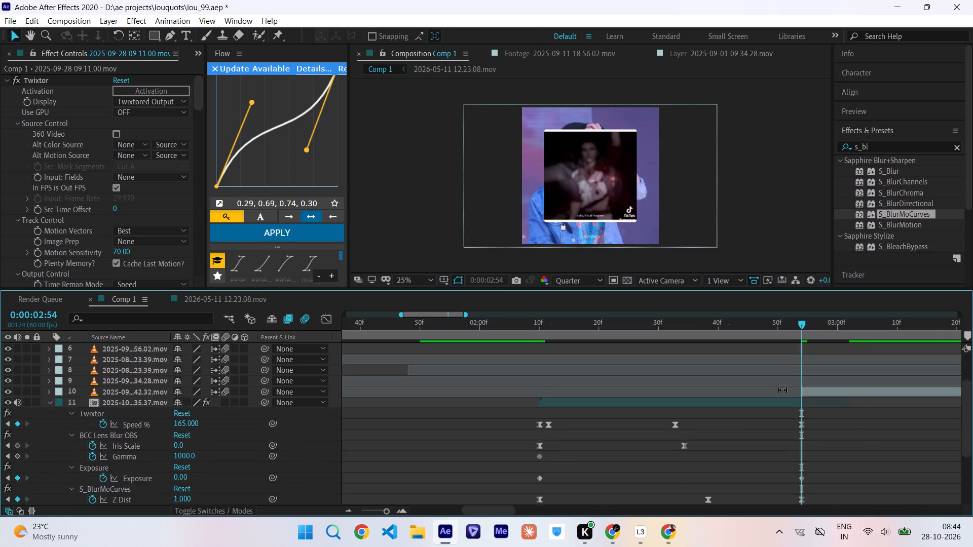
pyautogui.scroll(-1, 782, 390)
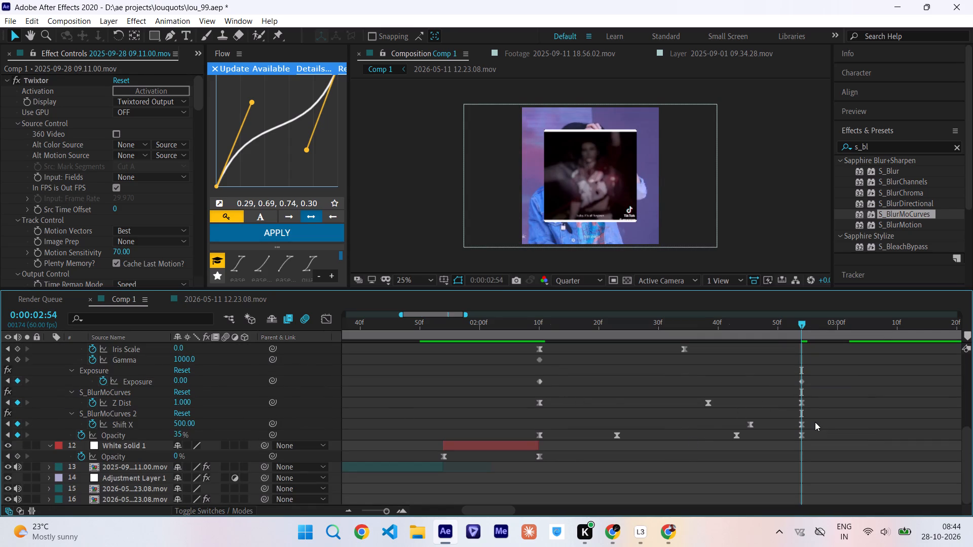
pyautogui.moveTo(815, 421); pyautogui.dragTo(740, 424)
pyautogui.moveTo(751, 422); pyautogui.dragTo(705, 422)
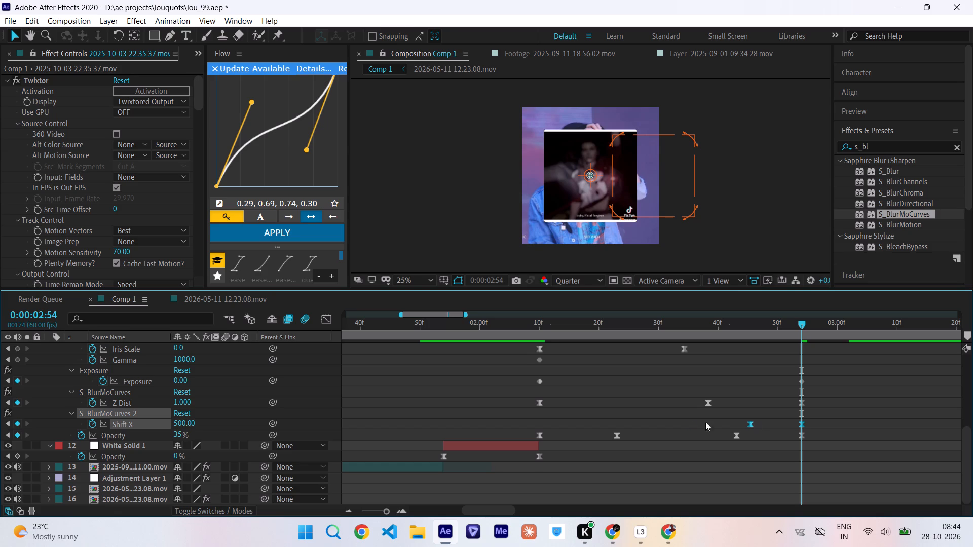
pyautogui.moveTo(705, 422); pyautogui.dragTo(588, 426)
pyautogui.moveTo(606, 426); pyautogui.dragTo(644, 426)
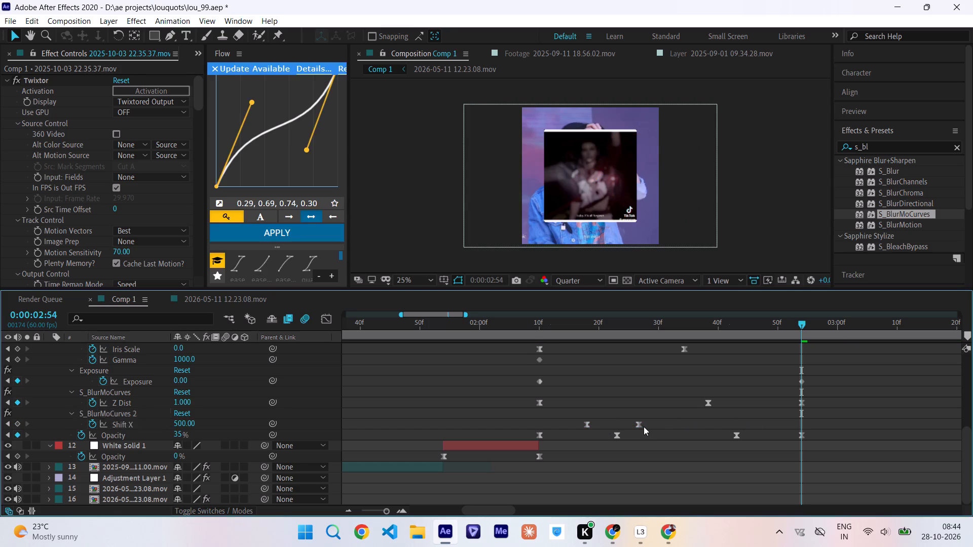
pyautogui.moveTo(644, 426); pyautogui.dragTo(642, 426)
pyautogui.moveTo(642, 426); pyautogui.dragTo(556, 428)
pyautogui.click(600, 427)
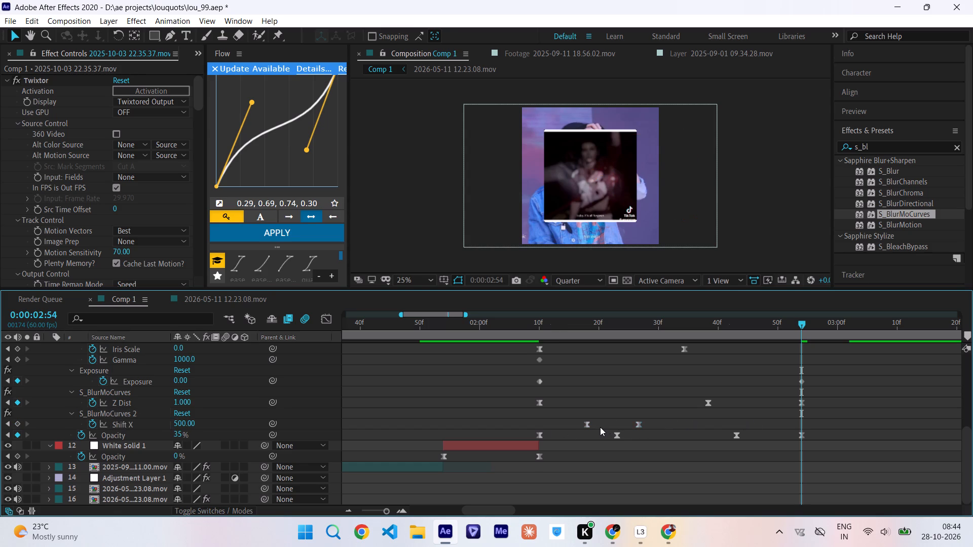
pyautogui.moveTo(637, 423); pyautogui.dragTo(534, 431)
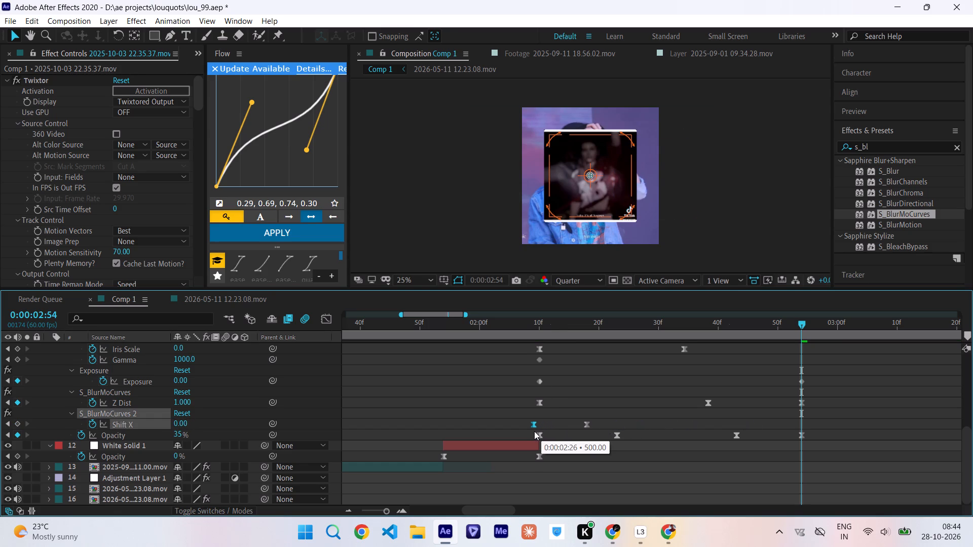
pyautogui.moveTo(534, 431); pyautogui.dragTo(537, 434)
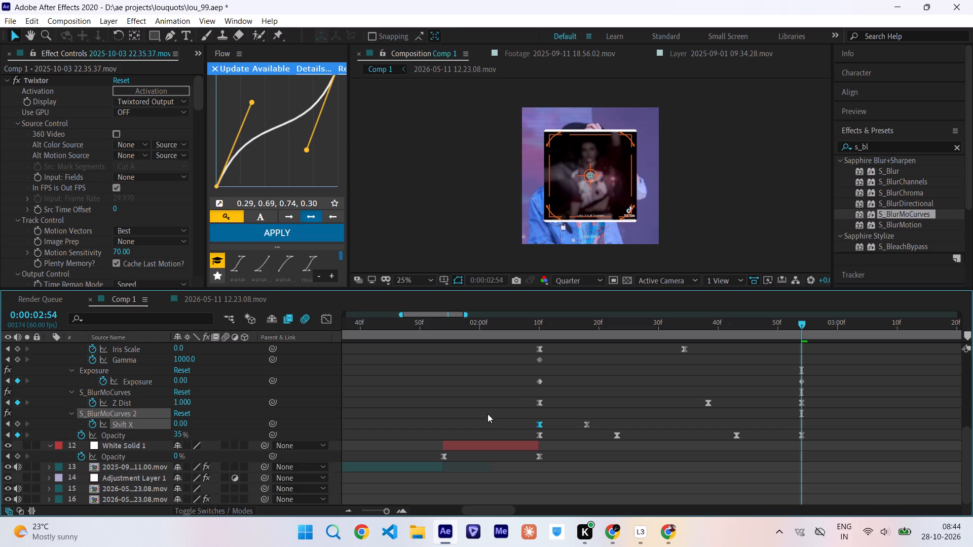
# Move the 0 Shift X keyframe to about 0:00:02:23, in line with the layer's second Opacity keyframe.
pyautogui.click(540, 329)
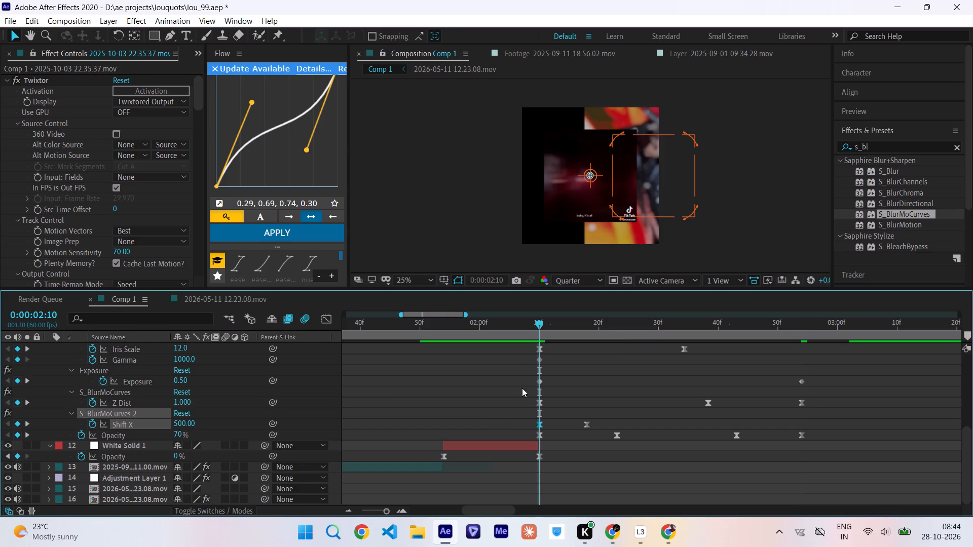
pyautogui.moveTo(591, 424); pyautogui.dragTo(584, 423)
pyautogui.moveTo(585, 424); pyautogui.dragTo(612, 429)
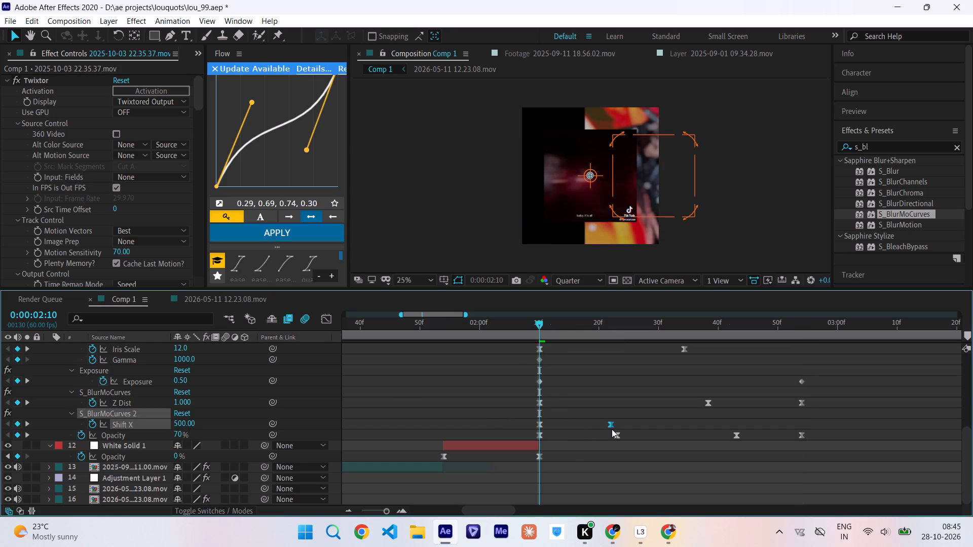
pyautogui.moveTo(612, 429); pyautogui.dragTo(614, 435)
# Shape the Shift X curve to drop steeply from 500 at 0:00:02:10 and ease out with a long handle into 0.
pyautogui.click(326, 320)
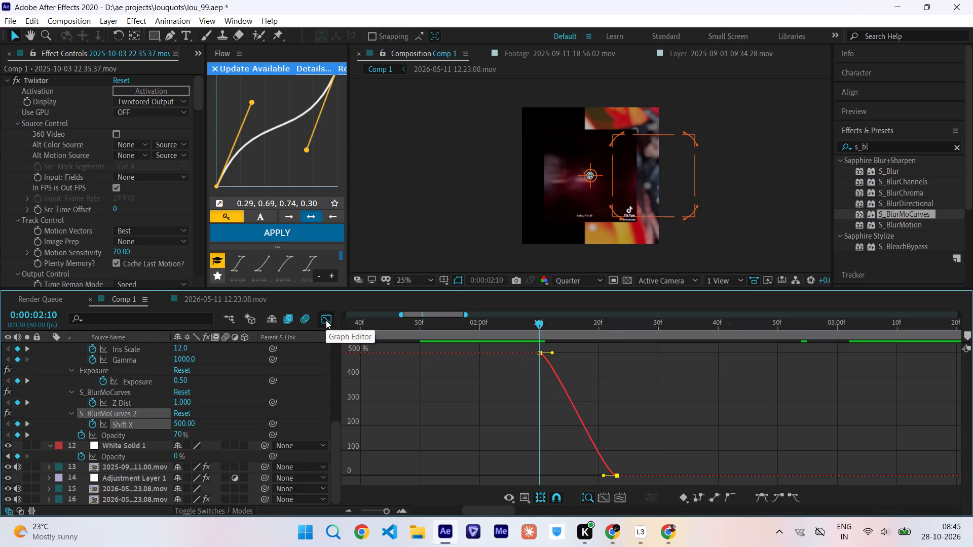
pyautogui.moveTo(554, 351); pyautogui.dragTo(516, 445)
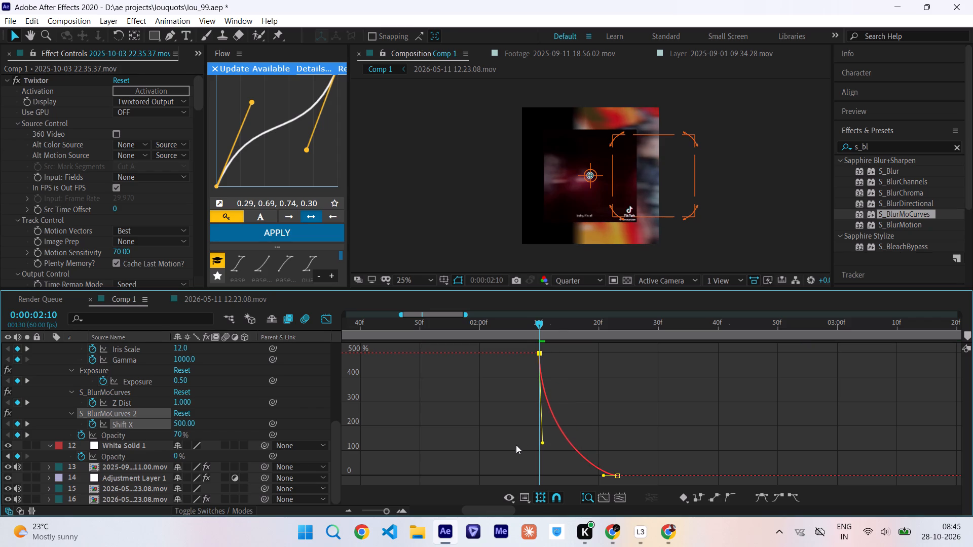
pyautogui.moveTo(516, 445); pyautogui.dragTo(514, 437)
pyautogui.moveTo(601, 476); pyautogui.dragTo(580, 475)
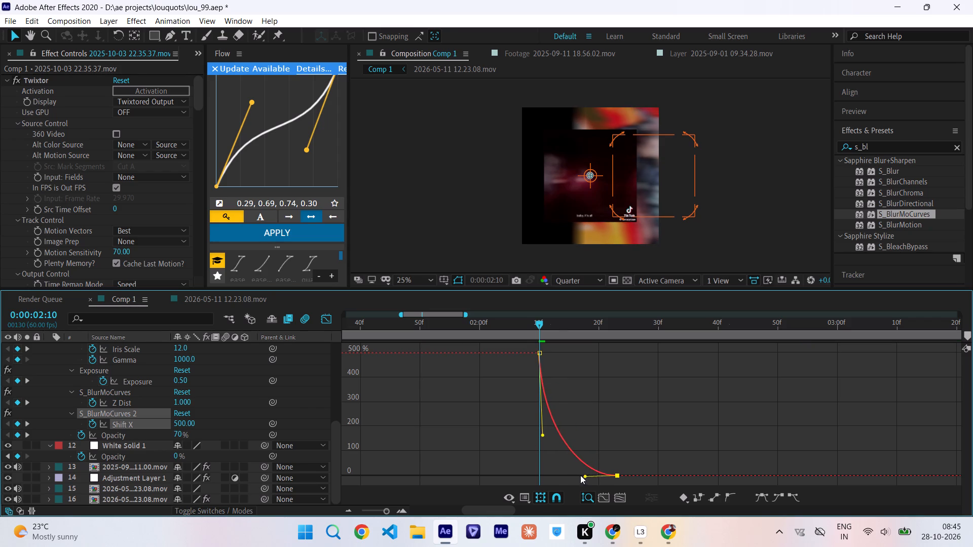
pyautogui.moveTo(580, 475); pyautogui.dragTo(570, 474)
# Set Wrap X of S_BlurMoCurves 2 to Reflect on the pre-composed clip.
pyautogui.scroll(-7, 203, 252)
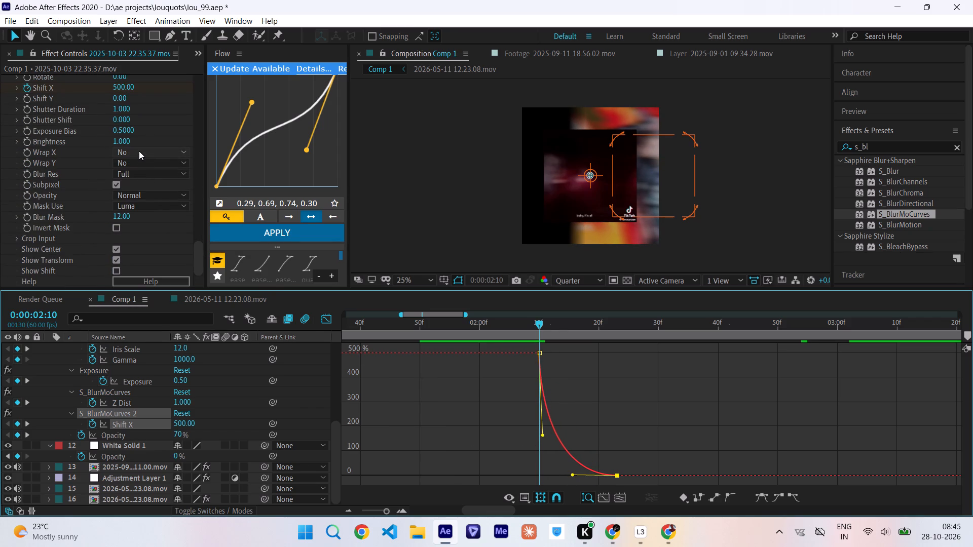
pyautogui.click(139, 151)
pyautogui.click(147, 193)
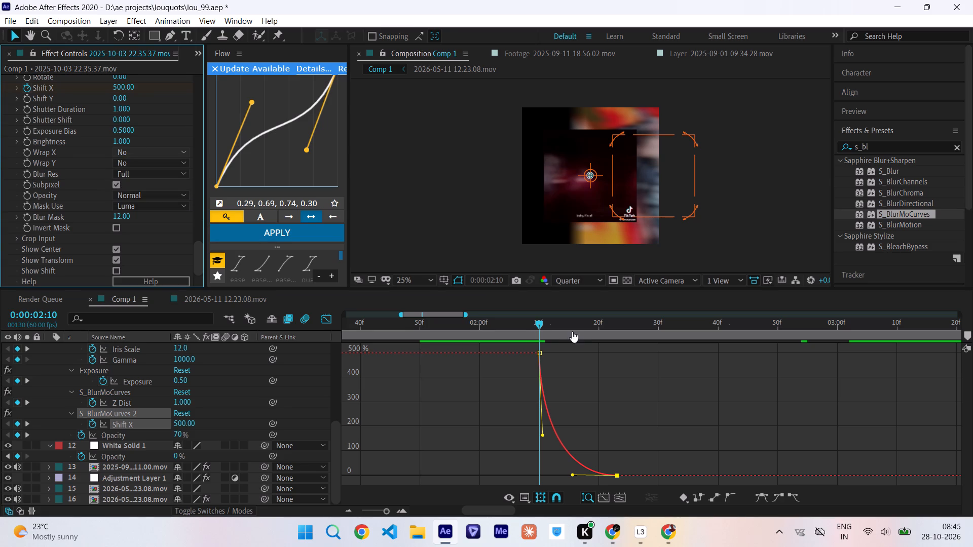
pyautogui.click(176, 149)
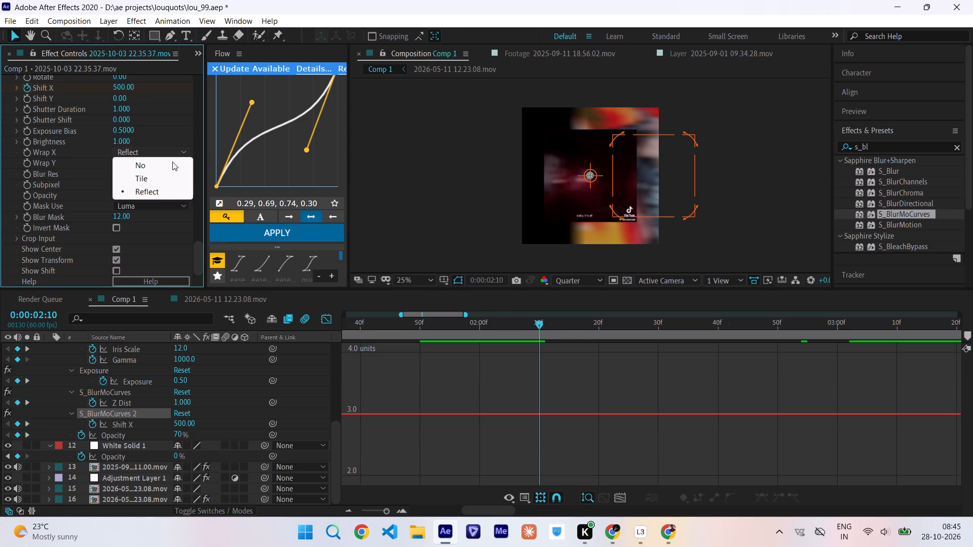
# Review the white flash and the incoming slide between about 0:00:02:04 and 0:00:02:19.
pyautogui.click(505, 324)
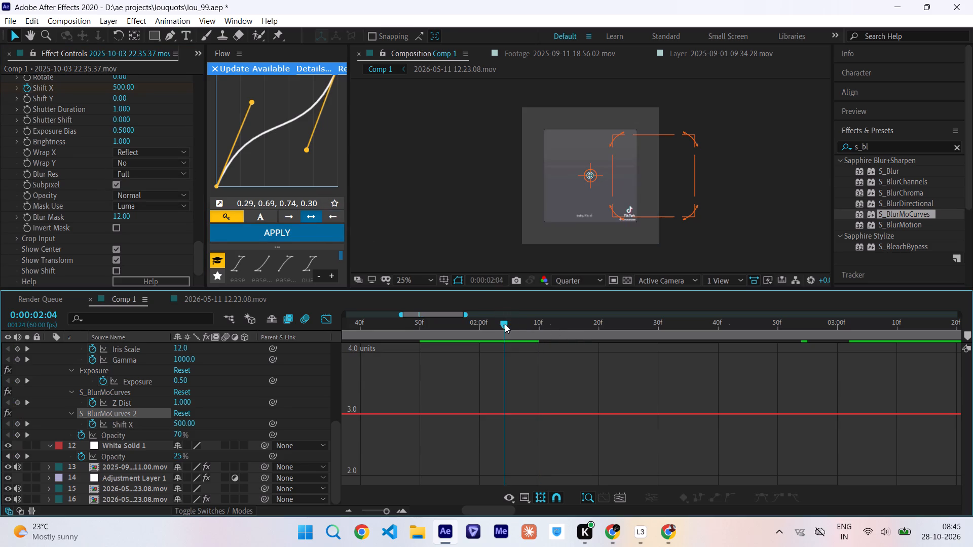
pyautogui.moveTo(505, 324); pyautogui.dragTo(595, 331)
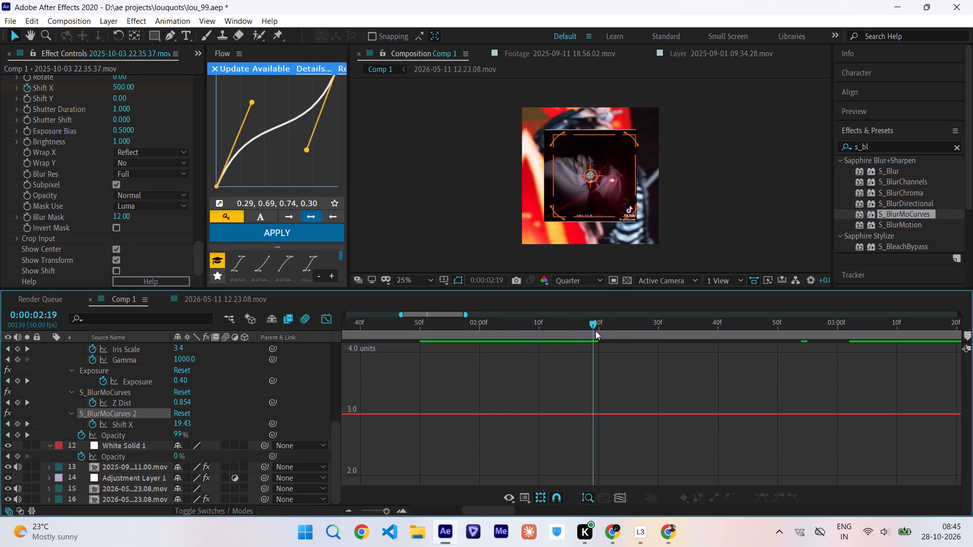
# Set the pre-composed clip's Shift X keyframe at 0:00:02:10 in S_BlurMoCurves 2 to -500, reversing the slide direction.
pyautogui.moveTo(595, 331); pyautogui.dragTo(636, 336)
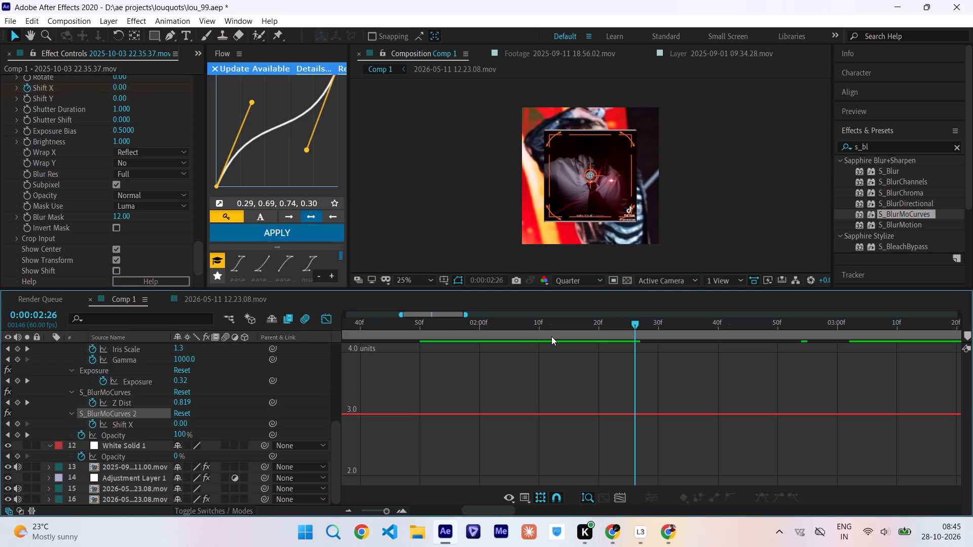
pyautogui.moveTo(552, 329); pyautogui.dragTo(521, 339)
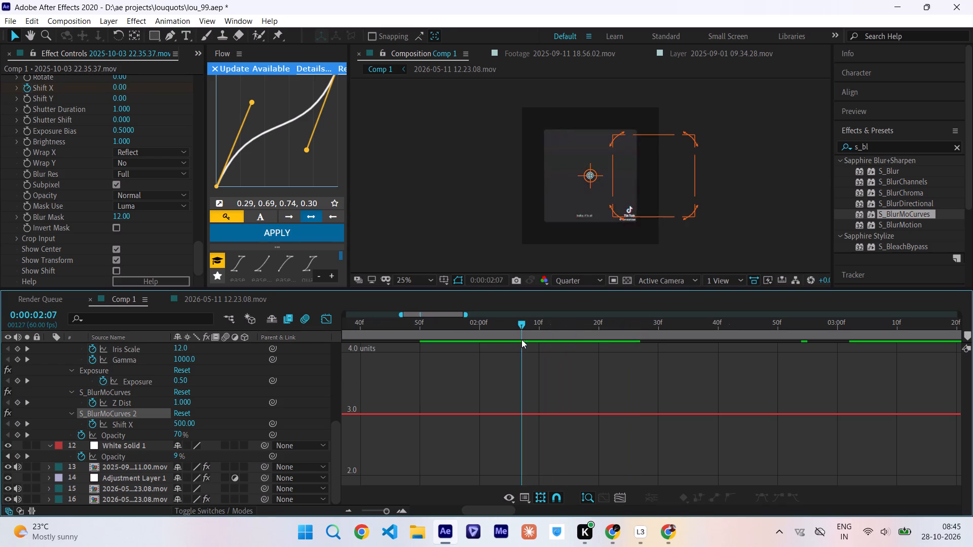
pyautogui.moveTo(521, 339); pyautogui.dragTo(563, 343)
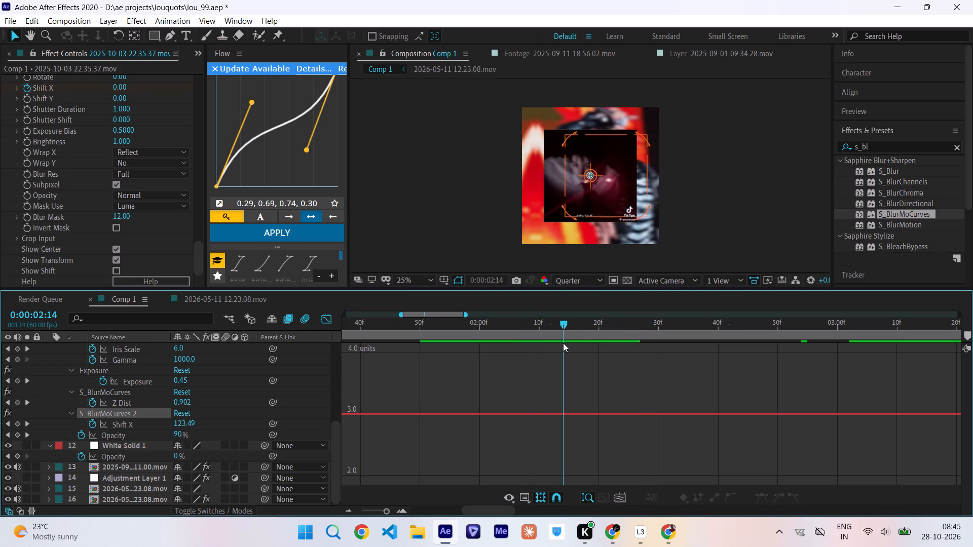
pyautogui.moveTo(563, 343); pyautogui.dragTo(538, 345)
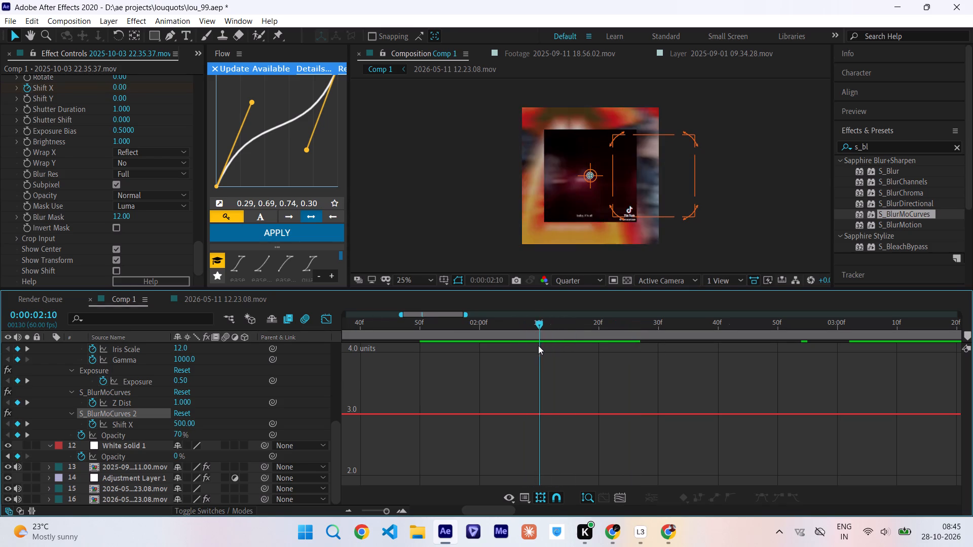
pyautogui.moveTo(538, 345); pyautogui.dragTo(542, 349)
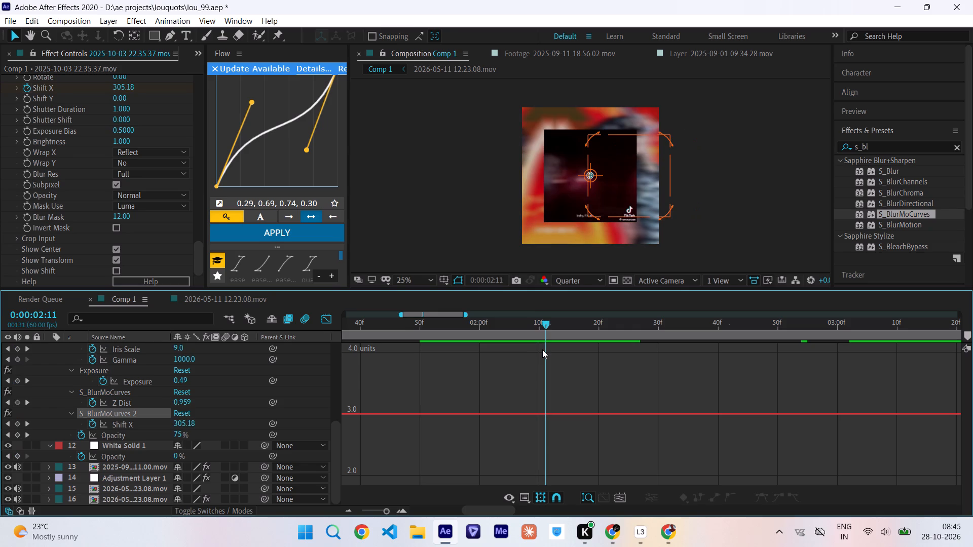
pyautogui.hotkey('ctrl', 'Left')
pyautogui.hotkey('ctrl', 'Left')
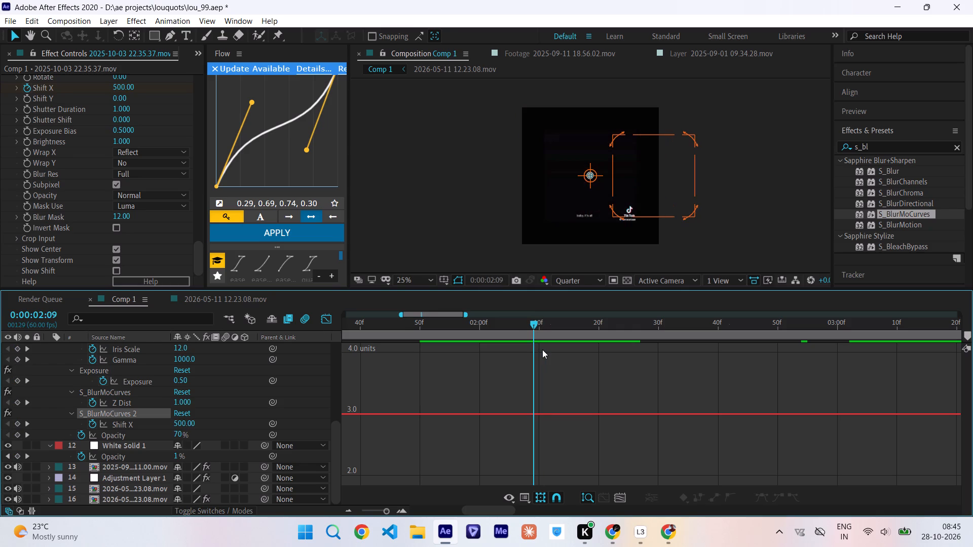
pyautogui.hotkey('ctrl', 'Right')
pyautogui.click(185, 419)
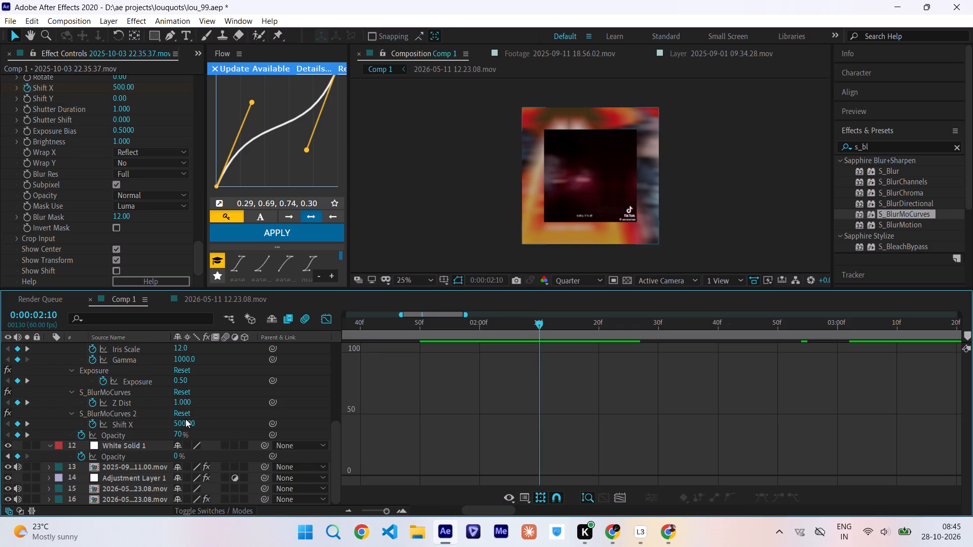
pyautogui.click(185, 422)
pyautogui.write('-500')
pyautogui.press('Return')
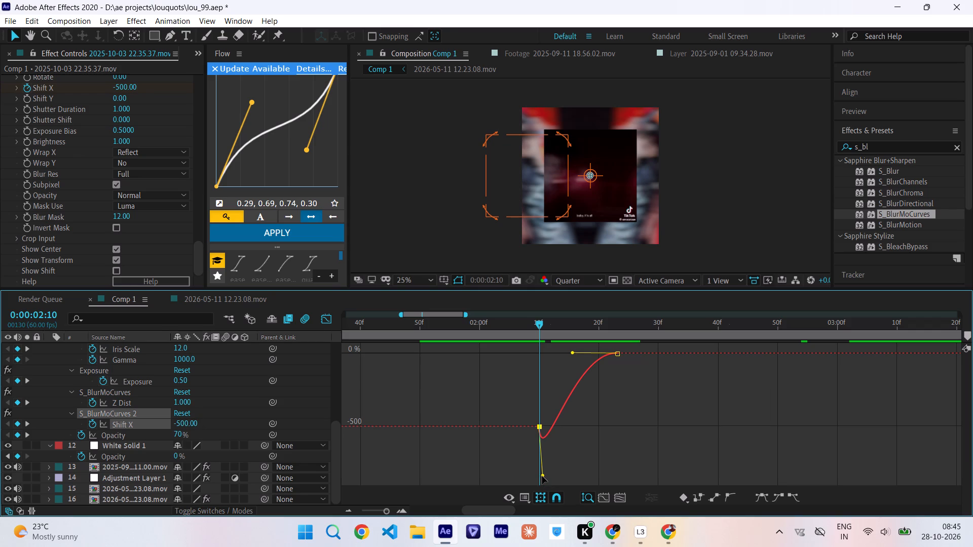
# Reshape the Shift X curve to rise steeply from -500 and ease smoothly into 0 without dipping first.
pyautogui.moveTo(543, 476); pyautogui.dragTo(537, 364)
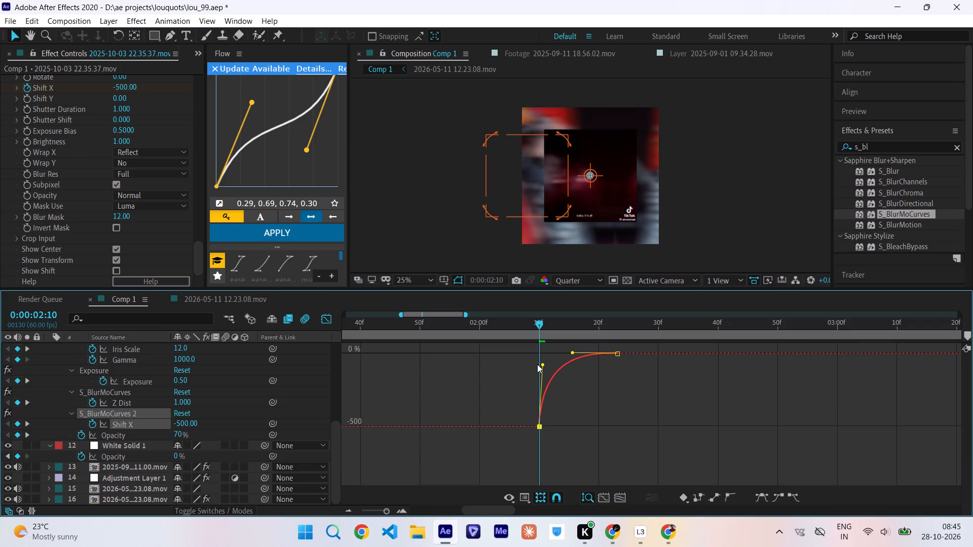
pyautogui.click(573, 352)
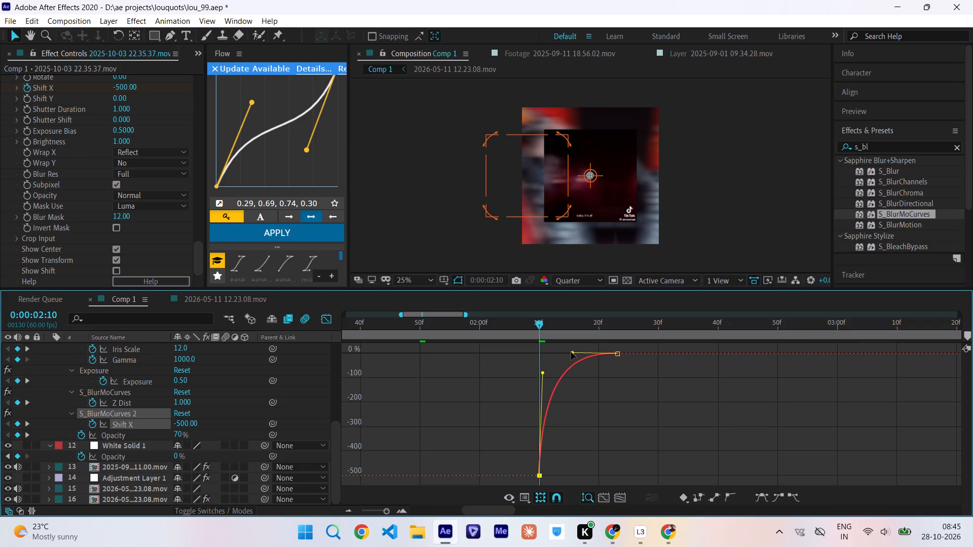
# Set the Shift X keyframe at 0:00:02:10 to -400.
pyautogui.click(540, 325)
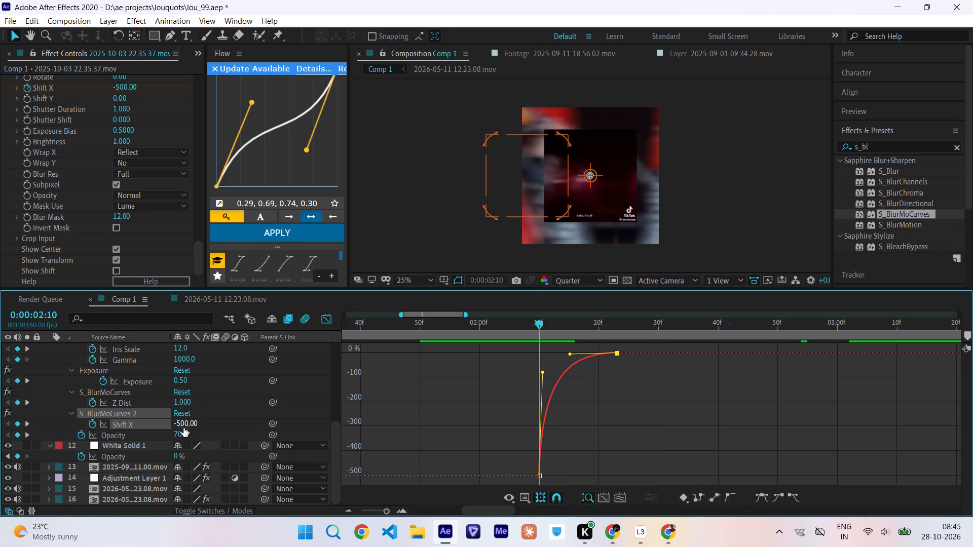
pyautogui.moveTo(183, 427); pyautogui.dragTo(196, 427)
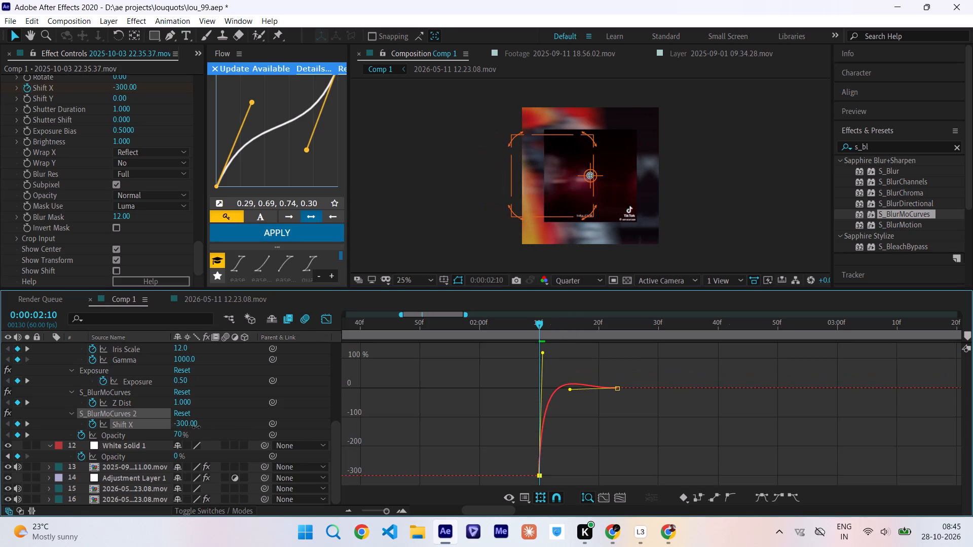
pyautogui.moveTo(196, 427); pyautogui.dragTo(192, 428)
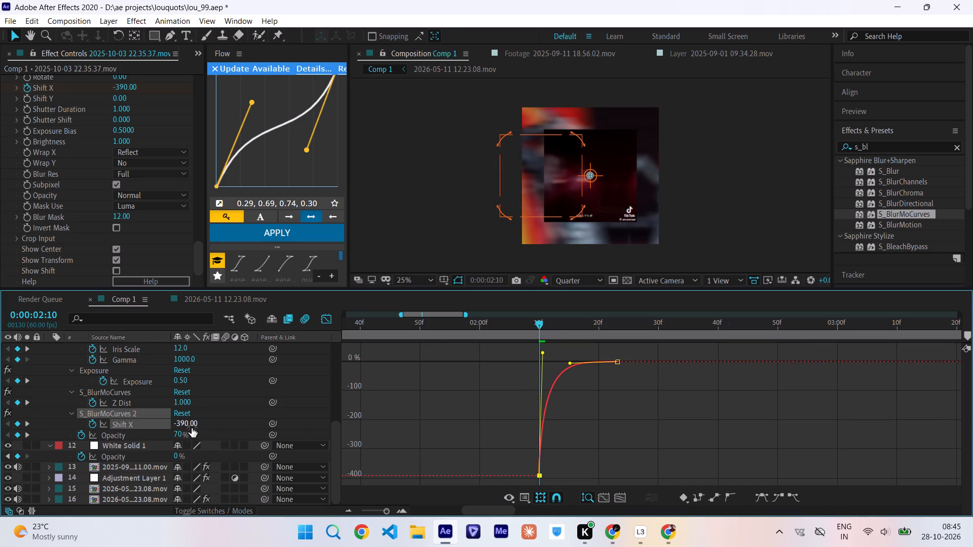
pyautogui.click(192, 428)
pyautogui.write('-400')
pyautogui.press('Return')
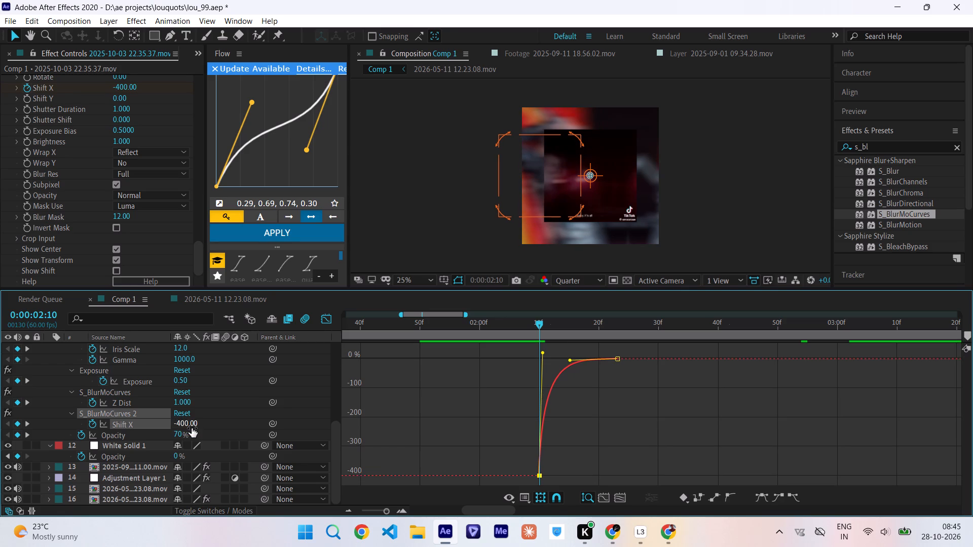
# Lower the first Shift X keyframe's outgoing handle for a softer ease into 0, check the slide, and return to the keyframe view.
pyautogui.moveTo(544, 350); pyautogui.dragTo(544, 356)
pyautogui.moveTo(544, 356); pyautogui.dragTo(537, 378)
pyautogui.moveTo(540, 325); pyautogui.dragTo(546, 325)
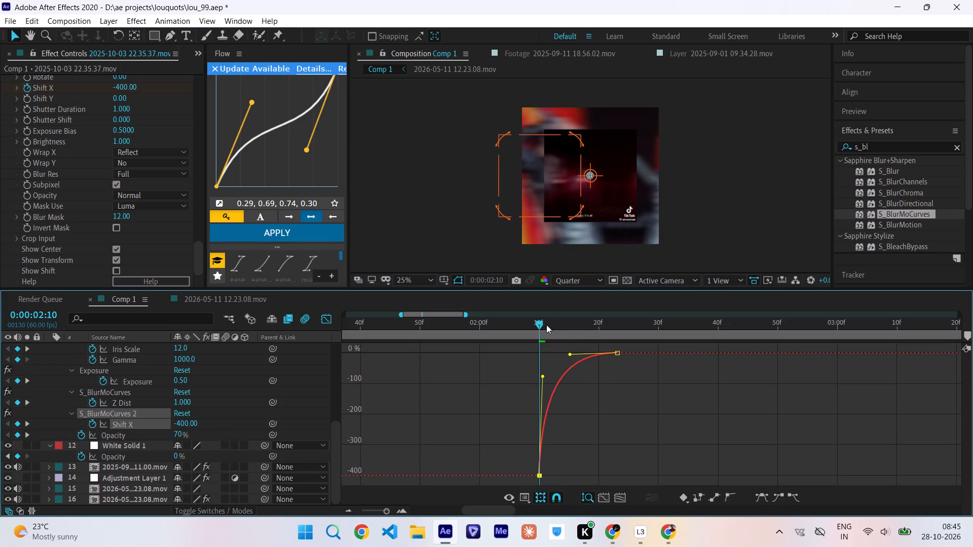
pyautogui.moveTo(546, 325); pyautogui.dragTo(626, 321)
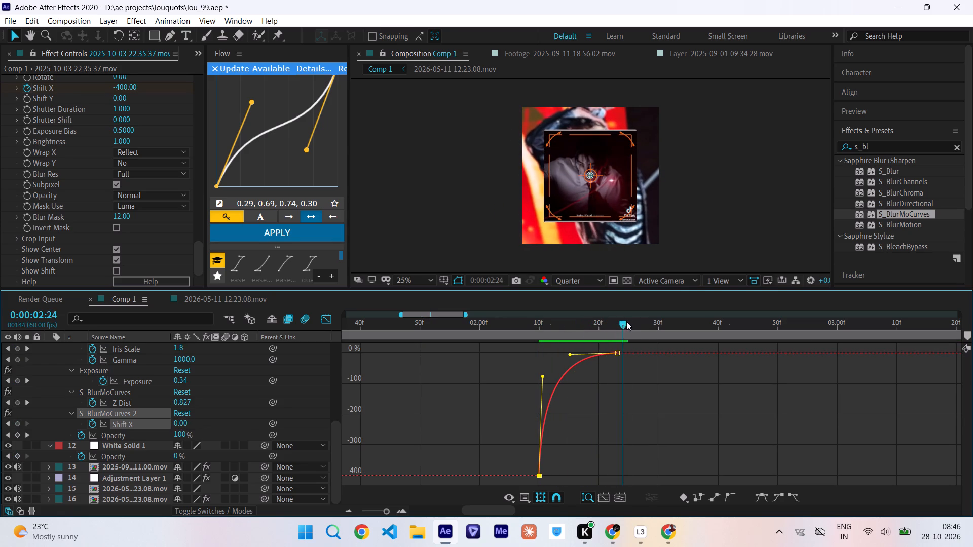
pyautogui.moveTo(626, 321); pyautogui.dragTo(644, 324)
pyautogui.click(328, 318)
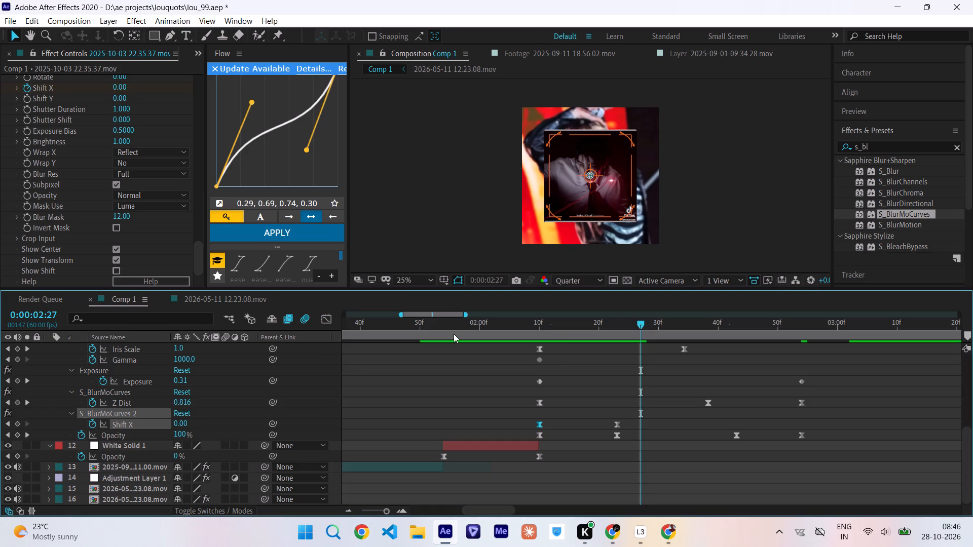
# Hide the reference video on layer 1.
pyautogui.scroll(2, 545, 378)
pyautogui.click(7, 346)
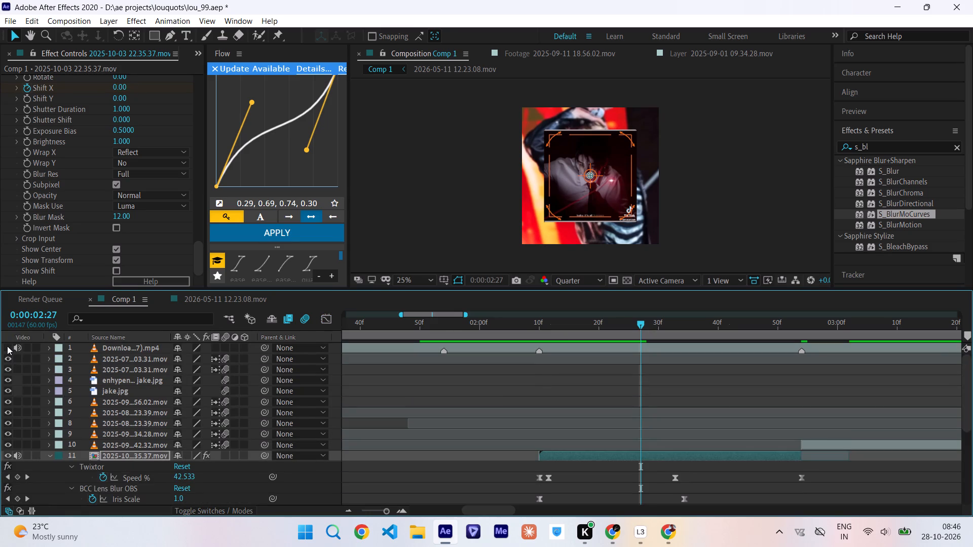
# Play back the white flash and the reversed slide without the reference overlay, restarting from several points between 0:00:01:43 and 0:00:02:09.
pyautogui.click(450, 333)
pyautogui.press('space')
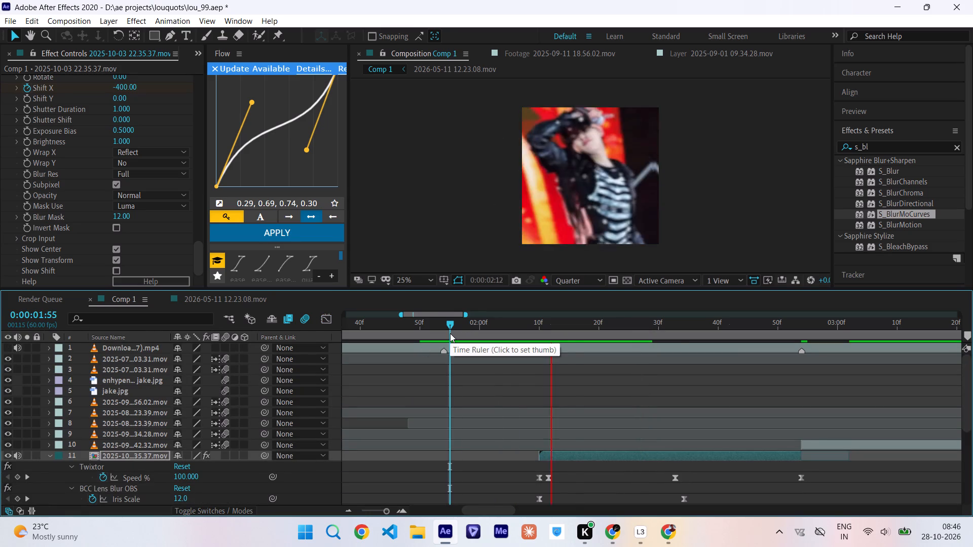
pyautogui.click(514, 327)
pyautogui.press('space')
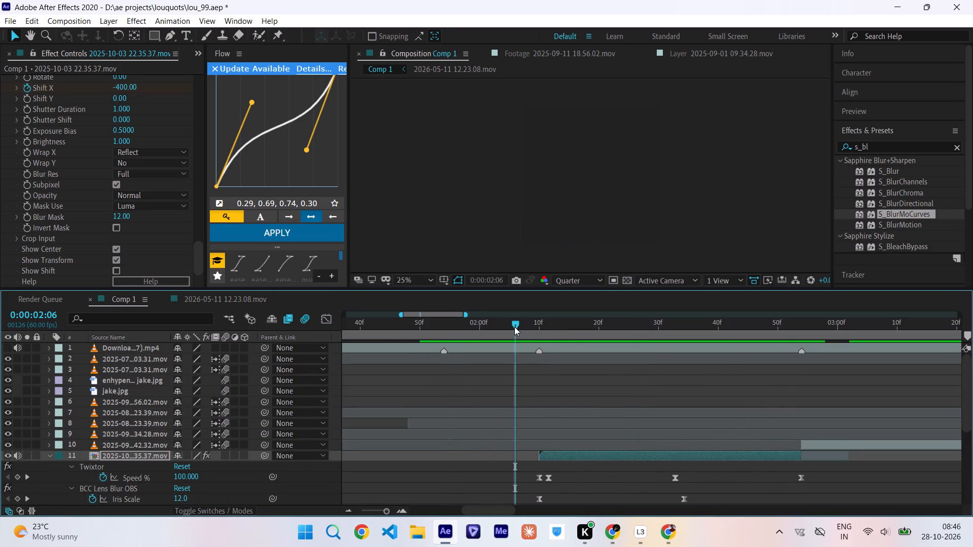
pyautogui.click(536, 326)
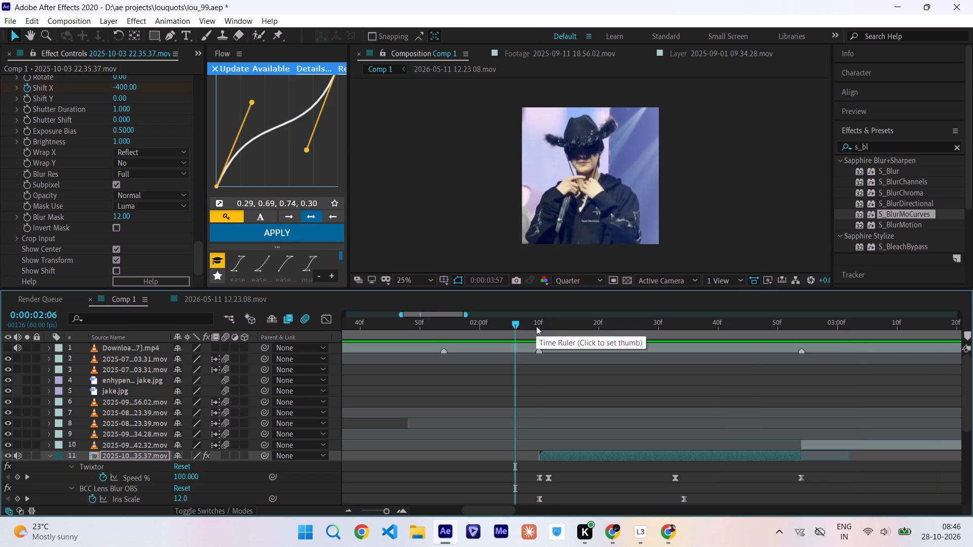
pyautogui.press('space')
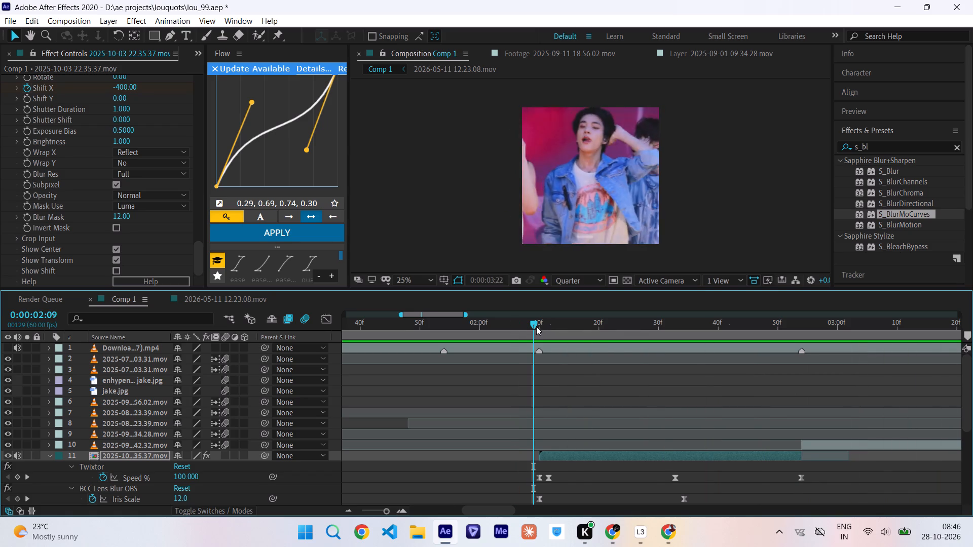
pyautogui.moveTo(536, 326); pyautogui.dragTo(383, 337)
pyautogui.press('space')
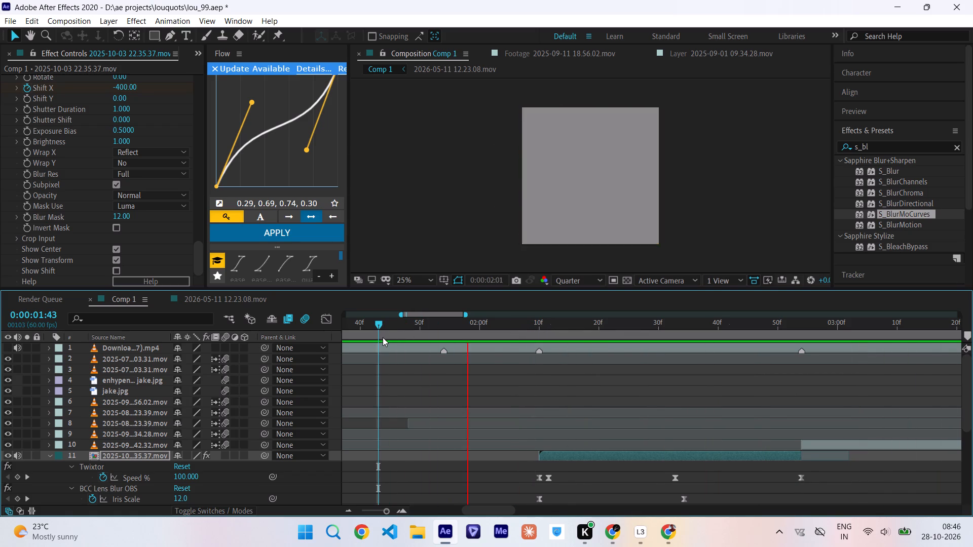
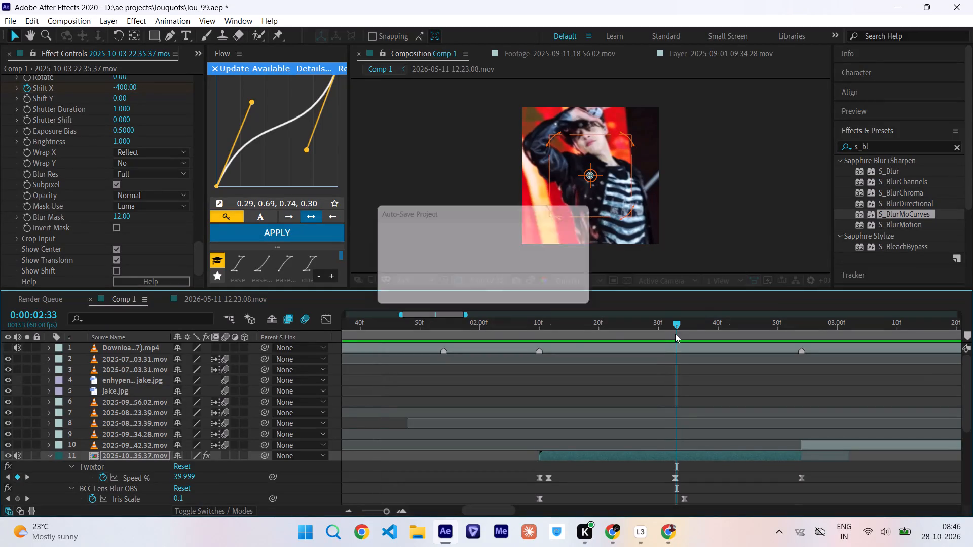
# Delete the last Twixtor Speed % keyframe on layer 11, at 0:00:02:54.
pyautogui.click(693, 436)
pyautogui.click(686, 390)
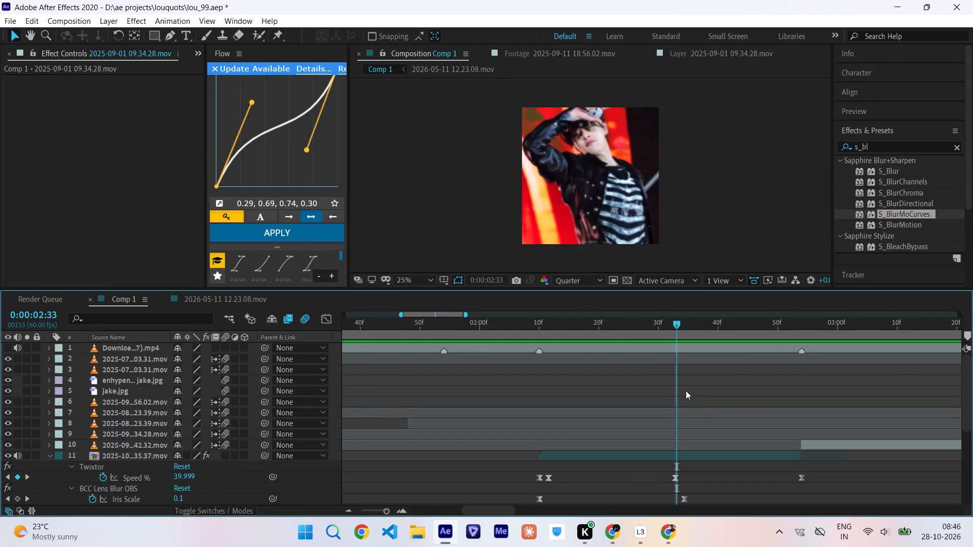
pyautogui.click(803, 478)
pyautogui.press('Delete')
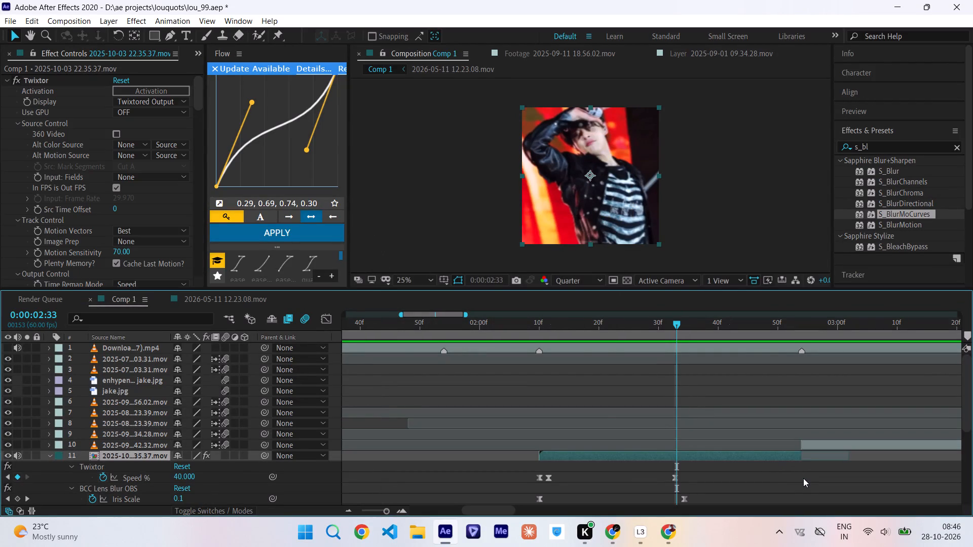
# Play back the flash and the clip's slide from 0:00:01:59 and 0:00:01:54, and inspect the frame at 0:00:02:10.
pyautogui.click(471, 335)
pyautogui.press('space')
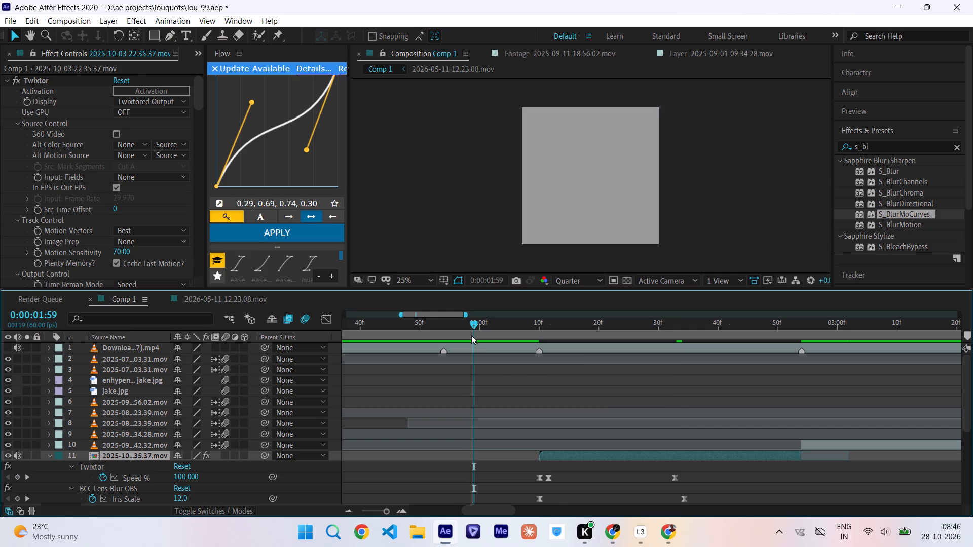
pyautogui.click(445, 325)
pyautogui.press('space')
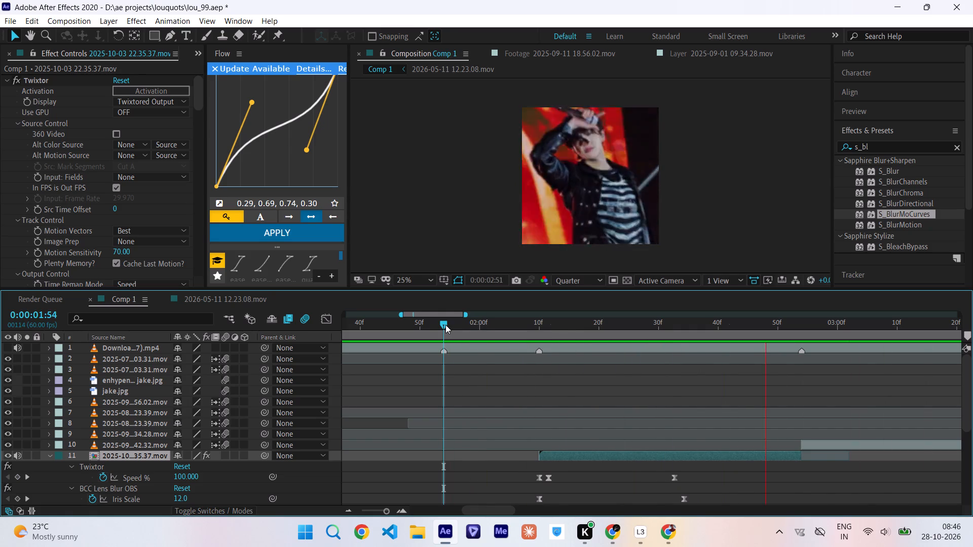
pyautogui.moveTo(597, 330); pyautogui.dragTo(595, 330)
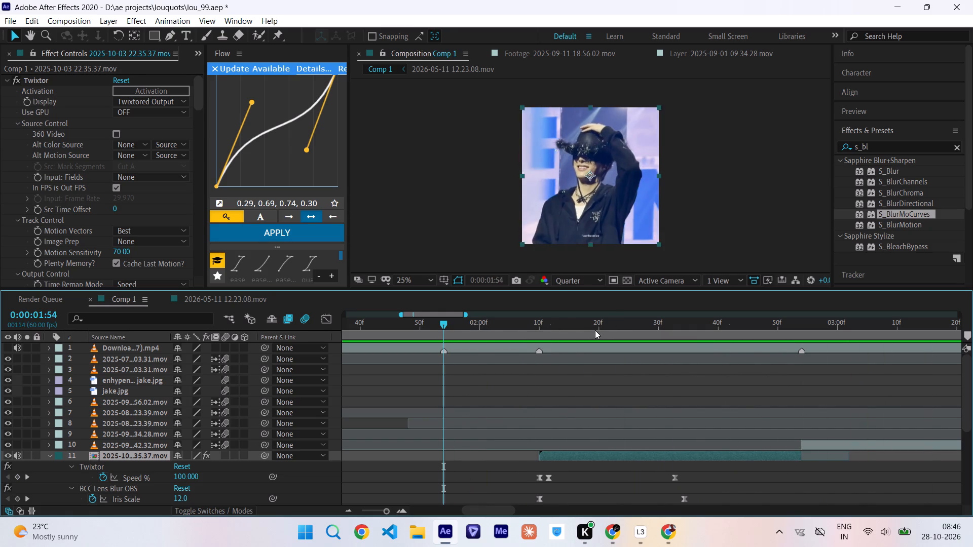
pyautogui.moveTo(595, 330); pyautogui.dragTo(540, 336)
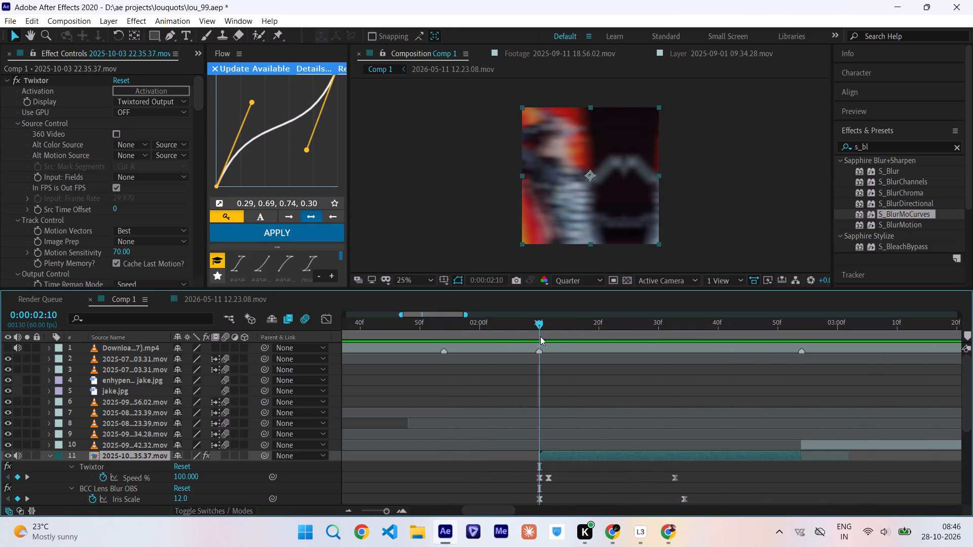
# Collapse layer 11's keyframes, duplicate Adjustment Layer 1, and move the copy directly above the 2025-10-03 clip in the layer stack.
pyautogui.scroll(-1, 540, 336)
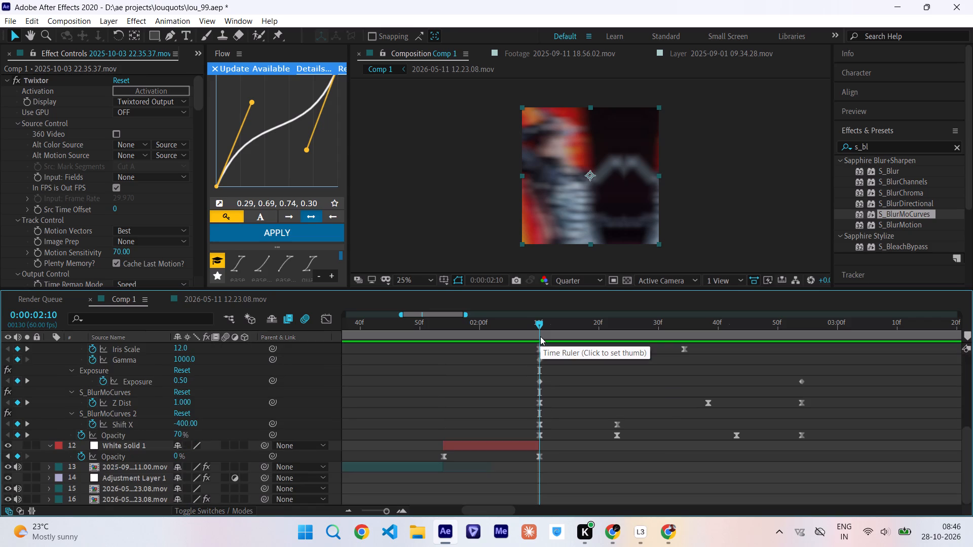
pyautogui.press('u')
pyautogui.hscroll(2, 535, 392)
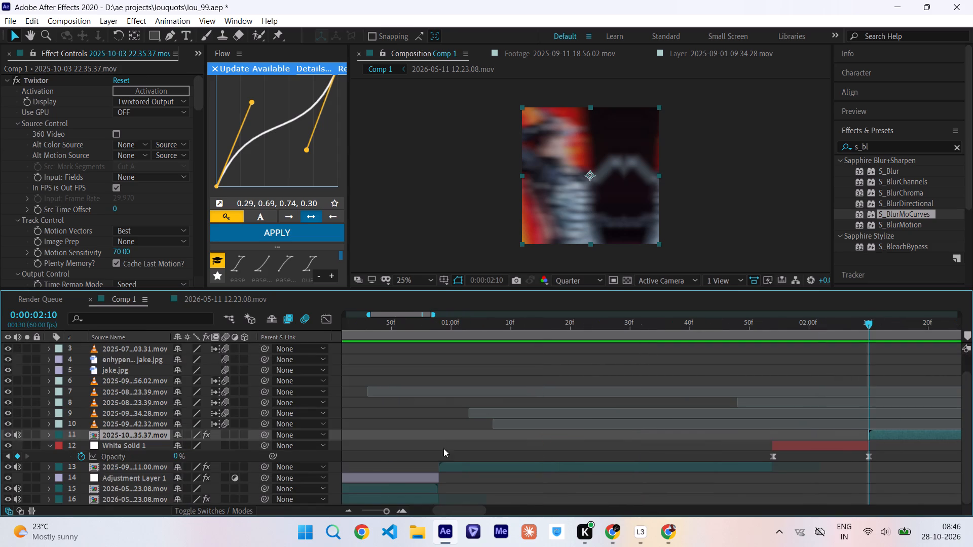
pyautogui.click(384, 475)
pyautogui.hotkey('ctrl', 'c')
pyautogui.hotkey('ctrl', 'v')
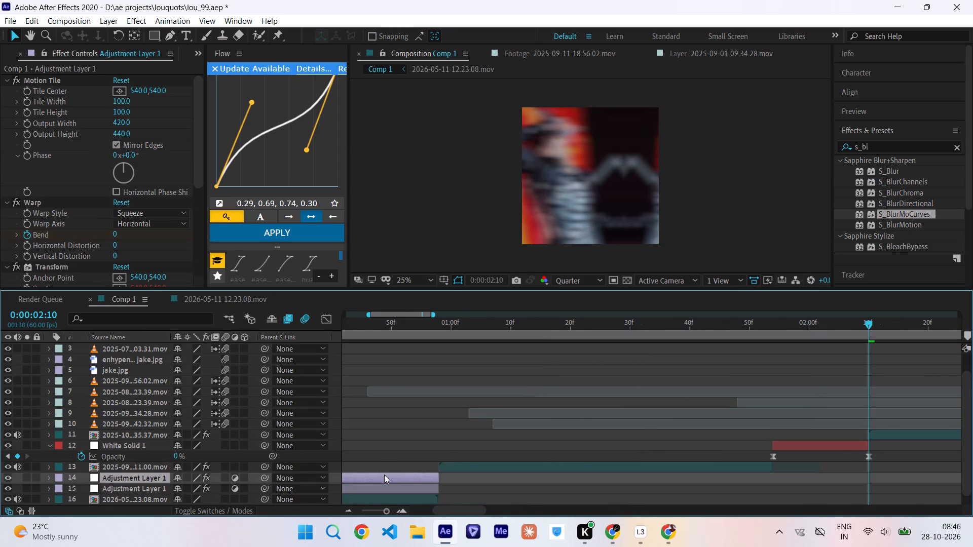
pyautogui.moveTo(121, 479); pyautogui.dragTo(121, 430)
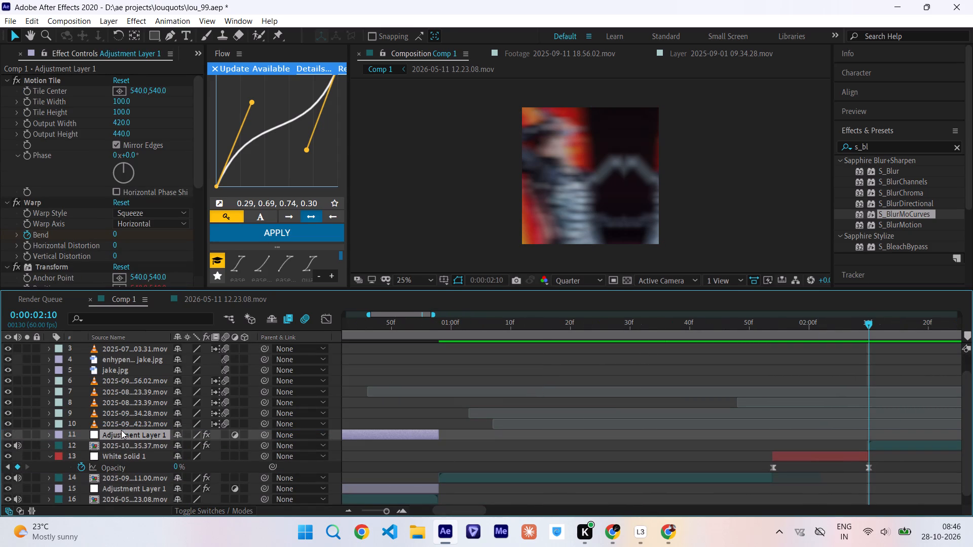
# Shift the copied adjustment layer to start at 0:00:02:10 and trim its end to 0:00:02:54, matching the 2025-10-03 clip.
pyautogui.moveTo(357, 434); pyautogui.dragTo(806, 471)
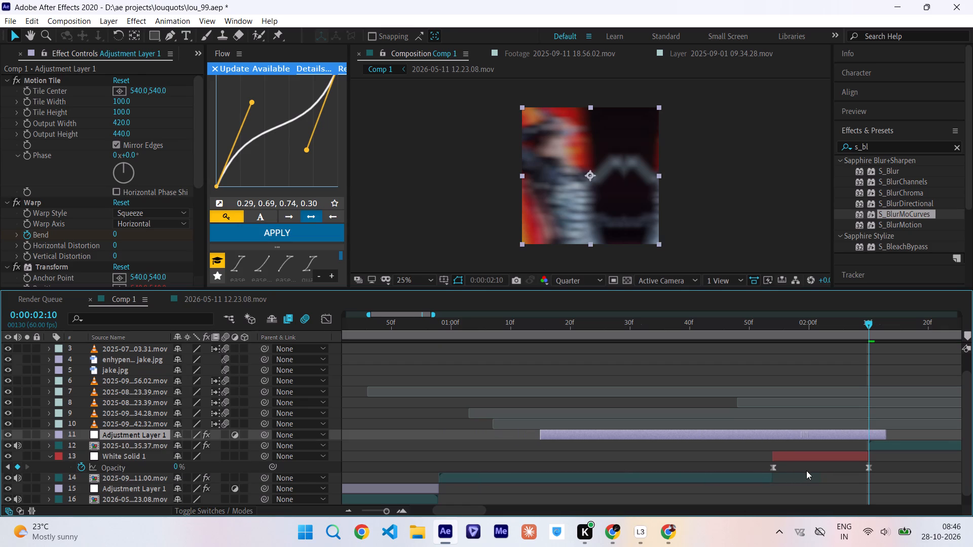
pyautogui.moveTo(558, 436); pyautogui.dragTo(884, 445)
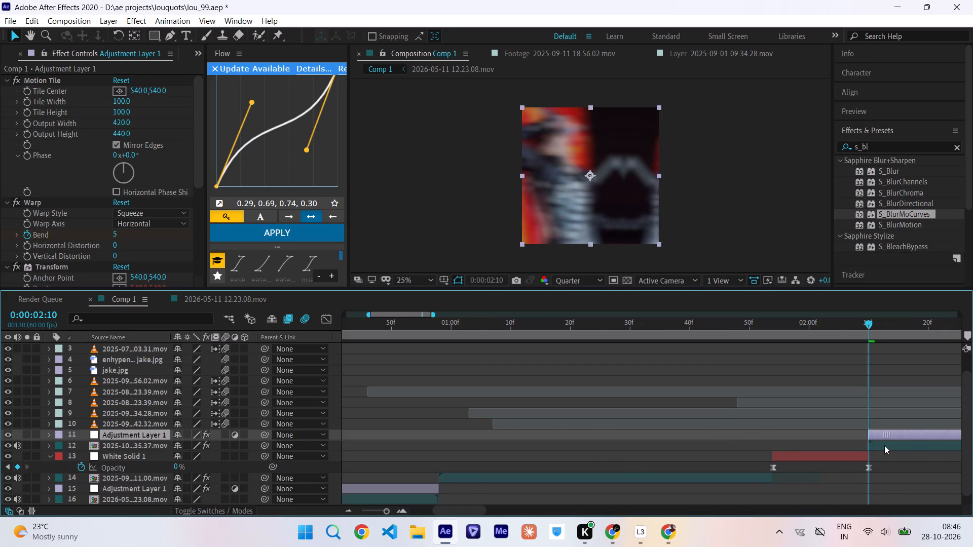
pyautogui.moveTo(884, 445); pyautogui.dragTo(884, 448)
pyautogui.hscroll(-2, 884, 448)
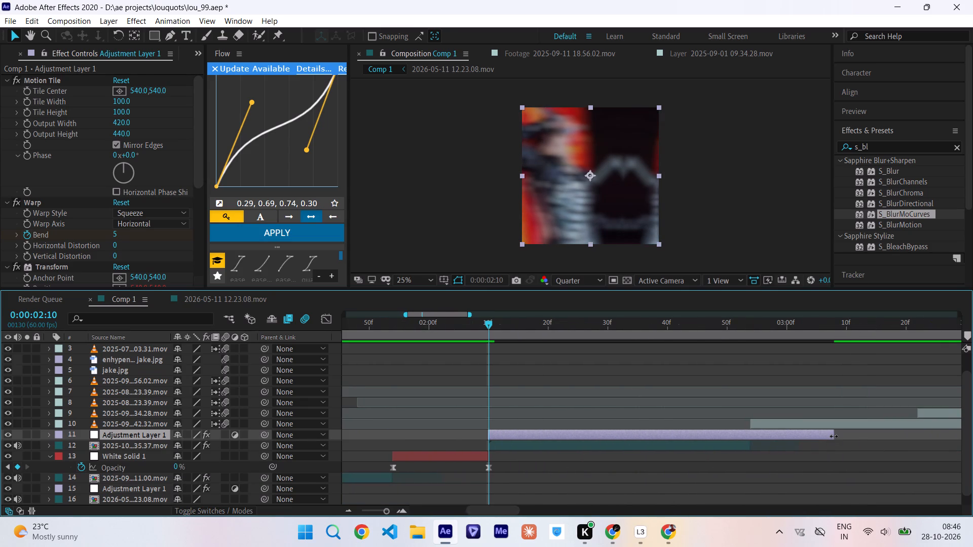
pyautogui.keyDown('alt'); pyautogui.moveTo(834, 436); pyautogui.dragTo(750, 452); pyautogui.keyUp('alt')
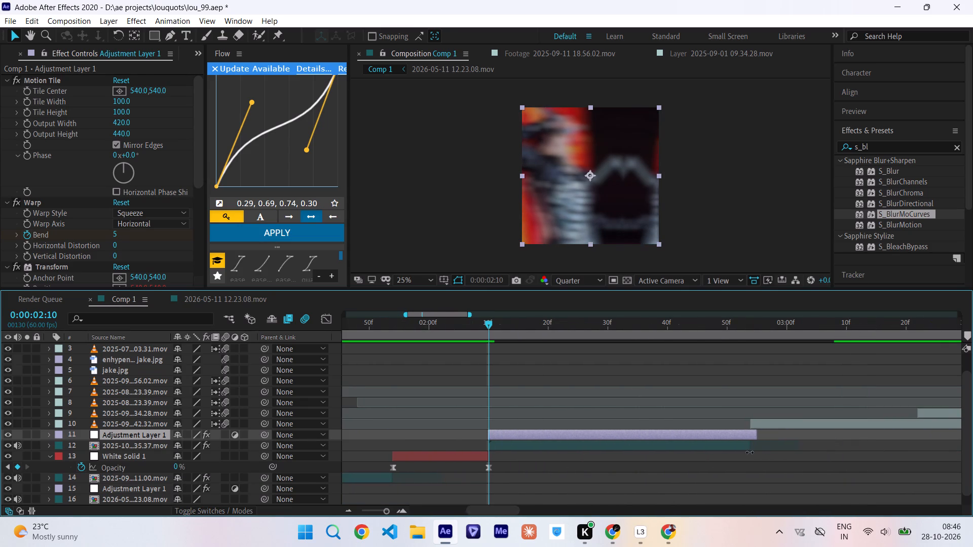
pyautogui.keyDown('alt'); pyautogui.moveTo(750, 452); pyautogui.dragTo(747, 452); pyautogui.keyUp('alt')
# Preview the copied adjustment layer's effect over the 2025-10-03 clip and examine its Warp Bend keyframes.
pyautogui.moveTo(491, 324); pyautogui.dragTo(622, 339)
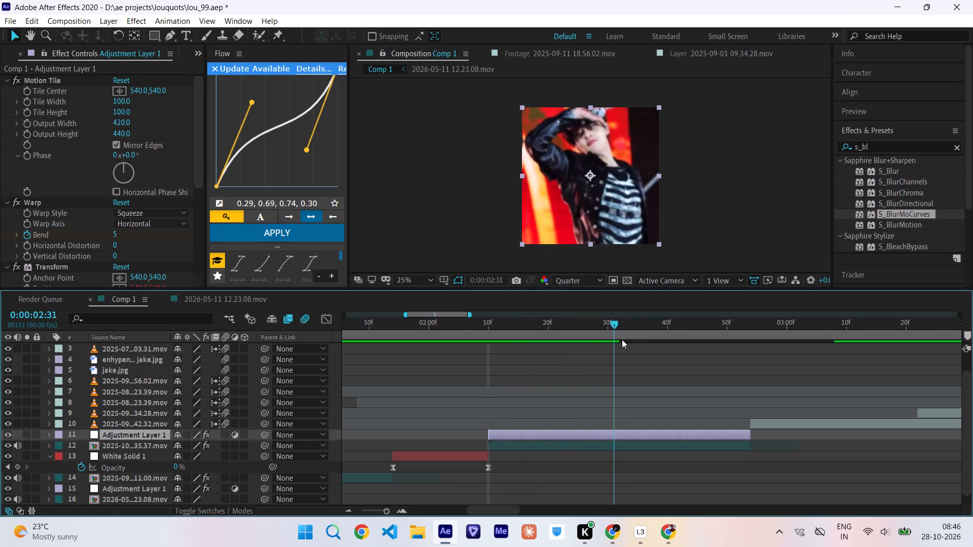
pyautogui.moveTo(622, 339); pyautogui.dragTo(254, 377)
pyautogui.press('space')
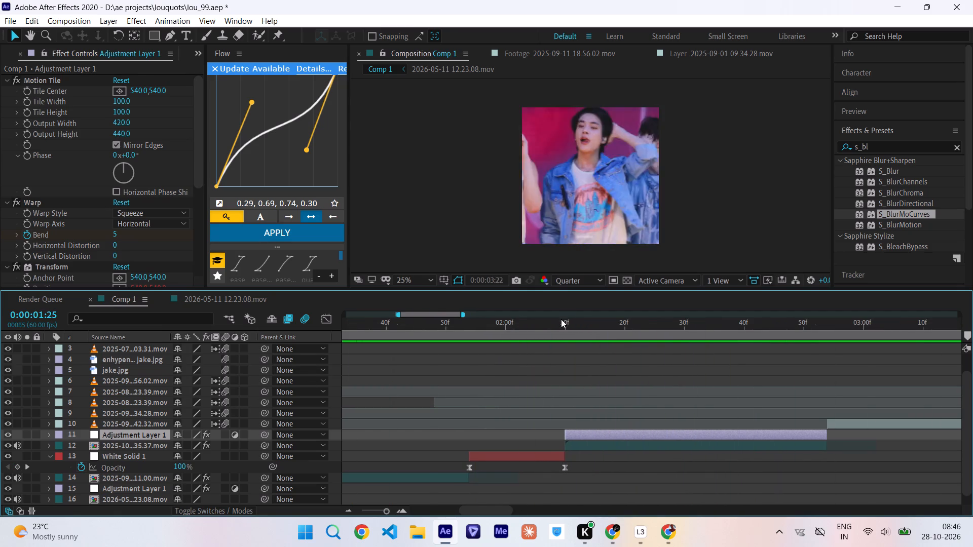
pyautogui.moveTo(560, 326); pyautogui.dragTo(640, 336)
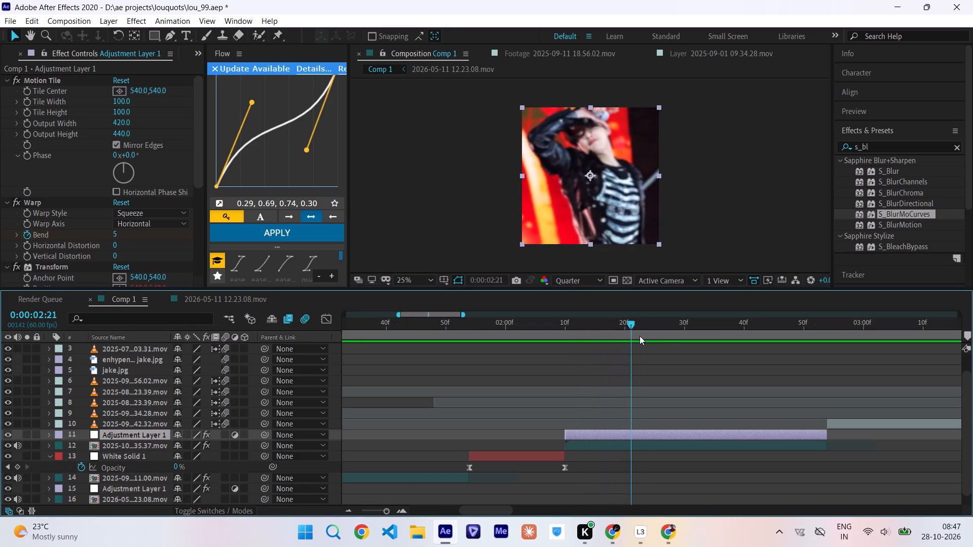
pyautogui.moveTo(640, 336); pyautogui.dragTo(710, 335)
pyautogui.press('u')
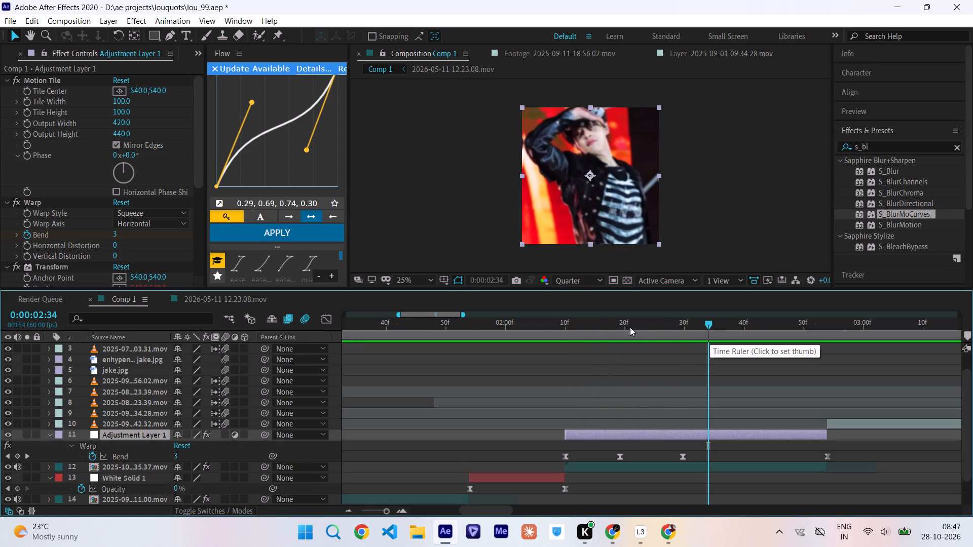
pyautogui.moveTo(630, 327); pyautogui.dragTo(652, 336)
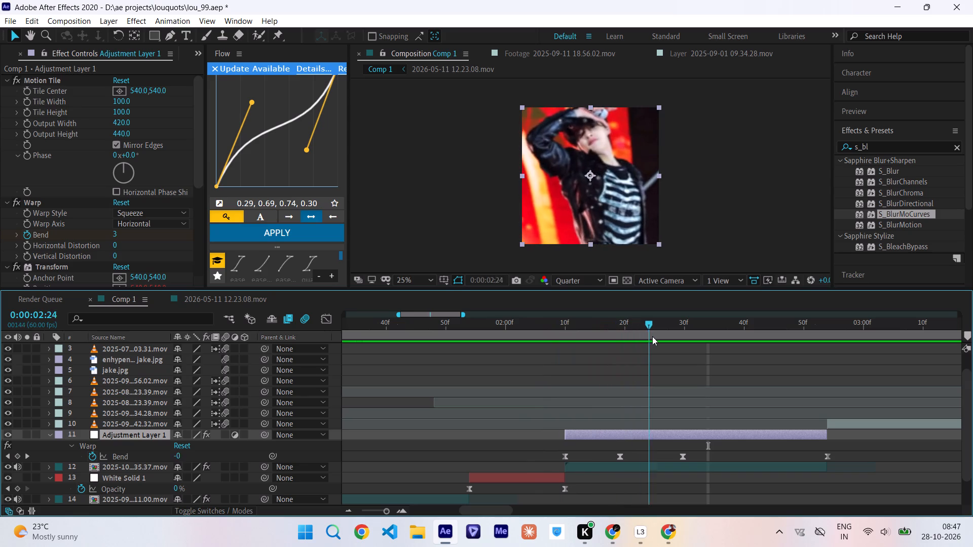
pyautogui.moveTo(652, 336); pyautogui.dragTo(835, 330)
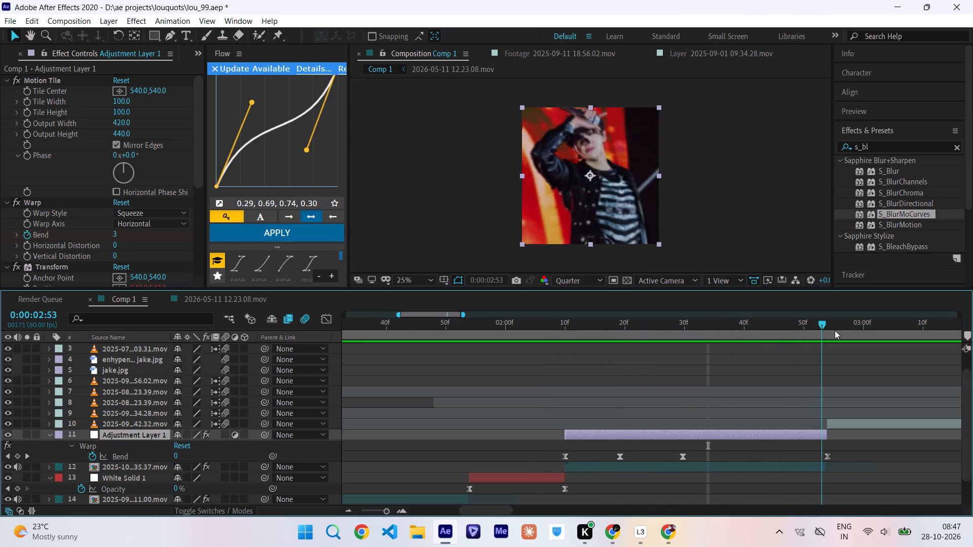
pyautogui.moveTo(835, 330); pyautogui.dragTo(604, 385)
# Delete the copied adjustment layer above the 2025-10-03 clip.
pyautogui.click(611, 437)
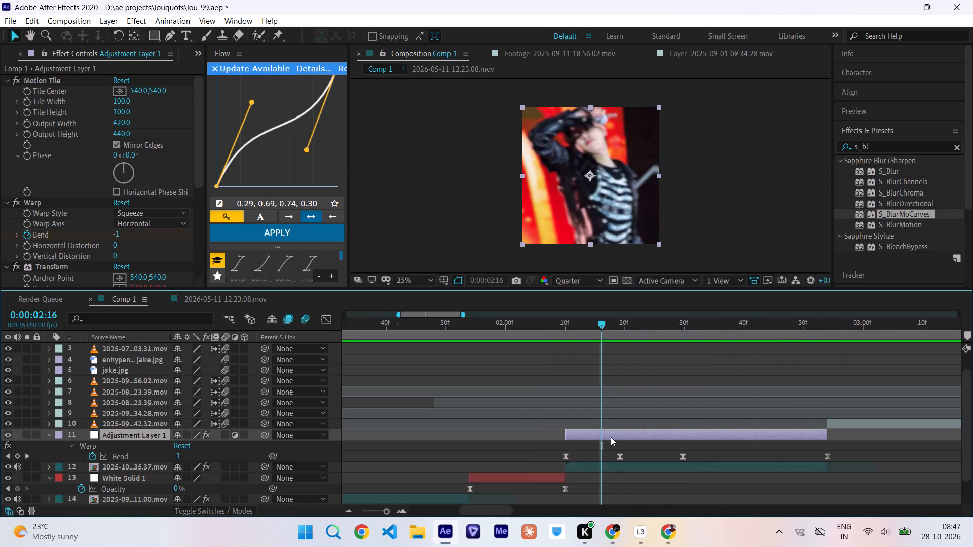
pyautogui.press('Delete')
# Play back the whole edit from 0:00:00:00 to review the clips and transitions.
pyautogui.moveTo(615, 323); pyautogui.dragTo(263, 392)
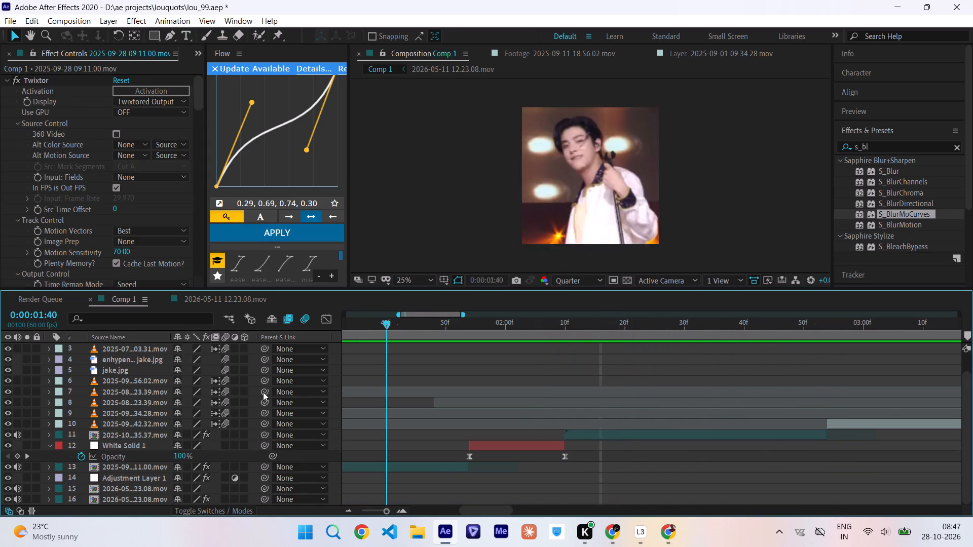
pyautogui.moveTo(263, 392); pyautogui.dragTo(182, 419)
pyautogui.press('space')
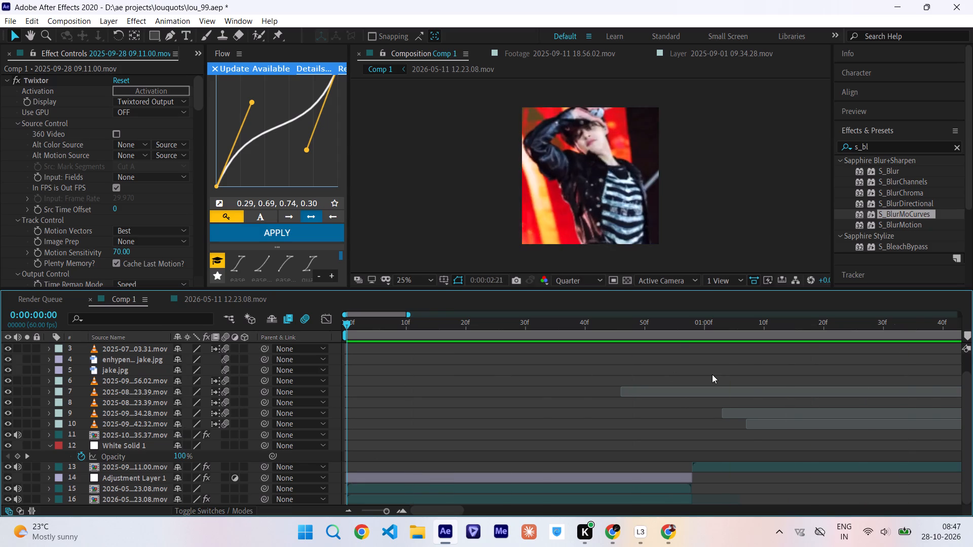
pyautogui.hscroll(-3, 712, 374)
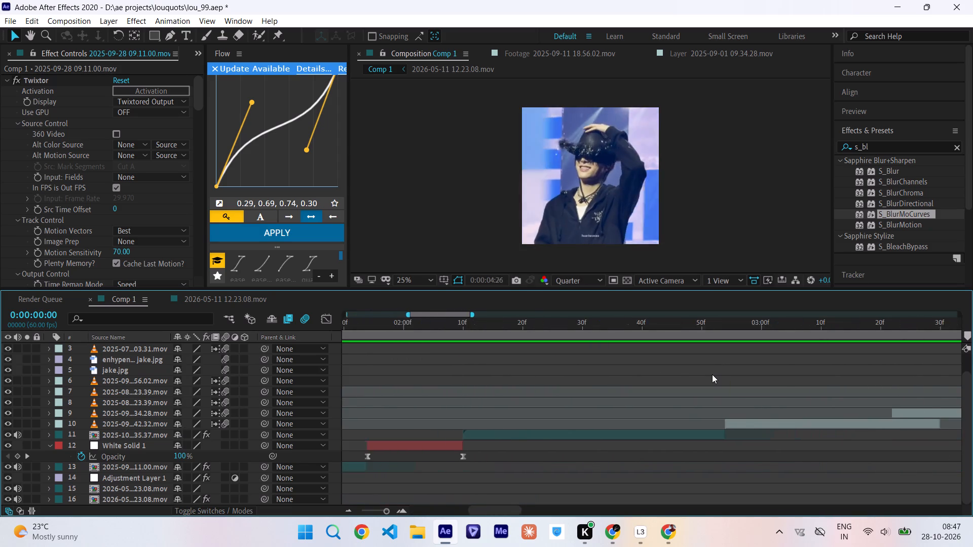
pyautogui.hscroll(-1, 712, 374)
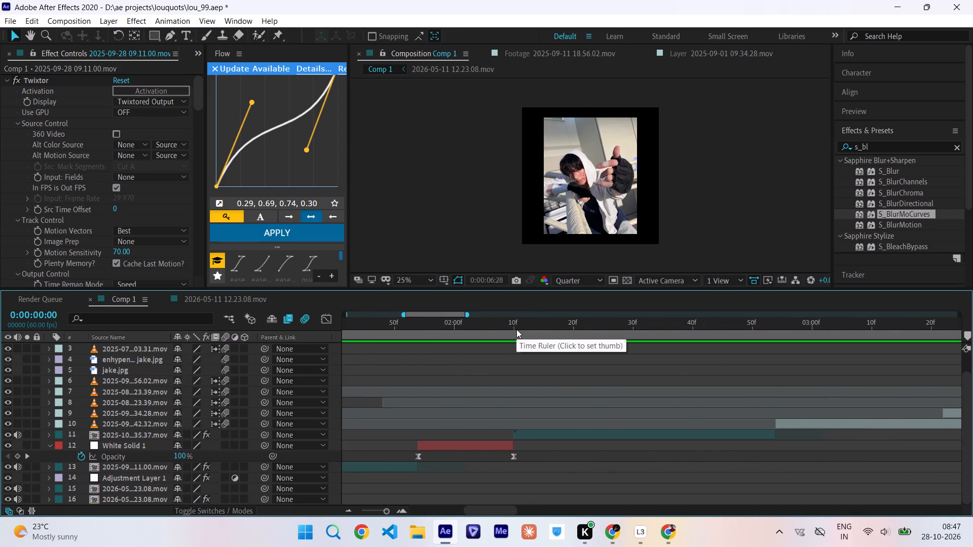
# Place the current time at 0:00:02:54, the start of the next clip, and save the project.
pyautogui.click(774, 328)
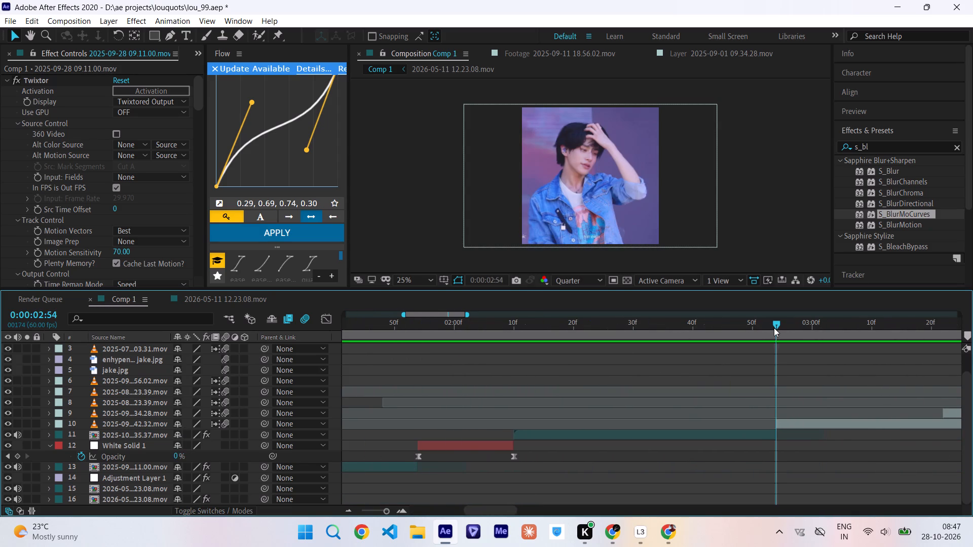
pyautogui.hotkey('ctrl', 's')
# Switch to Loggy3 and examine the recorder's log entries, including their full message details.
pyautogui.click(645, 532)
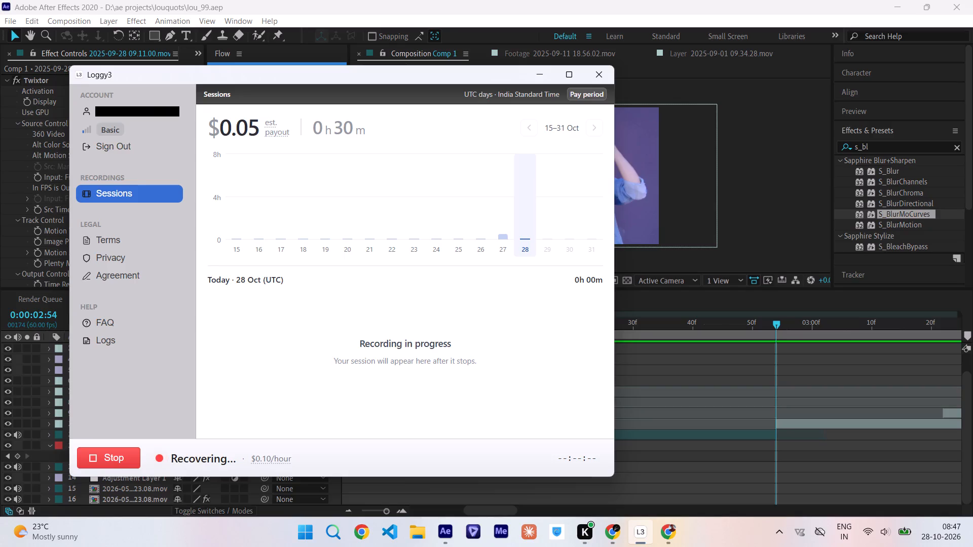
pyautogui.click(93, 340)
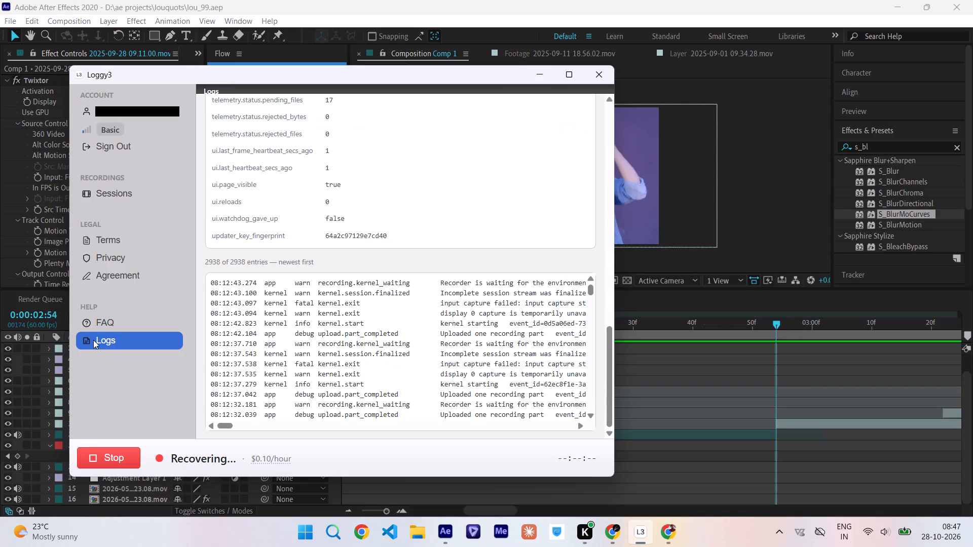
pyautogui.hscroll(1, 337, 323)
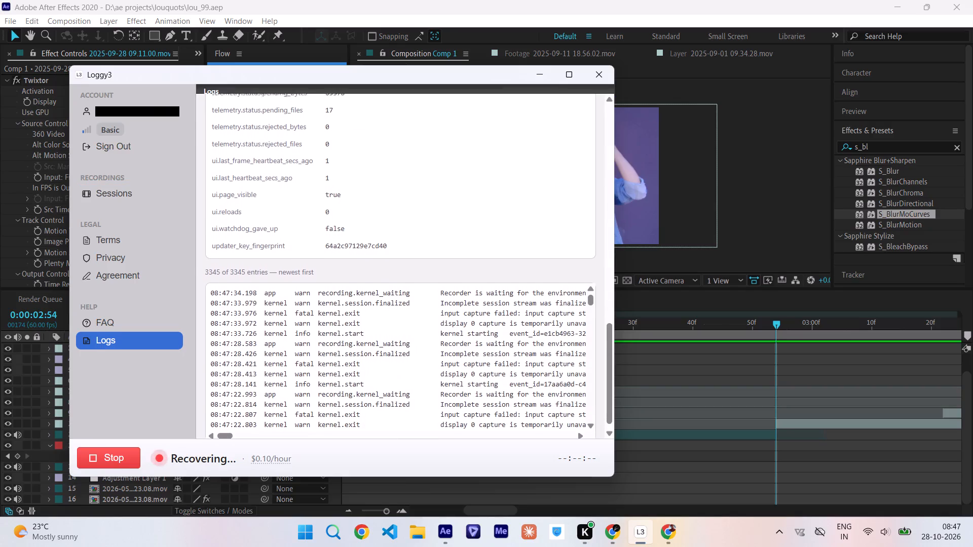
pyautogui.hscroll(1, 337, 323)
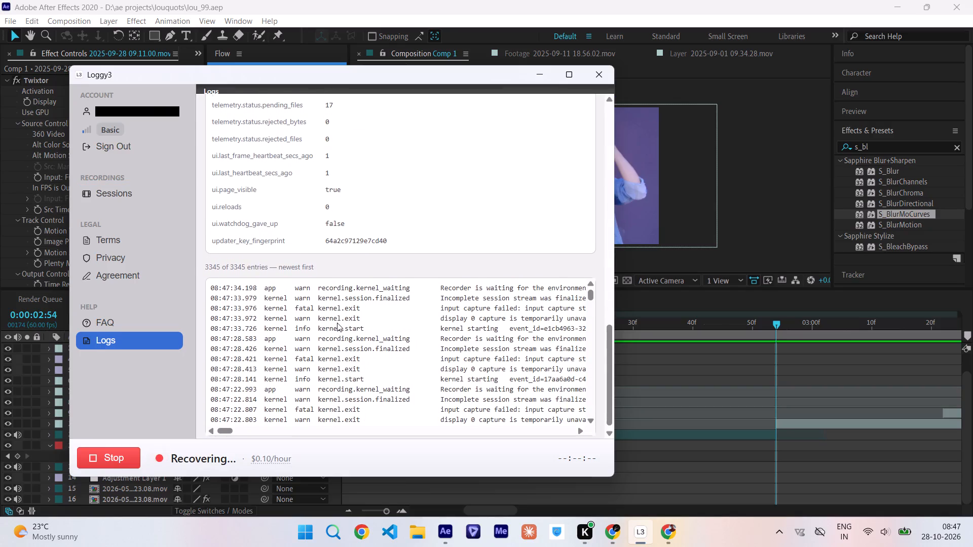
pyautogui.hscroll(-1, 440, 331)
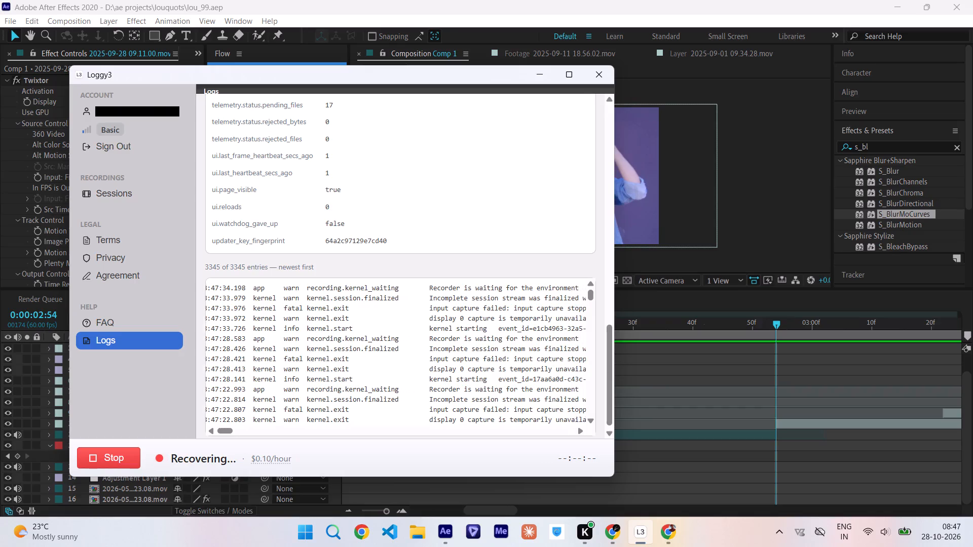
pyautogui.hscroll(-6, 440, 331)
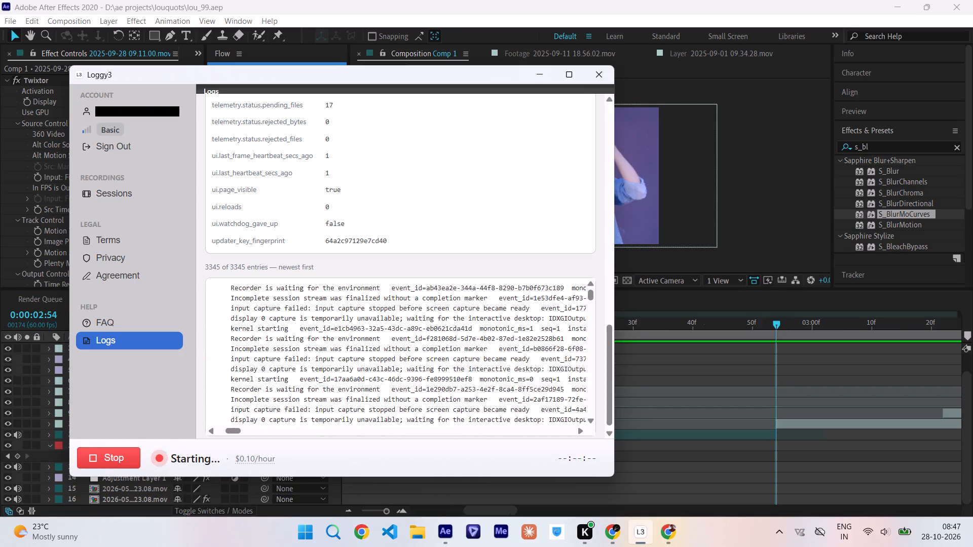
pyautogui.hscroll(-7, 440, 331)
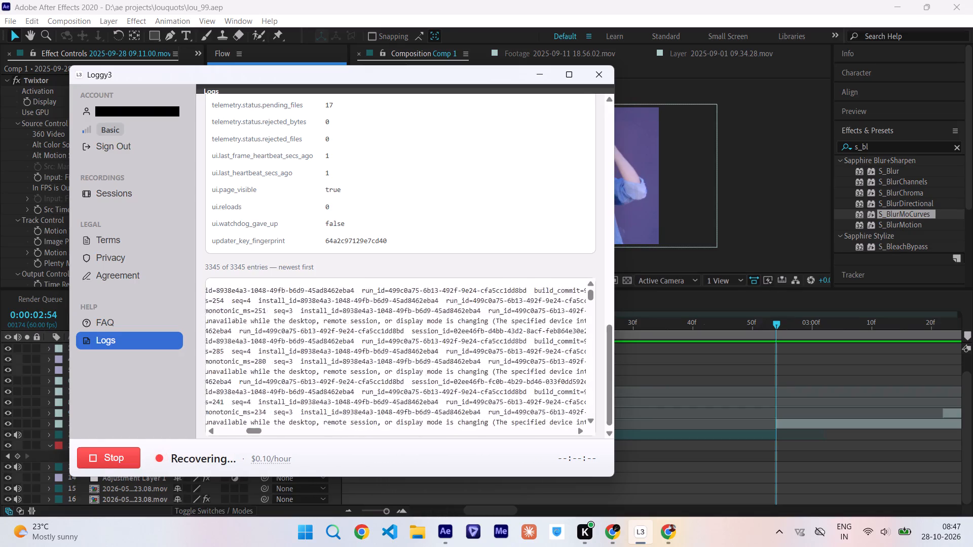
pyautogui.scroll(1, 440, 331)
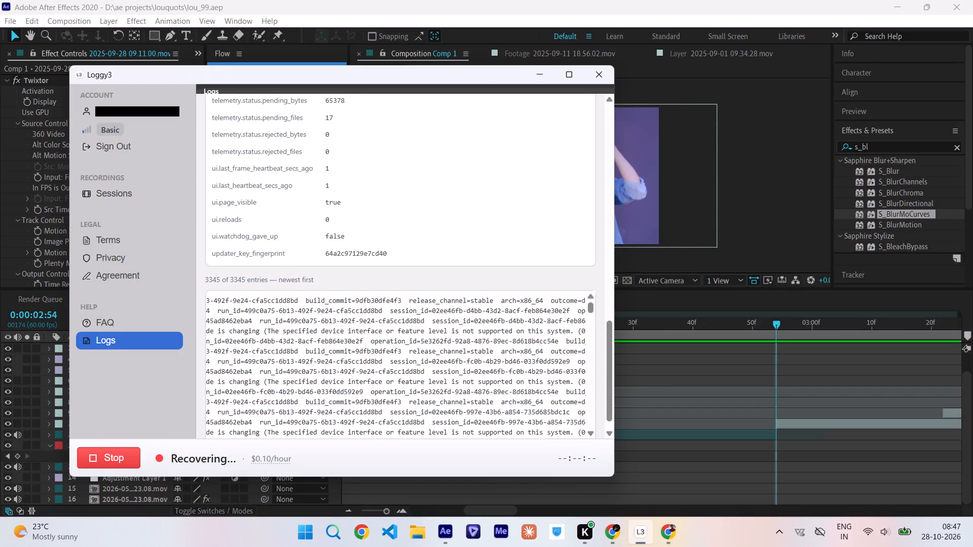
# Examine the full message text of the newest recorder log entries in Loggy3, including the capture errors and retry details.
pyautogui.hscroll(-4, 440, 331)
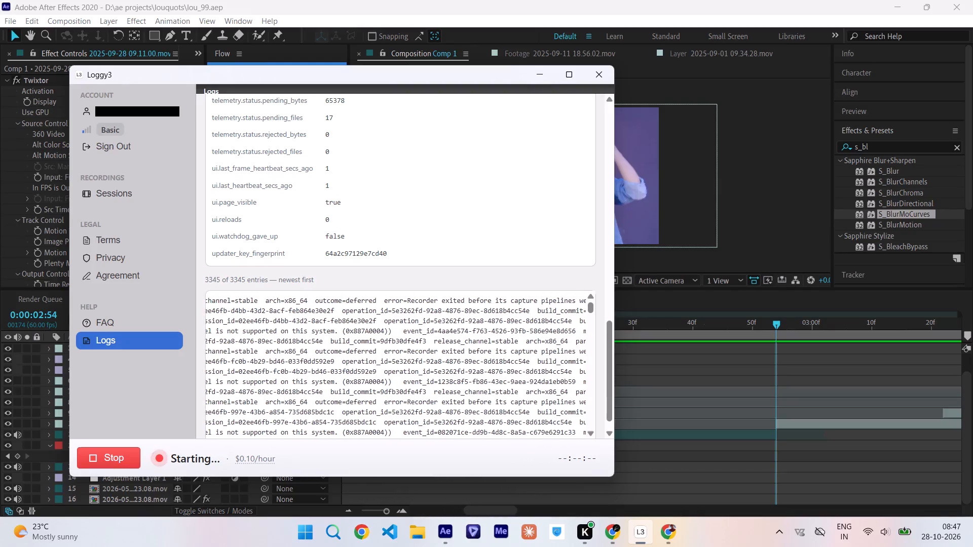
pyautogui.hscroll(-3, 440, 331)
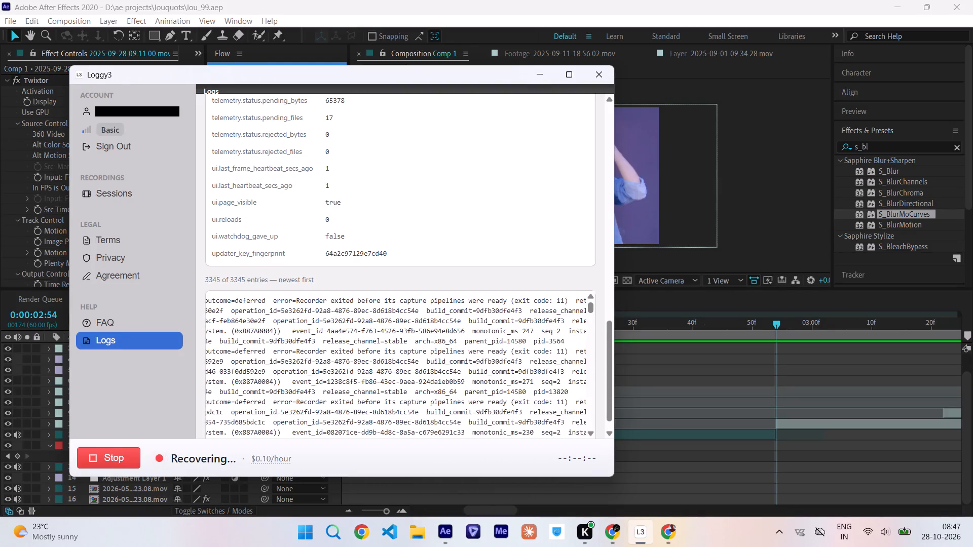
pyautogui.hscroll(-3, 440, 331)
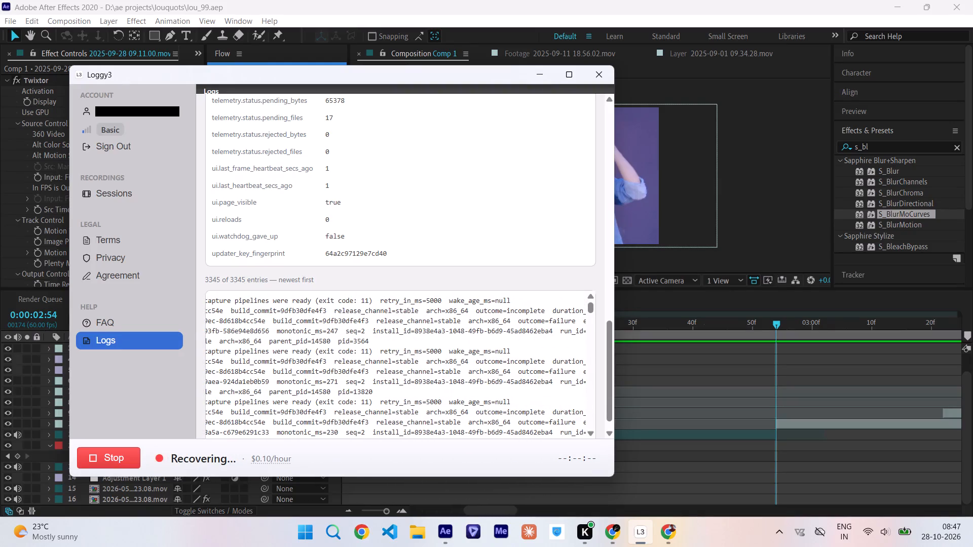
pyautogui.hscroll(10, 440, 331)
pyautogui.hscroll(-1, 440, 331)
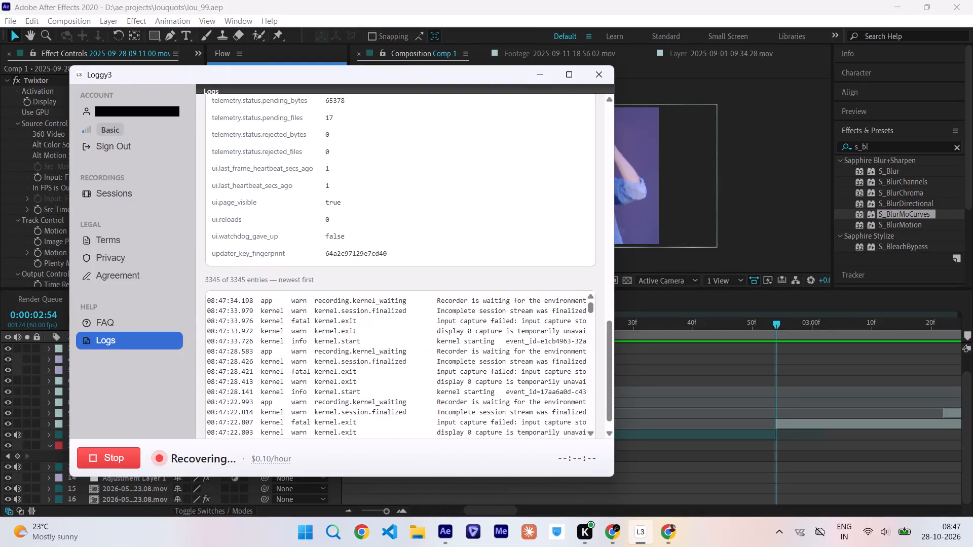
pyautogui.hscroll(-3, 440, 331)
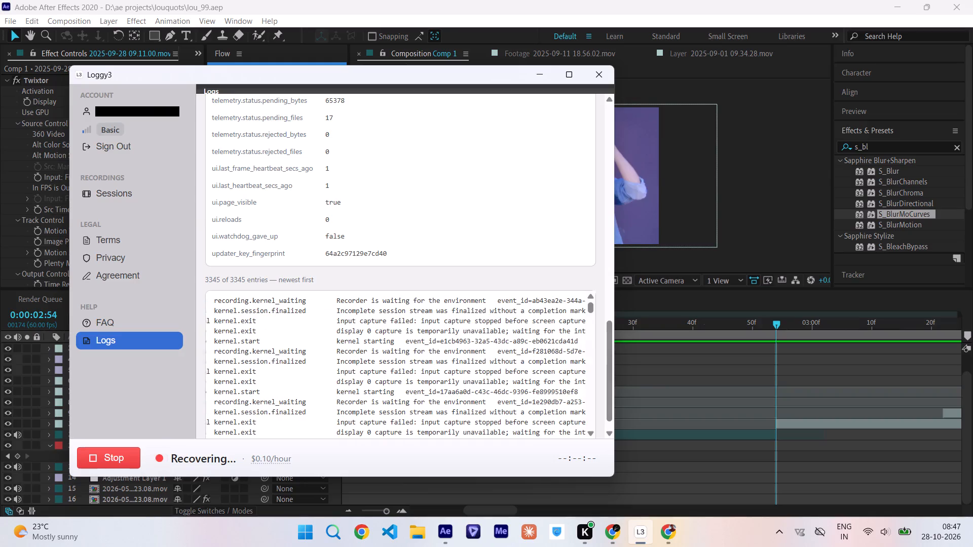
pyautogui.hscroll(-3, 440, 331)
pyautogui.hscroll(1, 440, 331)
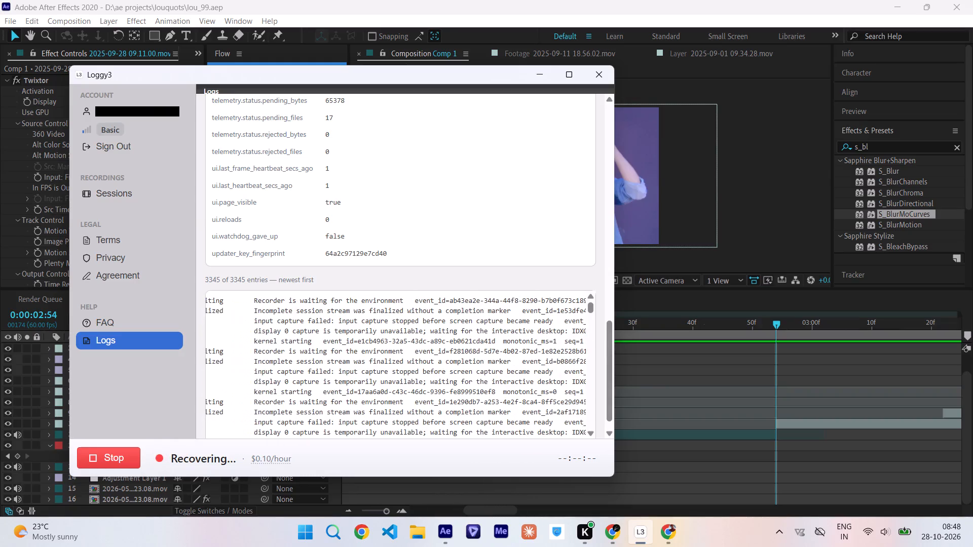
pyautogui.hscroll(1, 440, 331)
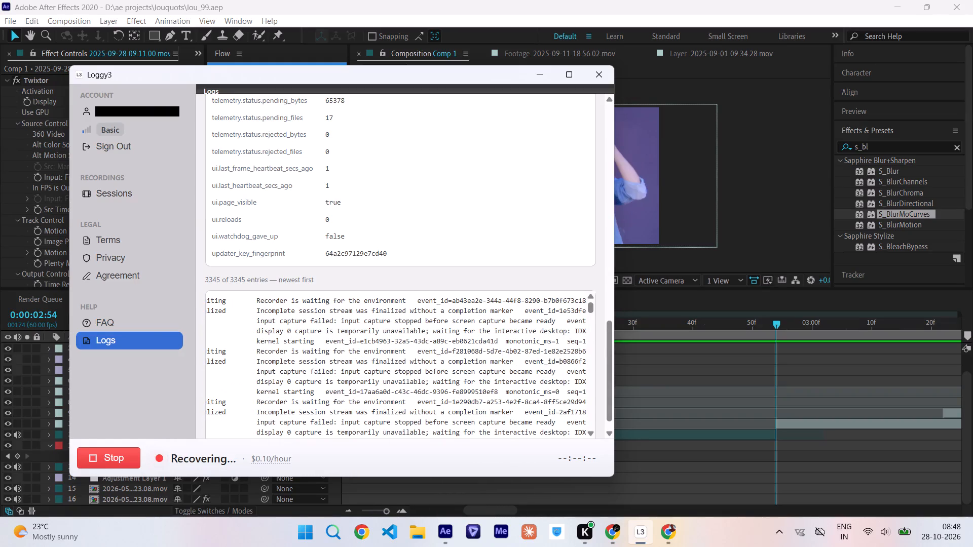
pyautogui.hscroll(-1, 440, 331)
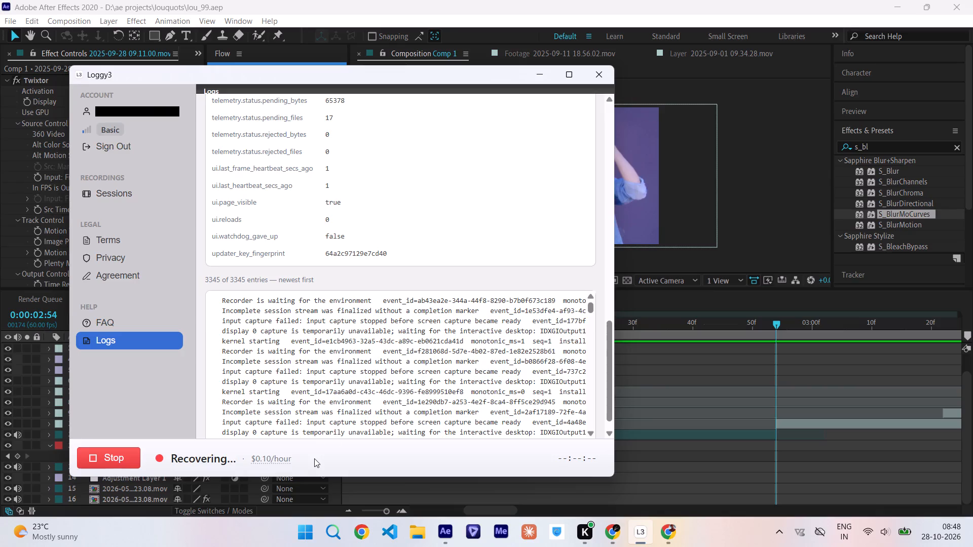
# Open Task Manager.
pyautogui.hotkey('ctrl', 'shift', 'Escape')
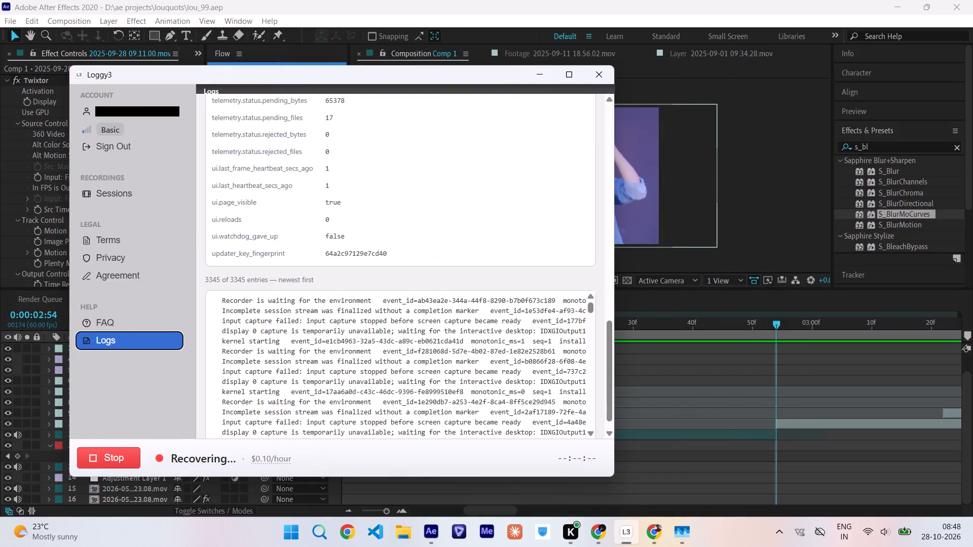
# Stop the Loggy3 recording and close its window, acknowledging the background-running notice.
pyautogui.click(114, 460)
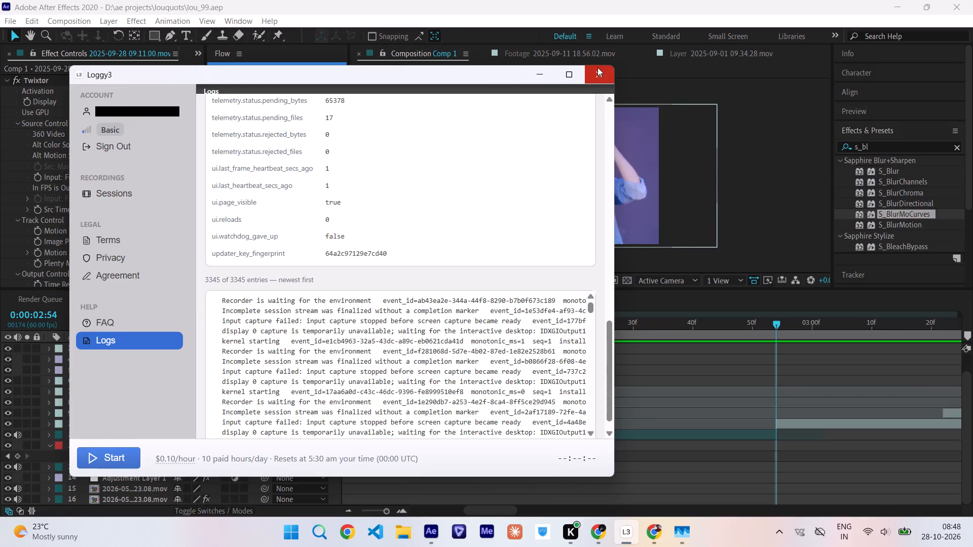
pyautogui.hscroll(5, 389, 369)
pyautogui.scroll(2, 389, 369)
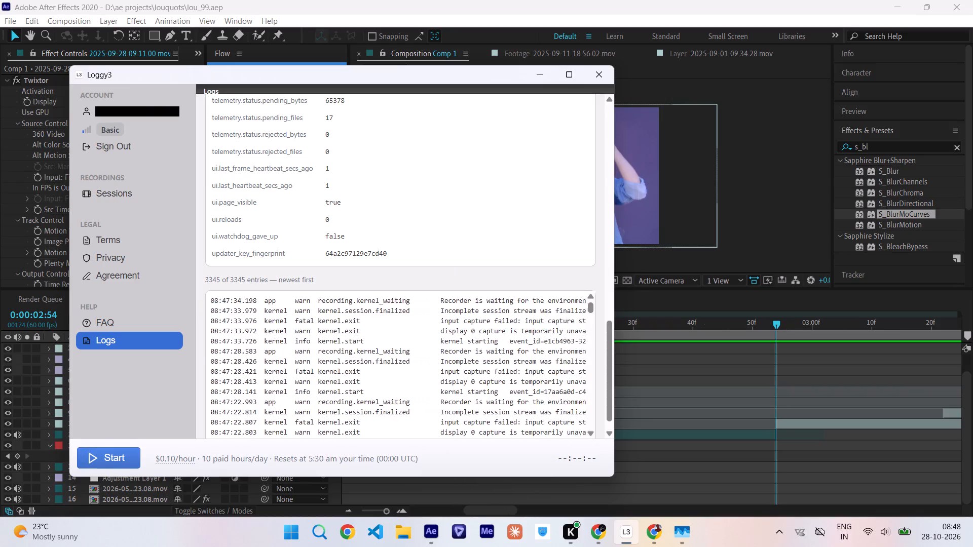
pyautogui.scroll(3, 389, 369)
pyautogui.click(597, 80)
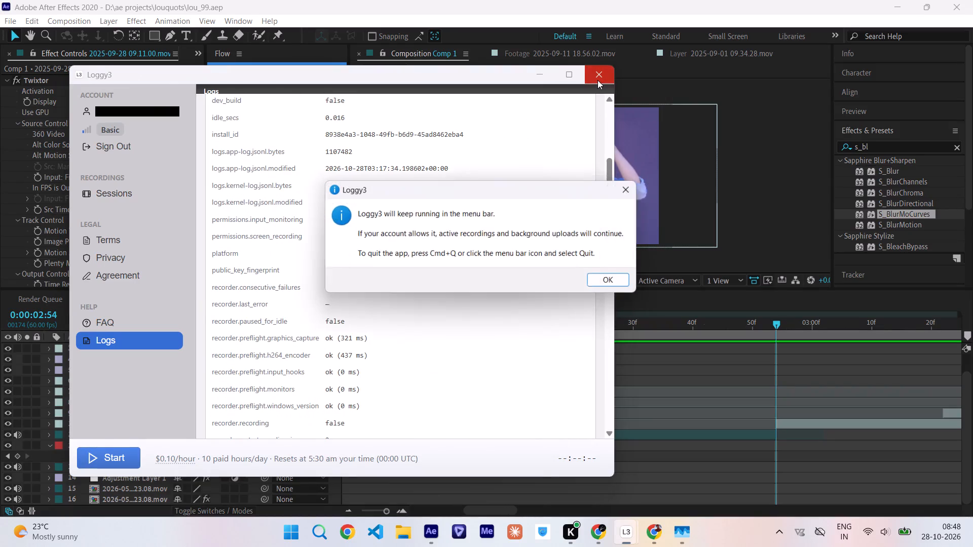
pyautogui.click(613, 281)
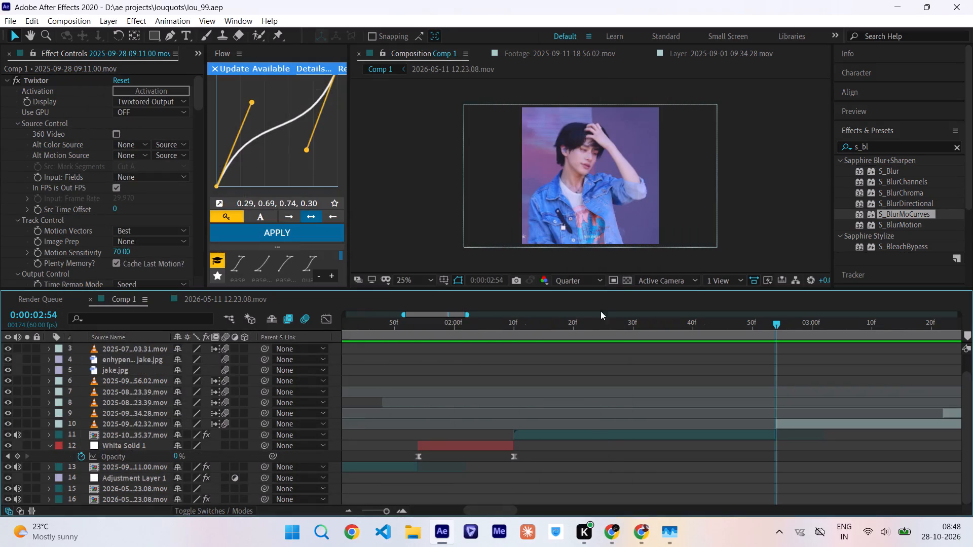
# Play back the edit from 0:00:01:42 and scrub through the 2025-10 clip to 0:00:02:58, inside the next clip.
pyautogui.moveTo(559, 324); pyautogui.dragTo(345, 346)
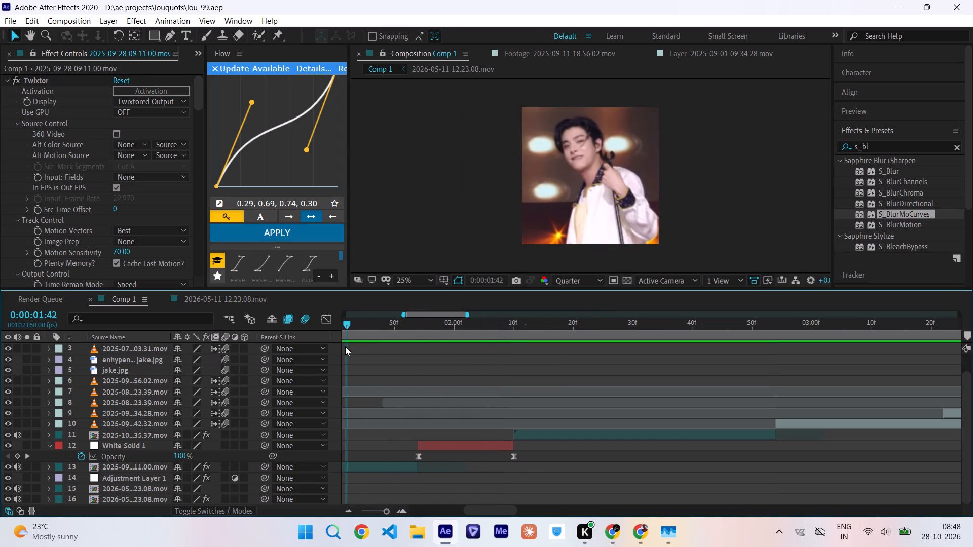
pyautogui.press('space')
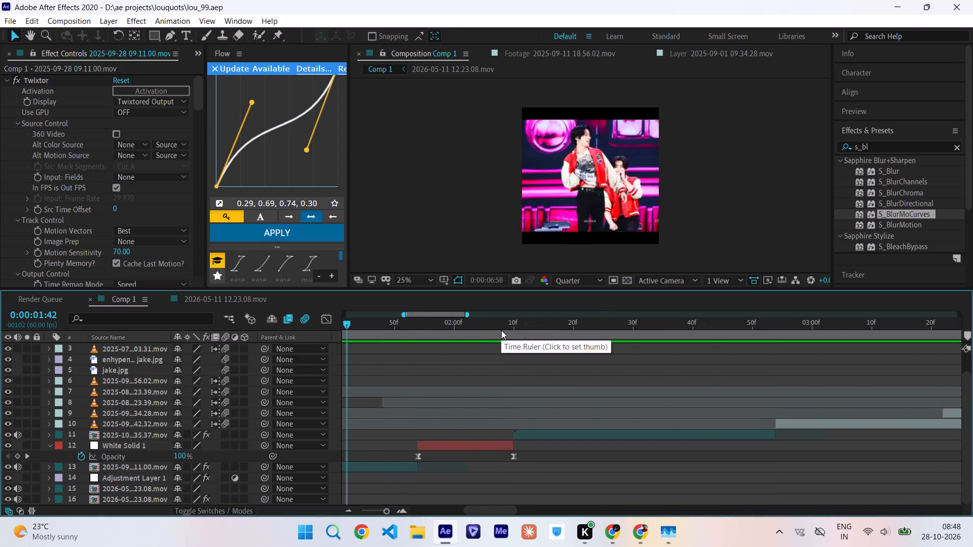
pyautogui.moveTo(501, 330); pyautogui.dragTo(545, 339)
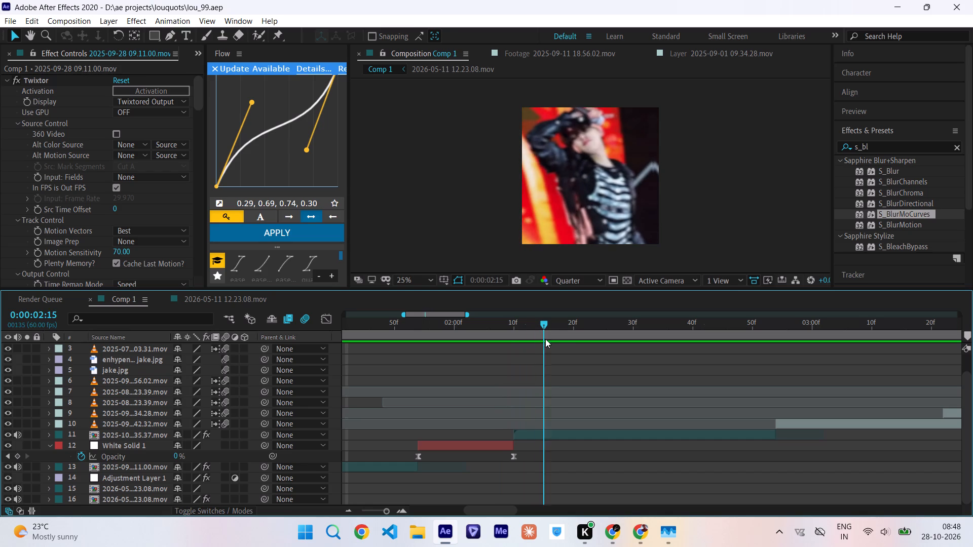
pyautogui.moveTo(545, 339); pyautogui.dragTo(641, 358)
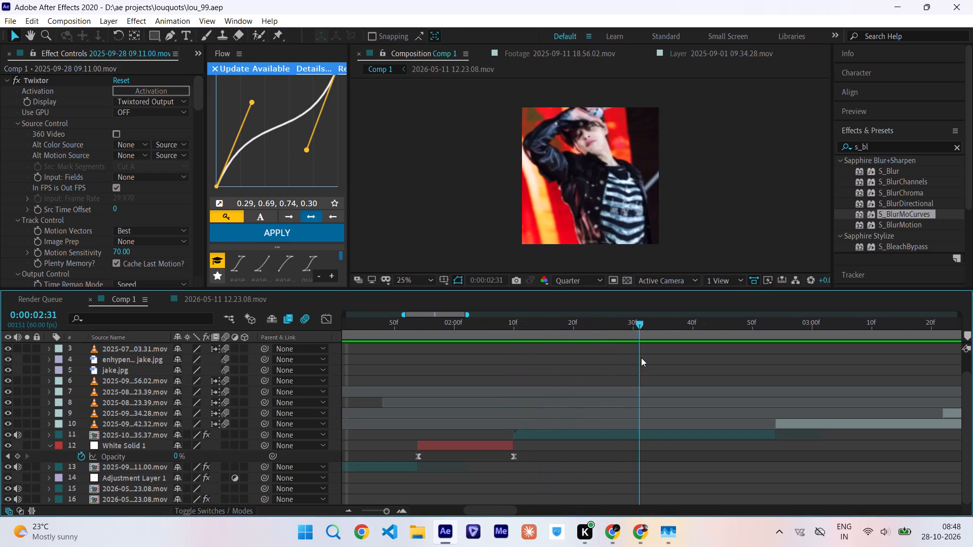
pyautogui.moveTo(641, 358); pyautogui.dragTo(804, 365)
# Mute the audio of layers 11, 13, 15 and 16 in Comp 1.
pyautogui.hscroll(-1, 804, 365)
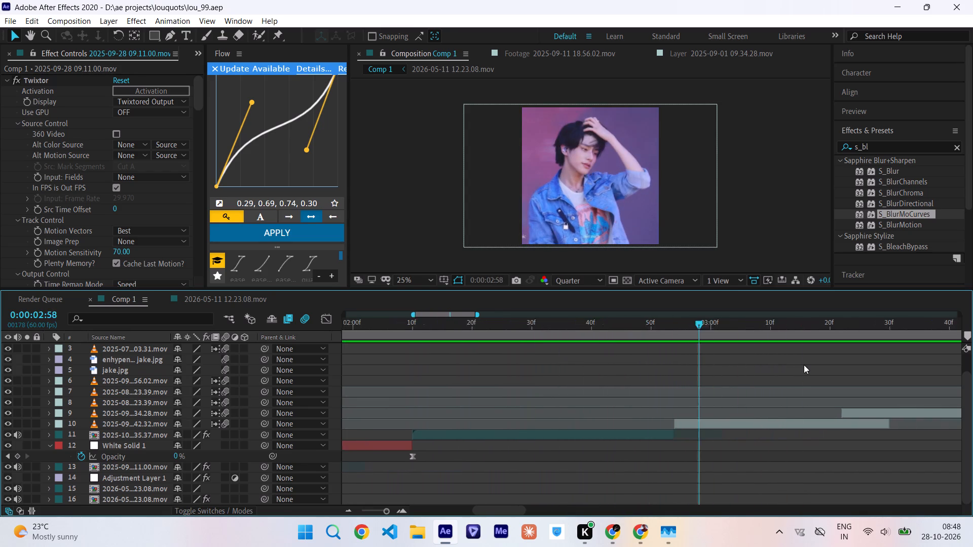
pyautogui.hscroll(-1, 804, 365)
pyautogui.scroll(-1, 497, 415)
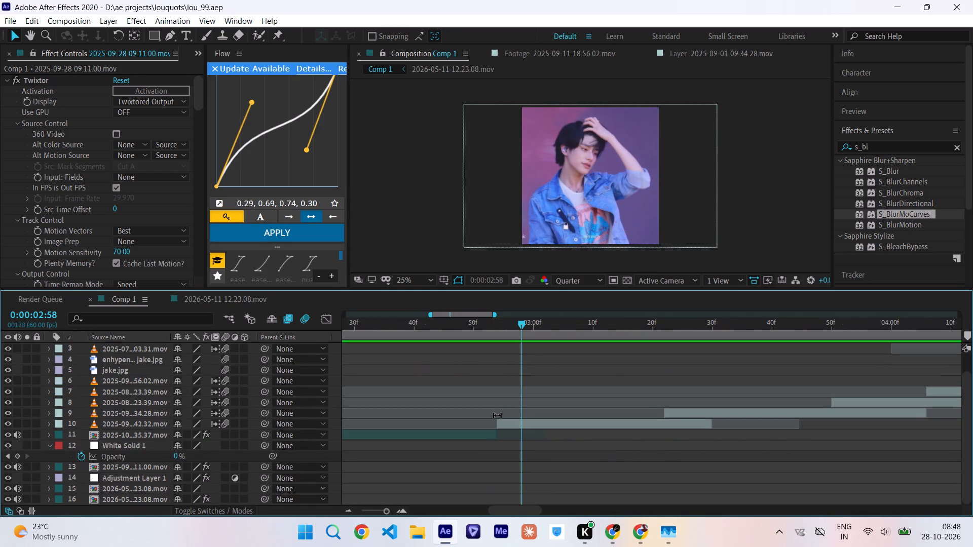
pyautogui.click(464, 491)
pyautogui.moveTo(18, 434); pyautogui.dragTo(18, 499)
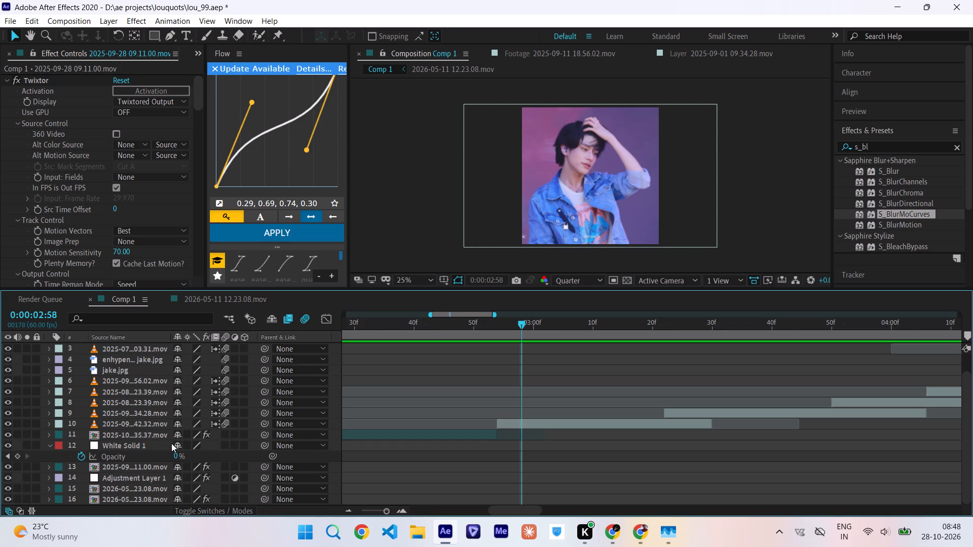
# Collapse the keyframed Opacity property of the White Solid 1 layer and save the project.
pyautogui.click(164, 444)
pyautogui.press('u')
pyautogui.hotkey('ctrl', 's')
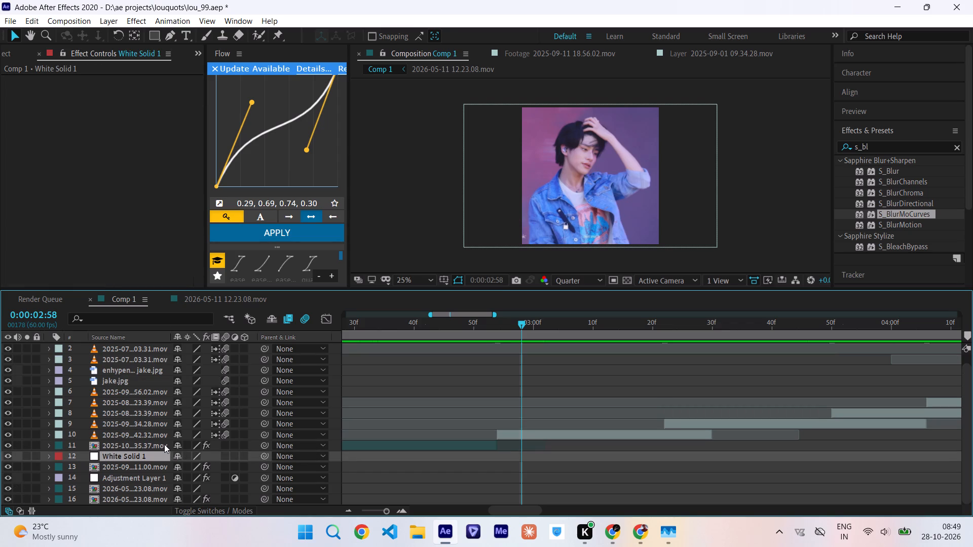
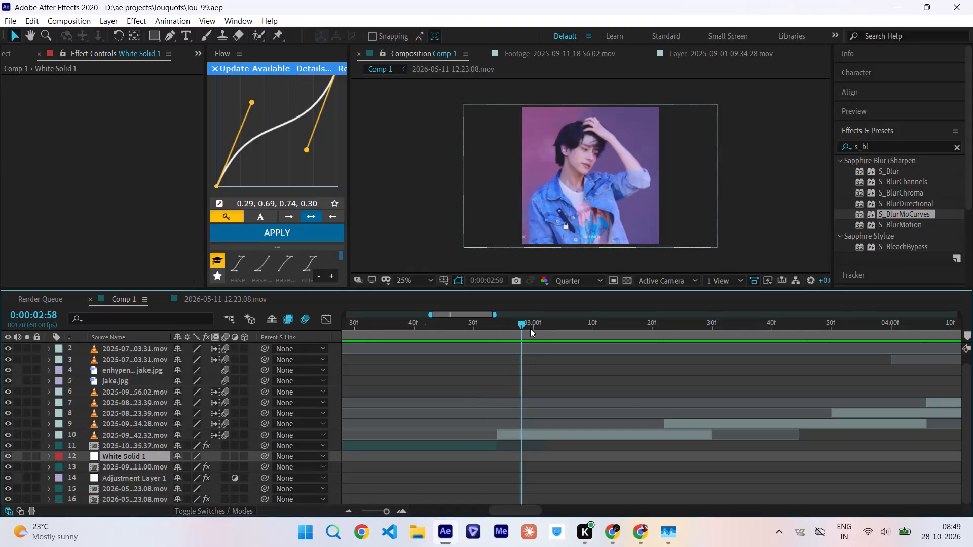
# Show the reference video on layer 1 and scrub 0:00:02:53 to 0:00:03:20 to compare the transition into the 2025-09…42.32 clip.
pyautogui.moveTo(530, 328); pyautogui.dragTo(539, 353)
pyautogui.scroll(1, 539, 353)
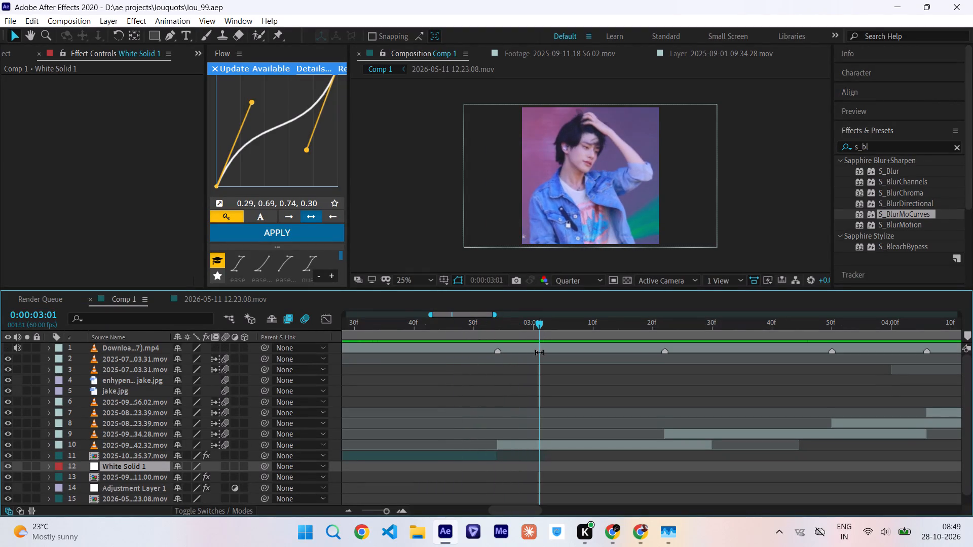
pyautogui.scroll(1, 539, 353)
pyautogui.click(9, 349)
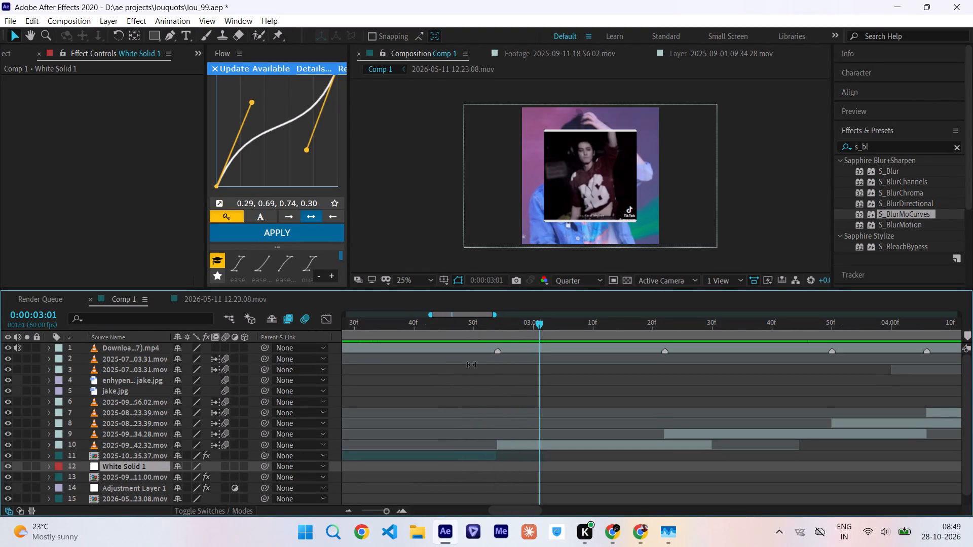
pyautogui.moveTo(496, 328); pyautogui.dragTo(535, 339)
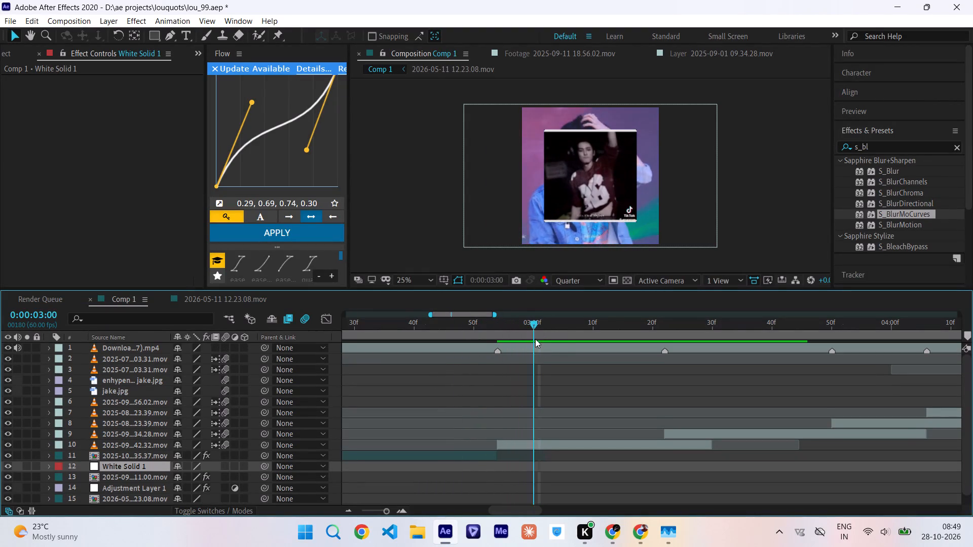
pyautogui.moveTo(535, 339); pyautogui.dragTo(488, 347)
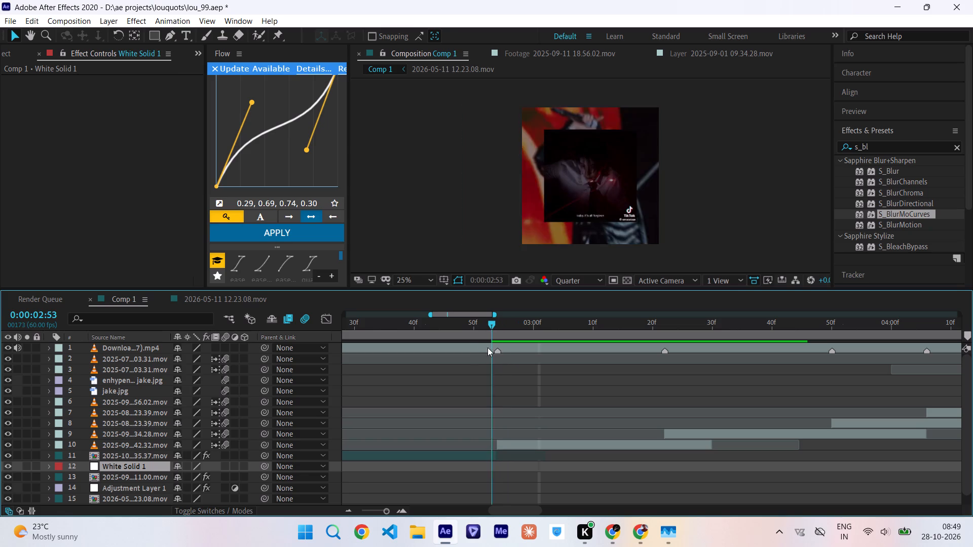
pyautogui.moveTo(488, 347); pyautogui.dragTo(526, 353)
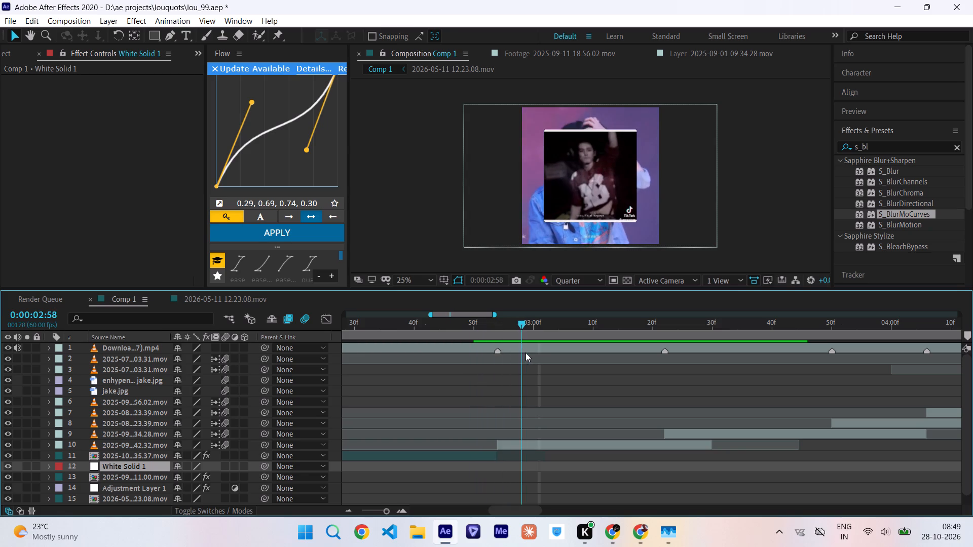
pyautogui.moveTo(526, 353); pyautogui.dragTo(657, 356)
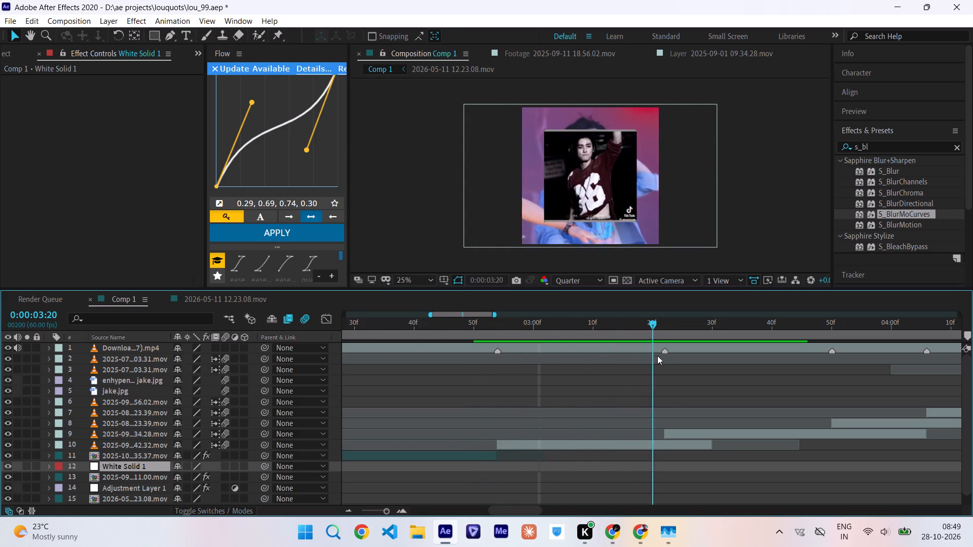
pyautogui.moveTo(657, 356); pyautogui.dragTo(507, 361)
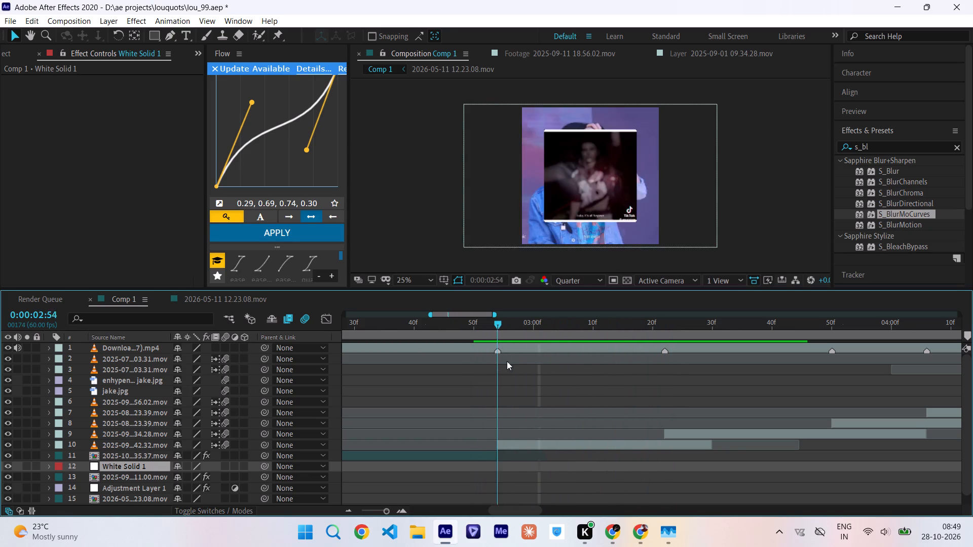
pyautogui.moveTo(507, 361); pyautogui.dragTo(628, 354)
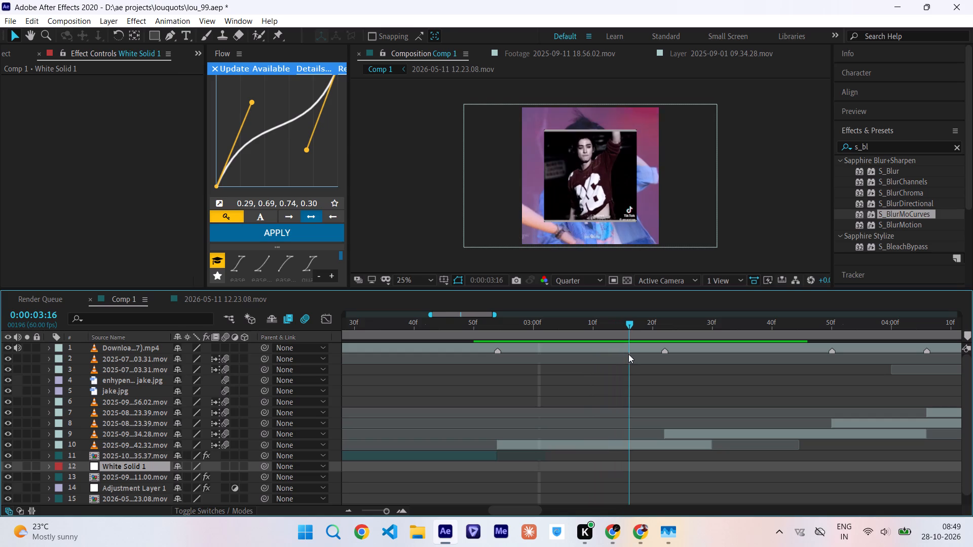
pyautogui.moveTo(628, 354); pyautogui.dragTo(552, 375)
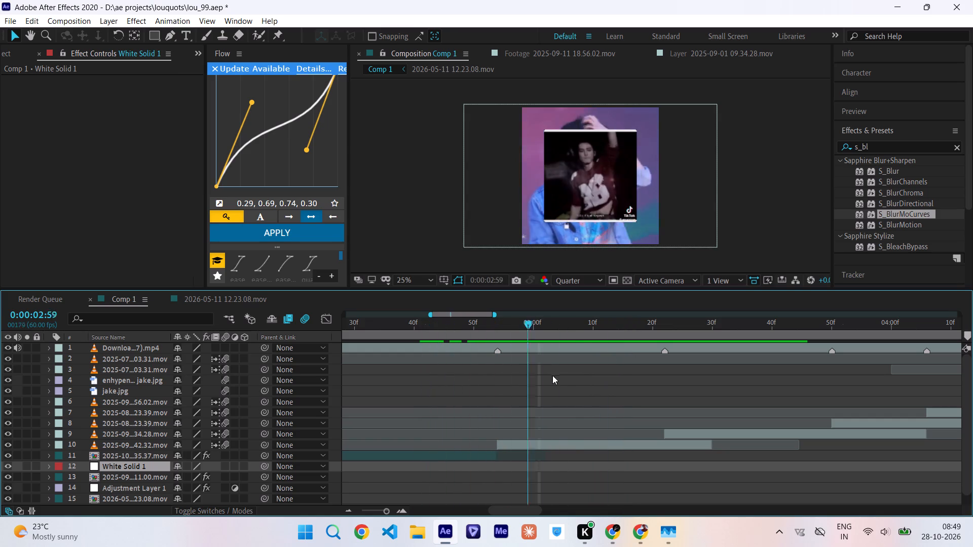
pyautogui.moveTo(552, 375); pyautogui.dragTo(435, 391)
# Play back the edit with the reference overlaid, restarting the preview from 0:00:00:46.
pyautogui.press('space')
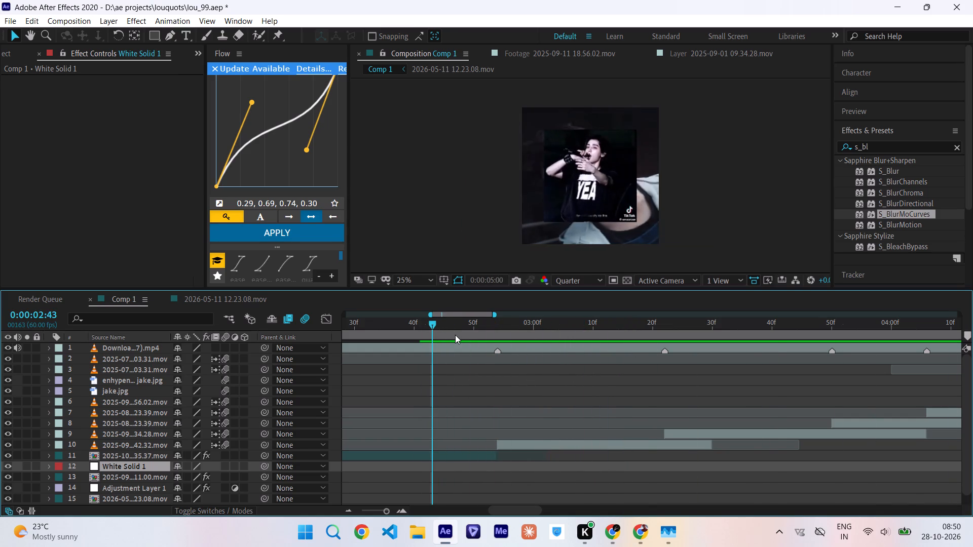
pyautogui.moveTo(448, 330); pyautogui.dragTo(229, 358)
pyautogui.press('space')
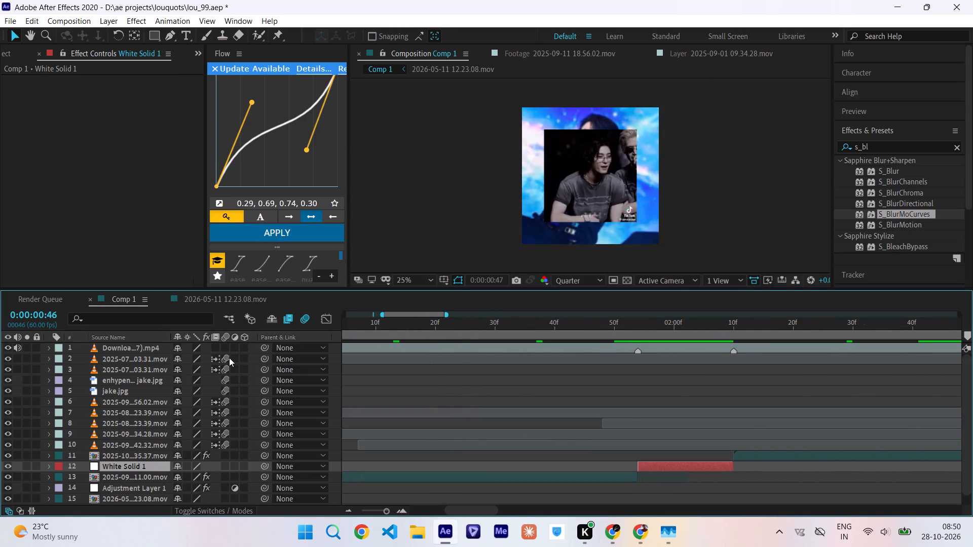
pyautogui.hscroll(-1, 546, 385)
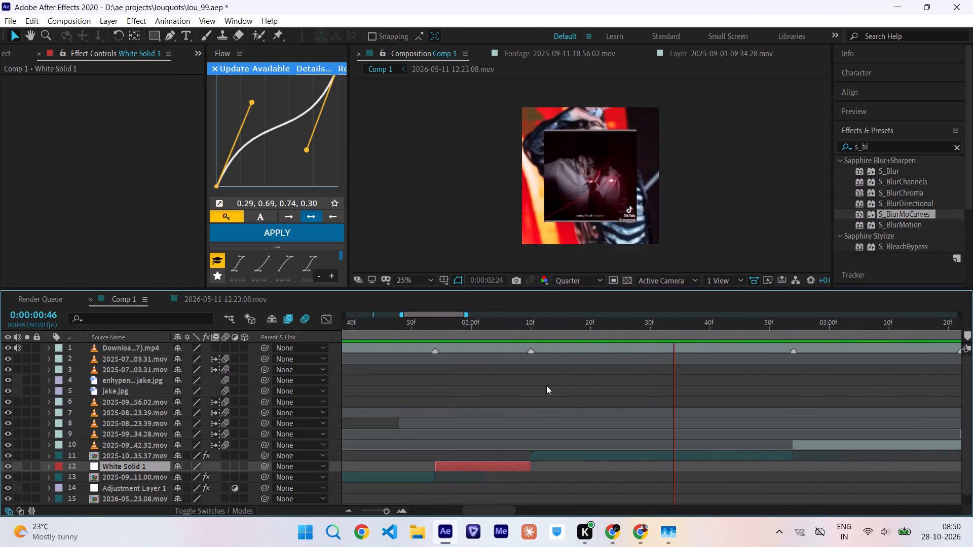
pyautogui.hscroll(-2, 546, 385)
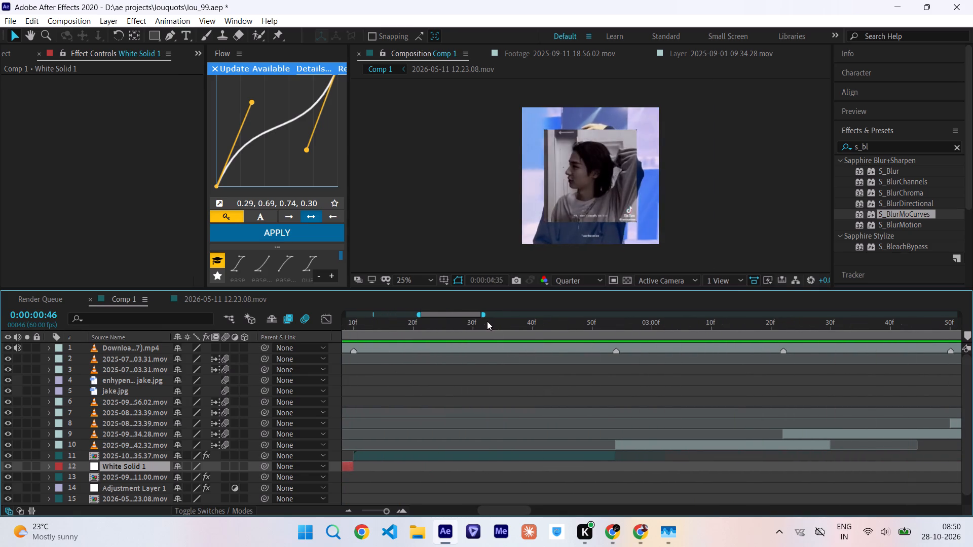
# Scrub between 0:00:02:50 and 0:00:03:21 to examine the reference's transition and movement over the 2025-09…42.32 clip.
pyautogui.moveTo(487, 321); pyautogui.dragTo(629, 338)
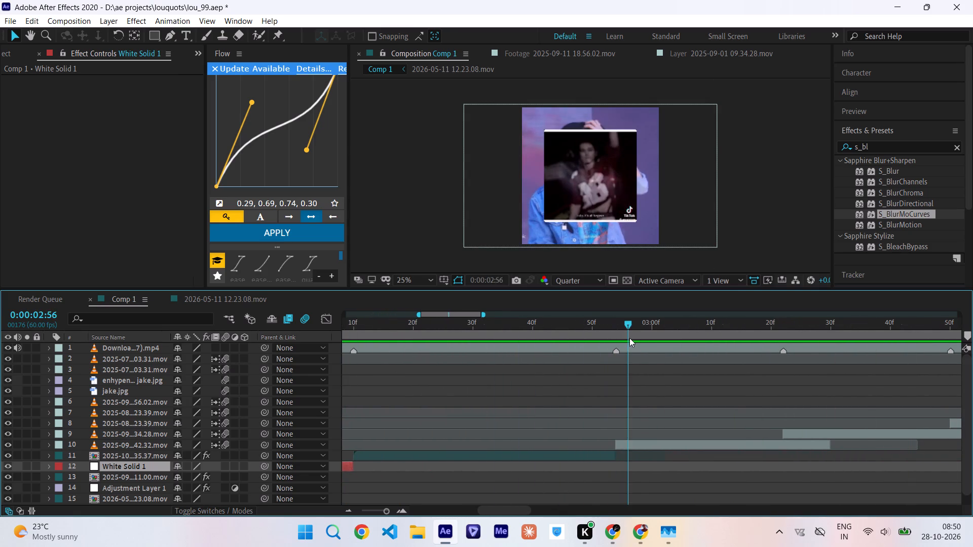
pyautogui.moveTo(629, 338); pyautogui.dragTo(620, 351)
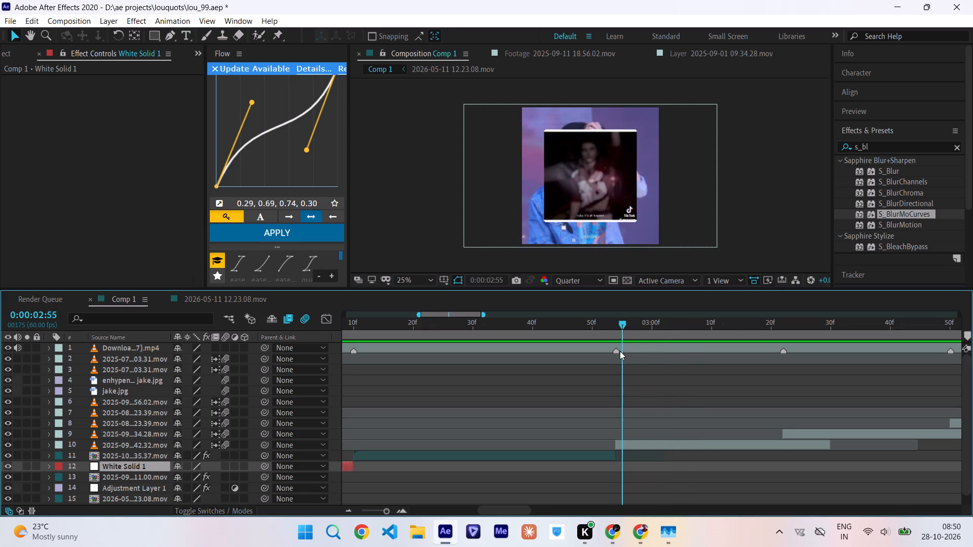
pyautogui.moveTo(620, 351); pyautogui.dragTo(632, 352)
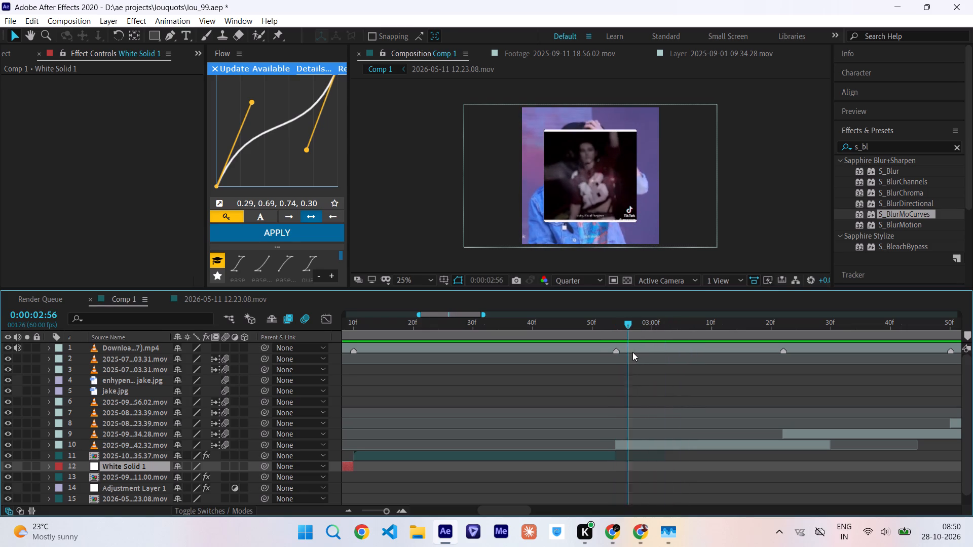
pyautogui.moveTo(632, 352); pyautogui.dragTo(698, 353)
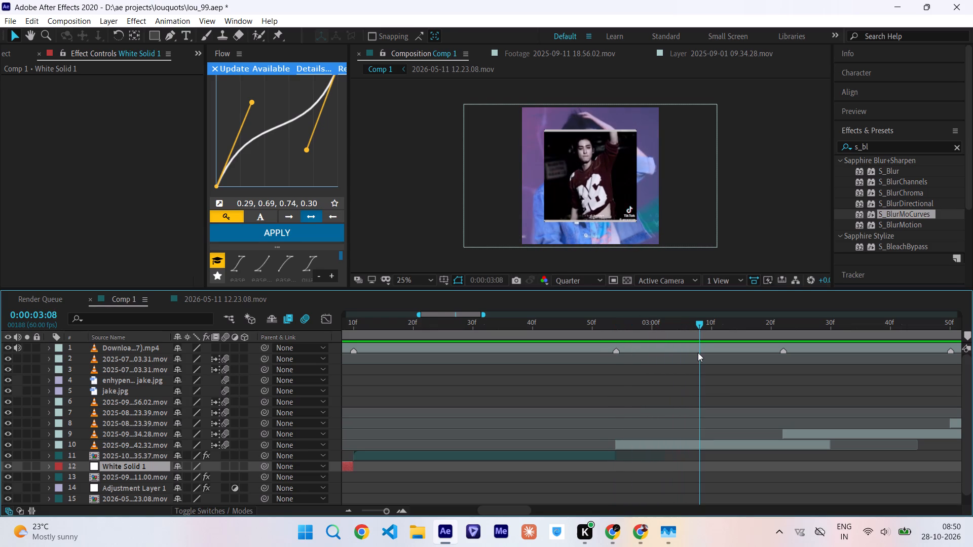
pyautogui.moveTo(698, 353); pyautogui.dragTo(600, 372)
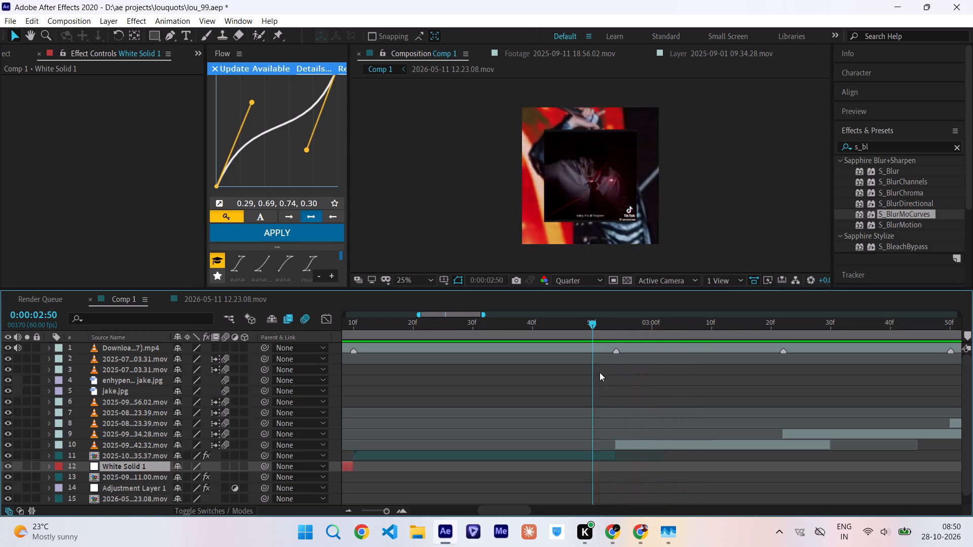
pyautogui.moveTo(600, 372); pyautogui.dragTo(668, 373)
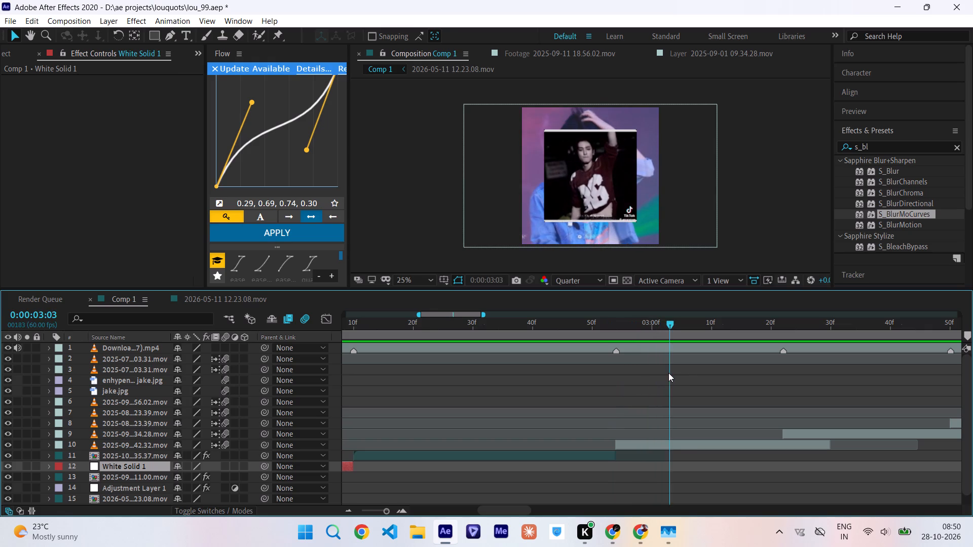
pyautogui.moveTo(668, 373); pyautogui.dragTo(758, 369)
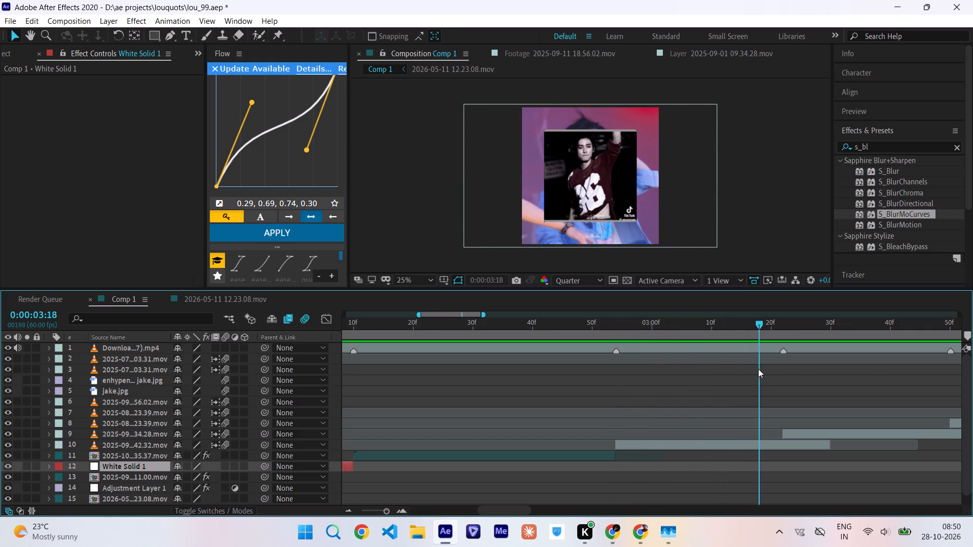
pyautogui.moveTo(758, 369); pyautogui.dragTo(780, 370)
pyautogui.hscroll(-1, 780, 370)
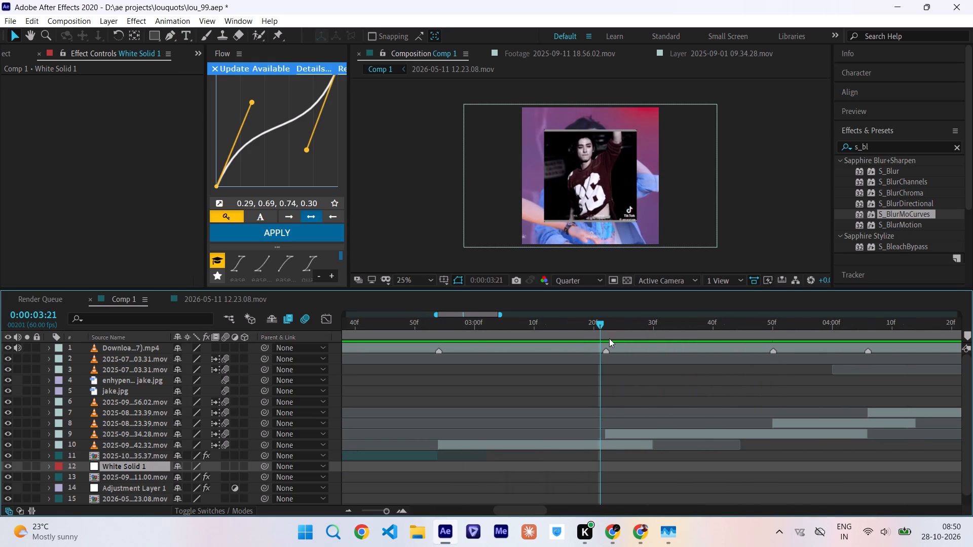
# Extend the end of the 2025-09…42.32 clip on layer 10 to 0:00:03:40, past the reference's next transition.
pyautogui.moveTo(601, 324); pyautogui.dragTo(664, 328)
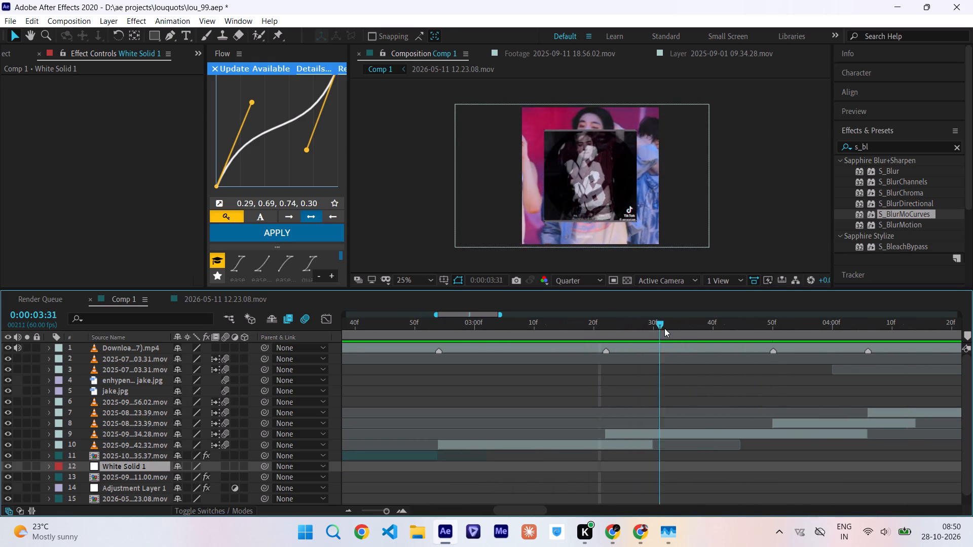
pyautogui.moveTo(664, 328); pyautogui.dragTo(713, 337)
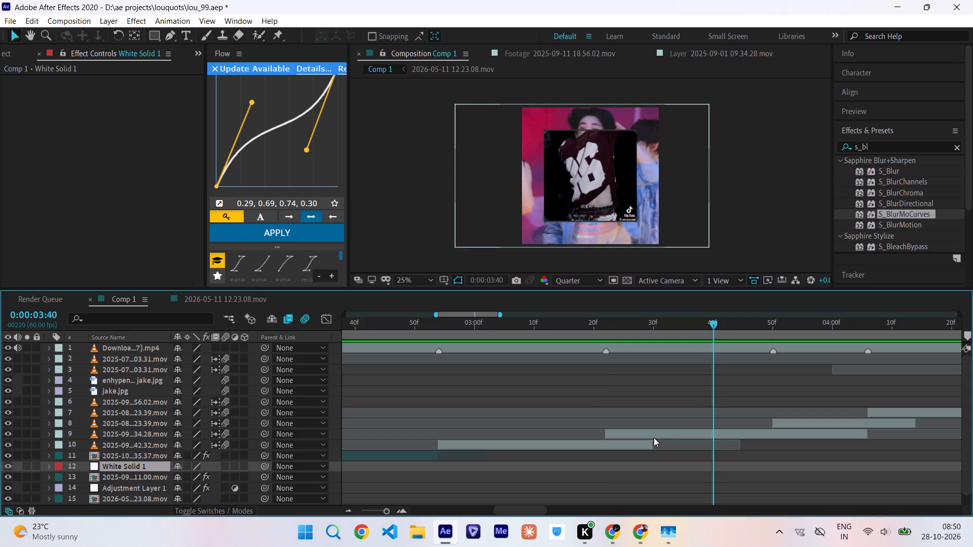
pyautogui.moveTo(652, 444); pyautogui.dragTo(716, 452)
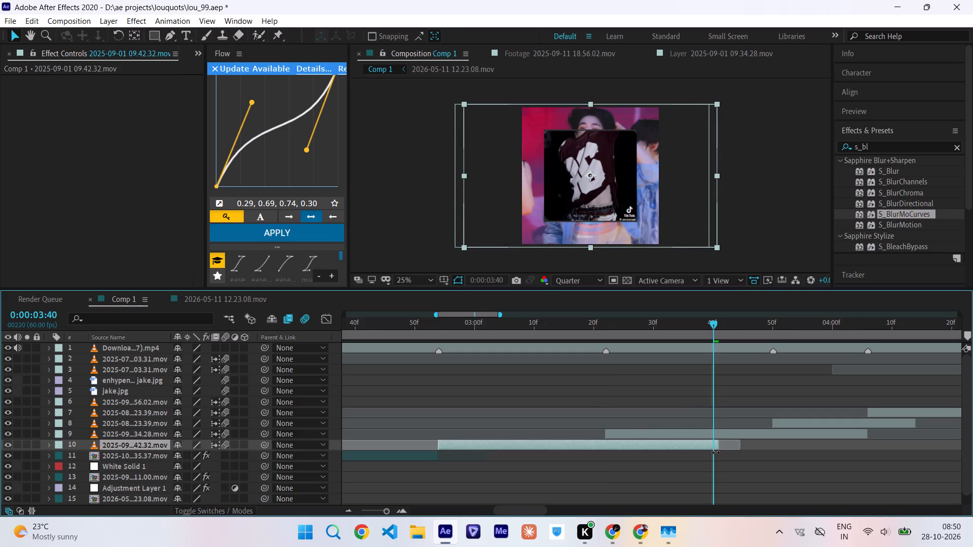
pyautogui.moveTo(716, 452); pyautogui.dragTo(716, 452)
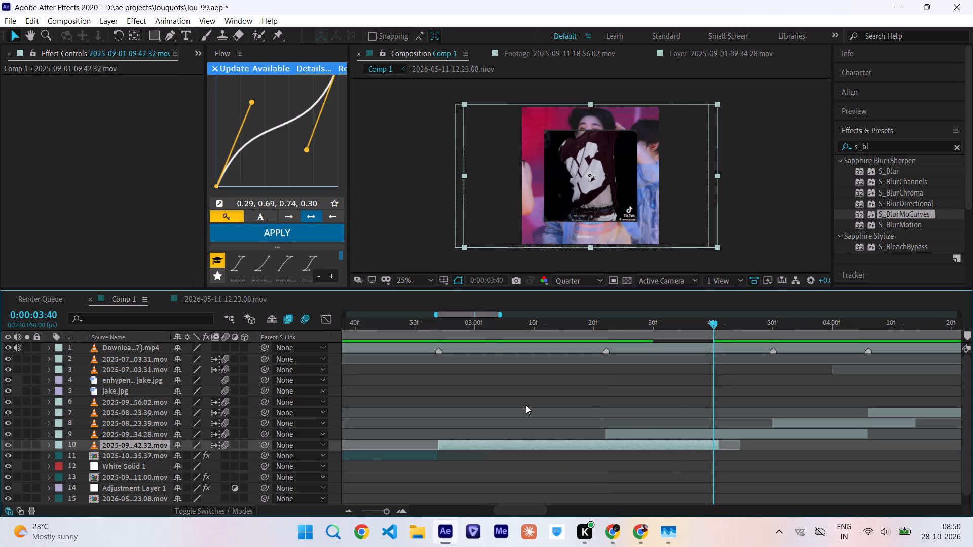
# Scrub the extended clip against the reference, return to its start at 0:00:02:54, and hide the reference video.
pyautogui.moveTo(437, 330); pyautogui.dragTo(515, 340)
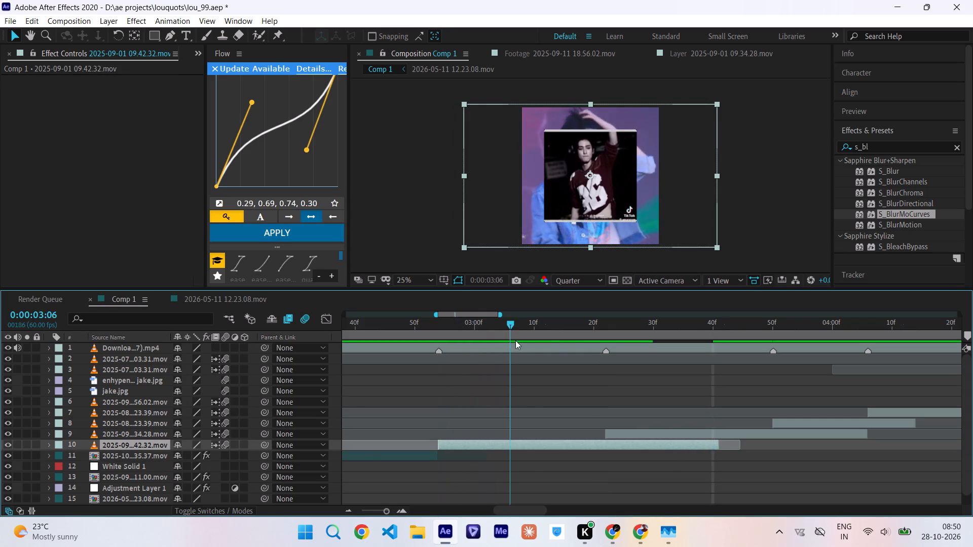
pyautogui.moveTo(515, 340); pyautogui.dragTo(705, 340)
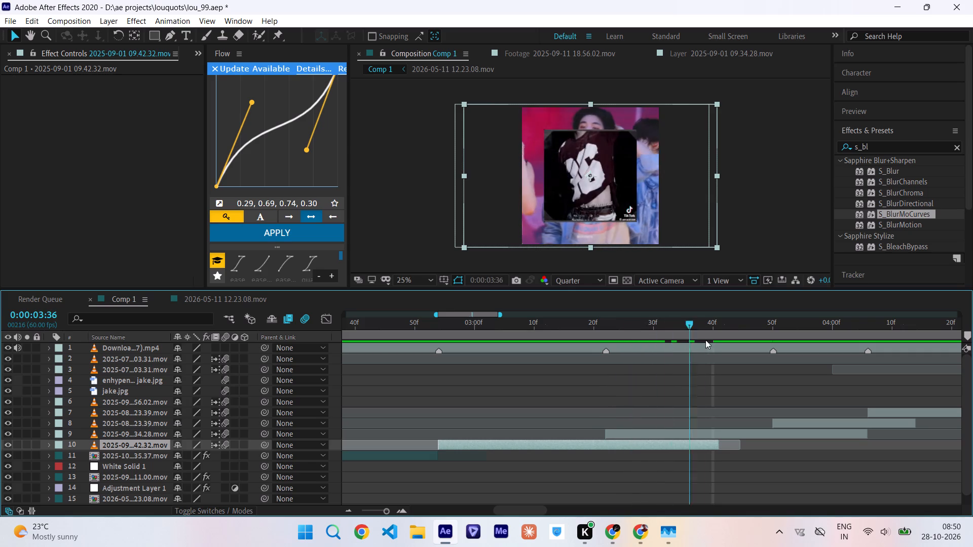
pyautogui.moveTo(705, 340); pyautogui.dragTo(437, 382)
pyautogui.click(5, 348)
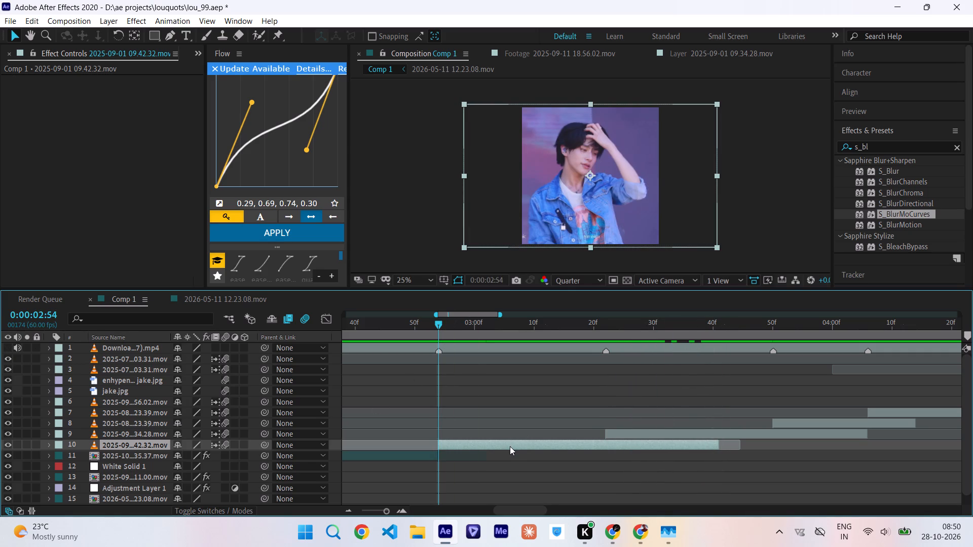
# Pre-compose the 2025-09…42.32 and 2025-09…34.28 clips on layers 10 and 9, each into its own composition.
pyautogui.press('BackSpace')
pyautogui.click(619, 432)
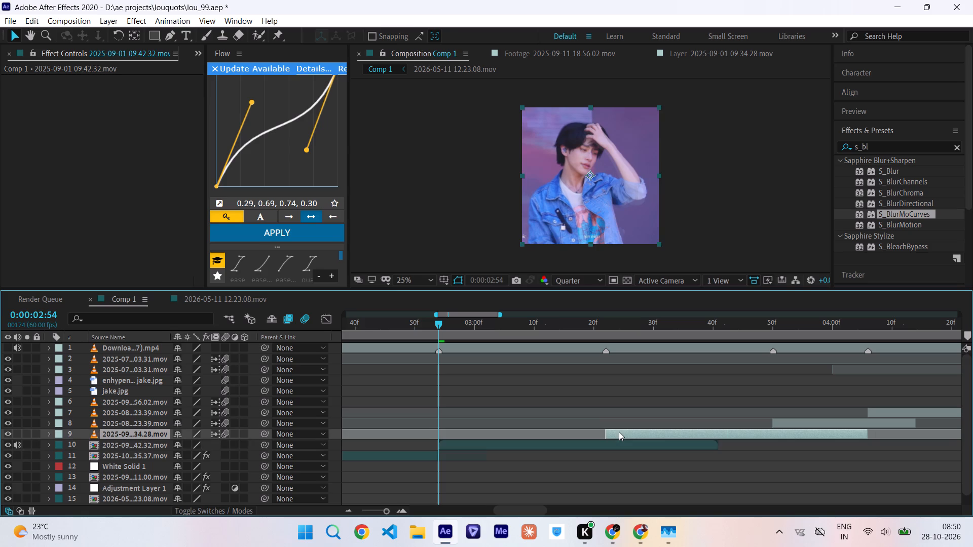
pyautogui.press('BackSpace')
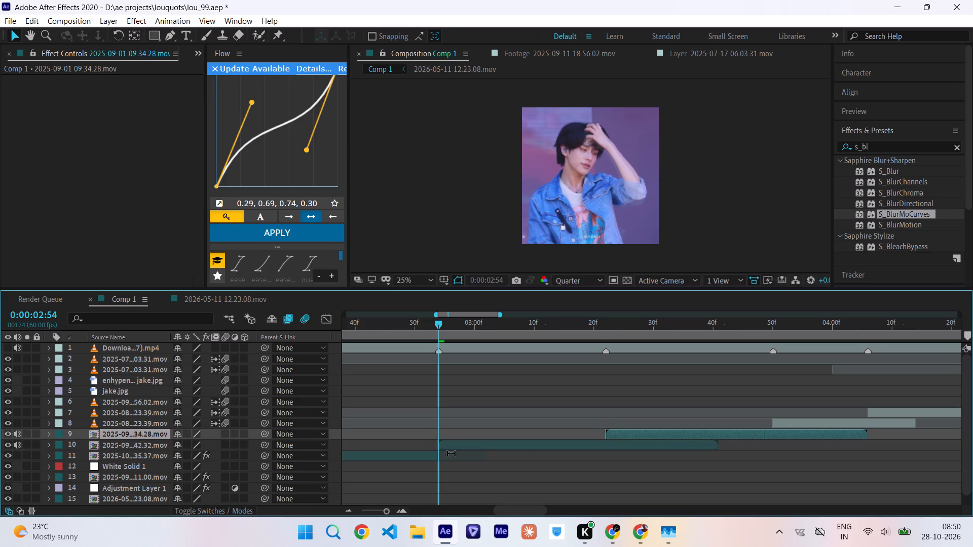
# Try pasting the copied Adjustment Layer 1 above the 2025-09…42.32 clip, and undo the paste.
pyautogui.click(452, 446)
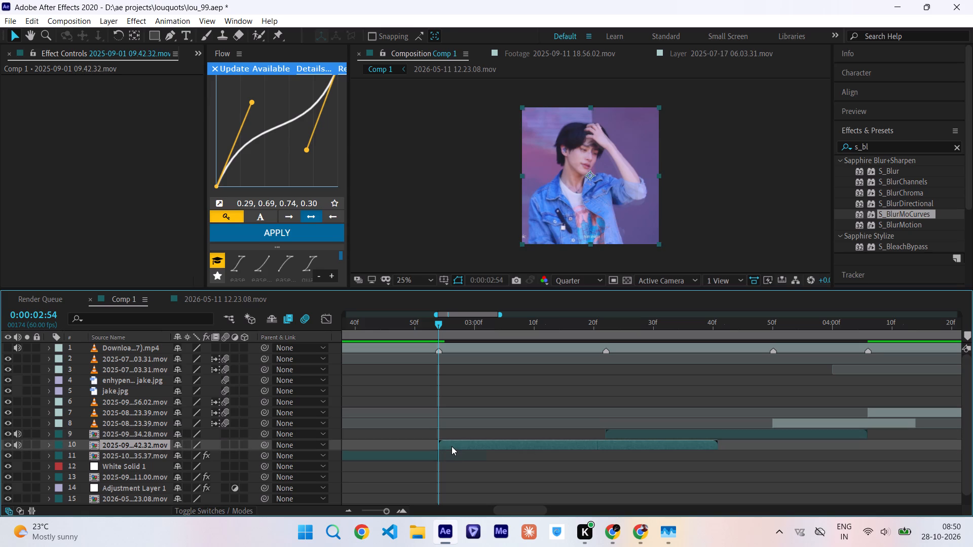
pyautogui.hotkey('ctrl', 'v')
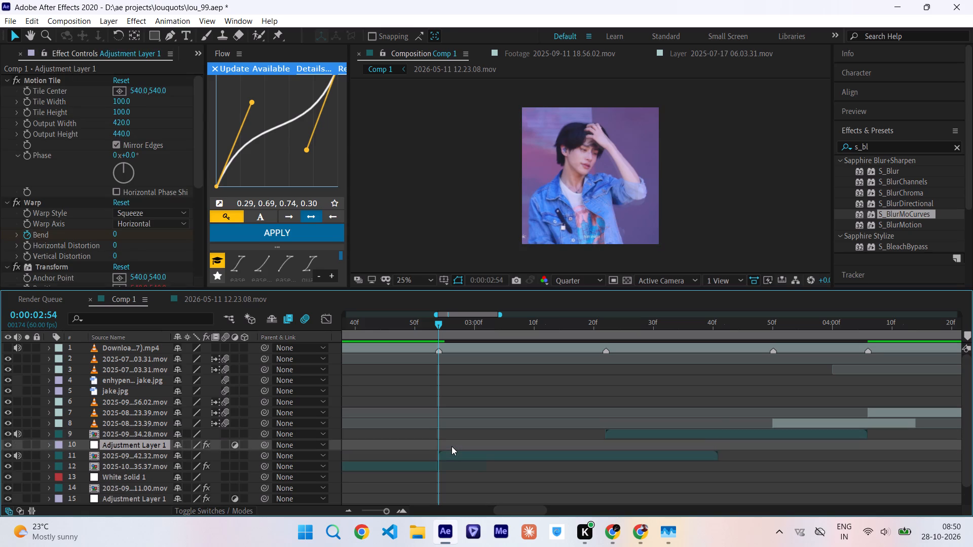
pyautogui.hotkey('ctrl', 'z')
# Copy all keyframed effects and opacity from the 2025-10…35.37 clip and paste them onto the 2025-09…42.32 clip at 0:00:02:54.
pyautogui.hscroll(1, 452, 446)
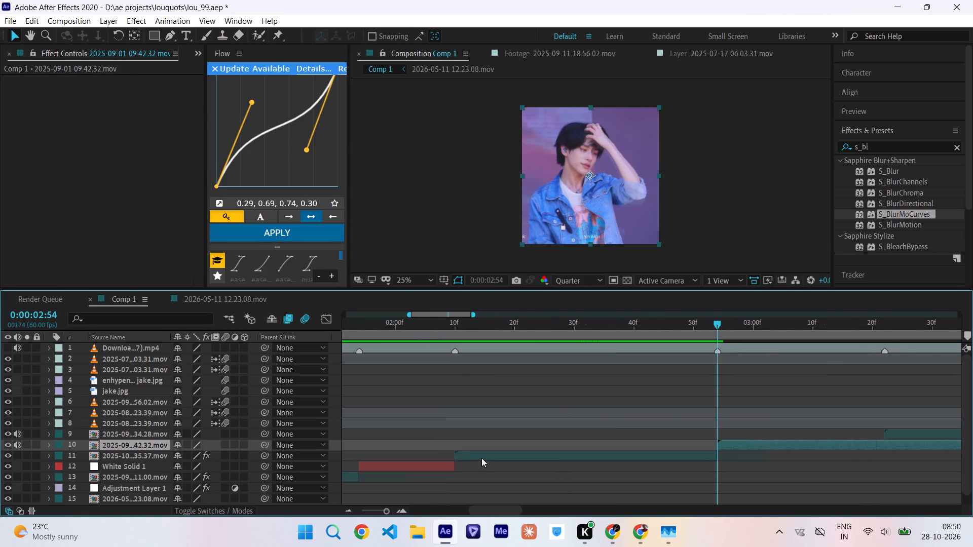
pyautogui.click(481, 458)
pyautogui.press('u')
pyautogui.scroll(-2, 481, 458)
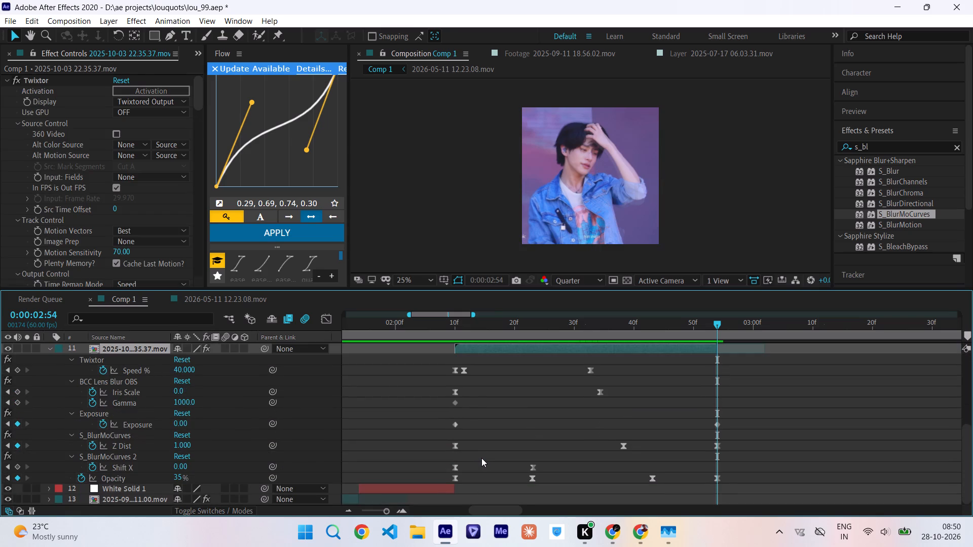
pyautogui.moveTo(434, 370); pyautogui.dragTo(749, 483)
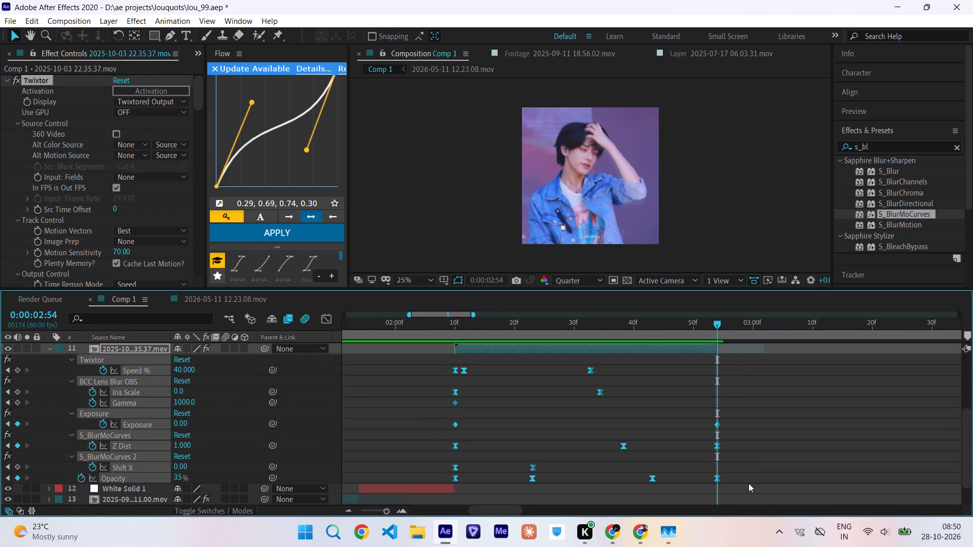
pyautogui.hotkey('ctrl', 'c')
pyautogui.press('u')
pyautogui.hscroll(-1, 749, 483)
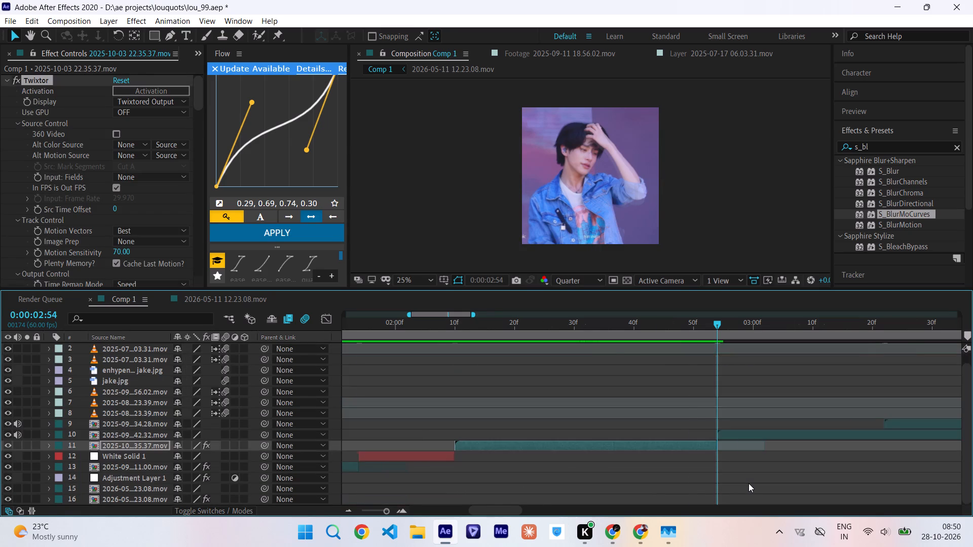
pyautogui.hscroll(-1, 749, 483)
pyautogui.click(640, 436)
pyautogui.hotkey('ctrl', 'v')
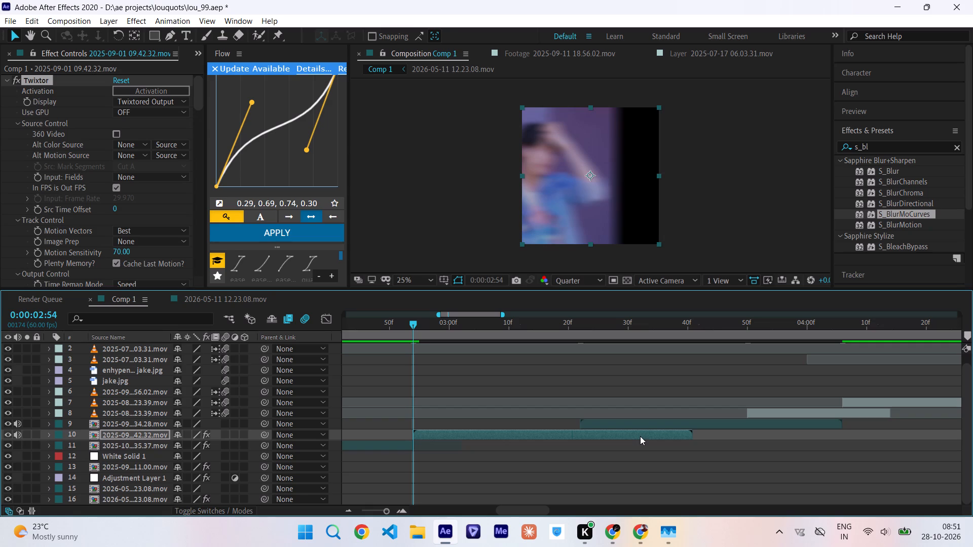
# Stretch the pasted keyframes on the 2025-09…42.32 clip proportionally so the last ones land at the clip's end, 0:00:03:41.
pyautogui.press('u')
pyautogui.scroll(-1, 640, 436)
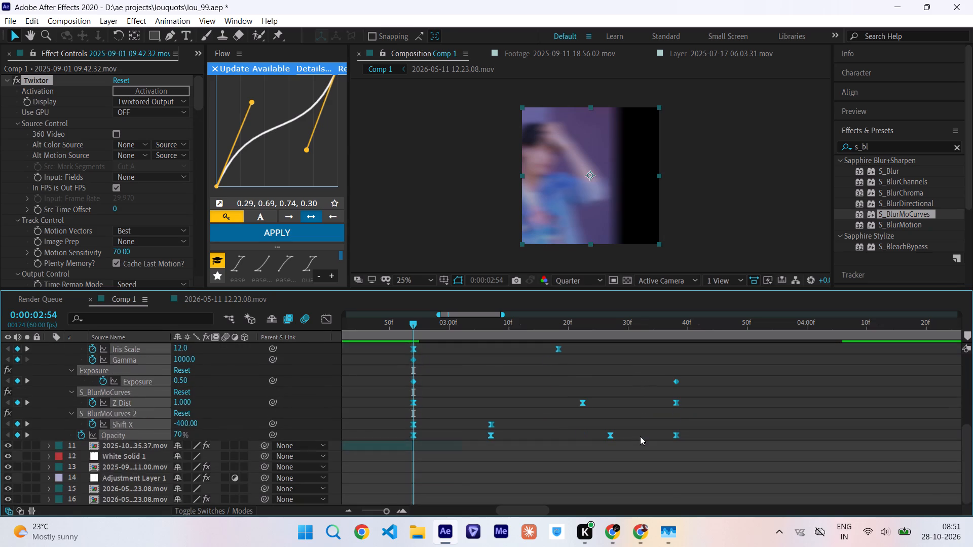
pyautogui.scroll(-1, 640, 436)
pyautogui.click(675, 328)
pyautogui.scroll(1, 675, 328)
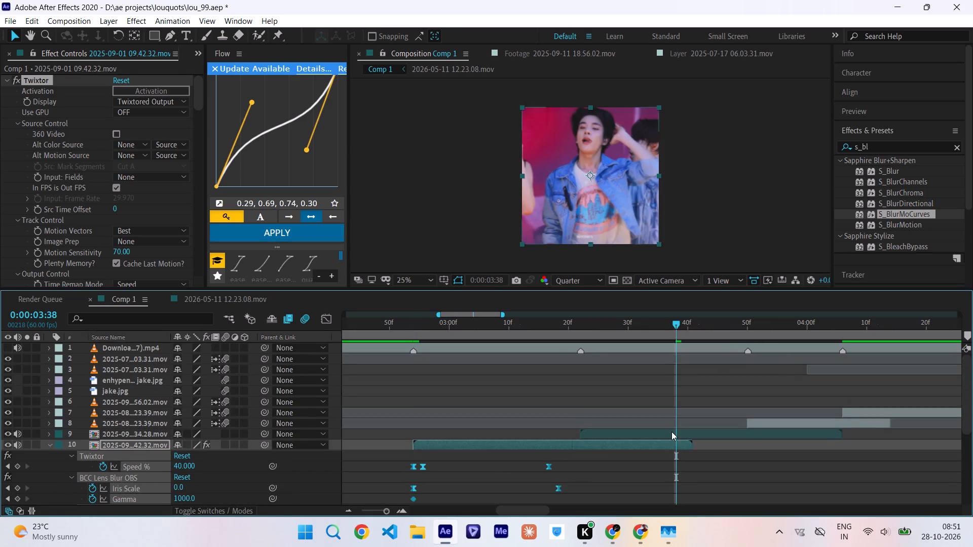
pyautogui.scroll(-1, 671, 432)
pyautogui.keyDown('alt'); pyautogui.moveTo(677, 436); pyautogui.dragTo(678, 437); pyautogui.keyUp('alt')
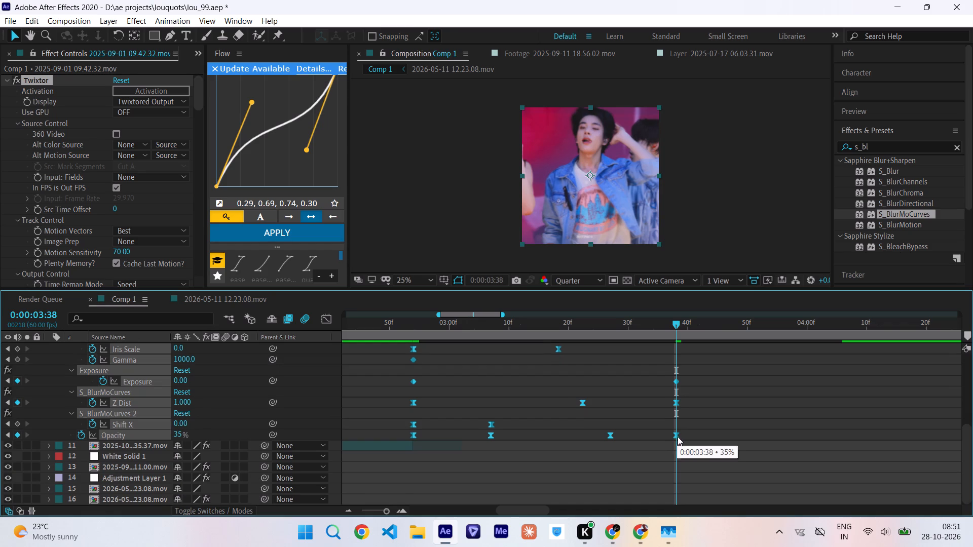
pyautogui.keyDown('alt'); pyautogui.moveTo(678, 437); pyautogui.dragTo(688, 446); pyautogui.keyUp('alt')
pyautogui.scroll(1, 688, 446)
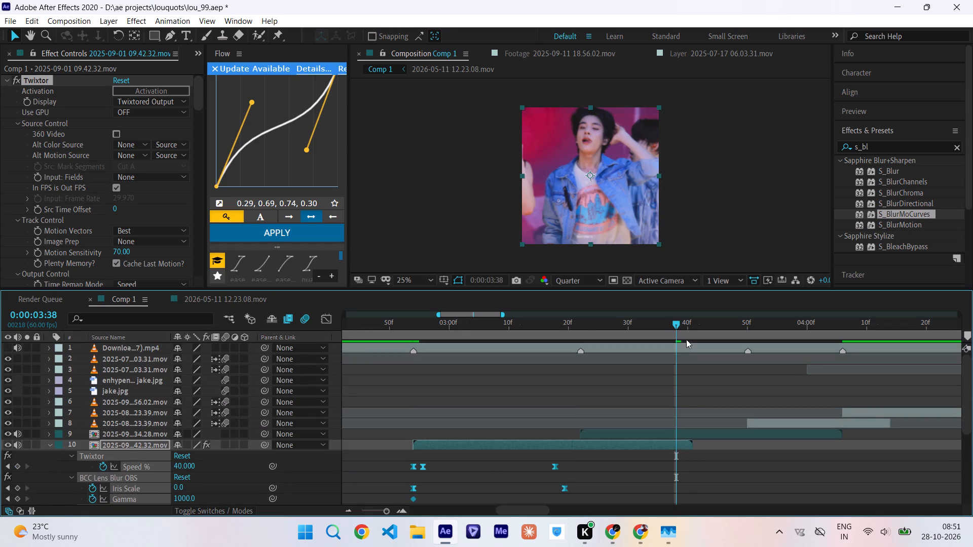
pyautogui.click(688, 330)
pyautogui.moveTo(688, 330); pyautogui.dragTo(690, 333)
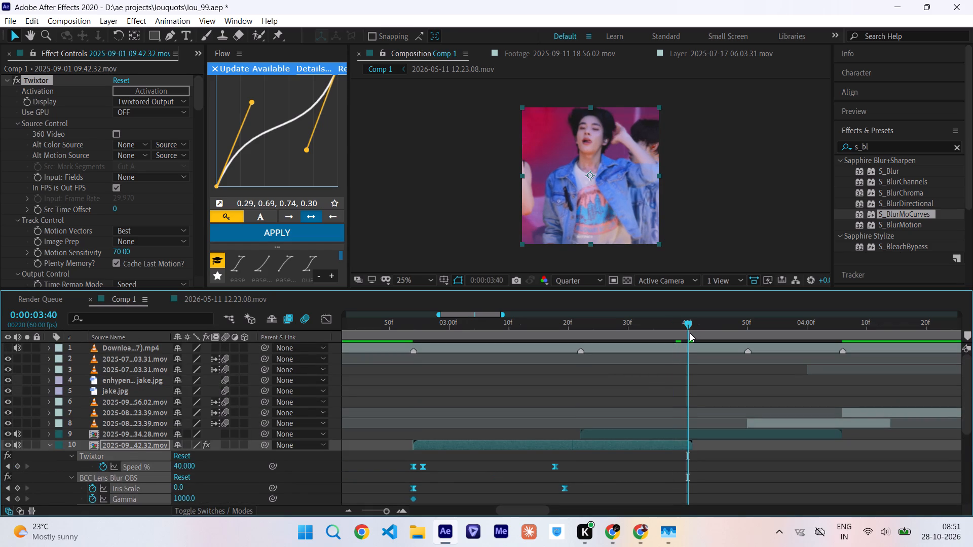
pyautogui.moveTo(690, 333); pyautogui.dragTo(693, 337)
pyautogui.scroll(-2, 693, 337)
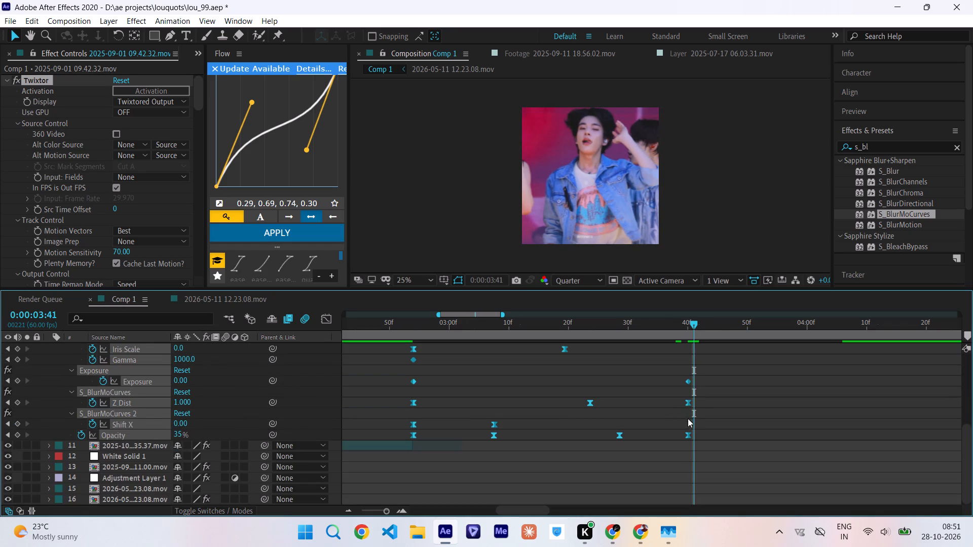
pyautogui.keyDown('alt'); pyautogui.moveTo(689, 435); pyautogui.dragTo(694, 440); pyautogui.keyUp('alt')
pyautogui.scroll(1, 694, 440)
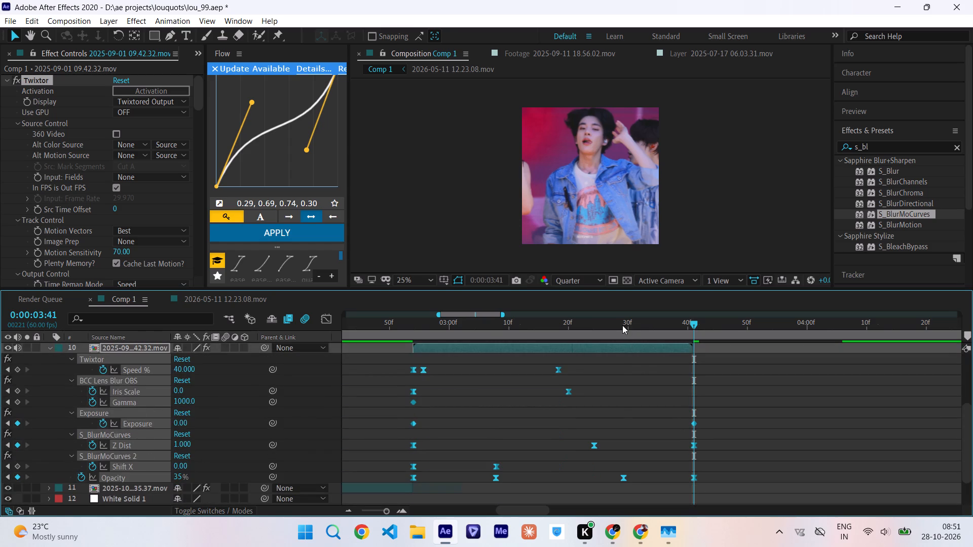
# Realign the 2025-09…42.32 clip's keyframes so the first ones sit exactly on its start at 0:00:02:54.
pyautogui.click(622, 325)
pyautogui.click(623, 476)
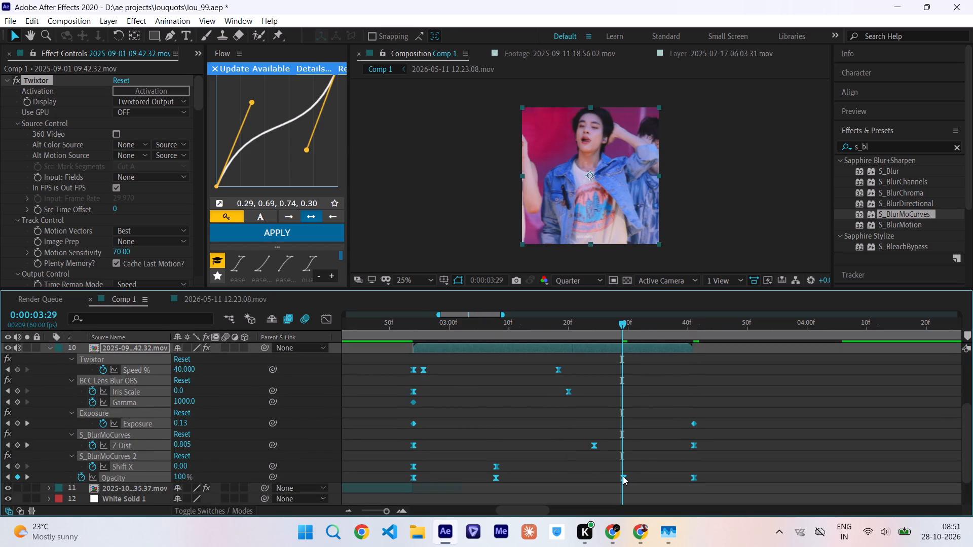
pyautogui.click(644, 479)
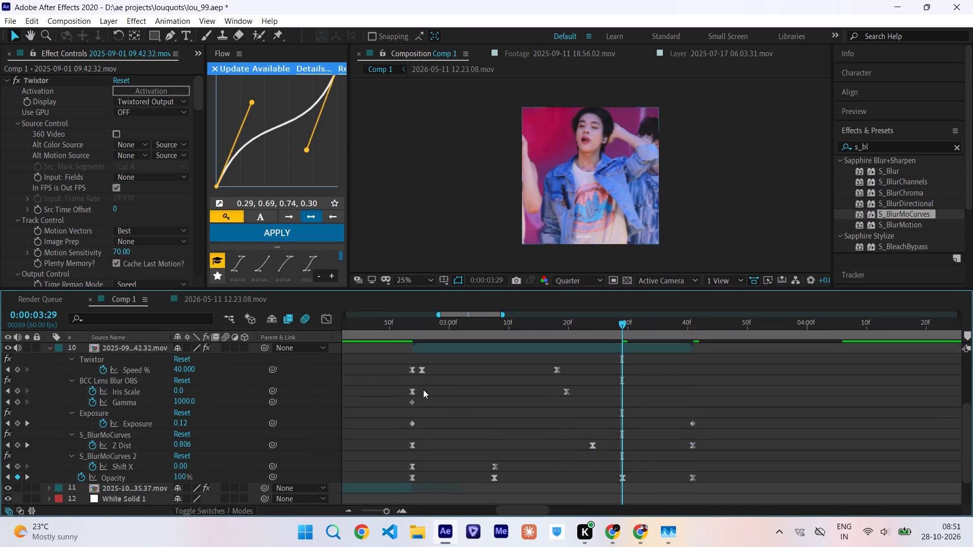
pyautogui.click(413, 329)
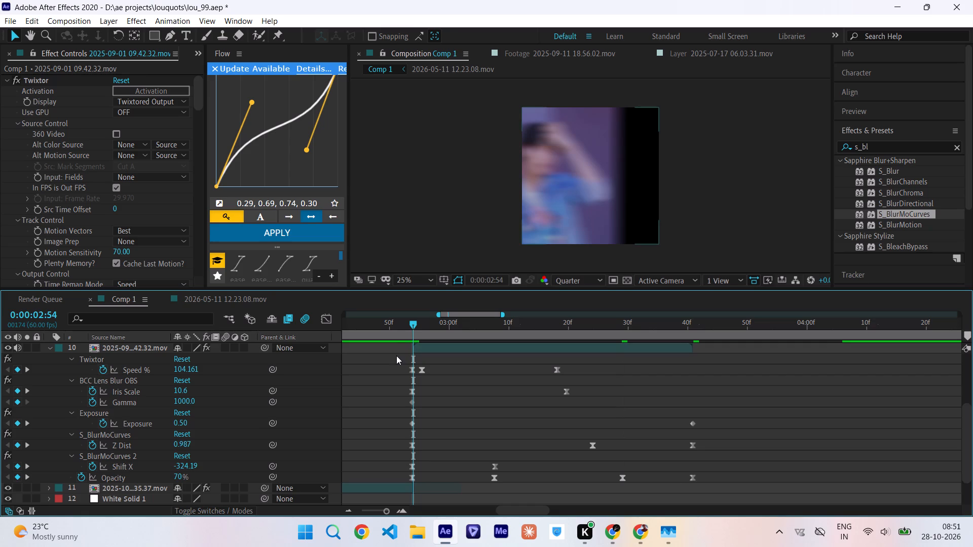
pyautogui.moveTo(398, 359); pyautogui.dragTo(750, 481)
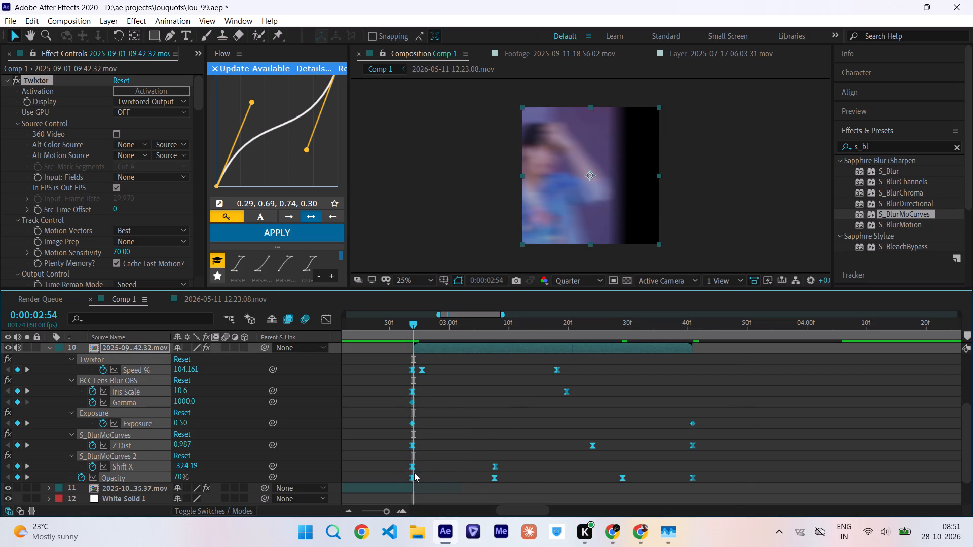
pyautogui.keyDown('alt'); pyautogui.moveTo(411, 478); pyautogui.dragTo(414, 482); pyautogui.keyUp('alt')
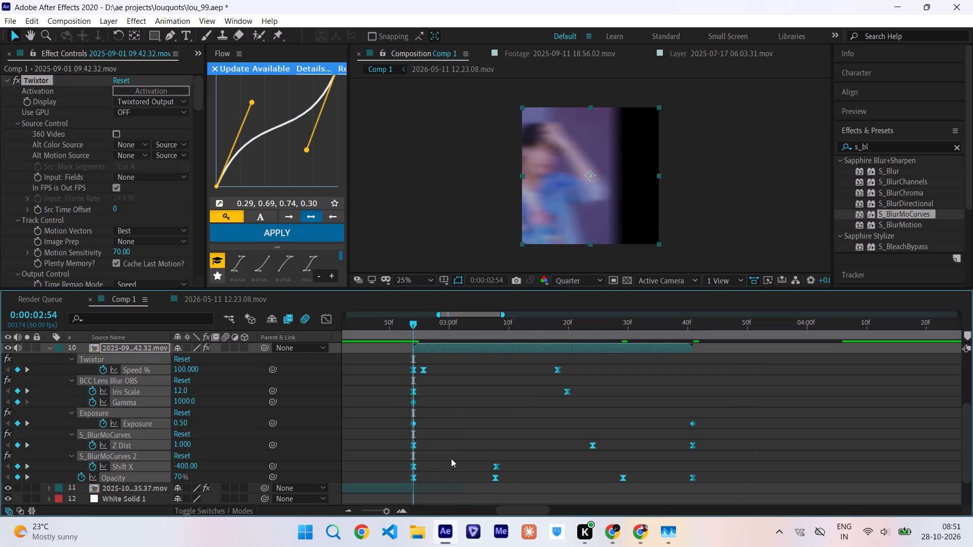
pyautogui.click(447, 449)
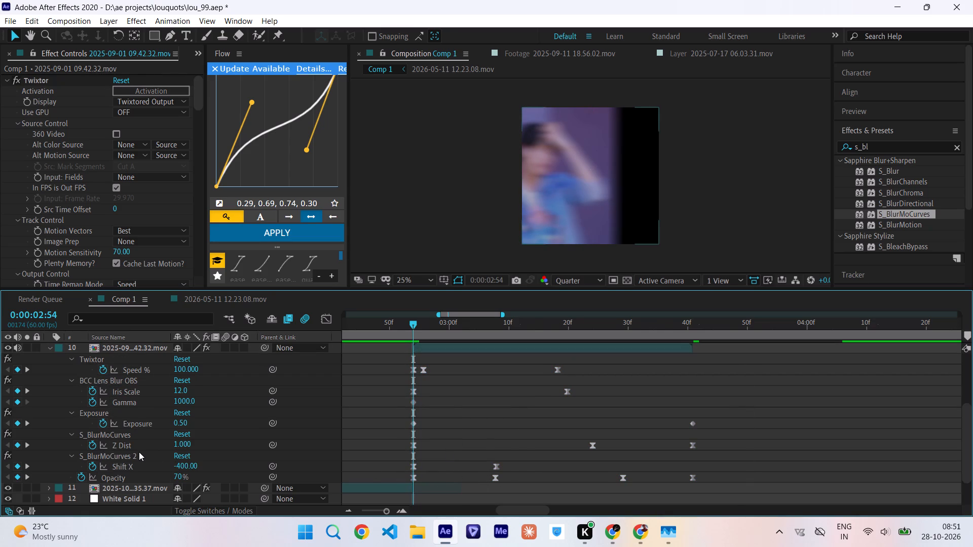
# Delete the S_BlurMoCurves 2 effect from the 2025-09…42.32 clip.
pyautogui.click(139, 452)
pyautogui.press('Delete')
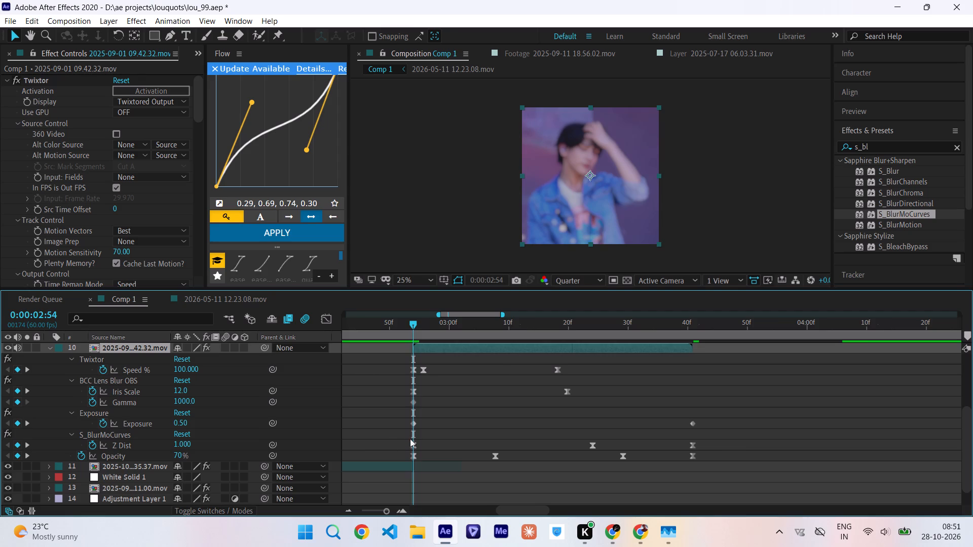
# Play back the edit from 0:00:01:20 through the 2025-09…42.32 clip, then scrub into the 2025-10…35.37 clip.
pyautogui.hscroll(4, 423, 434)
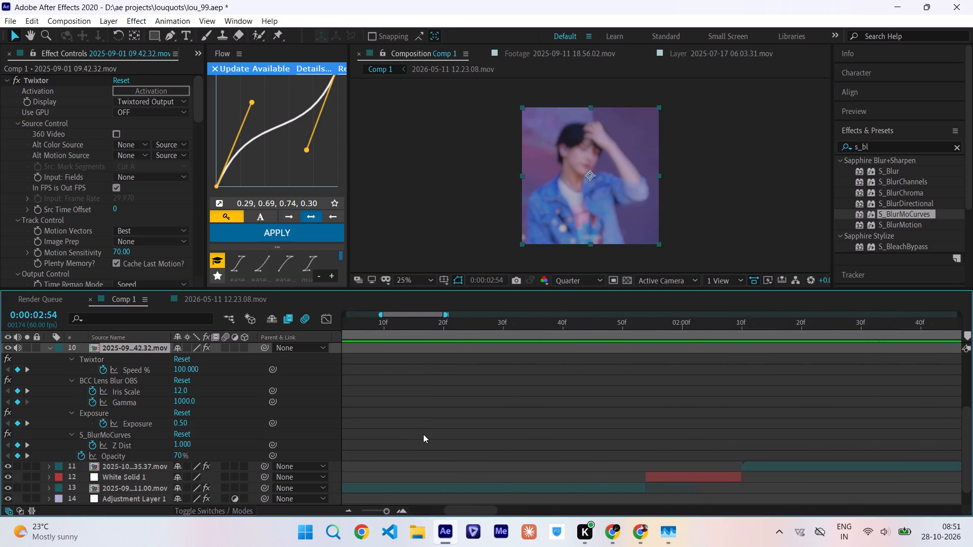
pyautogui.hscroll(2, 423, 434)
pyautogui.moveTo(576, 322); pyautogui.dragTo(669, 339)
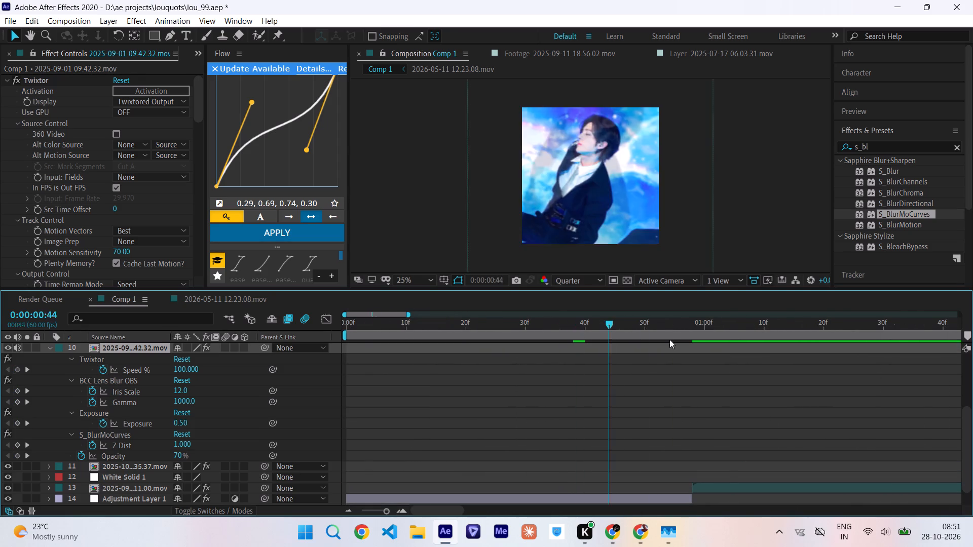
pyautogui.moveTo(669, 339); pyautogui.dragTo(827, 353)
pyautogui.hscroll(-3, 827, 353)
pyautogui.press('space')
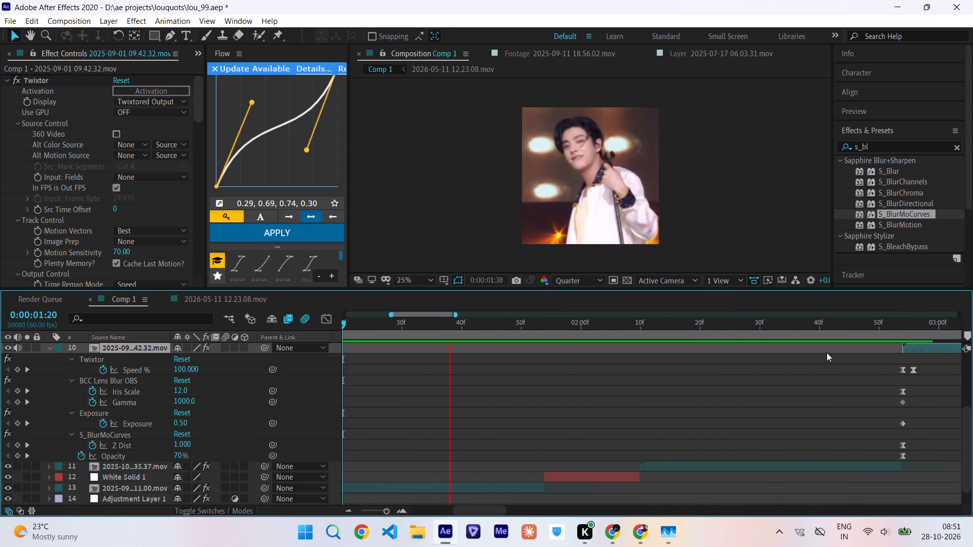
pyautogui.hscroll(-1, 827, 353)
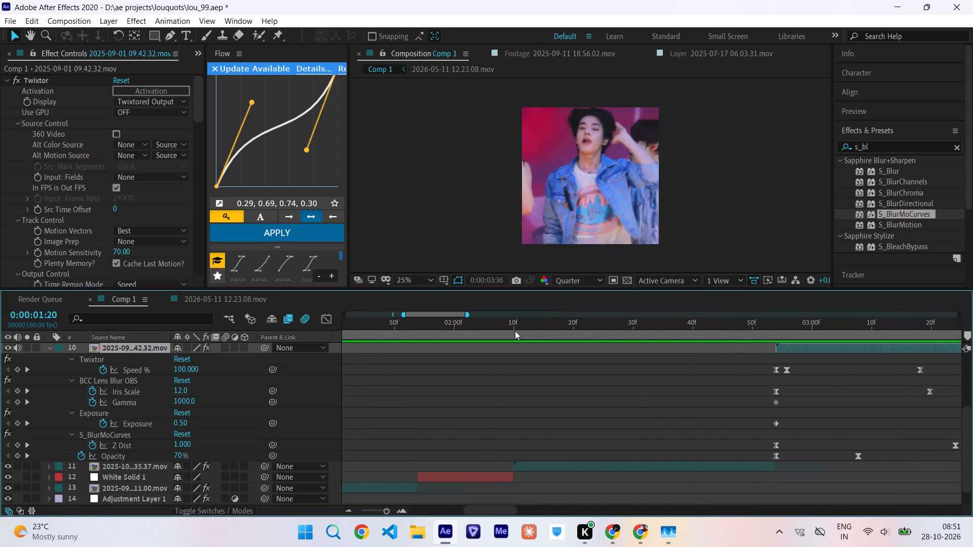
pyautogui.moveTo(515, 331); pyautogui.dragTo(602, 346)
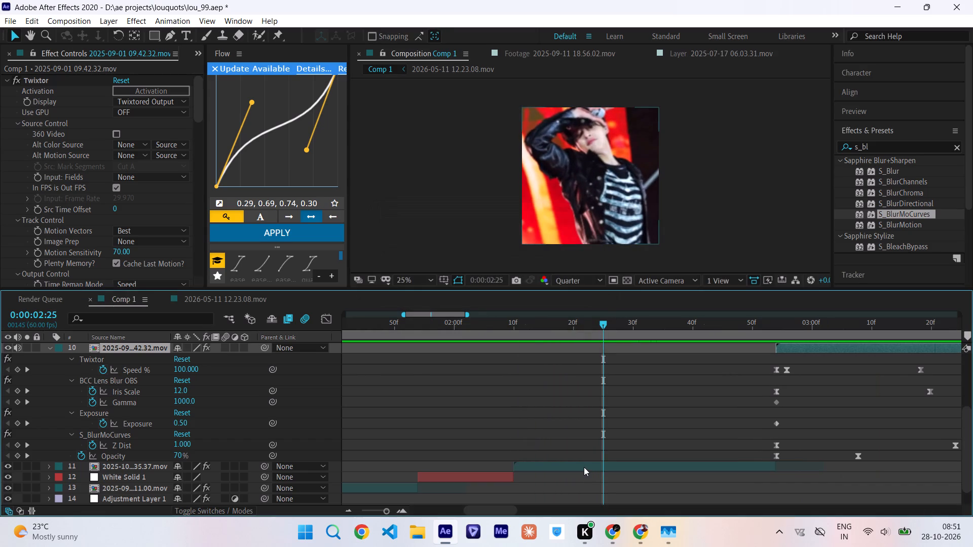
# Show the reference video, scrub it from about 0:00:02:06 to past 0:00:02:52 to compare the transitions, and hide it again.
pyautogui.scroll(2, 584, 467)
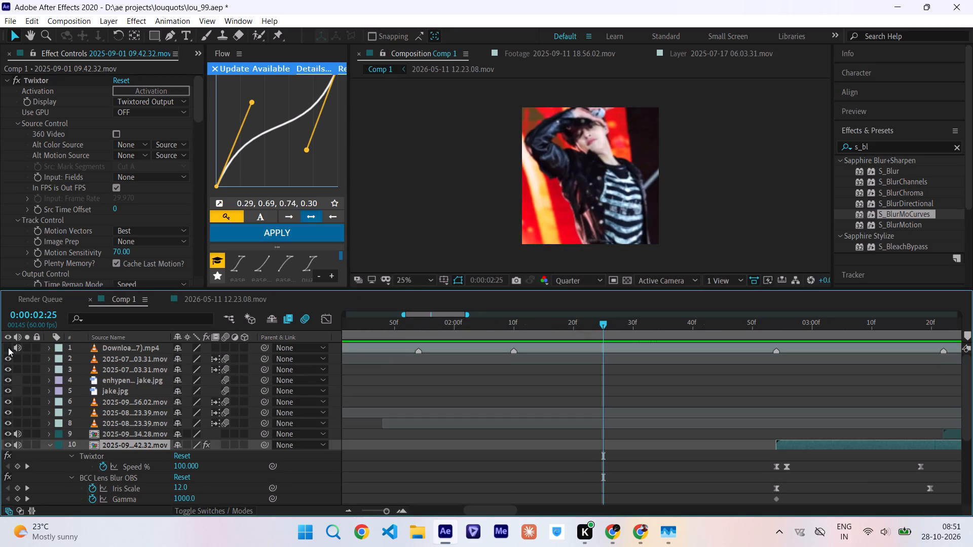
pyautogui.click(8, 347)
pyautogui.moveTo(492, 332); pyautogui.dragTo(558, 340)
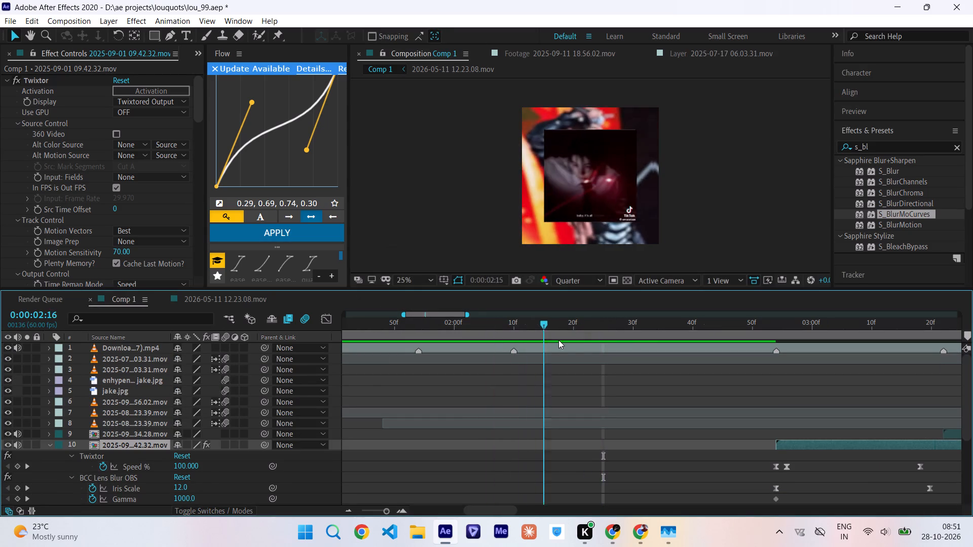
pyautogui.moveTo(558, 340); pyautogui.dragTo(805, 359)
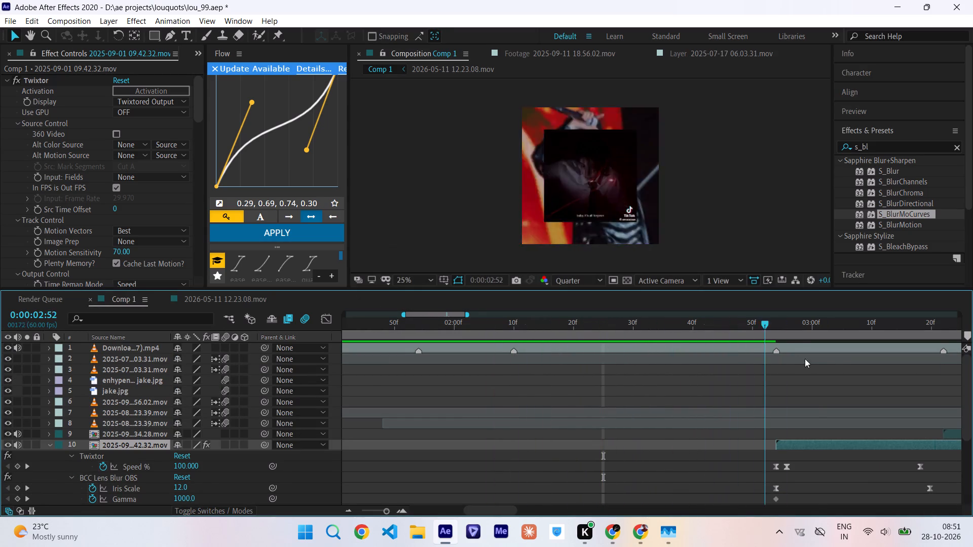
pyautogui.moveTo(805, 359); pyautogui.dragTo(493, 347)
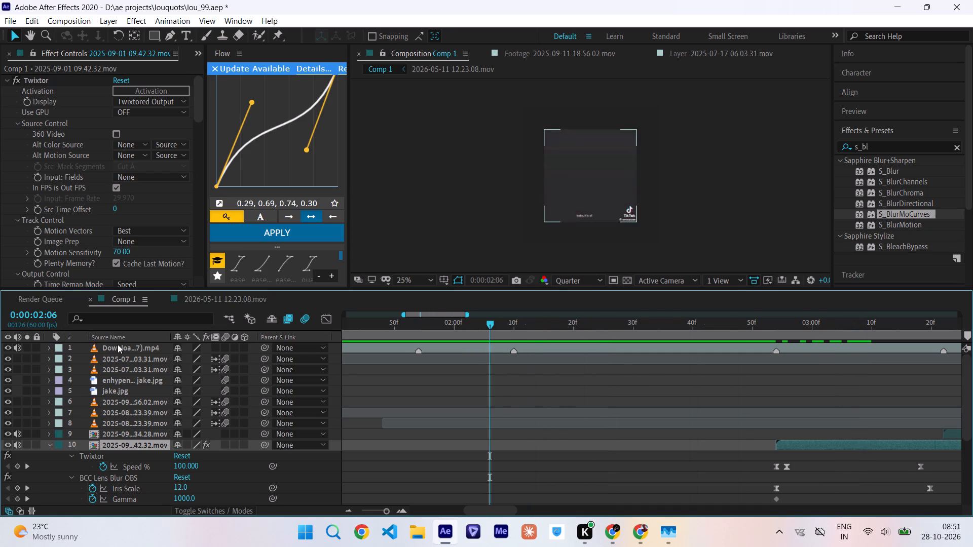
pyautogui.click(6, 346)
# Reveal the 2025-10…35.37 clip's keyframes and scrub its opening and the preceding 2025-09…11.00 clip to examine their effects.
pyautogui.scroll(-5, 556, 408)
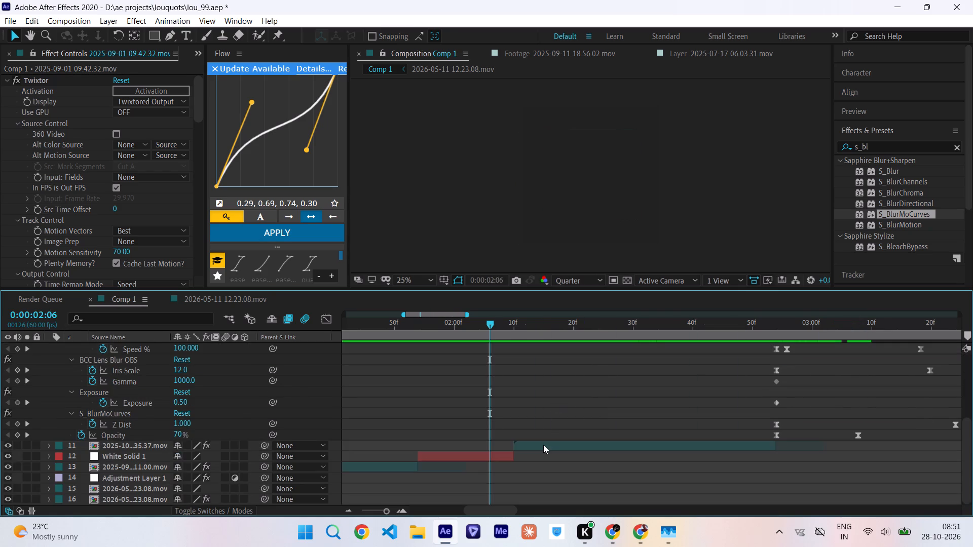
pyautogui.click(543, 446)
pyautogui.press('u')
pyautogui.scroll(-2, 543, 446)
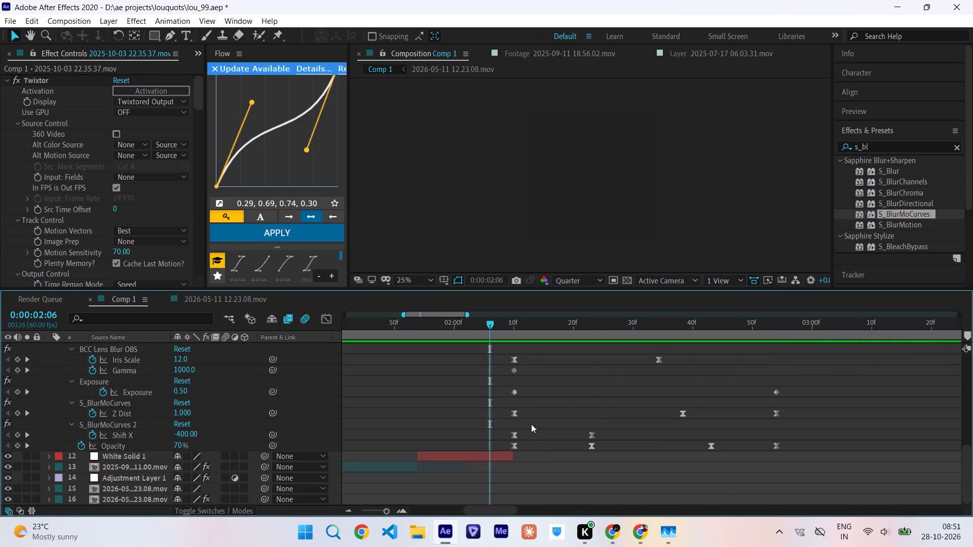
pyautogui.moveTo(500, 335); pyautogui.dragTo(536, 341)
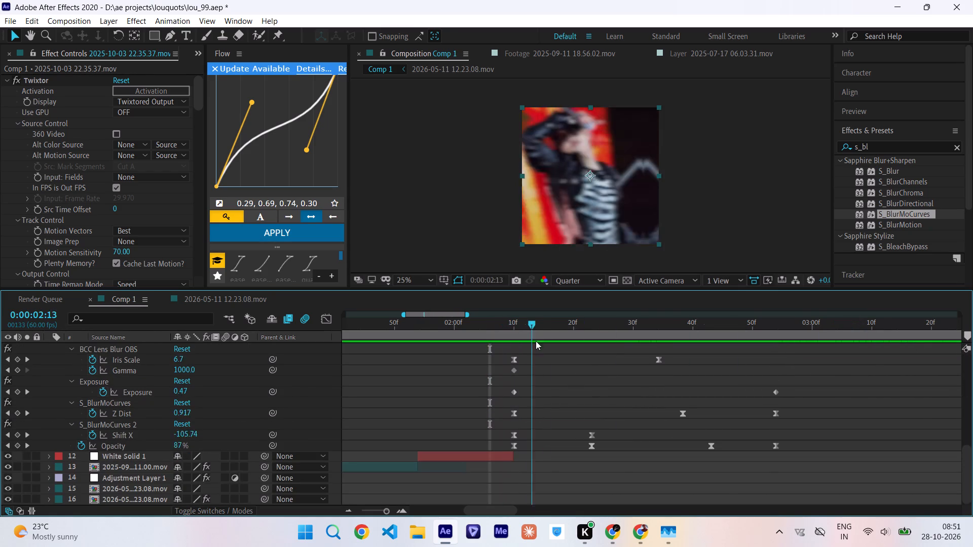
pyautogui.moveTo(536, 341); pyautogui.dragTo(520, 369)
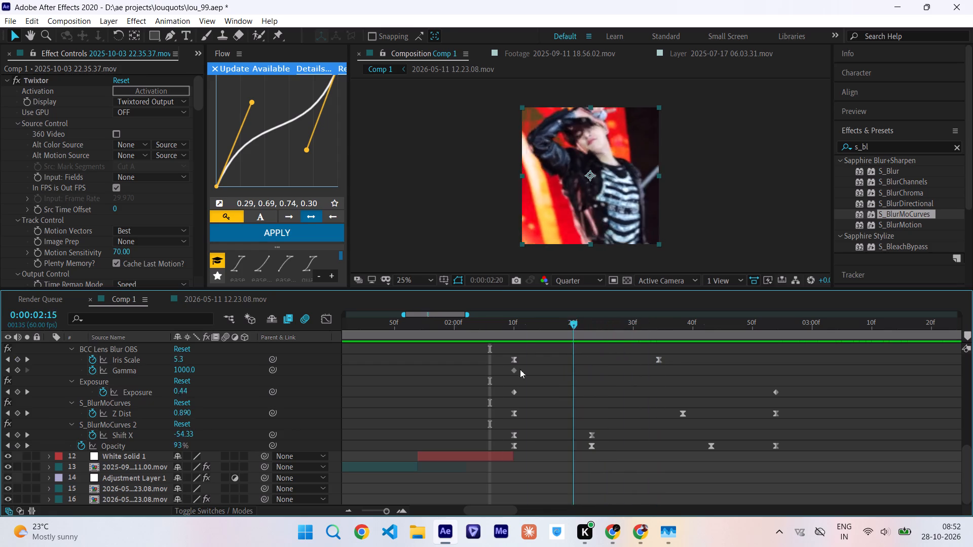
pyautogui.moveTo(520, 369); pyautogui.dragTo(495, 399)
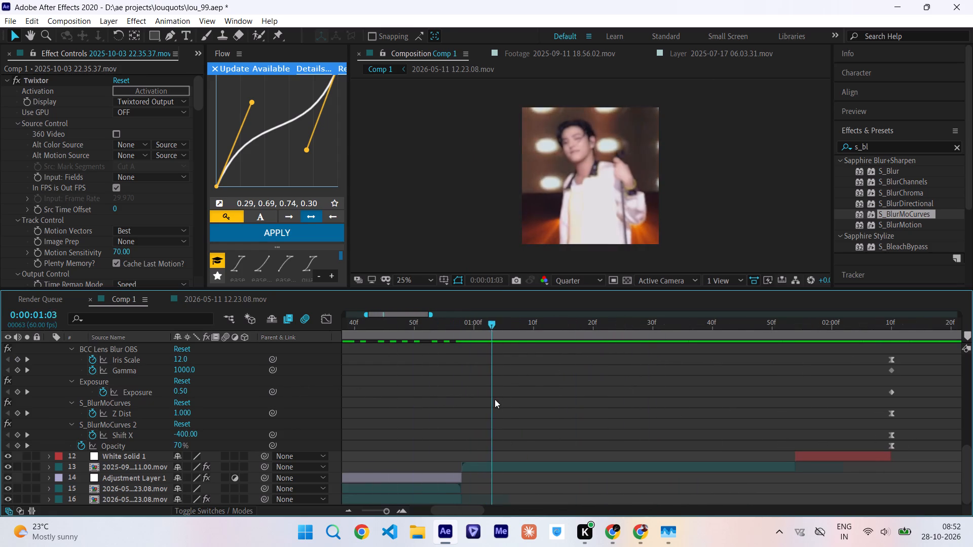
pyautogui.moveTo(495, 399); pyautogui.dragTo(762, 389)
pyautogui.hscroll(1, 606, 390)
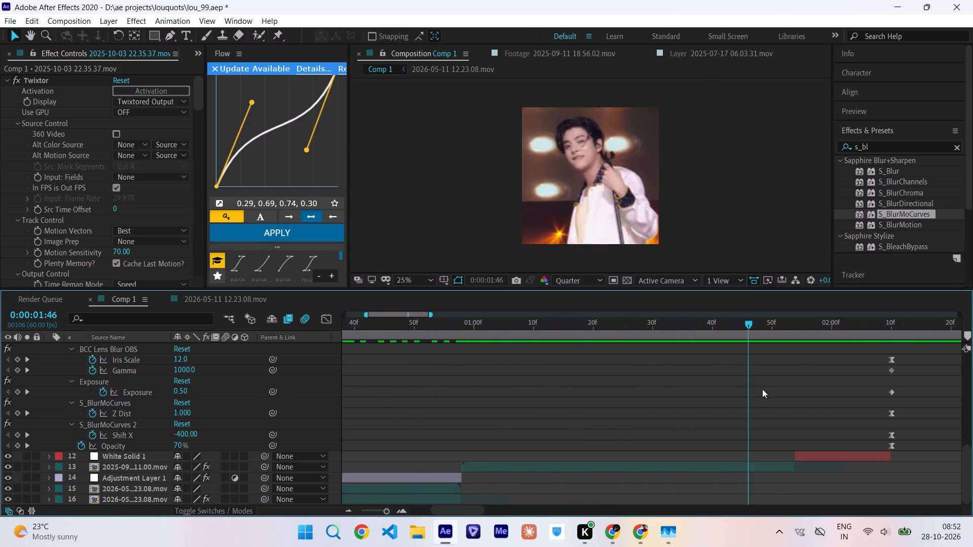
# Copy the three Z Dist keyframes of S_BlurMoCurves 2 from the bottom 2026-05…23.08 clip.
pyautogui.hscroll(1, 762, 389)
pyautogui.moveTo(762, 389); pyautogui.dragTo(906, 403)
pyautogui.hscroll(1, 859, 400)
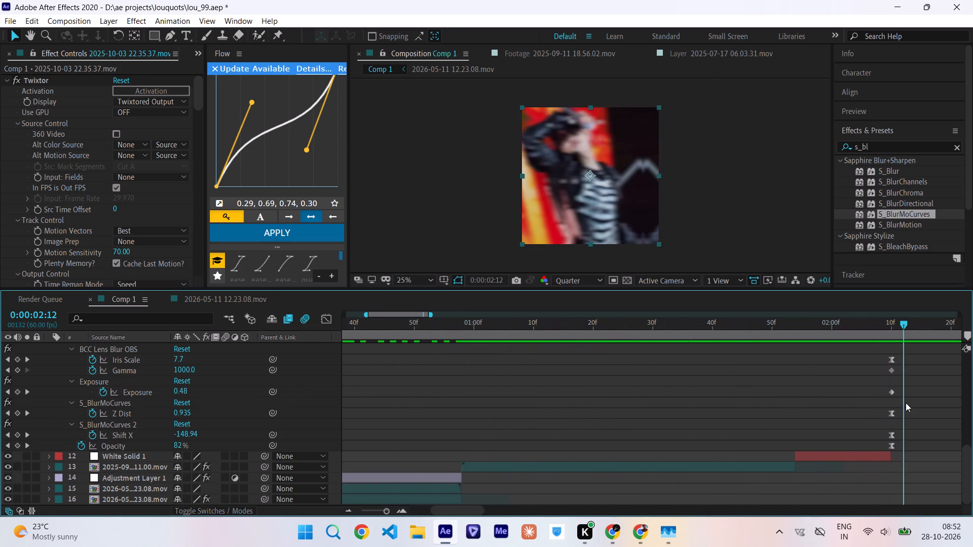
pyautogui.hscroll(4, 495, 403)
pyautogui.scroll(-6, 495, 403)
pyautogui.click(465, 497)
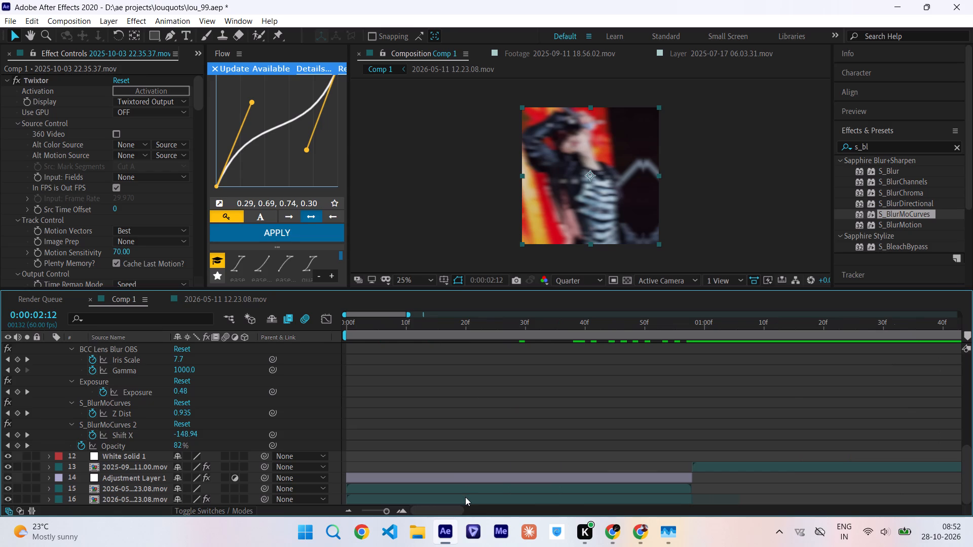
pyautogui.write('uu')
pyautogui.scroll(-6, 465, 497)
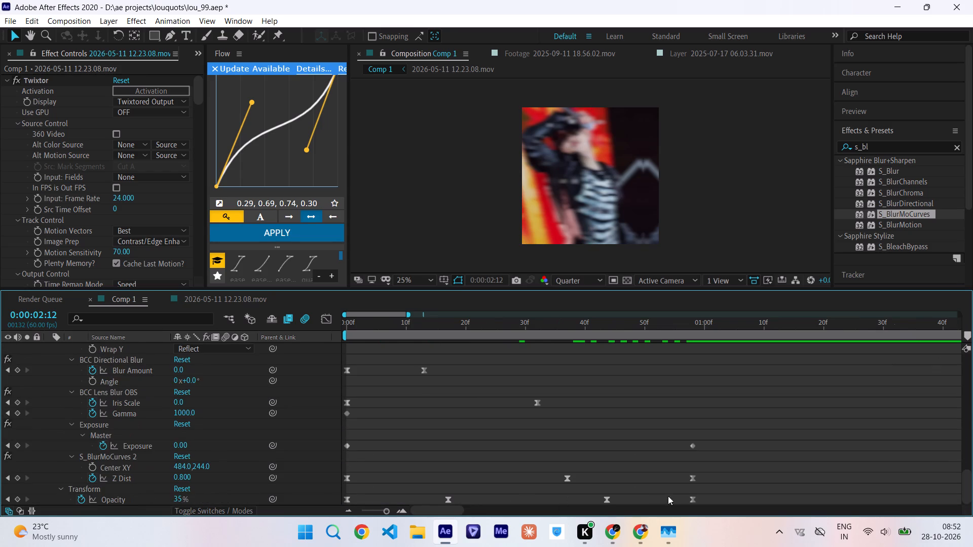
pyautogui.moveTo(706, 473); pyautogui.dragTo(340, 480)
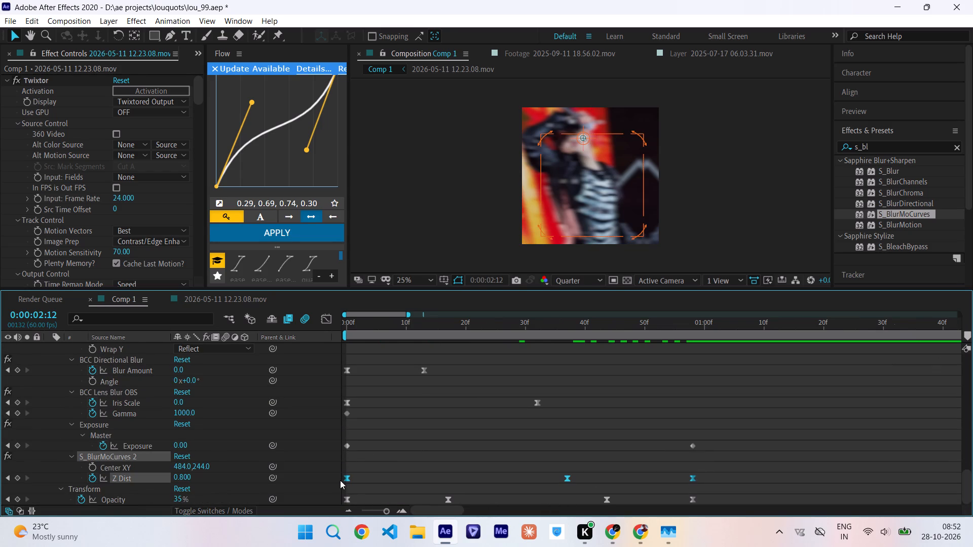
pyautogui.hotkey('ctrl', 'c')
pyautogui.press('u')
# Paste the copied Z Dist keyframes onto the 2025-10…35.37 clip at its start, 0:00:02:10.
pyautogui.hscroll(-1, 340, 480)
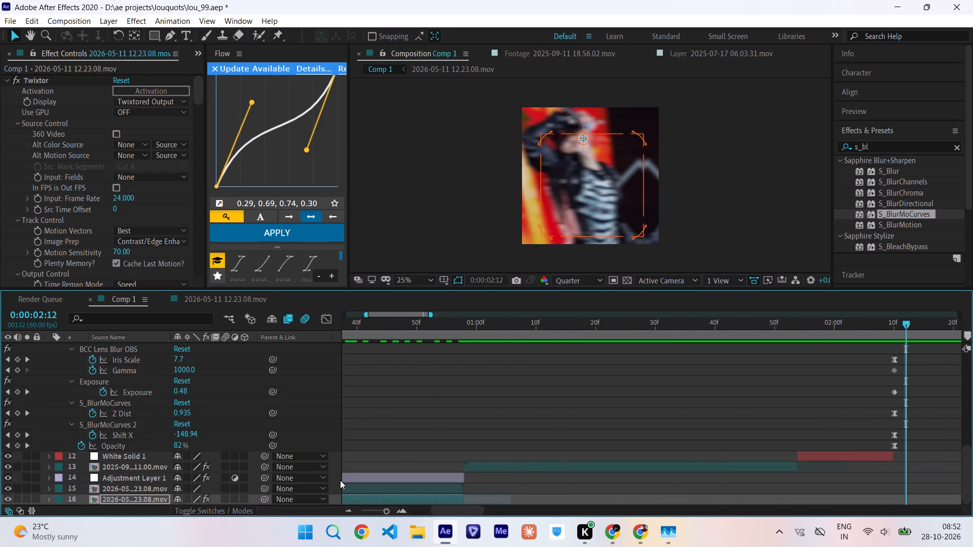
pyautogui.hscroll(-2, 340, 480)
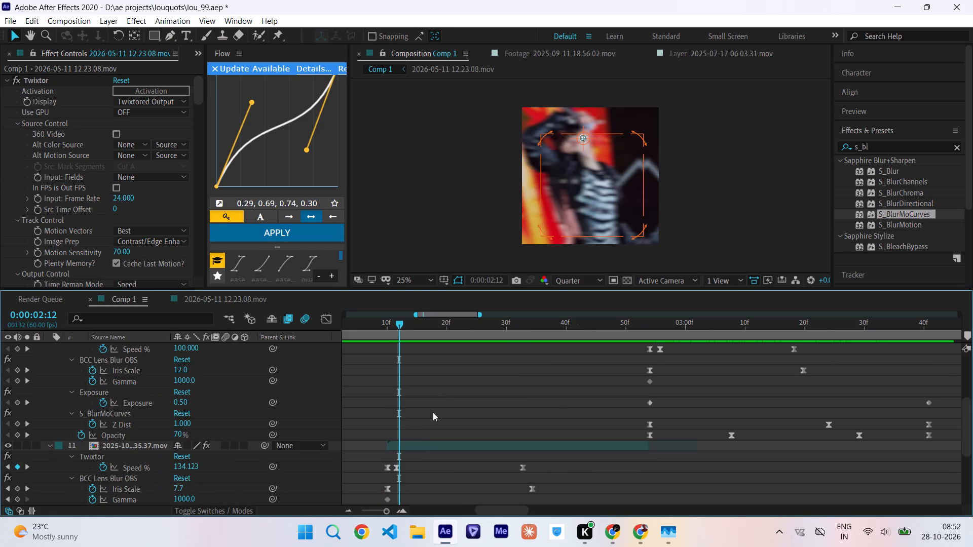
pyautogui.click(424, 443)
pyautogui.press('i')
pyautogui.hotkey('ctrl', 'v')
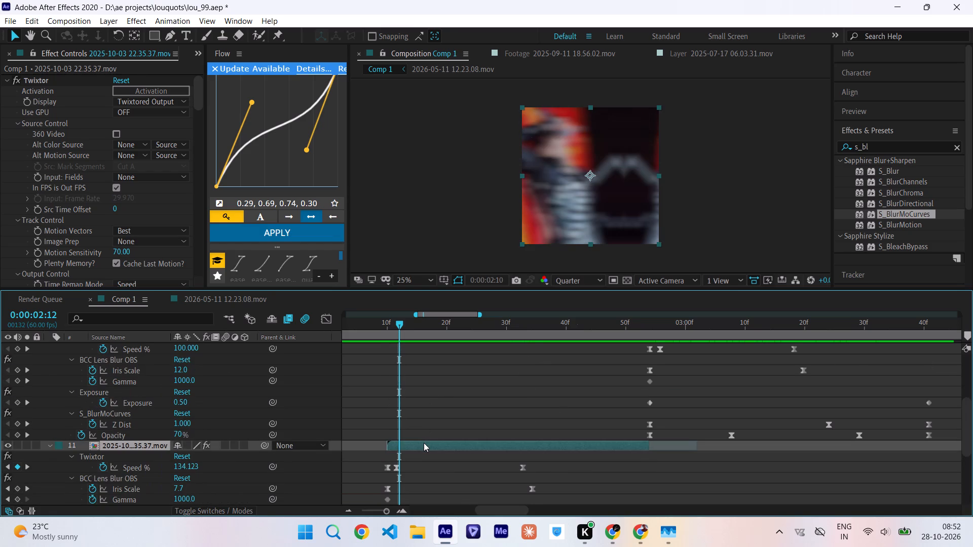
# Compress the pasted S_BlurMoCurves 3 Z Dist keyframes proportionally so the last one lands at about 0:00:02:54, the clip's end.
pyautogui.scroll(-2, 424, 443)
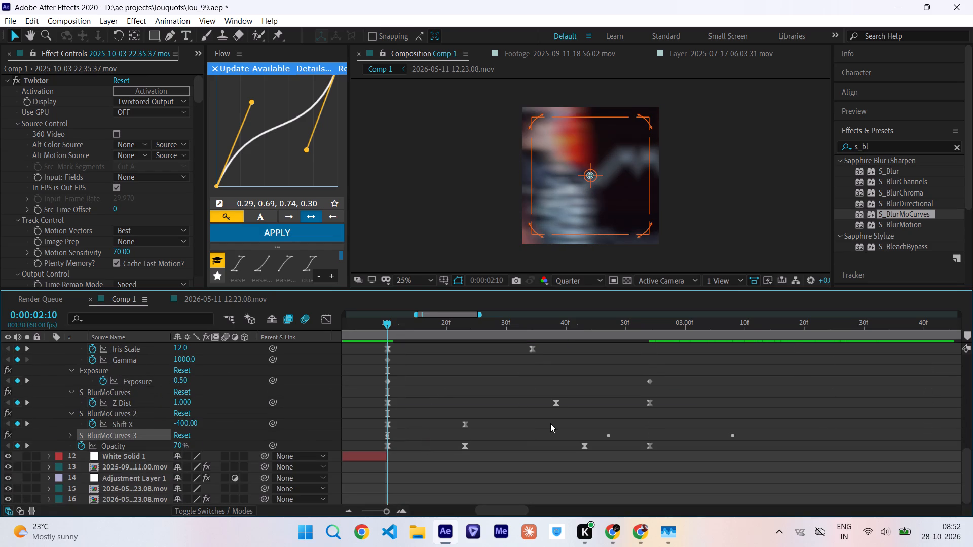
pyautogui.write('uu')
pyautogui.scroll(-4, 550, 423)
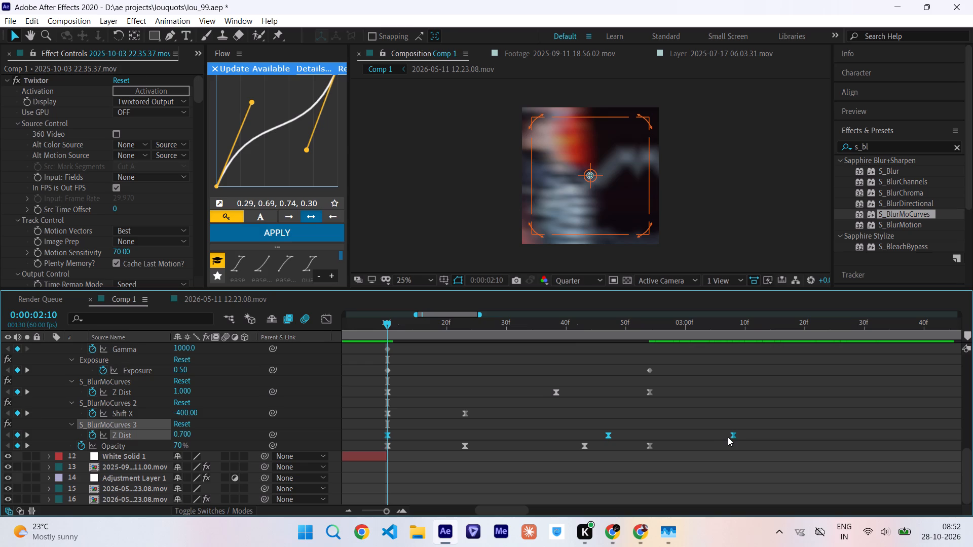
pyautogui.keyDown('alt'); pyautogui.moveTo(733, 436); pyautogui.dragTo(652, 459); pyautogui.keyUp('alt')
# Delete the original S_BlurMoCurves effect from the 2025-10…35.37 clip.
pyautogui.click(114, 378)
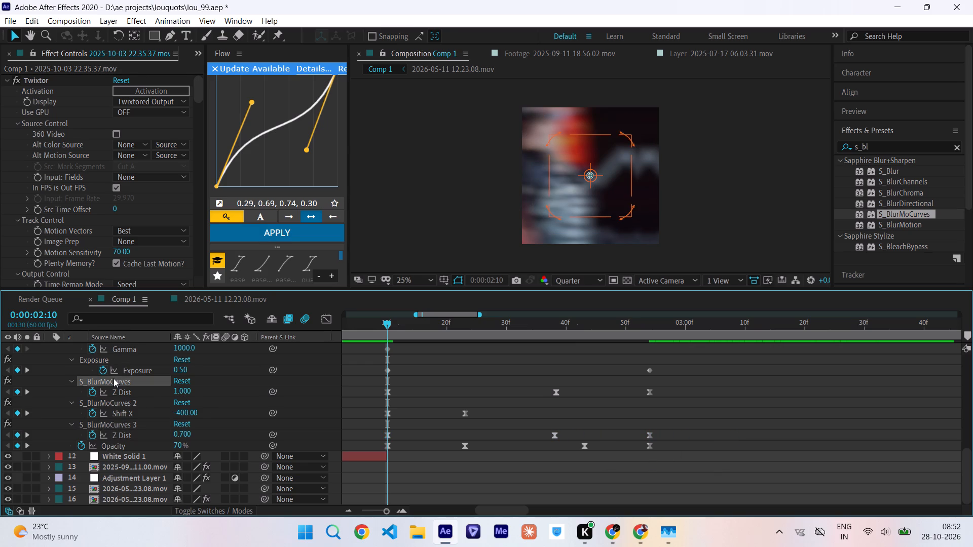
pyautogui.press('Delete')
# Scrub and play back the edit through the 2025-10…35.37 clip to examine its blur, zoom and framing.
pyautogui.moveTo(381, 324); pyautogui.dragTo(511, 341)
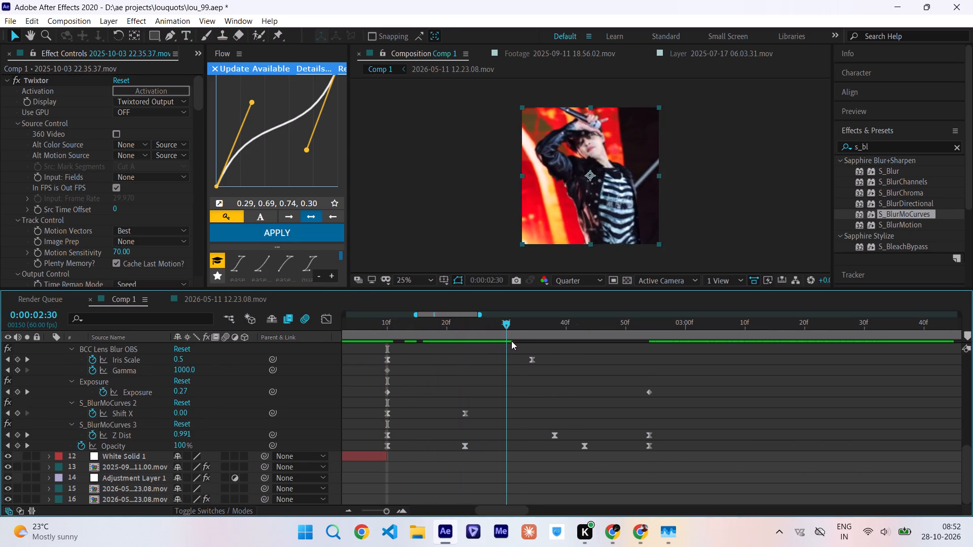
pyautogui.moveTo(511, 341); pyautogui.dragTo(659, 345)
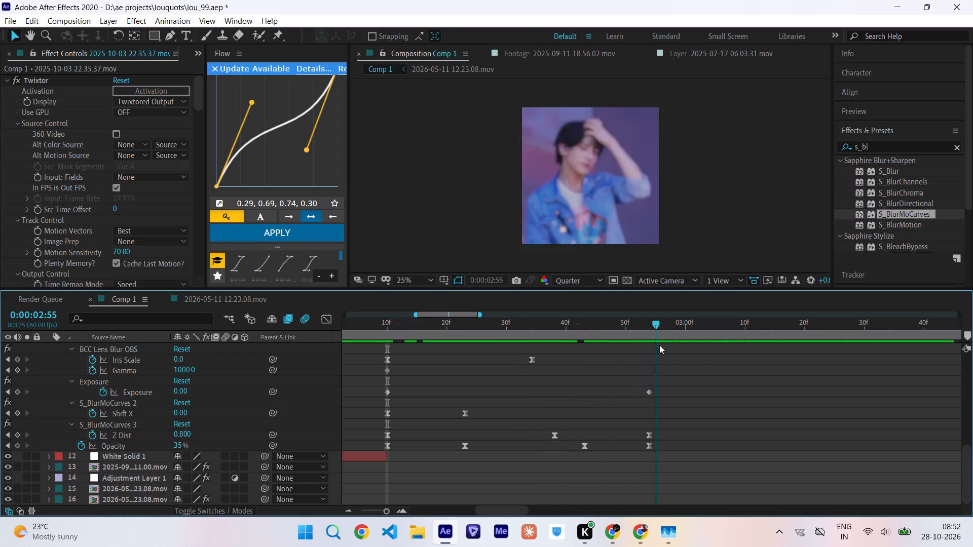
pyautogui.moveTo(659, 345); pyautogui.dragTo(158, 443)
pyautogui.press('space')
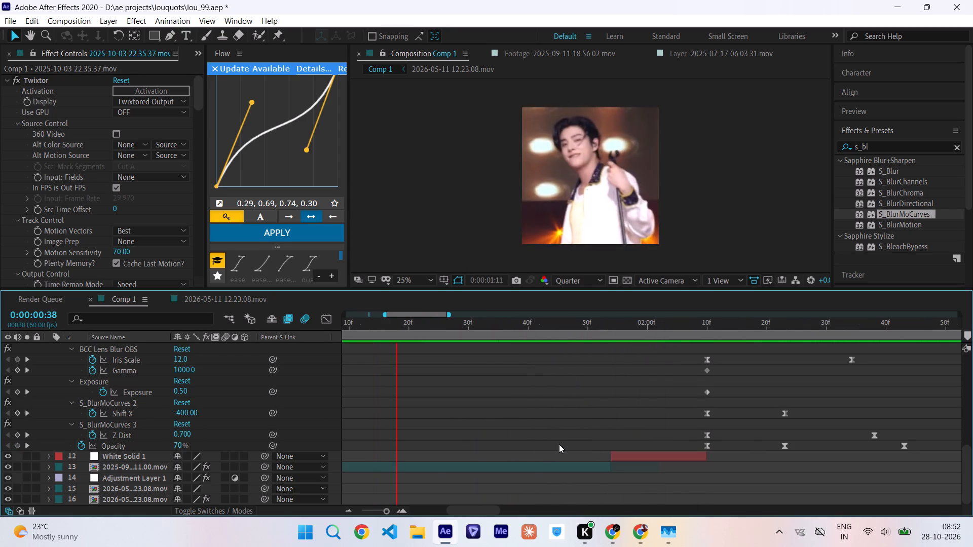
pyautogui.hscroll(-1, 559, 444)
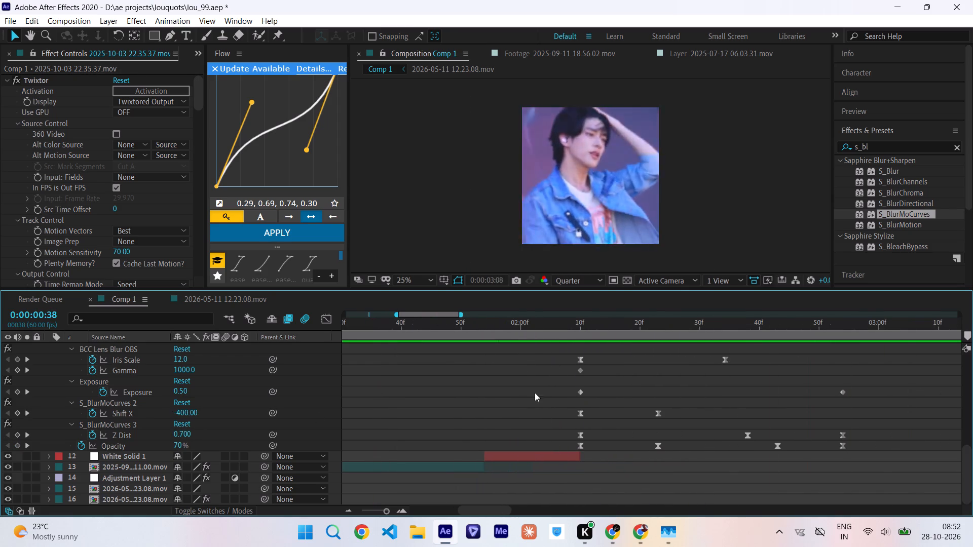
pyautogui.moveTo(500, 324); pyautogui.dragTo(626, 342)
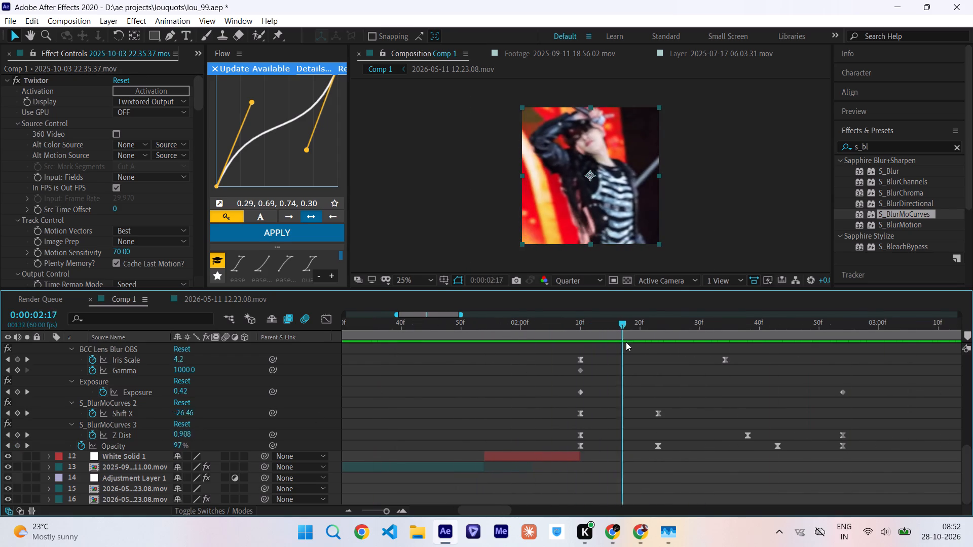
pyautogui.moveTo(626, 342); pyautogui.dragTo(687, 357)
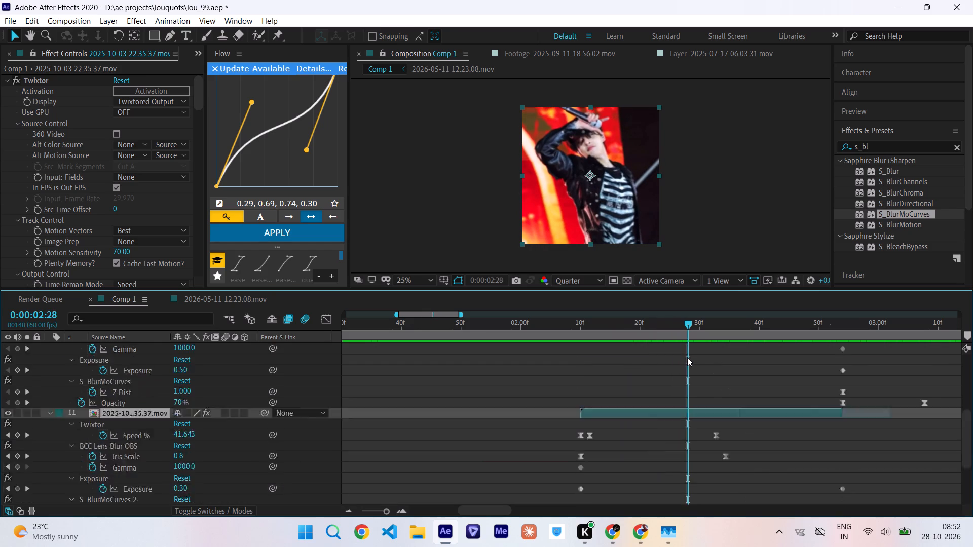
# Open the 2025-10…35.37 precomp, set the footage layer's Position to 566.0, 540.0, and return to Comp 1.
pyautogui.doubleClick(661, 476)
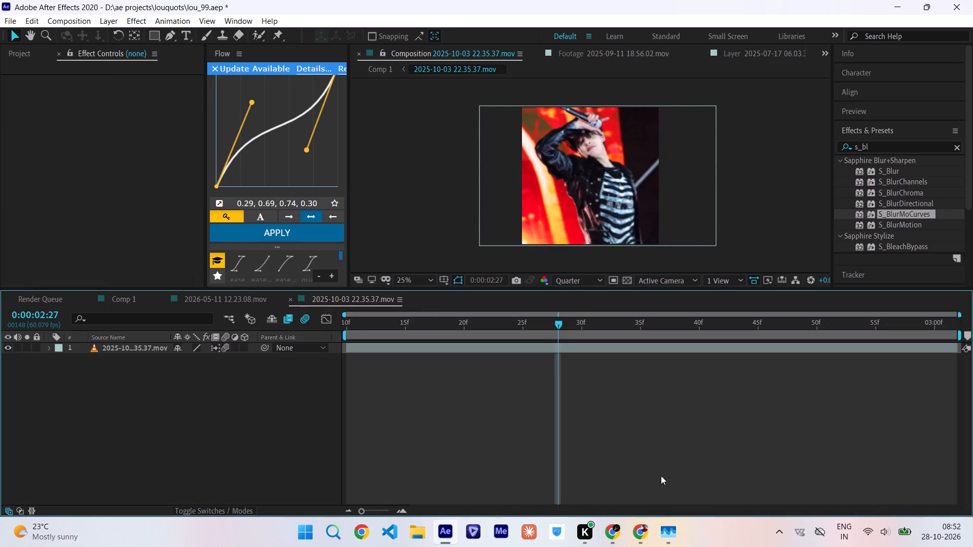
pyautogui.press('p')
pyautogui.moveTo(182, 359); pyautogui.dragTo(158, 355)
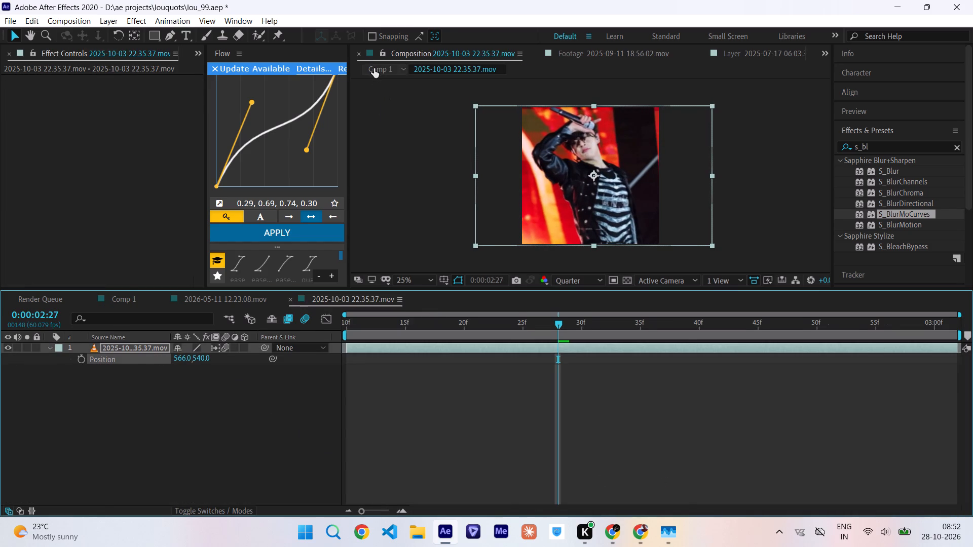
pyautogui.click(374, 69)
# Duplicate the opening Adjustment Layer 1 and move the copy directly above the 2025-10…35.37 layer in the stack.
pyautogui.scroll(-1, 606, 381)
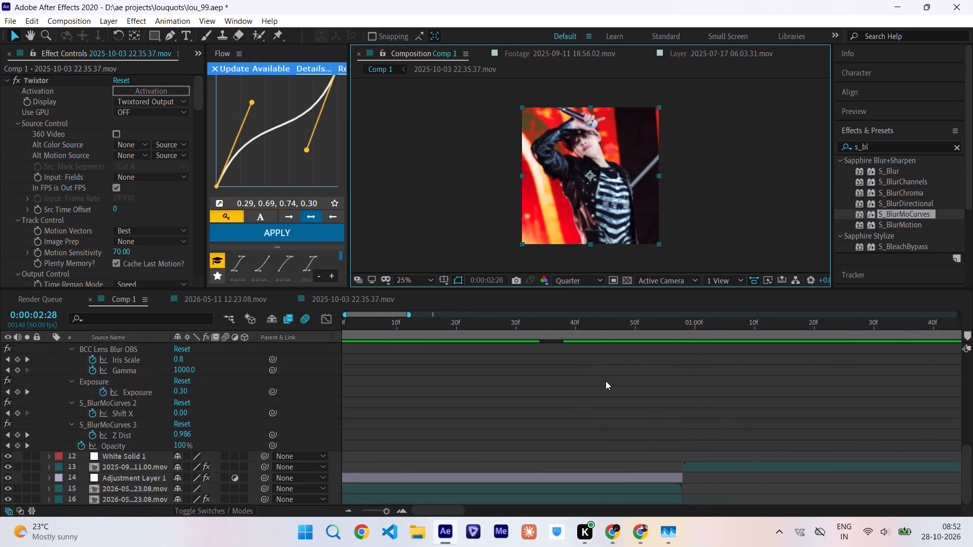
pyautogui.click(541, 475)
pyautogui.hotkey('ctrl', 'c')
pyautogui.hotkey('ctrl', 'v')
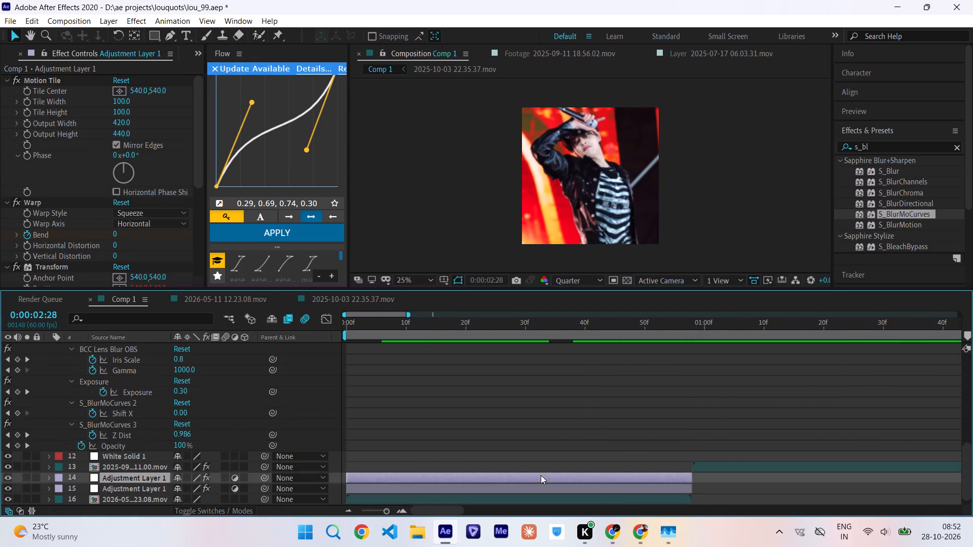
pyautogui.hscroll(-1, 352, 472)
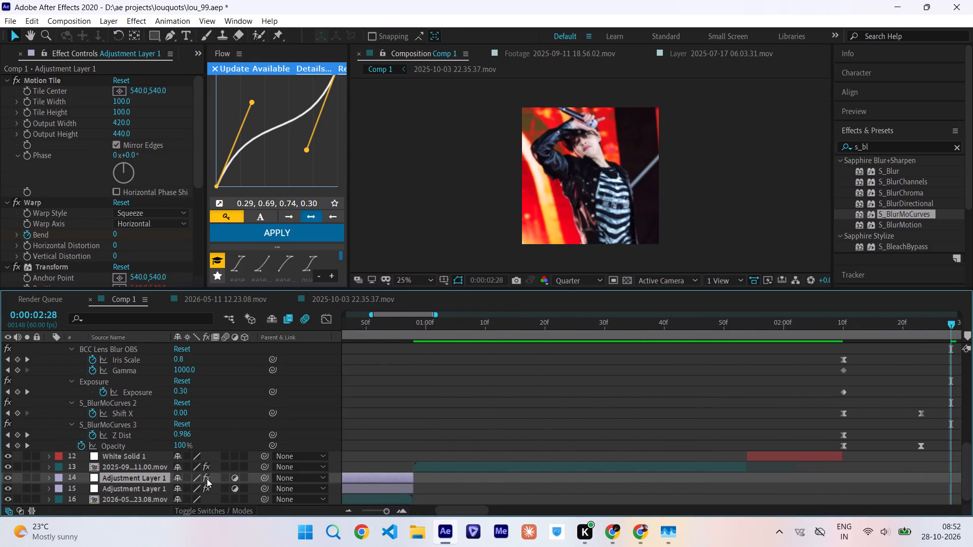
pyautogui.moveTo(144, 480); pyautogui.dragTo(134, 342)
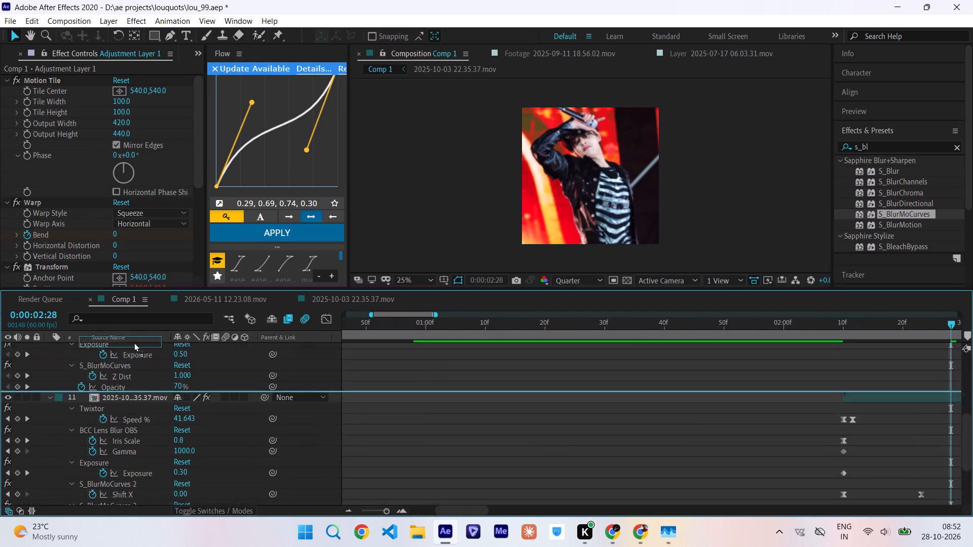
pyautogui.moveTo(134, 342); pyautogui.dragTo(140, 481)
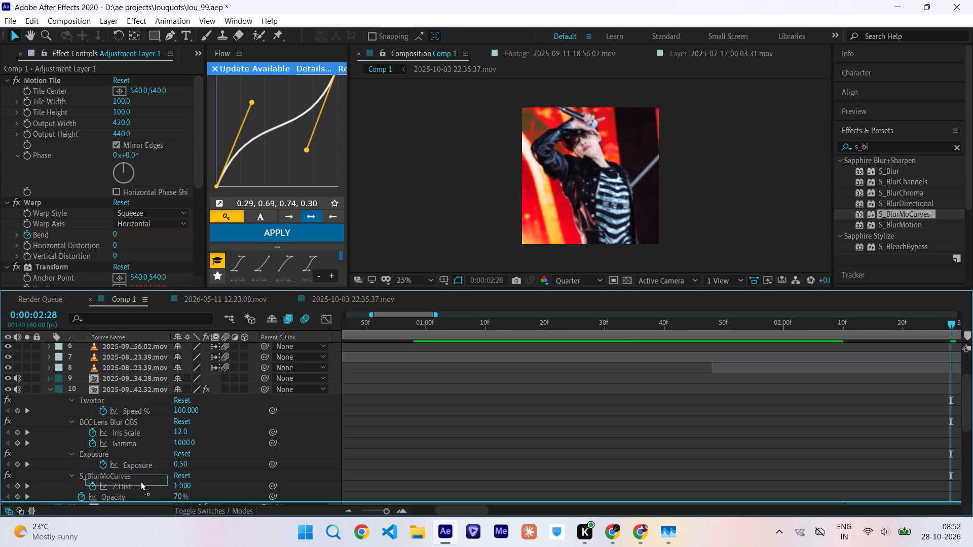
pyautogui.moveTo(140, 481); pyautogui.dragTo(143, 488)
pyautogui.scroll(-1, 494, 468)
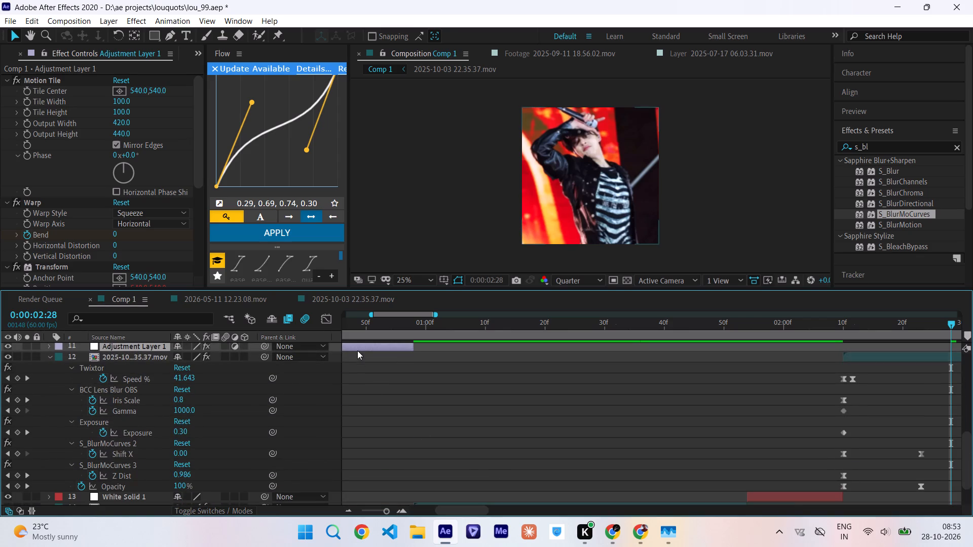
# Fit the duplicated adjustment layer to the 2025-10…35.37 clip, starting it at 0:00:02:10 and trimming its end to about 0:00:02:54.
pyautogui.moveTo(355, 347); pyautogui.dragTo(898, 410)
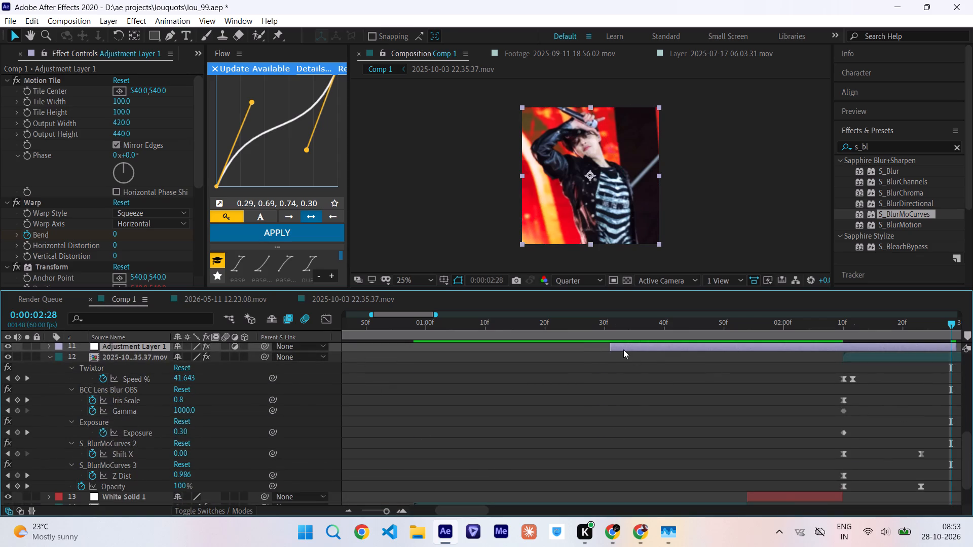
pyautogui.moveTo(621, 343); pyautogui.dragTo(852, 380)
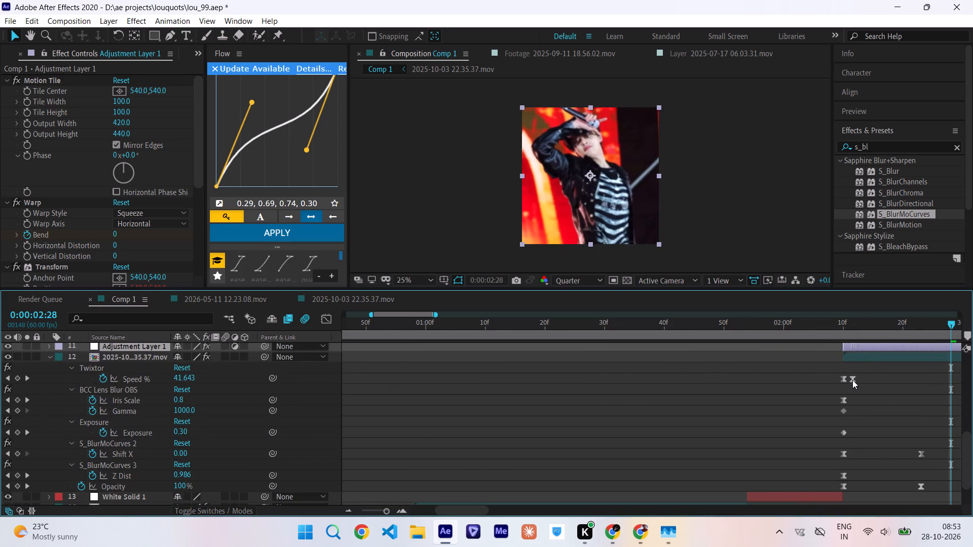
pyautogui.moveTo(852, 380); pyautogui.dragTo(853, 380)
pyautogui.hscroll(-1, 853, 380)
pyautogui.moveTo(588, 323); pyautogui.dragTo(621, 329)
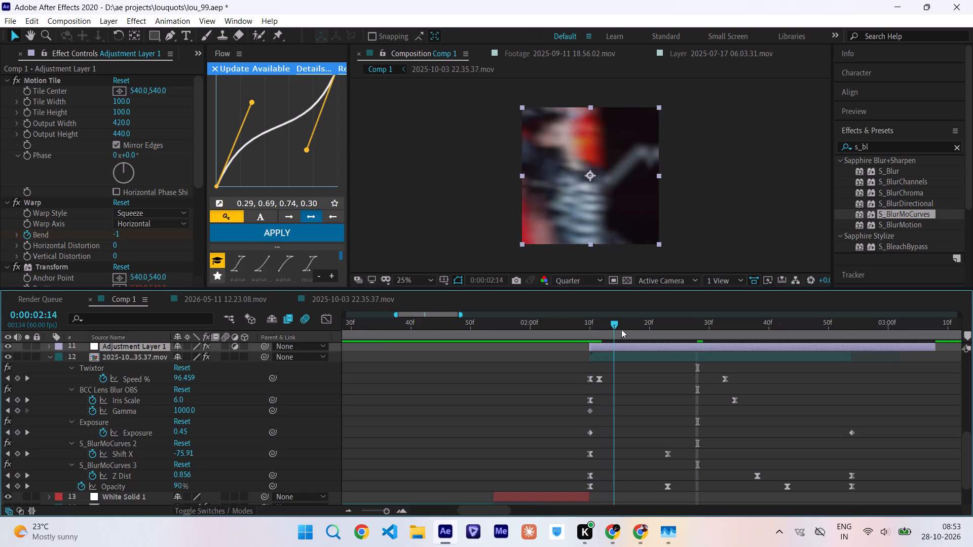
pyautogui.moveTo(621, 329); pyautogui.dragTo(774, 336)
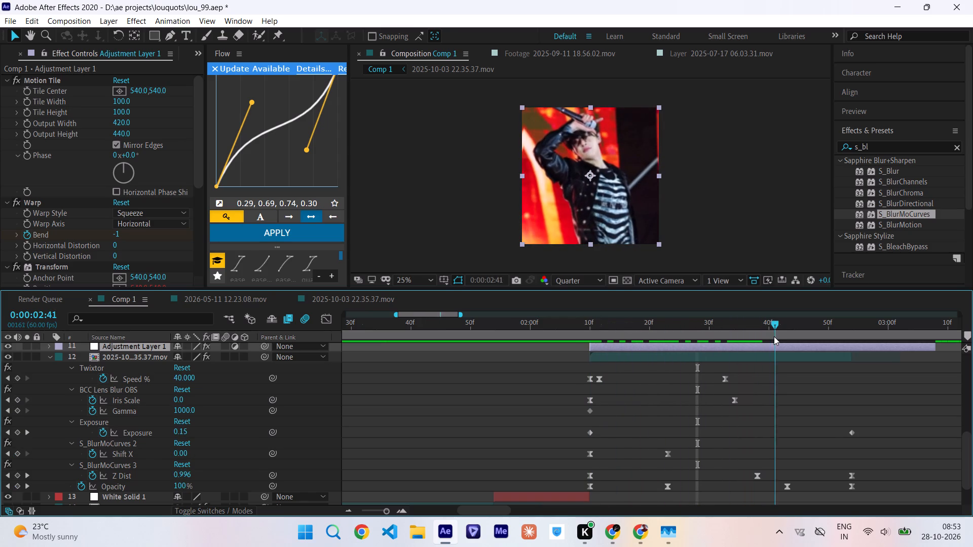
pyautogui.moveTo(774, 336); pyautogui.dragTo(775, 336)
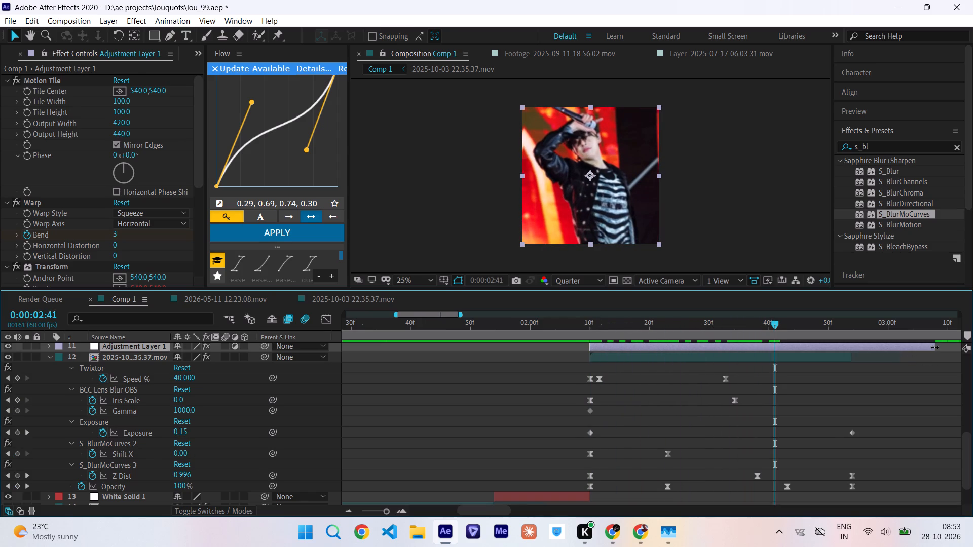
pyautogui.keyDown('alt'); pyautogui.moveTo(934, 347); pyautogui.dragTo(845, 372); pyautogui.keyUp('alt')
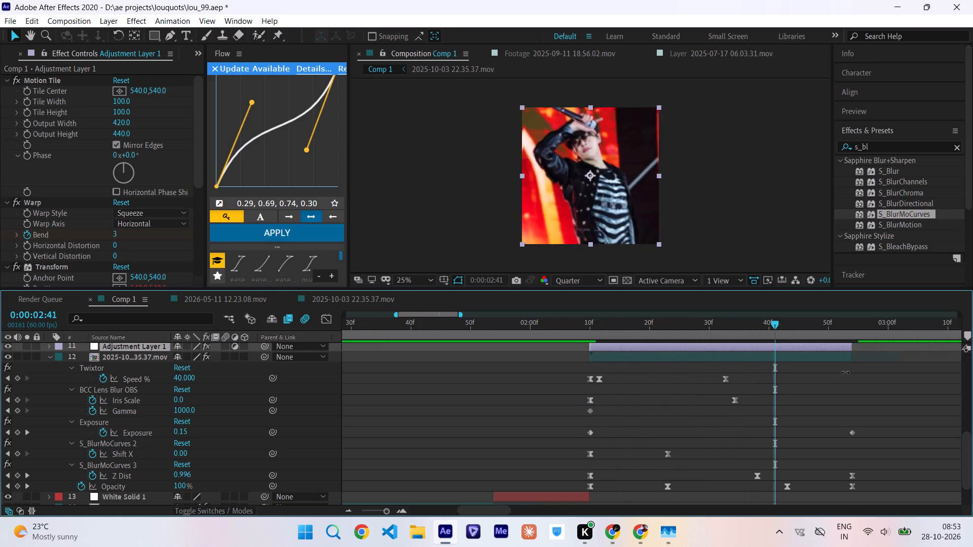
pyautogui.keyDown('alt'); pyautogui.moveTo(845, 372); pyautogui.dragTo(845, 373); pyautogui.keyUp('alt')
# Scrub the 2025-10…35.37 clip and play back the edit to review the adjustment layer's motion.
pyautogui.moveTo(598, 327); pyautogui.dragTo(614, 332)
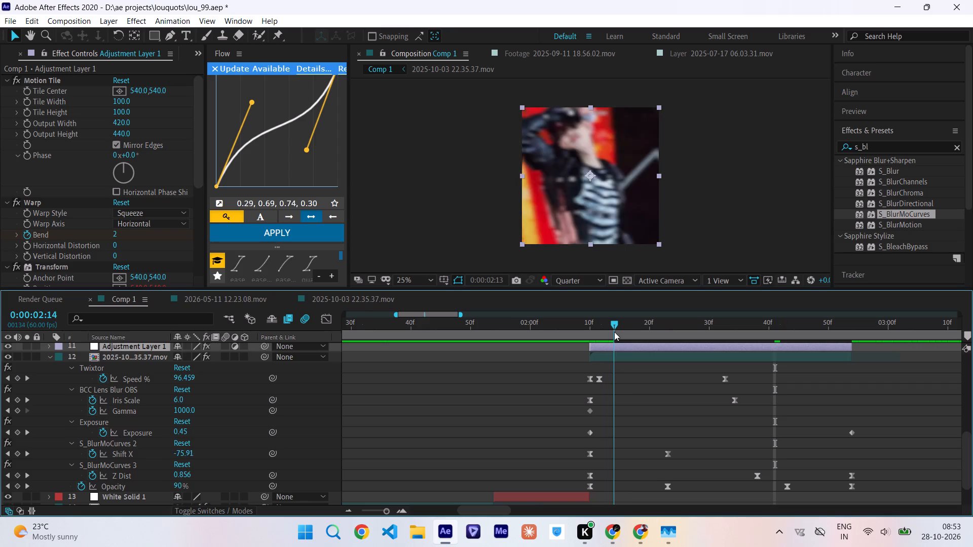
pyautogui.moveTo(614, 332); pyautogui.dragTo(798, 346)
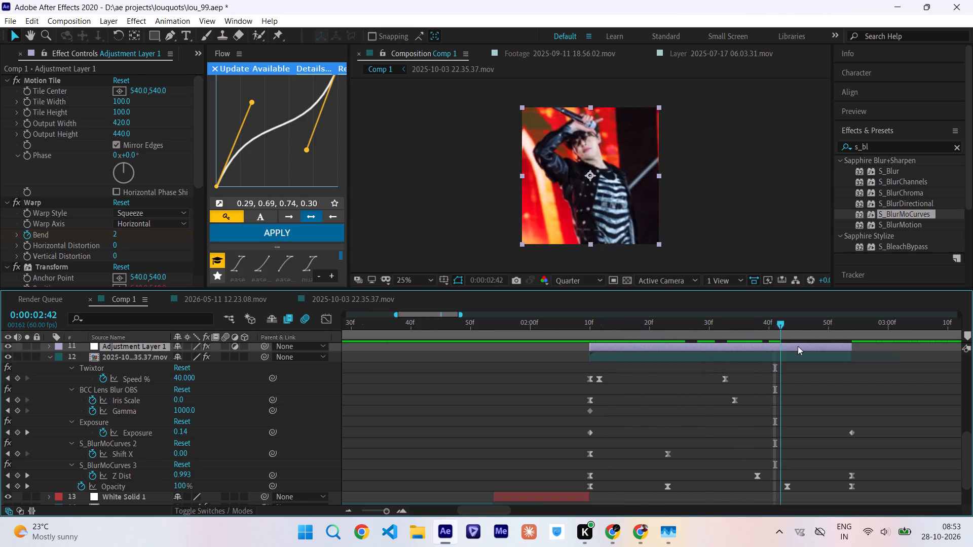
pyautogui.moveTo(798, 346); pyautogui.dragTo(215, 368)
pyautogui.press('space')
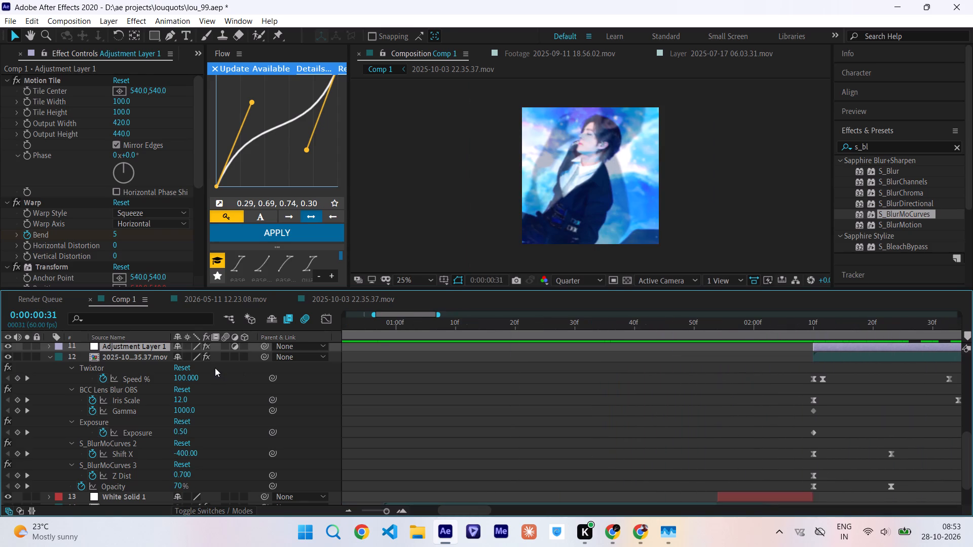
pyautogui.hscroll(-2, 650, 419)
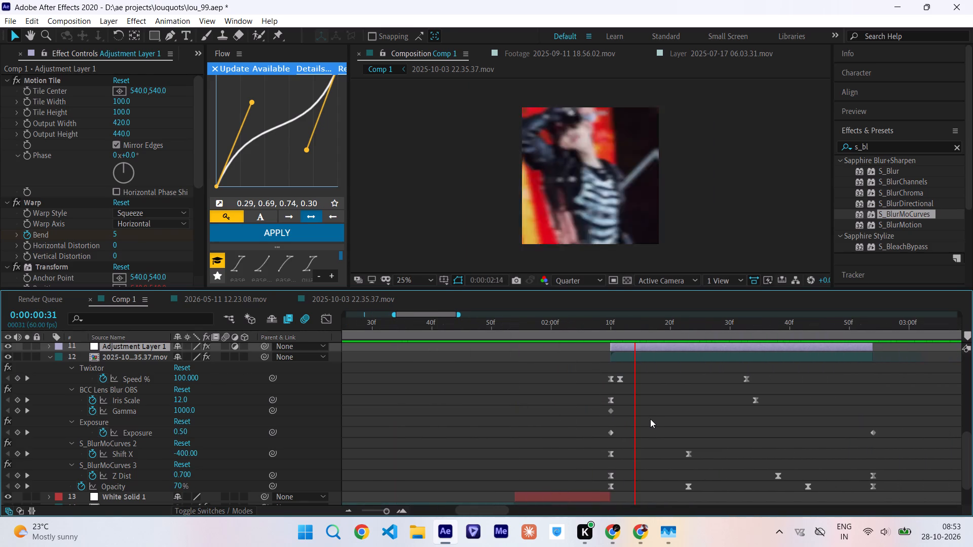
# Save the lou_99 project.
pyautogui.hscroll(-1, 650, 419)
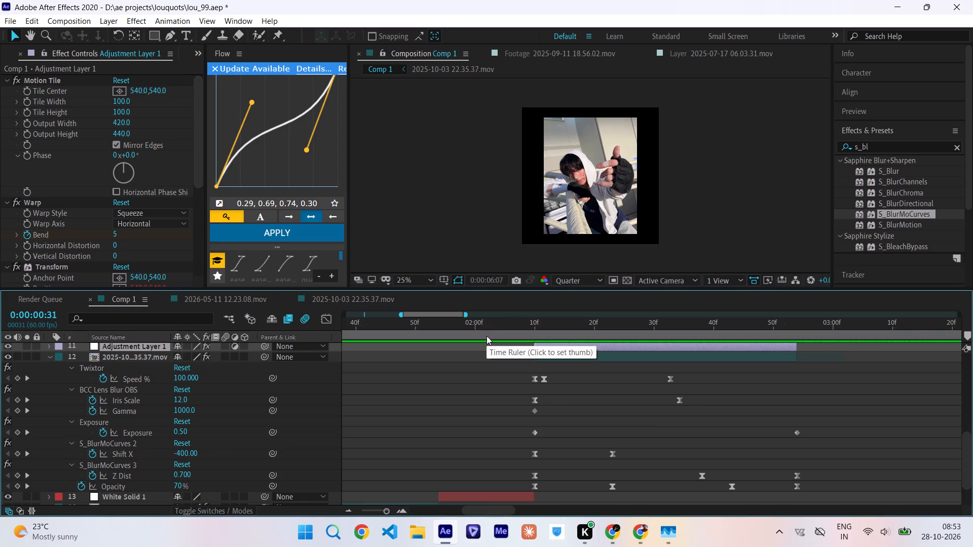
pyautogui.hotkey('ctrl', 's')
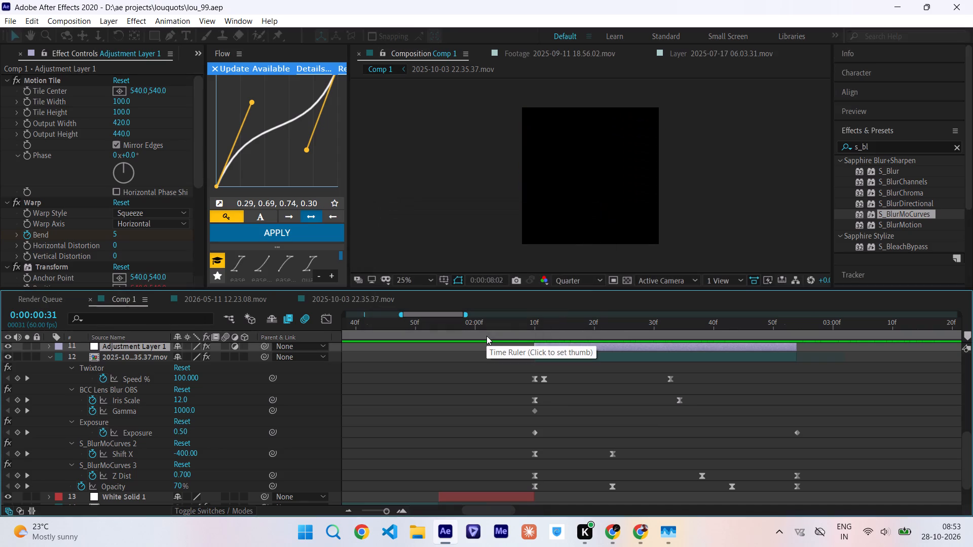
# Scrub and play back the 2025-10…35.37 and 2025-09…42.32 clips to review their motion and the cut between them.
pyautogui.moveTo(519, 325); pyautogui.dragTo(610, 348)
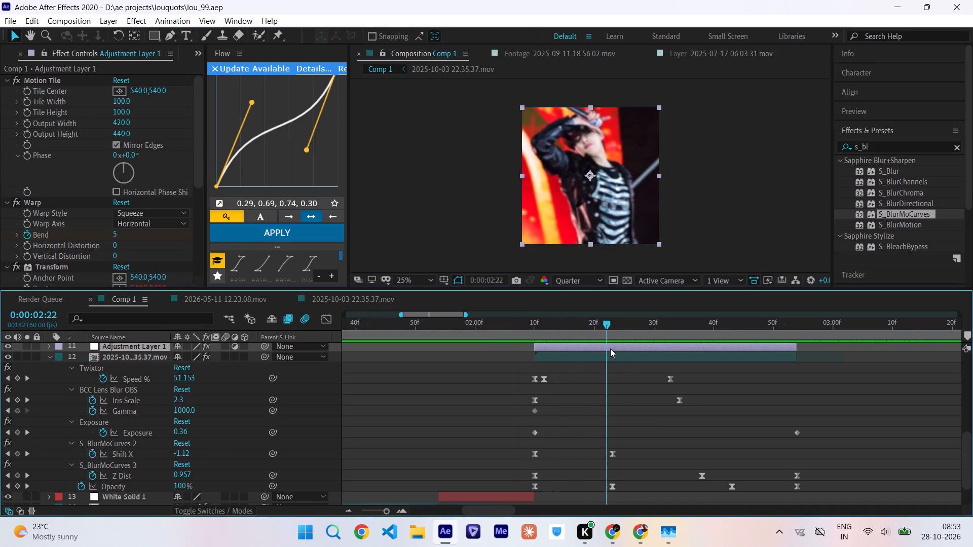
pyautogui.moveTo(610, 348); pyautogui.dragTo(723, 360)
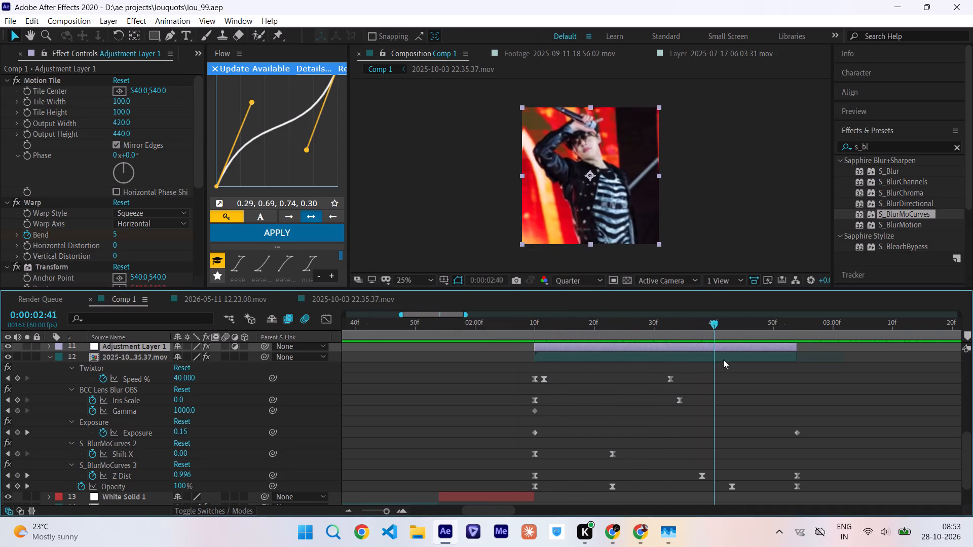
pyautogui.moveTo(723, 360); pyautogui.dragTo(395, 334)
pyautogui.press('space')
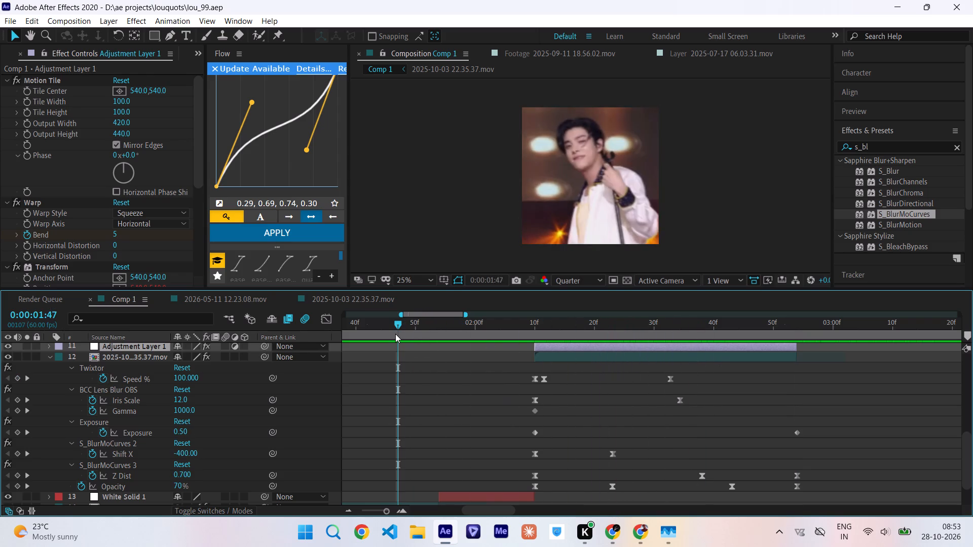
pyautogui.scroll(1, 691, 390)
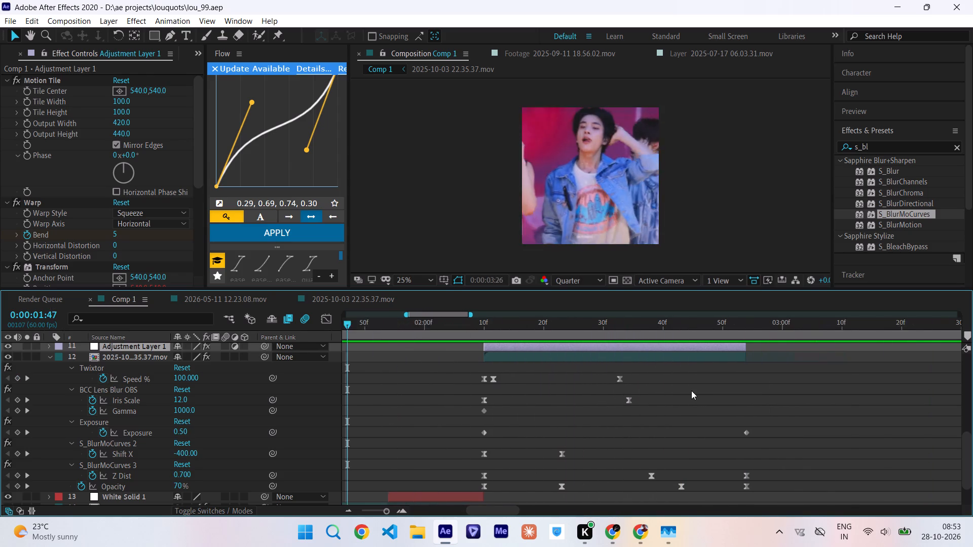
pyautogui.scroll(2, 691, 390)
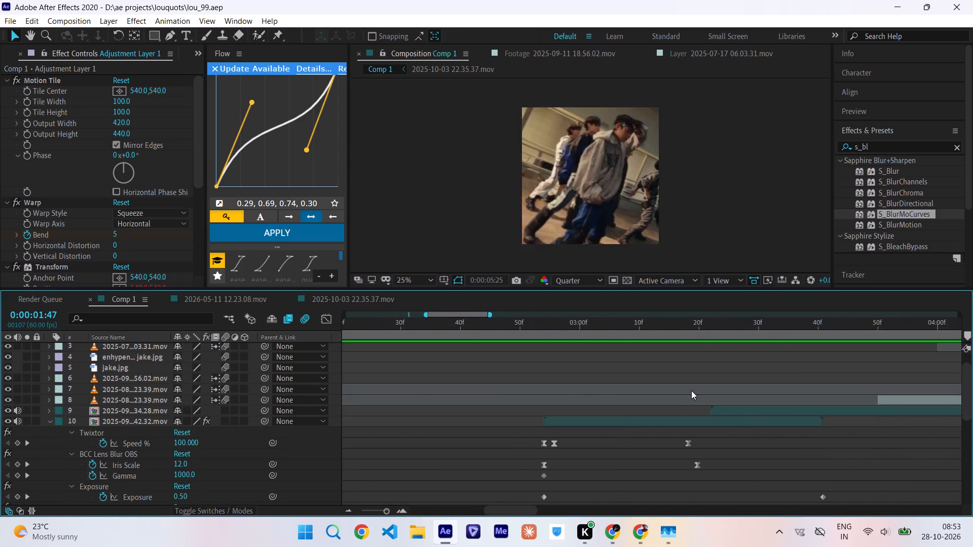
pyautogui.moveTo(514, 330); pyautogui.dragTo(614, 348)
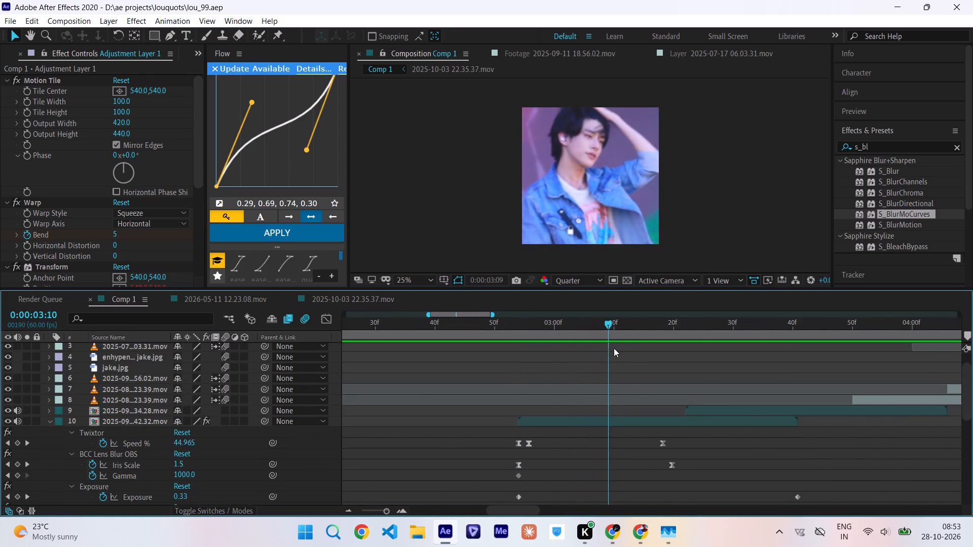
pyautogui.moveTo(614, 348); pyautogui.dragTo(724, 367)
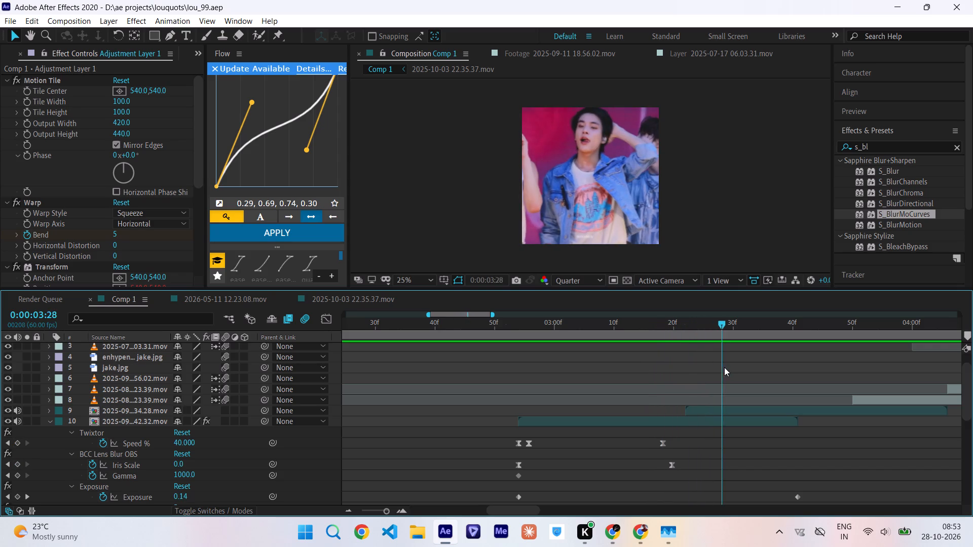
pyautogui.moveTo(724, 367); pyautogui.dragTo(686, 374)
pyautogui.scroll(-1, 686, 374)
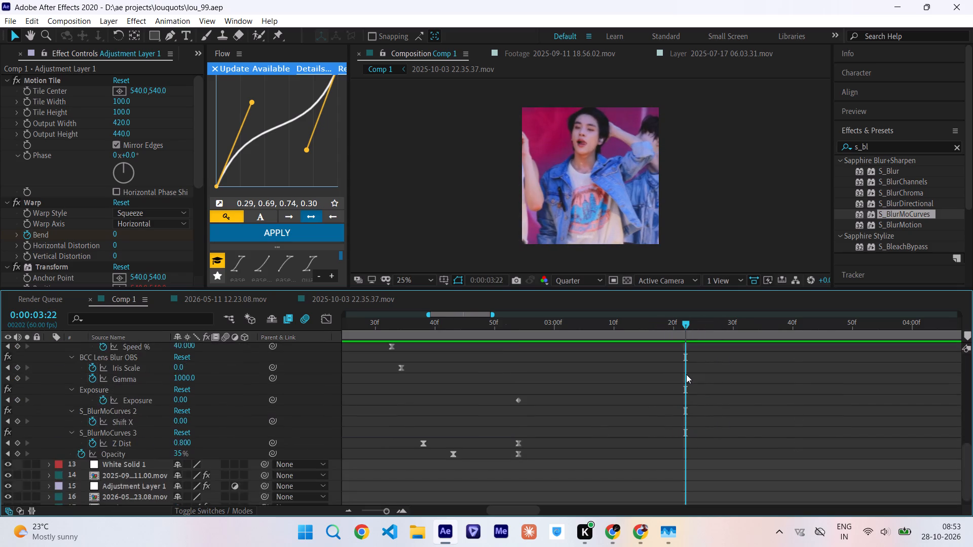
pyautogui.scroll(-2, 686, 374)
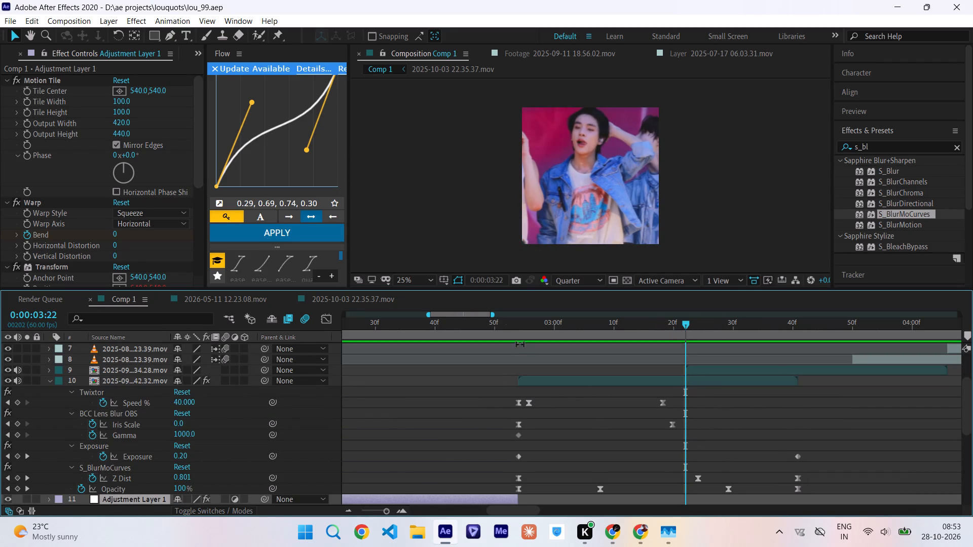
# Show the Downloa…7).mp4 reference video at 0:00:02:54, where the 2025-09…42.32 clip starts.
pyautogui.click(518, 331)
pyautogui.scroll(3, 518, 331)
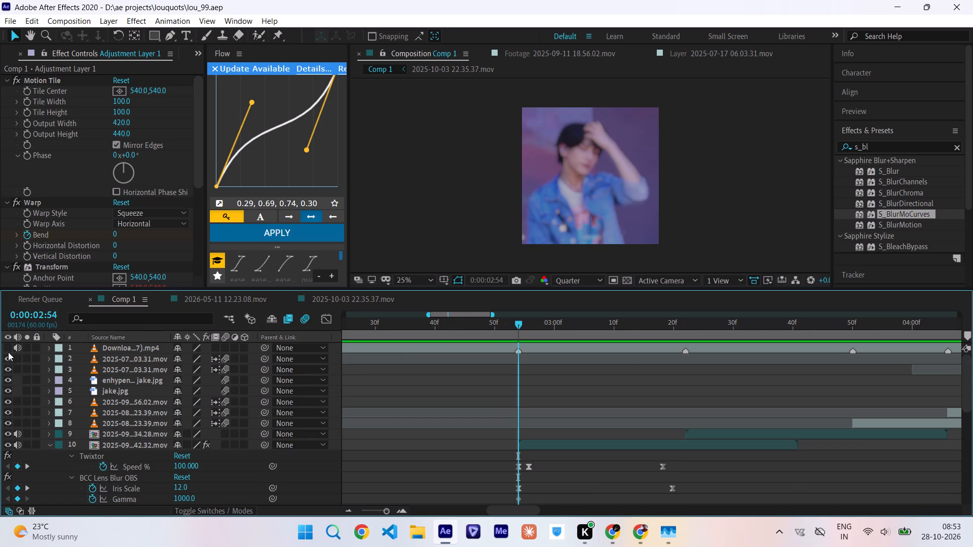
pyautogui.click(6, 345)
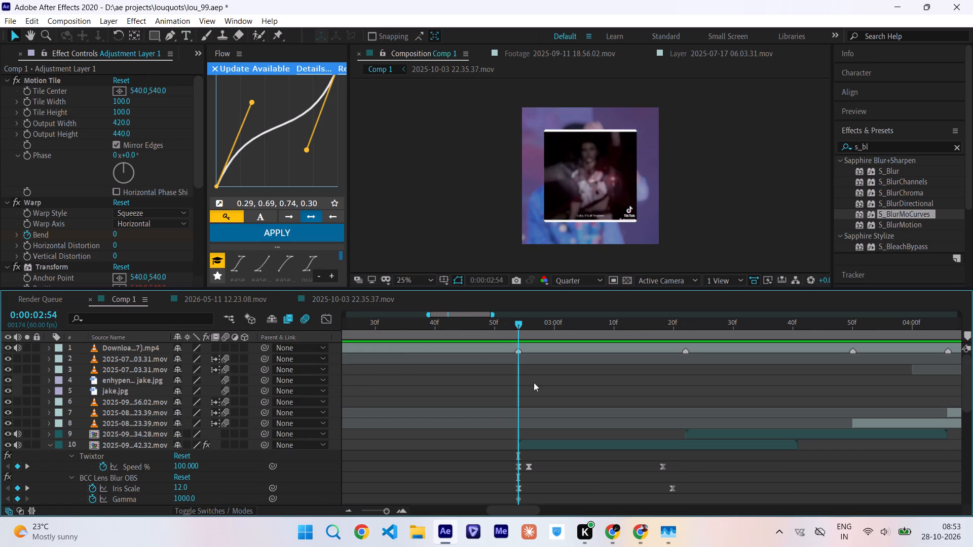
# Extend the end of the 2025-10…35.37 layer to about 0:00:03:02 so it overlaps the 2025-09…42.32 clip.
pyautogui.scroll(-2, 509, 422)
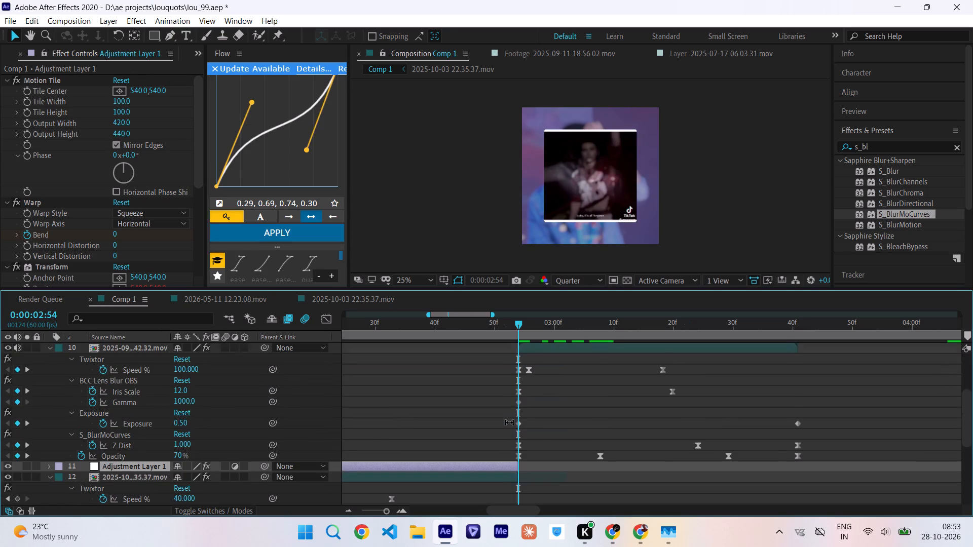
pyautogui.scroll(-1, 509, 422)
pyautogui.moveTo(518, 474); pyautogui.dragTo(549, 478)
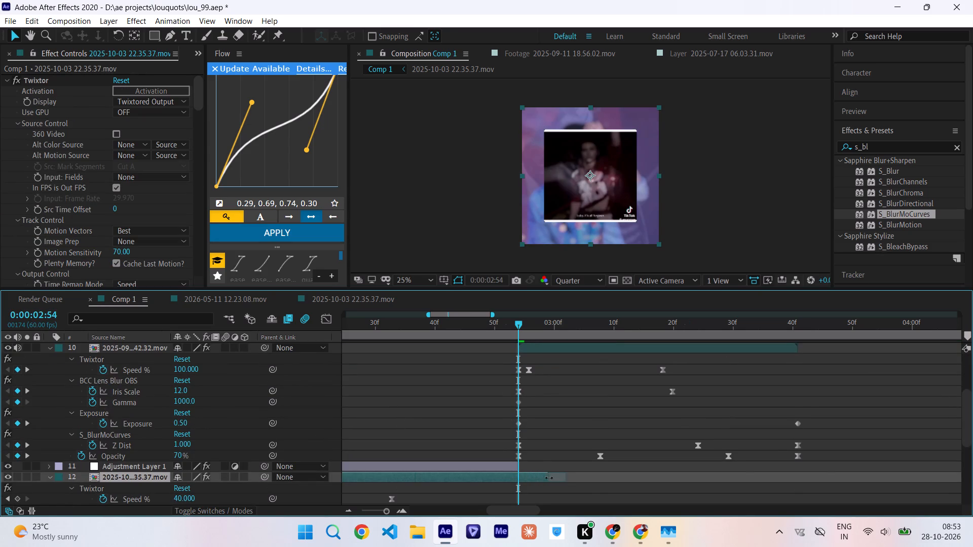
pyautogui.moveTo(549, 478); pyautogui.dragTo(574, 482)
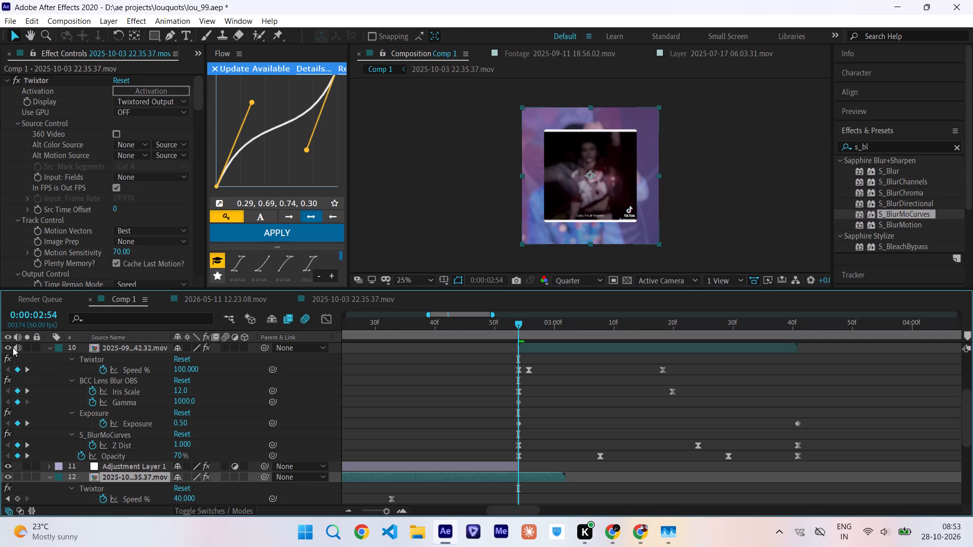
# Temporarily hide the 2025-09…42.32 clip to compare the extended clip with the reference, restore it, and hide the reference video.
pyautogui.click(6, 345)
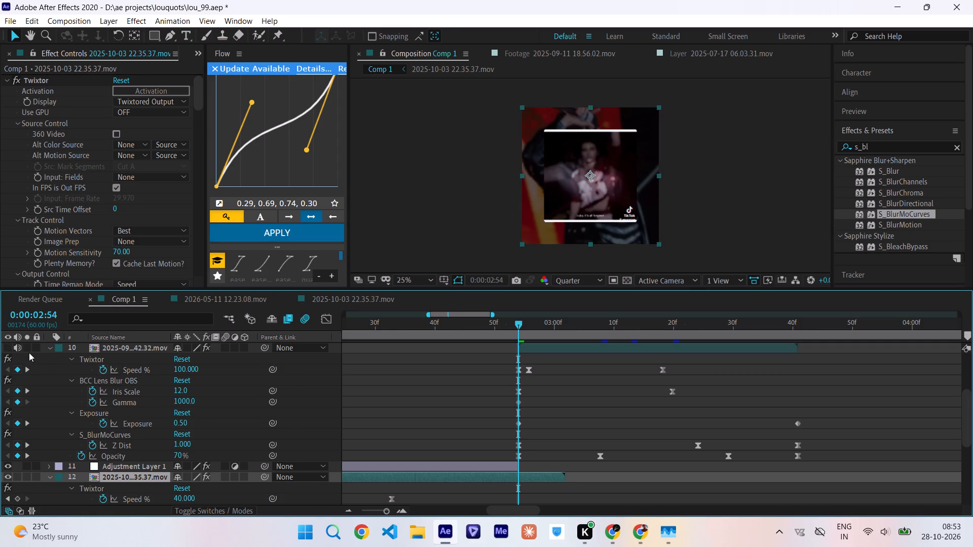
pyautogui.scroll(1, 29, 353)
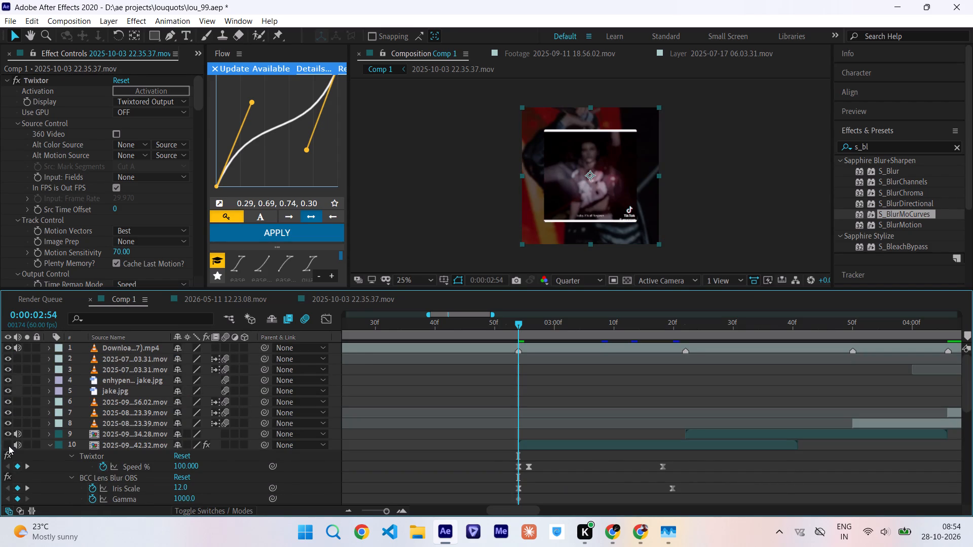
pyautogui.click(9, 446)
pyautogui.click(9, 346)
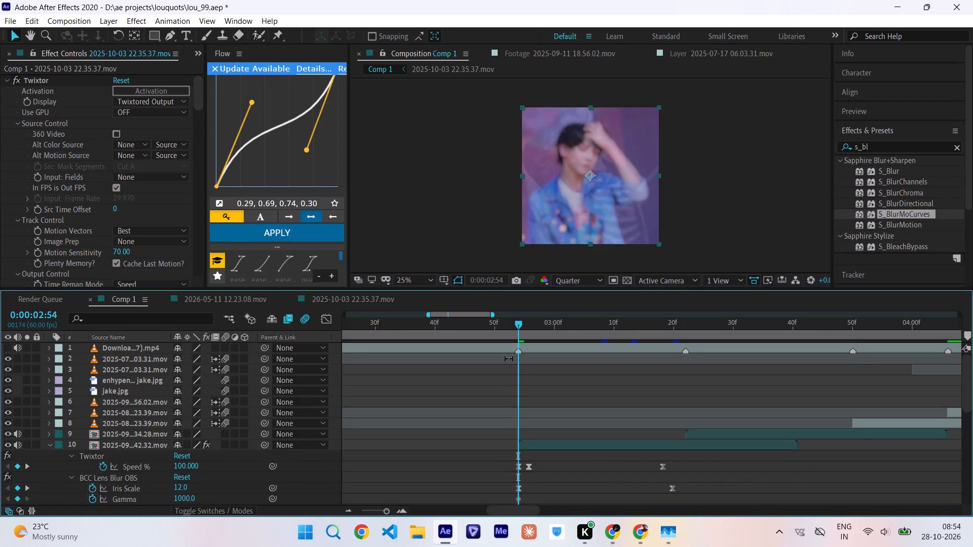
# Scrub and play back the transition from the 2025-10…35.37 clip into the 2025-09…42.32 clip.
pyautogui.moveTo(502, 330); pyautogui.dragTo(540, 334)
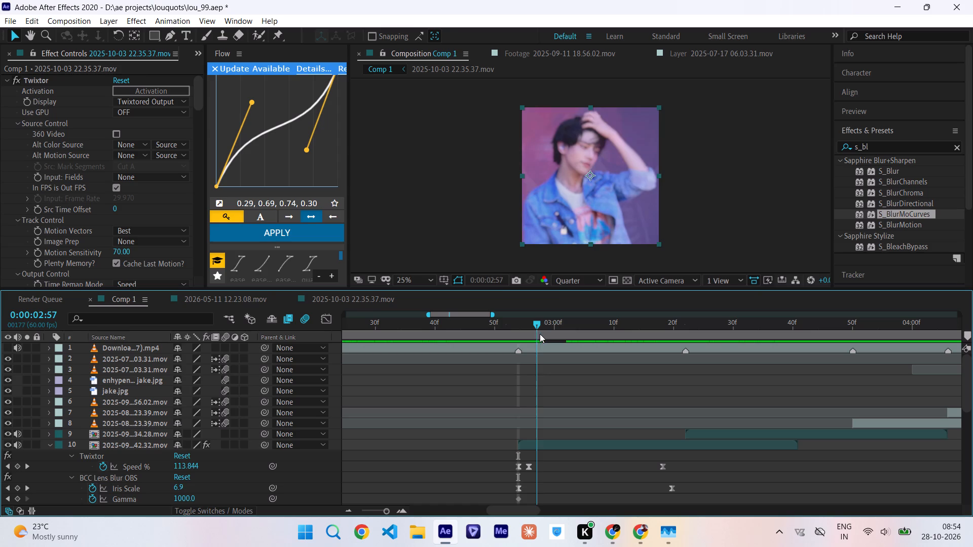
pyautogui.moveTo(540, 334); pyautogui.dragTo(619, 338)
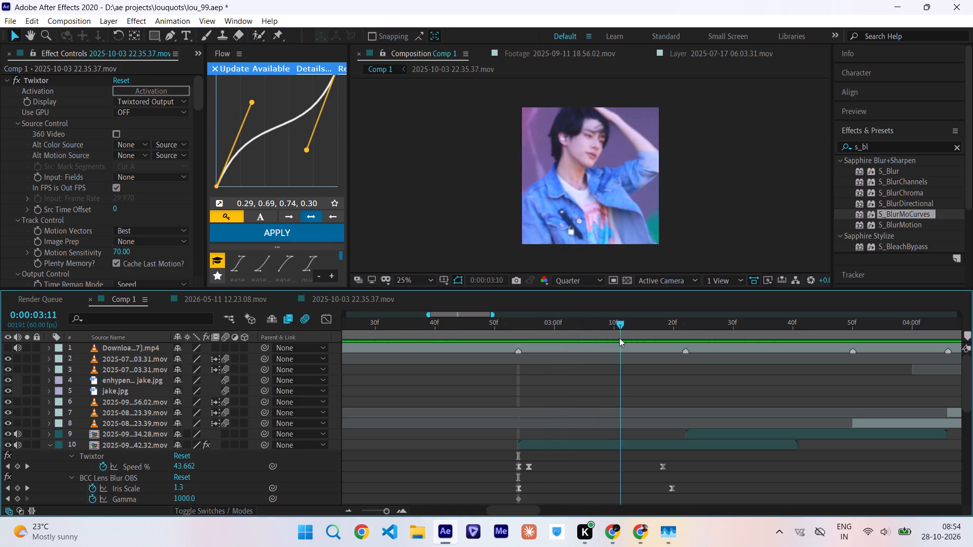
pyautogui.moveTo(619, 338); pyautogui.dragTo(352, 366)
pyautogui.press('space')
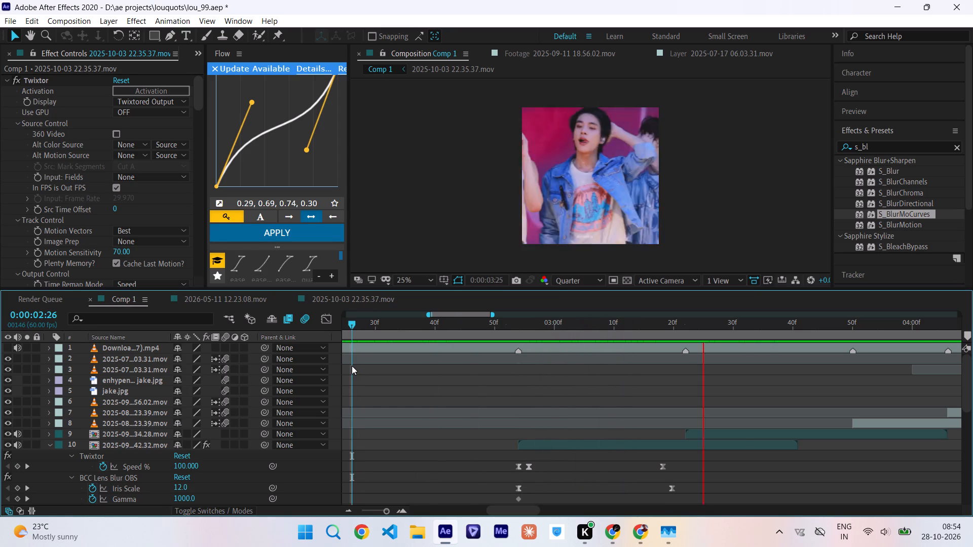
pyautogui.moveTo(498, 325); pyautogui.dragTo(530, 325)
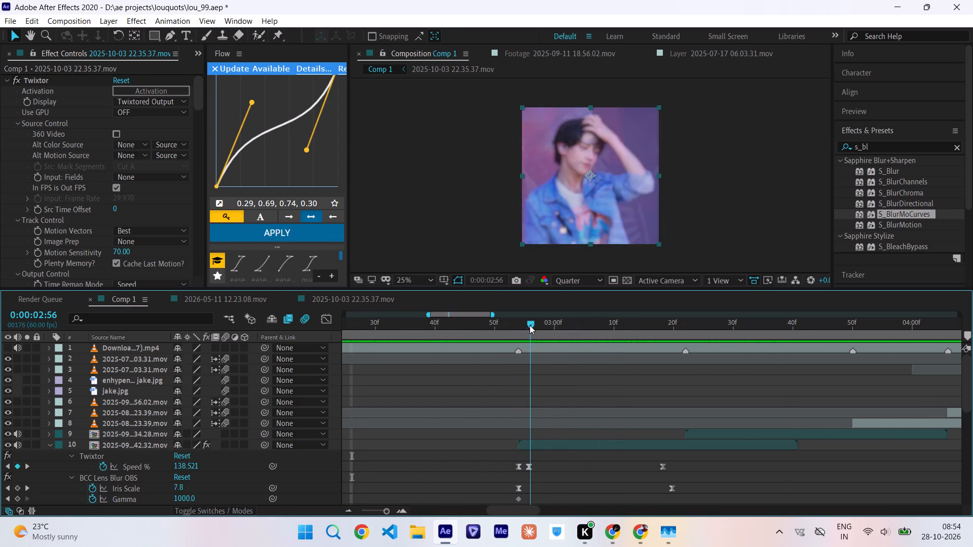
pyautogui.moveTo(530, 325); pyautogui.dragTo(469, 338)
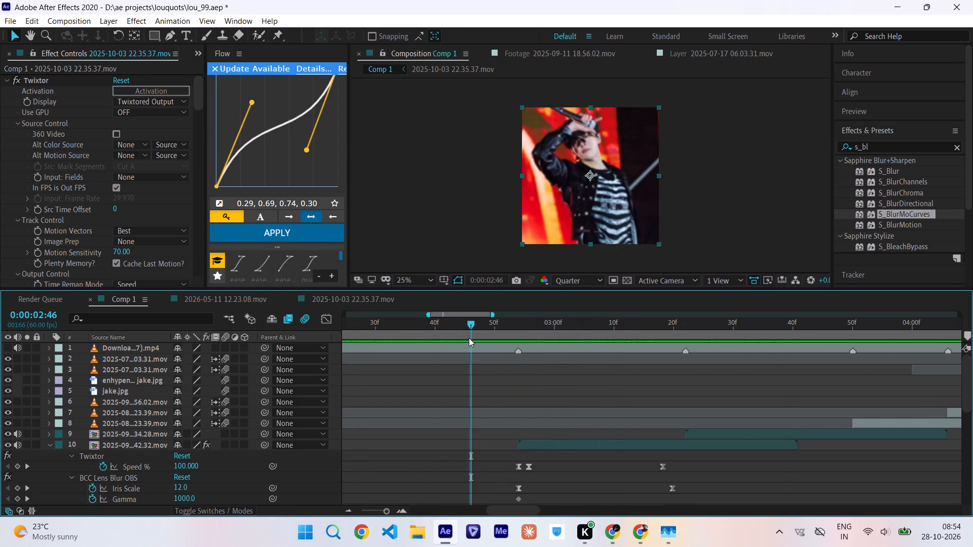
# Select all keyframes on the 2025-10…35.37 layer and stretch them proportionally so the last ones land at 0:00:03:02.
pyautogui.scroll(-1, 469, 338)
pyautogui.click(482, 416)
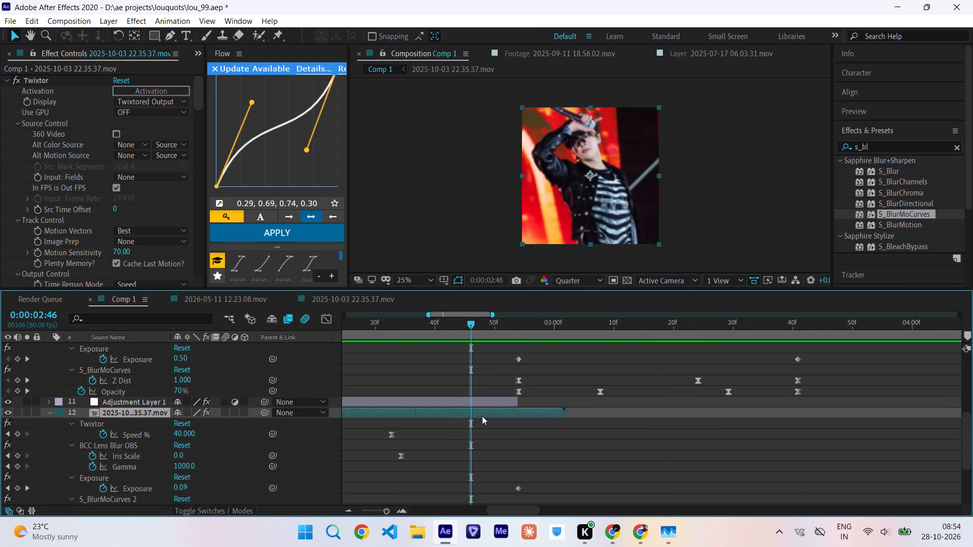
pyautogui.write('uu')
pyautogui.scroll(-2, 482, 416)
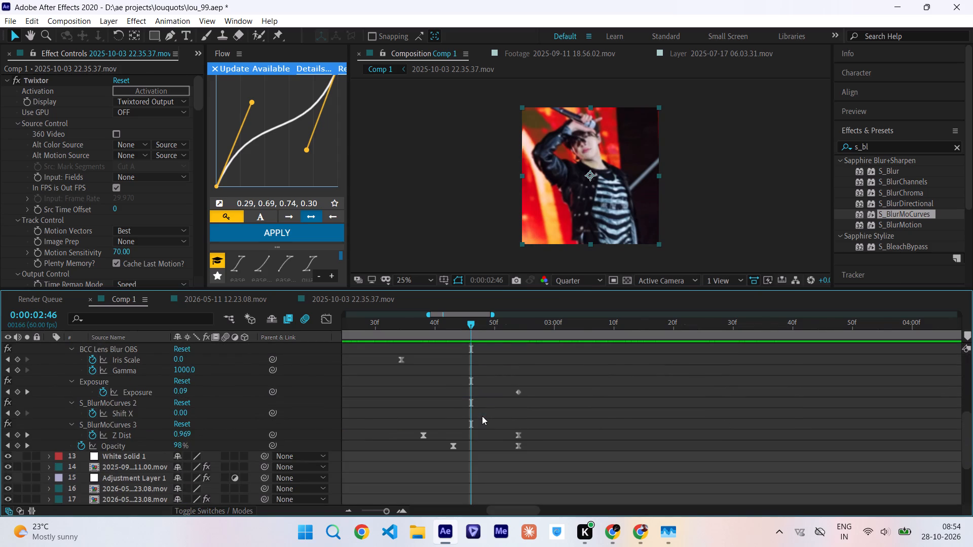
pyautogui.hscroll(1, 482, 416)
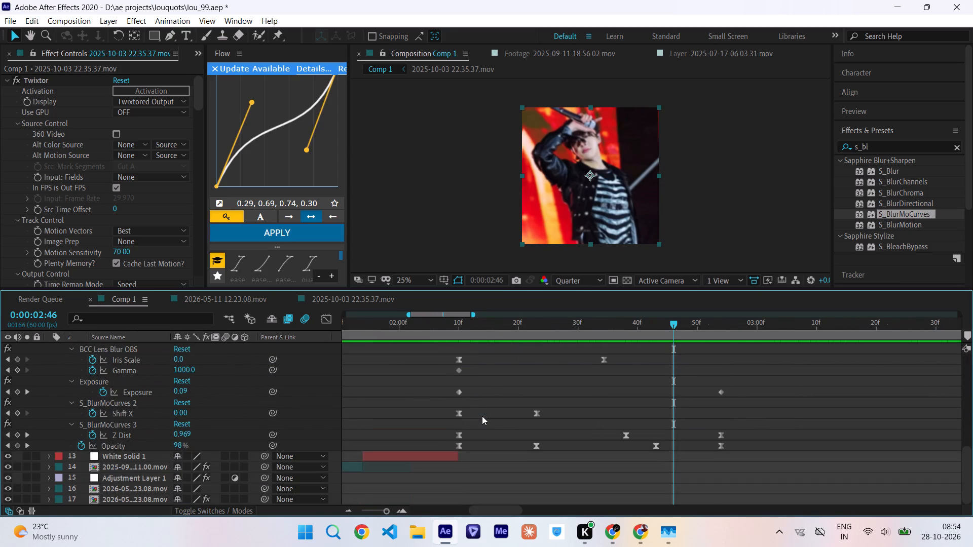
pyautogui.moveTo(441, 358); pyautogui.dragTo(736, 483)
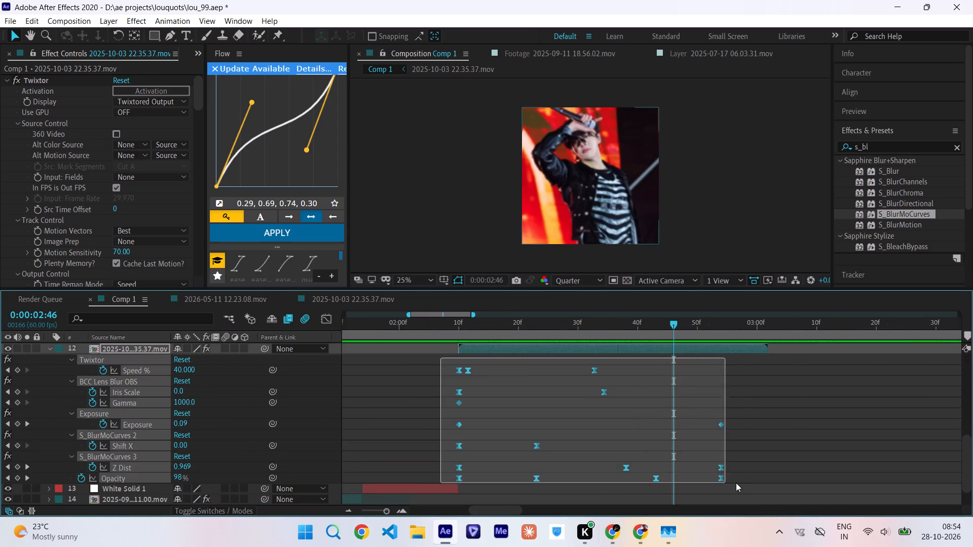
pyautogui.moveTo(736, 483); pyautogui.dragTo(745, 483)
pyautogui.scroll(1, 745, 483)
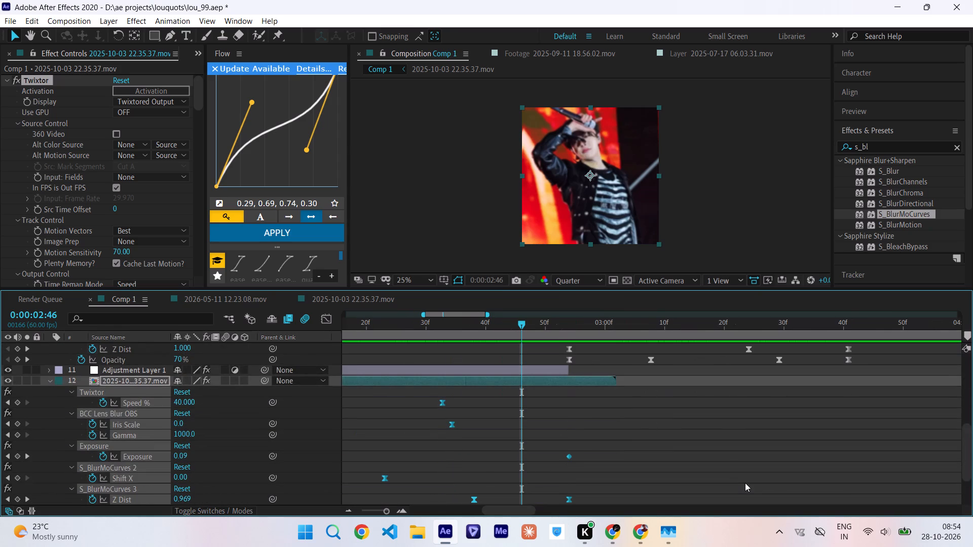
pyautogui.scroll(1, 745, 483)
pyautogui.click(618, 326)
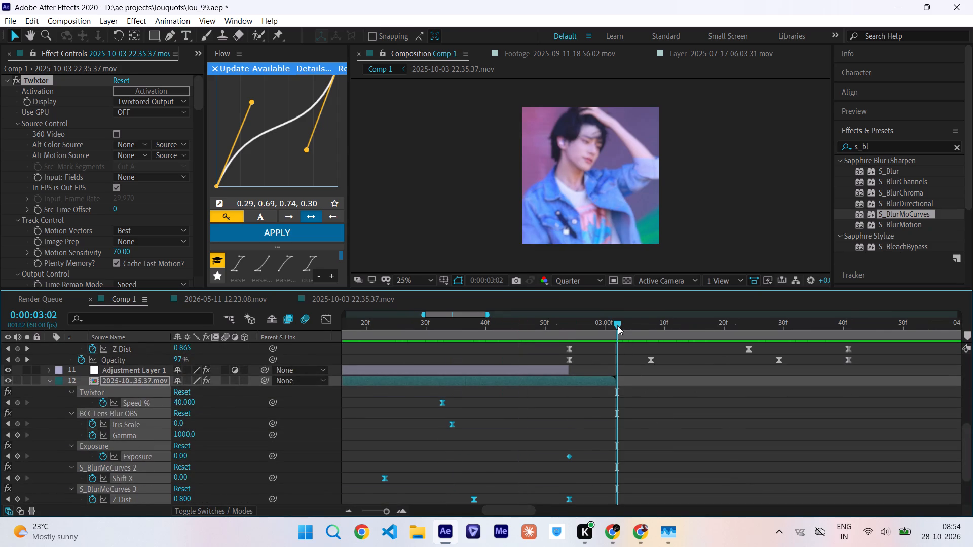
pyautogui.hscroll(1, 535, 461)
pyautogui.keyDown('alt'); pyautogui.moveTo(745, 455); pyautogui.dragTo(747, 456); pyautogui.keyUp('alt')
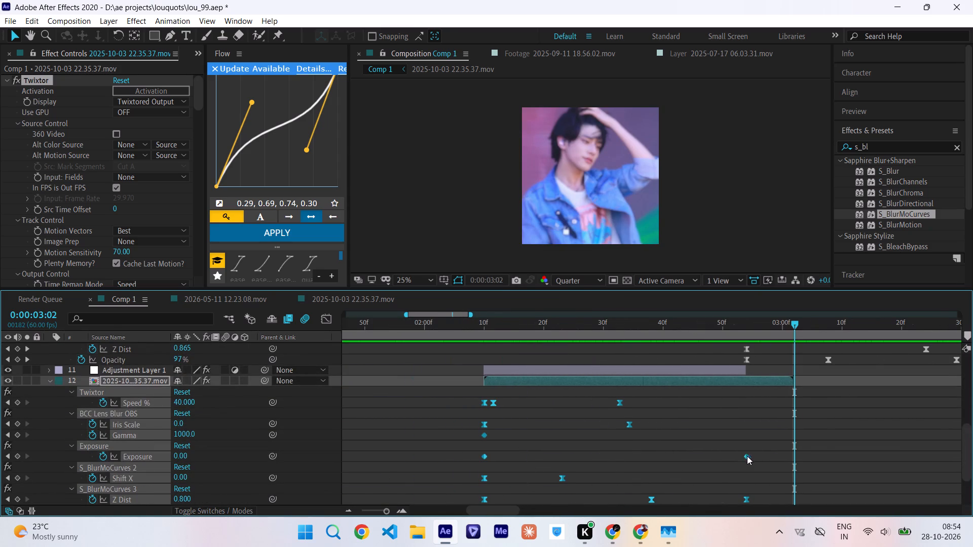
pyautogui.keyDown('alt'); pyautogui.moveTo(747, 456); pyautogui.dragTo(792, 477); pyautogui.keyUp('alt')
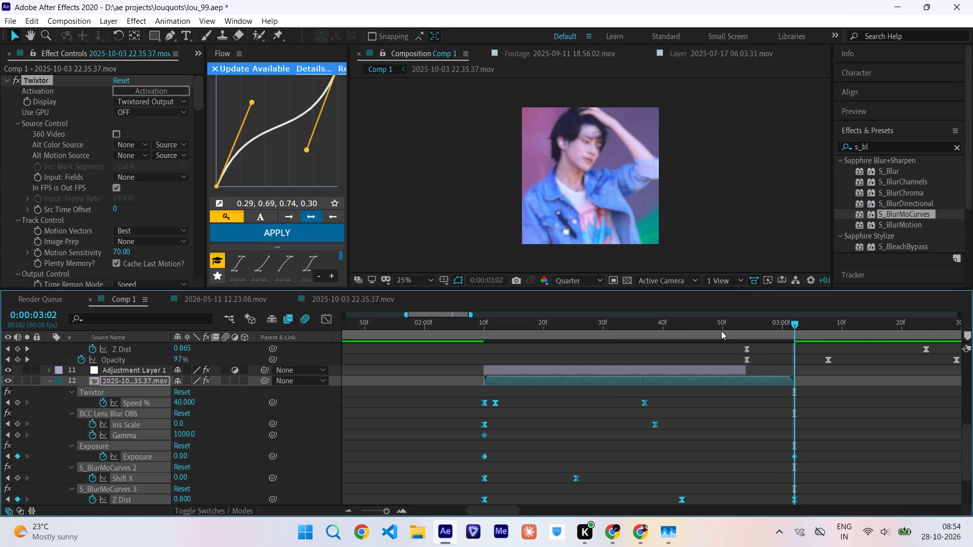
# Scrub the overlap between about 0:00:02:54 and 0:00:03:03 to examine how the two clips blend.
pyautogui.moveTo(720, 328); pyautogui.dragTo(739, 335)
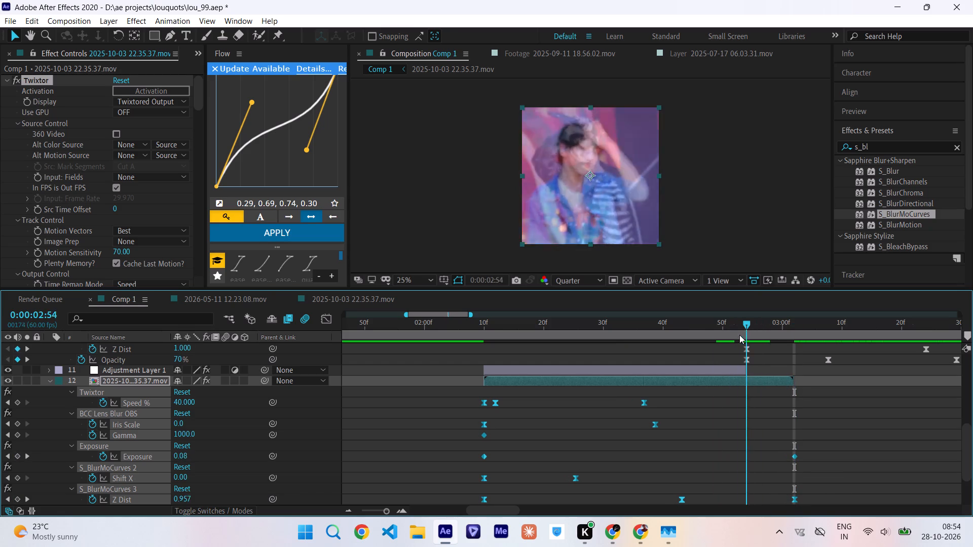
pyautogui.moveTo(739, 335); pyautogui.dragTo(802, 342)
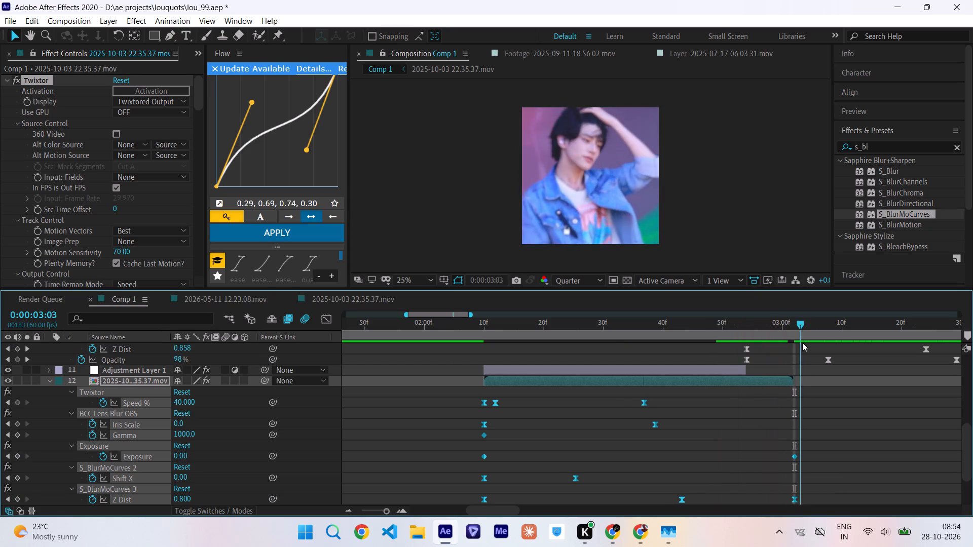
pyautogui.moveTo(802, 342); pyautogui.dragTo(750, 347)
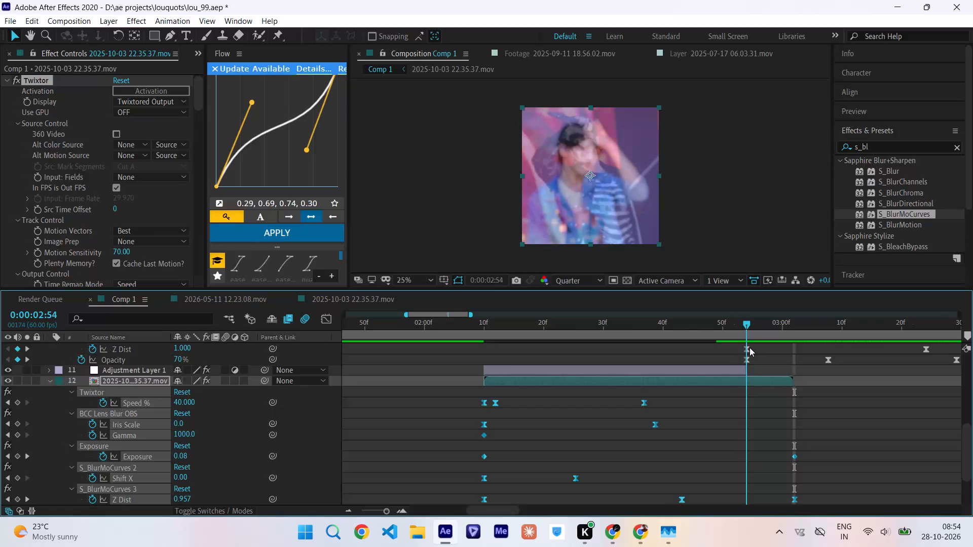
# Undo the proportional keyframe stretch on the 2025-10…35.37 layer after checking the frames around 0:00:02:54.
pyautogui.moveTo(750, 347); pyautogui.dragTo(753, 357)
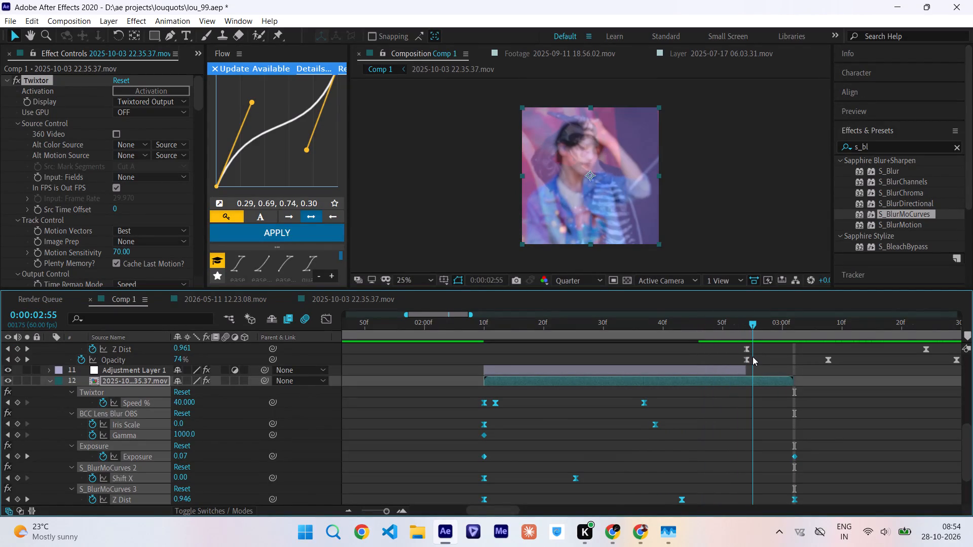
pyautogui.moveTo(753, 357); pyautogui.dragTo(753, 357)
pyautogui.hotkey('ctrl', 'z')
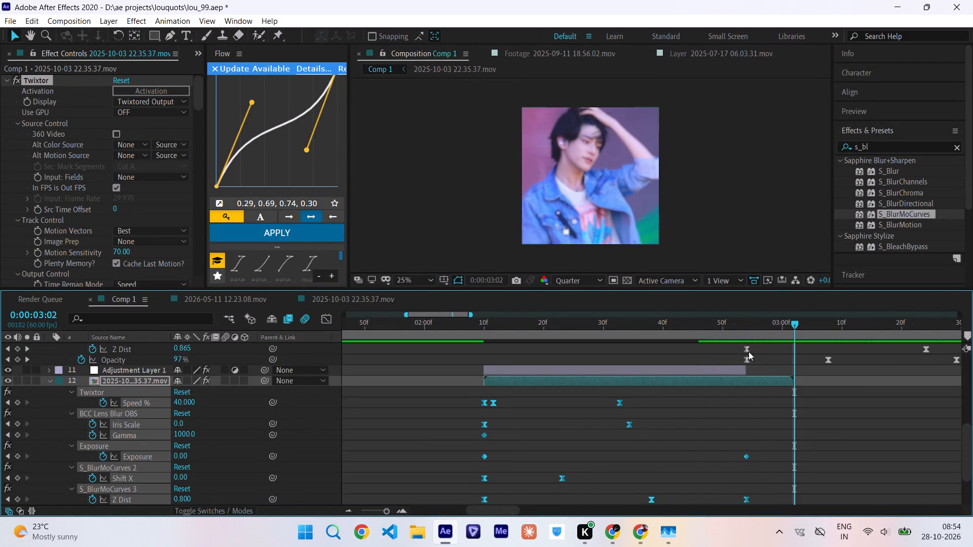
# Recheck the overlap after 0:00:02:54, and undo the hiding of the reference and the 2025-10…35.37 clip's extension past that point.
pyautogui.moveTo(739, 328); pyautogui.dragTo(780, 337)
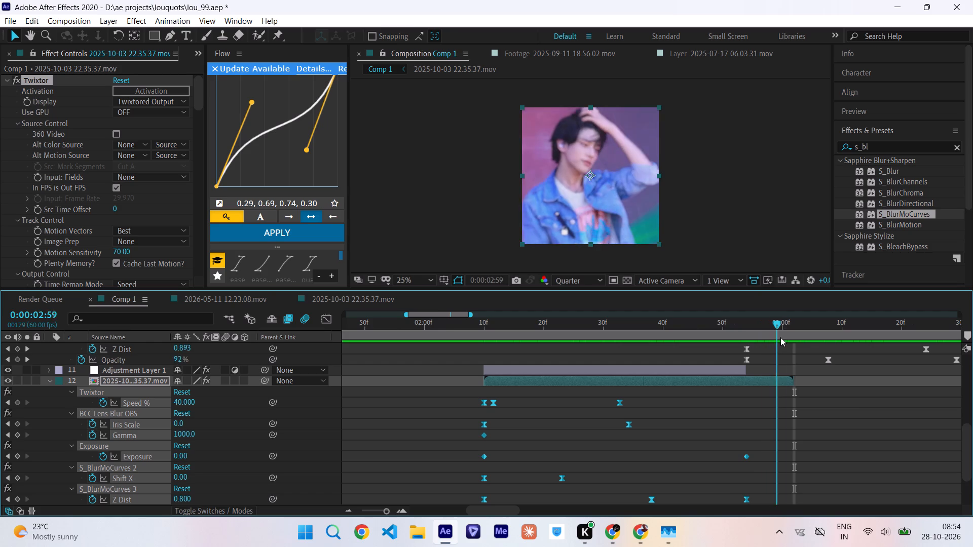
pyautogui.moveTo(780, 337); pyautogui.dragTo(638, 328)
pyautogui.press('space')
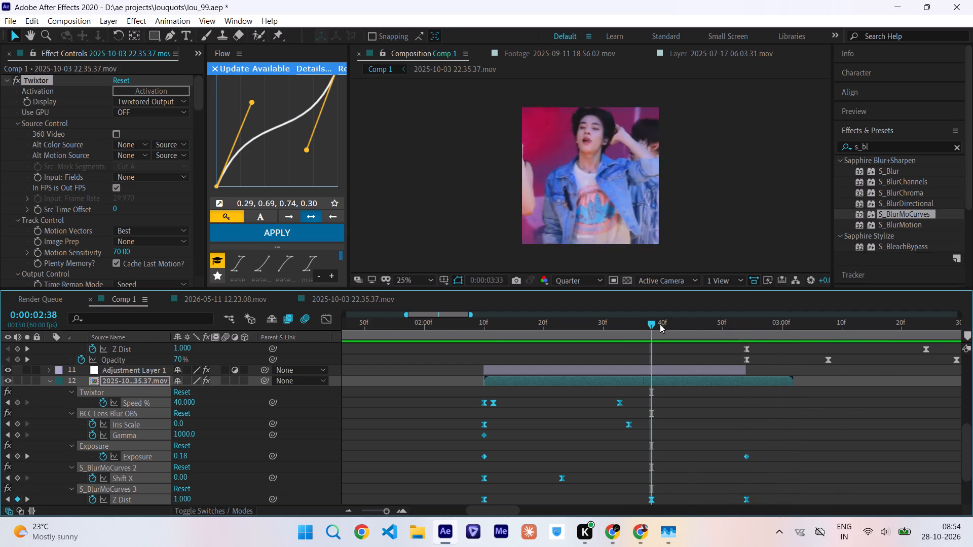
pyautogui.moveTo(676, 323); pyautogui.dragTo(758, 340)
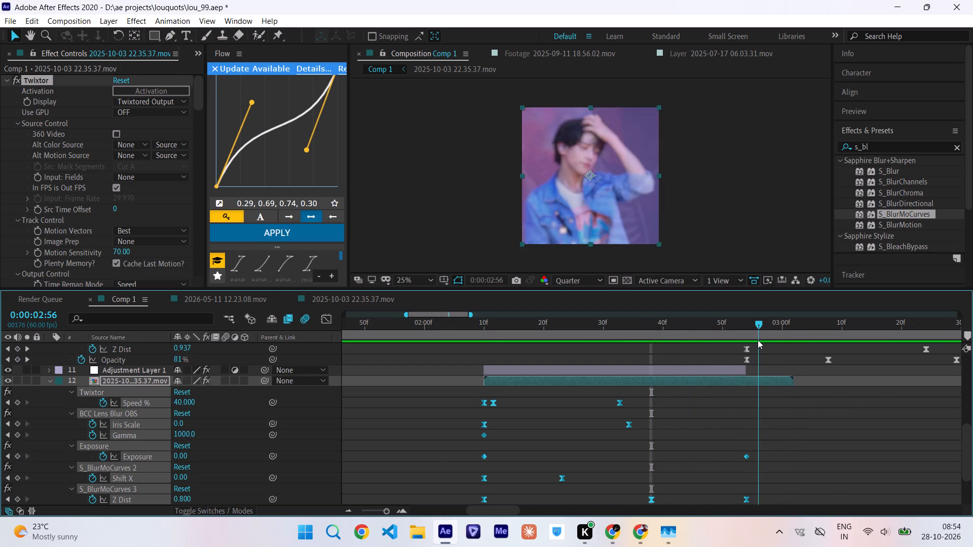
pyautogui.moveTo(758, 340); pyautogui.dragTo(745, 343)
pyautogui.hotkey('ctrl', 'z')
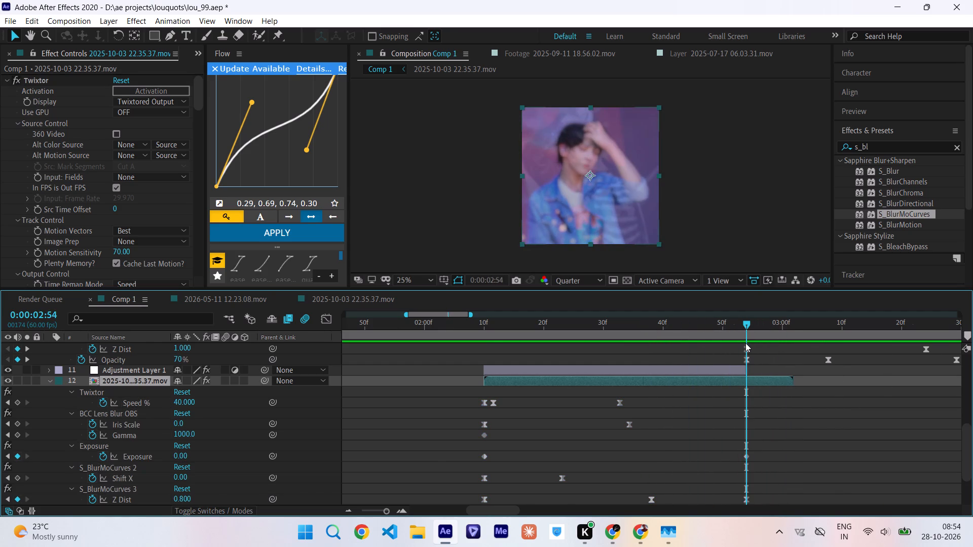
pyautogui.hotkey('ctrl', 'z')
pyautogui.hotkey('ctrl', 'z')
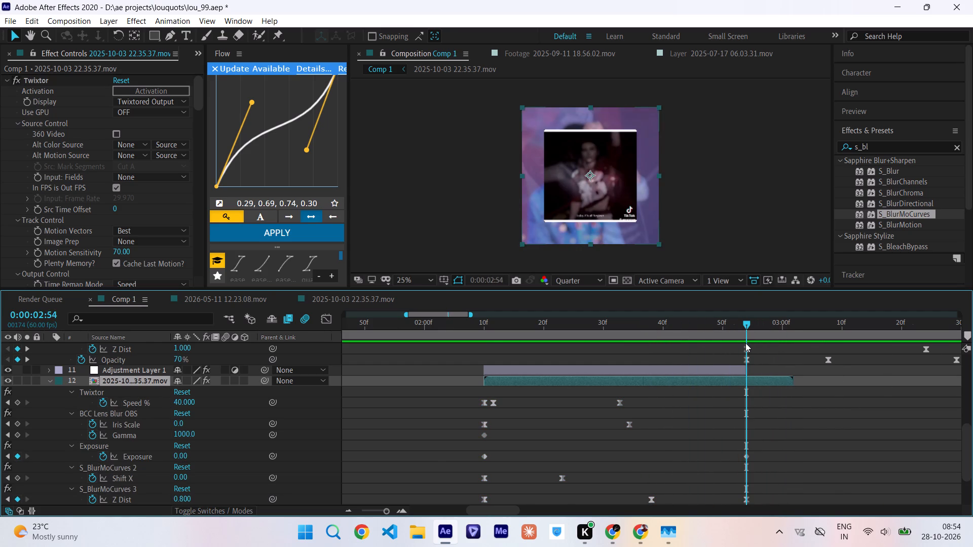
pyautogui.hotkey('ctrl', 'z')
pyautogui.press('space')
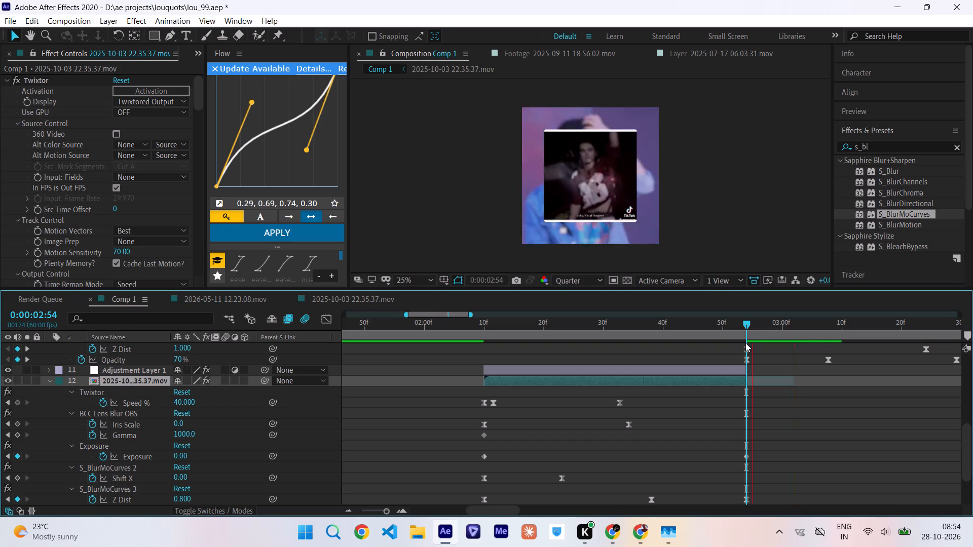
pyautogui.hscroll(-1, 745, 343)
pyautogui.moveTo(600, 325); pyautogui.dragTo(790, 341)
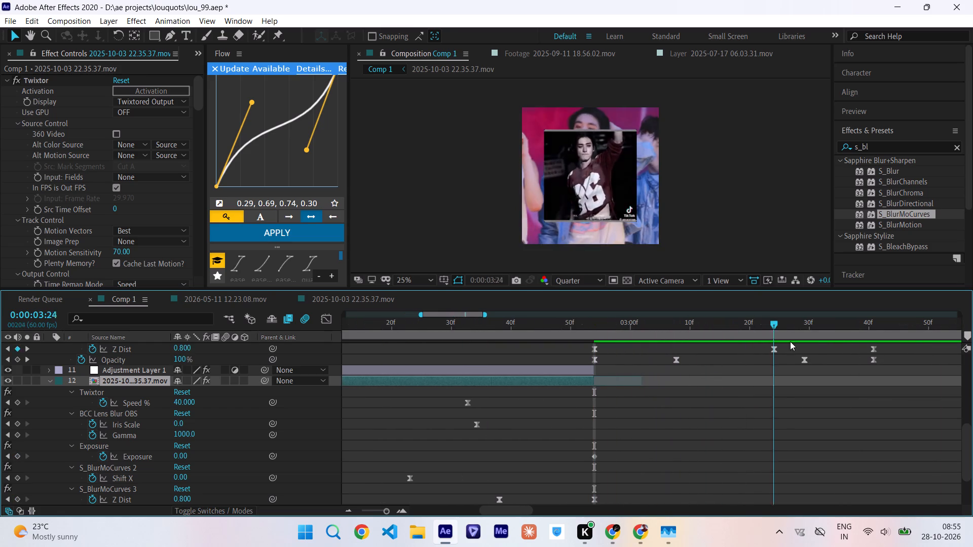
pyautogui.moveTo(790, 341); pyautogui.dragTo(593, 373)
# Copy all effect and opacity keyframes from the 2025-09…42.32 layer onto the 2025-09…34.28 layer, starting at its in point.
pyautogui.scroll(1, 593, 373)
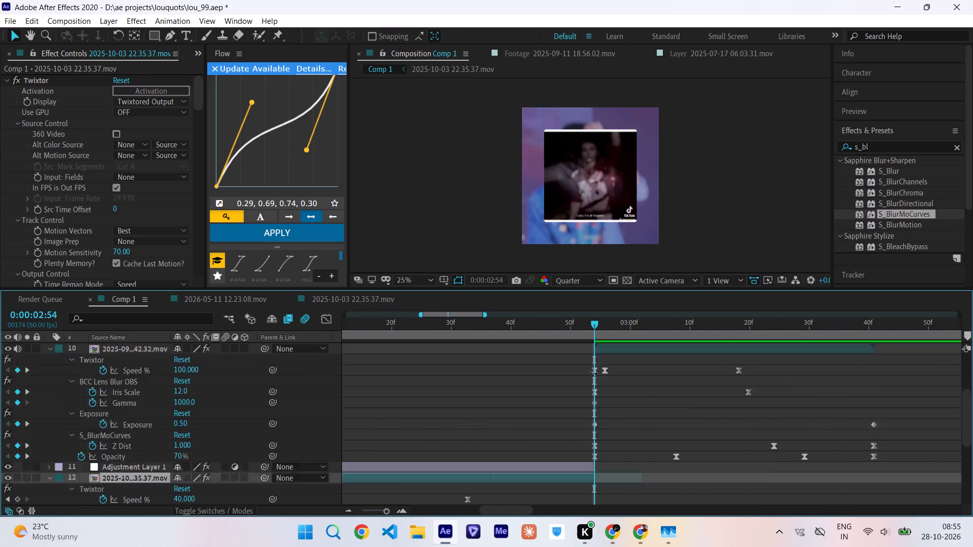
pyautogui.scroll(2, 593, 373)
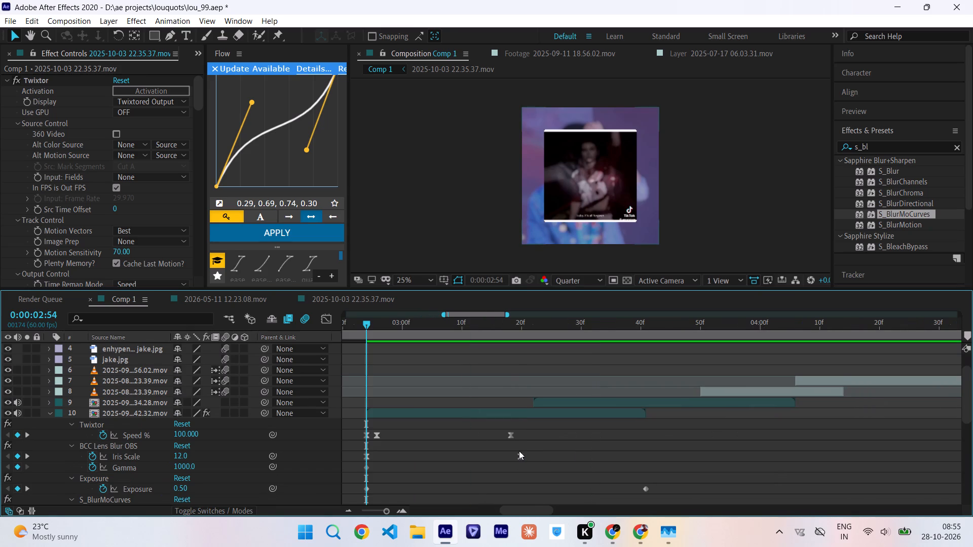
pyautogui.scroll(-2, 519, 451)
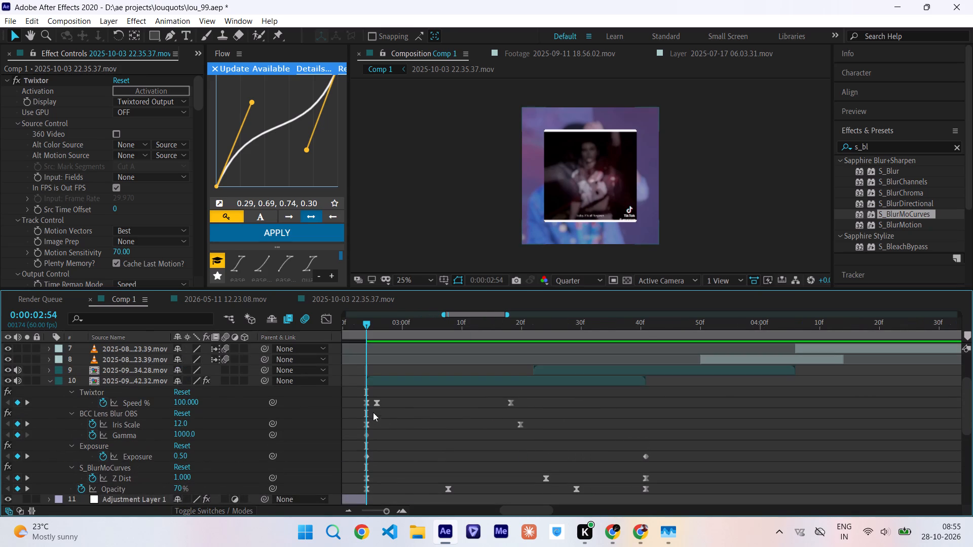
pyautogui.moveTo(357, 398); pyautogui.dragTo(656, 488)
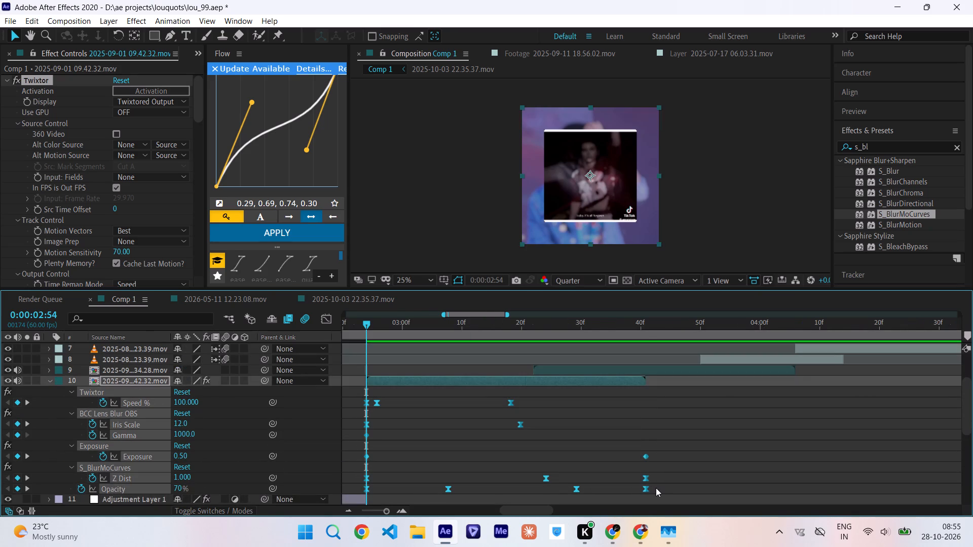
pyautogui.hotkey('ctrl', 'c')
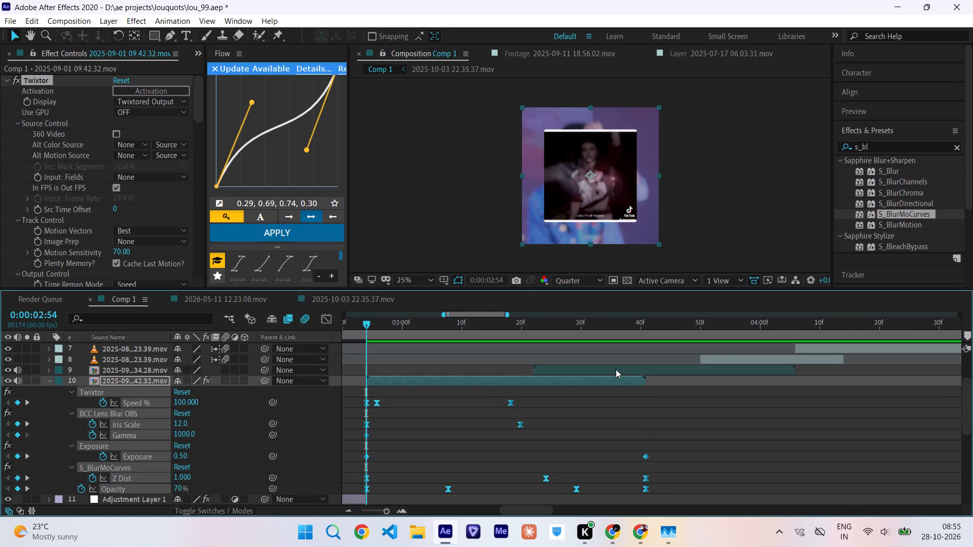
pyautogui.click(616, 369)
pyautogui.press('i')
pyautogui.hotkey('ctrl', 'v')
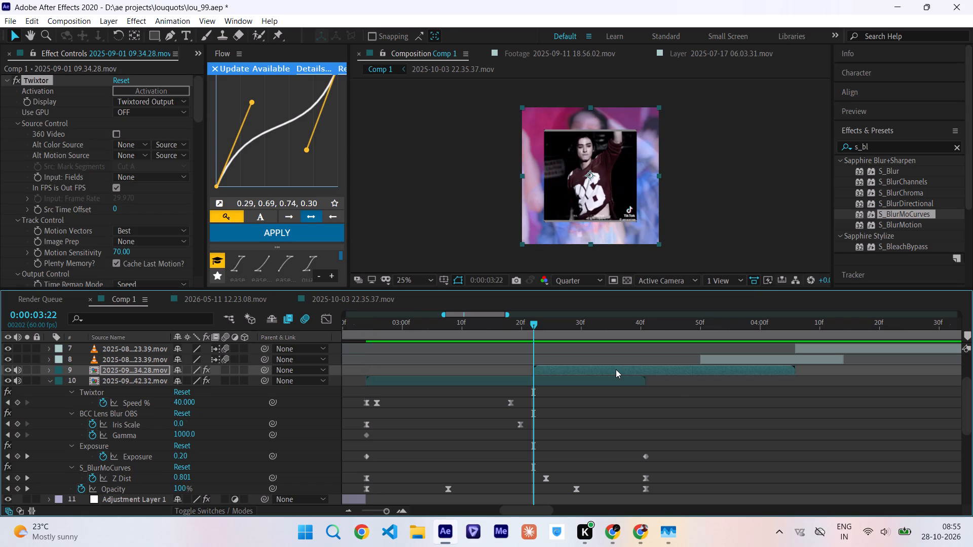
# Compress the pasted keyframes on the 2025-09…34.28 layer proportionally so the last ones land at 0:00:03:50.
pyautogui.press('u')
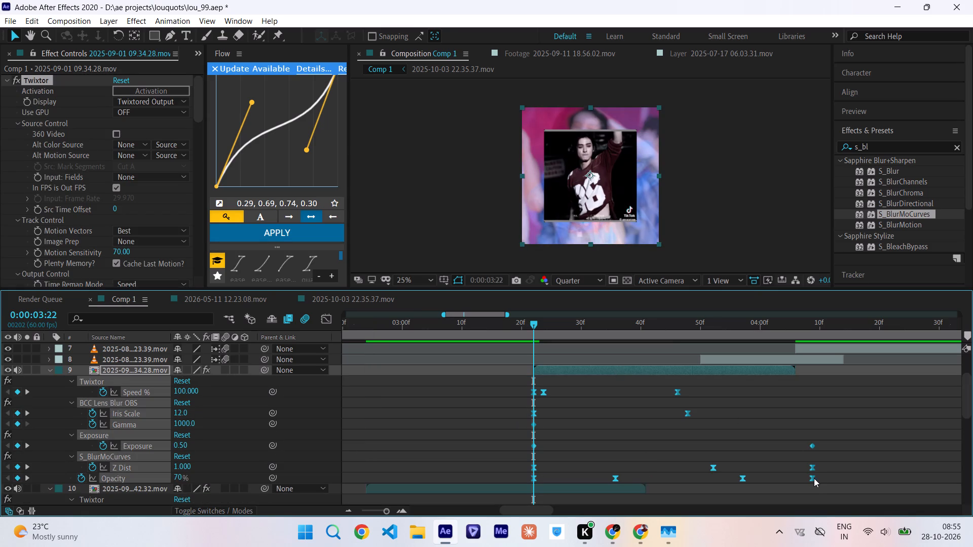
pyautogui.keyDown('alt'); pyautogui.moveTo(814, 478); pyautogui.dragTo(703, 487); pyautogui.keyUp('alt')
# Split the 2025-09…34.28 clip at 0:00:03:50 and delete the part after it.
pyautogui.click(700, 330)
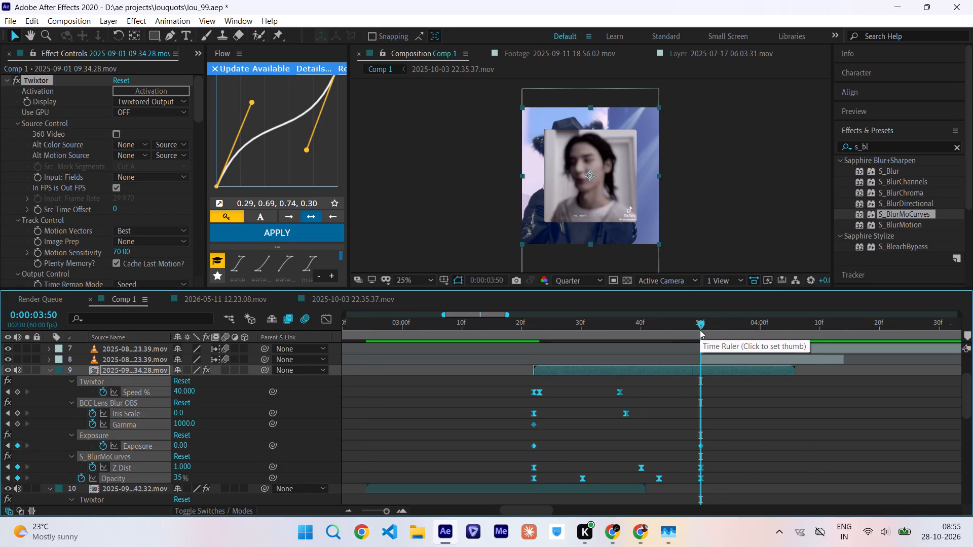
pyautogui.hotkey('ctrl', 'shift', 'd')
pyautogui.press('Delete')
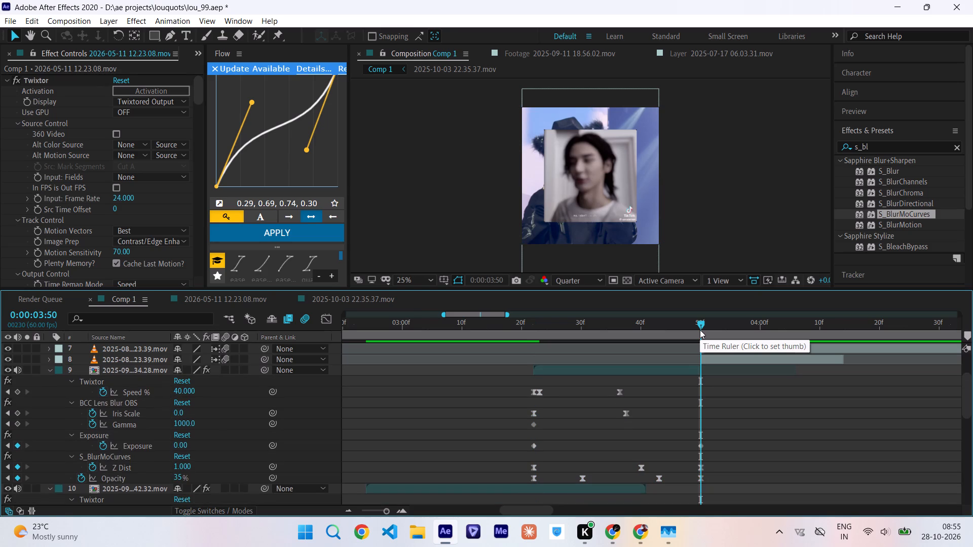
# Hide the reference video and scrub and play back the transition from the 2025-09…42.32 clip into the 2025-09…34.28 clip.
pyautogui.scroll(2, 666, 361)
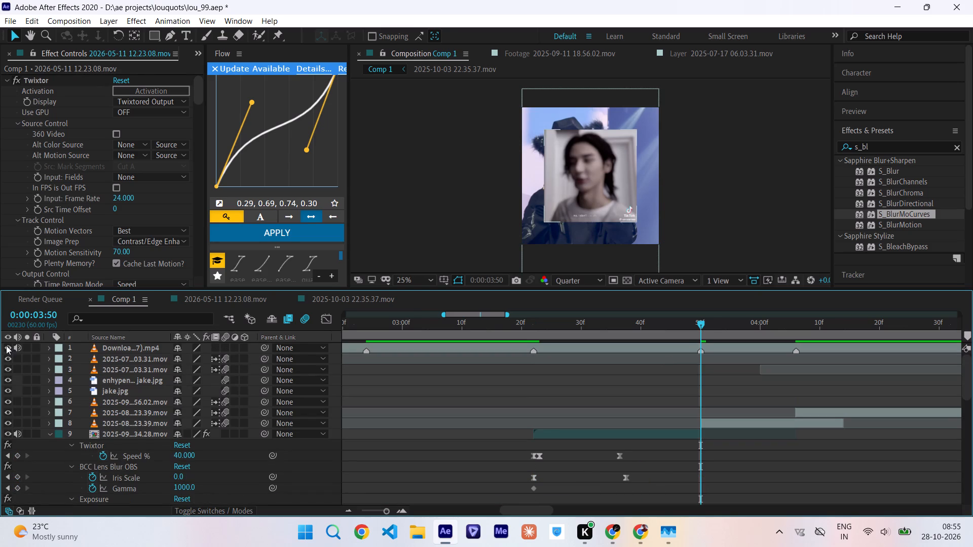
pyautogui.click(6, 345)
pyautogui.moveTo(506, 331); pyautogui.dragTo(528, 336)
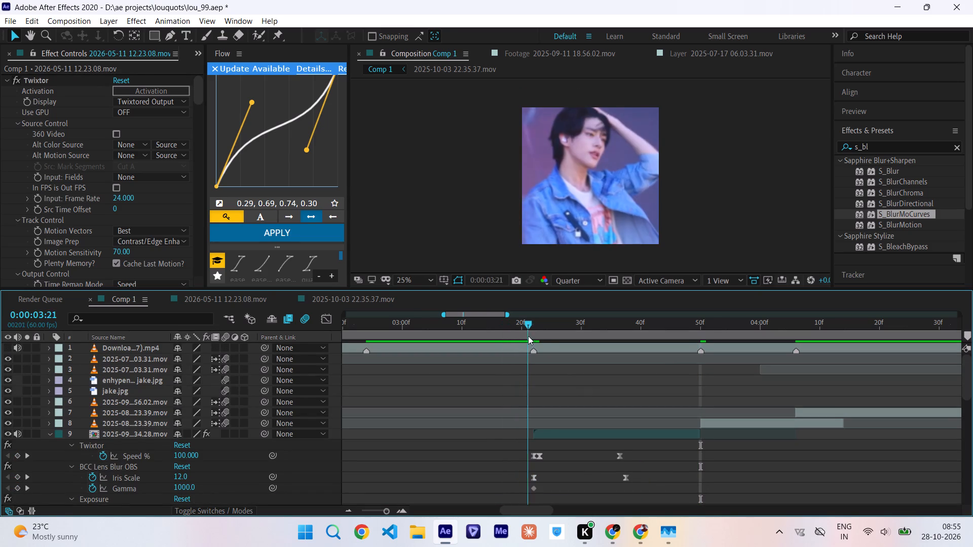
pyautogui.moveTo(528, 336); pyautogui.dragTo(543, 337)
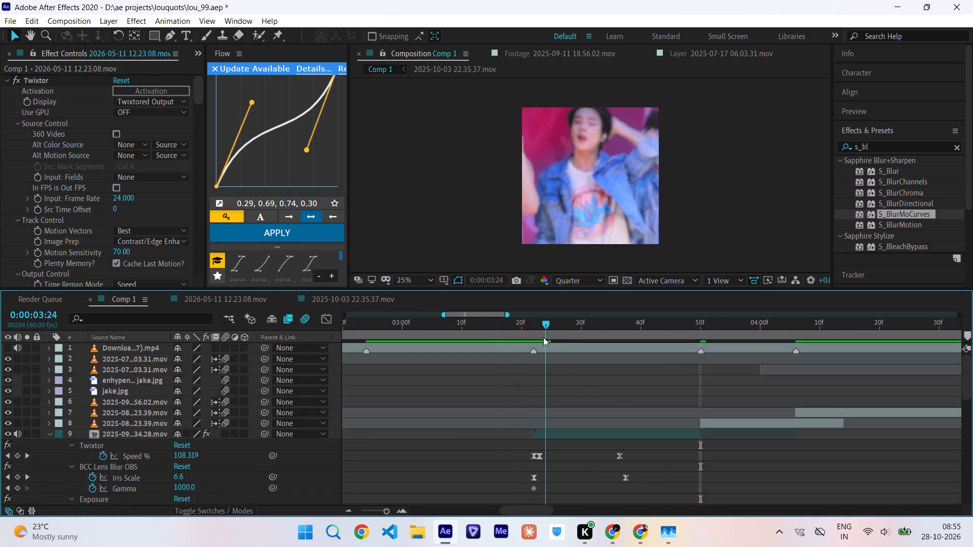
pyautogui.moveTo(543, 337); pyautogui.dragTo(520, 338)
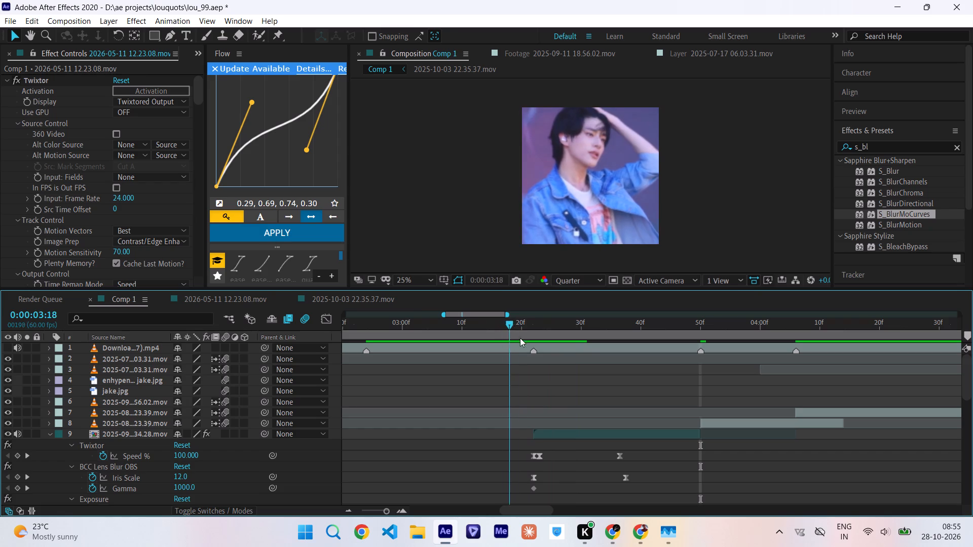
pyautogui.moveTo(520, 338); pyautogui.dragTo(504, 351)
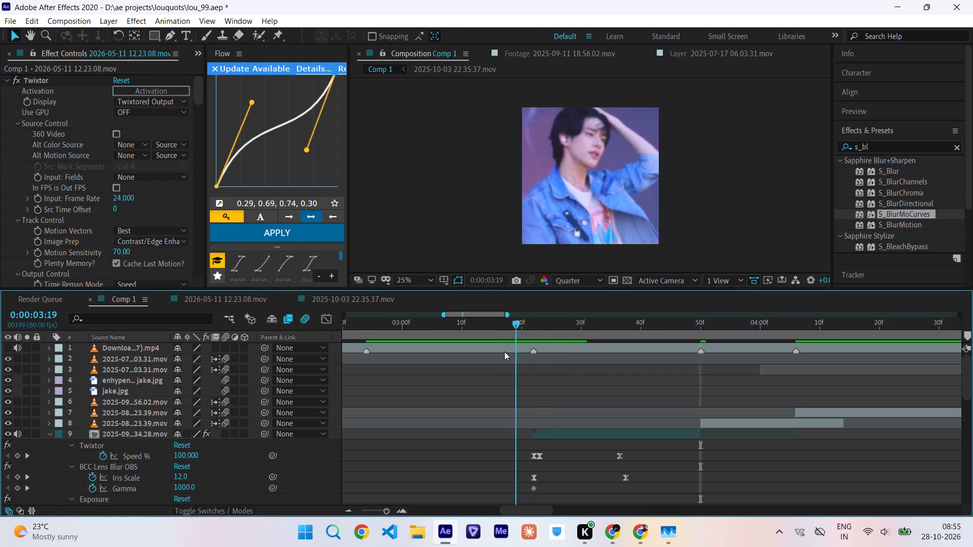
pyautogui.moveTo(504, 351); pyautogui.dragTo(418, 362)
pyautogui.press('space')
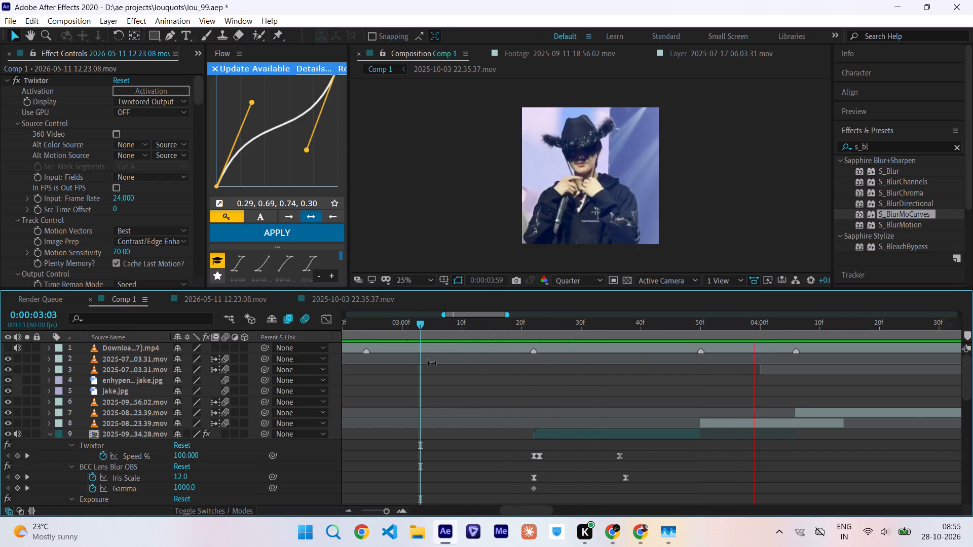
# Scrub between about 0:00:03:17 and 0:00:03:25 to examine the blend where the 2025-09…34.28 clip begins.
pyautogui.moveTo(499, 325); pyautogui.dragTo(531, 332)
pyautogui.scroll(-1, 531, 332)
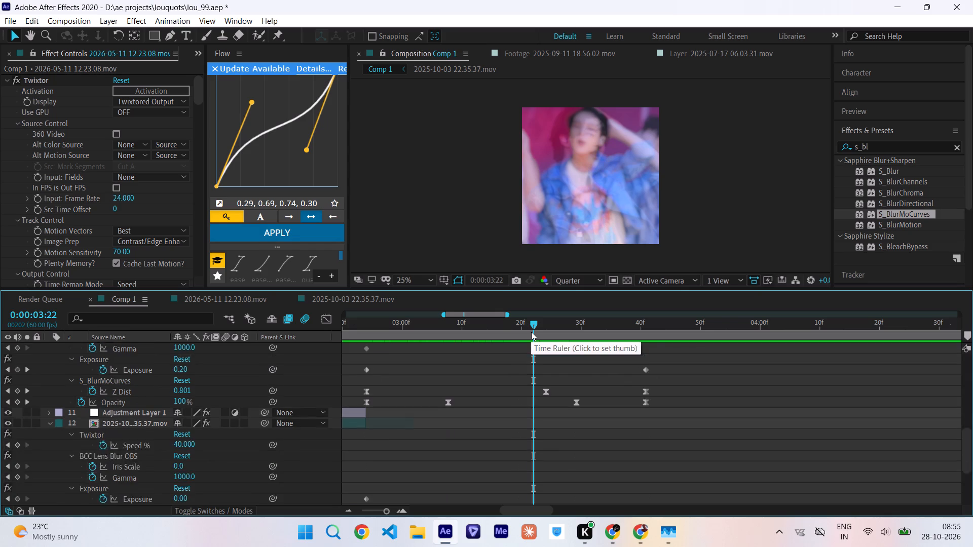
pyautogui.scroll(-3, 531, 332)
pyautogui.moveTo(533, 324); pyautogui.dragTo(554, 327)
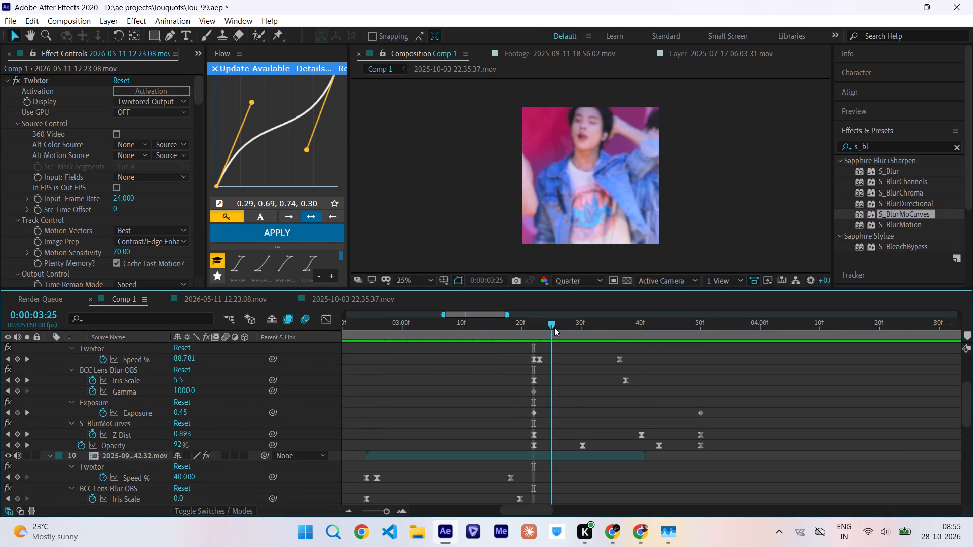
pyautogui.moveTo(554, 327); pyautogui.dragTo(514, 336)
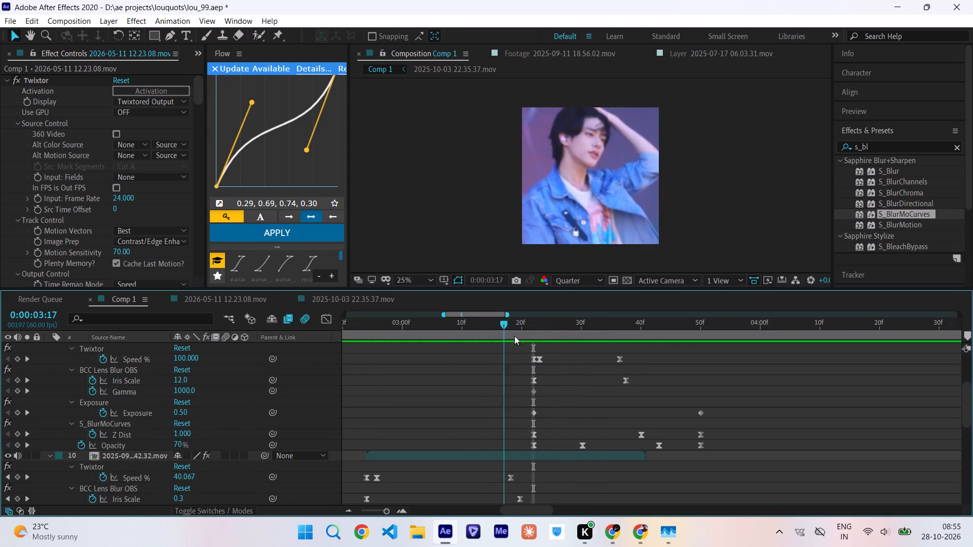
pyautogui.moveTo(514, 336); pyautogui.dragTo(538, 337)
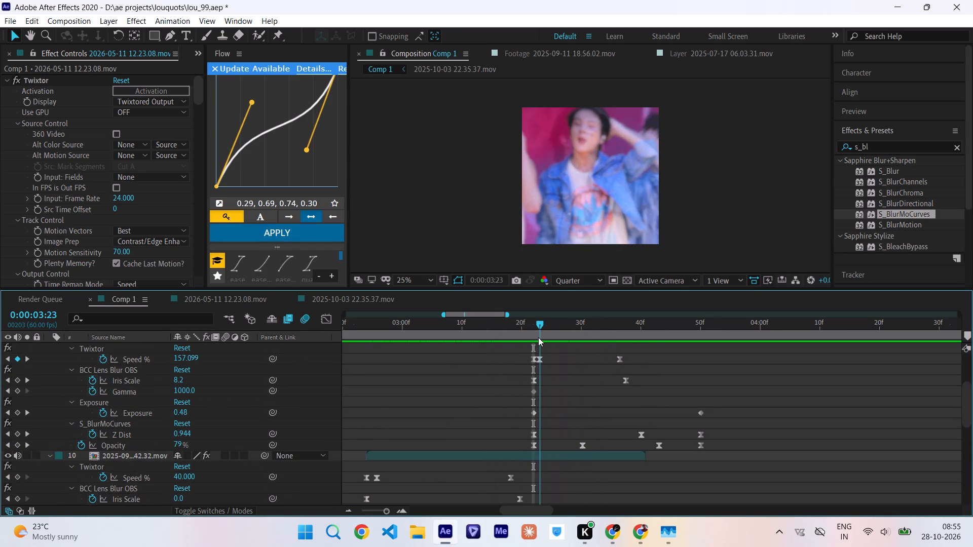
pyautogui.moveTo(538, 337); pyautogui.dragTo(527, 347)
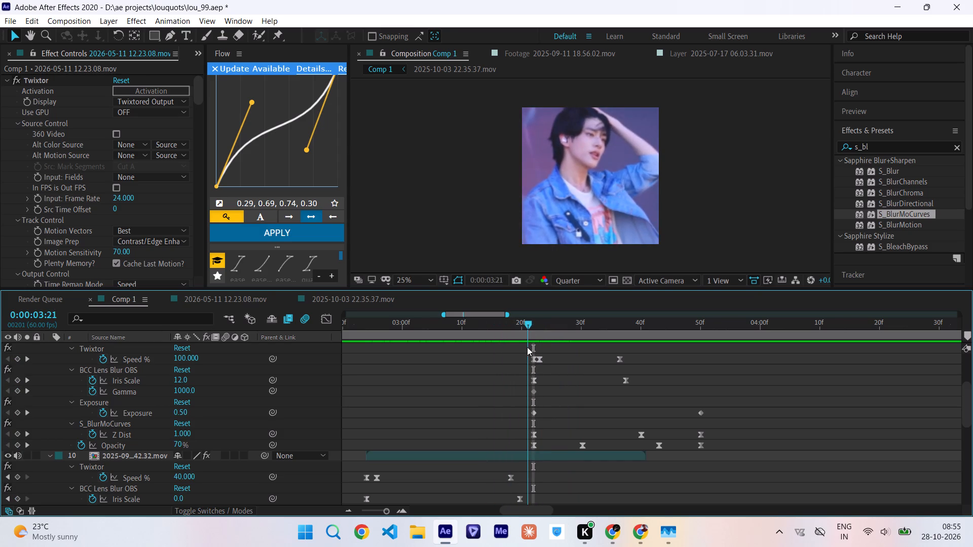
pyautogui.moveTo(527, 347); pyautogui.dragTo(533, 353)
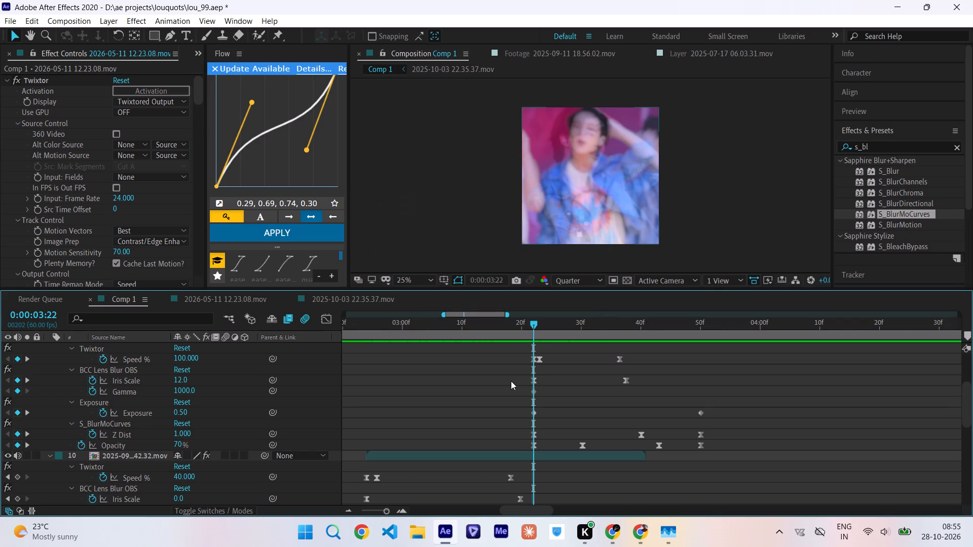
# Set the 2025-09…34.28 layer's first Opacity keyframe at 0:00:03:22 to 100%.
pyautogui.scroll(1, 511, 381)
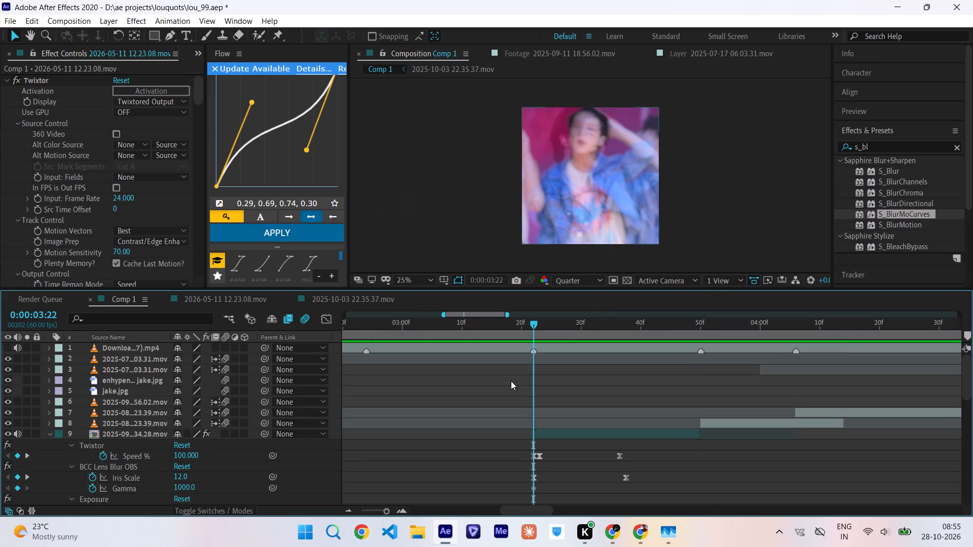
pyautogui.scroll(1, 511, 381)
pyautogui.scroll(-3, 511, 381)
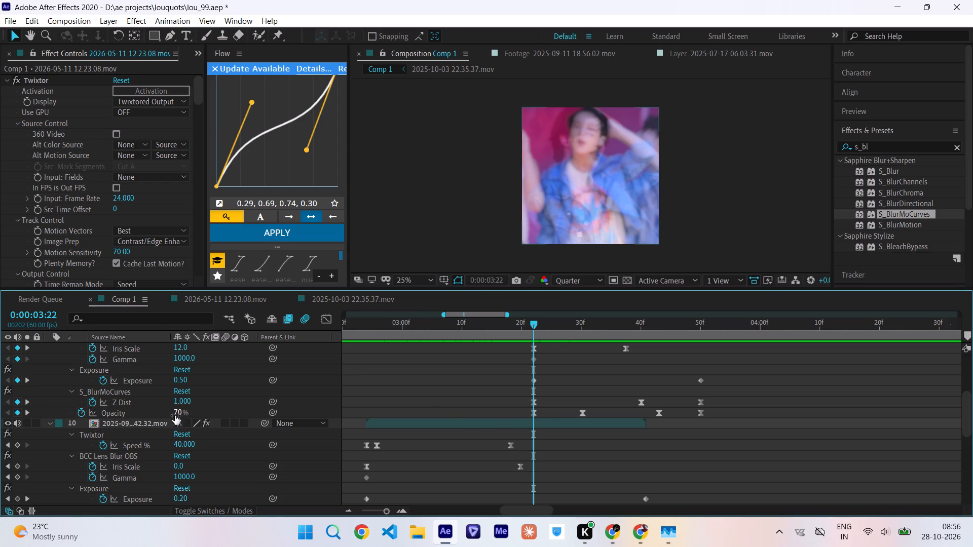
pyautogui.moveTo(175, 414); pyautogui.dragTo(332, 410)
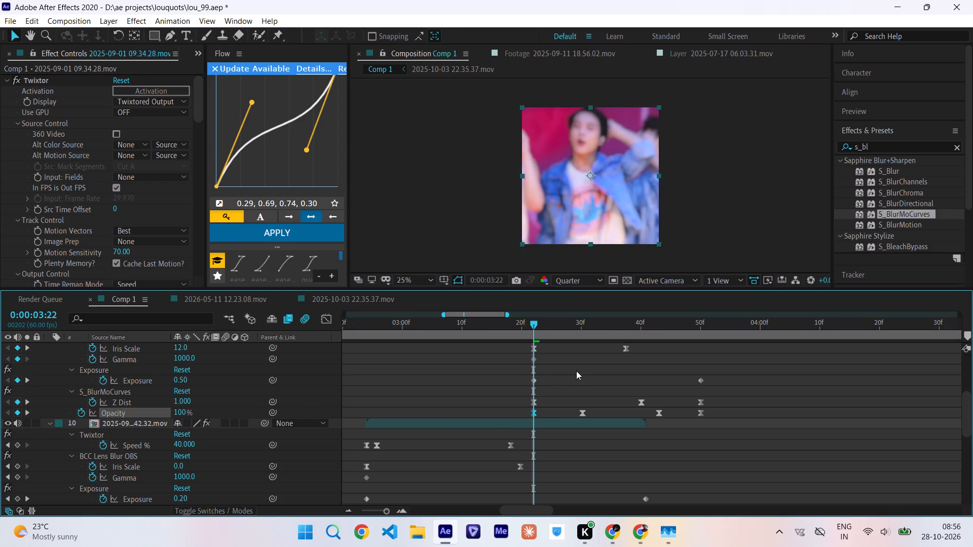
# Show the reference video for timing and move the 2025-09…34.28 layer's second Opacity keyframe to 0:00:03:40.
pyautogui.scroll(4, 576, 371)
pyautogui.click(8, 351)
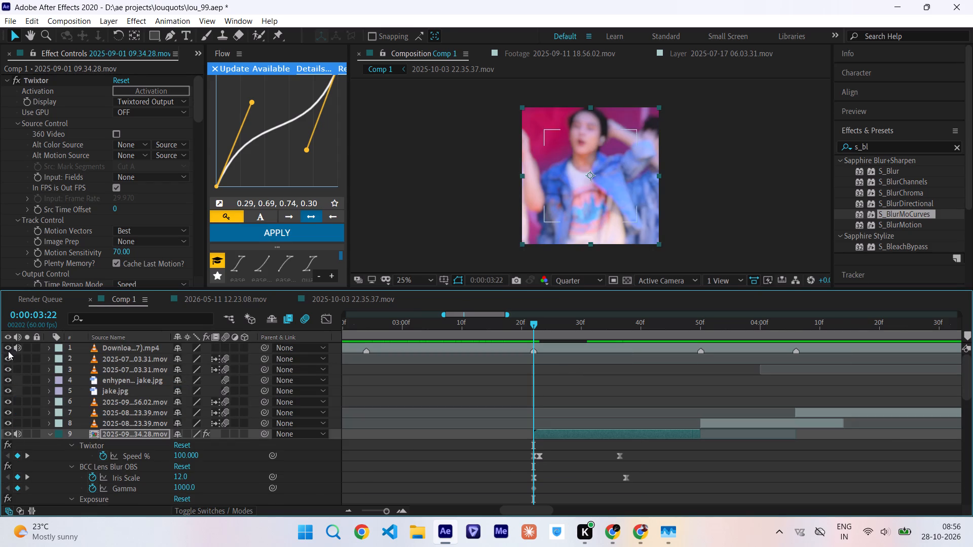
pyautogui.moveTo(540, 325); pyautogui.dragTo(569, 330)
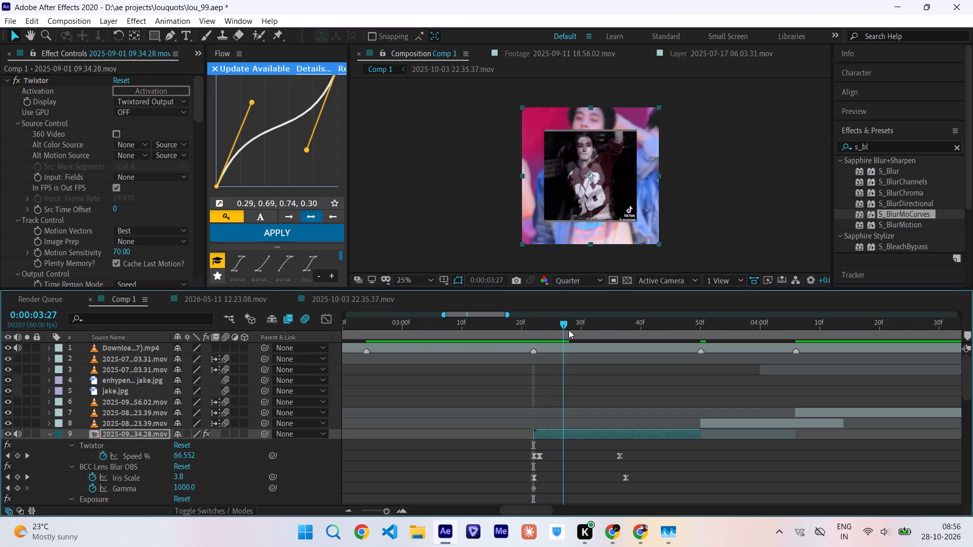
pyautogui.moveTo(569, 330); pyautogui.dragTo(638, 344)
pyautogui.scroll(-2, 638, 344)
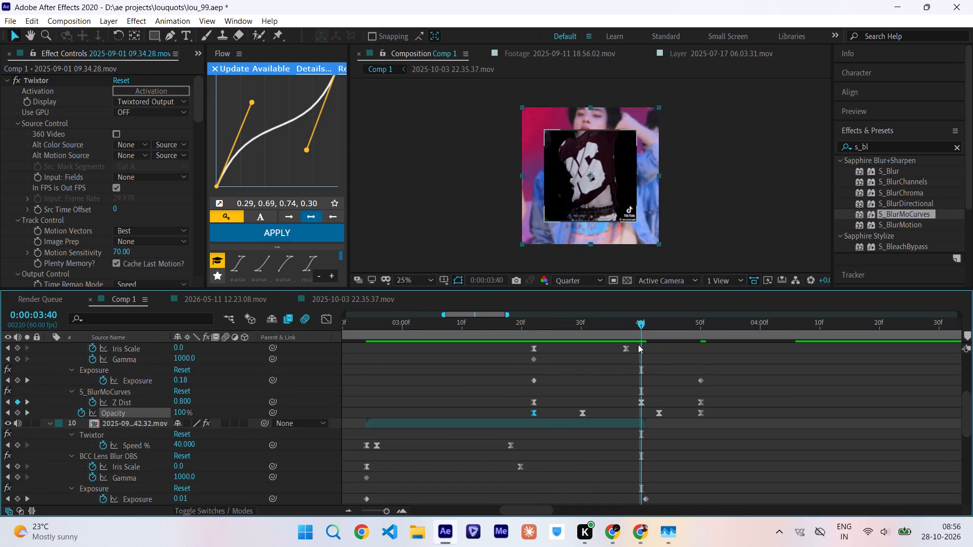
pyautogui.scroll(-1, 638, 344)
pyautogui.moveTo(584, 412); pyautogui.dragTo(645, 426)
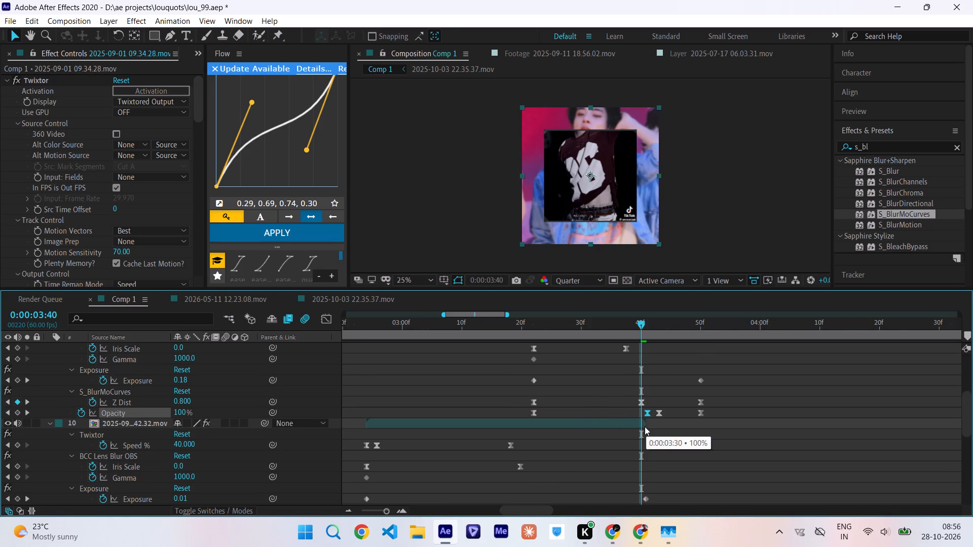
pyautogui.moveTo(645, 426); pyautogui.dragTo(642, 427)
# Set the 2025-09…34.28 layer's first Opacity keyframe at 0:00:03:22 to 0%.
pyautogui.click(533, 331)
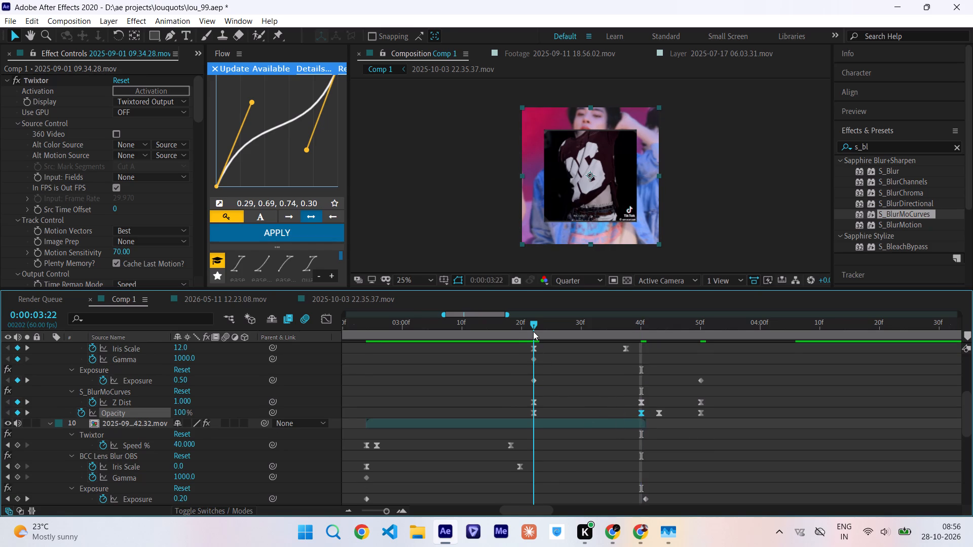
pyautogui.click(488, 414)
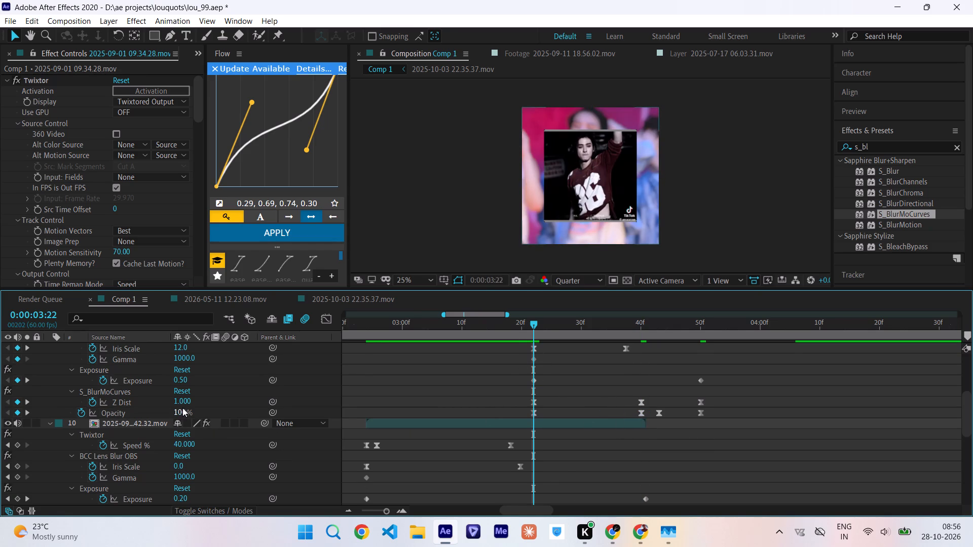
pyautogui.click(182, 408)
pyautogui.click(182, 412)
pyautogui.press('0')
pyautogui.press('Return')
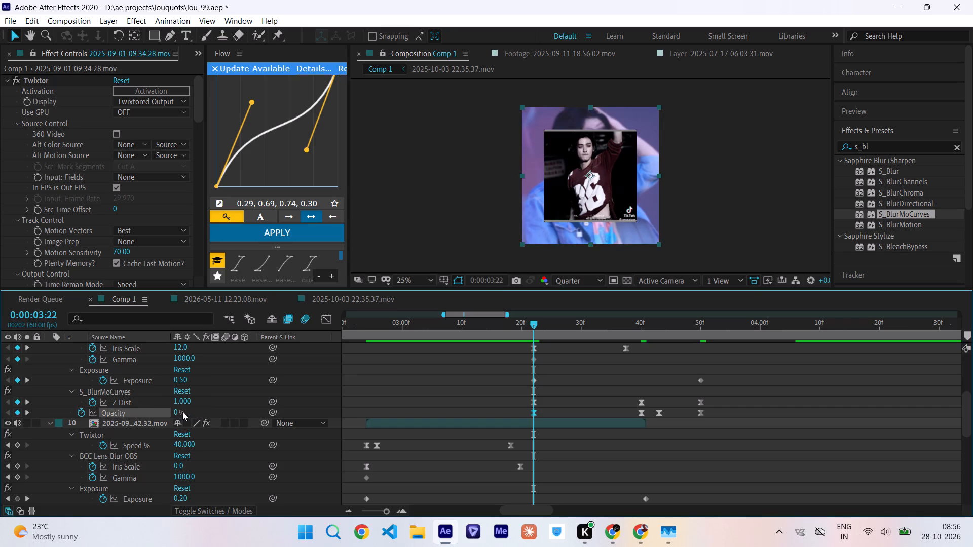
# Hide the reference video, then scrub and play back the fade from the 2025-09…42.32 clip into the 2025-09…34.28 clip.
pyautogui.scroll(2, 182, 412)
pyautogui.click(8, 346)
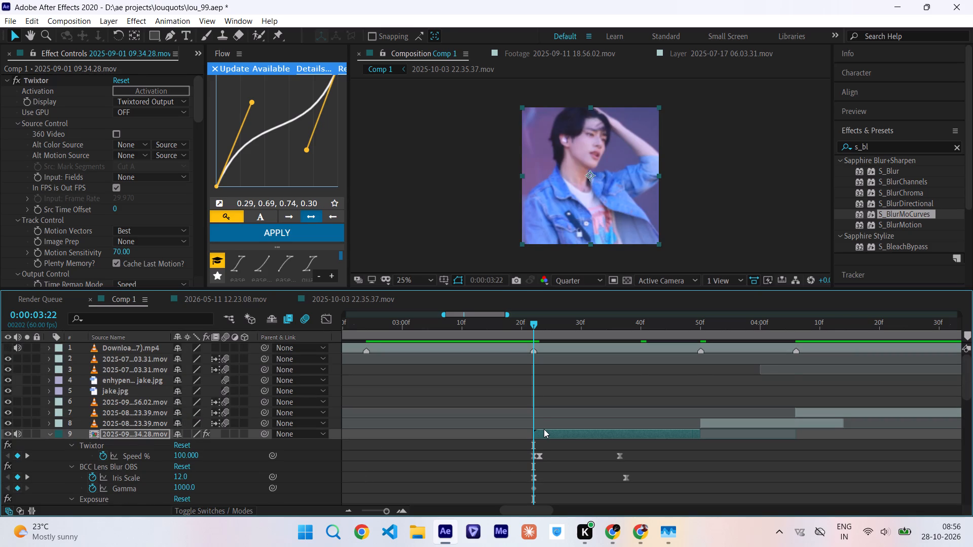
pyautogui.scroll(-3, 544, 429)
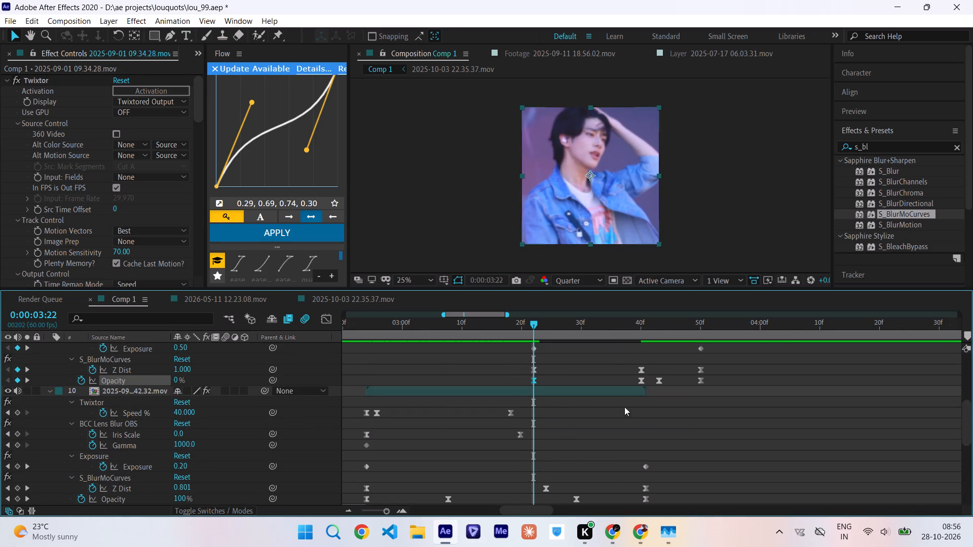
pyautogui.click(642, 328)
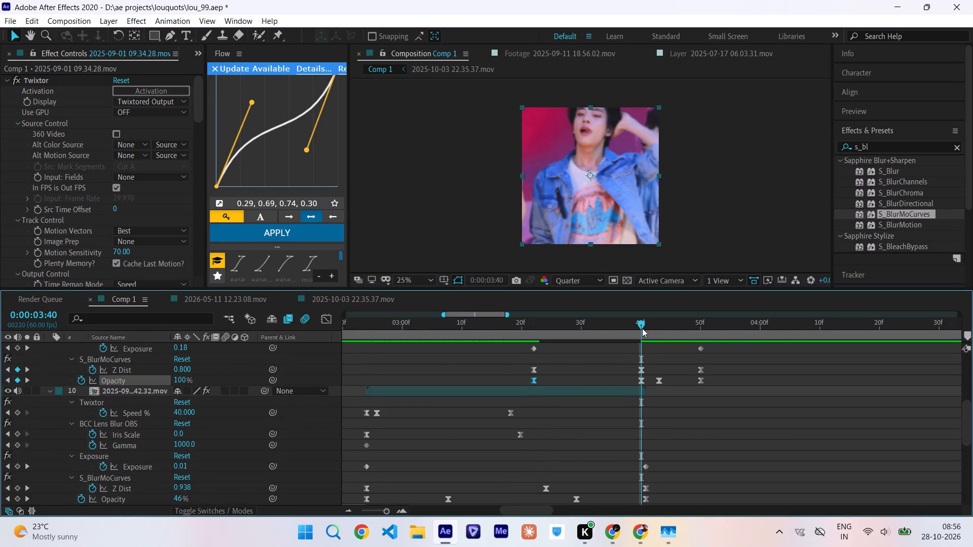
pyautogui.moveTo(530, 330); pyautogui.dragTo(586, 335)
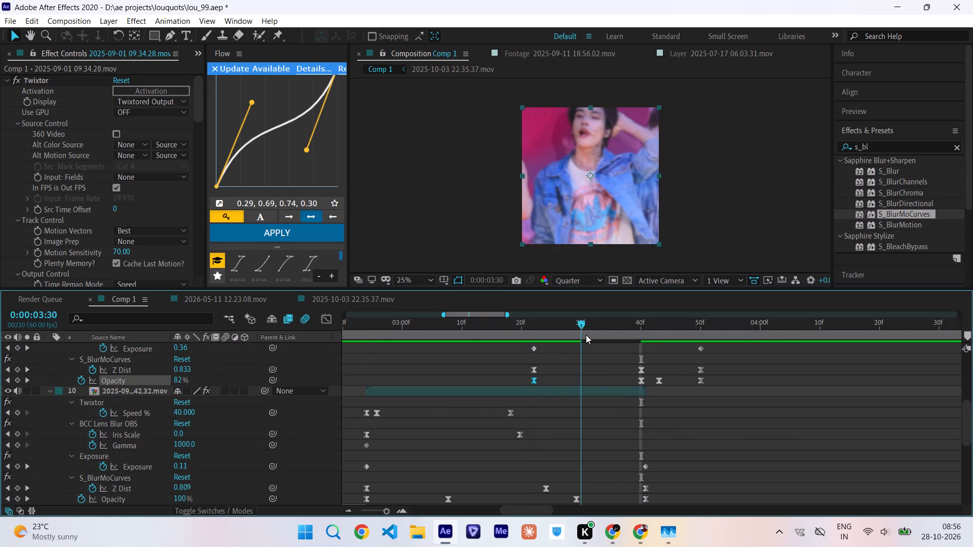
pyautogui.moveTo(586, 335); pyautogui.dragTo(500, 376)
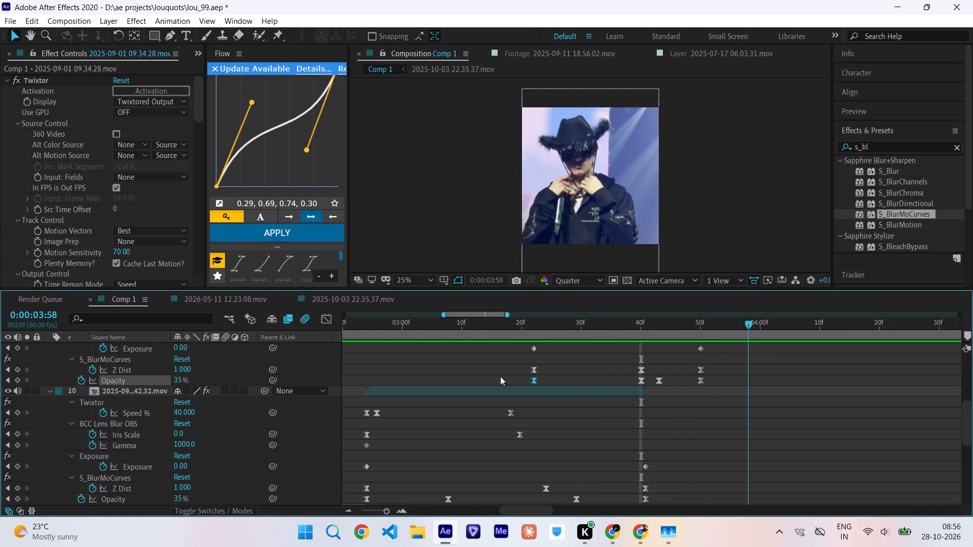
pyautogui.moveTo(500, 376); pyautogui.dragTo(351, 385)
pyautogui.press('space')
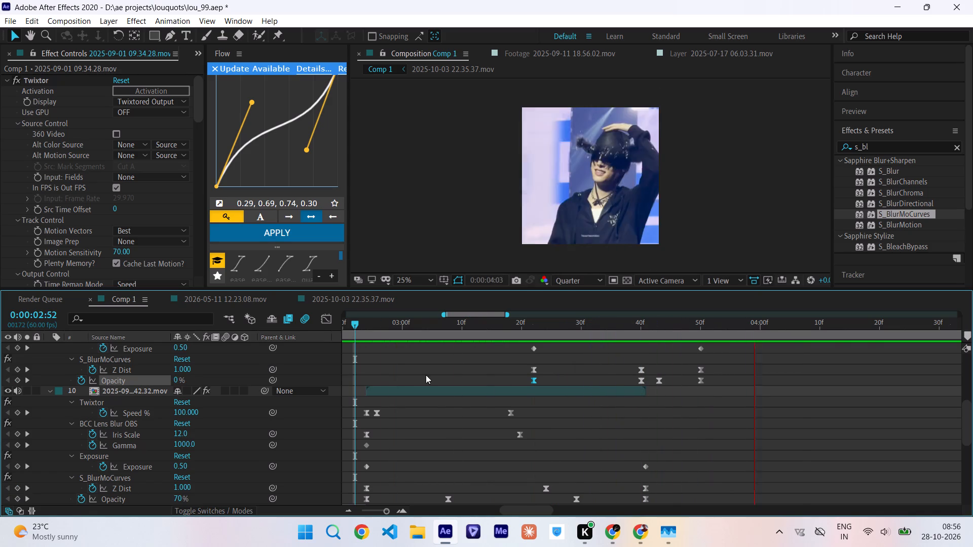
pyautogui.click(492, 324)
# Show the reference video, scrub between about 0:00:03:00 and 0:00:03:49 to compare both clips with it, and hide it again.
pyautogui.scroll(4, 492, 324)
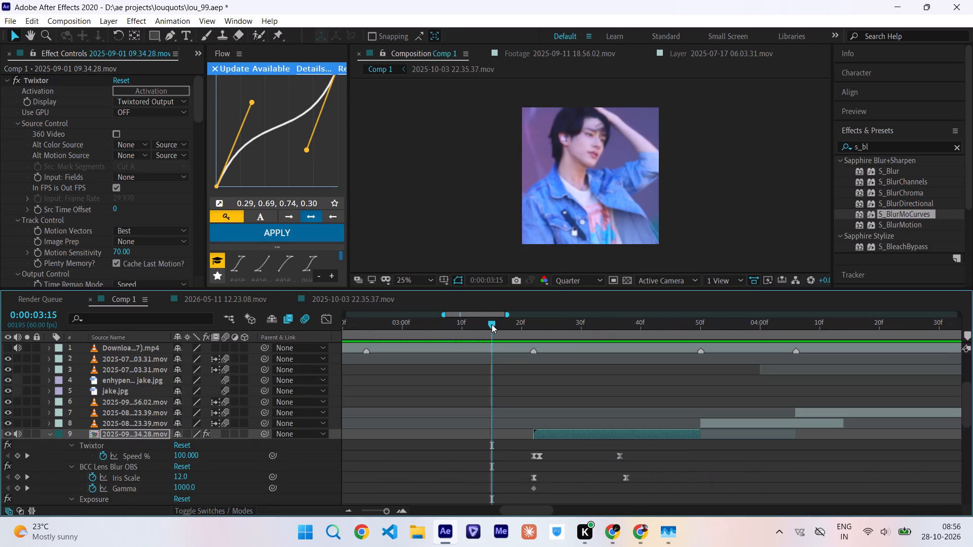
pyautogui.click(4, 346)
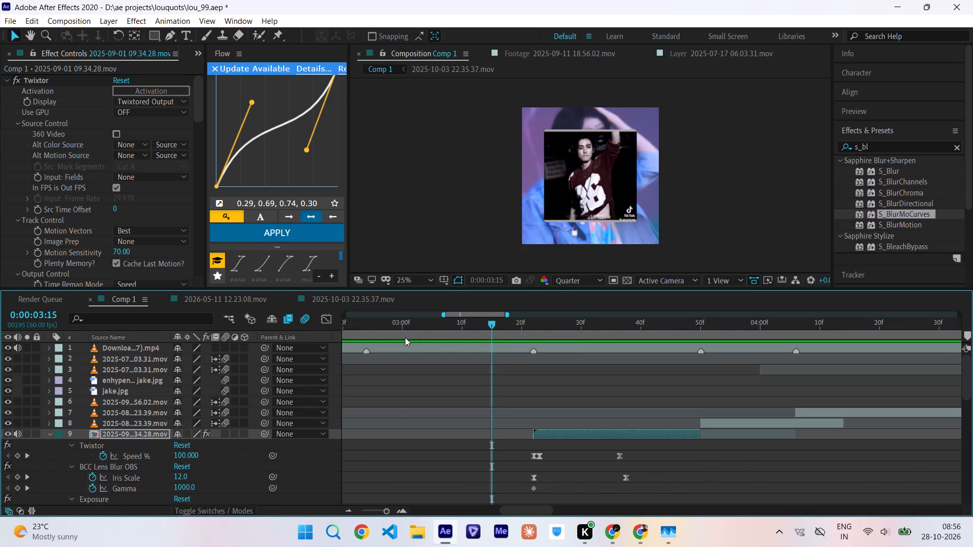
pyautogui.moveTo(397, 334); pyautogui.dragTo(515, 332)
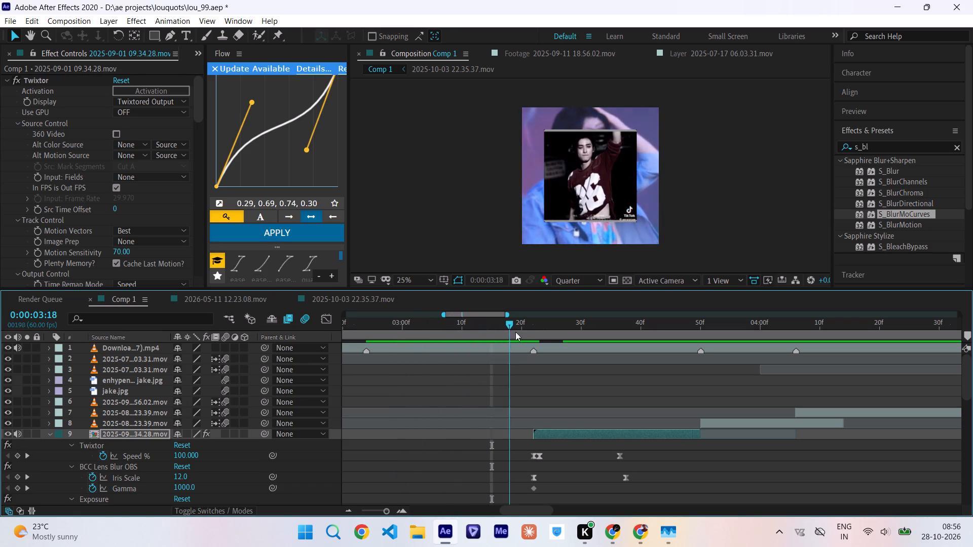
pyautogui.moveTo(515, 332); pyautogui.dragTo(667, 313)
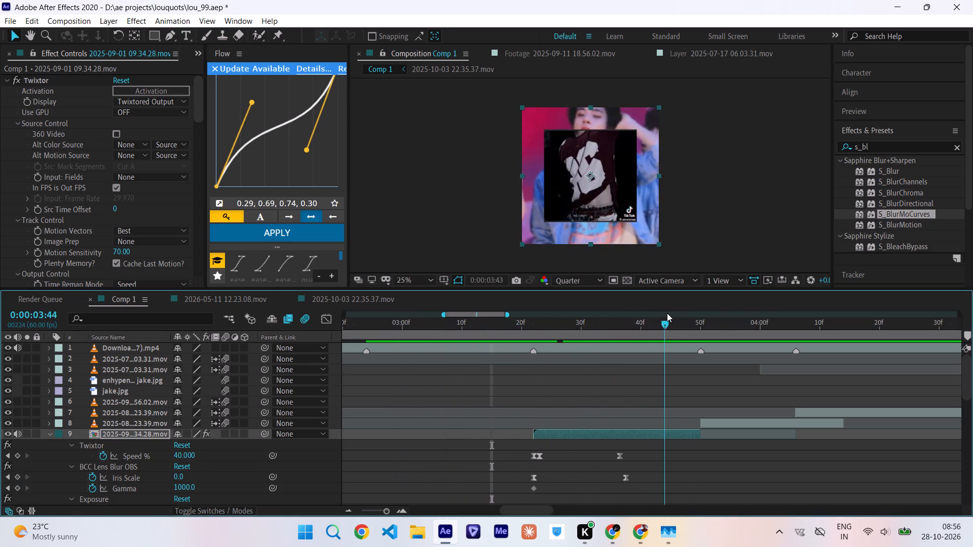
pyautogui.moveTo(667, 313); pyautogui.dragTo(698, 337)
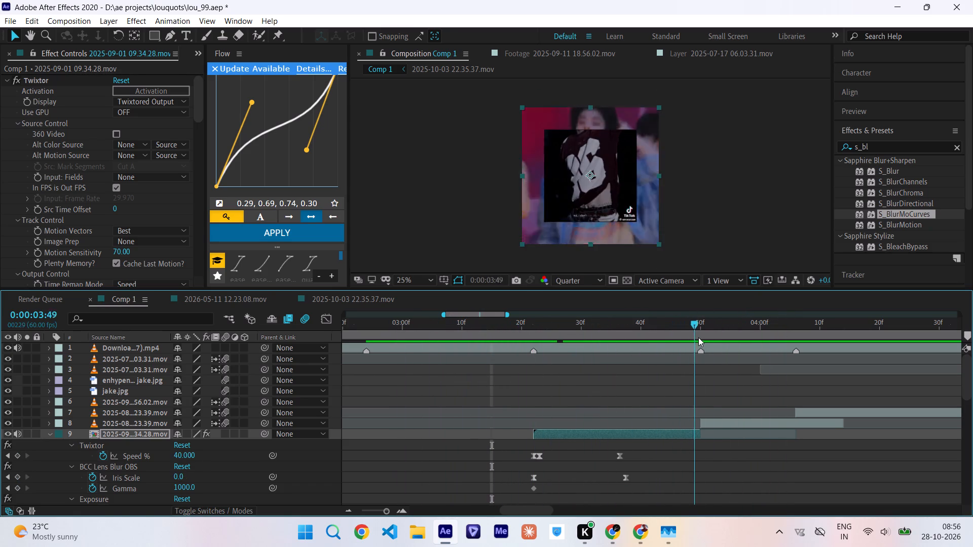
pyautogui.moveTo(698, 337); pyautogui.dragTo(636, 363)
pyautogui.click(6, 346)
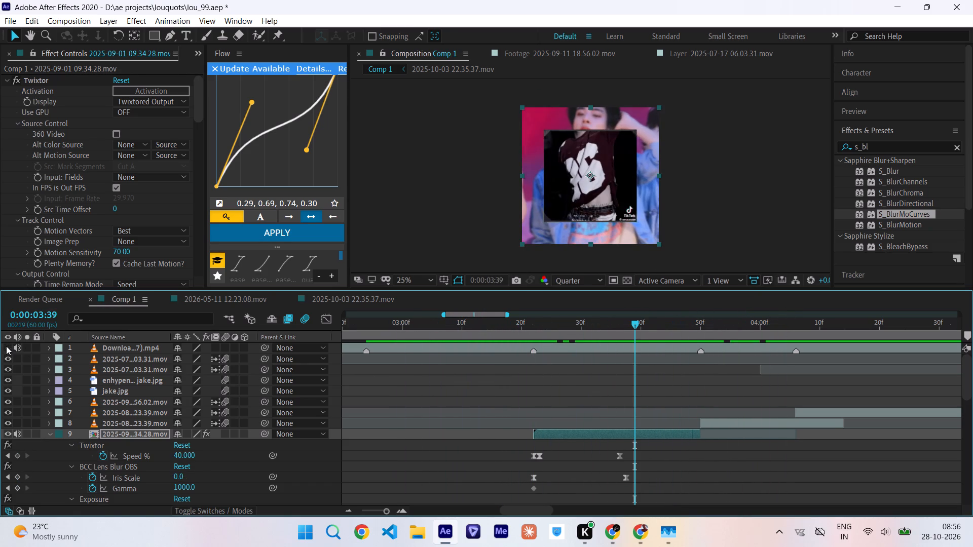
# Delete the 2025-09…42.32 layer's last S_BlurMoCurves Z Dist keyframe and move the middle one to the clip's end at 0:00:03:41.
pyautogui.scroll(-1, 467, 405)
pyautogui.moveTo(496, 325); pyautogui.dragTo(396, 349)
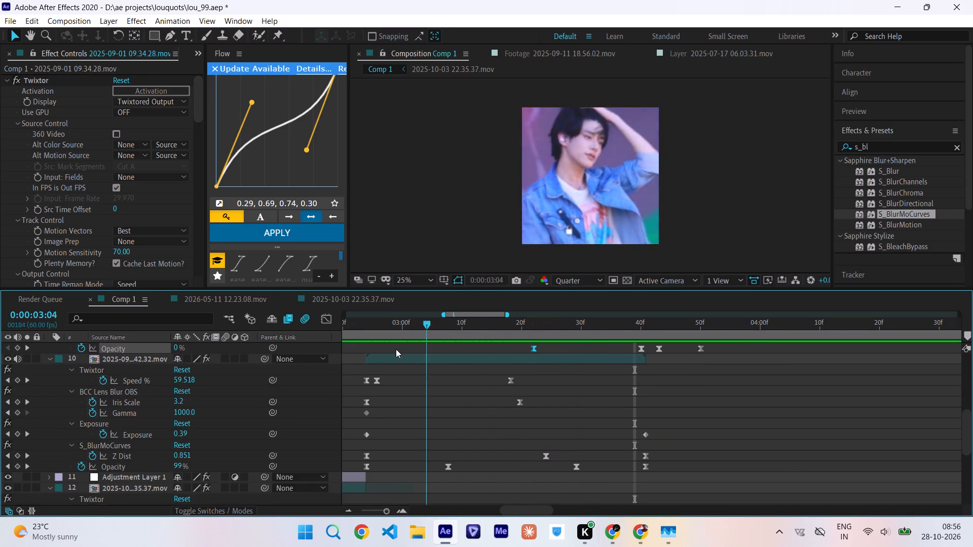
pyautogui.moveTo(396, 349); pyautogui.dragTo(535, 357)
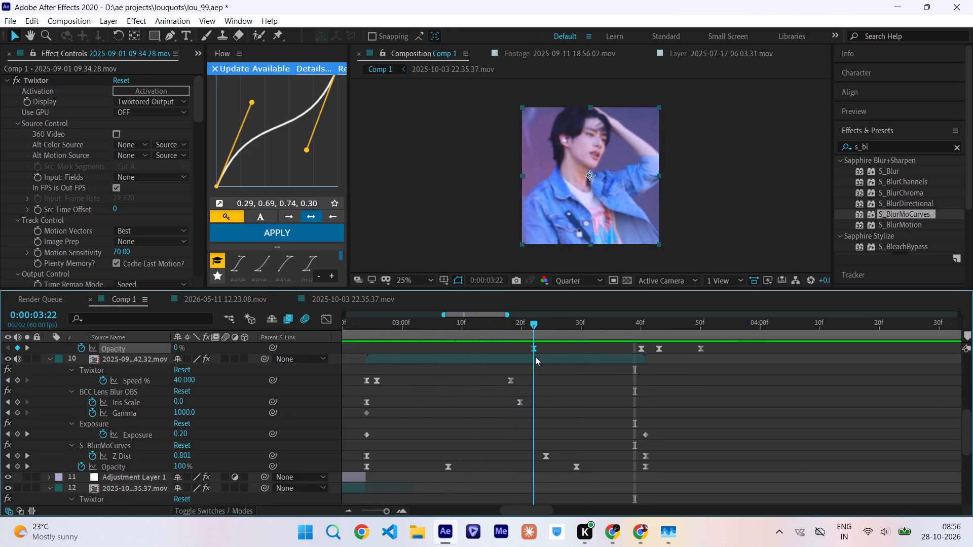
pyautogui.moveTo(535, 357); pyautogui.dragTo(545, 364)
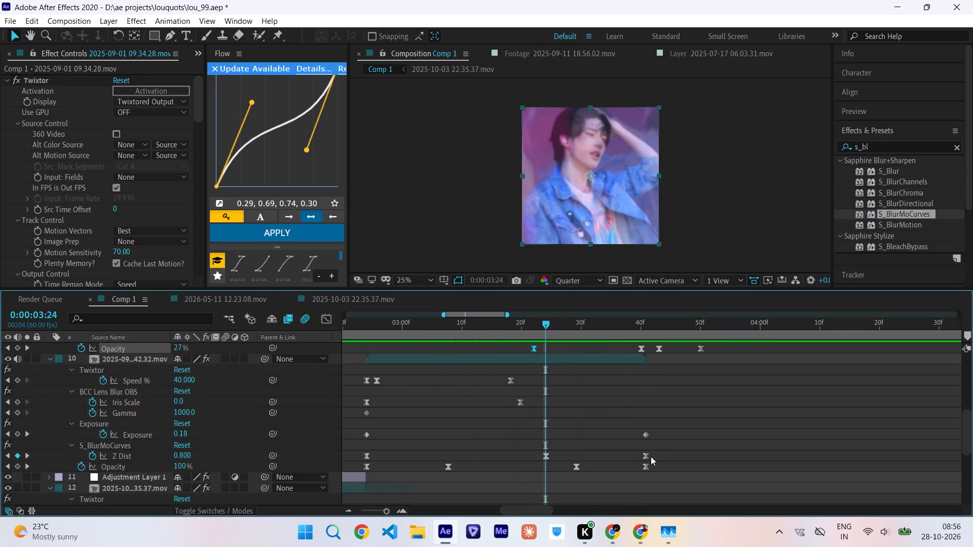
pyautogui.click(646, 455)
pyautogui.press('Delete')
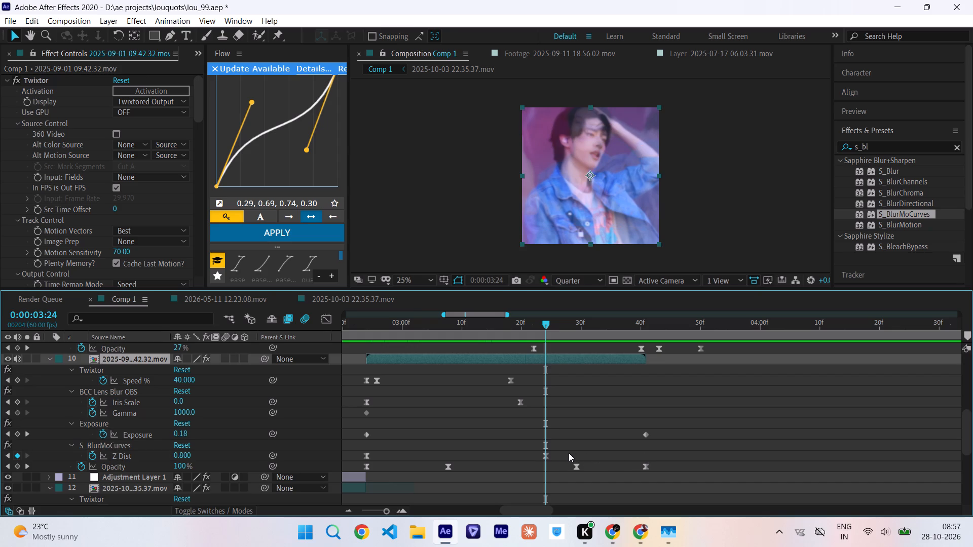
pyautogui.moveTo(545, 455); pyautogui.dragTo(645, 468)
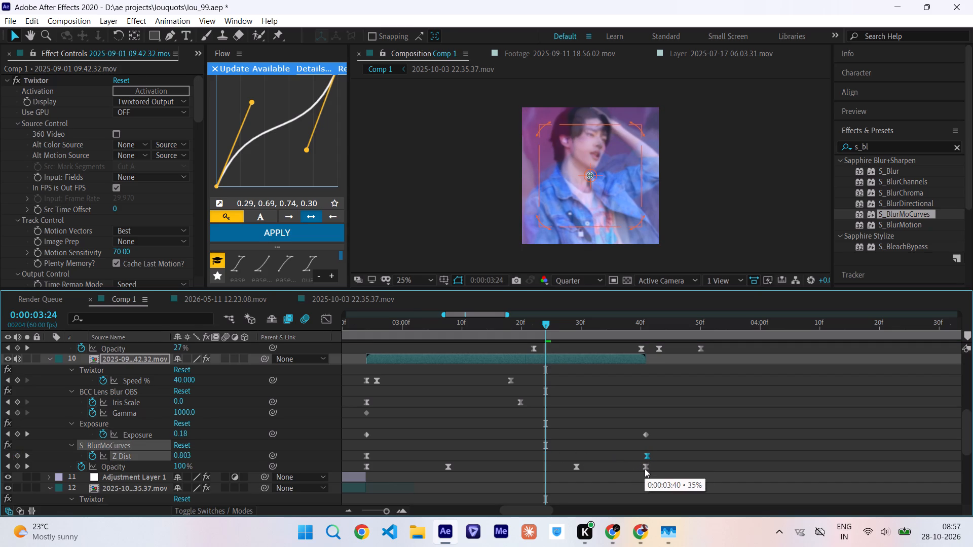
# Apply the 0.29, 0.69, 0.74, 0.30 Flow curve to both Z Dist keyframes of the 2025-09…42.32 layer.
pyautogui.moveTo(668, 453); pyautogui.dragTo(354, 457)
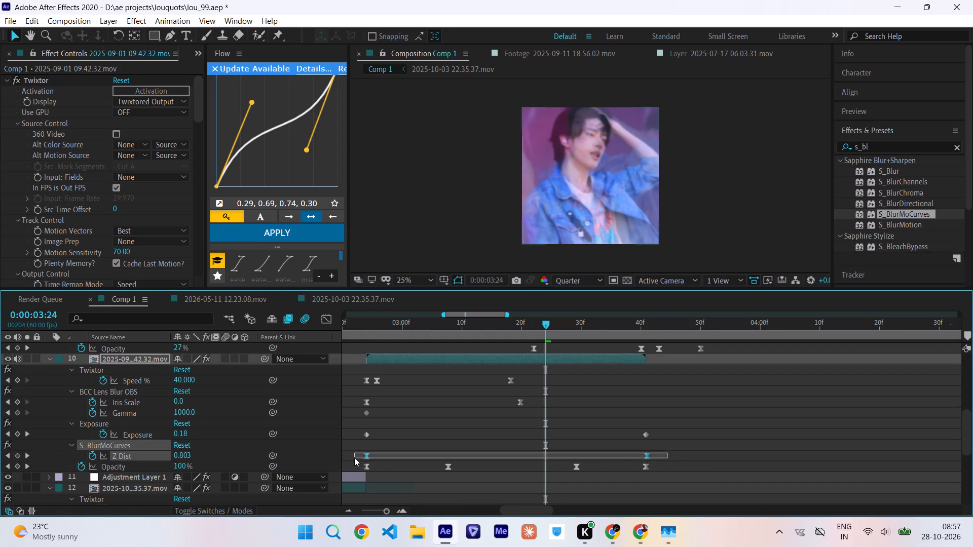
pyautogui.moveTo(354, 457); pyautogui.dragTo(354, 456)
pyautogui.click(280, 232)
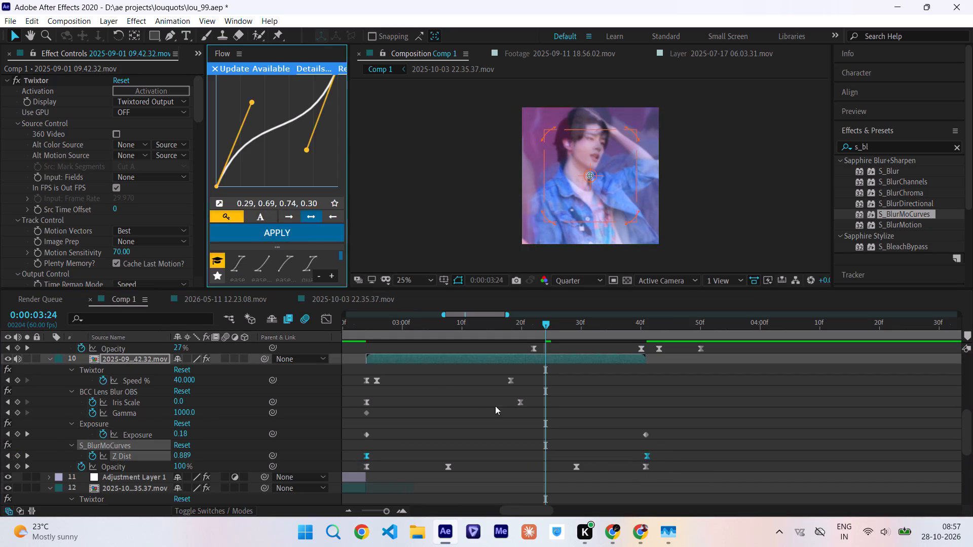
# Scrub and play back the 2025-09…42.32 clip to check its new Z Dist zoom.
pyautogui.moveTo(360, 329); pyautogui.dragTo(454, 332)
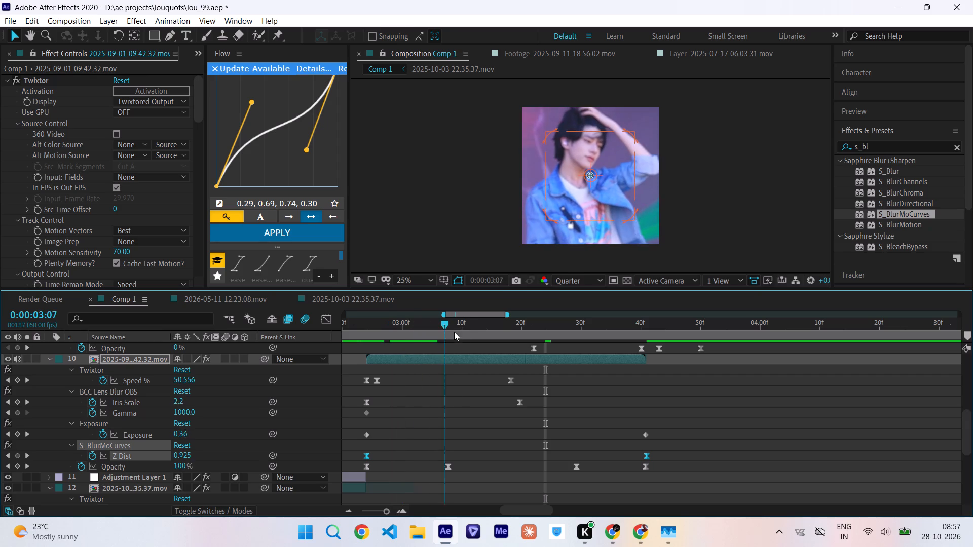
pyautogui.moveTo(454, 332); pyautogui.dragTo(643, 352)
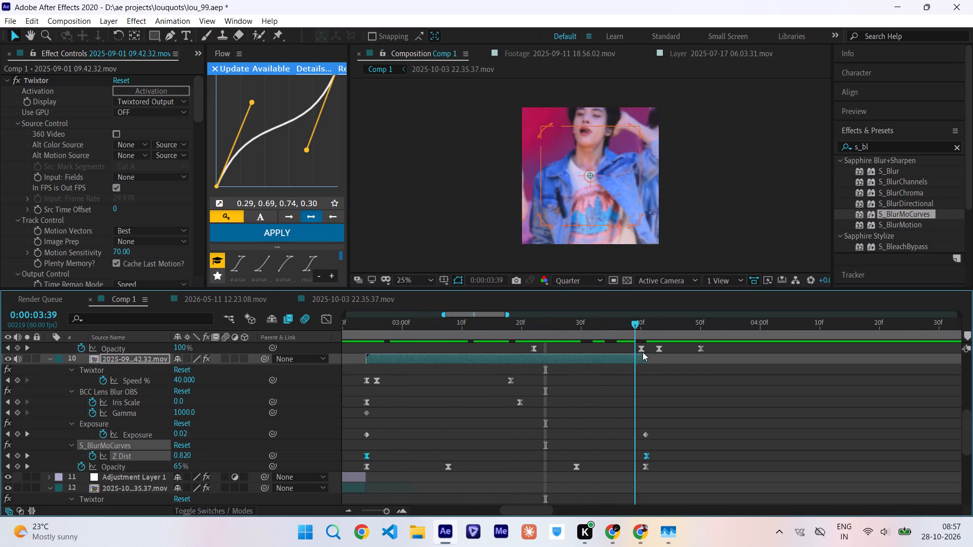
pyautogui.moveTo(643, 352); pyautogui.dragTo(316, 372)
pyautogui.press('space')
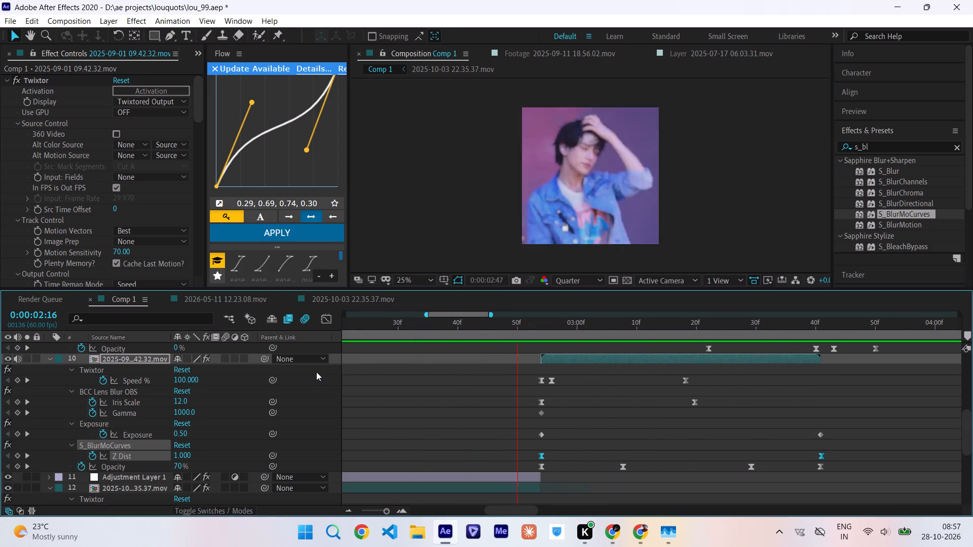
pyautogui.click(603, 331)
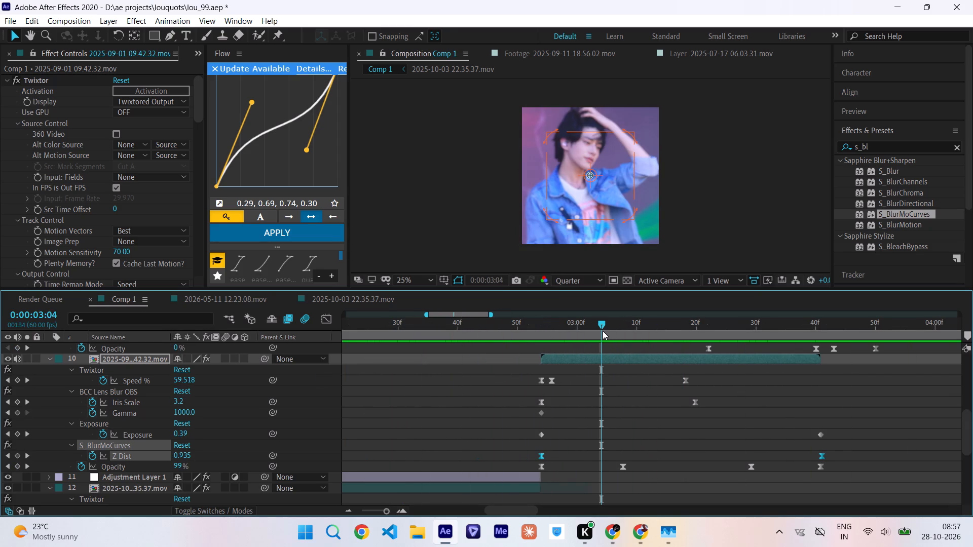
# Set the 2025-09…42.32 layer's Z Dist keyframe at 0:00:03:41 to 0.7.
pyautogui.moveTo(603, 331); pyautogui.dragTo(816, 350)
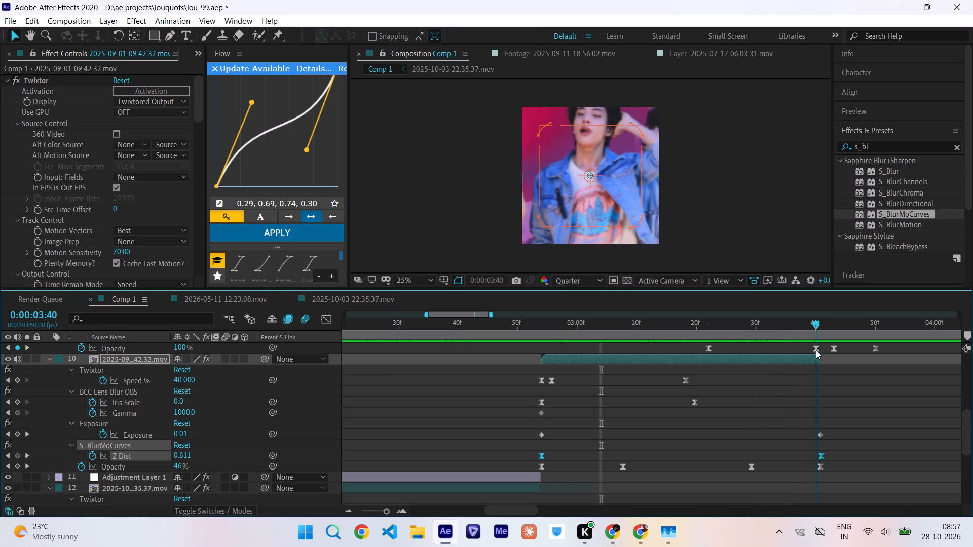
pyautogui.moveTo(816, 350); pyautogui.dragTo(820, 368)
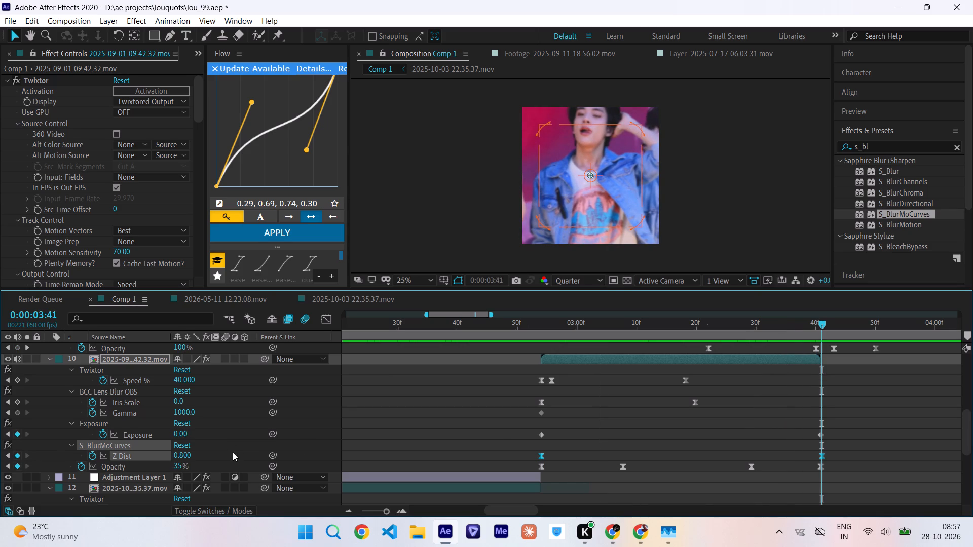
pyautogui.click(233, 453)
pyautogui.click(189, 457)
pyautogui.write('0.')
pyautogui.press('7')
pyautogui.press('Return')
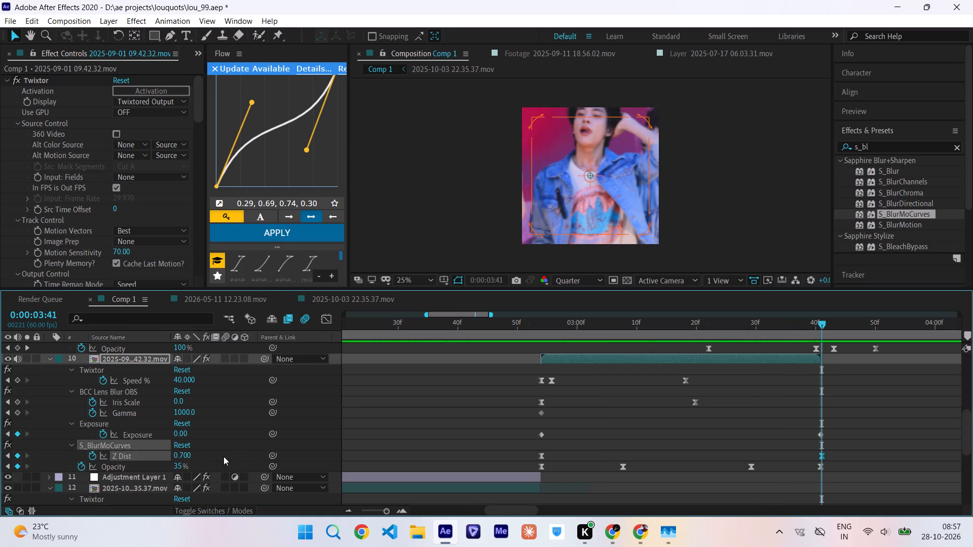
# Reapply the 0.29, 0.69, 0.74, 0.30 Flow curve to both Z Dist keyframes of the 2025-09…42.32 layer and scrub through the clip.
pyautogui.moveTo(517, 451); pyautogui.dragTo(869, 452)
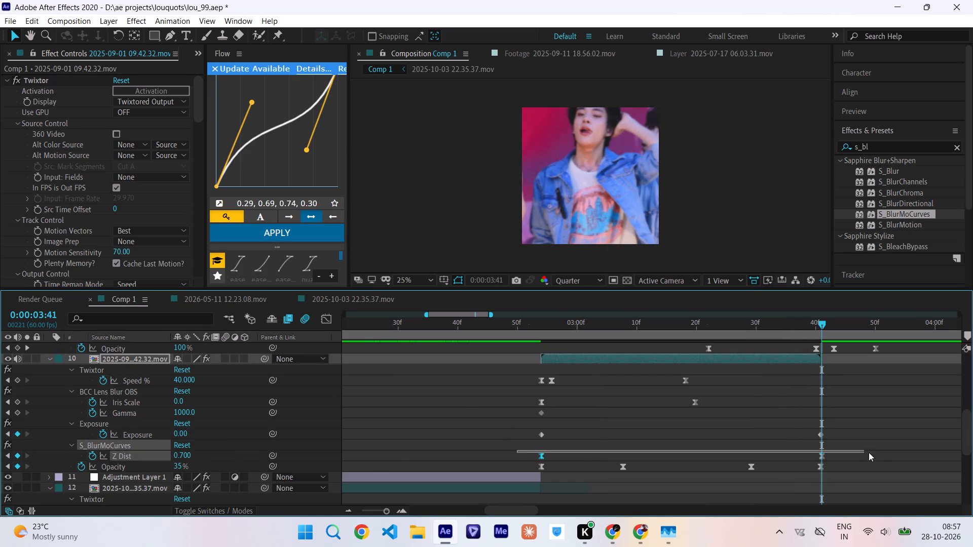
pyautogui.moveTo(869, 452); pyautogui.dragTo(878, 457)
pyautogui.click(317, 234)
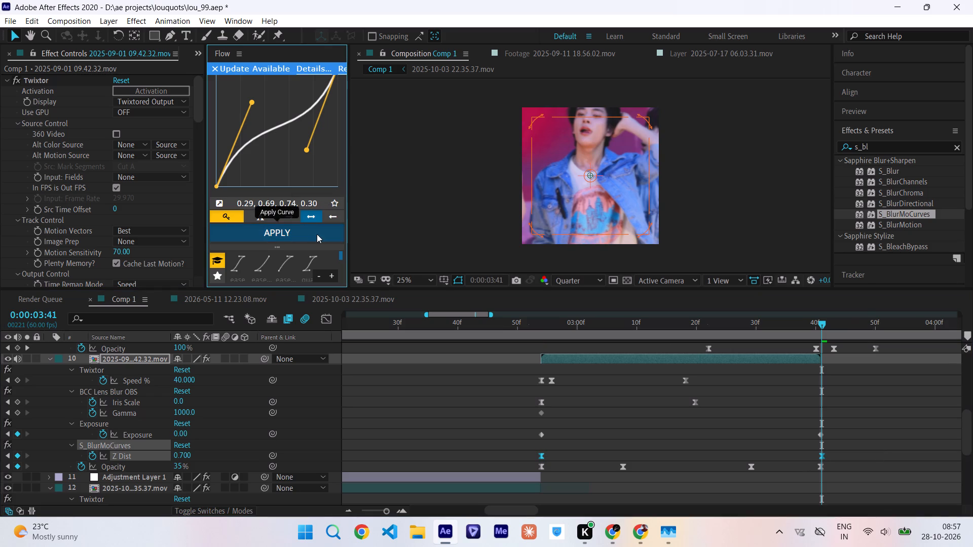
pyautogui.moveTo(521, 328); pyautogui.dragTo(603, 332)
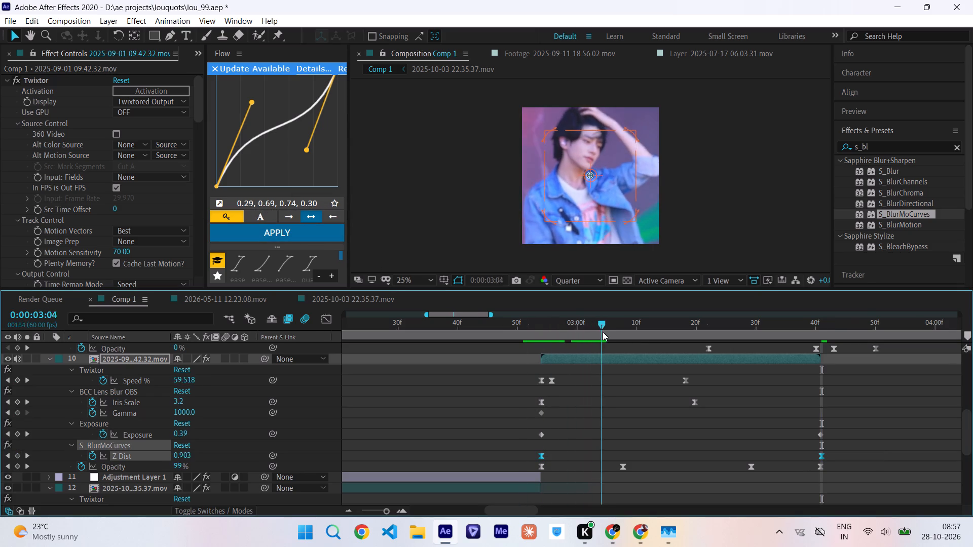
pyautogui.moveTo(603, 332); pyautogui.dragTo(732, 343)
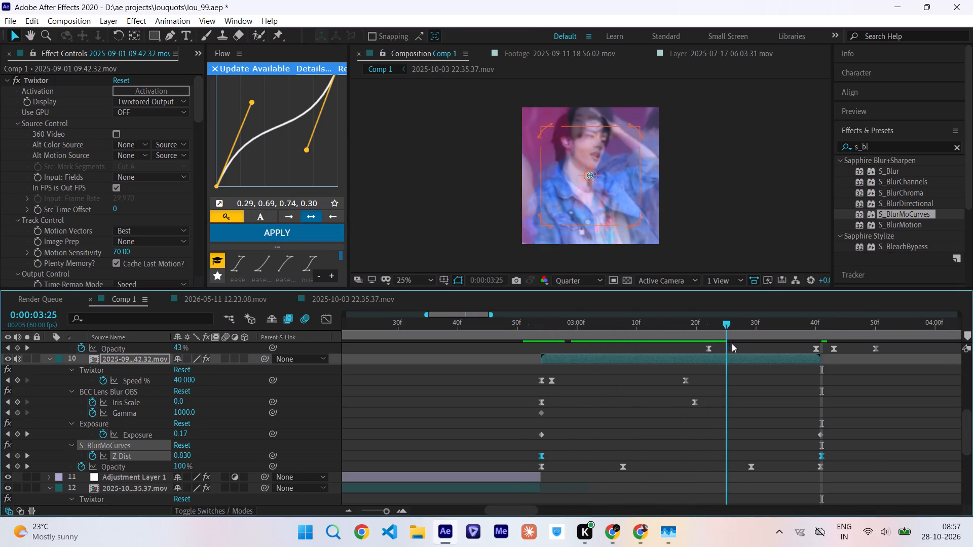
pyautogui.moveTo(732, 343); pyautogui.dragTo(772, 353)
# Delete the 2025-09…34.28 layer's last S_BlurMoCurves Z Dist keyframe and move the middle one to the clip's end at 0:00:03:50.
pyautogui.scroll(1, 800, 415)
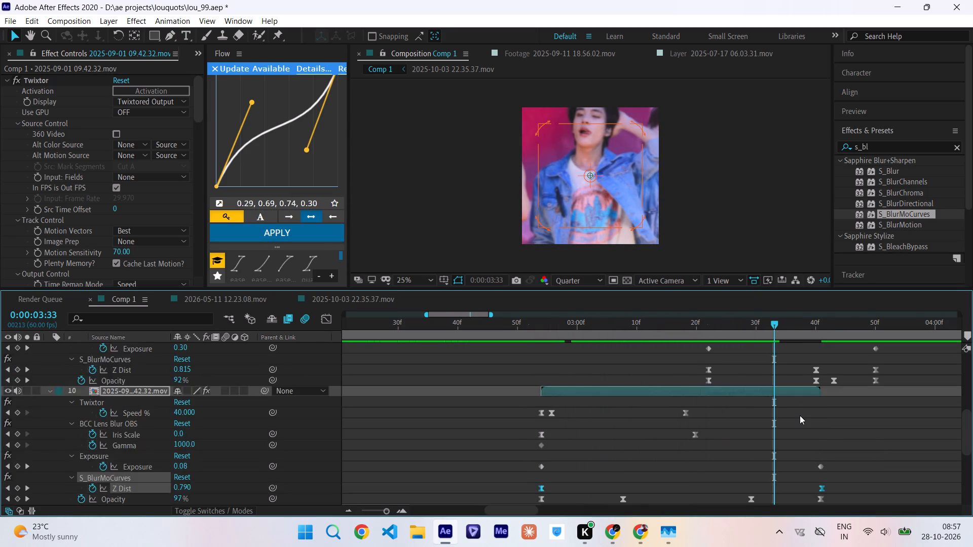
pyautogui.scroll(2, 800, 415)
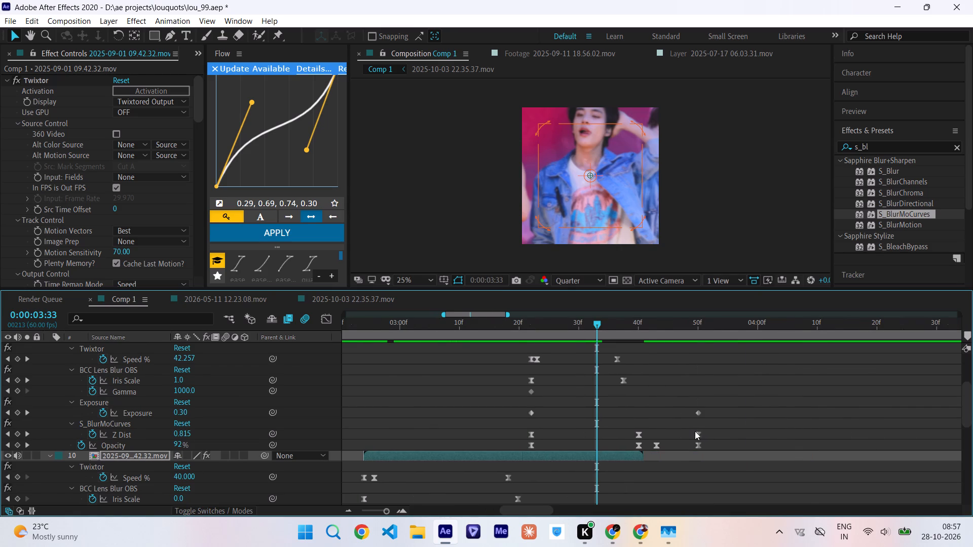
pyautogui.click(695, 431)
pyautogui.click(697, 435)
pyautogui.press('Delete')
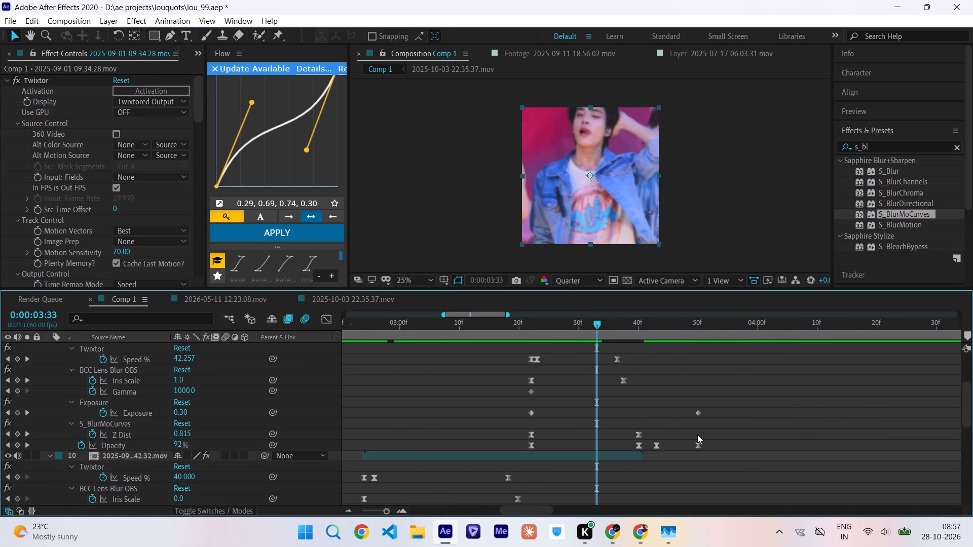
pyautogui.moveTo(638, 431); pyautogui.dragTo(698, 460)
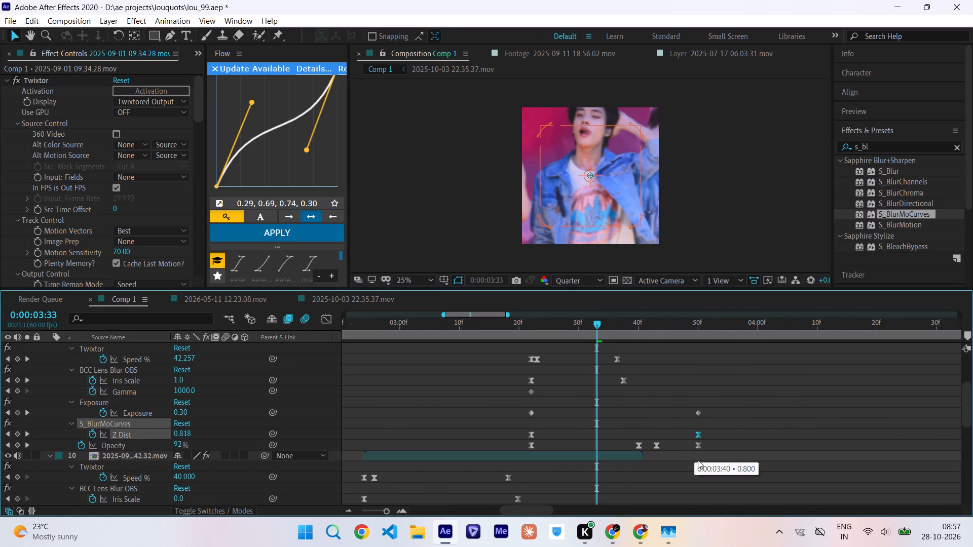
pyautogui.moveTo(698, 460); pyautogui.dragTo(697, 460)
# Easy-ease both Z Dist keyframes of the 2025-09…34.28 layer and apply the 0.29, 0.69, 0.74, 0.30 Flow curve to them.
pyautogui.moveTo(729, 425); pyautogui.dragTo(524, 434)
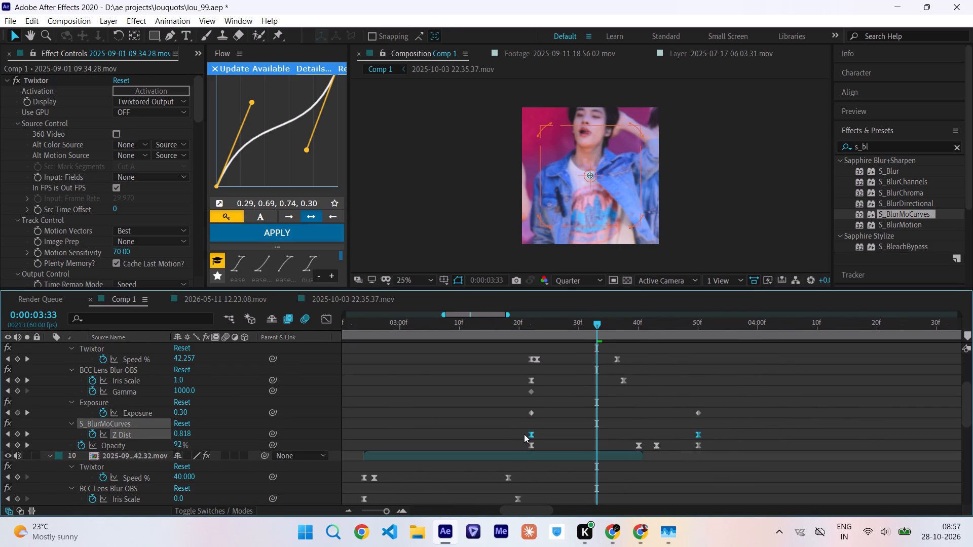
pyautogui.press('F9')
pyautogui.click(315, 234)
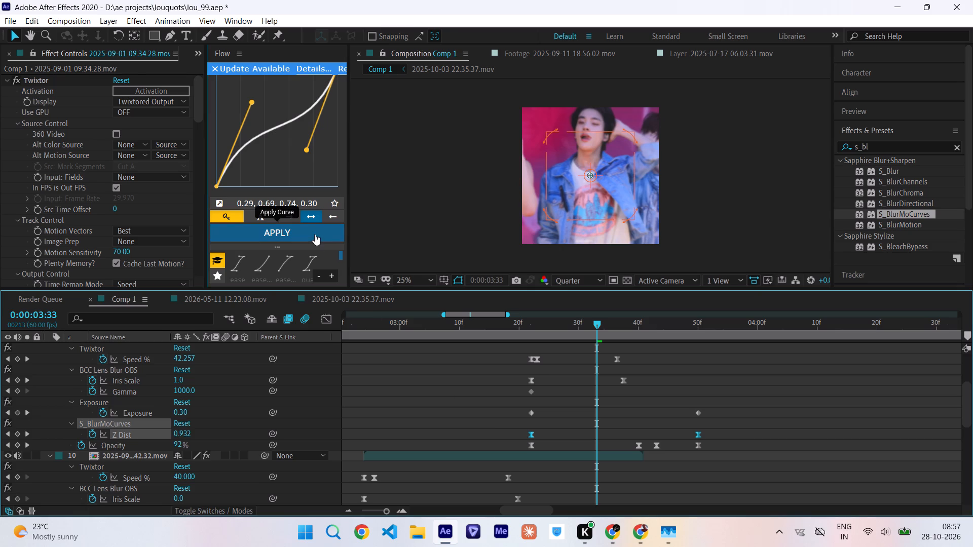
# Scrub and play back the 2025-09…34.28 clip to check its Z Dist zoom and the transition from the previous clip.
pyautogui.moveTo(506, 327); pyautogui.dragTo(551, 337)
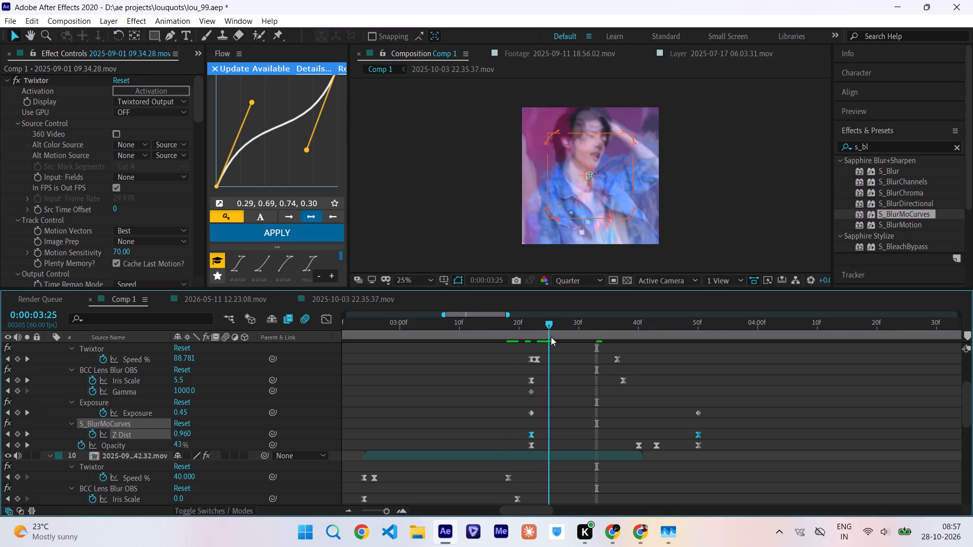
pyautogui.moveTo(551, 337); pyautogui.dragTo(664, 346)
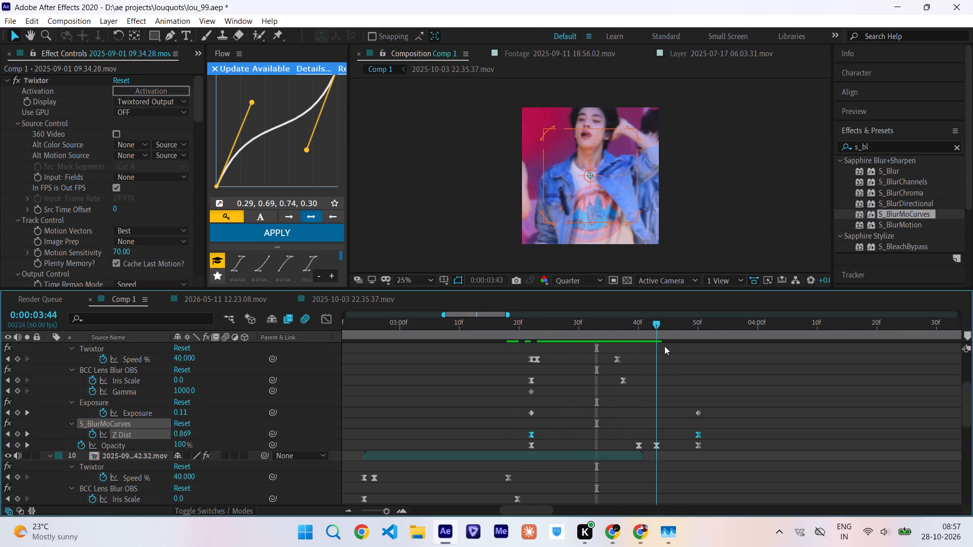
pyautogui.moveTo(664, 346); pyautogui.dragTo(213, 359)
pyautogui.press('space')
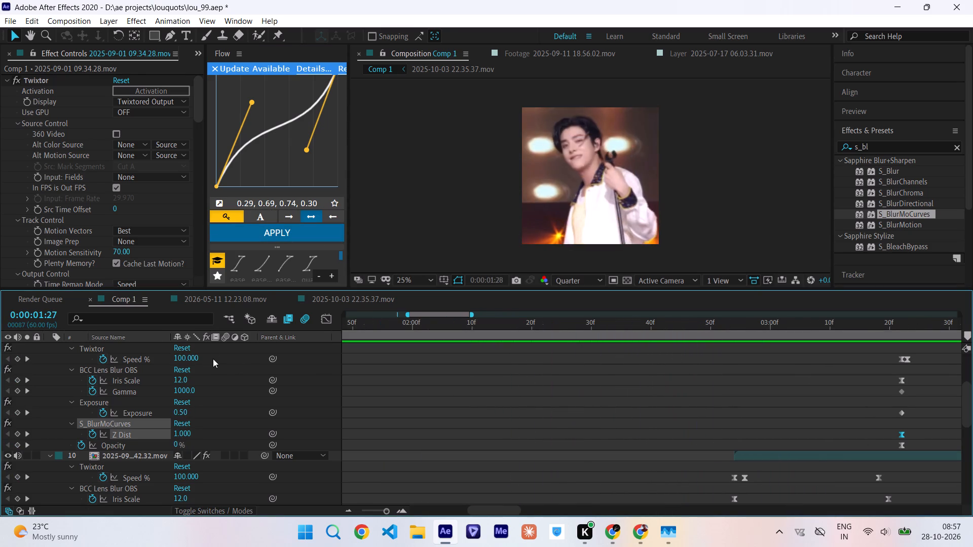
pyautogui.hscroll(-3, 677, 392)
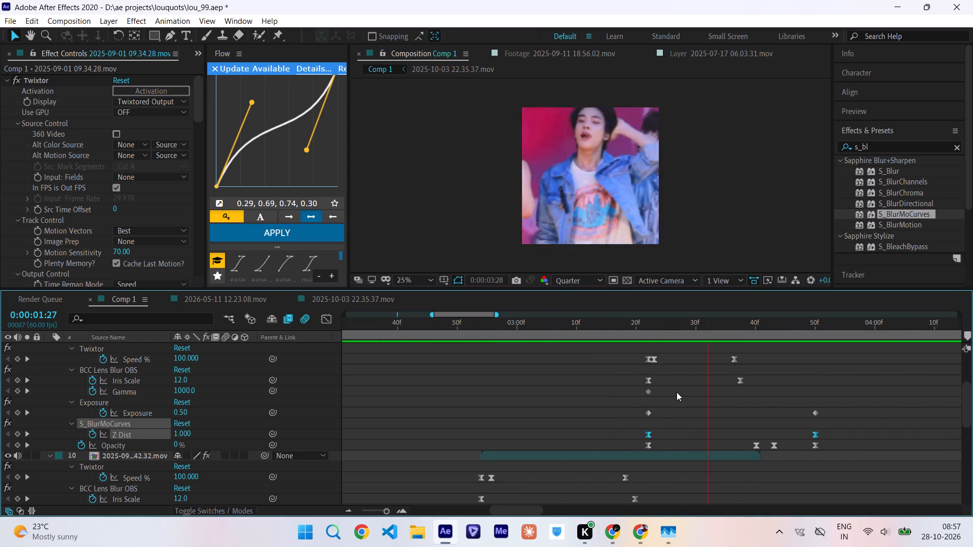
pyautogui.moveTo(598, 324); pyautogui.dragTo(615, 328)
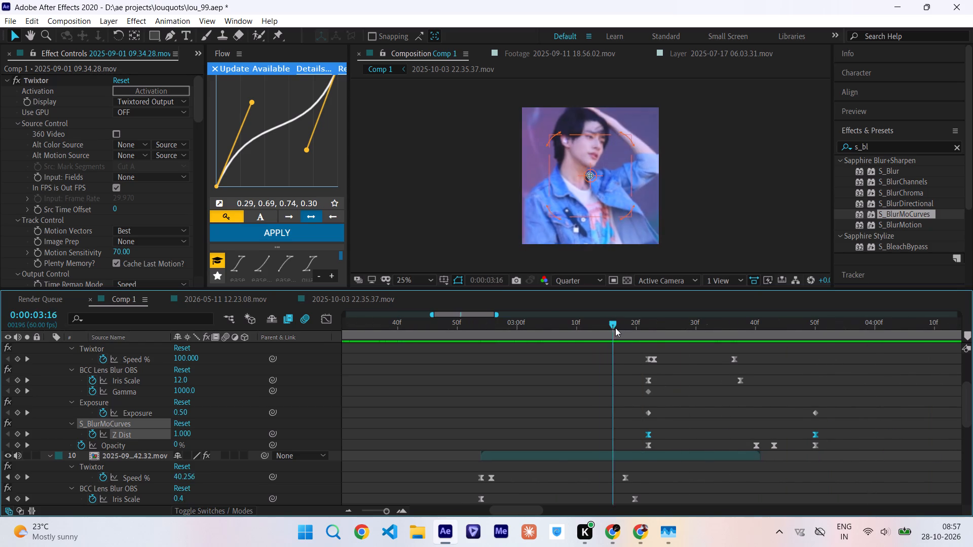
pyautogui.moveTo(615, 328); pyautogui.dragTo(729, 336)
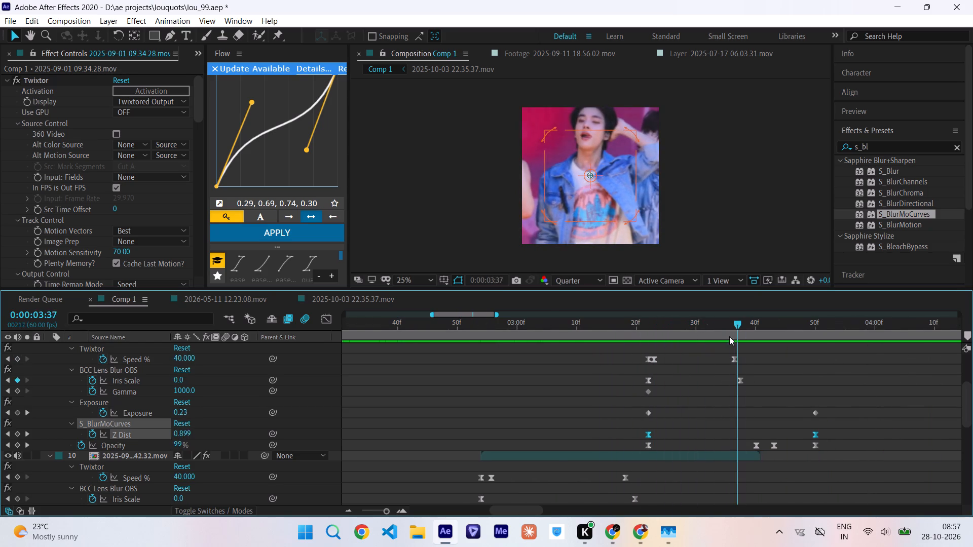
pyautogui.moveTo(729, 336); pyautogui.dragTo(672, 348)
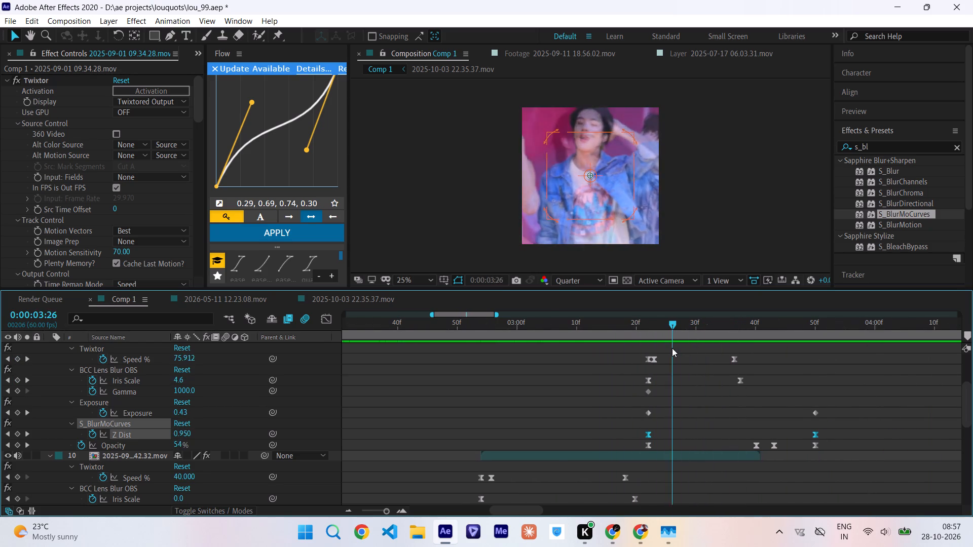
pyautogui.moveTo(672, 348); pyautogui.dragTo(651, 351)
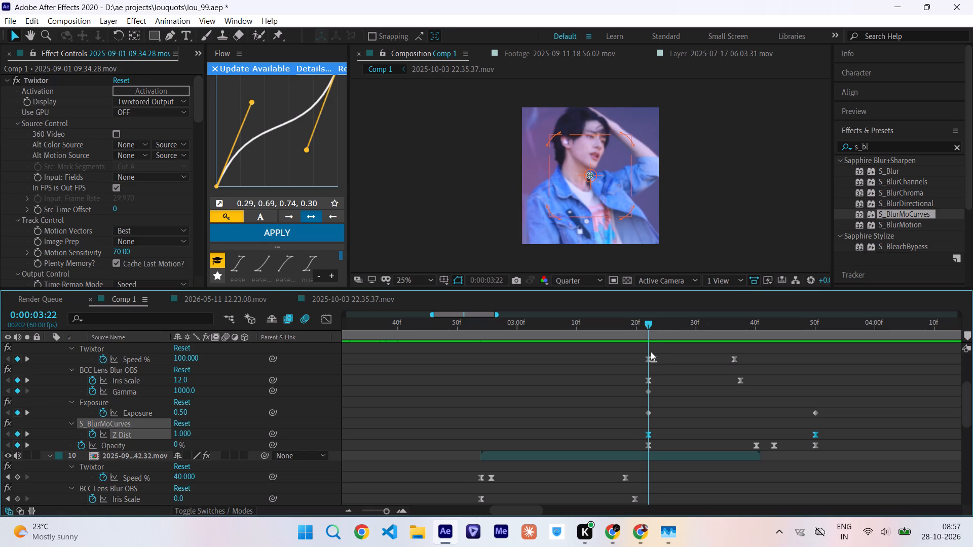
pyautogui.moveTo(651, 351); pyautogui.dragTo(737, 354)
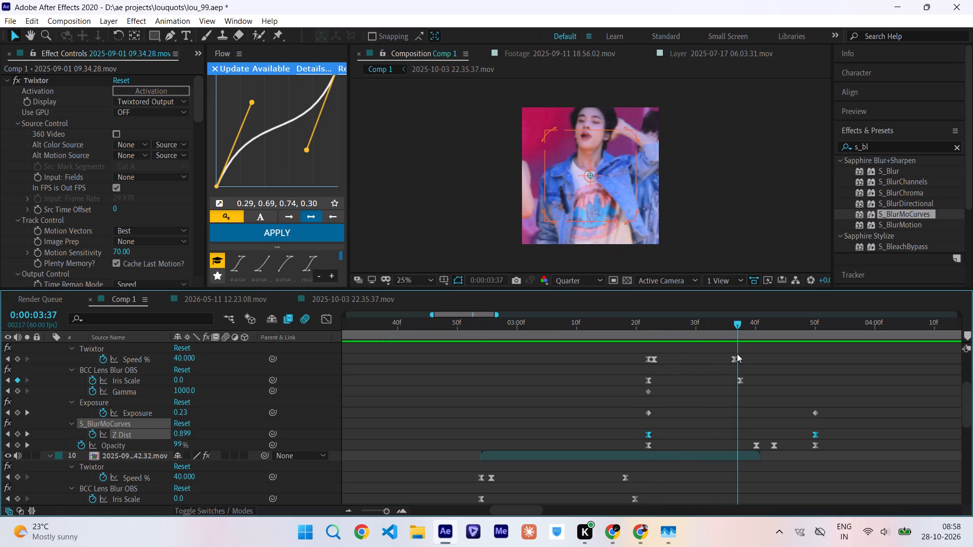
pyautogui.moveTo(737, 354); pyautogui.dragTo(752, 359)
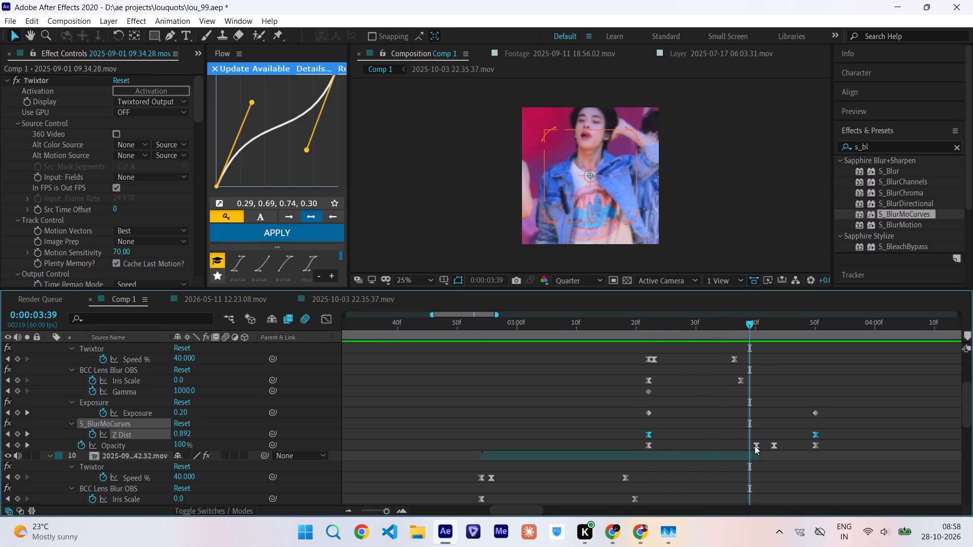
# In the graph, shorten the incoming ease of the 2025-09…34.28 layer's Opacity keyframe at 0:00:03:40 to about 0:00:03:30 and check the fade.
pyautogui.click(755, 446)
pyautogui.click(325, 326)
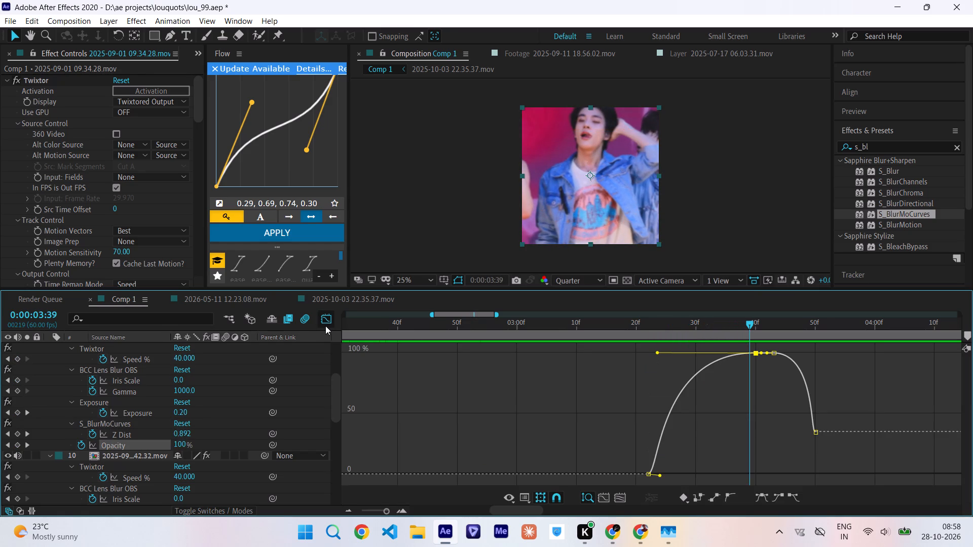
pyautogui.moveTo(659, 352); pyautogui.dragTo(677, 352)
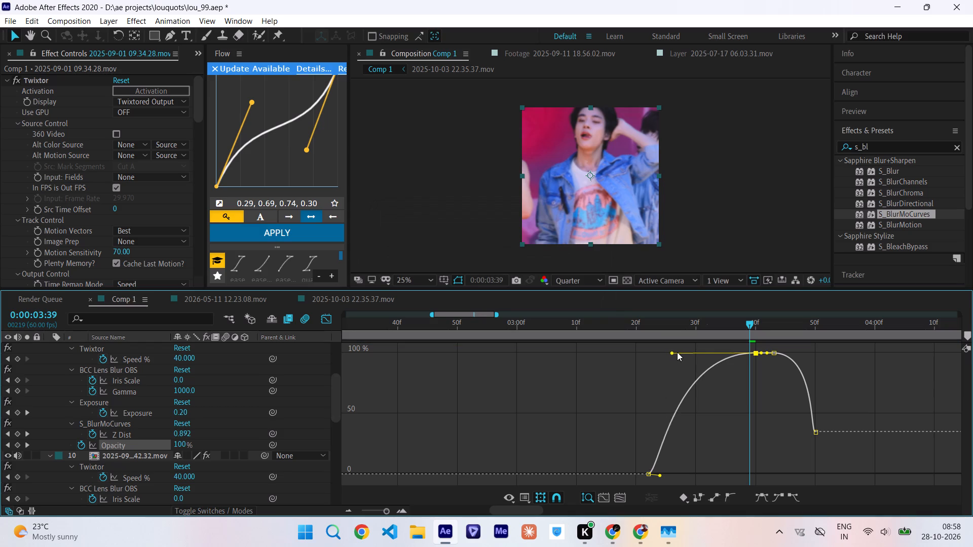
pyautogui.moveTo(677, 352); pyautogui.dragTo(694, 353)
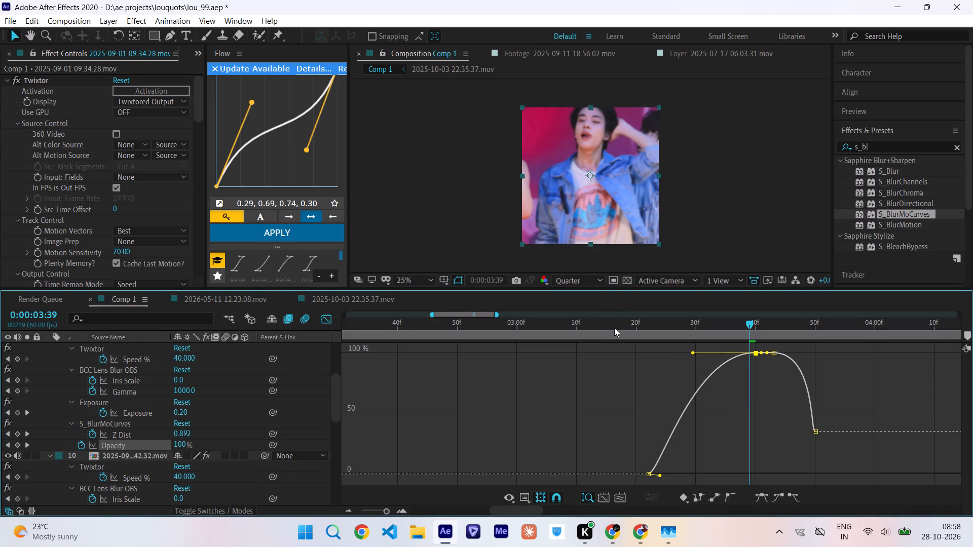
pyautogui.moveTo(614, 328); pyautogui.dragTo(708, 339)
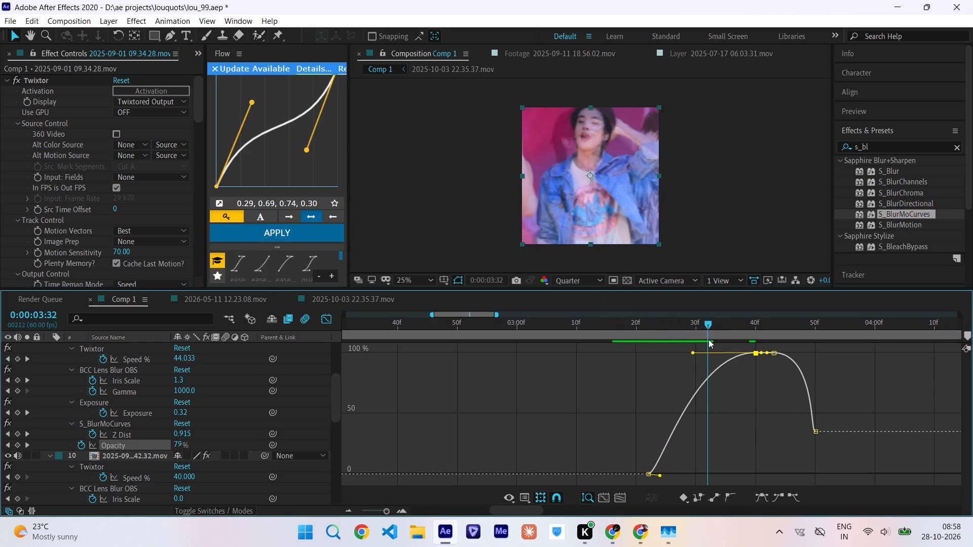
pyautogui.moveTo(708, 339); pyautogui.dragTo(718, 353)
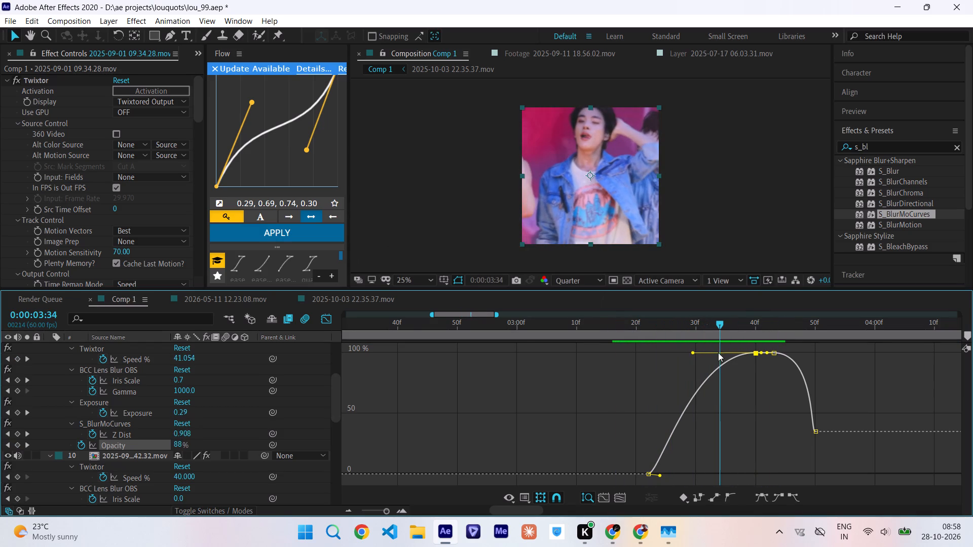
pyautogui.click(321, 316)
# Open the 2025-09-01 09.34.28 precomp and lower its footage to Position 474.0, 598.0.
pyautogui.scroll(1, 709, 445)
pyautogui.doubleClick(703, 436)
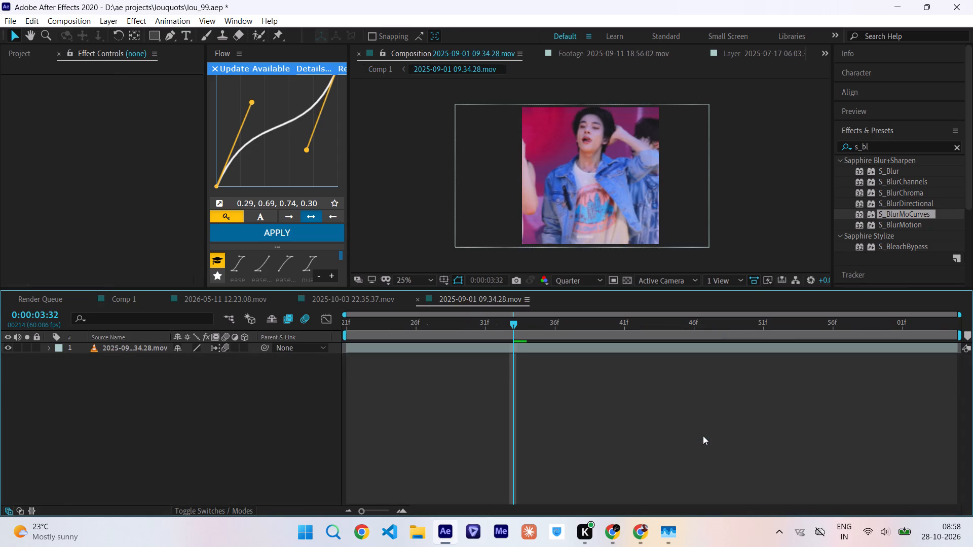
pyautogui.press('p')
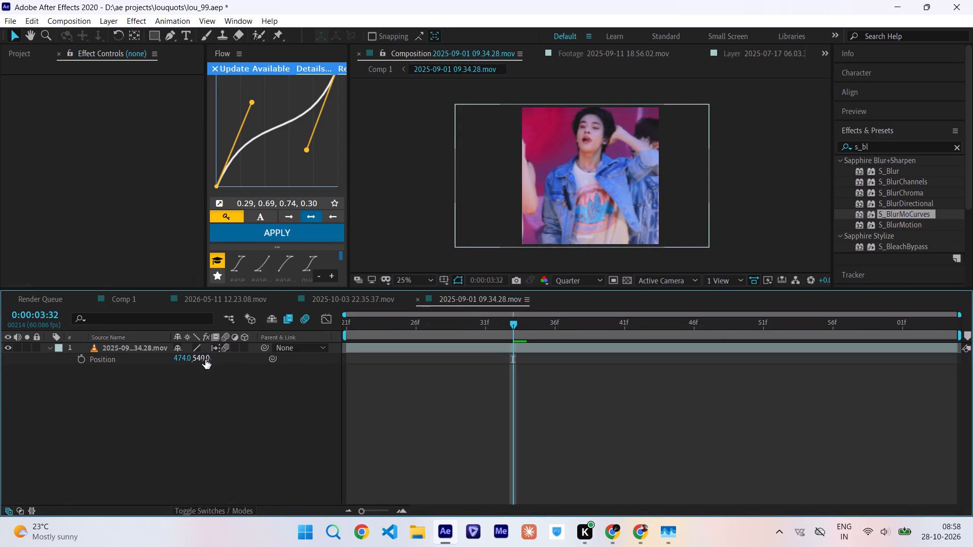
pyautogui.moveTo(205, 359); pyautogui.dragTo(233, 367)
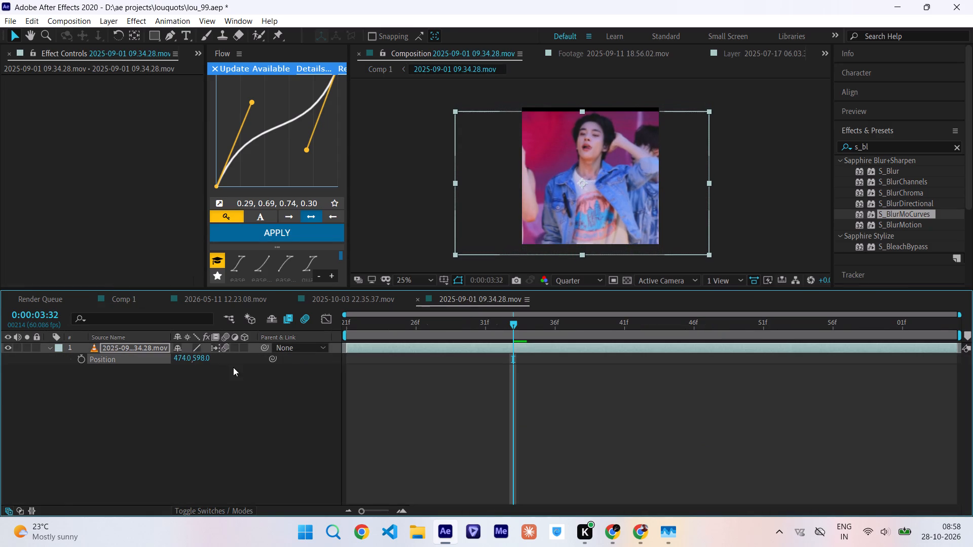
# Add Motion Tile to the footage in the 09.34.28 precomp with Output Height 190 and Mirror Edges enabled.
pyautogui.moveTo(875, 149); pyautogui.dragTo(757, 160)
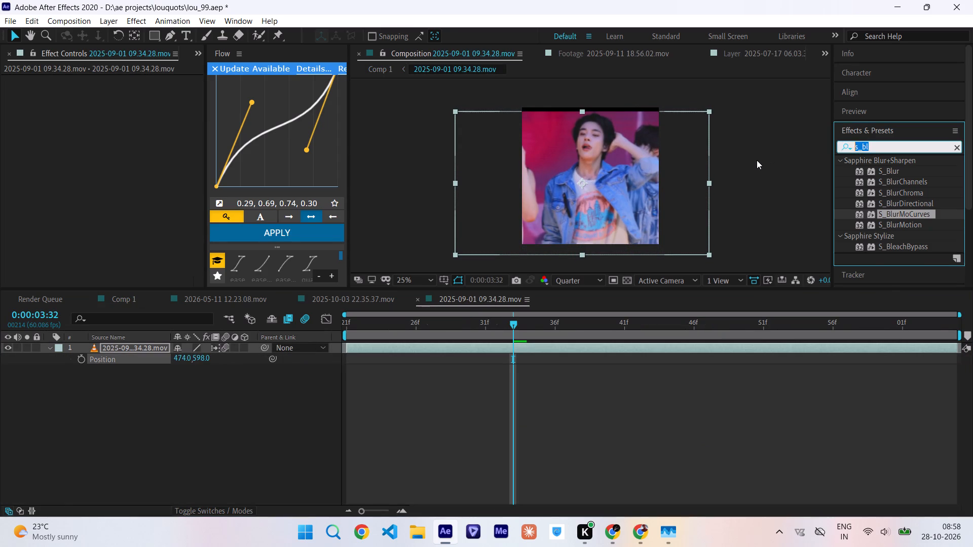
pyautogui.write('motion t')
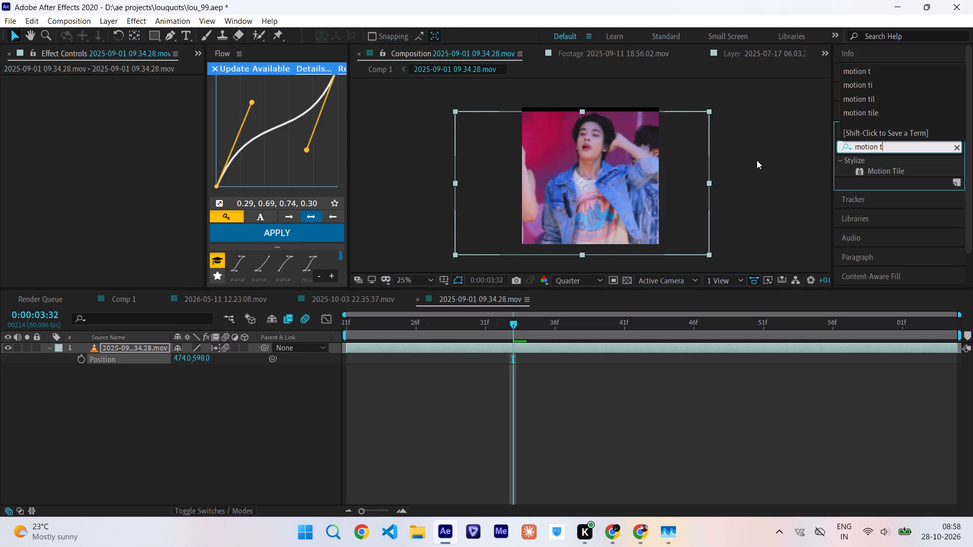
pyautogui.moveTo(876, 172); pyautogui.dragTo(581, 344)
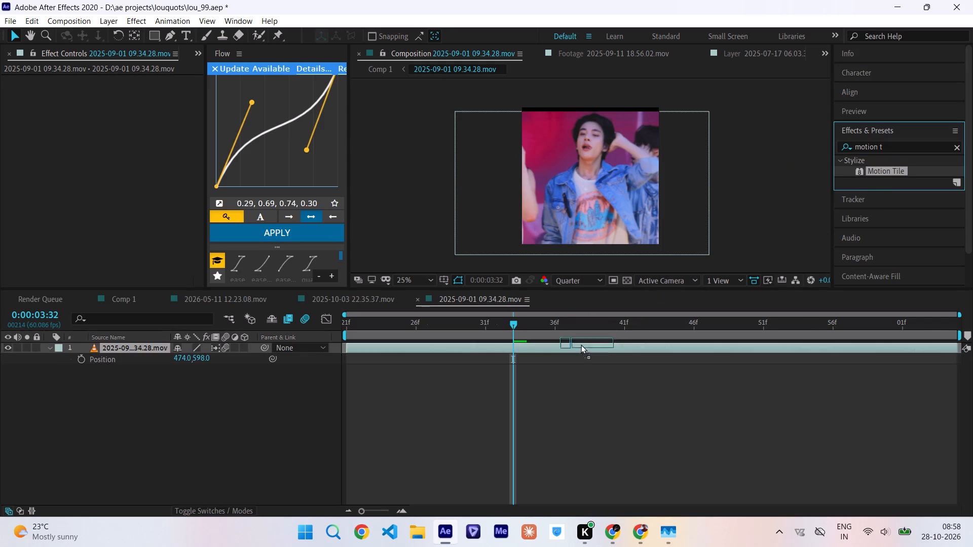
pyautogui.moveTo(581, 344); pyautogui.dragTo(581, 347)
pyautogui.moveTo(125, 131); pyautogui.dragTo(132, 133)
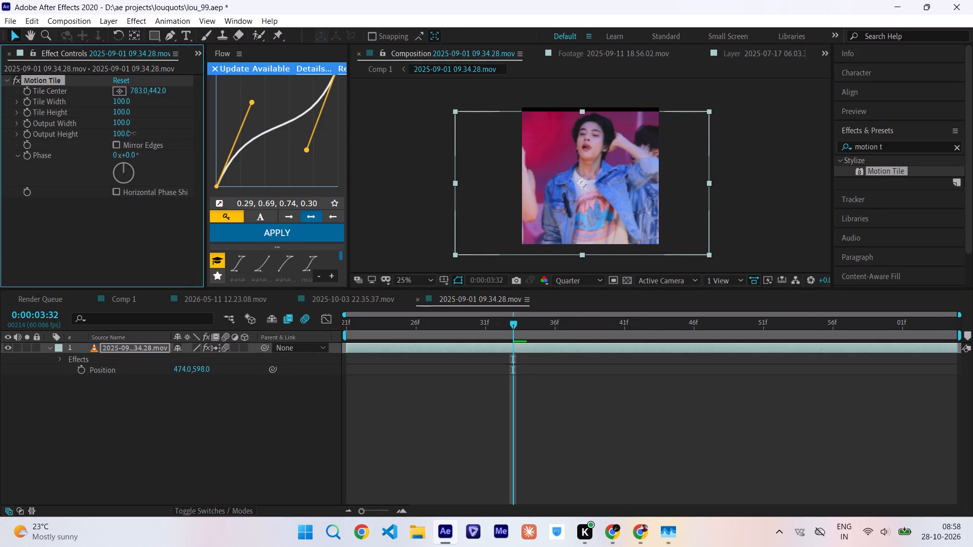
pyautogui.moveTo(132, 133); pyautogui.dragTo(136, 136)
pyautogui.click(117, 148)
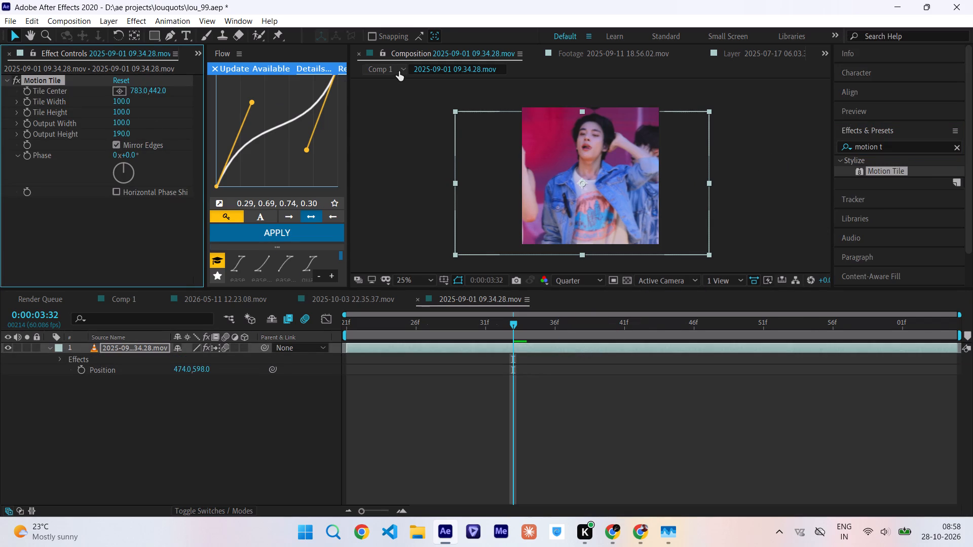
# Check the 09.34.28 clip's framing in Comp 1 and shift the footage in its precomp to Position 436.0, 598.0.
pyautogui.click(380, 65)
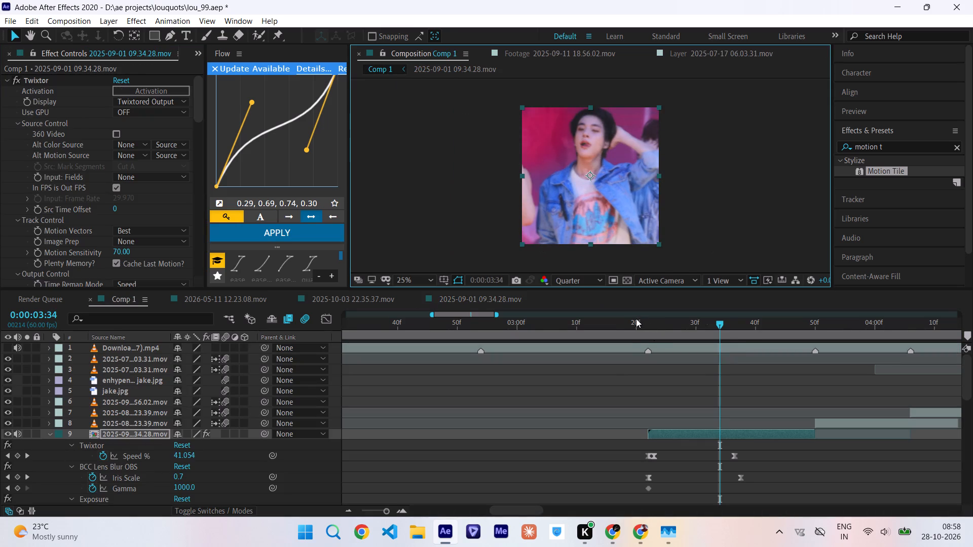
pyautogui.moveTo(620, 328); pyautogui.dragTo(680, 339)
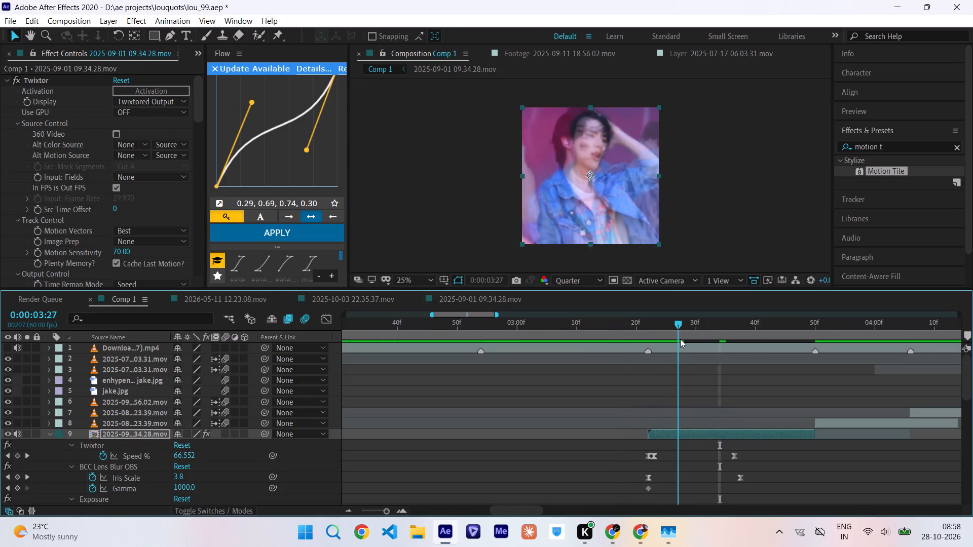
pyautogui.moveTo(680, 339); pyautogui.dragTo(755, 358)
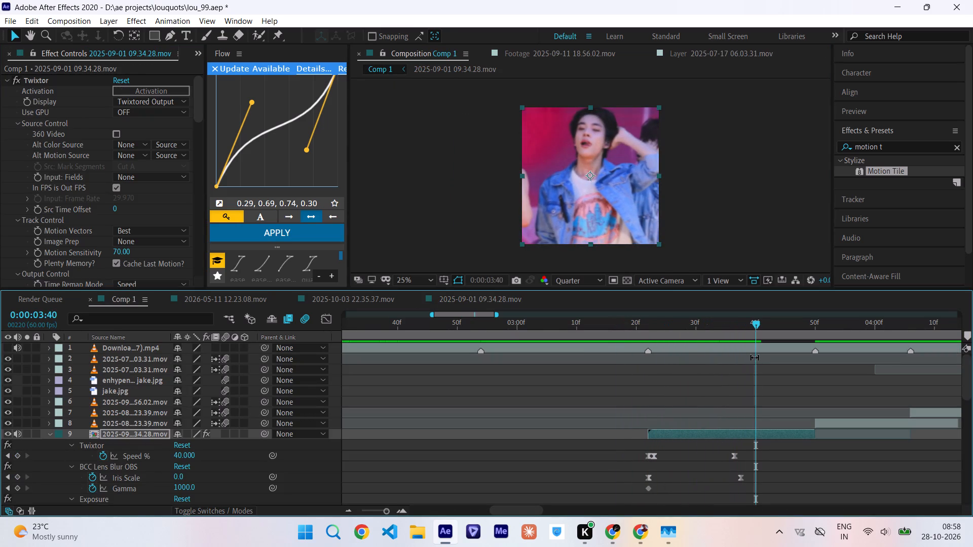
pyautogui.doubleClick(710, 433)
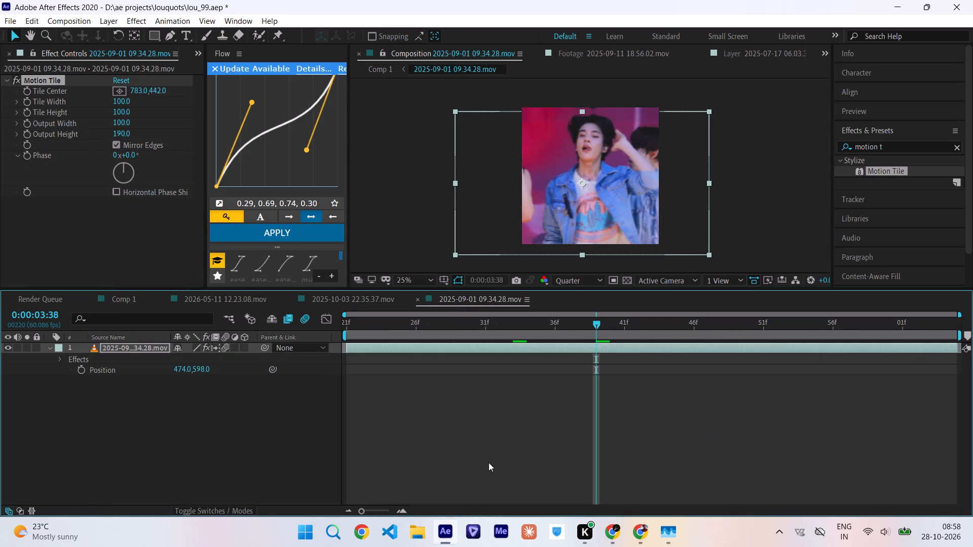
pyautogui.moveTo(184, 367); pyautogui.dragTo(160, 366)
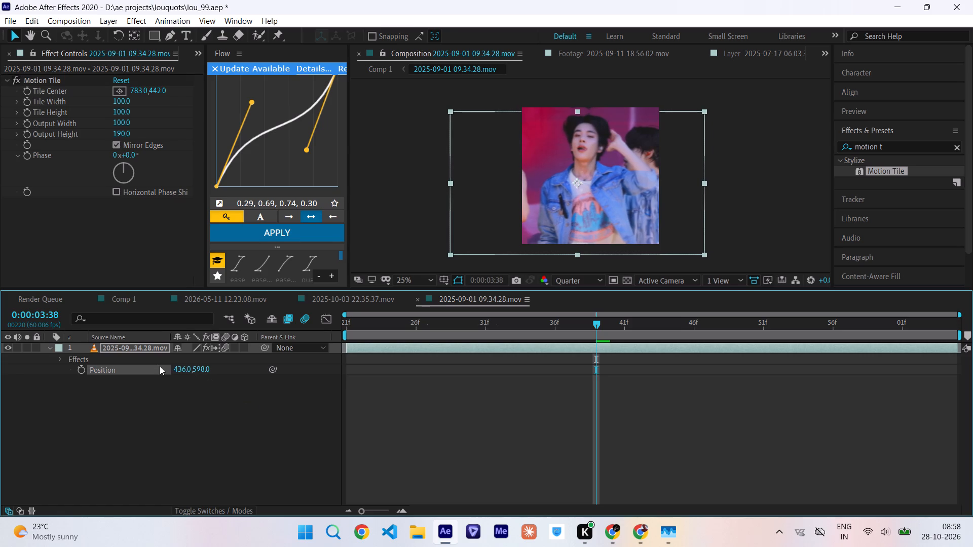
pyautogui.click(374, 68)
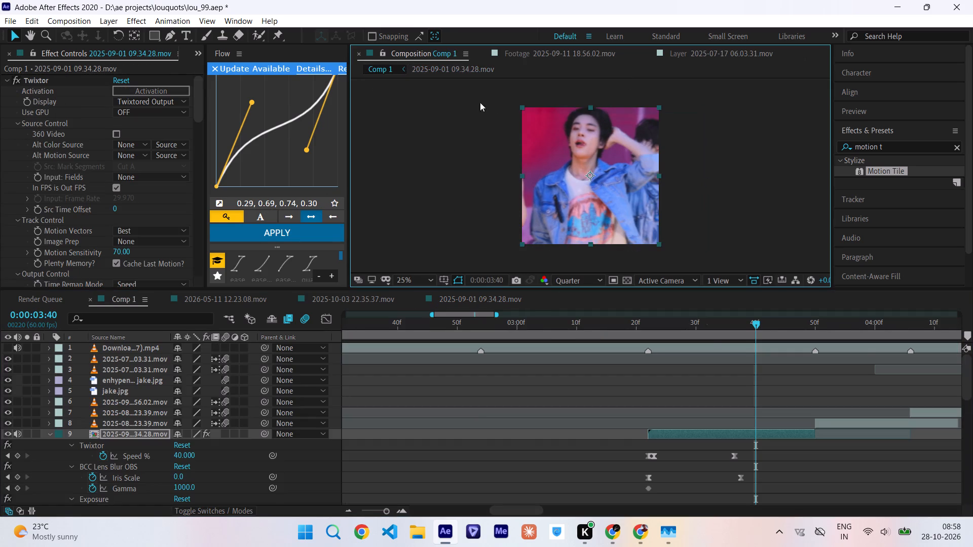
# Open the 2025-09-01 09.42.32 precomp, shift its footage horizontally to Position 577.0, 540.0, and return to Comp 1.
pyautogui.moveTo(618, 327); pyautogui.dragTo(597, 346)
pyautogui.scroll(-1, 597, 346)
pyautogui.doubleClick(596, 359)
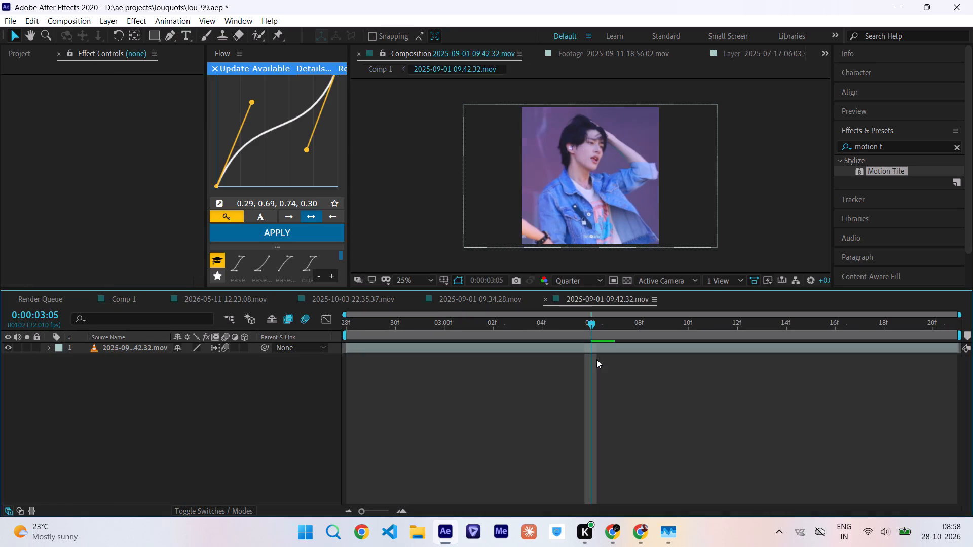
pyautogui.press('p')
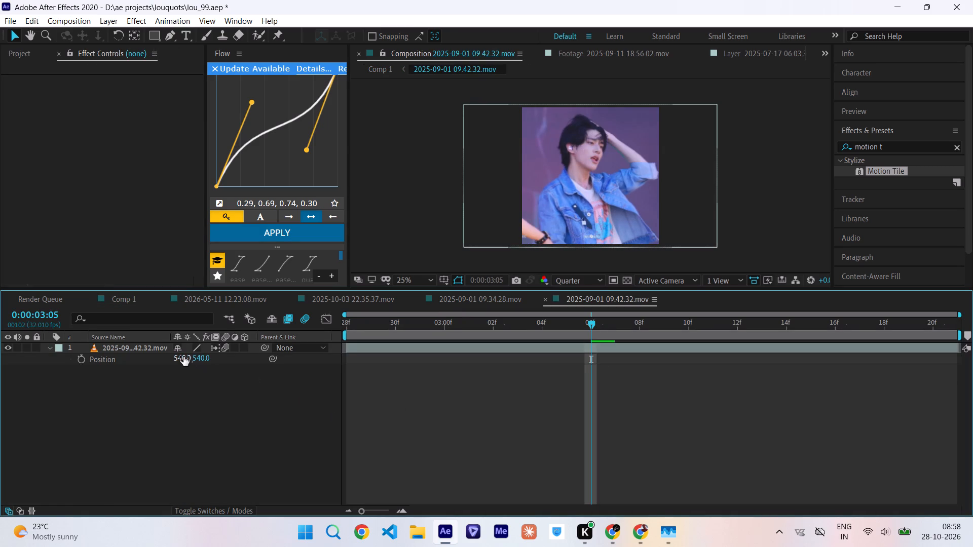
pyautogui.moveTo(183, 357); pyautogui.dragTo(204, 363)
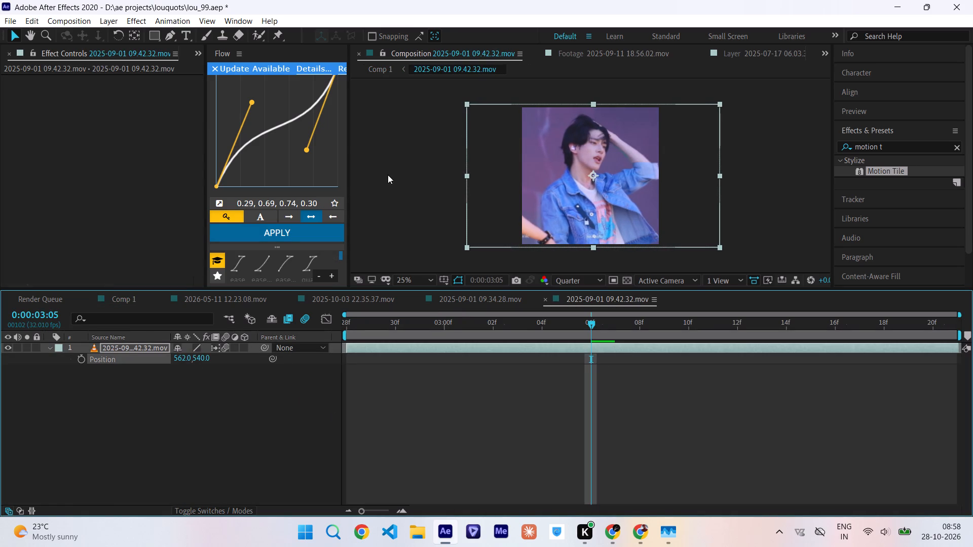
pyautogui.click(386, 73)
pyautogui.click(386, 73)
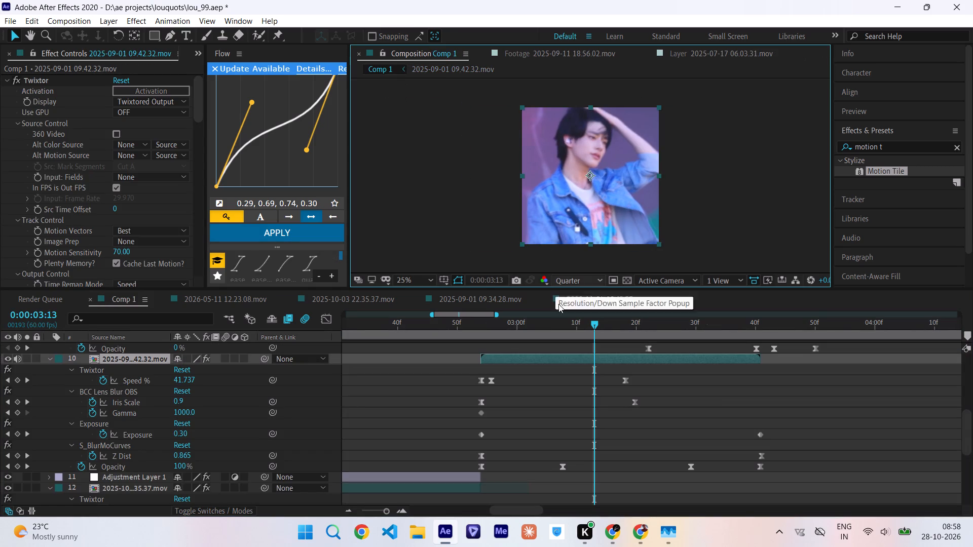
pyautogui.doubleClick(557, 359)
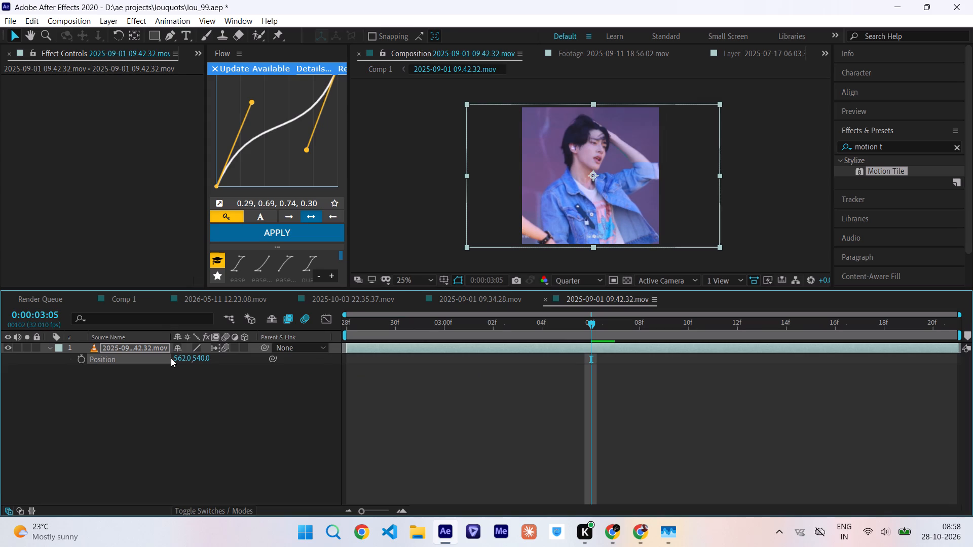
pyautogui.moveTo(180, 358); pyautogui.dragTo(195, 363)
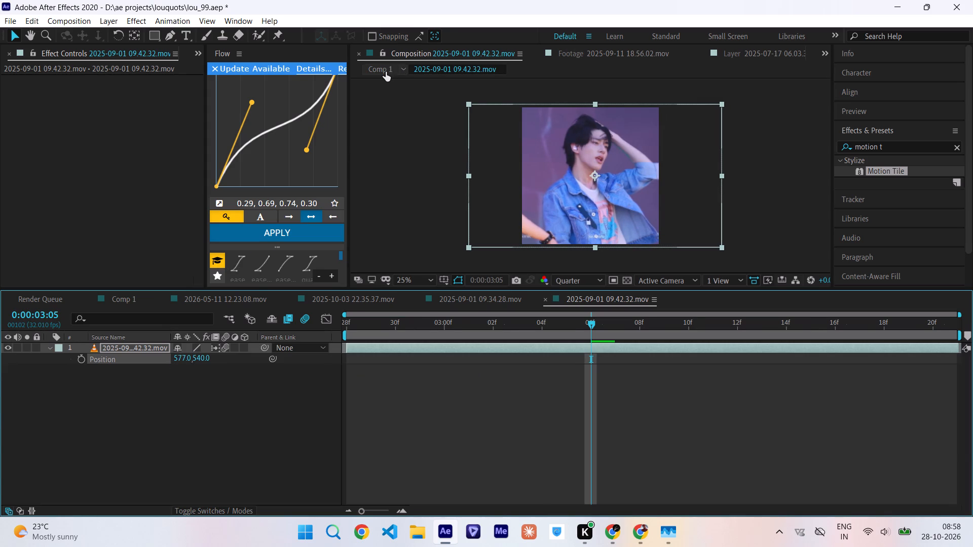
pyautogui.click(386, 72)
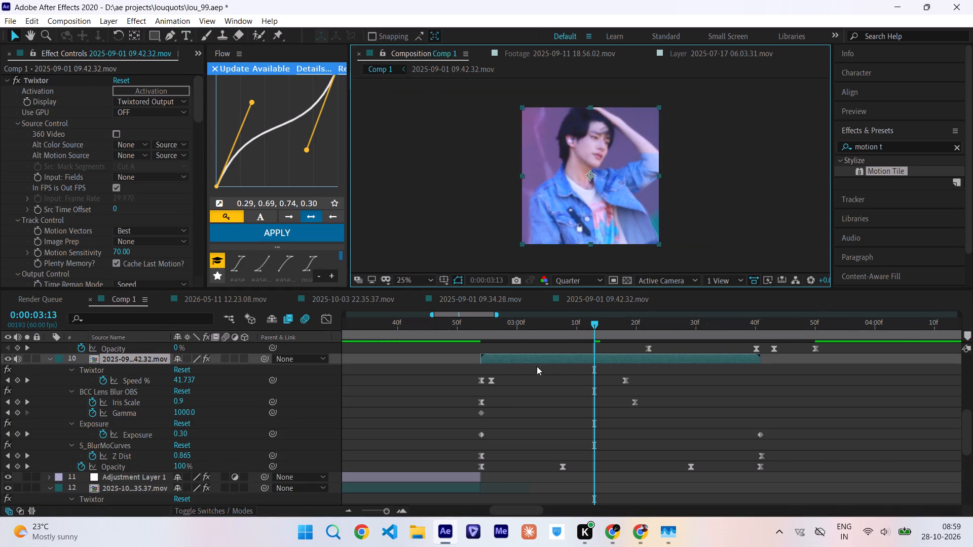
# Scrub the reframed 09.42.32 clip and its transition in Comp 1, and play the edit back from the start.
pyautogui.moveTo(503, 329); pyautogui.dragTo(590, 340)
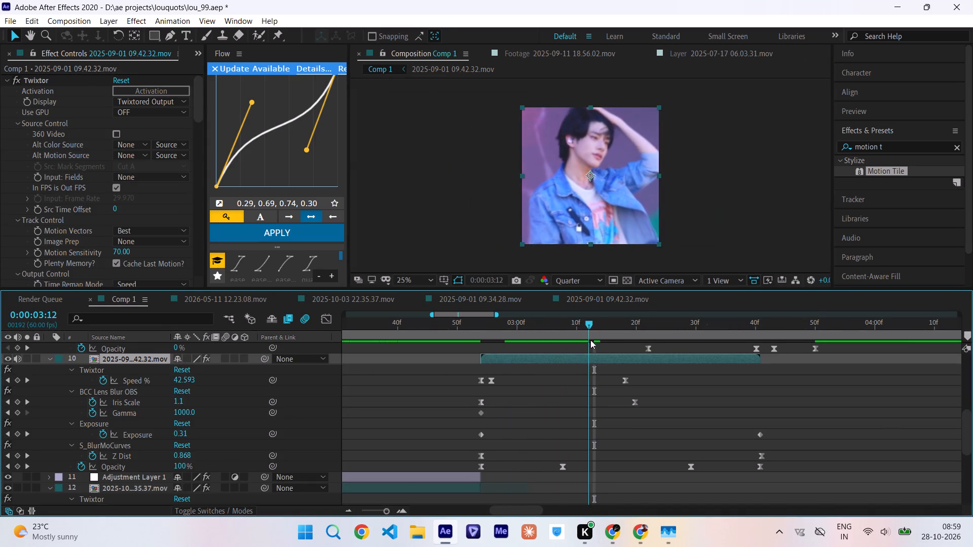
pyautogui.moveTo(590, 340); pyautogui.dragTo(719, 367)
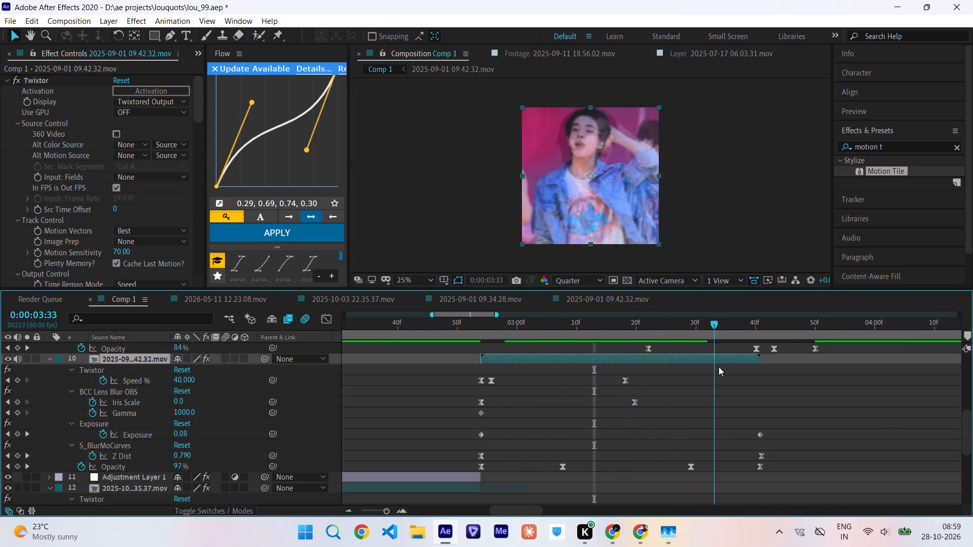
pyautogui.moveTo(719, 367); pyautogui.dragTo(0, 384)
pyautogui.press('space')
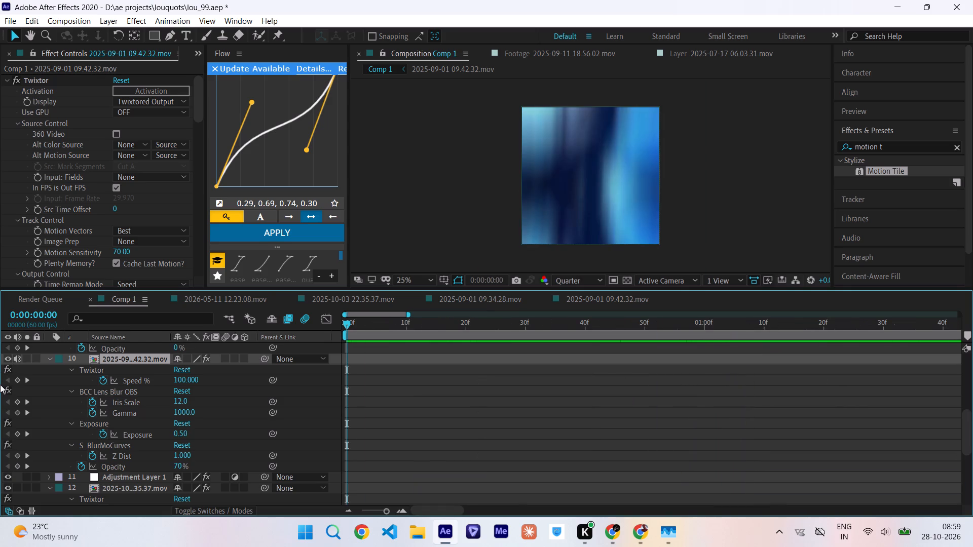
pyautogui.hscroll(-6, 647, 415)
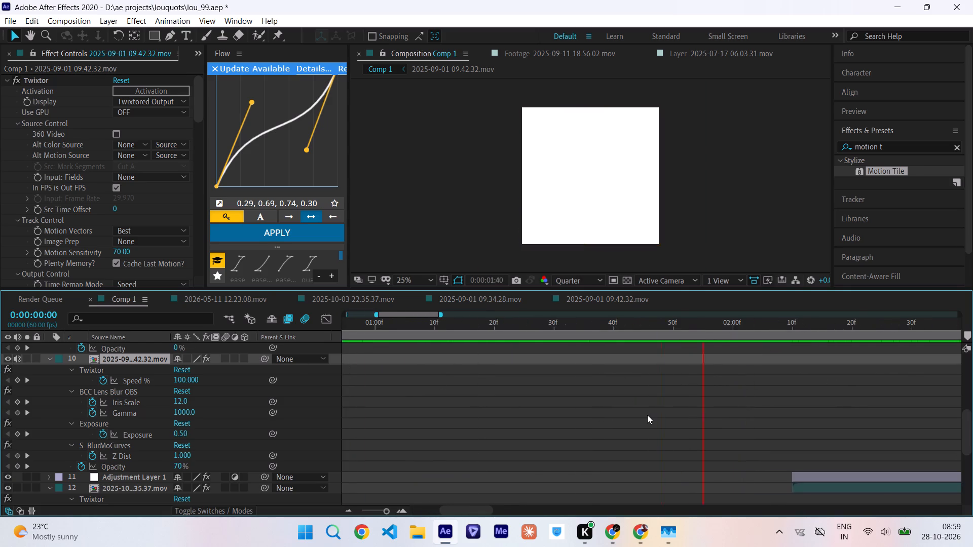
pyautogui.hscroll(-4, 647, 415)
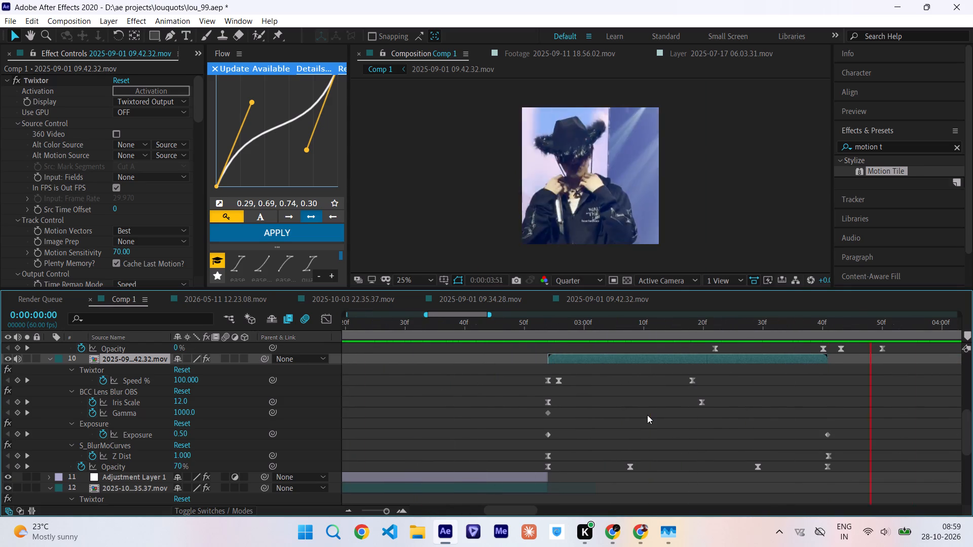
pyautogui.hscroll(-2, 647, 415)
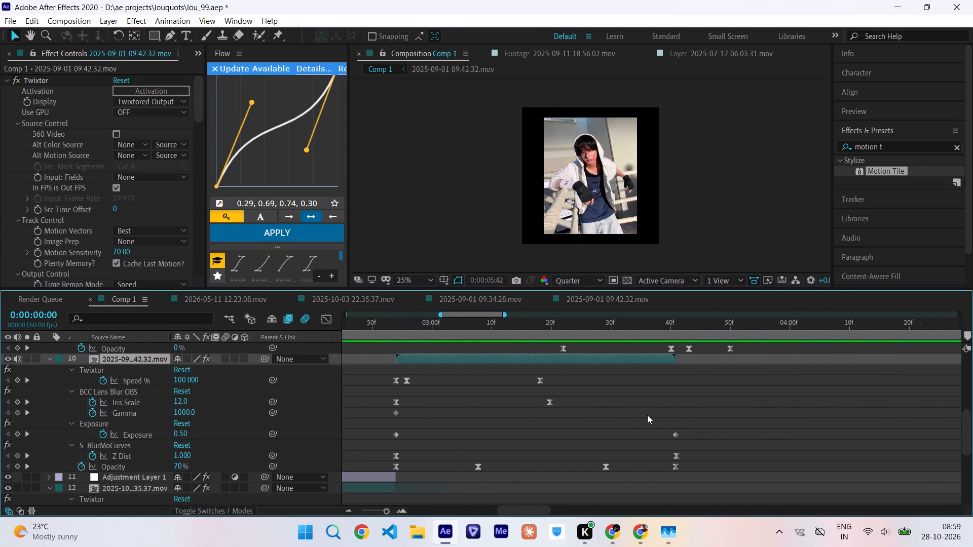
# Collapse the keyframe properties of the 09.42.32, 2025-10…35.37 and 09.34.28 layers, save the project, and recheck the 09.34.28 clip.
pyautogui.press('u')
pyautogui.click(373, 382)
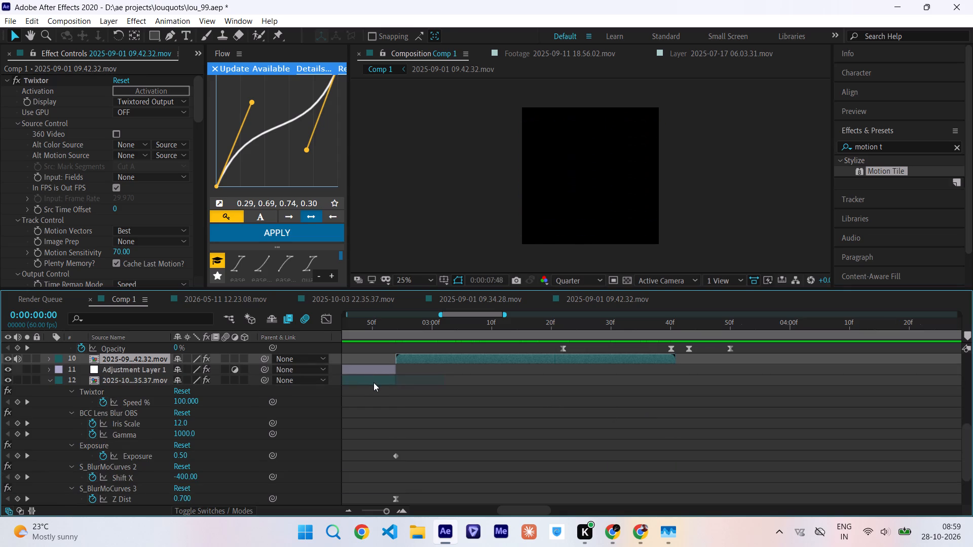
pyautogui.press('u')
pyautogui.hotkey('ctrl', 's')
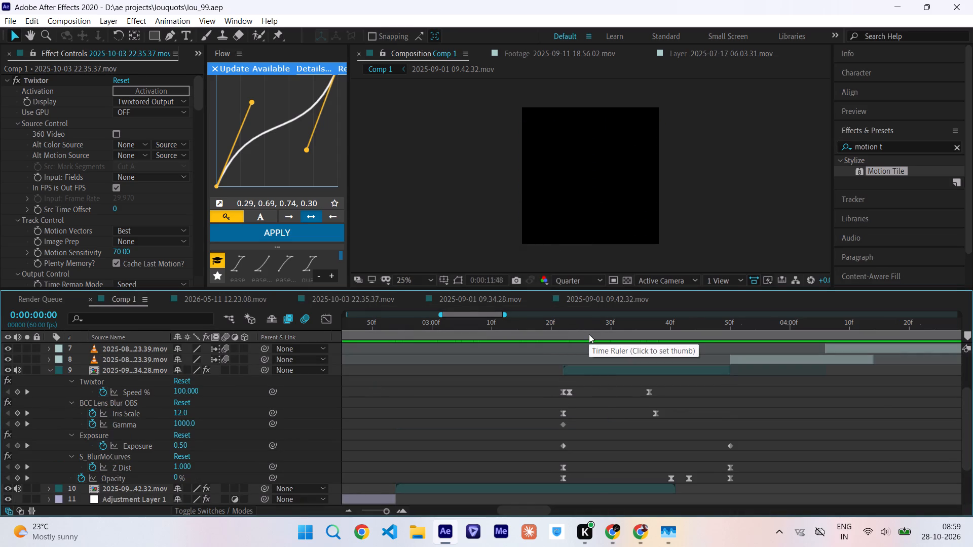
pyautogui.moveTo(589, 334); pyautogui.dragTo(697, 360)
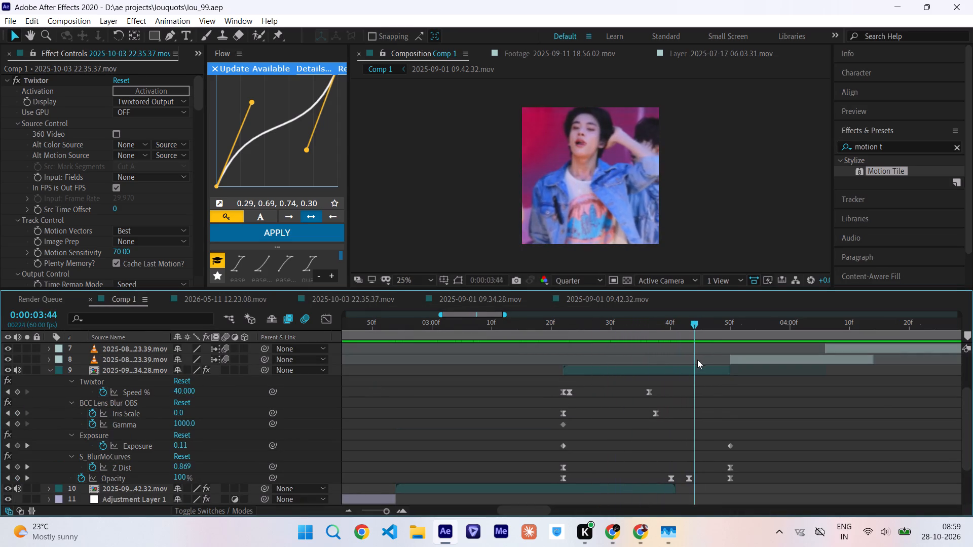
pyautogui.moveTo(697, 360); pyautogui.dragTo(648, 397)
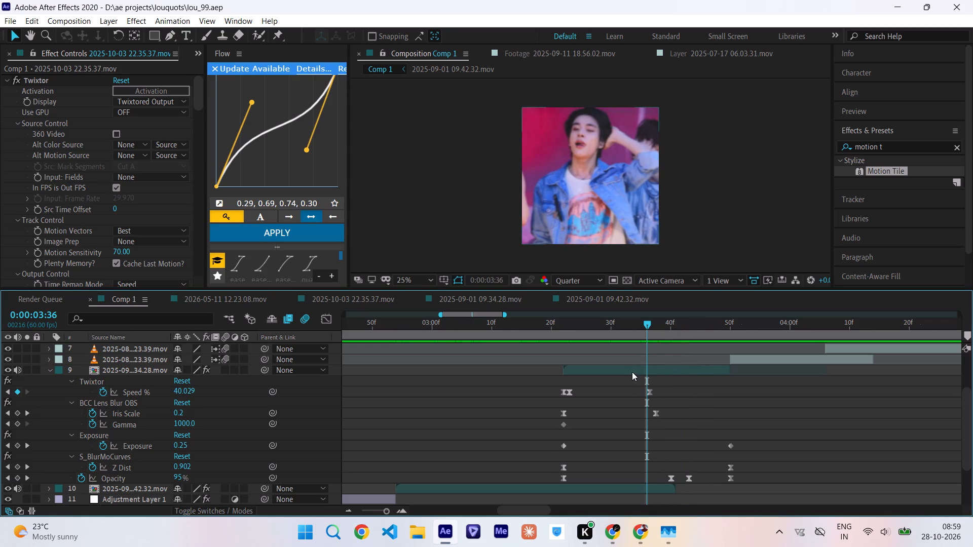
pyautogui.click(632, 372)
pyautogui.press('u')
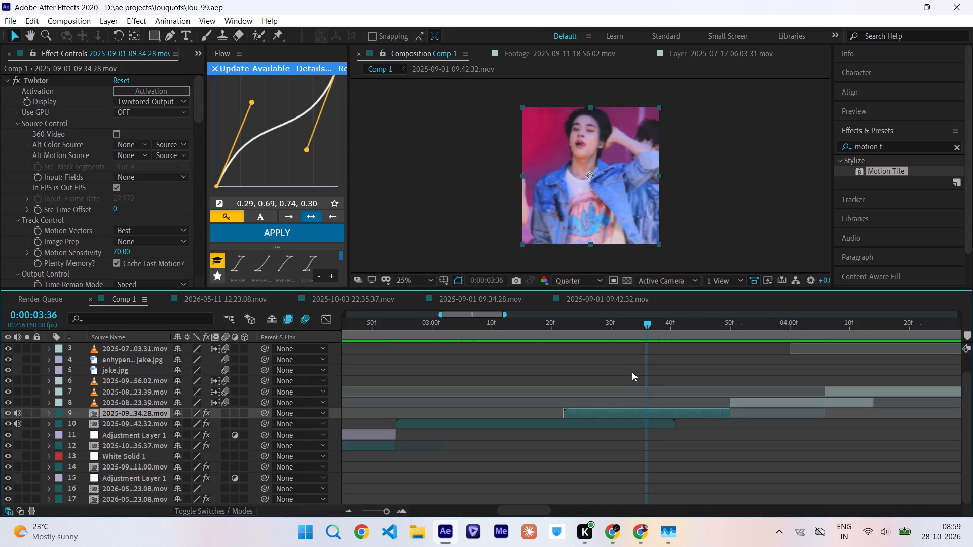
# Extend layer 8's 2025-08…23.39 clip to end at about 0:00:04:29, showing the reference video for comparison and hiding it again.
pyautogui.scroll(1, 632, 372)
pyautogui.moveTo(562, 328); pyautogui.dragTo(592, 334)
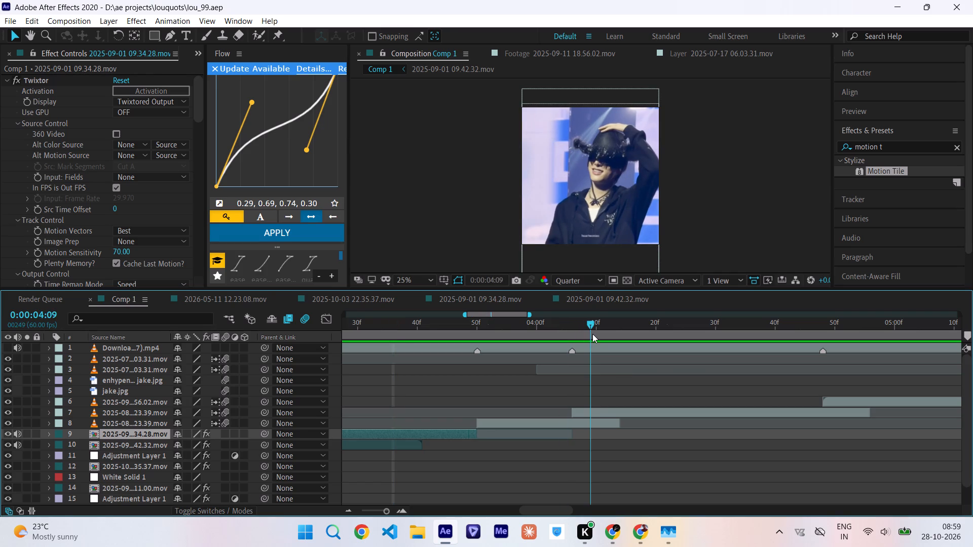
pyautogui.moveTo(592, 334); pyautogui.dragTo(598, 336)
pyautogui.click(8, 350)
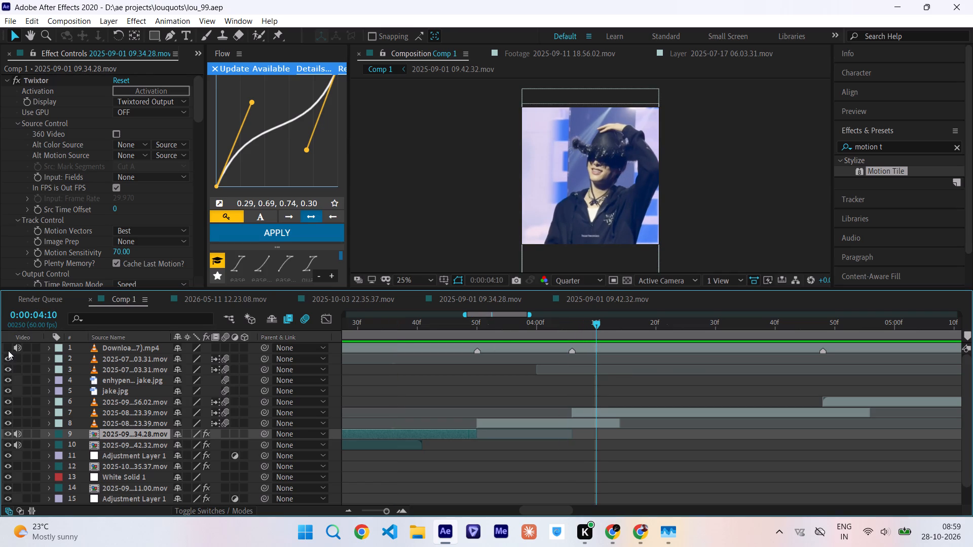
pyautogui.moveTo(601, 330); pyautogui.dragTo(614, 332)
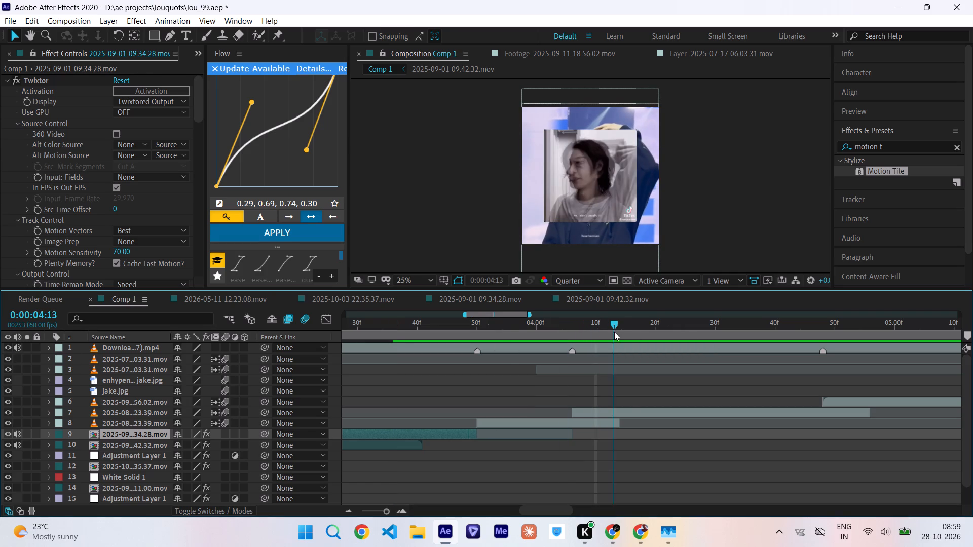
pyautogui.moveTo(614, 332); pyautogui.dragTo(655, 340)
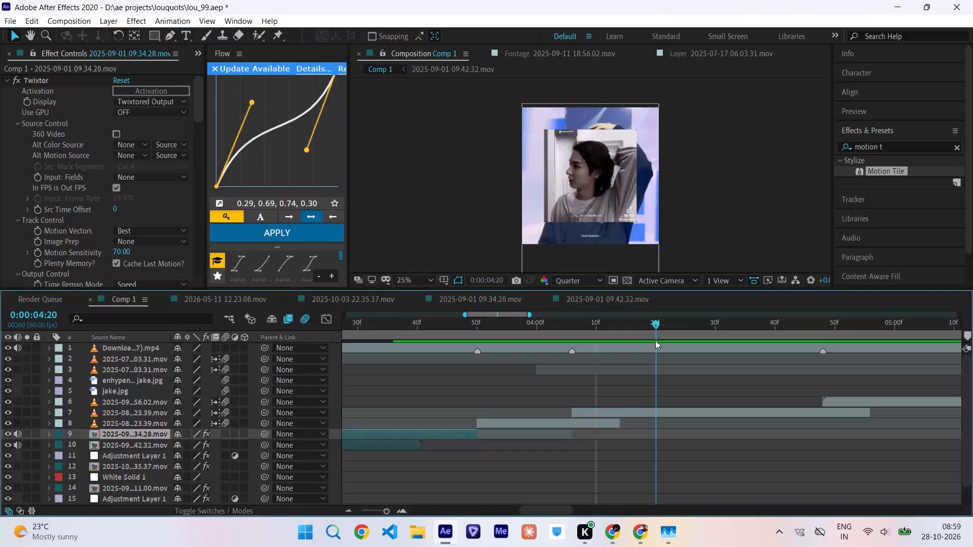
pyautogui.moveTo(655, 340); pyautogui.dragTo(658, 344)
pyautogui.moveTo(620, 426); pyautogui.dragTo(636, 429)
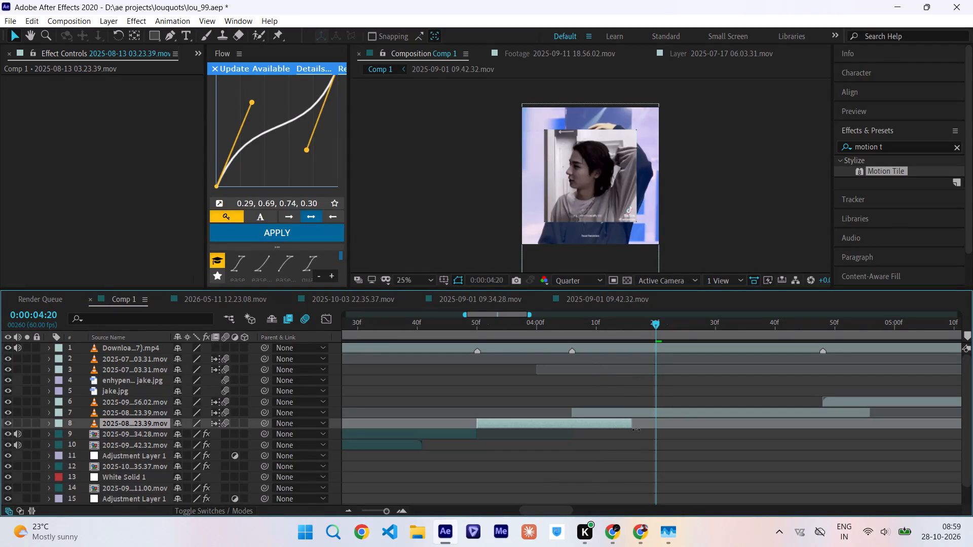
pyautogui.moveTo(636, 429); pyautogui.dragTo(688, 435)
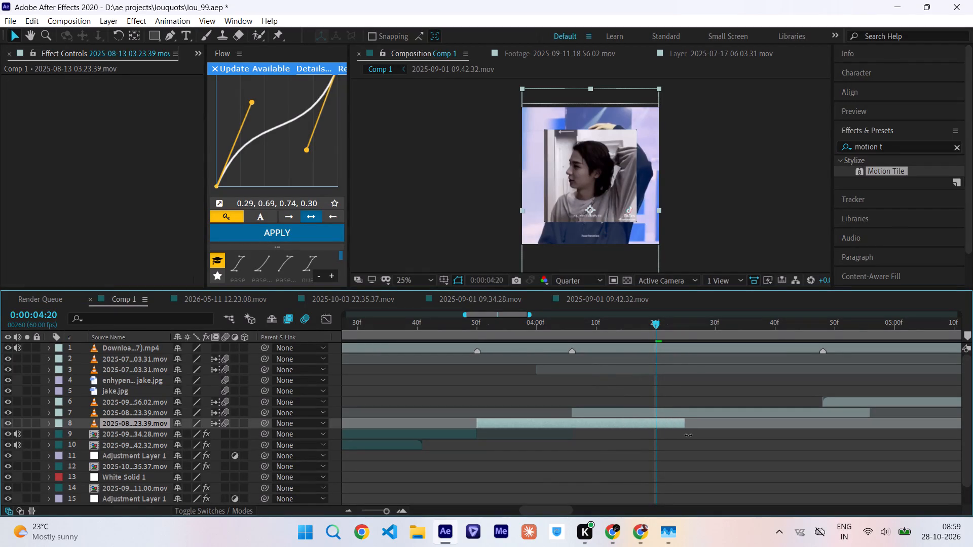
pyautogui.moveTo(688, 435); pyautogui.dragTo(691, 436)
pyautogui.moveTo(694, 422); pyautogui.dragTo(712, 427)
pyautogui.click(9, 346)
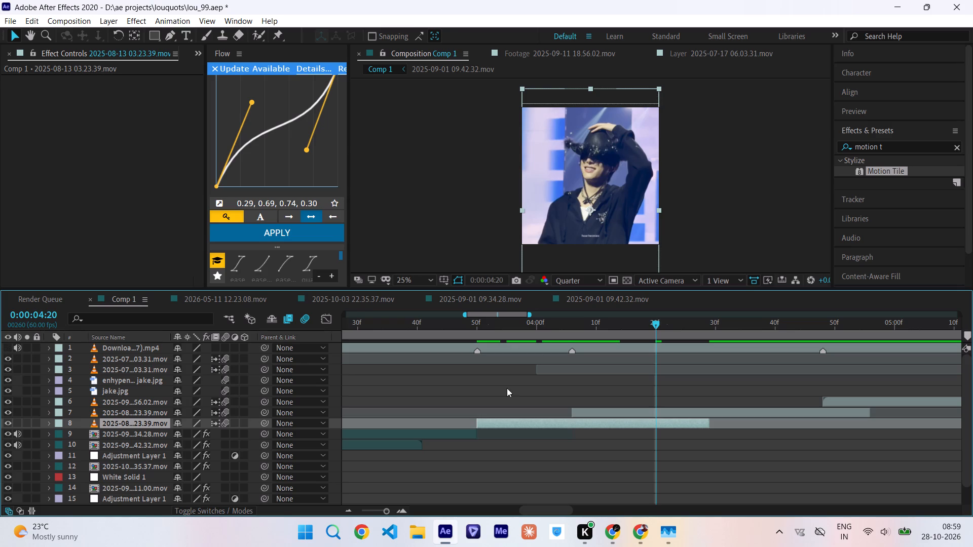
# Pre-compose the two 2025-08…23.39 clips on layers 7 and 8 individually, and mute the audio of layers 7 to 10.
pyautogui.moveTo(477, 331); pyautogui.dragTo(535, 352)
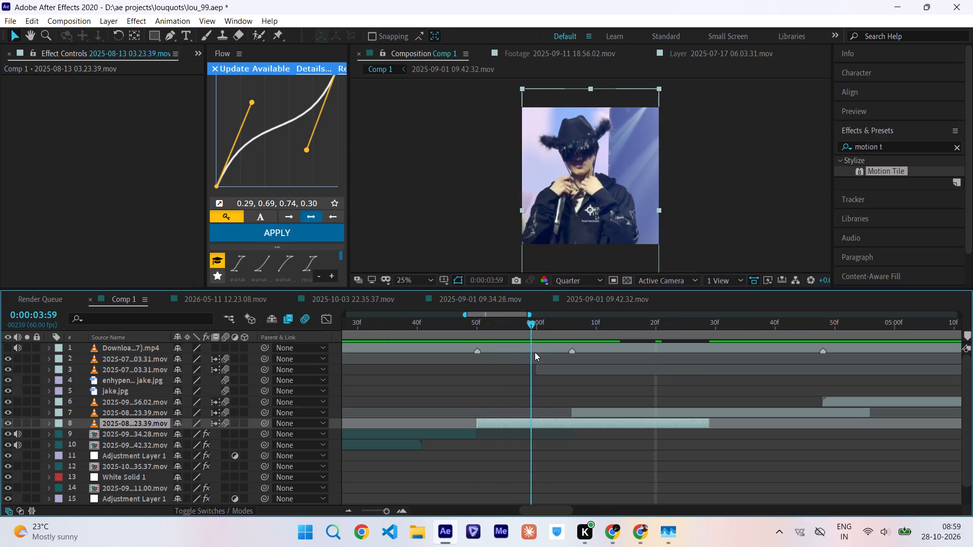
pyautogui.moveTo(535, 352); pyautogui.dragTo(539, 354)
pyautogui.moveTo(83, 414); pyautogui.dragTo(90, 419)
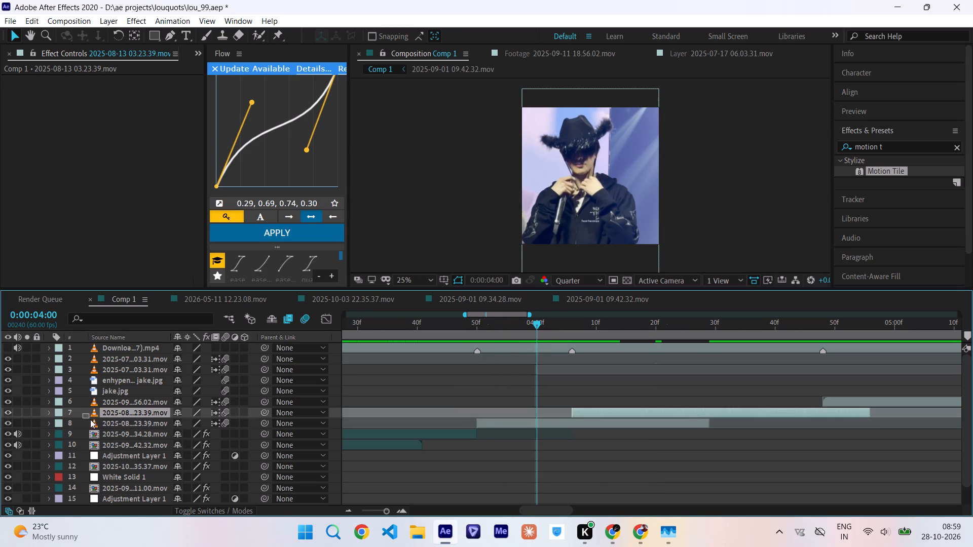
pyautogui.moveTo(90, 419); pyautogui.dragTo(92, 422)
pyautogui.press('BackSpace')
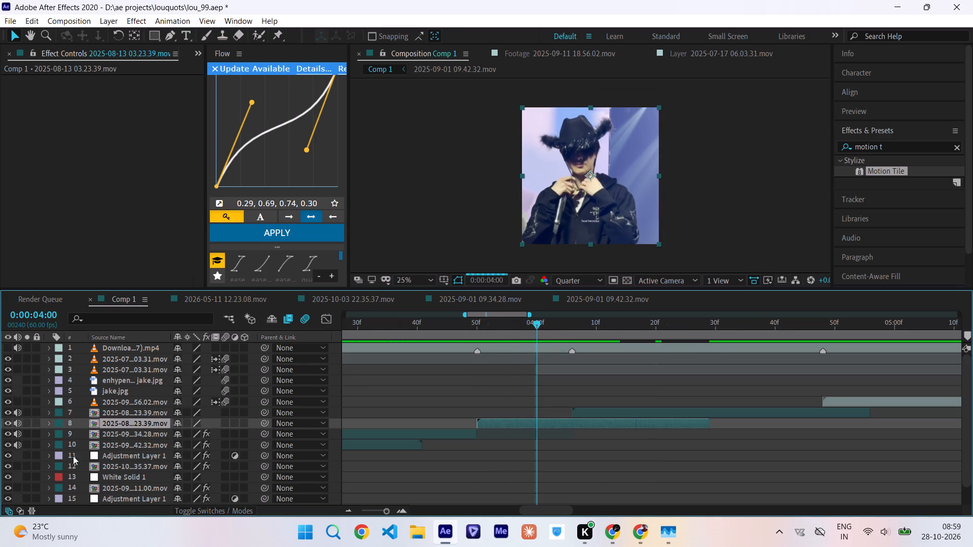
pyautogui.moveTo(19, 413); pyautogui.dragTo(17, 445)
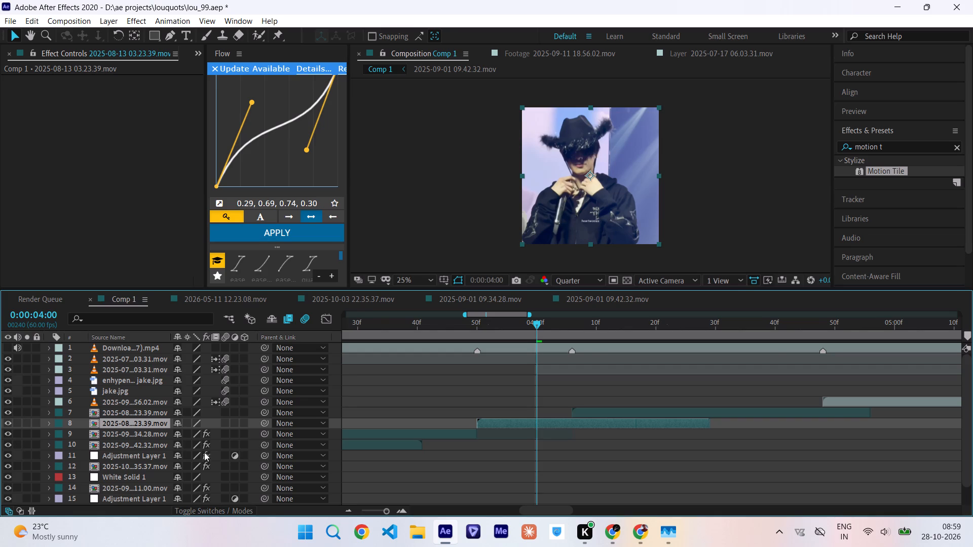
# Copy all effect and opacity keyframes from layer 17's 2026-05…23.08 clip onto layer 8's 2025-08…23.39 clip, starting at 0:00:03:50.
pyautogui.scroll(-1, 480, 478)
pyautogui.hscroll(4, 480, 478)
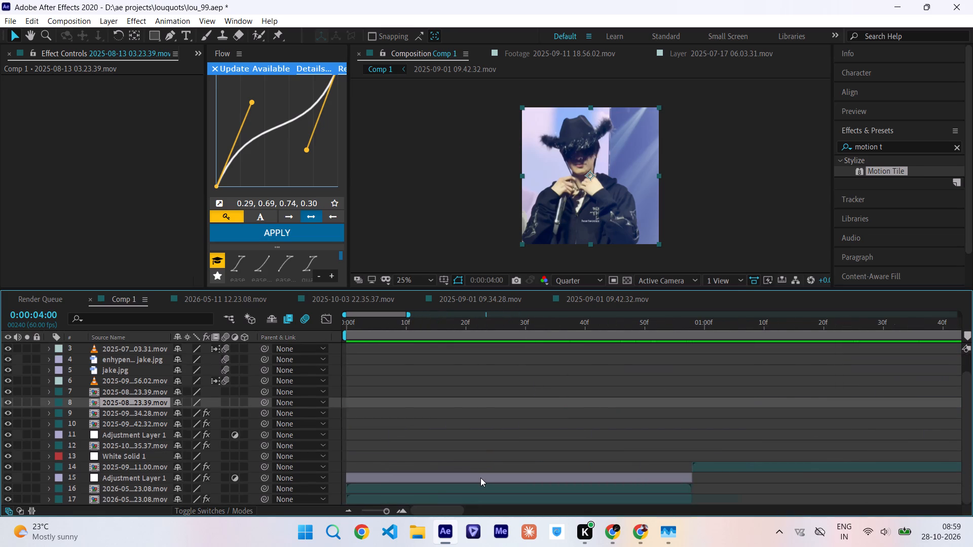
pyautogui.click(477, 499)
pyautogui.press('u')
pyautogui.scroll(-8, 477, 499)
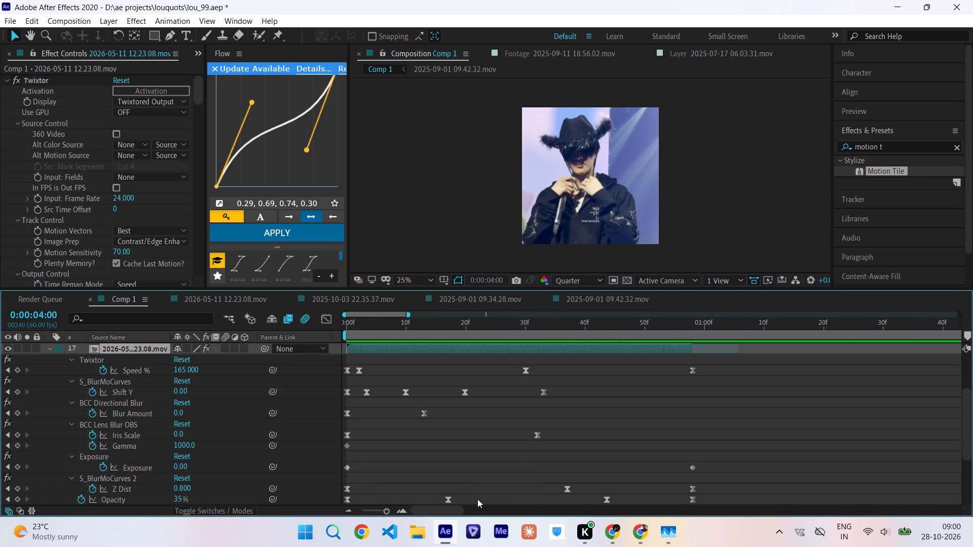
pyautogui.moveTo(341, 363); pyautogui.dragTo(765, 518)
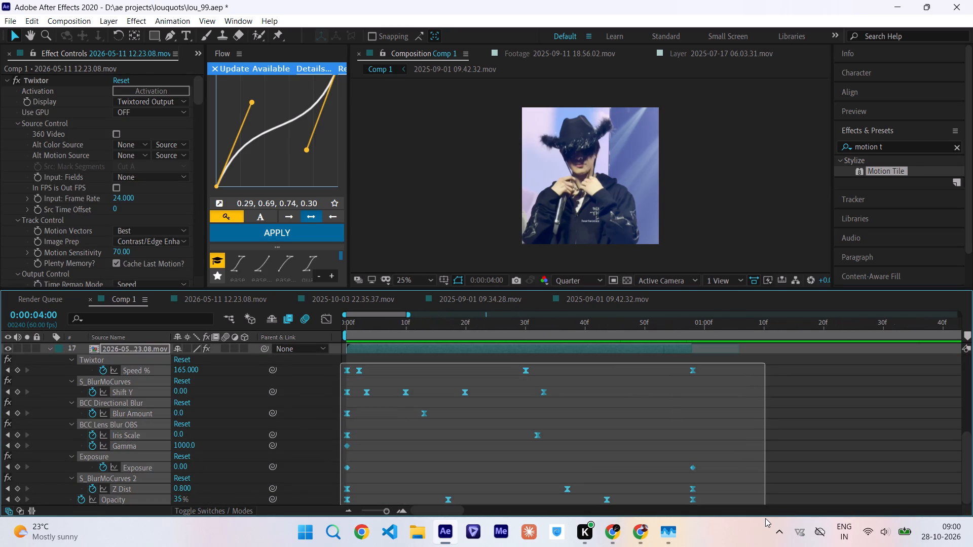
pyautogui.moveTo(765, 518); pyautogui.dragTo(765, 518)
pyautogui.hotkey('ctrl', 'c')
pyautogui.press('u')
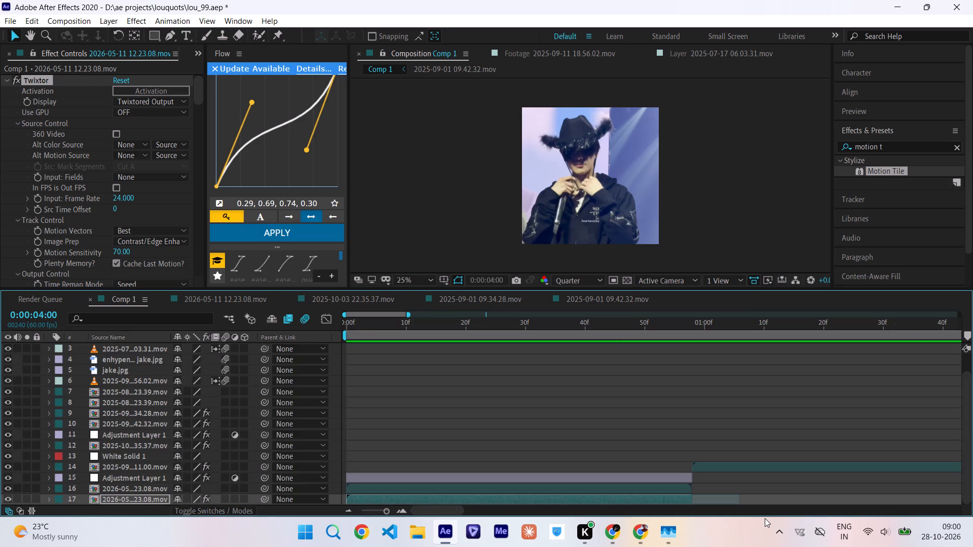
pyautogui.hscroll(-8, 886, 446)
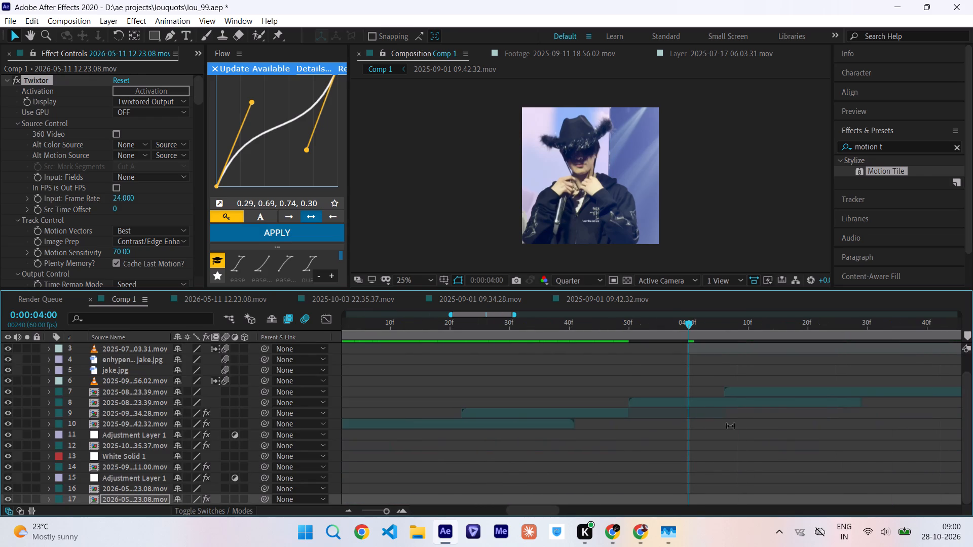
pyautogui.click(688, 407)
pyautogui.press('i')
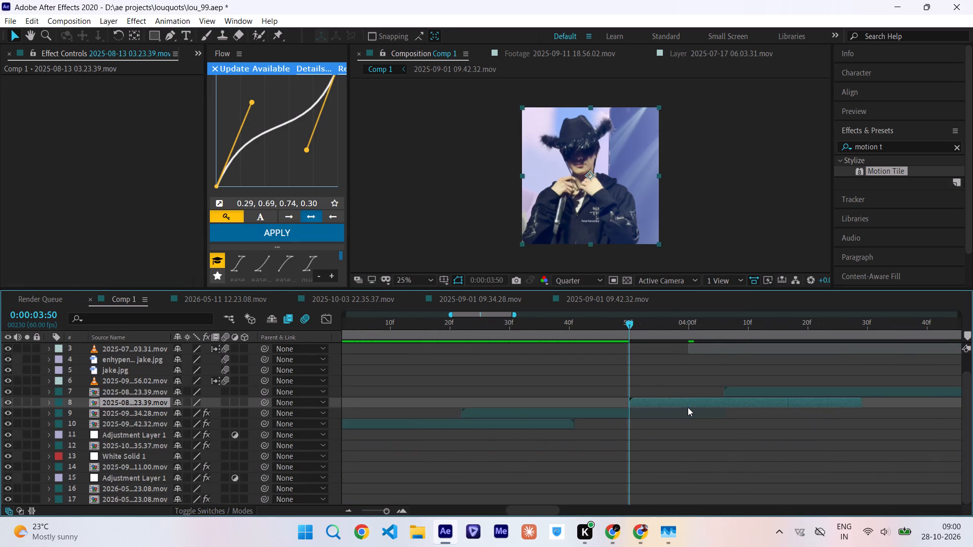
pyautogui.hotkey('ctrl', 'v')
pyautogui.press('u')
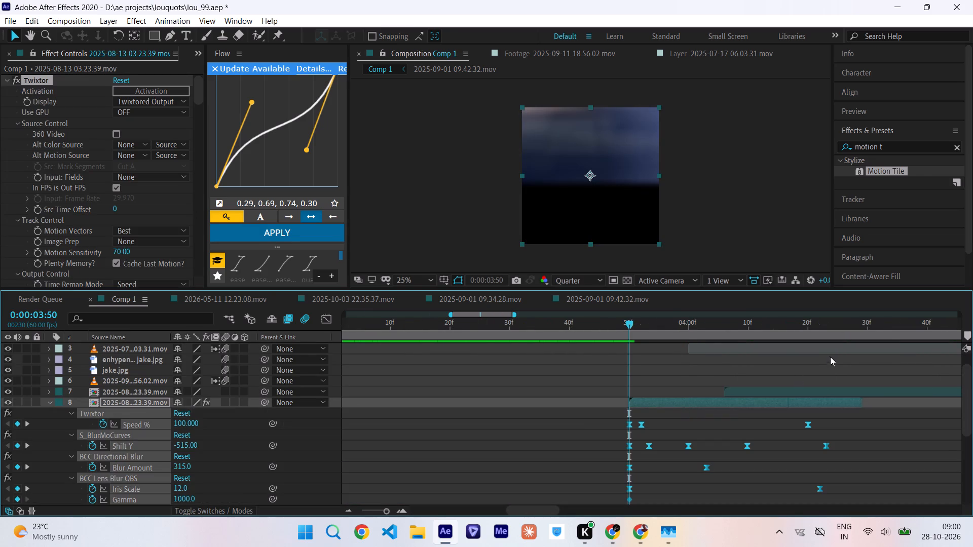
# Compress layer 8's pasted keyframes proportionally so the last ones land at about 0:00:04:28, near the clip's end.
pyautogui.hscroll(-1, 830, 360)
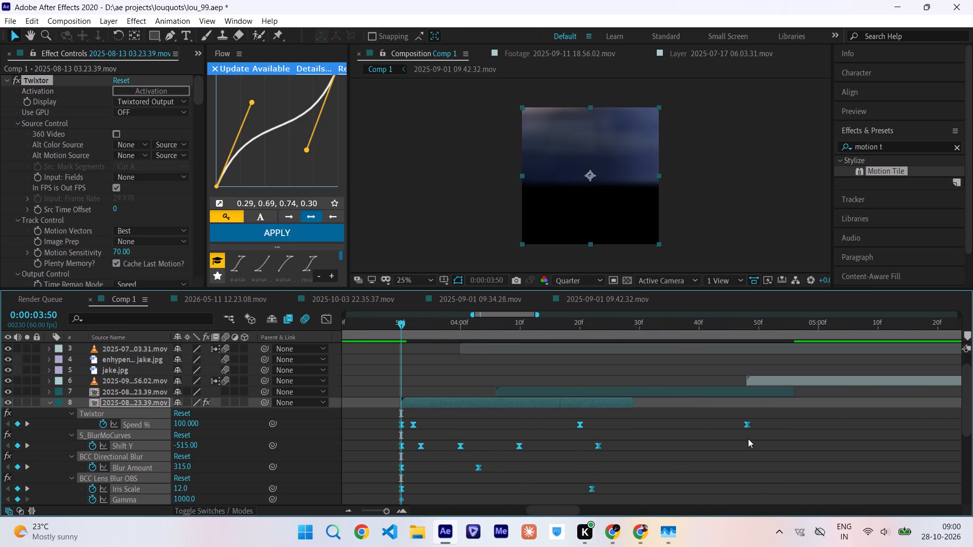
pyautogui.keyDown('alt'); pyautogui.moveTo(747, 424); pyautogui.dragTo(629, 440); pyautogui.keyUp('alt')
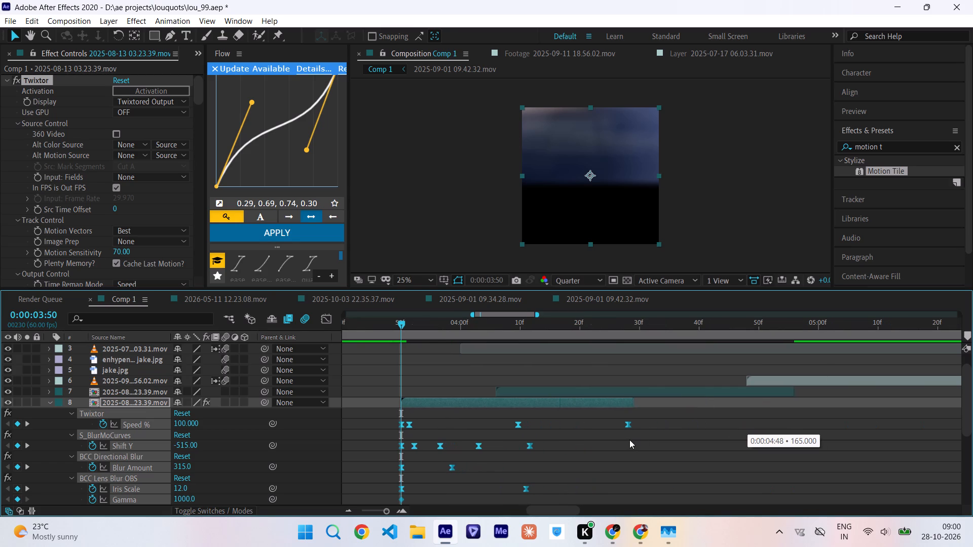
pyautogui.keyDown('alt'); pyautogui.moveTo(629, 440); pyautogui.dragTo(630, 440); pyautogui.keyUp('alt')
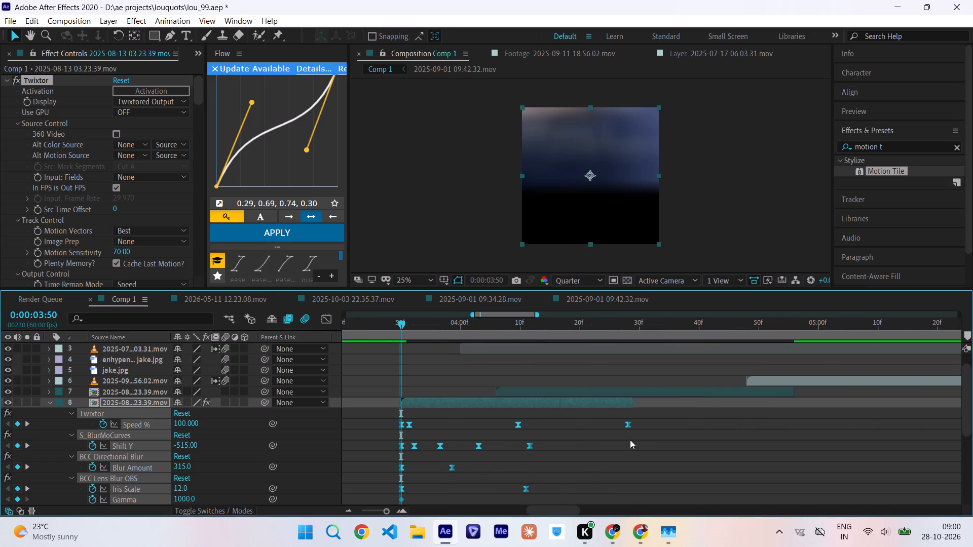
pyautogui.click(617, 455)
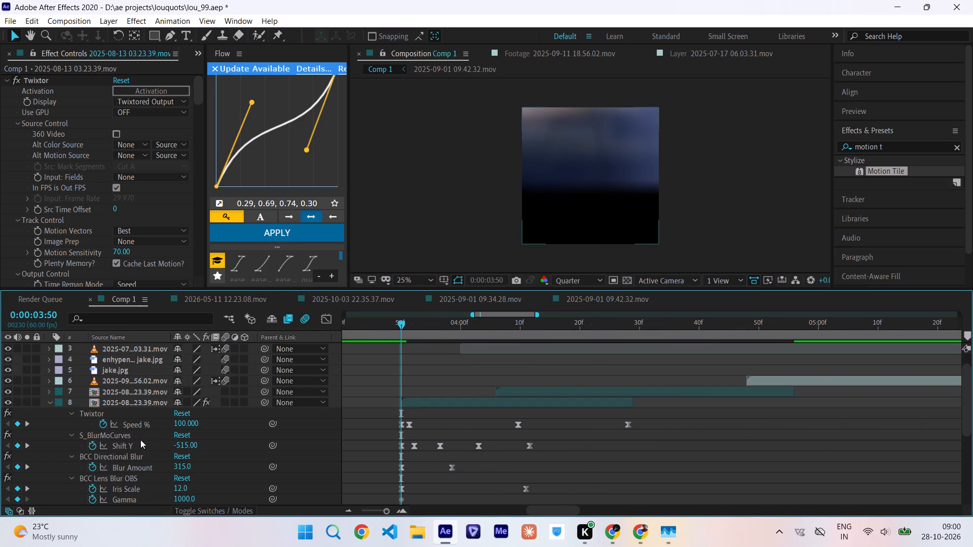
# Remove the first S_BlurMoCurves effect and the BCC Directional Blur effect from layer 8.
pyautogui.click(138, 437)
pyautogui.press('Delete')
pyautogui.click(138, 437)
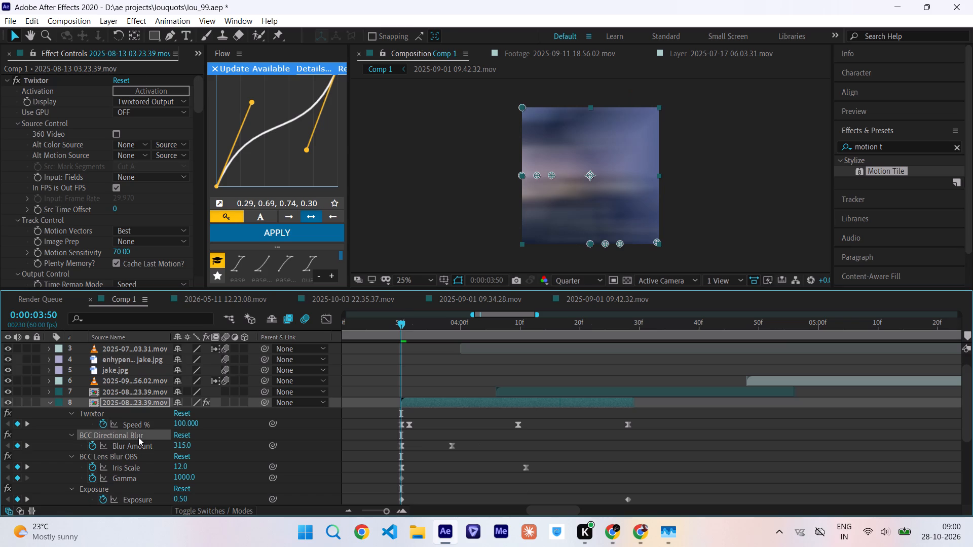
pyautogui.press('Delete')
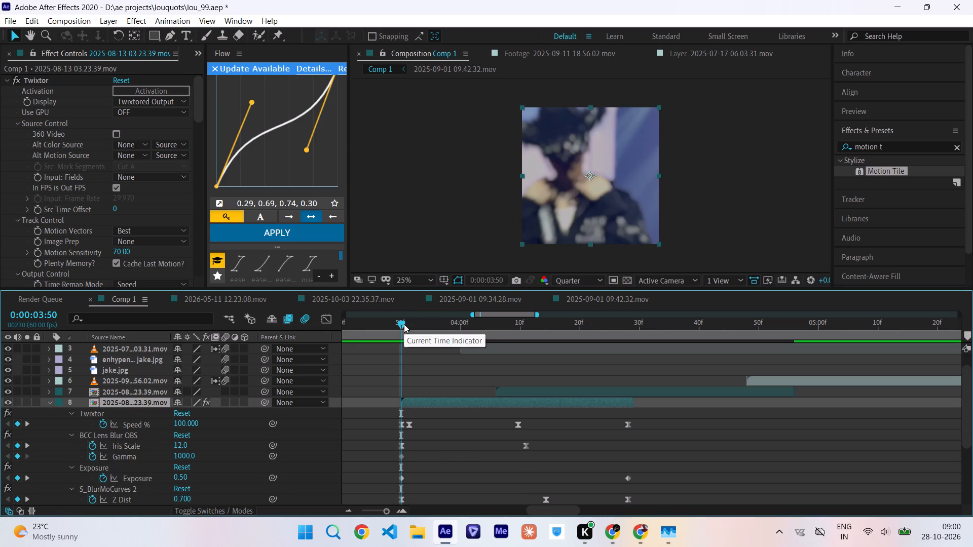
# Show the reference video, scrub and play layer 8's clip against it between 0:00:03:50 and 0:00:04:28, and hide the reference again.
pyautogui.scroll(4, 9, 356)
pyautogui.click(6, 347)
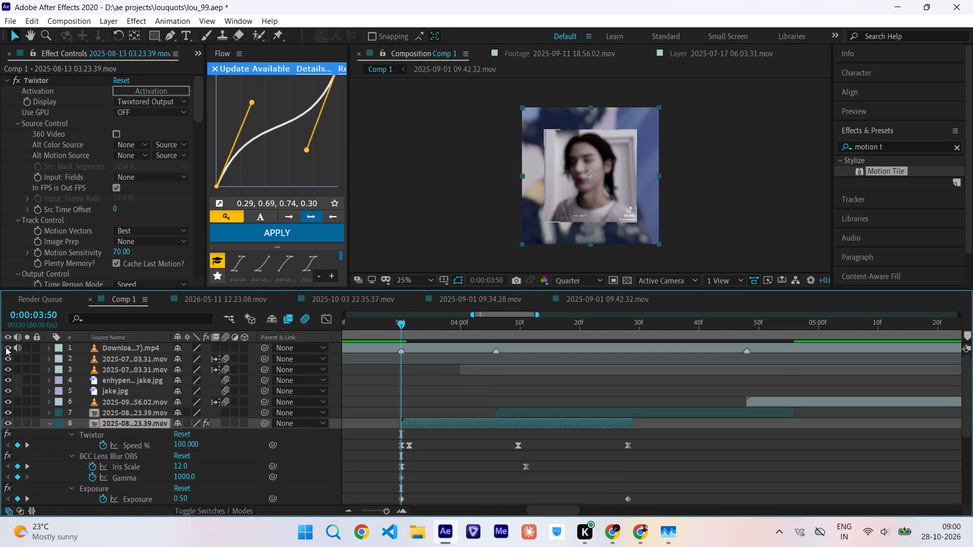
pyautogui.moveTo(405, 327); pyautogui.dragTo(436, 334)
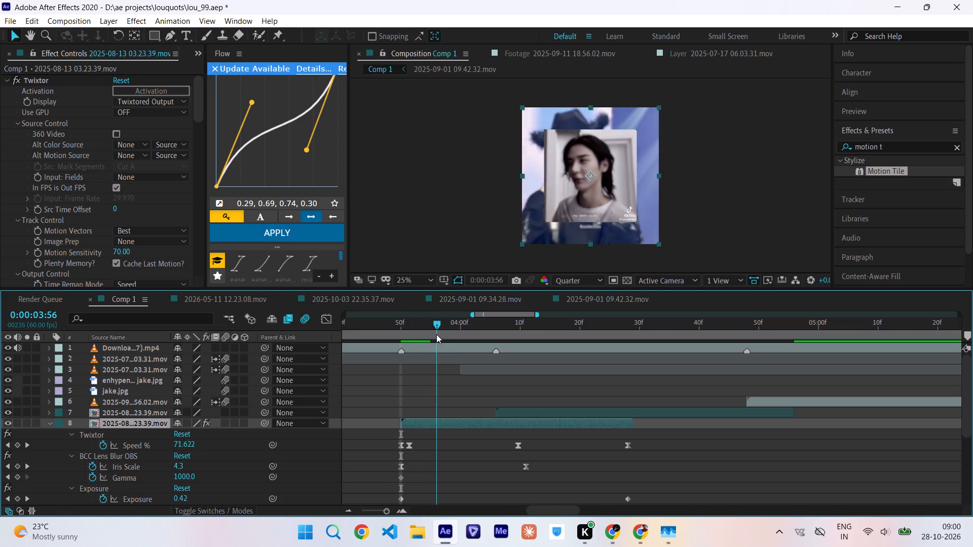
pyautogui.moveTo(436, 334); pyautogui.dragTo(493, 354)
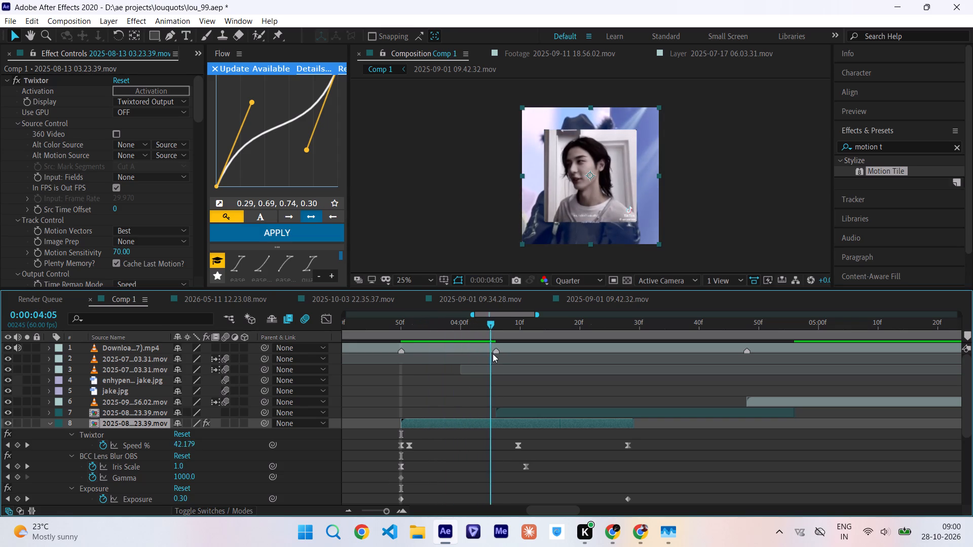
pyautogui.moveTo(493, 354); pyautogui.dragTo(581, 365)
pyautogui.hscroll(1, 568, 366)
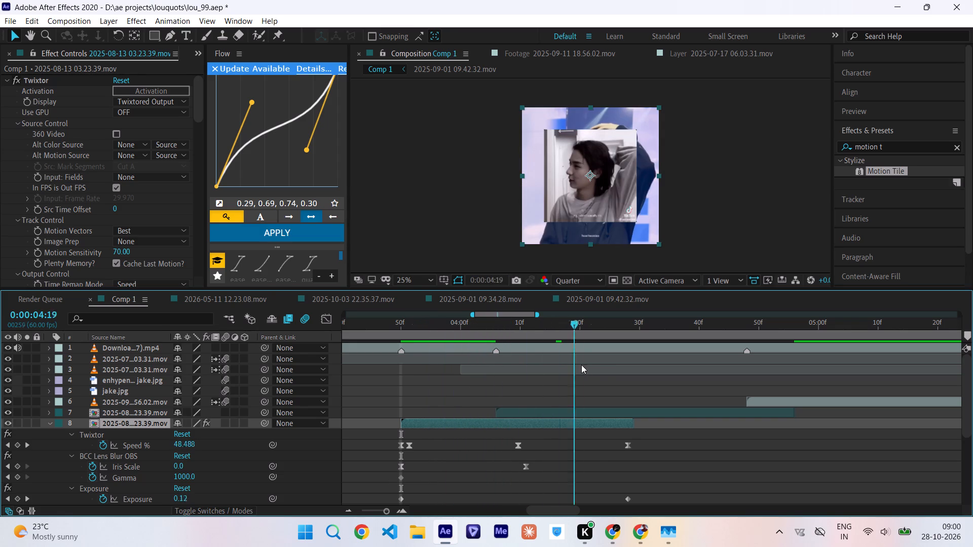
pyautogui.hscroll(1, 581, 365)
pyautogui.moveTo(581, 365); pyautogui.dragTo(628, 365)
pyautogui.hscroll(1, 604, 364)
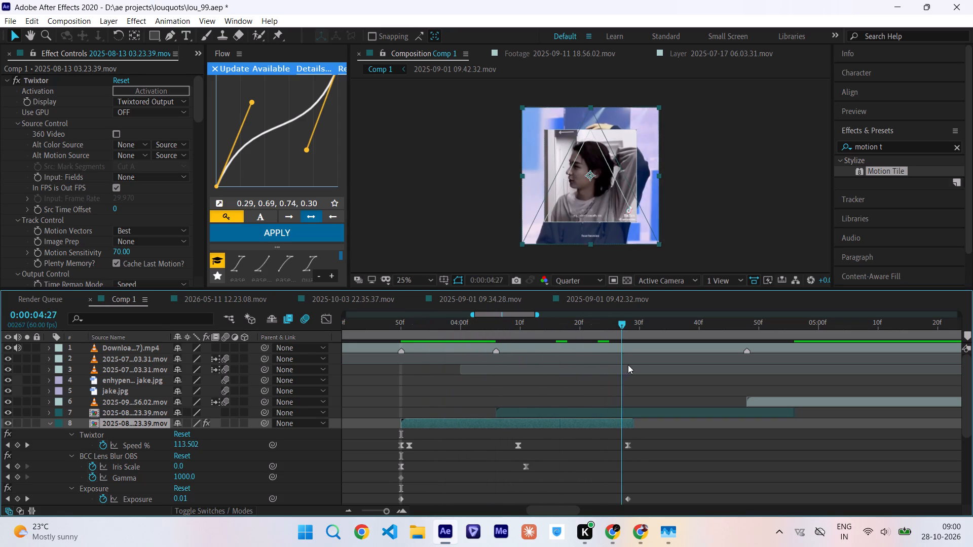
pyautogui.hscroll(1, 628, 365)
pyautogui.moveTo(628, 365); pyautogui.dragTo(240, 428)
pyautogui.press('space')
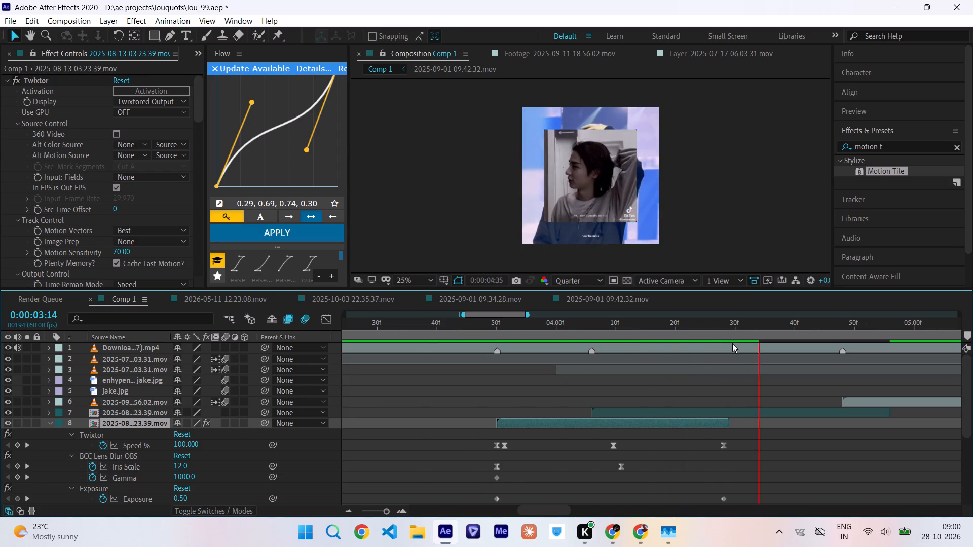
pyautogui.click(537, 326)
pyautogui.moveTo(537, 326); pyautogui.dragTo(553, 330)
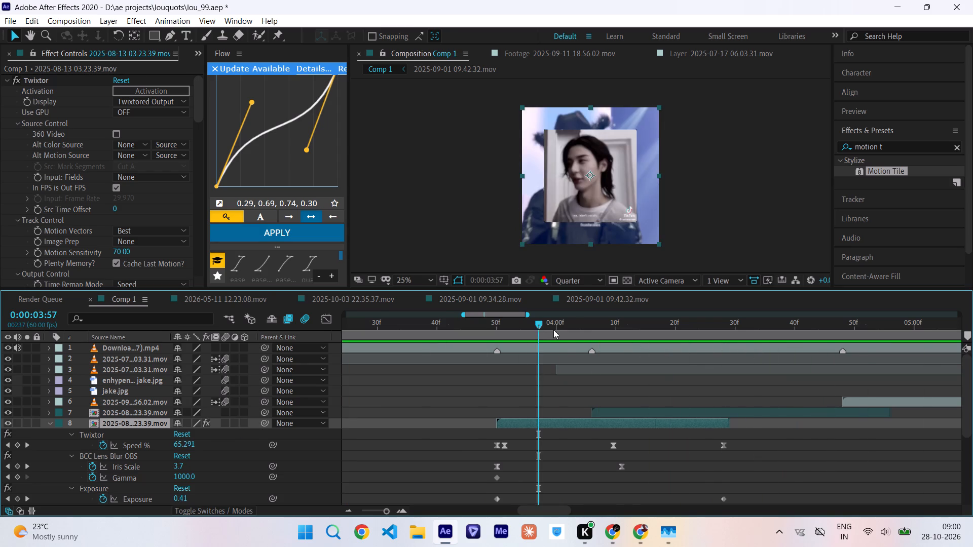
pyautogui.moveTo(553, 330); pyautogui.dragTo(589, 352)
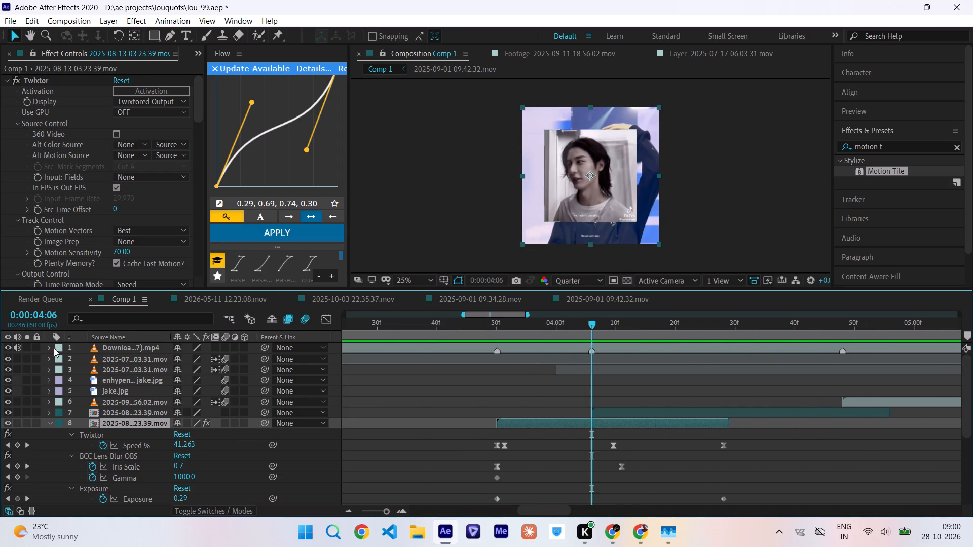
pyautogui.click(7, 346)
# Copy all of layer 8's keyframes: Twixtor speed, lens blur, Exposure, S_BlurMoCurves 2 Z Dist and Opacity.
pyautogui.scroll(-1, 540, 384)
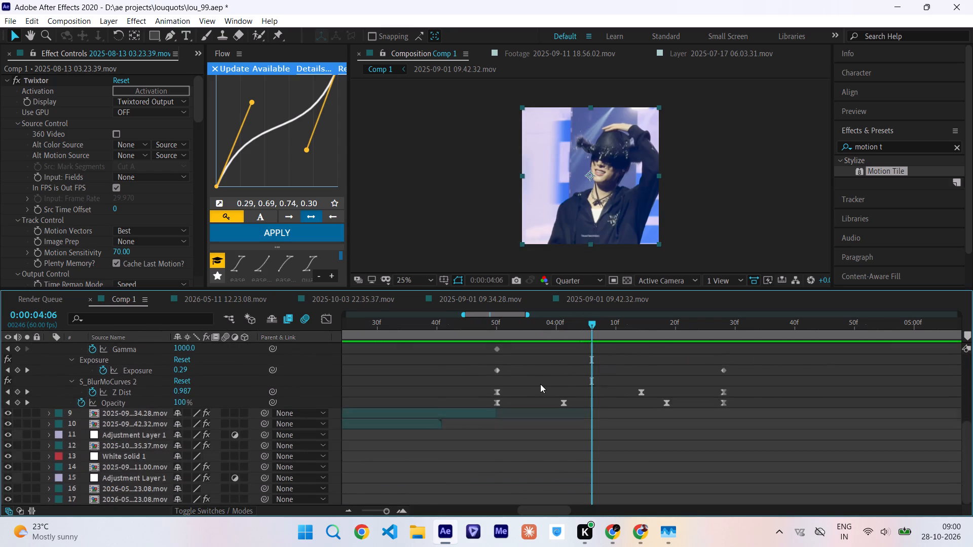
pyautogui.scroll(-1, 540, 384)
pyautogui.moveTo(485, 376); pyautogui.dragTo(721, 460)
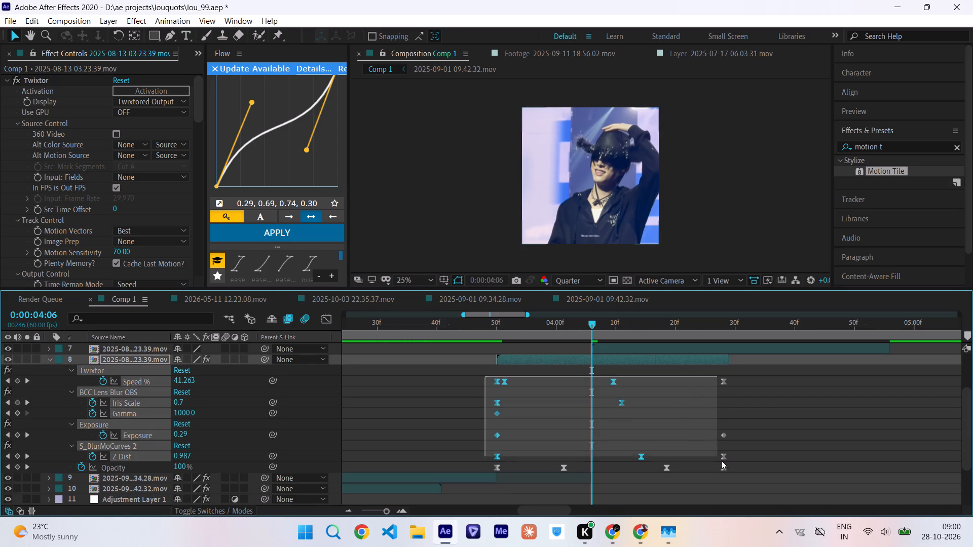
pyautogui.moveTo(721, 460); pyautogui.dragTo(736, 468)
pyautogui.hotkey('ctrl', 'c')
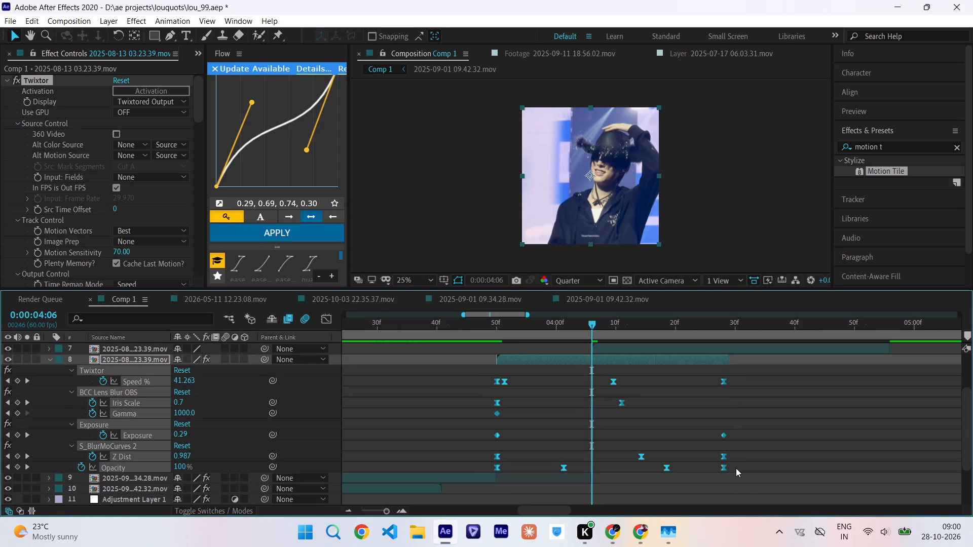
pyautogui.click(736, 459)
# Delete layer 8's last Z Dist keyframe, move the middle one to about 0:00:04:28, apply Flow curve 0.29, 0.69, 0.74, 0.30, and scrub the zoom.
pyautogui.click(725, 456)
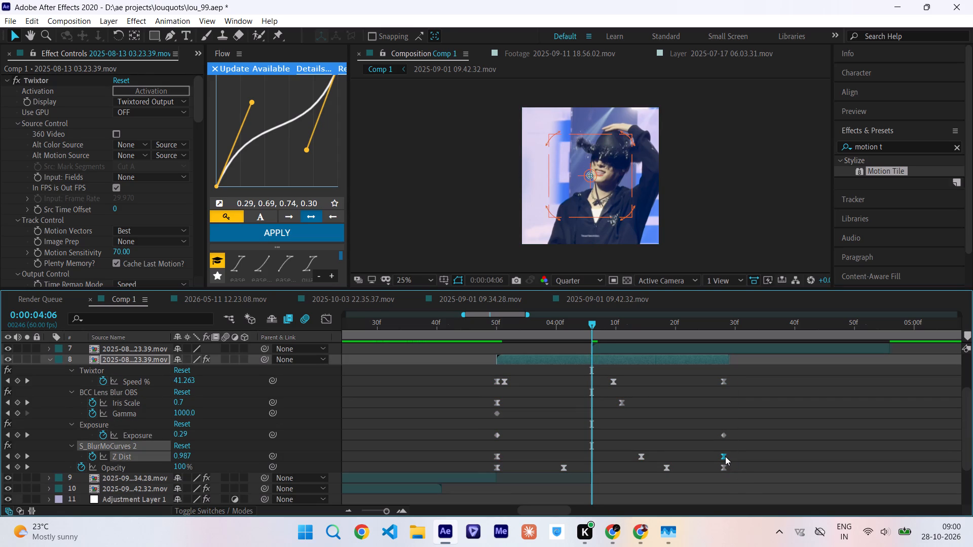
pyautogui.press('Delete')
pyautogui.moveTo(642, 456); pyautogui.dragTo(703, 468)
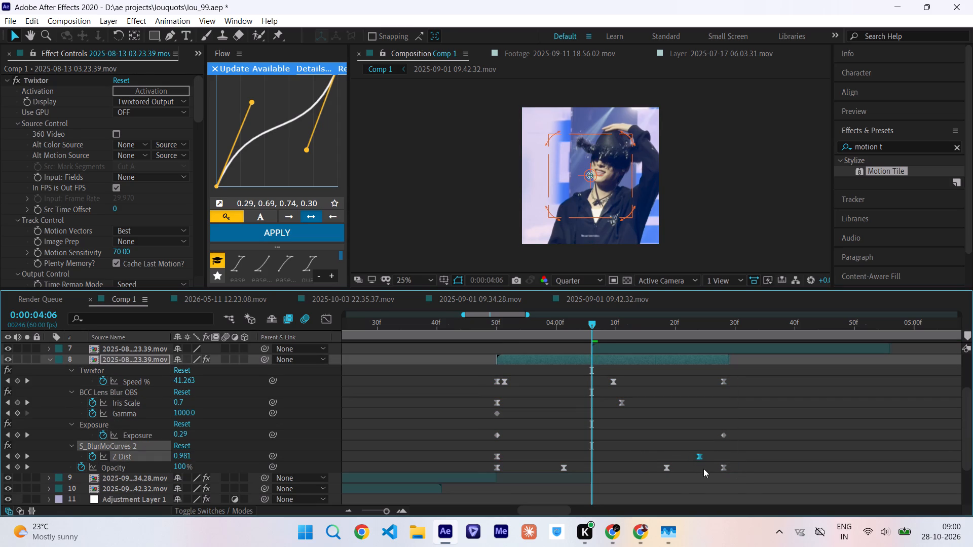
pyautogui.moveTo(703, 468); pyautogui.dragTo(723, 488)
pyautogui.moveTo(730, 451); pyautogui.dragTo(489, 453)
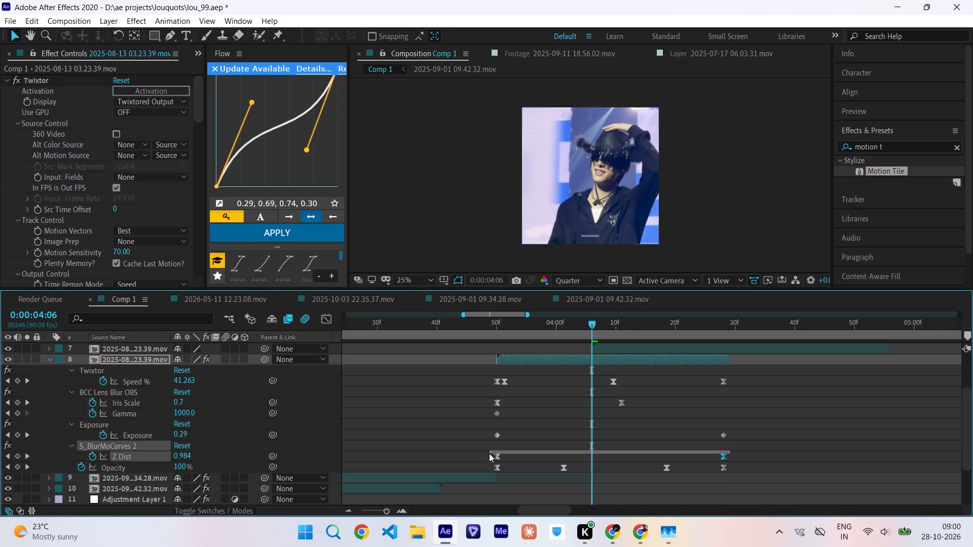
pyautogui.moveTo(489, 453); pyautogui.dragTo(484, 456)
pyautogui.click(277, 237)
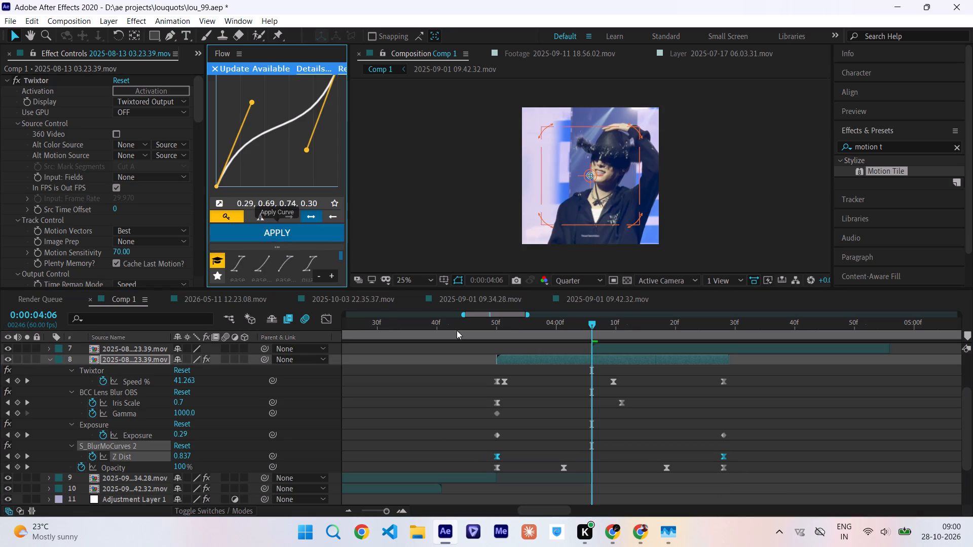
pyautogui.moveTo(482, 323); pyautogui.dragTo(518, 334)
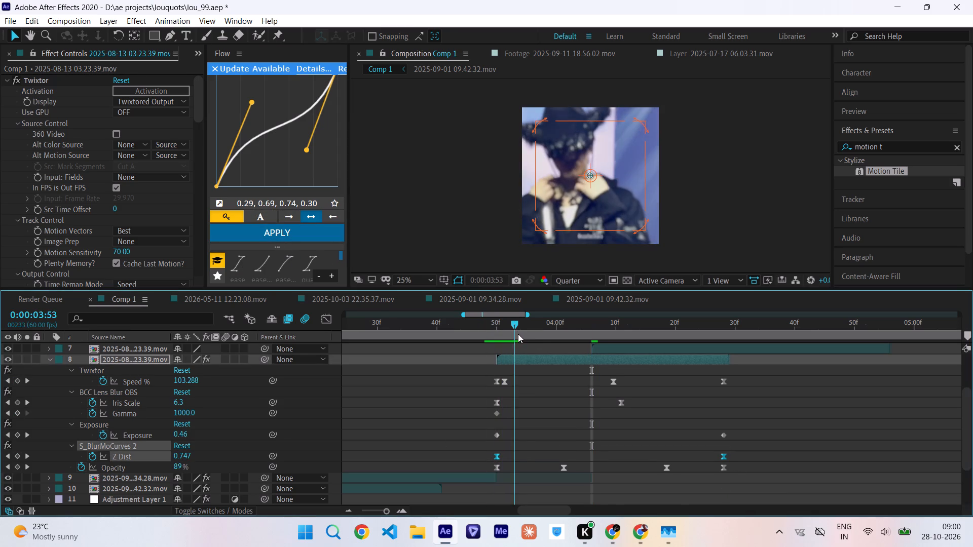
pyautogui.moveTo(518, 334); pyautogui.dragTo(574, 356)
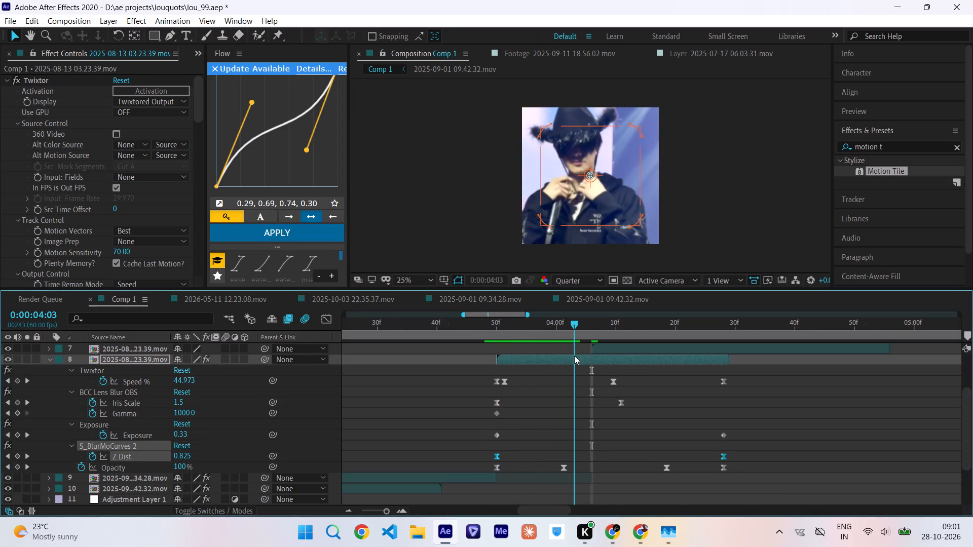
pyautogui.moveTo(574, 356); pyautogui.dragTo(593, 364)
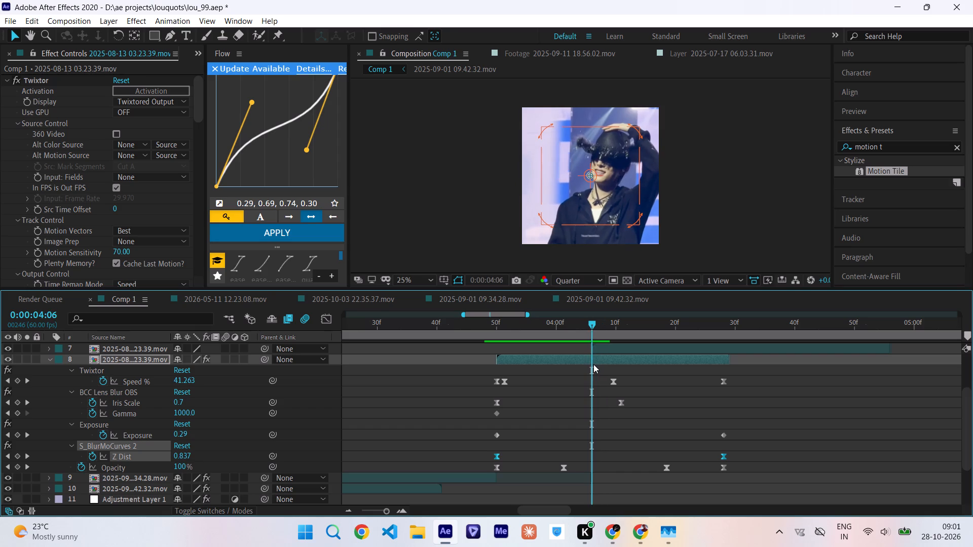
# Paste layer 8's copied effect and opacity keyframes onto layer 7 at 0:00:04:06 and reveal its keyframed properties.
pyautogui.moveTo(593, 364); pyautogui.dragTo(592, 364)
pyautogui.click(602, 347)
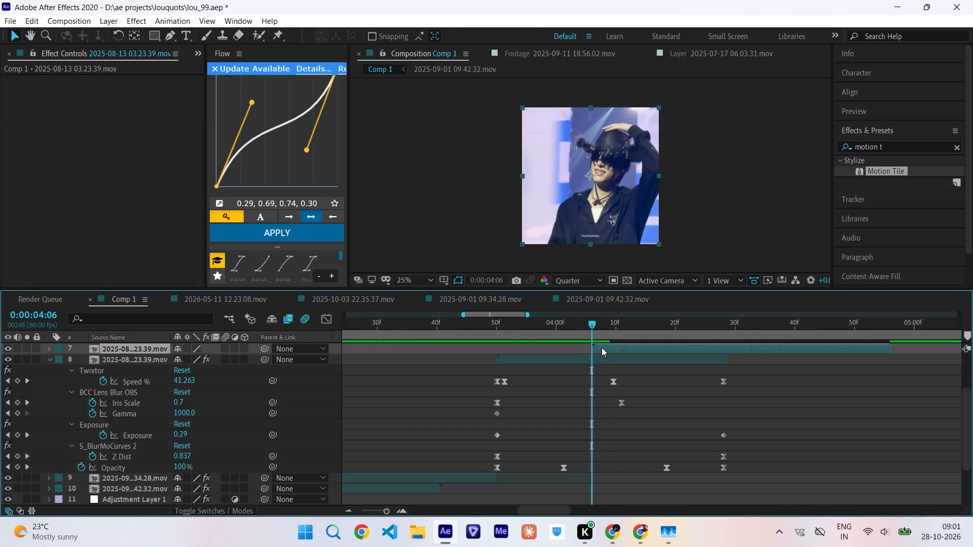
pyautogui.hotkey('ctrl', 'v')
pyautogui.press('u')
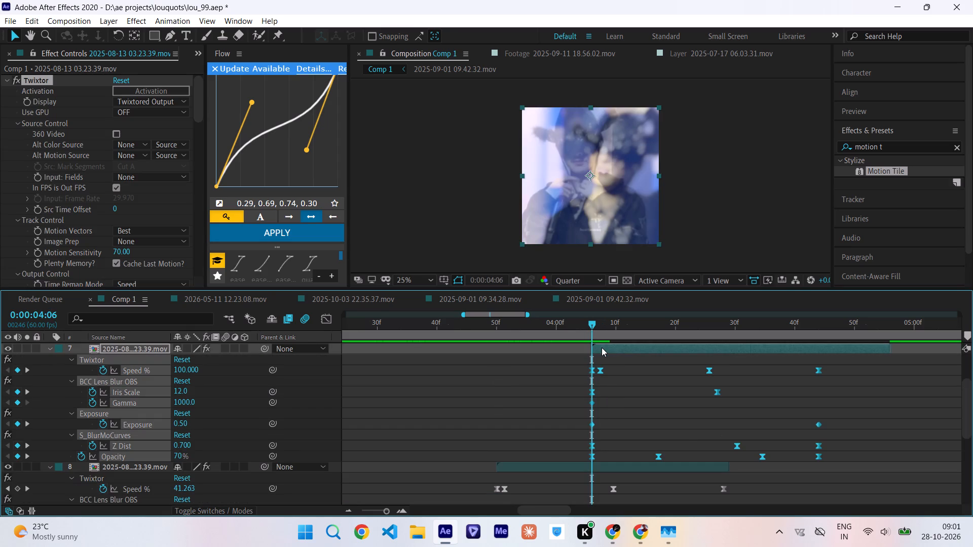
# Stretch all of layer 7's pasted keyframes proportionally so the last ones land at 0:00:04:48.
pyautogui.hscroll(-1, 602, 347)
pyautogui.scroll(1, 725, 368)
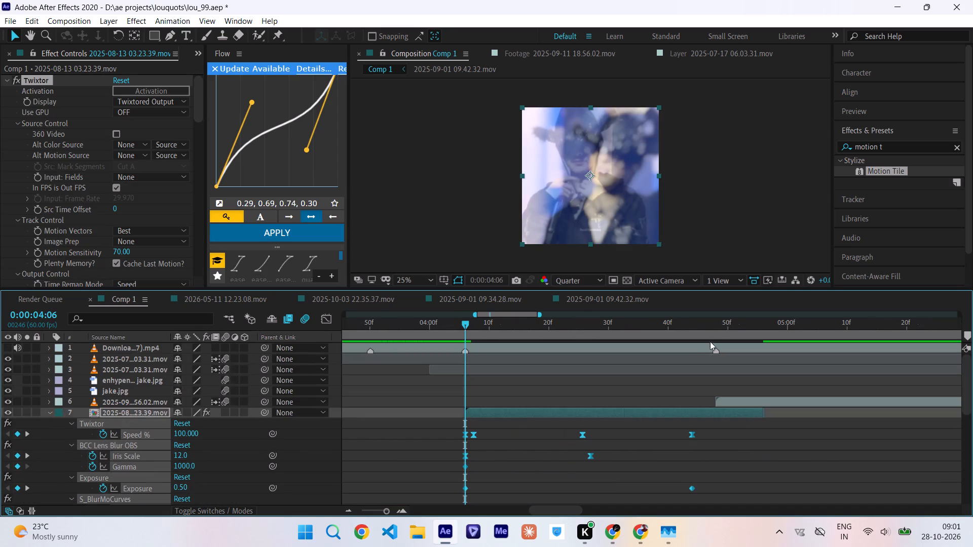
pyautogui.click(715, 334)
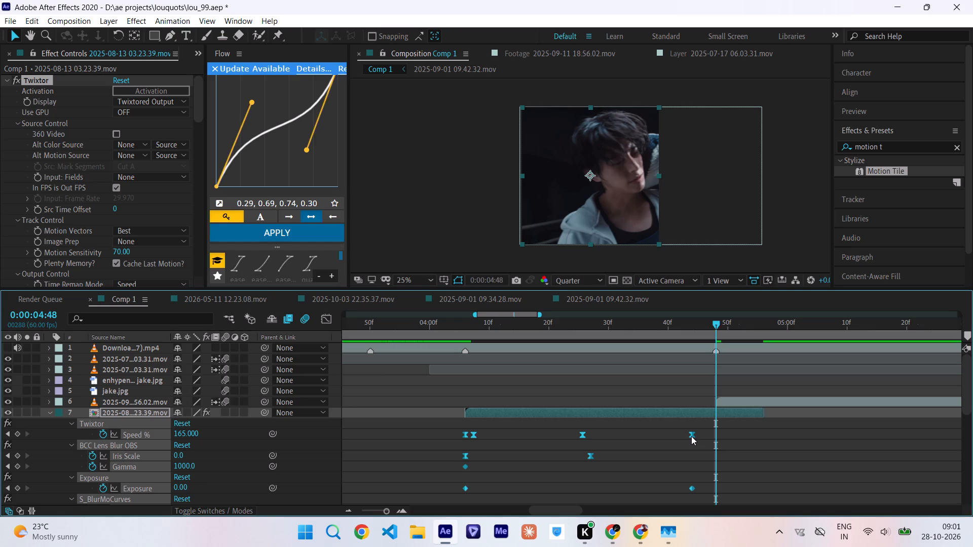
pyautogui.keyDown('alt'); pyautogui.moveTo(691, 436); pyautogui.dragTo(715, 455); pyautogui.keyUp('alt')
pyautogui.scroll(-1, 715, 455)
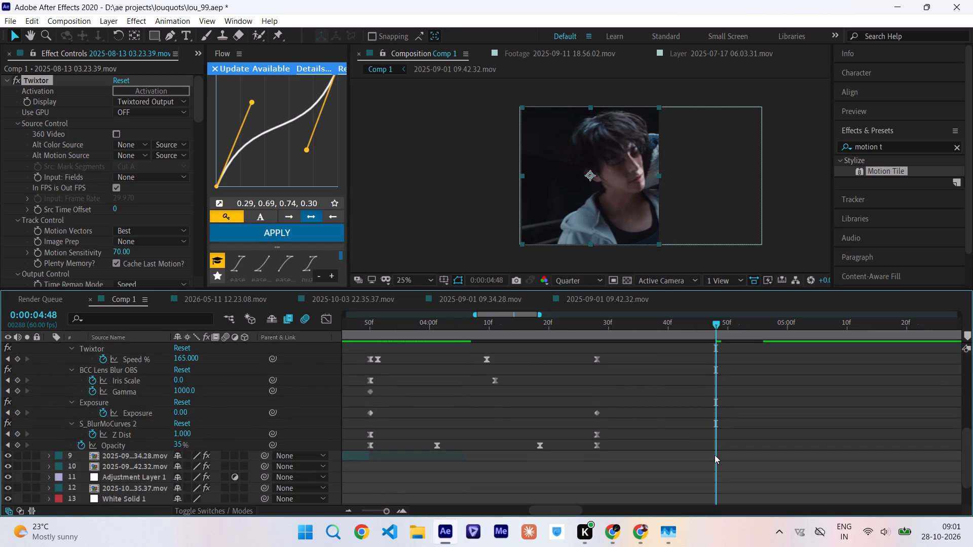
pyautogui.scroll(-2, 715, 455)
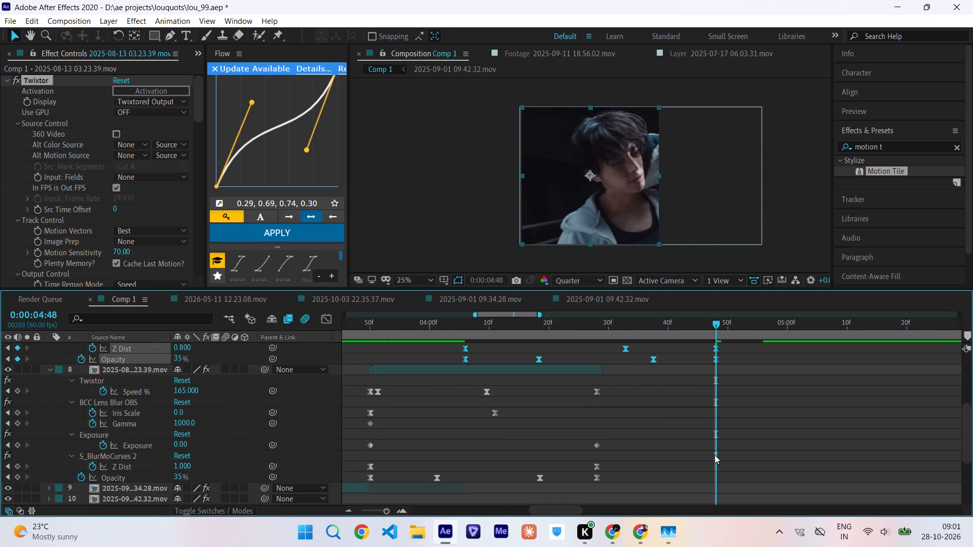
pyautogui.scroll(-1, 715, 455)
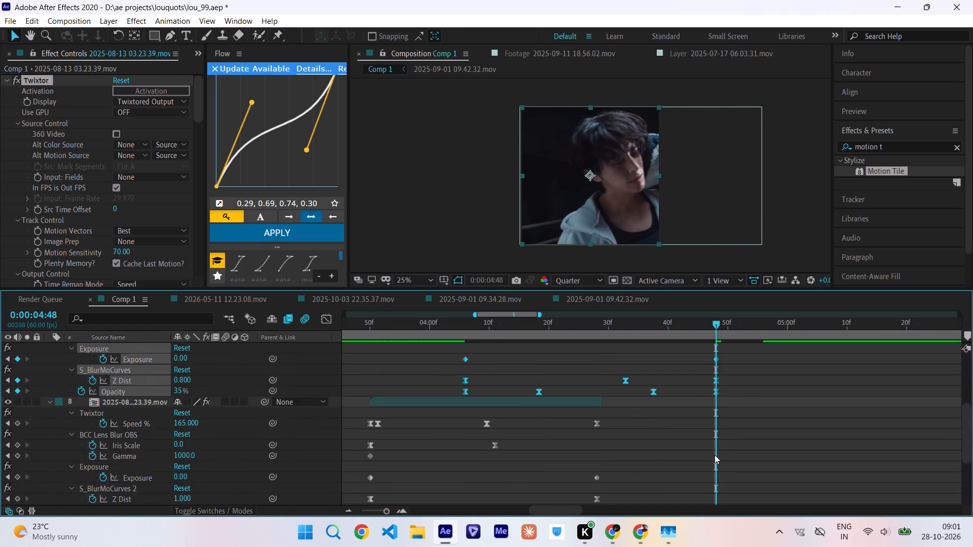
pyautogui.scroll(-2, 715, 455)
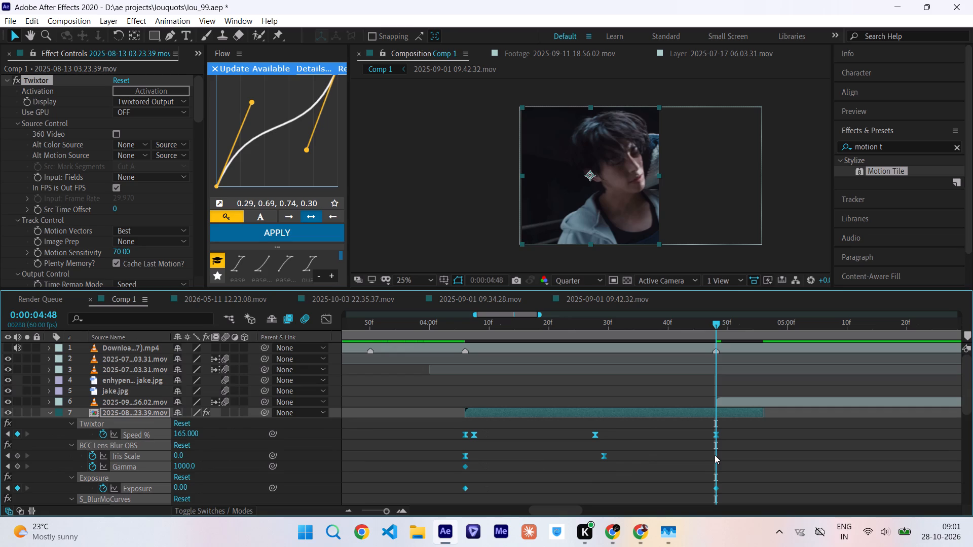
# Set layer 7's first Opacity keyframe at 0:00:04:06 to 0%.
pyautogui.click(543, 328)
pyautogui.scroll(-1, 543, 328)
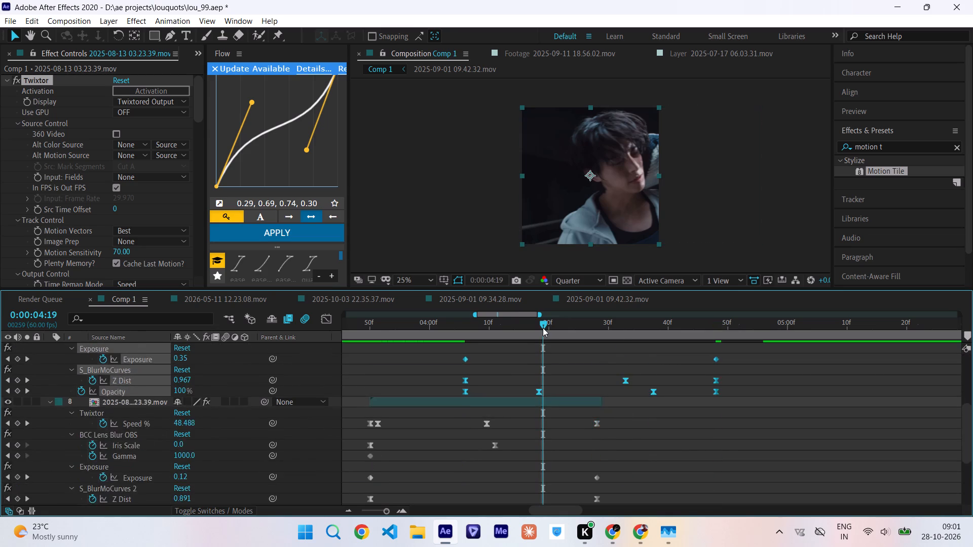
pyautogui.scroll(-1, 543, 328)
pyautogui.moveTo(543, 328); pyautogui.dragTo(467, 336)
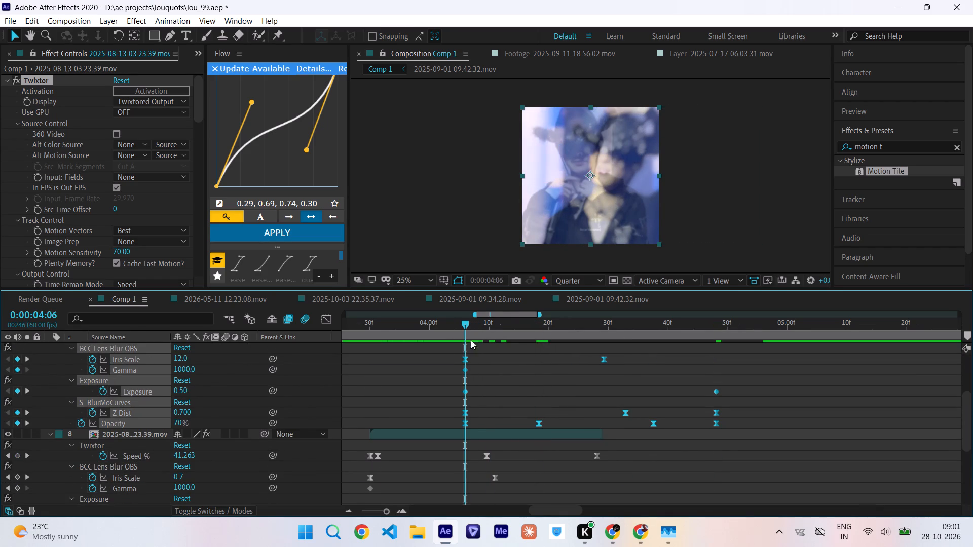
pyautogui.click(513, 387)
pyautogui.click(177, 424)
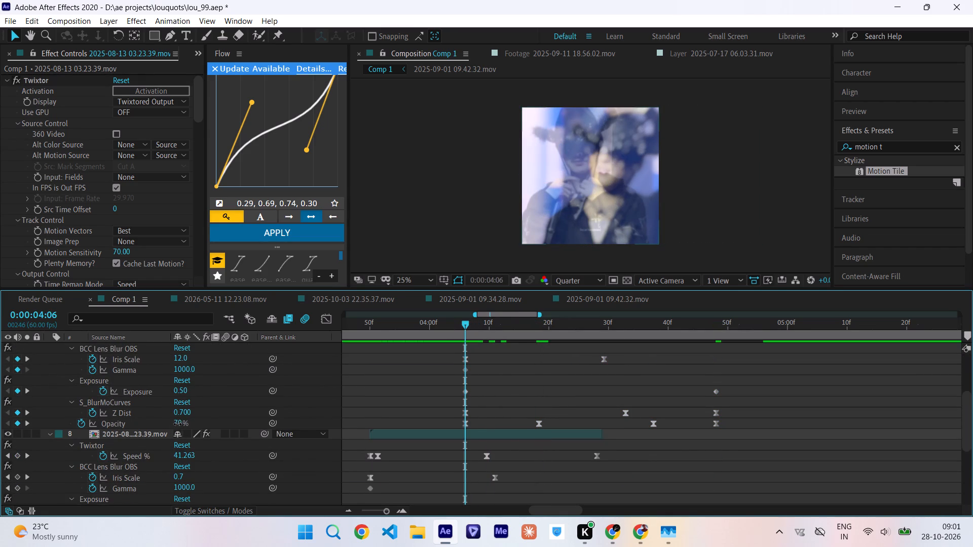
pyautogui.press('0')
pyautogui.press('Return')
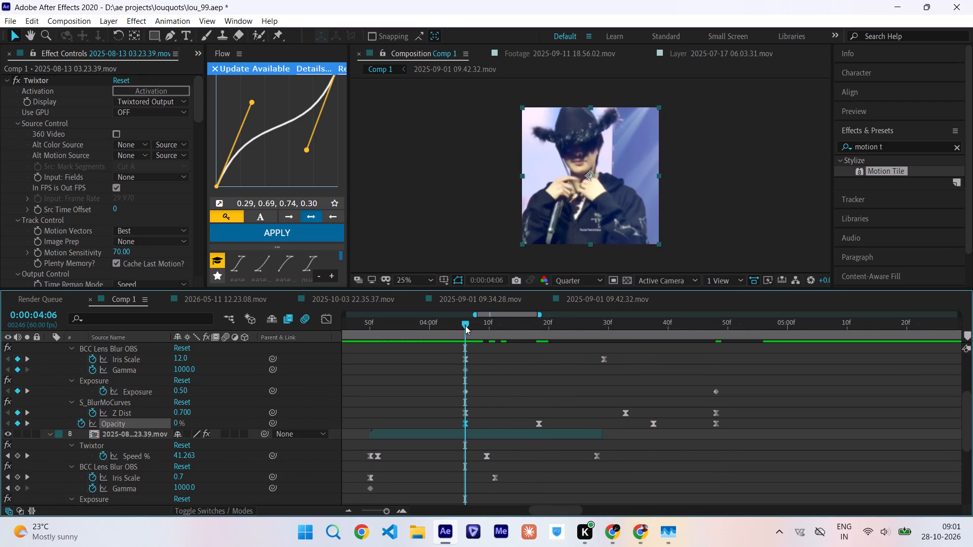
# Scrub layer 7's fade-in, play the edit from 0:00:03:05, stop at 0:00:04:09 and save the project.
pyautogui.moveTo(465, 326); pyautogui.dragTo(533, 330)
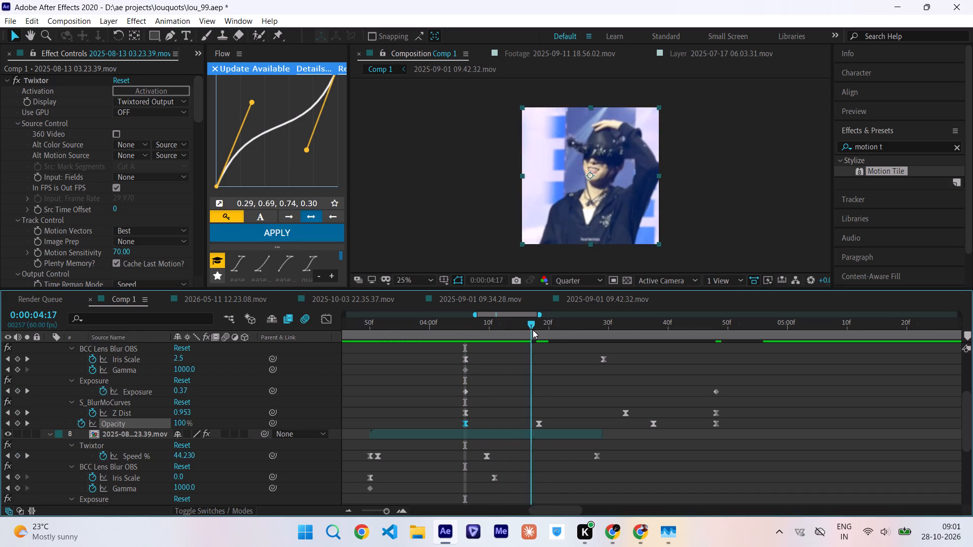
pyautogui.moveTo(533, 330); pyautogui.dragTo(279, 375)
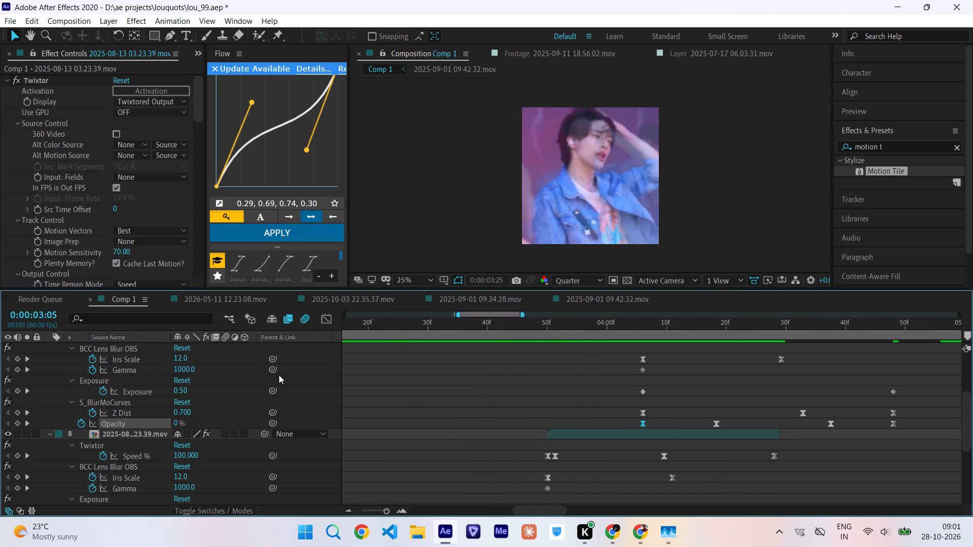
pyautogui.press('space')
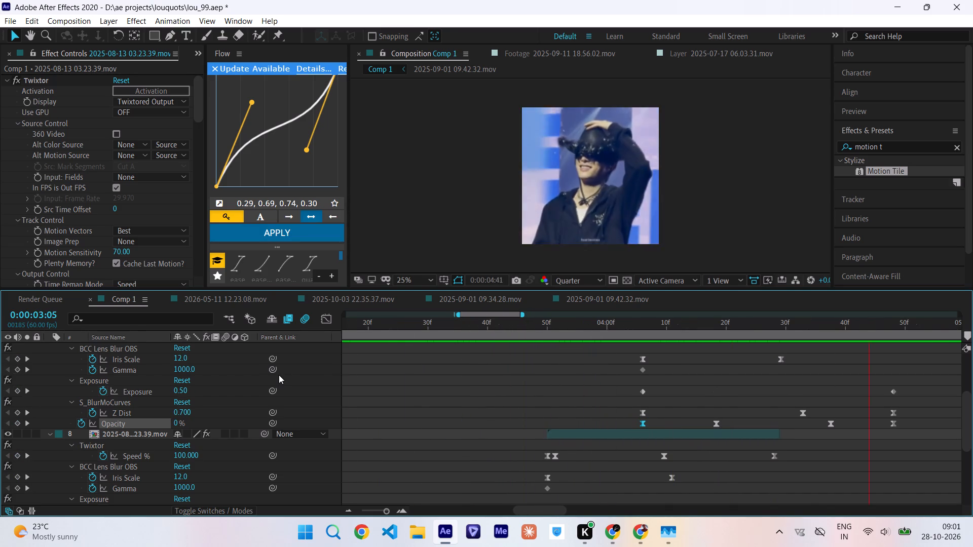
pyautogui.click(661, 318)
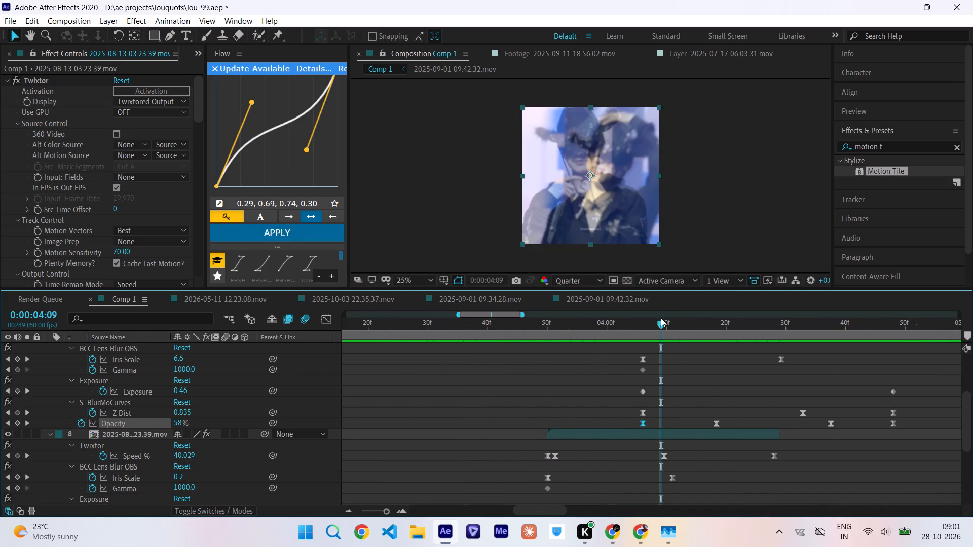
pyautogui.hotkey('ctrl', 's')
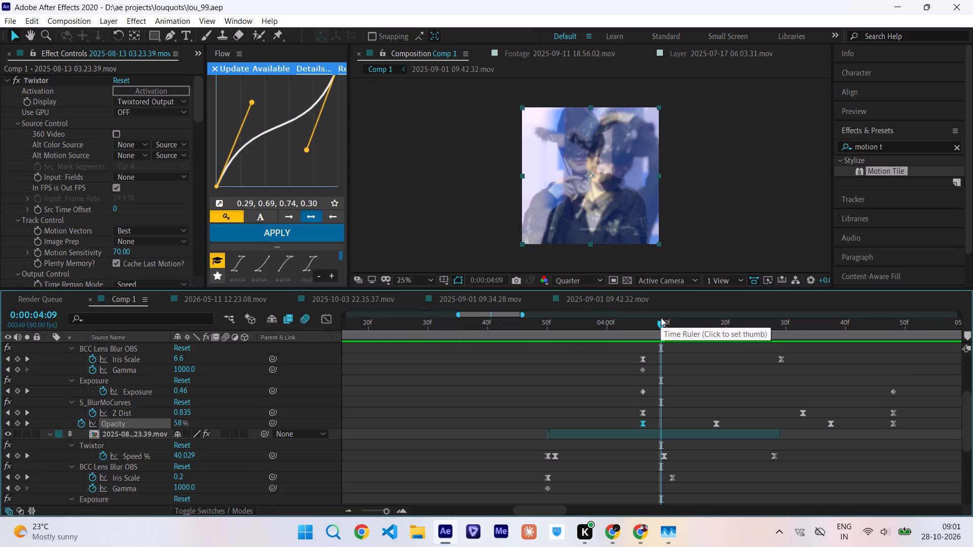
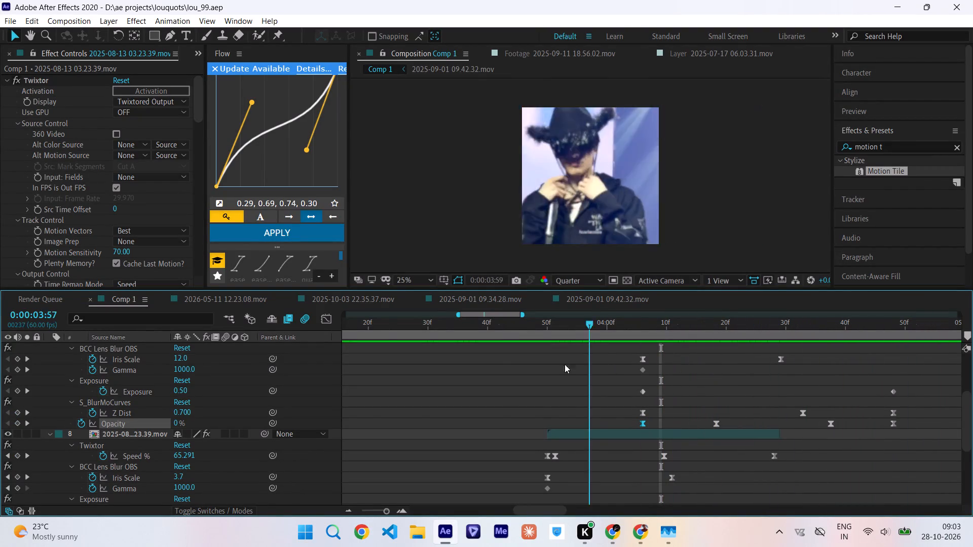
# Play and scrub through Comp 1 from about 0:00:03:11 to 0:00:04:20 to examine the transition into layer 7.
pyautogui.press('space')
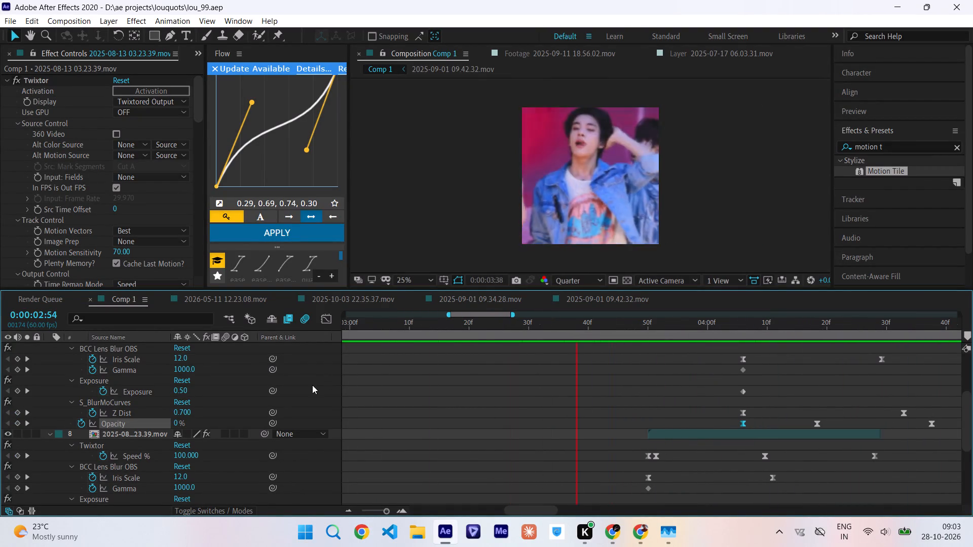
pyautogui.press('space')
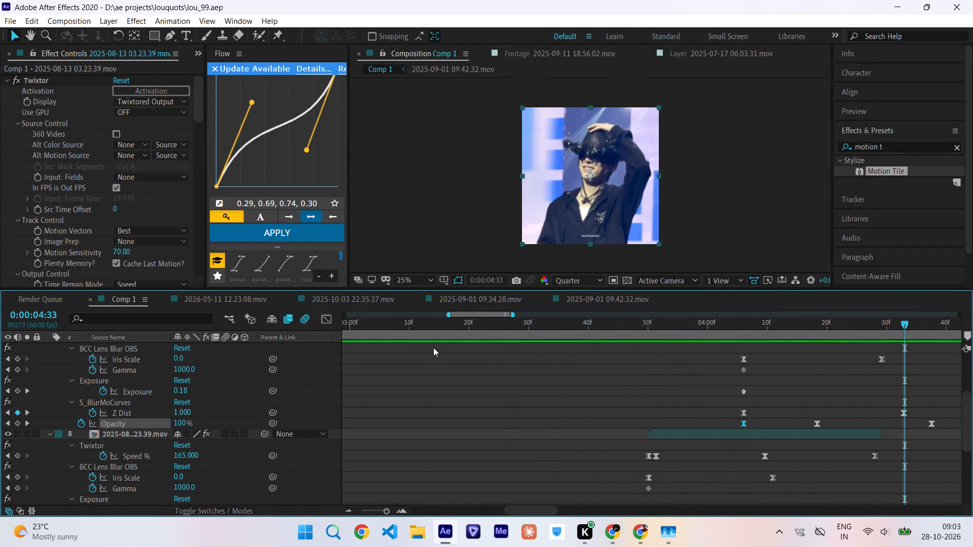
pyautogui.click(413, 329)
pyautogui.press('space')
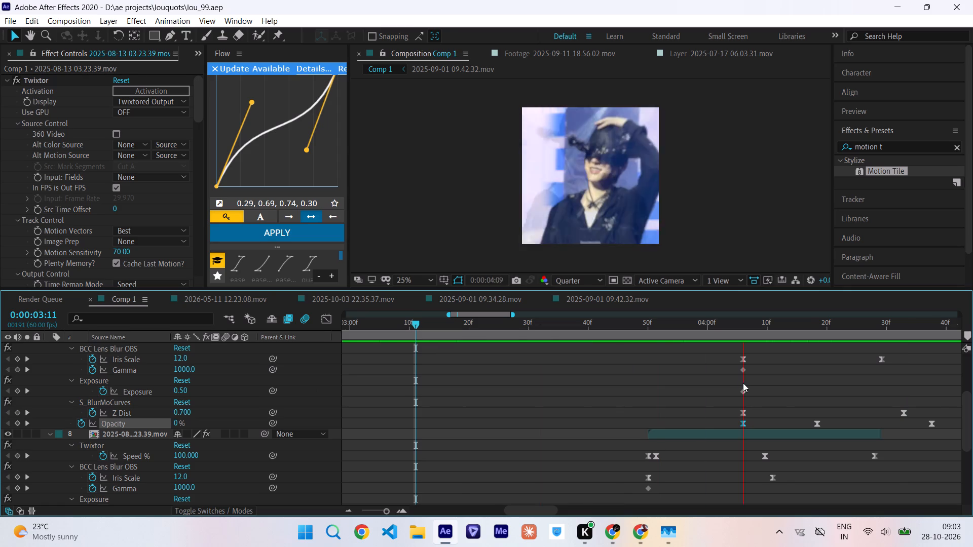
pyautogui.moveTo(700, 328); pyautogui.dragTo(732, 330)
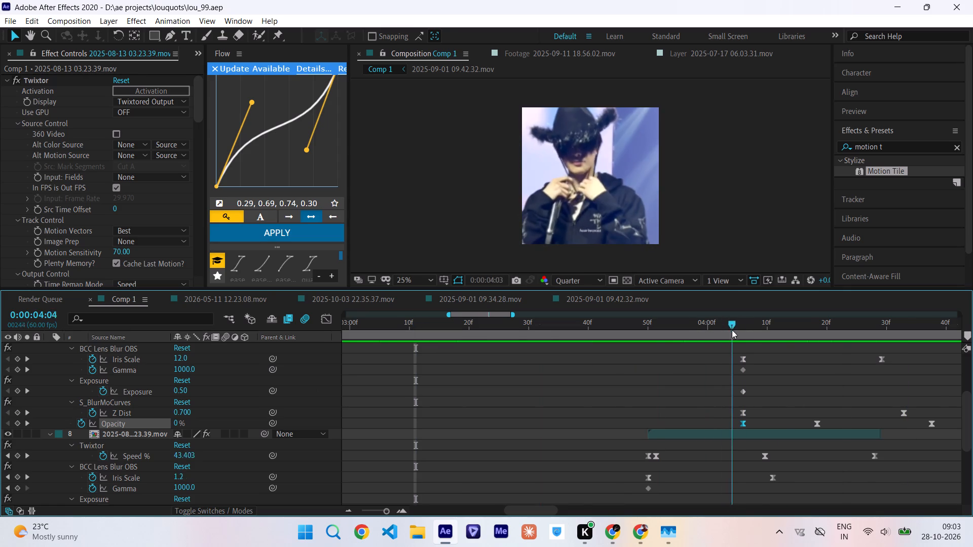
pyautogui.moveTo(732, 330); pyautogui.dragTo(757, 360)
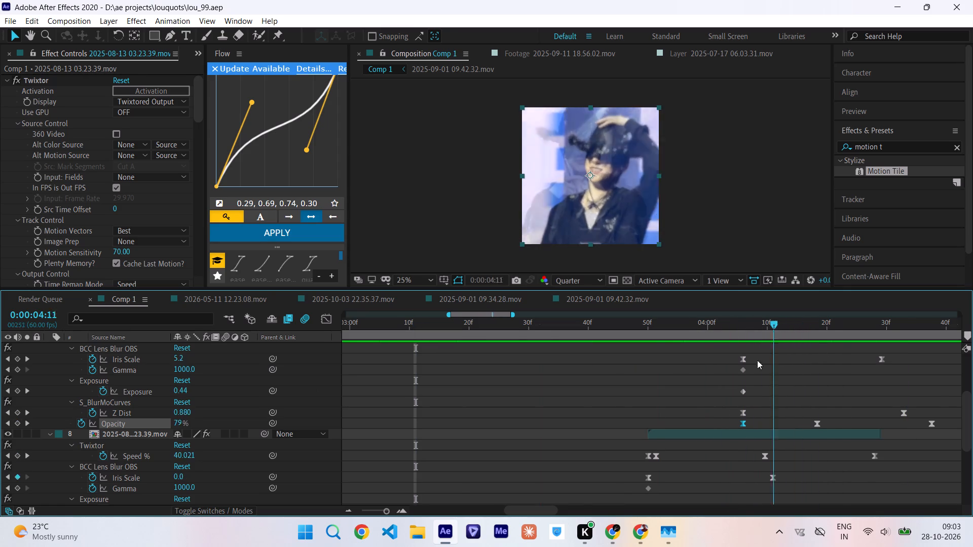
pyautogui.moveTo(757, 360); pyautogui.dragTo(821, 370)
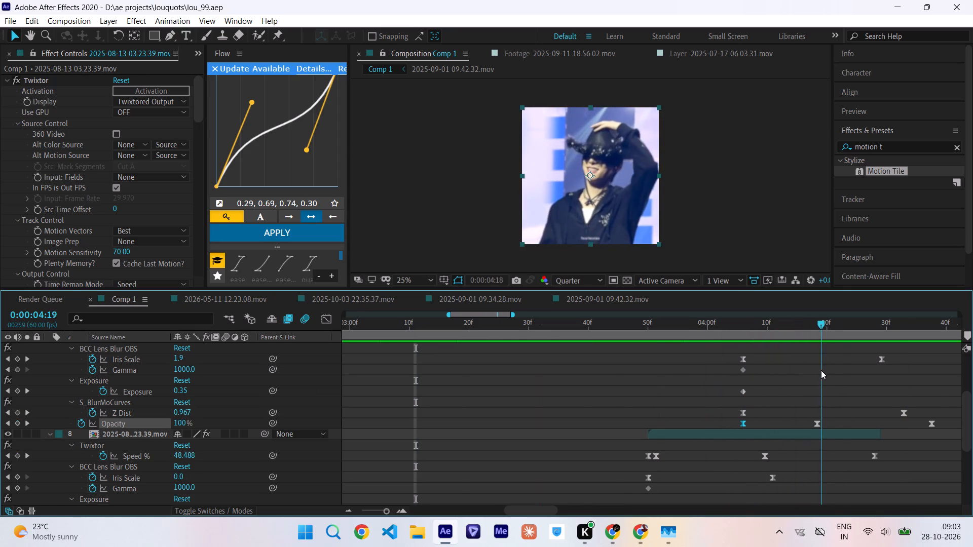
pyautogui.moveTo(821, 370); pyautogui.dragTo(829, 370)
# Open layer 7's precomp, scale its clip to 115%, and shift the clip down and left in the frame.
pyautogui.hscroll(-1, 829, 370)
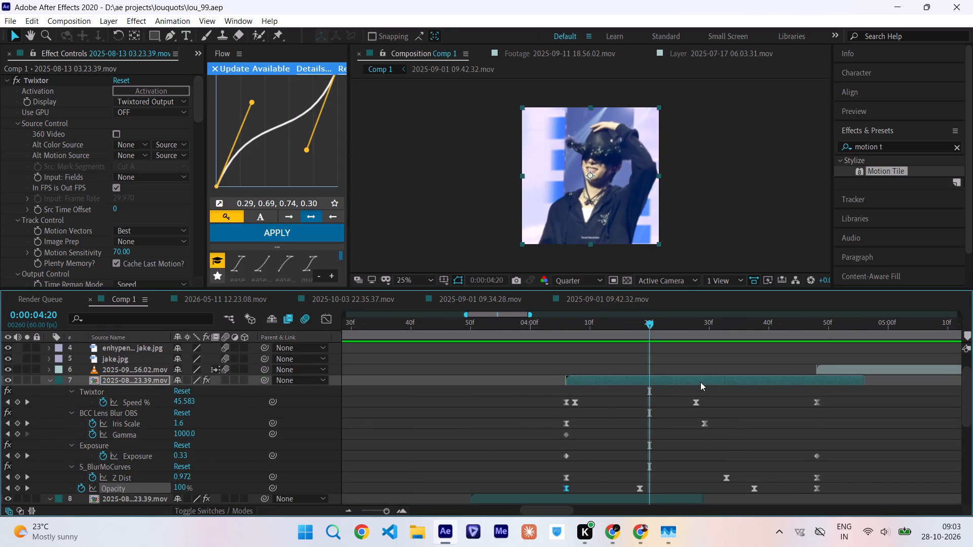
pyautogui.doubleClick(700, 382)
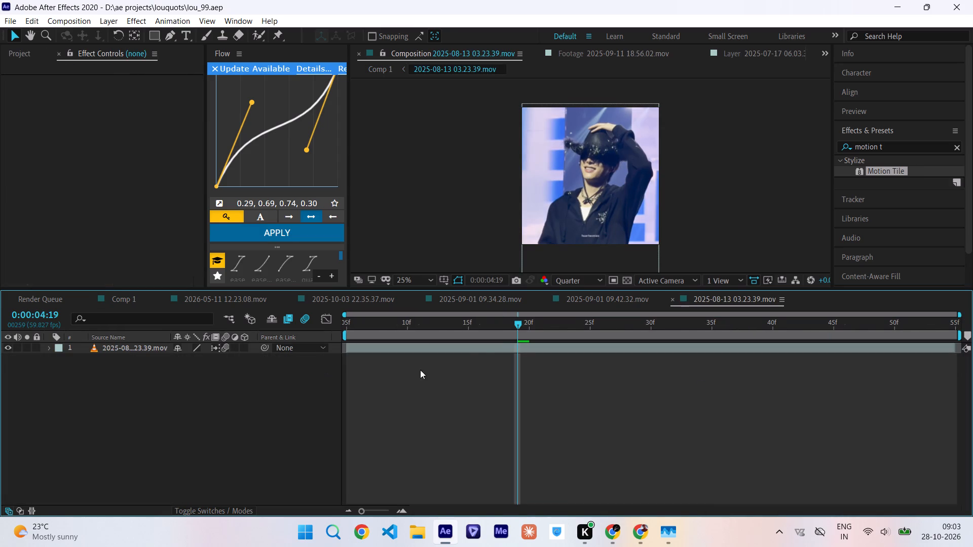
pyautogui.click(477, 349)
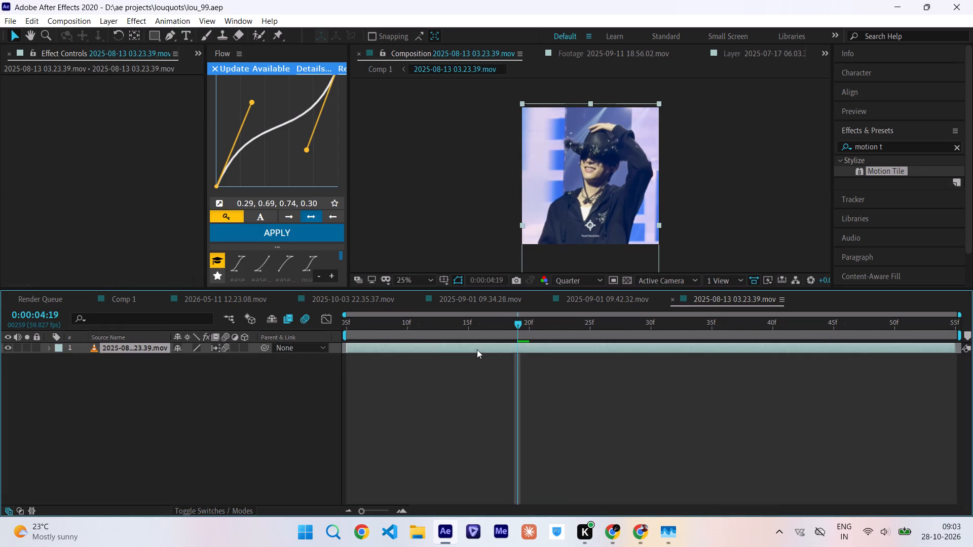
pyautogui.press('s')
pyautogui.moveTo(197, 359); pyautogui.dragTo(209, 362)
pyautogui.moveTo(589, 192); pyautogui.dragTo(587, 193)
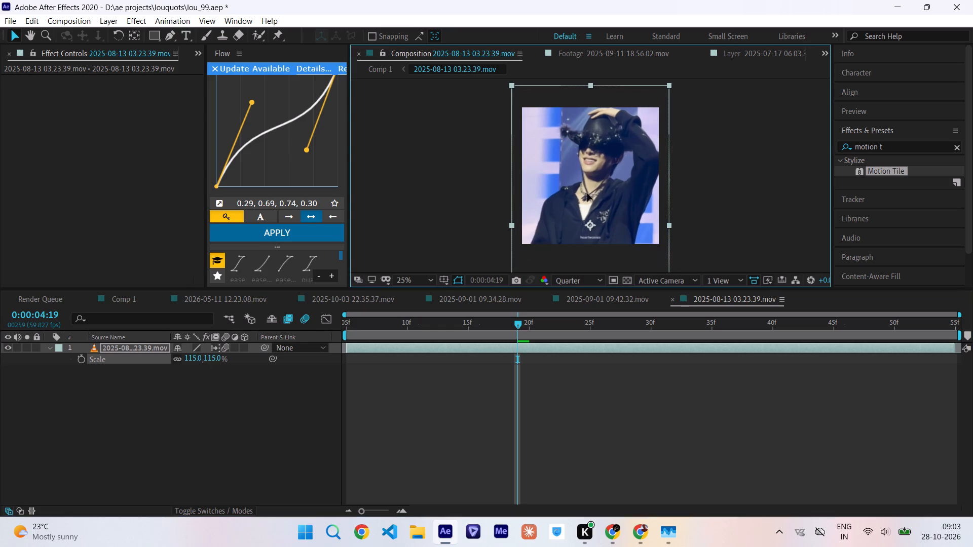
pyautogui.moveTo(587, 193); pyautogui.dragTo(572, 211)
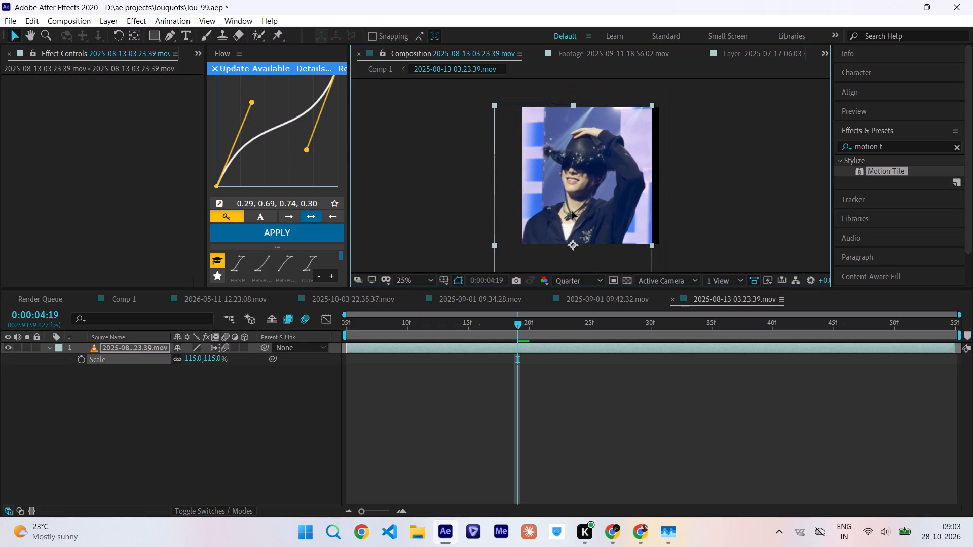
pyautogui.moveTo(572, 211); pyautogui.dragTo(574, 209)
# Apply Motion Tile to the precomp's clip with Output Width 460 and Mirror Edges enabled.
pyautogui.moveTo(884, 169); pyautogui.dragTo(680, 291)
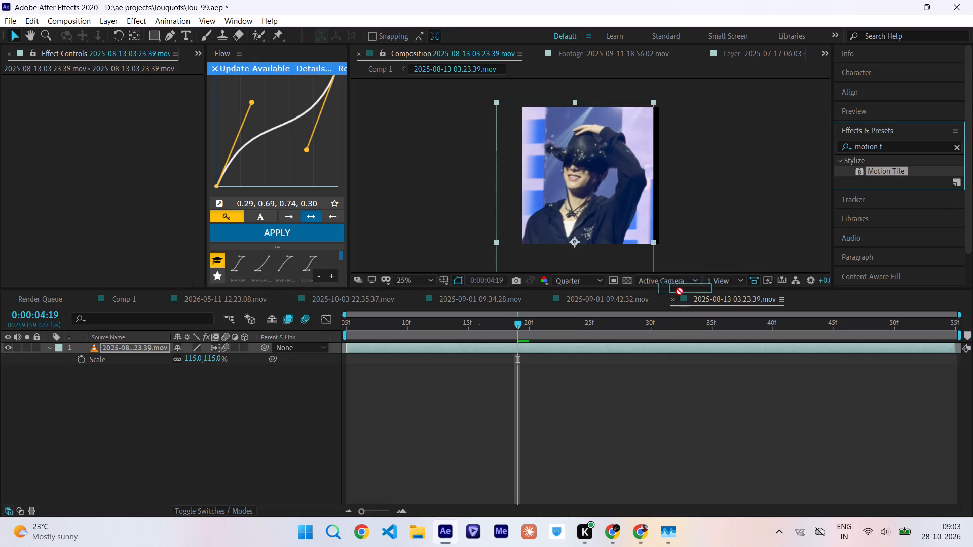
pyautogui.moveTo(680, 291); pyautogui.dragTo(609, 347)
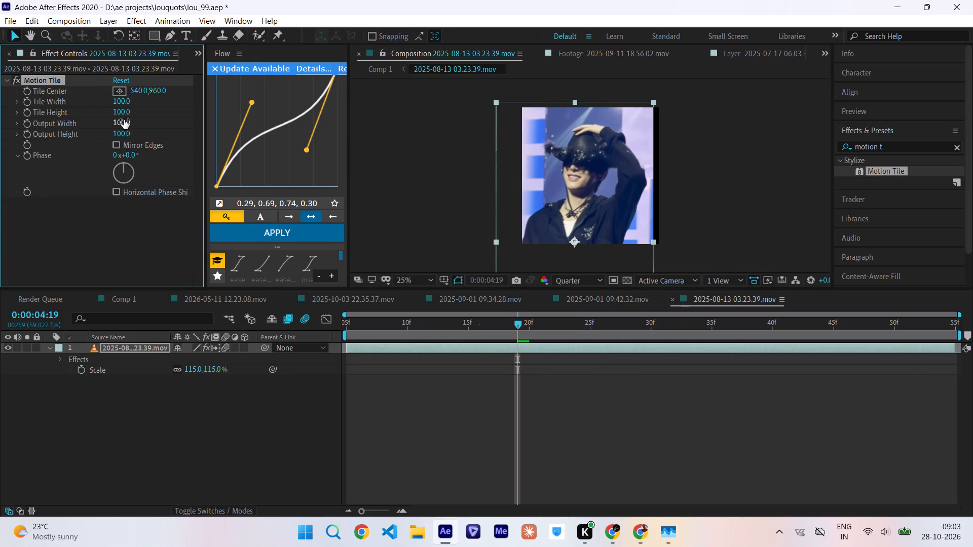
pyautogui.moveTo(123, 125); pyautogui.dragTo(146, 125)
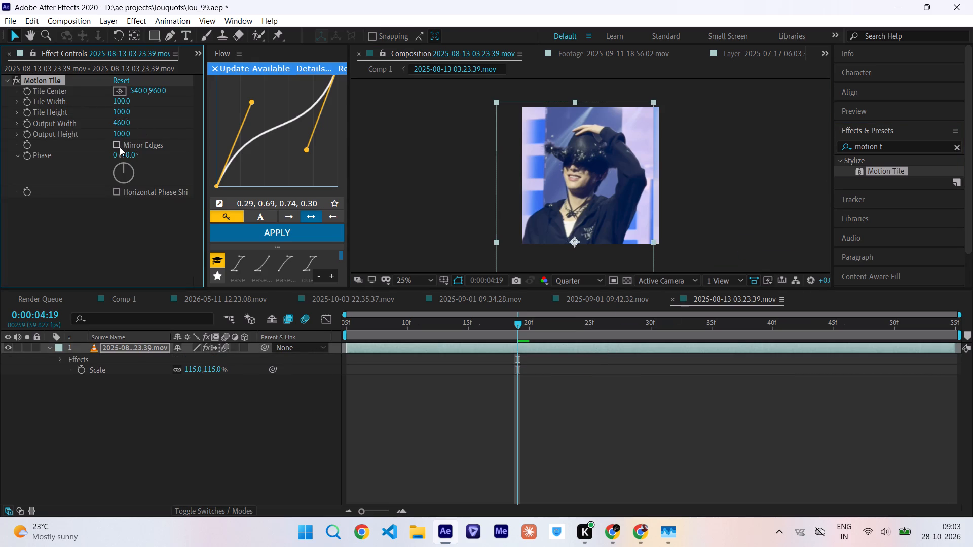
pyautogui.click(116, 144)
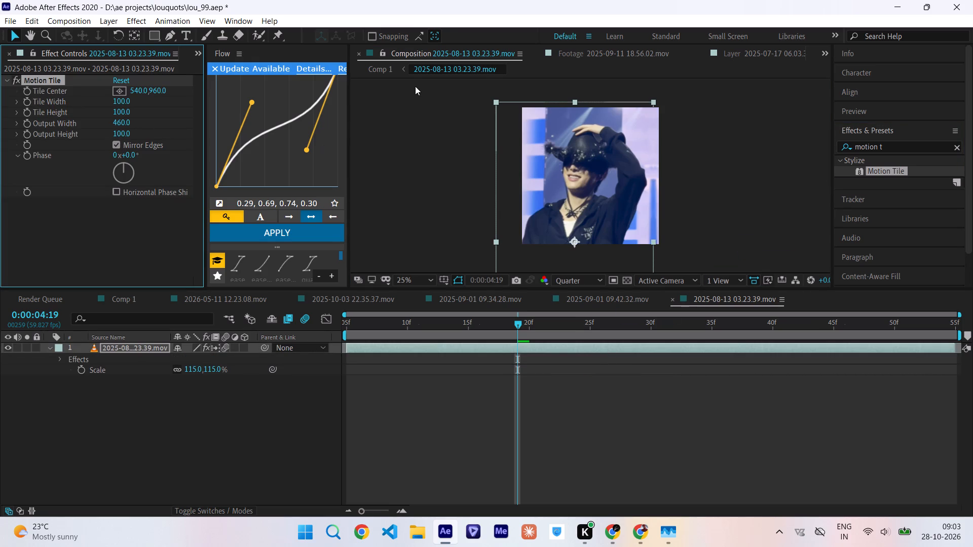
# Nudge the clip slightly to the right in the frame and return to Comp 1.
pyautogui.click(557, 206)
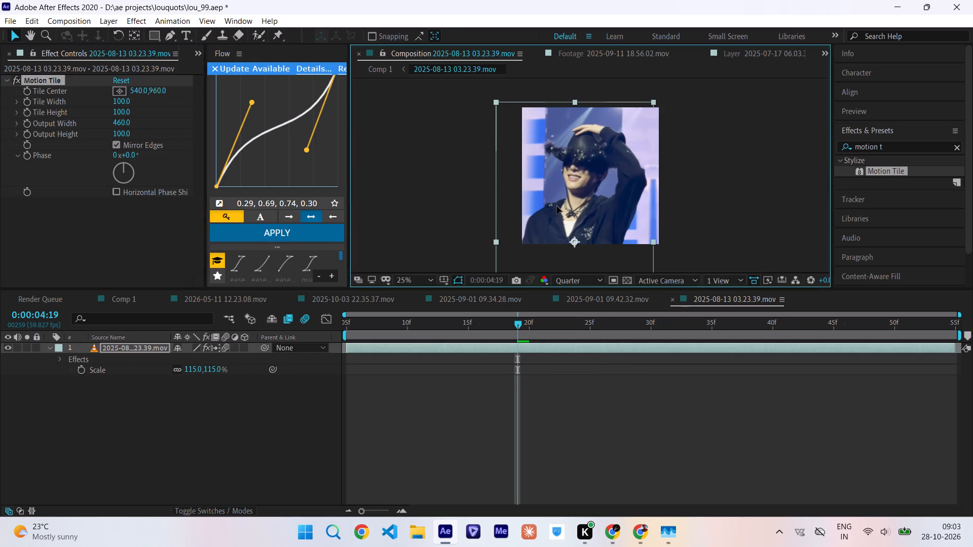
pyautogui.click(369, 66)
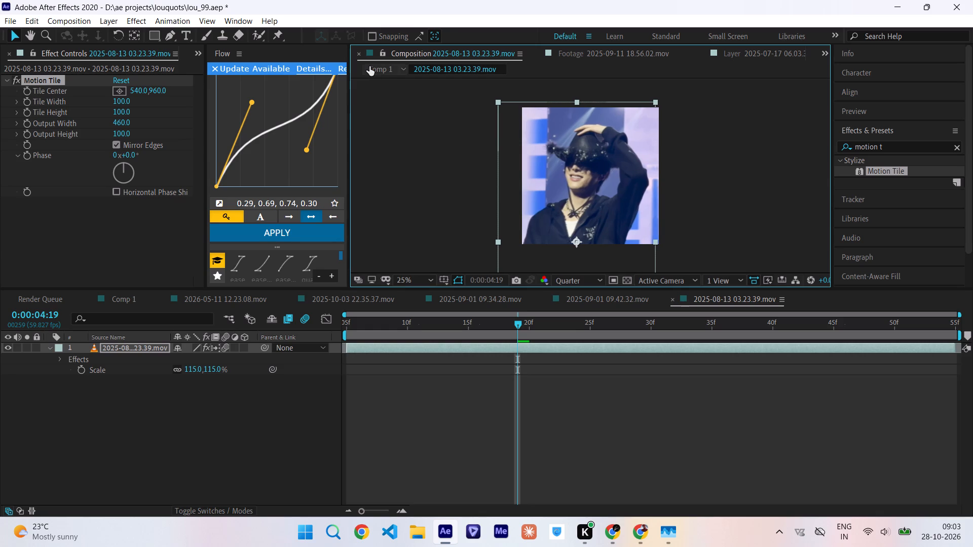
pyautogui.click(369, 66)
pyautogui.click(369, 66)
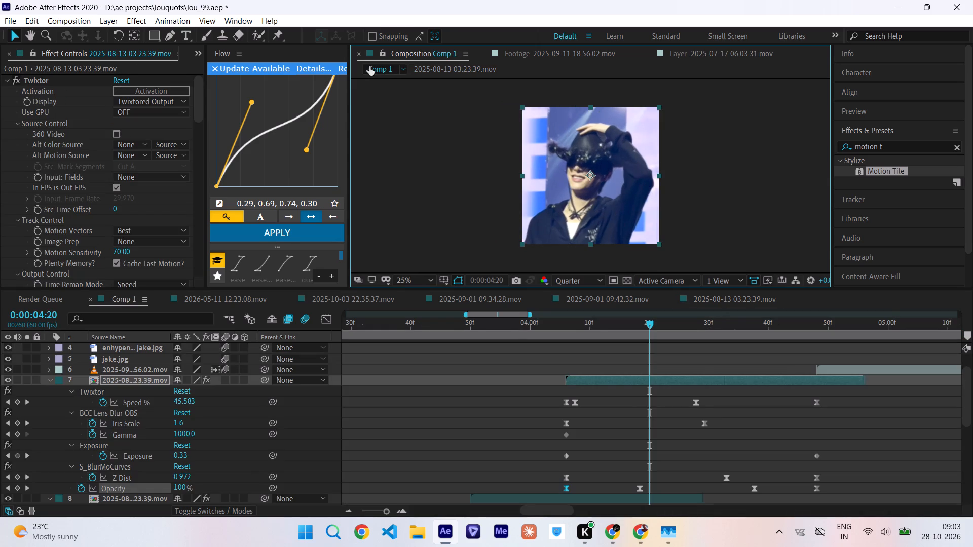
# Move the centre point of layer 7's S_BlurMoCurves effect up and left onto the subject's face.
pyautogui.moveTo(545, 324); pyautogui.dragTo(547, 325)
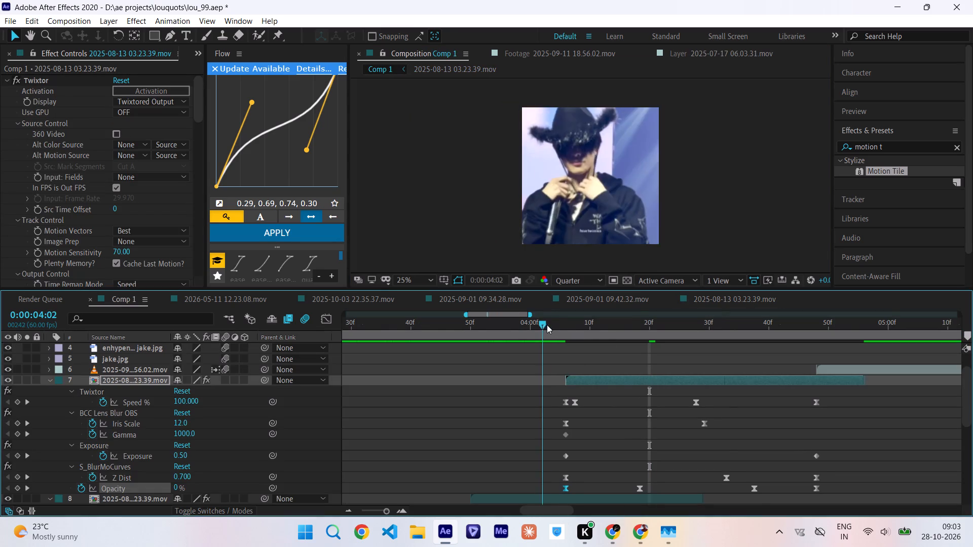
pyautogui.moveTo(547, 325); pyautogui.dragTo(622, 339)
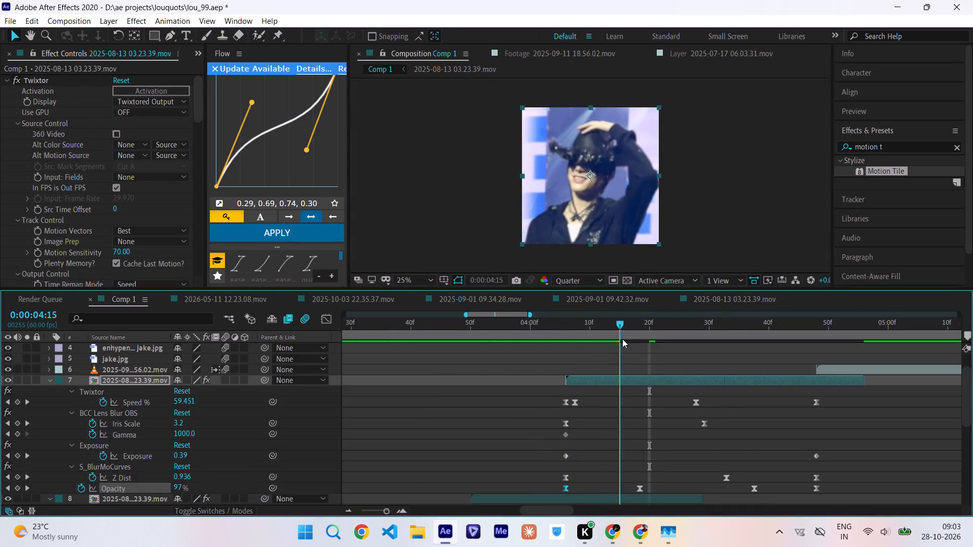
pyautogui.moveTo(622, 339); pyautogui.dragTo(669, 351)
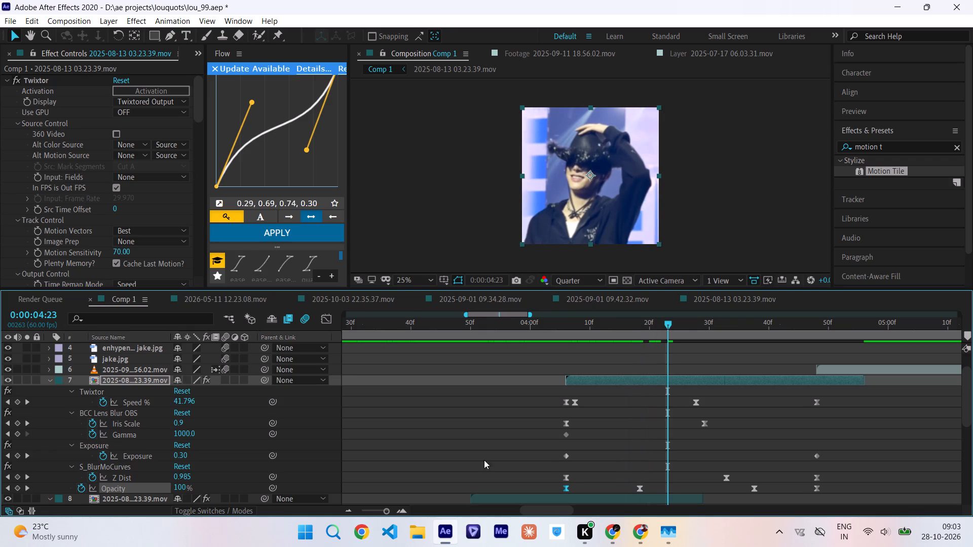
pyautogui.click(155, 478)
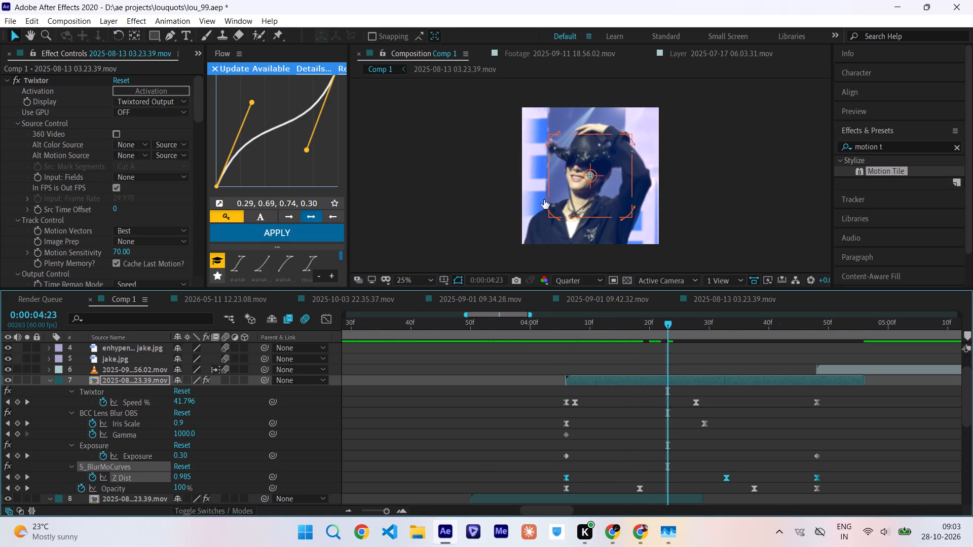
pyautogui.moveTo(588, 178); pyautogui.dragTo(581, 164)
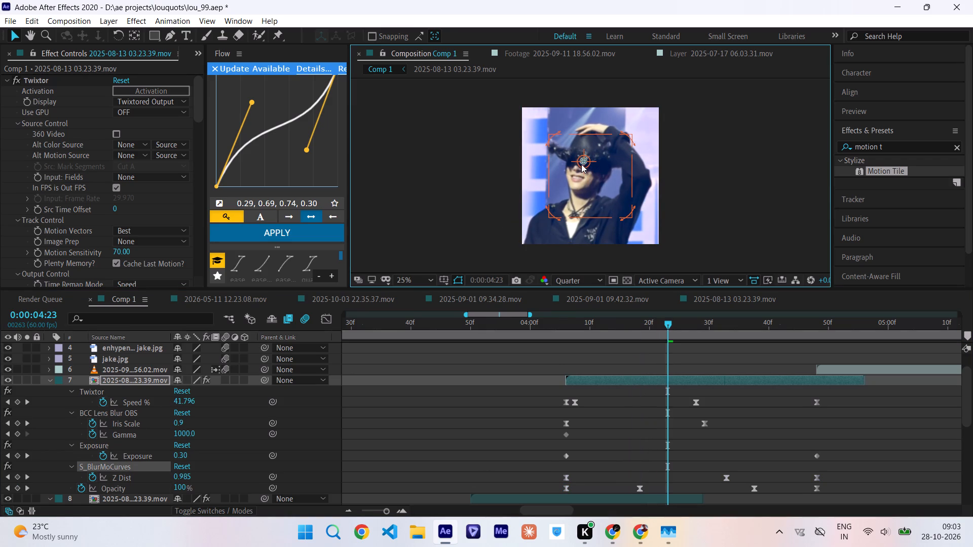
# Scrub Comp 1 from about 0:00:04:05 to 0:00:04:50 to examine layer 7's blur motion and the cut to layer 6.
pyautogui.moveTo(556, 331); pyautogui.dragTo(598, 337)
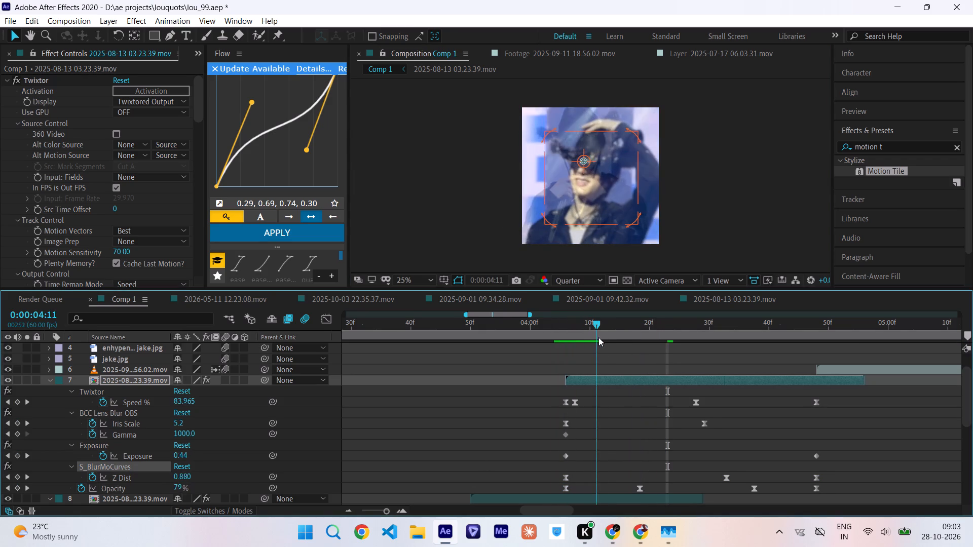
pyautogui.moveTo(598, 337); pyautogui.dragTo(716, 338)
pyautogui.hscroll(1, 698, 339)
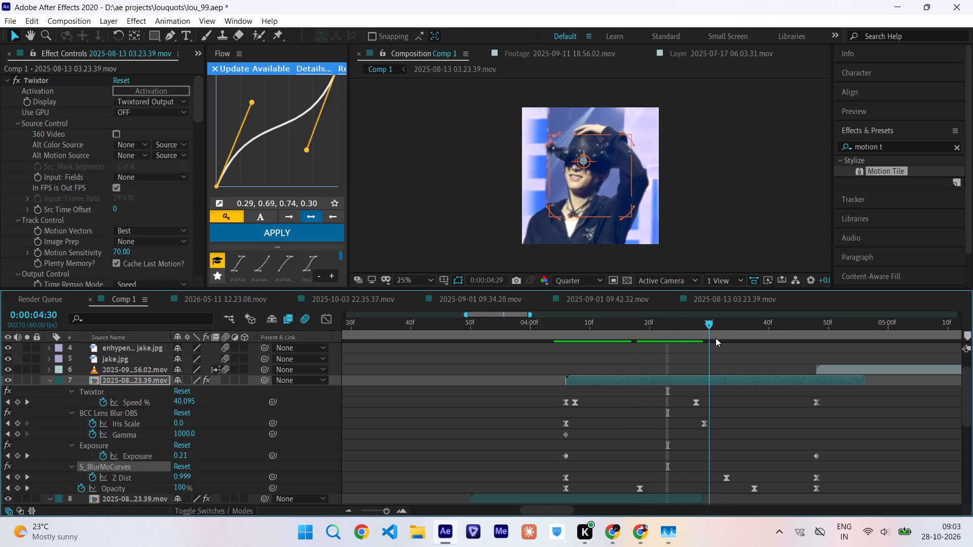
pyautogui.hscroll(1, 716, 338)
pyautogui.moveTo(716, 338); pyautogui.dragTo(808, 341)
pyautogui.hscroll(1, 797, 341)
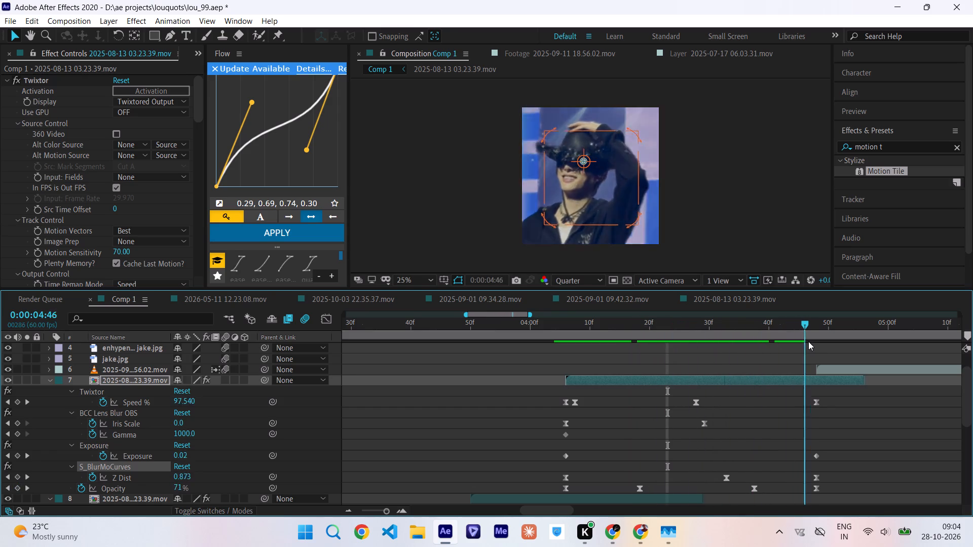
pyautogui.hscroll(1, 808, 341)
pyautogui.moveTo(808, 341); pyautogui.dragTo(828, 342)
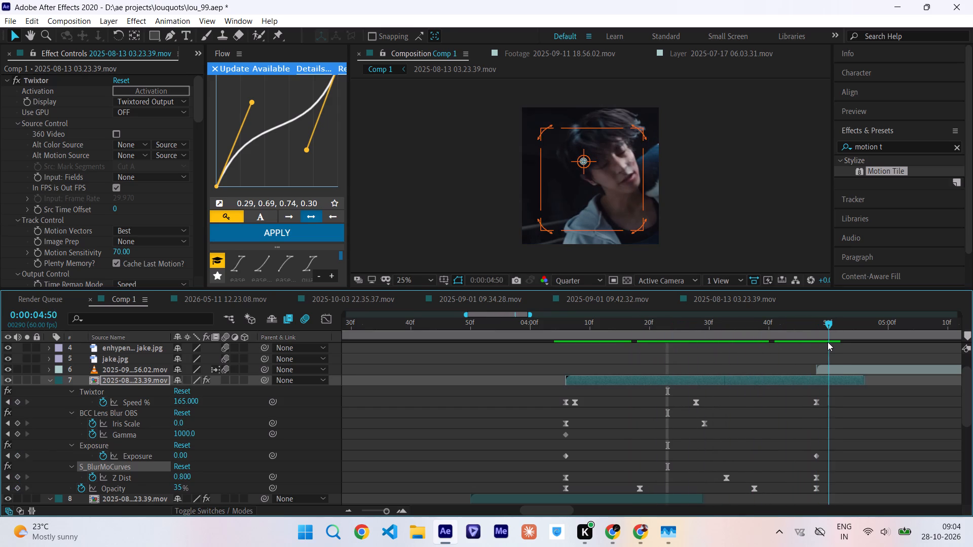
# At about 0:00:04:39, open layer 7's precomp, shift its clip slightly further right, and return to Comp 1.
pyautogui.moveTo(828, 342); pyautogui.dragTo(765, 345)
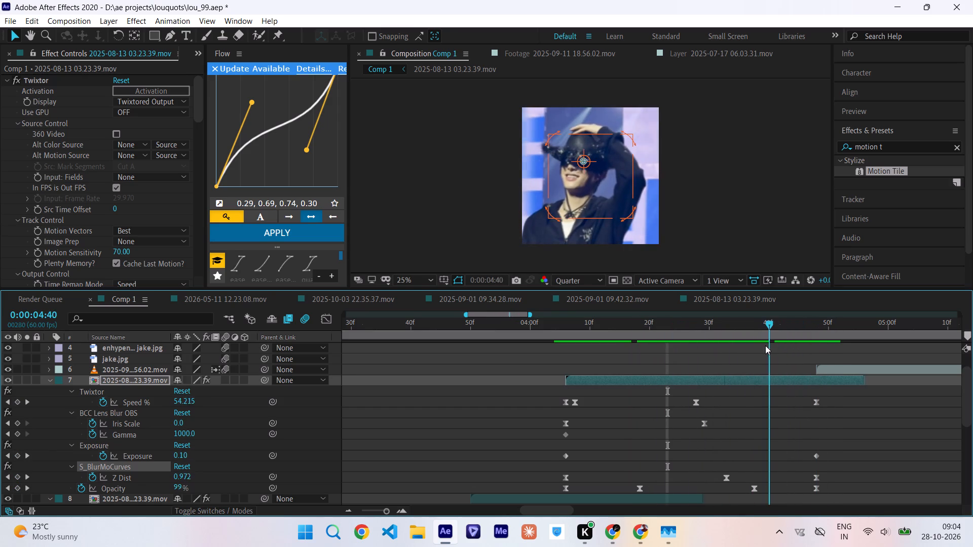
pyautogui.moveTo(765, 345); pyautogui.dragTo(765, 346)
pyautogui.doubleClick(757, 381)
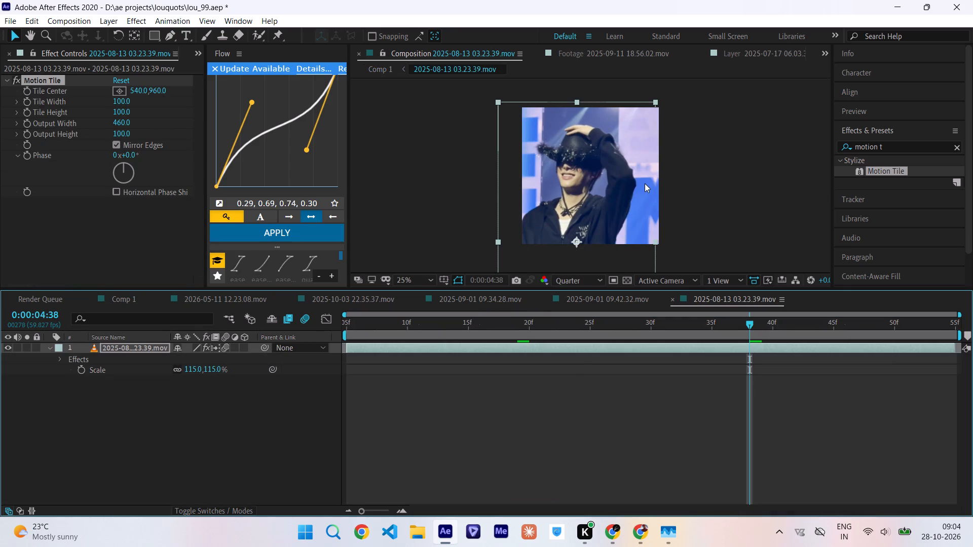
pyautogui.click(642, 187)
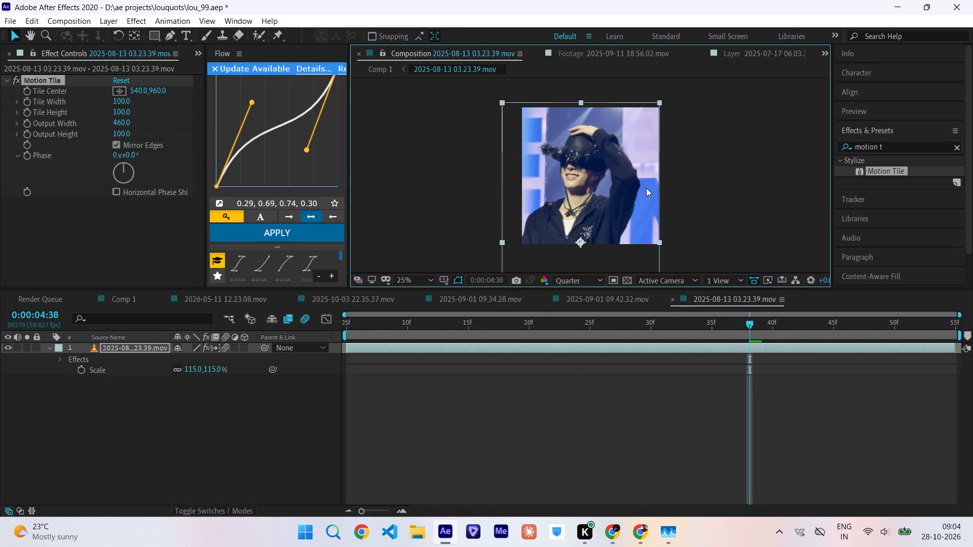
pyautogui.click(382, 70)
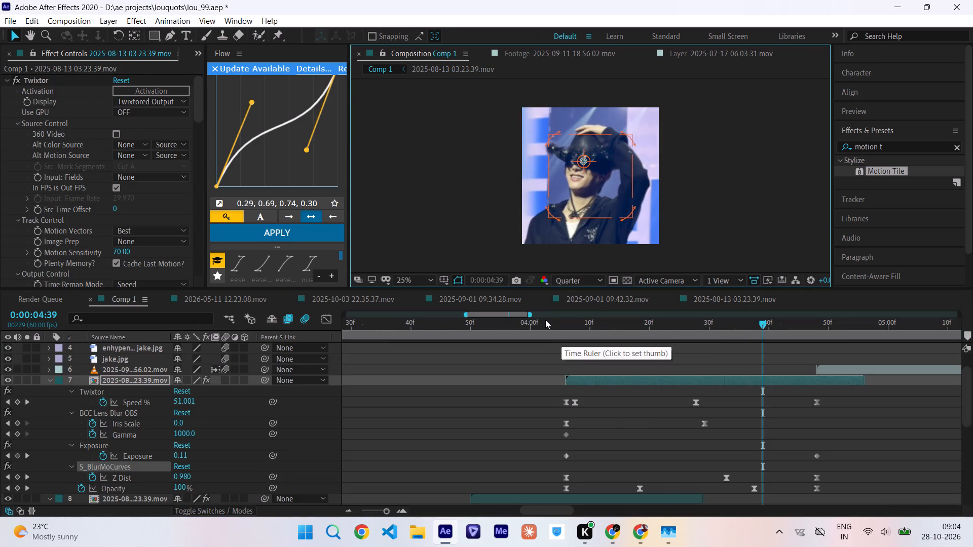
# At about 0:00:04:01, open layer 8's precomp and shift its clip down and to the right in the frame.
pyautogui.moveTo(547, 322); pyautogui.dragTo(477, 336)
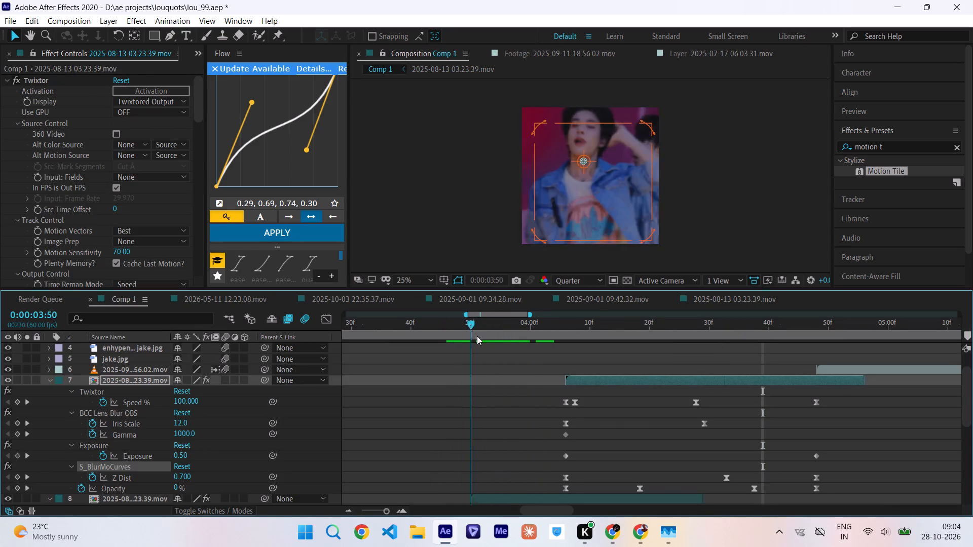
pyautogui.moveTo(477, 336); pyautogui.dragTo(539, 343)
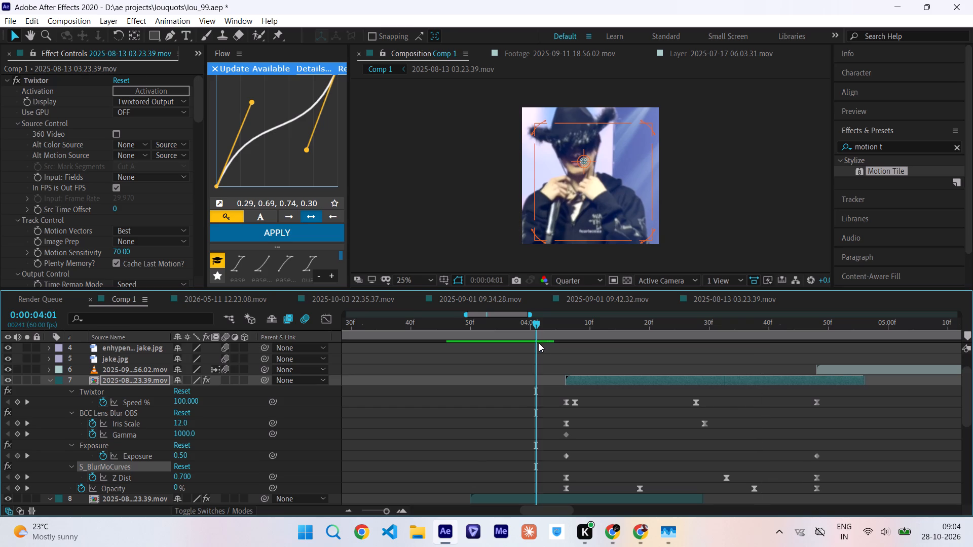
pyautogui.doubleClick(533, 497)
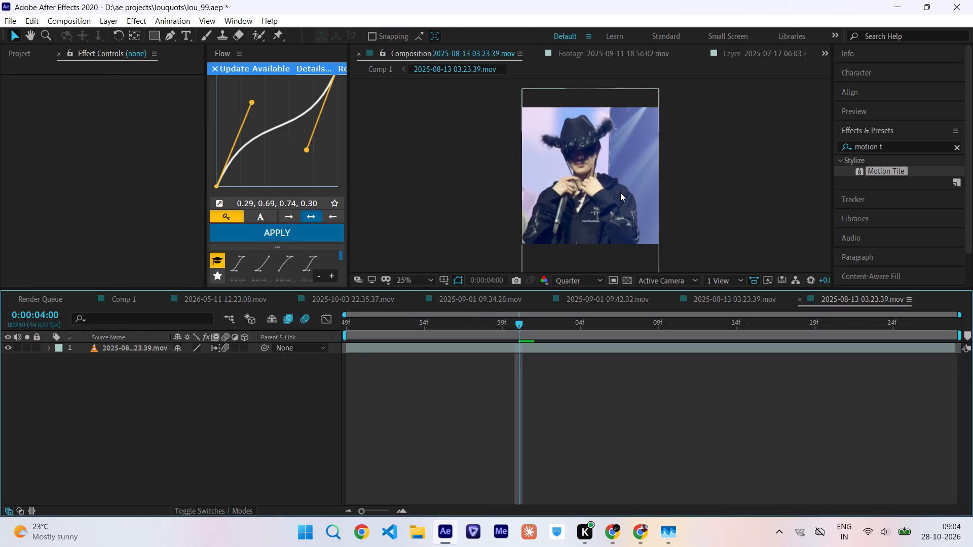
pyautogui.moveTo(620, 194); pyautogui.dragTo(628, 210)
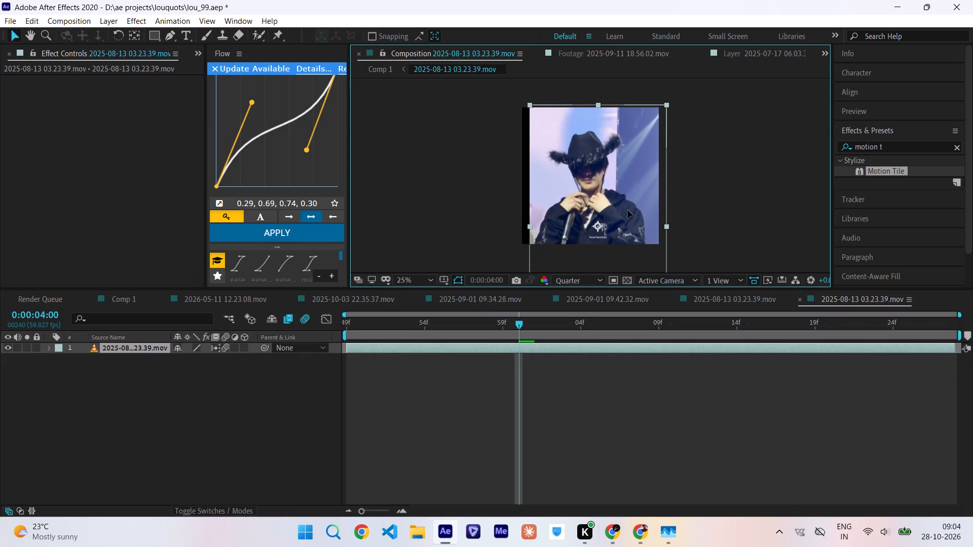
pyautogui.moveTo(628, 210); pyautogui.dragTo(628, 209)
# Apply Motion Tile to the clip with Output Width 230 and Mirror Edges enabled, and return to Comp 1.
pyautogui.moveTo(877, 169); pyautogui.dragTo(600, 332)
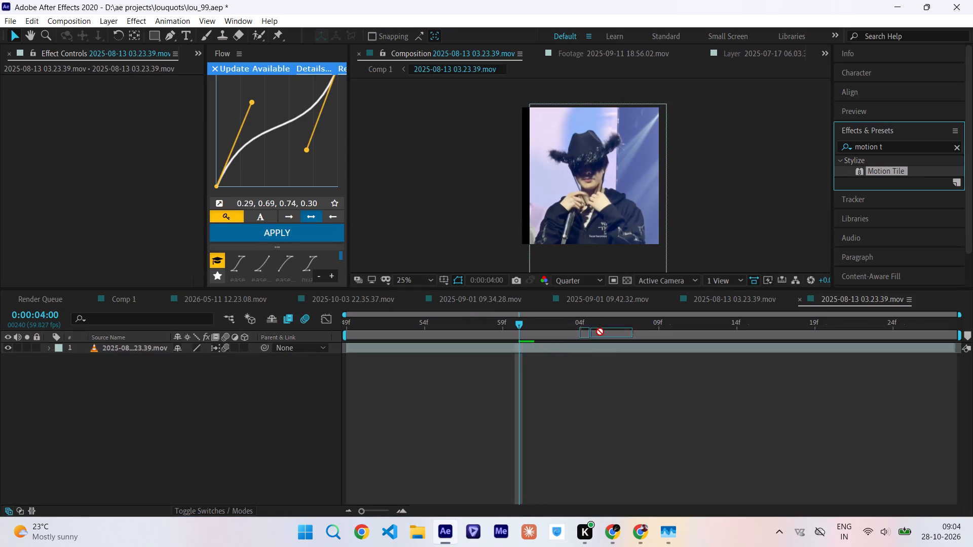
pyautogui.moveTo(600, 332); pyautogui.dragTo(582, 350)
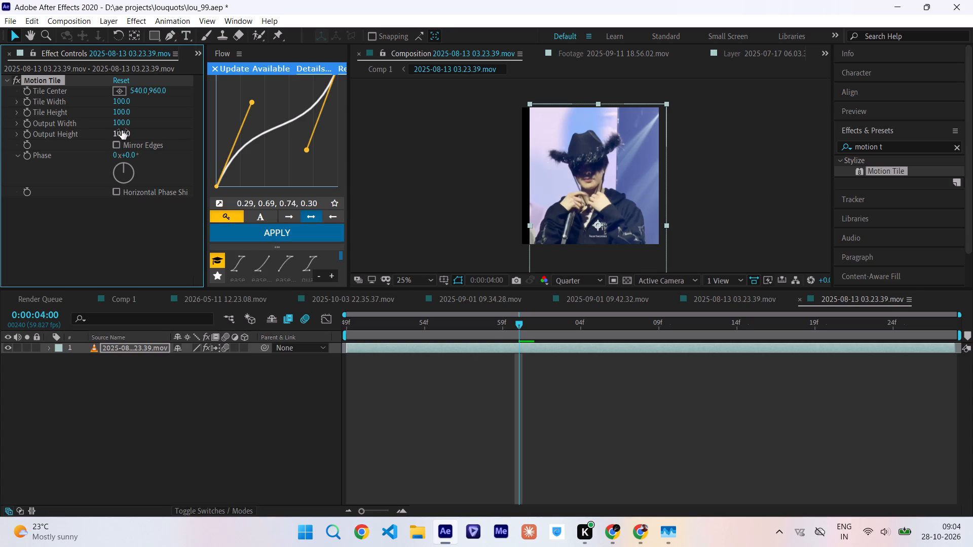
pyautogui.moveTo(120, 125); pyautogui.dragTo(129, 125)
pyautogui.click(114, 148)
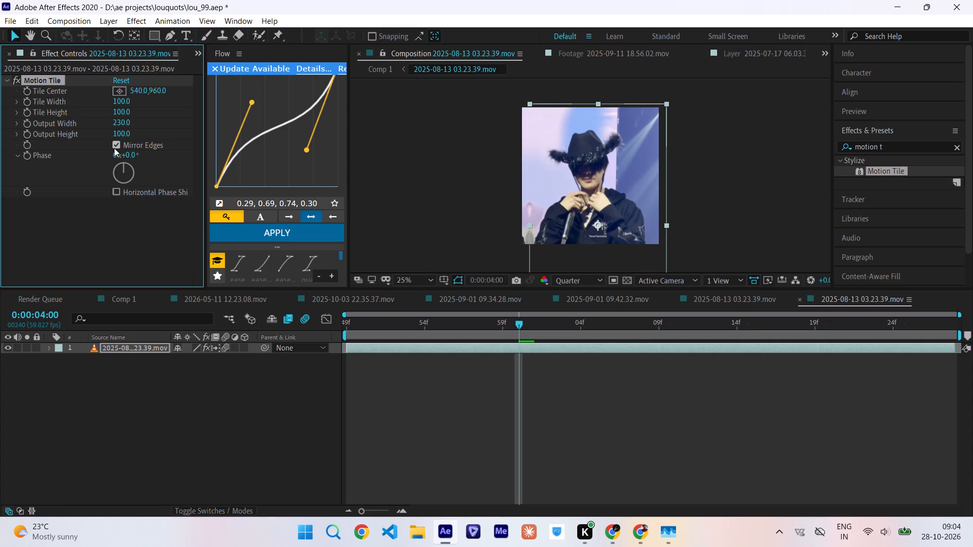
pyautogui.click(383, 69)
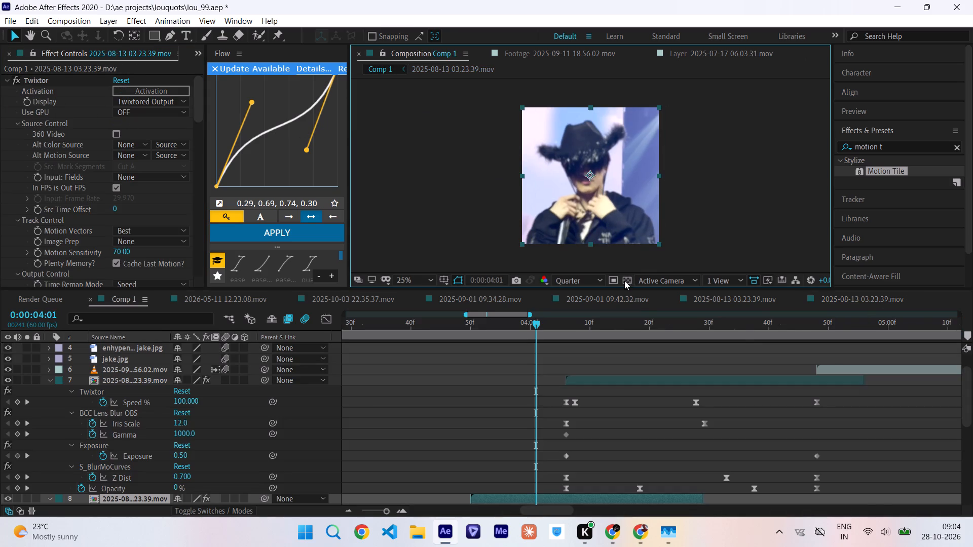
# Scrub layer 8's opening and its overlap with layer 7, and play Comp 1 from 0:00:02:18 to examine the transitions.
pyautogui.moveTo(547, 321); pyautogui.dragTo(479, 322)
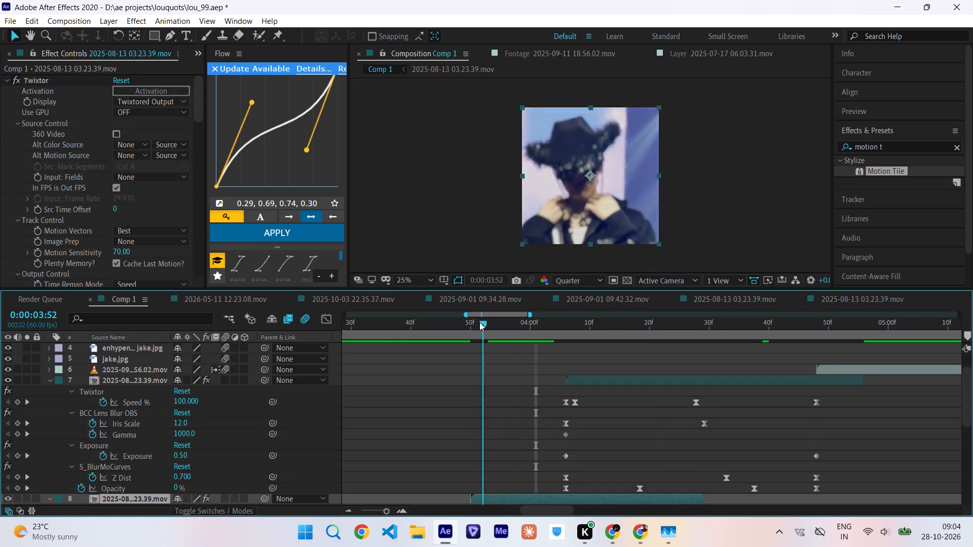
pyautogui.moveTo(479, 322); pyautogui.dragTo(585, 323)
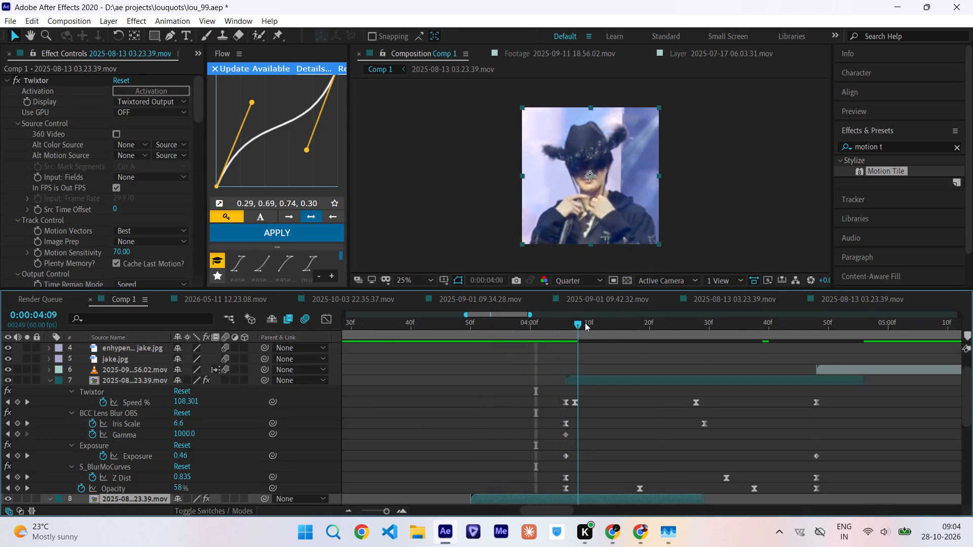
pyautogui.moveTo(585, 323); pyautogui.dragTo(379, 346)
pyautogui.press('space')
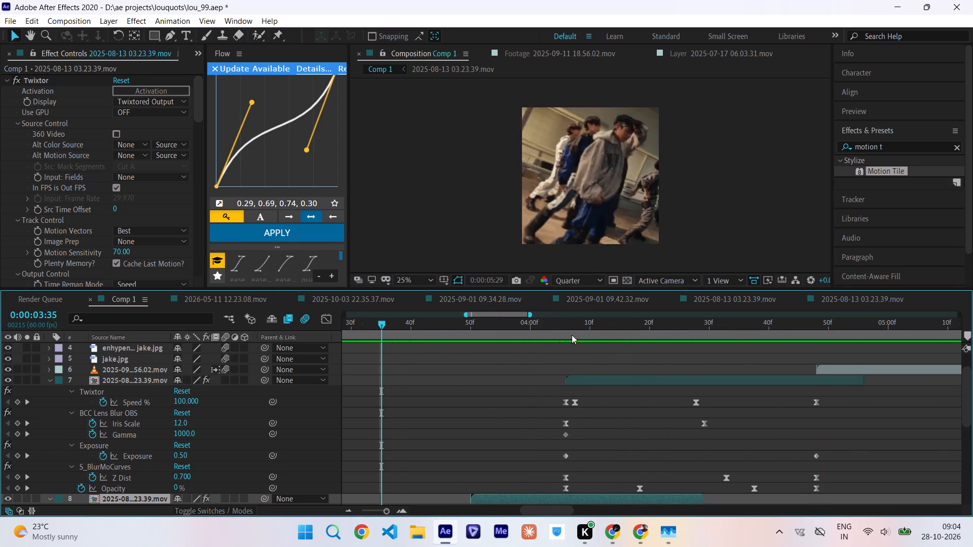
pyautogui.moveTo(565, 325); pyautogui.dragTo(411, 360)
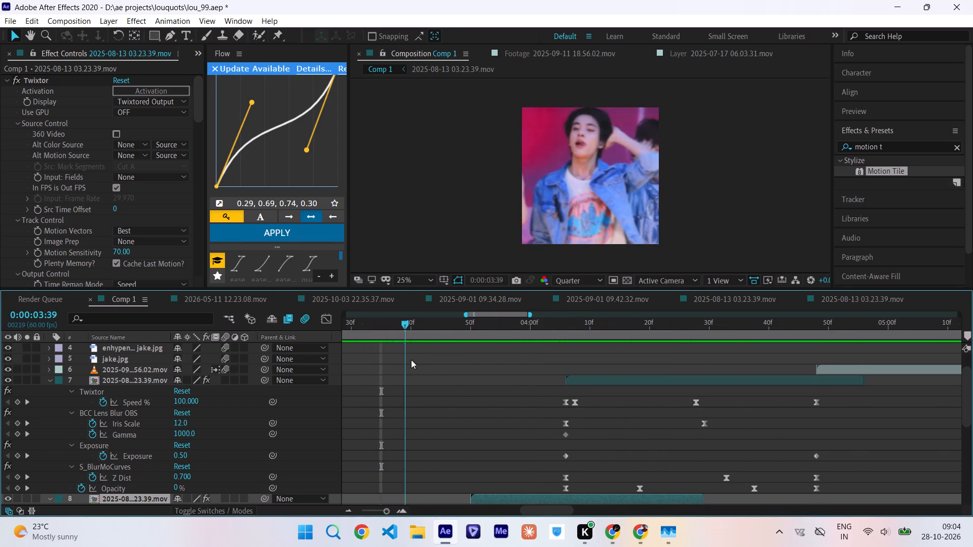
pyautogui.moveTo(411, 360); pyautogui.dragTo(257, 378)
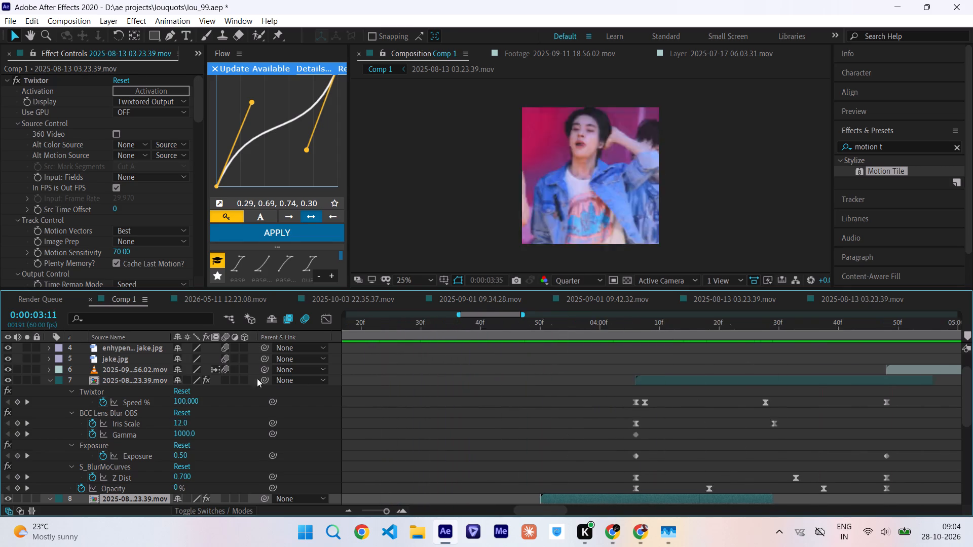
pyautogui.moveTo(257, 378); pyautogui.dragTo(244, 379)
pyautogui.press('space')
pyautogui.hscroll(-1, 646, 412)
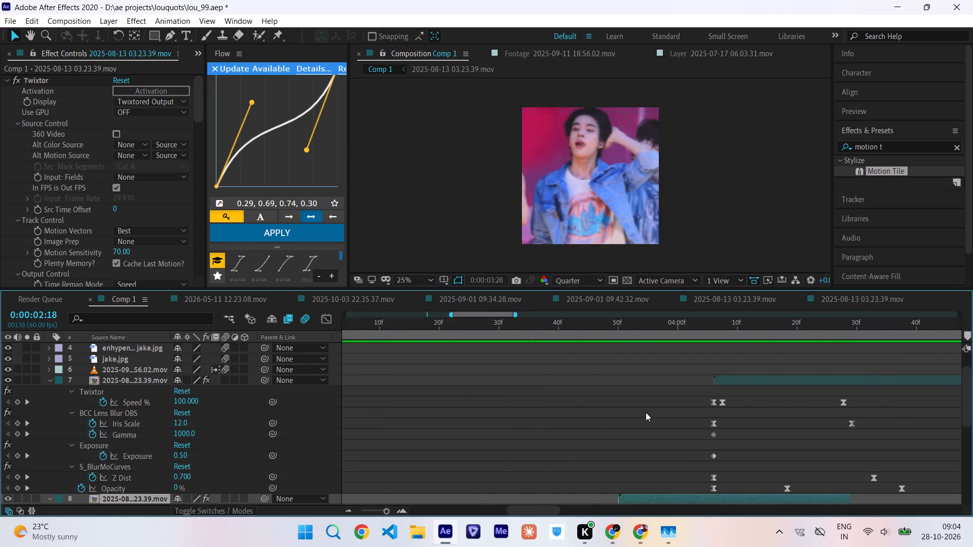
pyautogui.hscroll(-1, 646, 412)
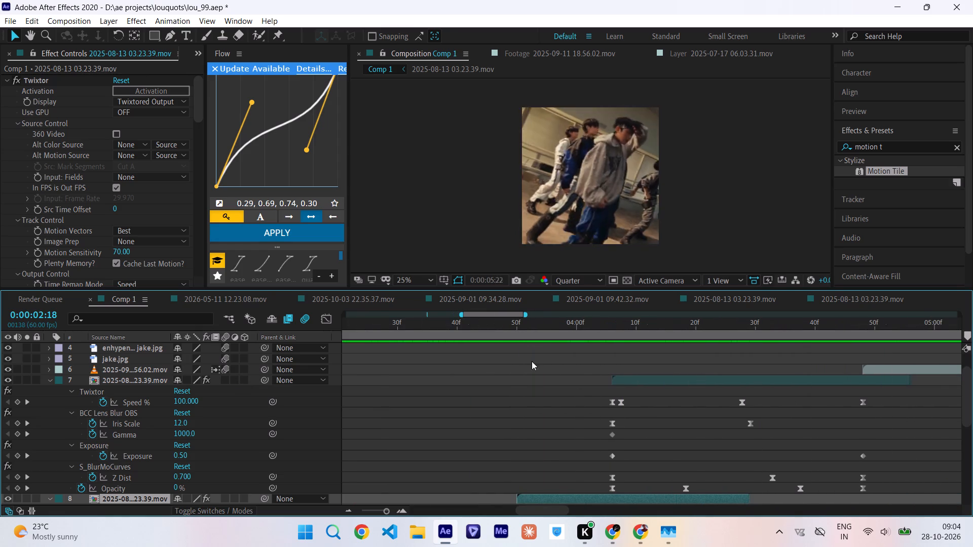
# Save the project.
pyautogui.hotkey('ctrl', 's')
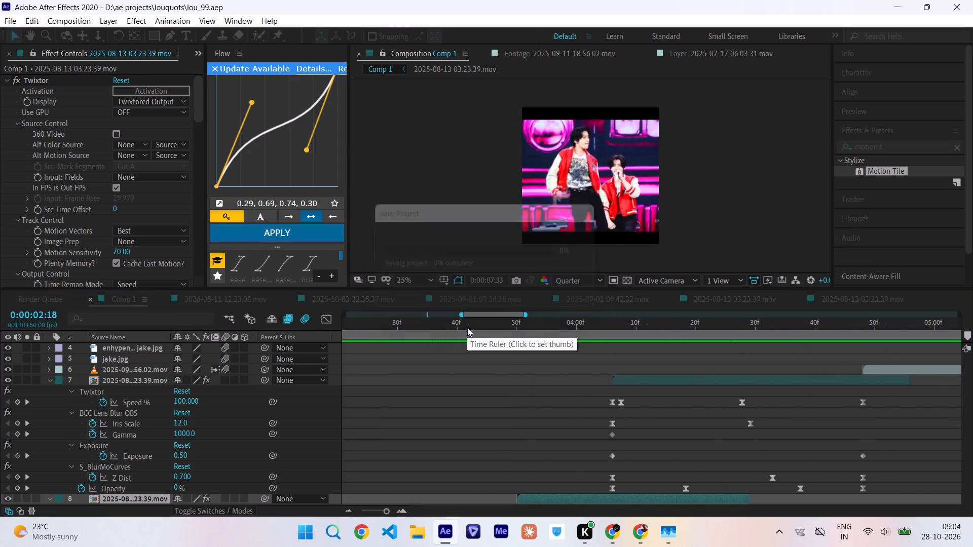
# Scrub the layer 8 to layer 7 transition, play Comp 1 from the start, and examine the cut near 0:00:03:48.
pyautogui.moveTo(467, 328); pyautogui.dragTo(544, 336)
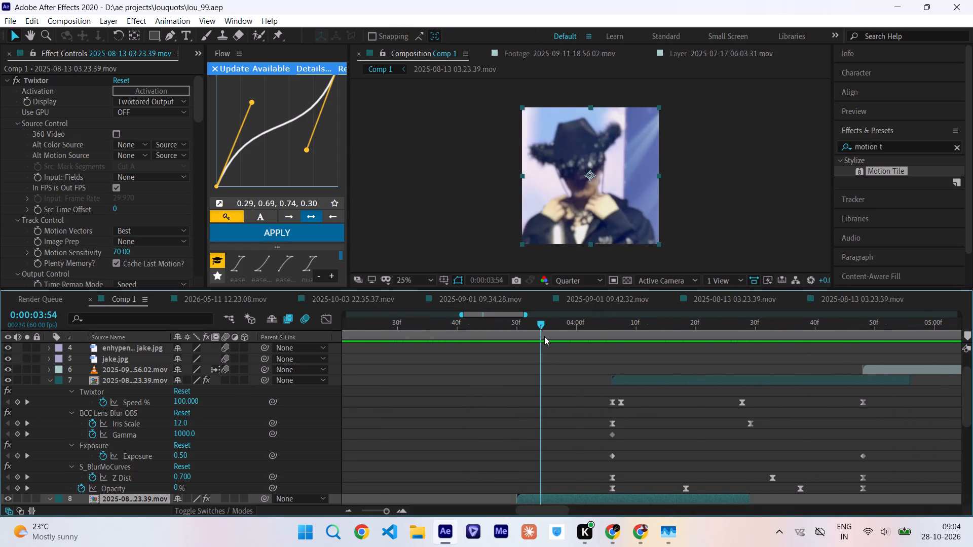
pyautogui.moveTo(544, 336); pyautogui.dragTo(635, 344)
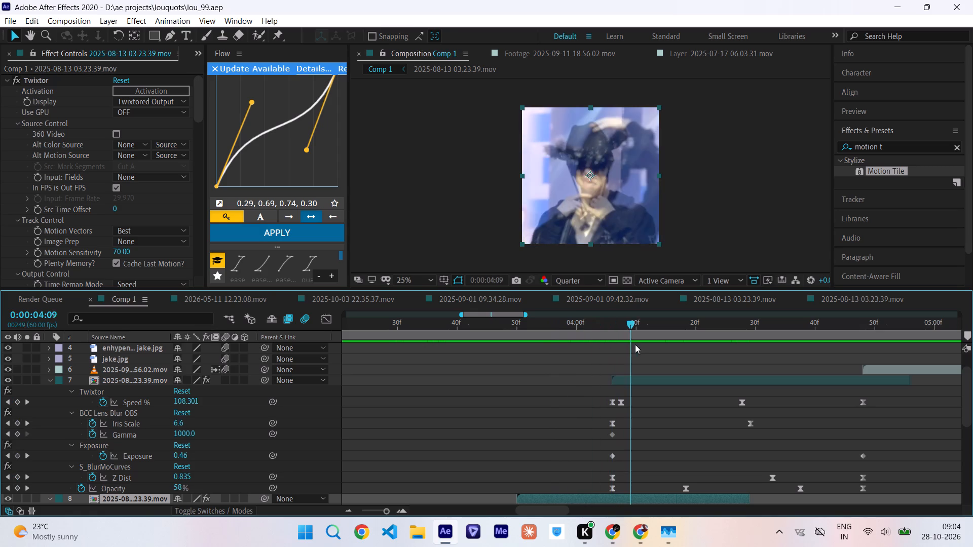
pyautogui.moveTo(635, 344); pyautogui.dragTo(181, 367)
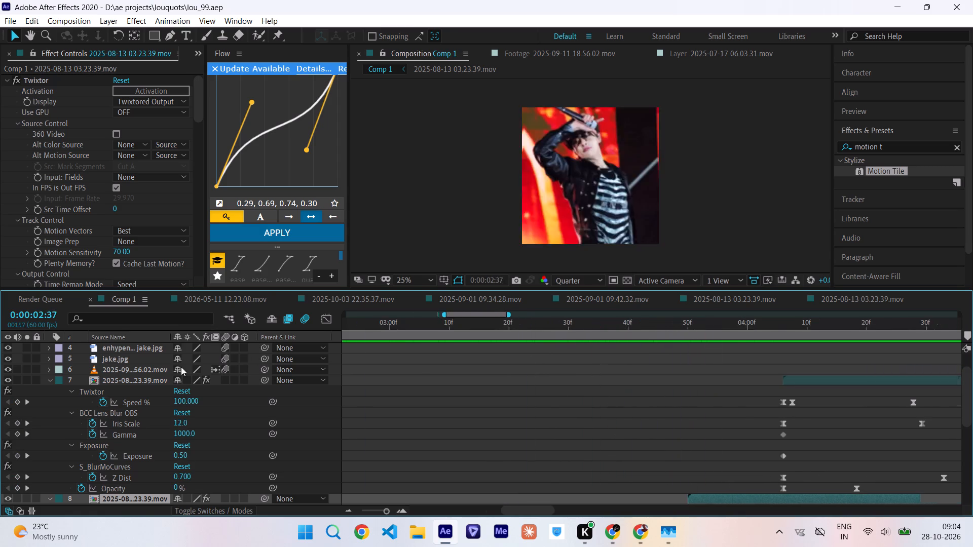
pyautogui.moveTo(181, 367); pyautogui.dragTo(149, 375)
pyautogui.press('space')
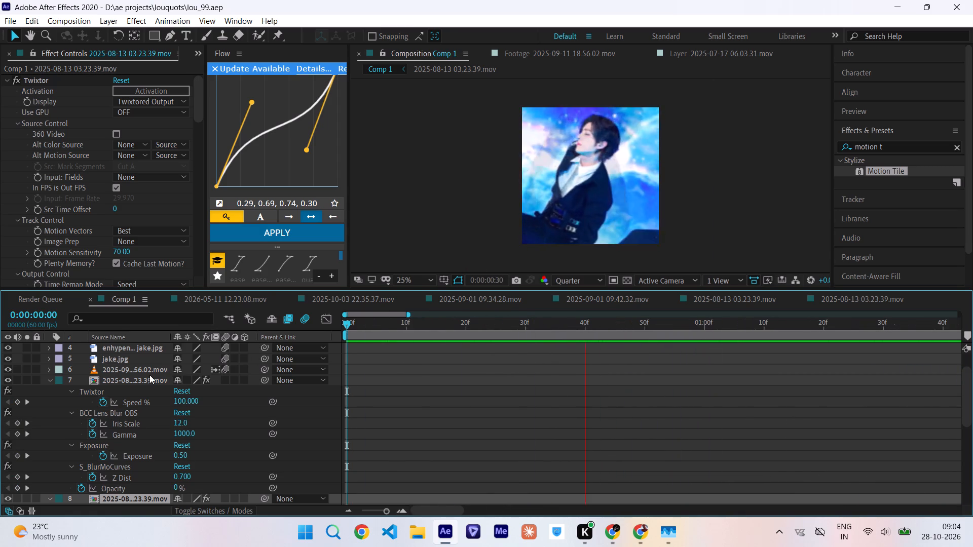
pyautogui.hscroll(-8, 627, 409)
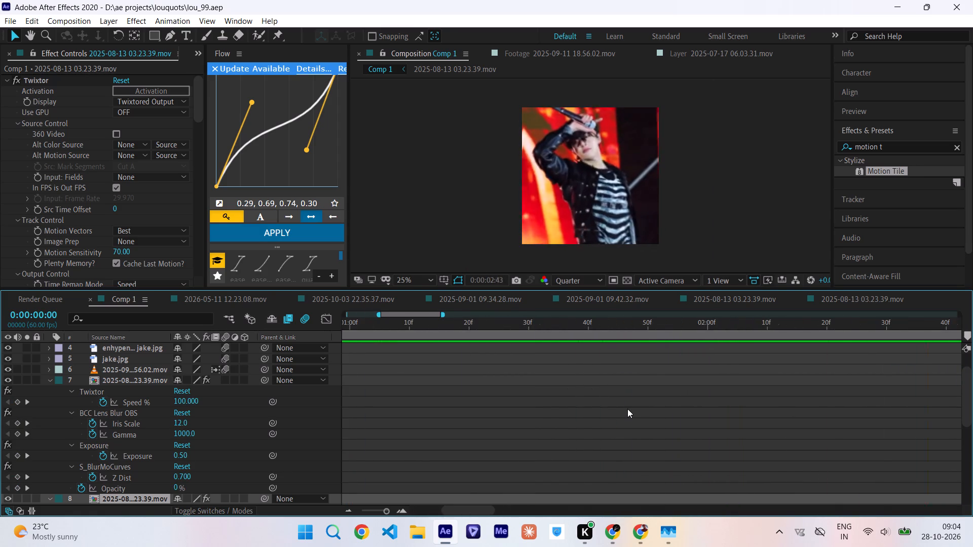
pyautogui.hscroll(-4, 627, 409)
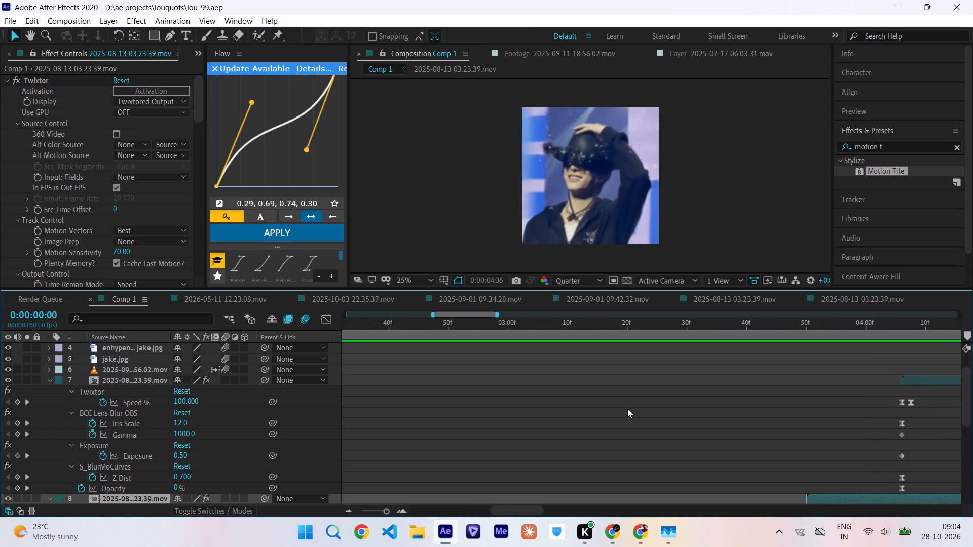
pyautogui.hscroll(-2, 627, 409)
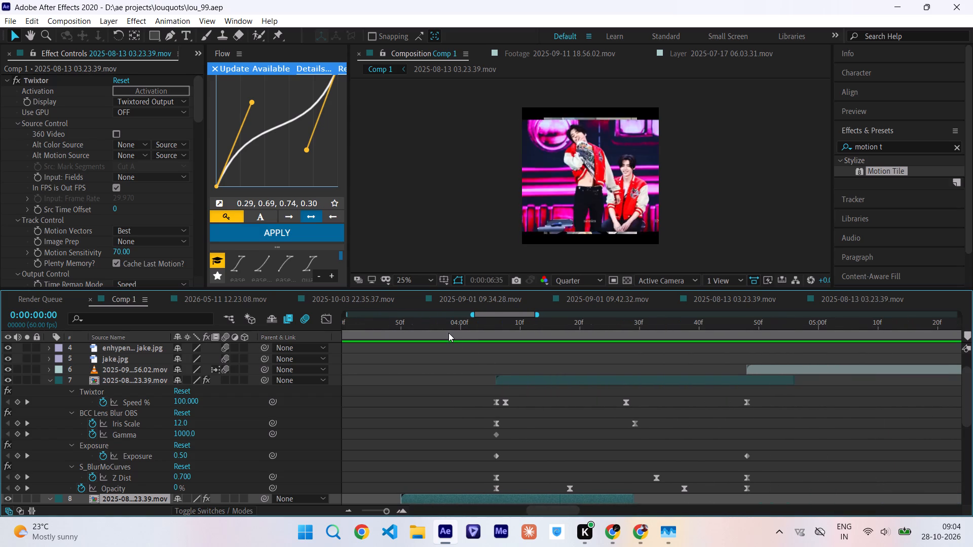
pyautogui.moveTo(448, 333); pyautogui.dragTo(389, 347)
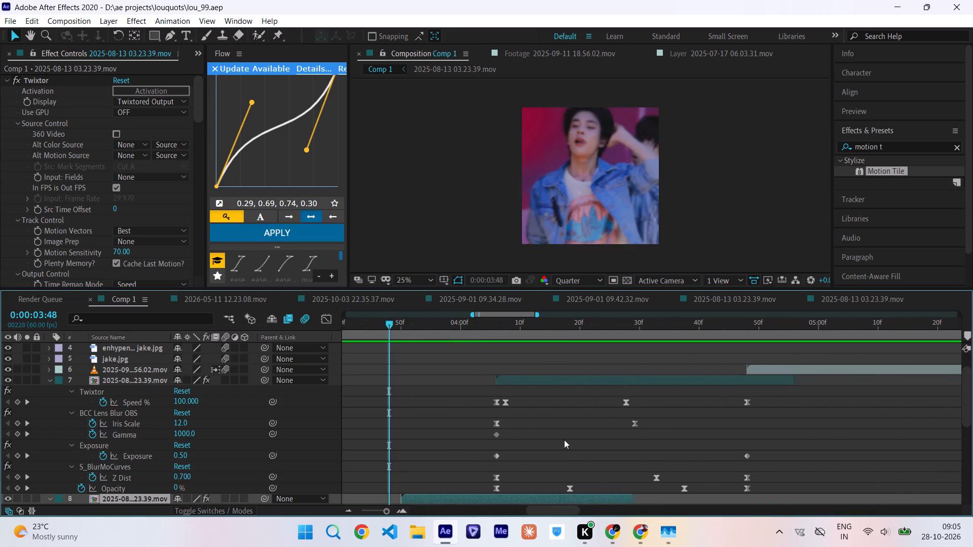
# Switch to Task Manager to view the running processes and their memory use.
pyautogui.click(672, 539)
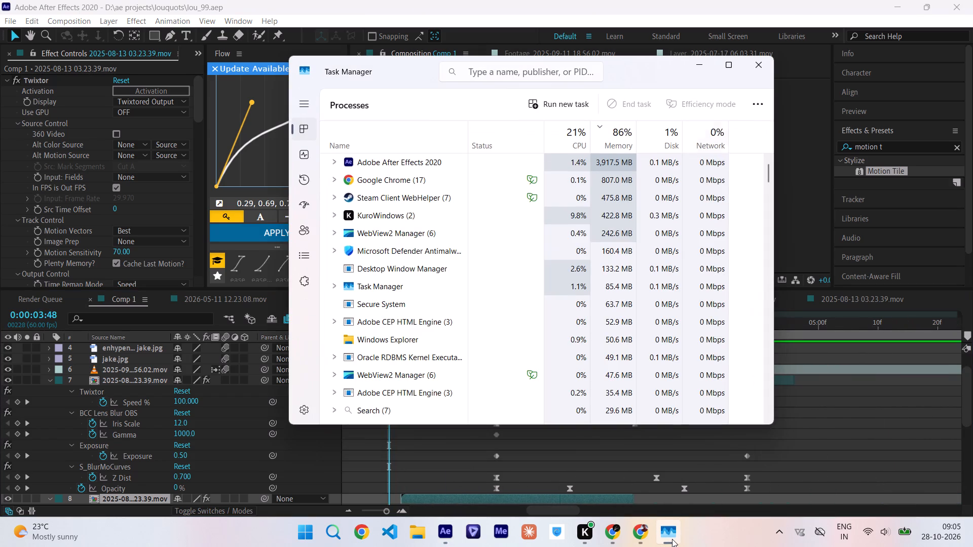
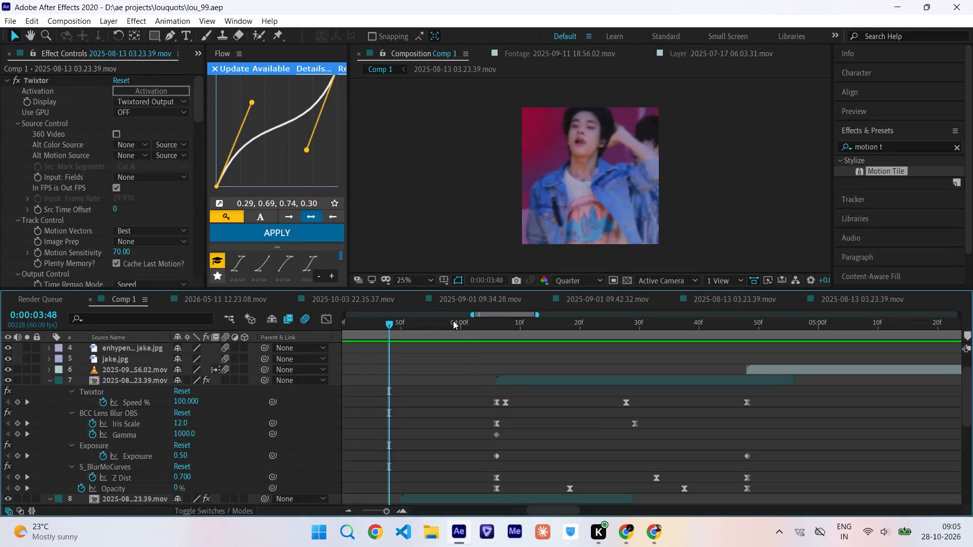
# Scrub layer 7 and play Comp 1 from the start and from 0:00:02:58 to examine the layer 8 to layer 7 transition.
pyautogui.moveTo(442, 324); pyautogui.dragTo(583, 329)
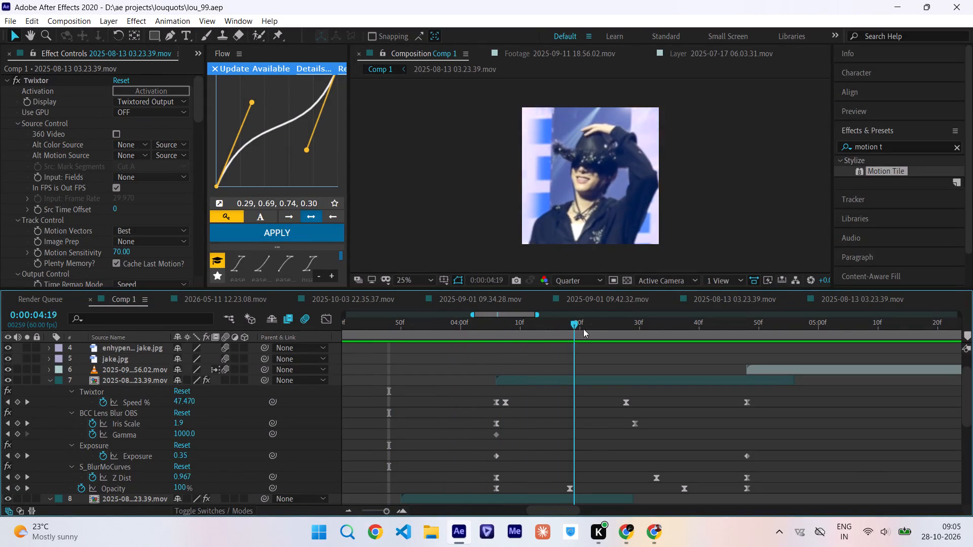
pyautogui.moveTo(583, 329); pyautogui.dragTo(207, 426)
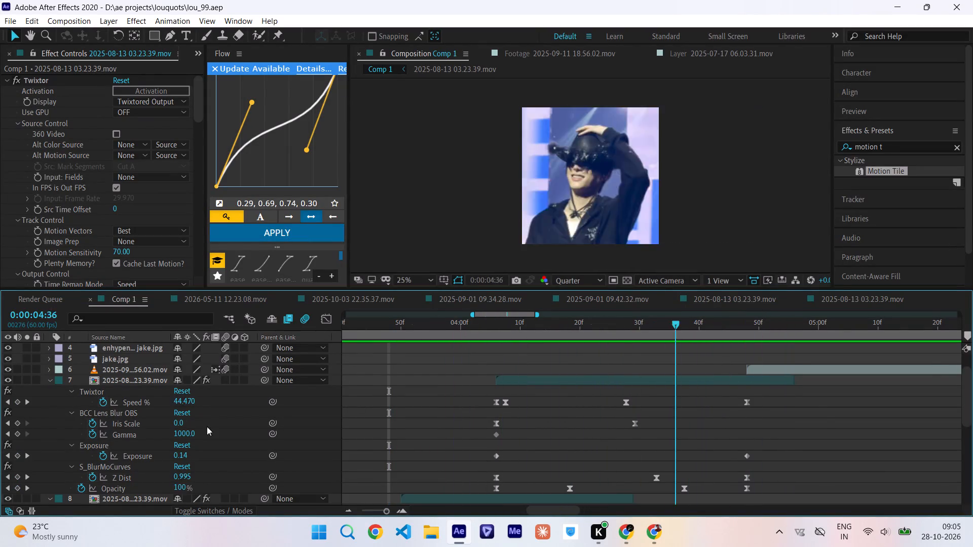
pyautogui.moveTo(207, 426); pyautogui.dragTo(0, 433)
pyautogui.press('space')
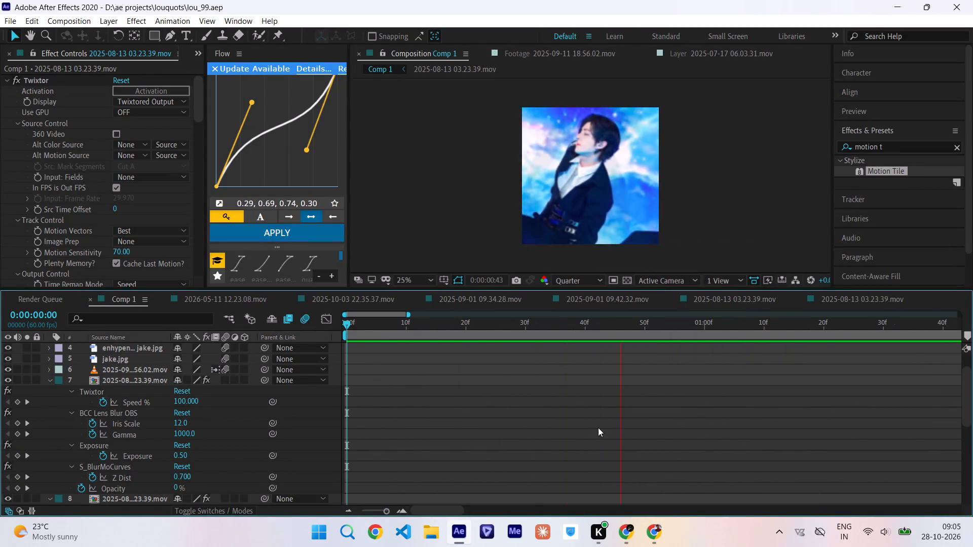
pyautogui.hscroll(-7, 639, 399)
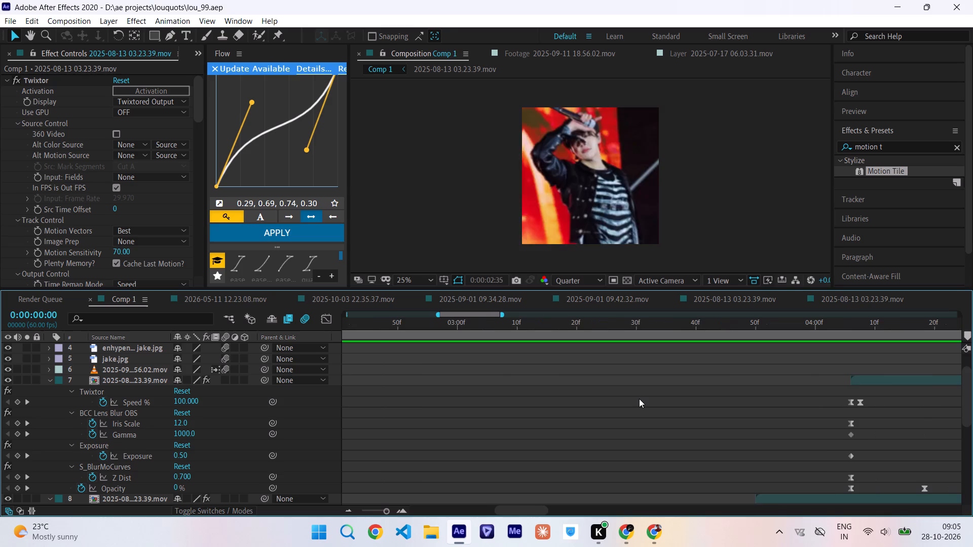
pyautogui.hscroll(-2, 639, 399)
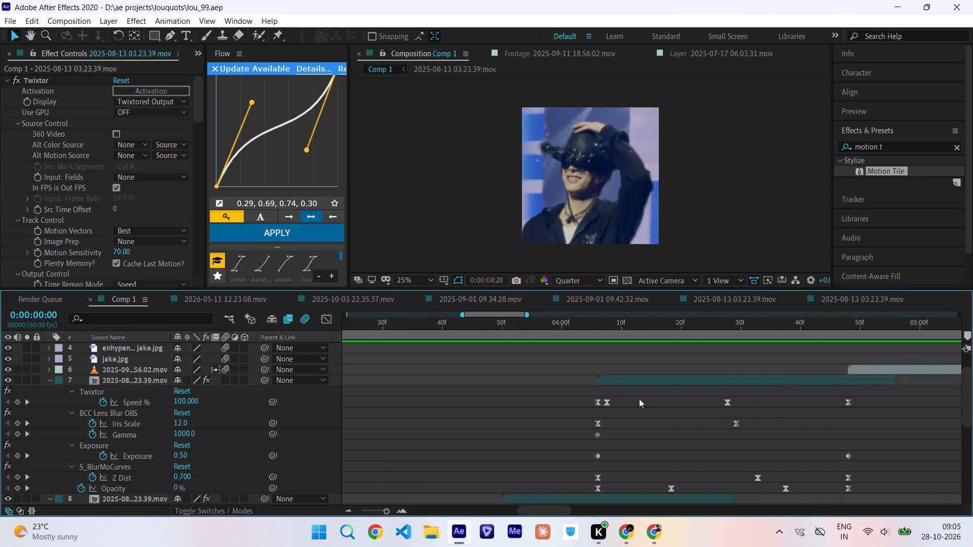
pyautogui.hscroll(-1, 639, 399)
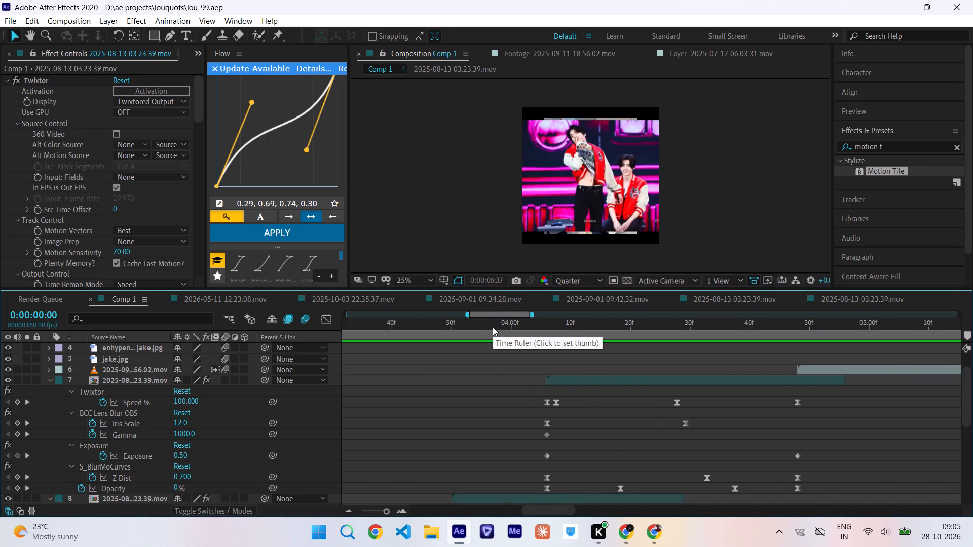
pyautogui.moveTo(493, 327); pyautogui.dragTo(568, 334)
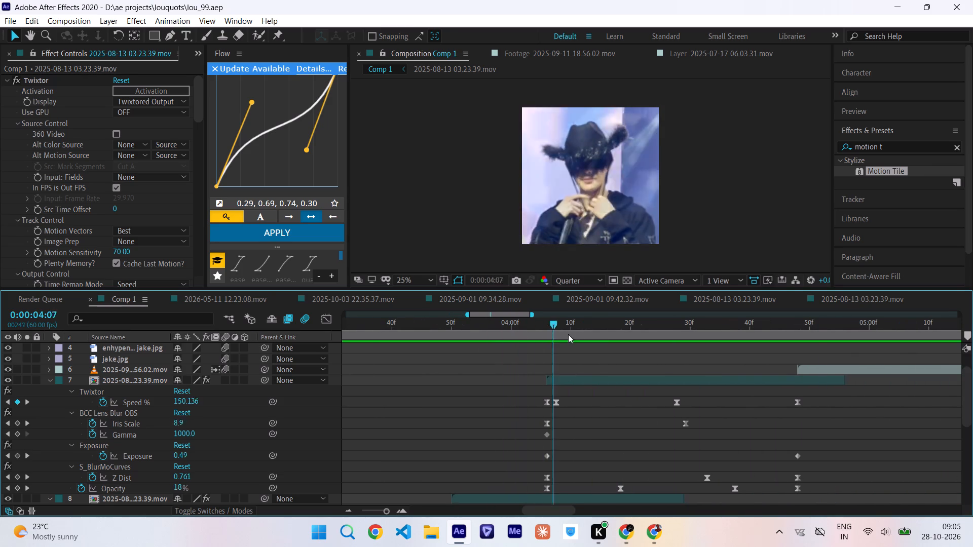
pyautogui.moveTo(568, 334); pyautogui.dragTo(597, 355)
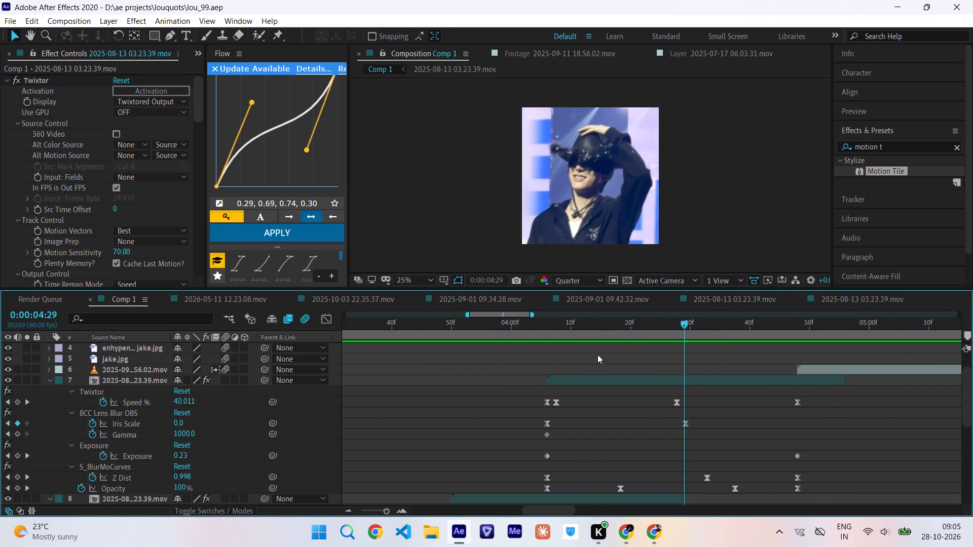
pyautogui.moveTo(597, 355); pyautogui.dragTo(288, 382)
pyautogui.press('space')
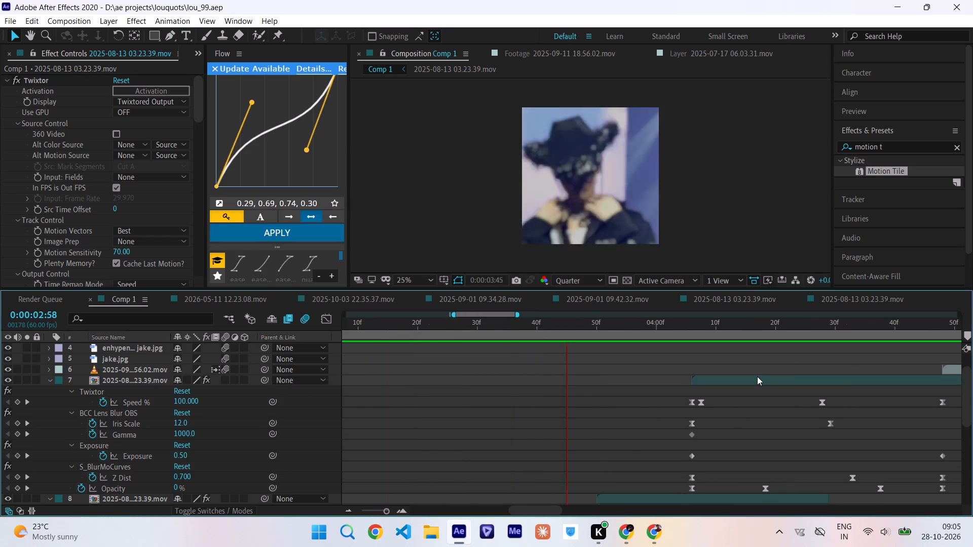
pyautogui.hscroll(-3, 757, 376)
# Precompose layer 6, the 2025-09-11 18.56.02.mov clip that begins at 0:00:04:48.
pyautogui.moveTo(528, 329); pyautogui.dragTo(677, 357)
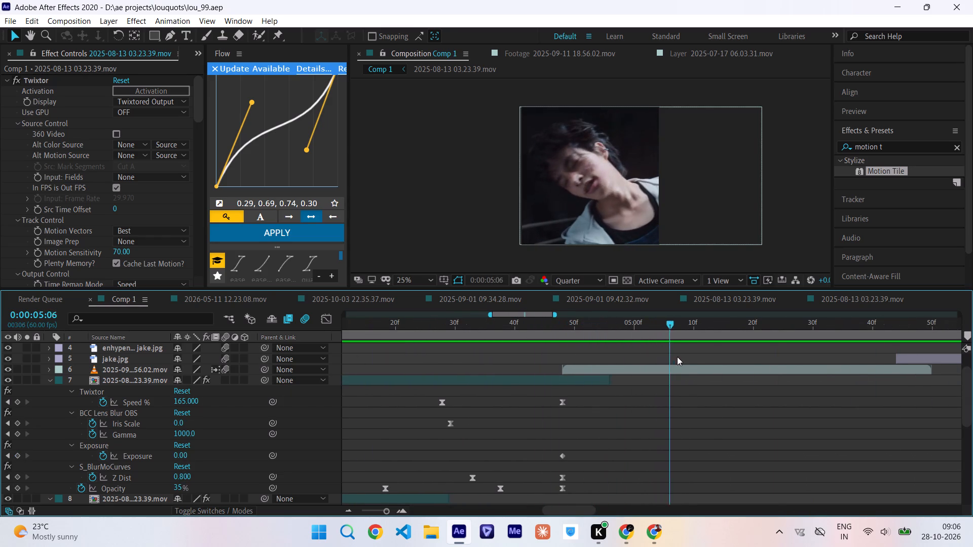
pyautogui.moveTo(677, 357); pyautogui.dragTo(620, 377)
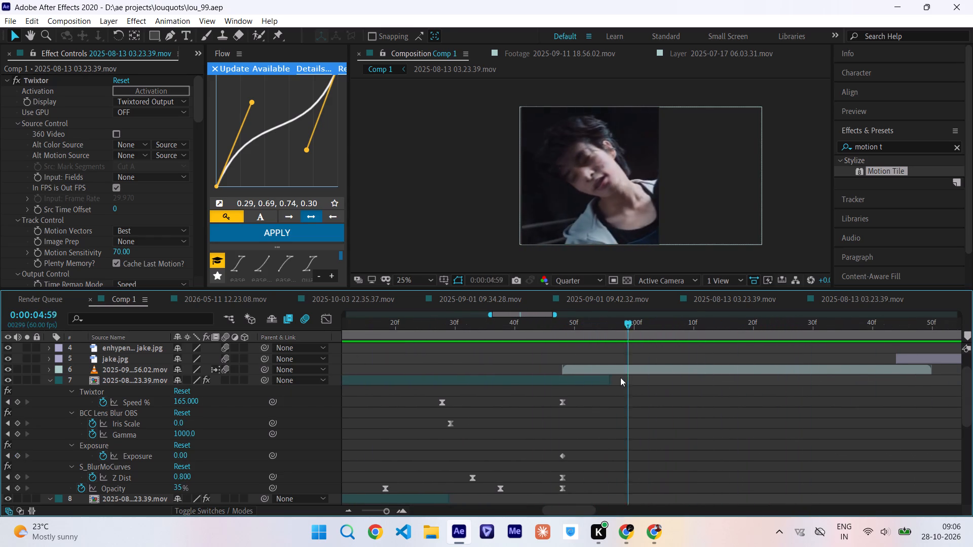
pyautogui.moveTo(620, 377); pyautogui.dragTo(565, 379)
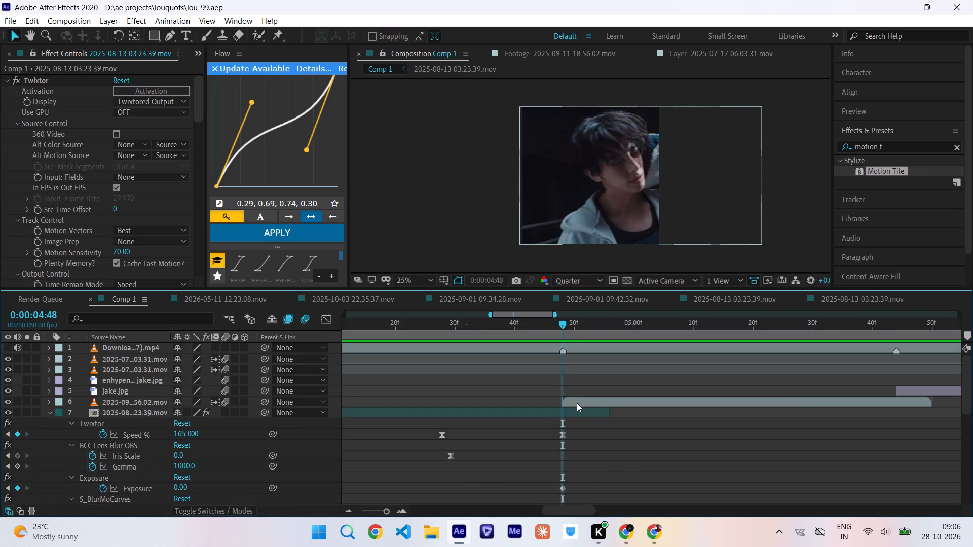
pyautogui.click(577, 403)
pyautogui.press('BackSpace')
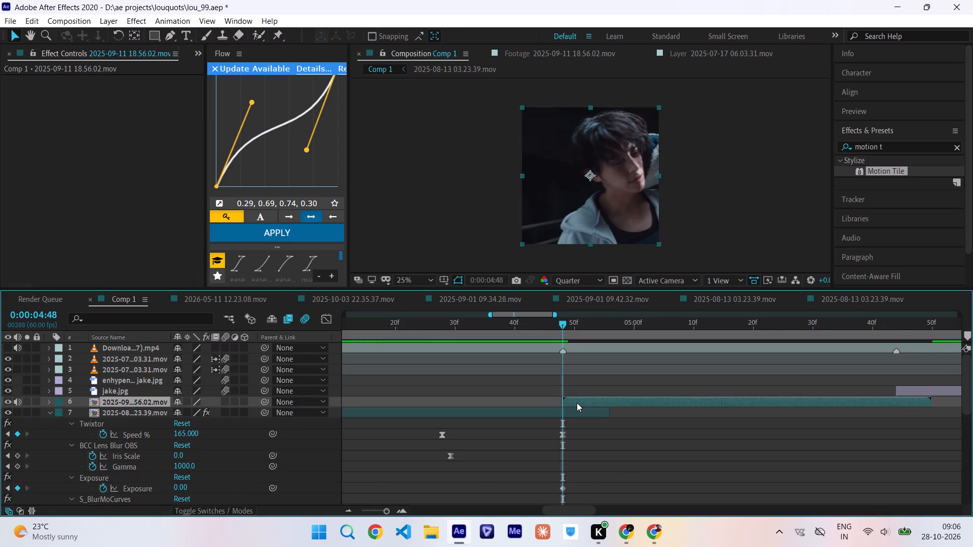
# Paste the copied effects and opacity keyframes onto layer 6 at 0:00:04:48 and stretch them to end at 0:00:05:44.
pyautogui.hotkey('ctrl', 'v')
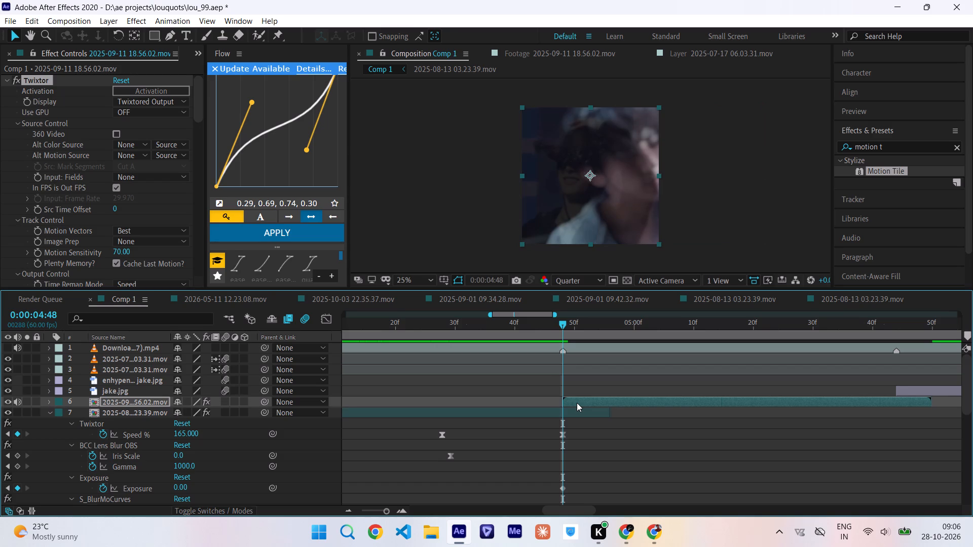
pyautogui.press('u')
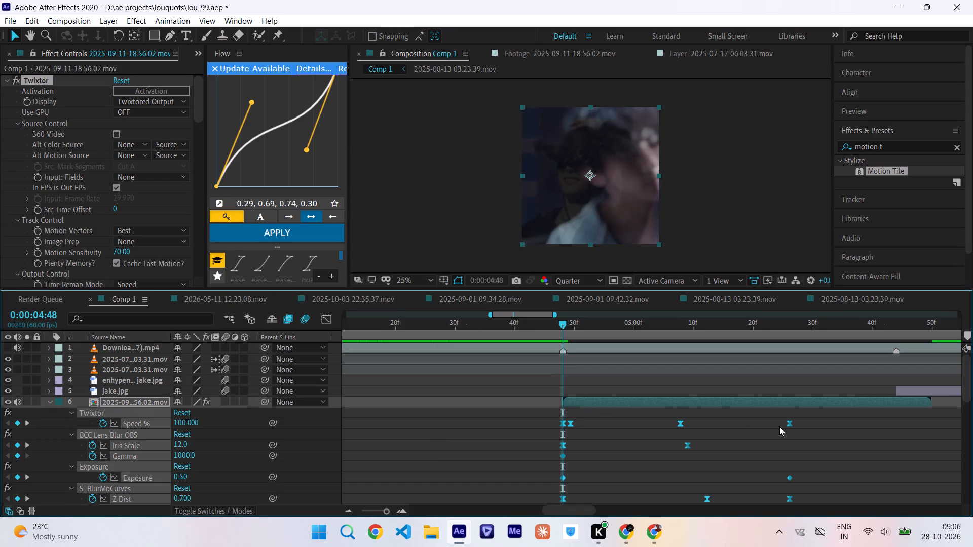
pyautogui.keyDown('alt'); pyautogui.moveTo(789, 425); pyautogui.dragTo(890, 436); pyautogui.keyUp('alt')
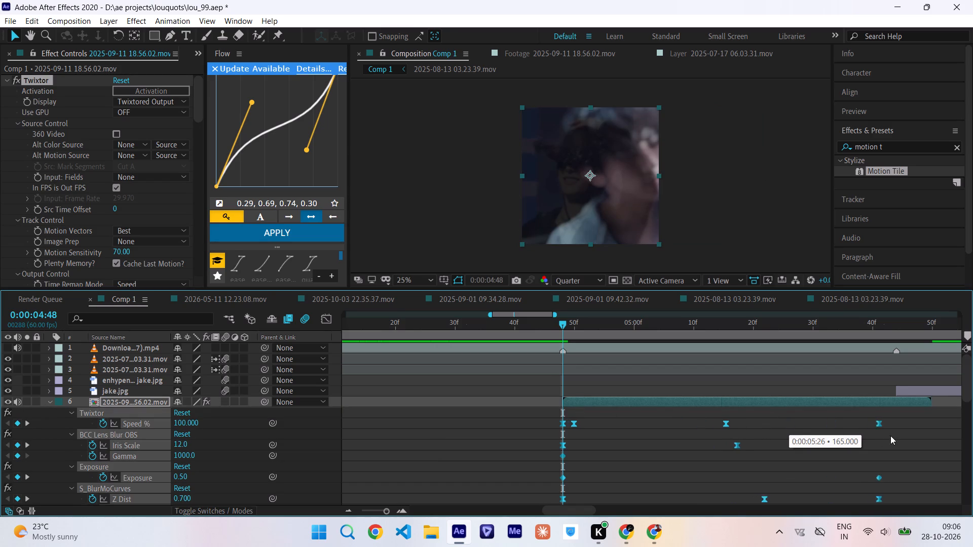
pyautogui.keyDown('alt'); pyautogui.moveTo(890, 436); pyautogui.dragTo(896, 445); pyautogui.keyUp('alt')
# Trim the end of layer 7 to 0:00:04:48, where layer 6 begins.
pyautogui.scroll(-1, 896, 445)
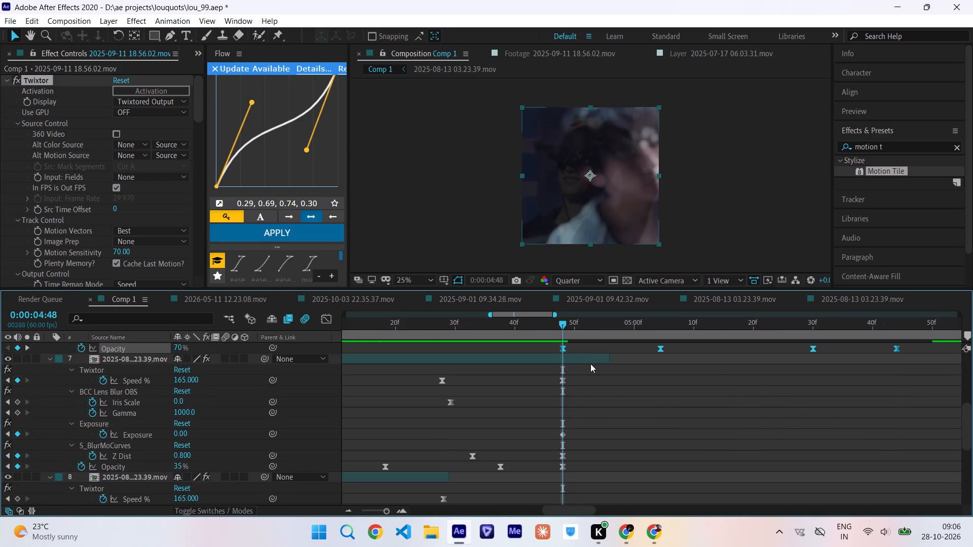
pyautogui.moveTo(607, 360); pyautogui.dragTo(562, 365)
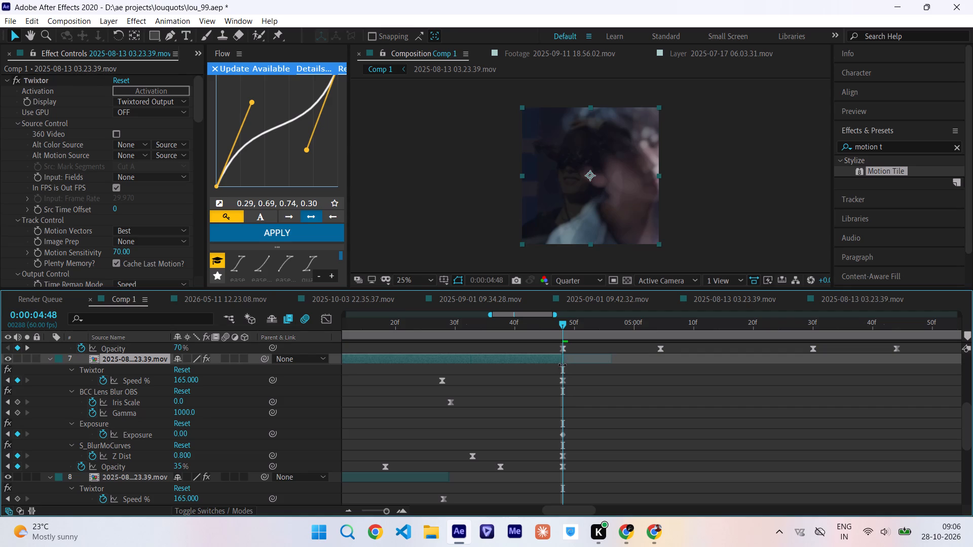
pyautogui.moveTo(562, 365); pyautogui.dragTo(560, 365)
# Check layer 6's motion and delete its S_BlurMoCurves effect.
pyautogui.moveTo(559, 327); pyautogui.dragTo(628, 335)
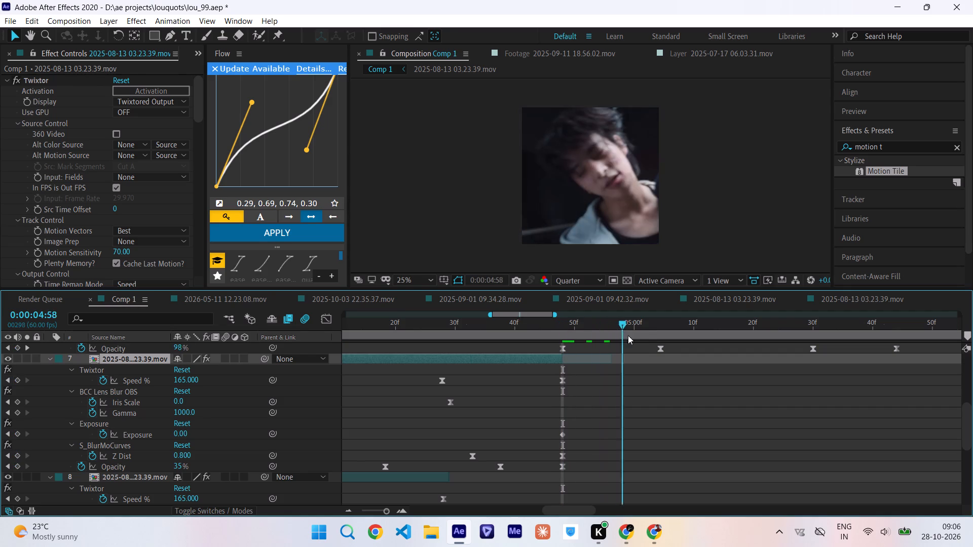
pyautogui.moveTo(628, 335); pyautogui.dragTo(923, 367)
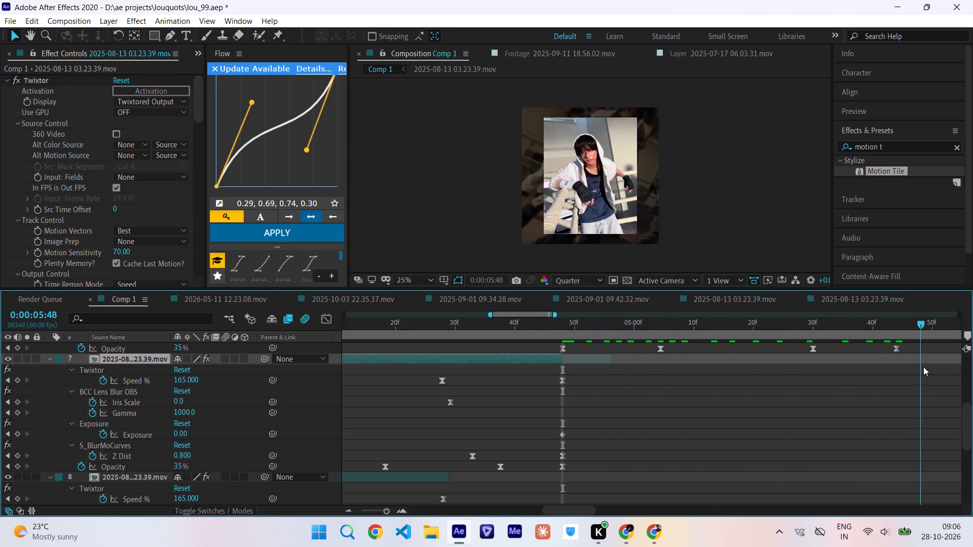
pyautogui.moveTo(923, 367); pyautogui.dragTo(635, 450)
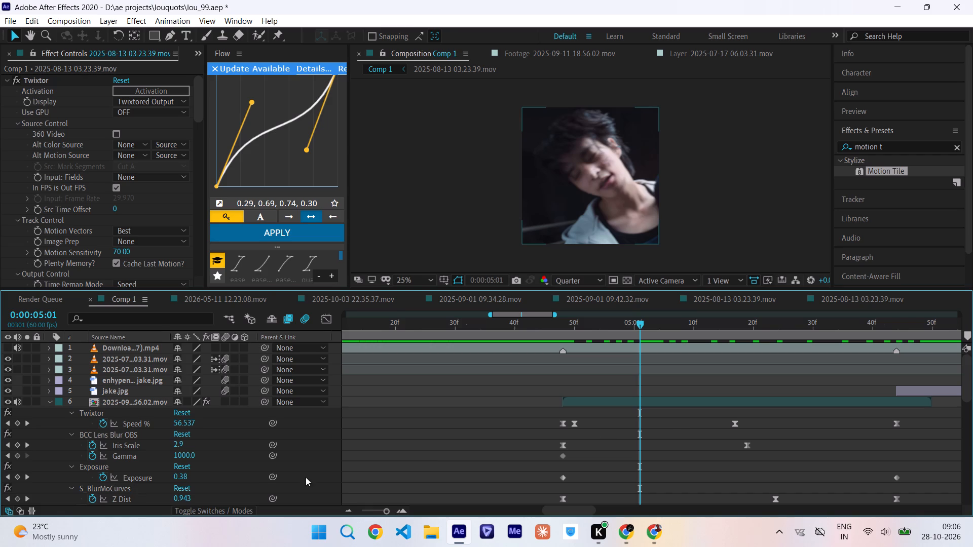
pyautogui.scroll(-1, 700, 436)
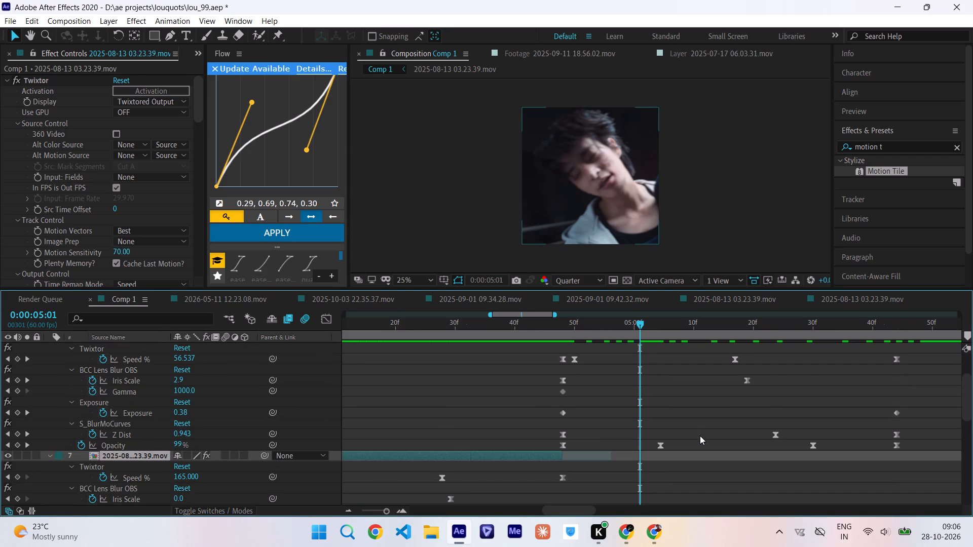
pyautogui.moveTo(535, 428); pyautogui.dragTo(540, 429)
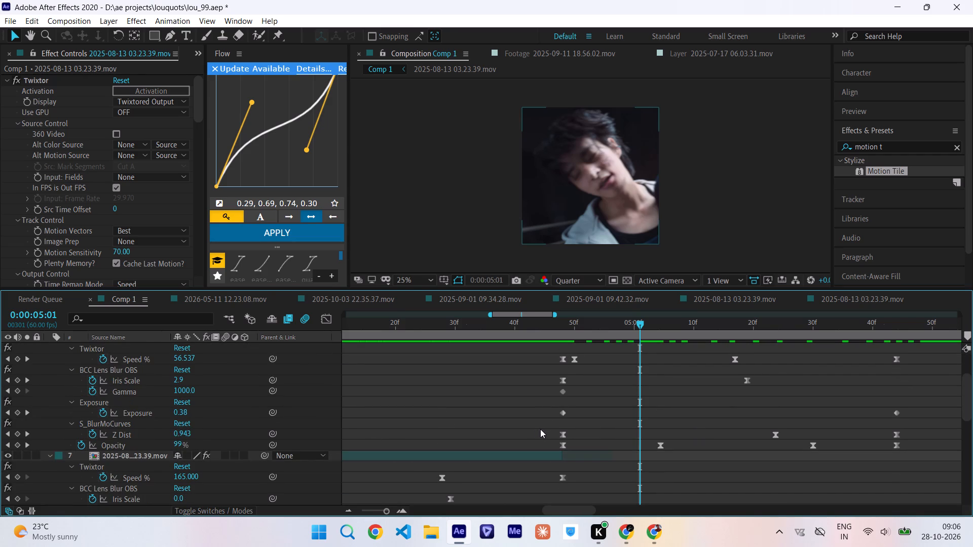
pyautogui.click(137, 423)
pyautogui.press('Delete')
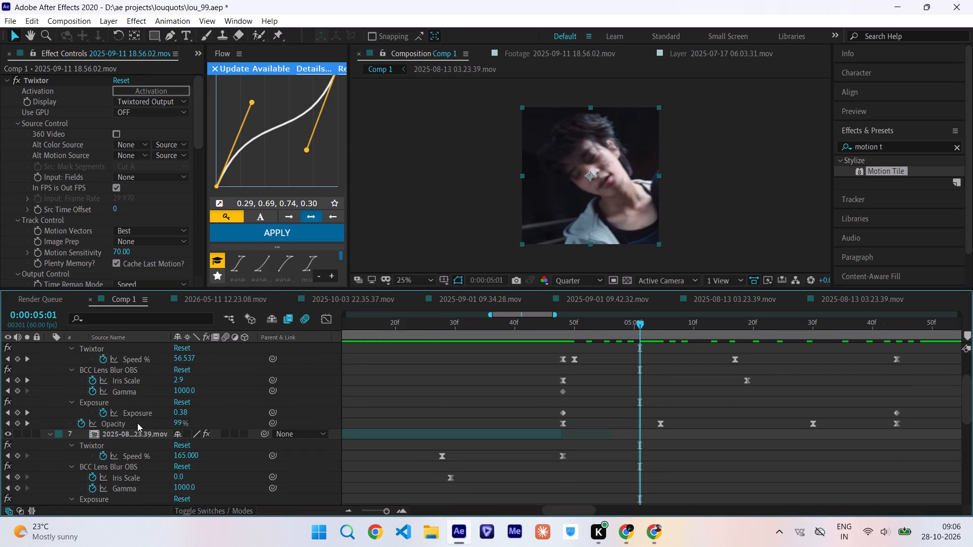
# Split layer 6 at 0:00:05:44 and delete the part after the cut.
pyautogui.scroll(1, 137, 423)
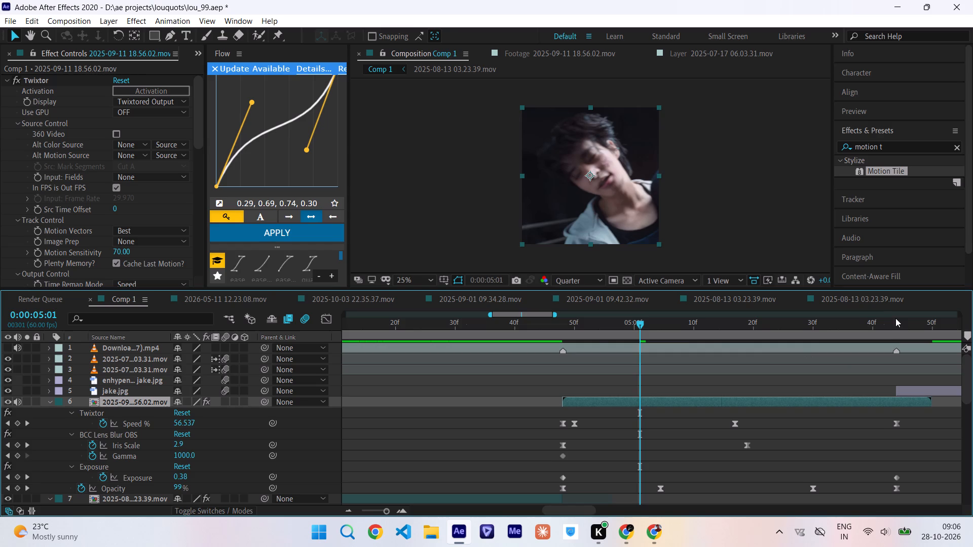
pyautogui.click(896, 325)
pyautogui.click(896, 325)
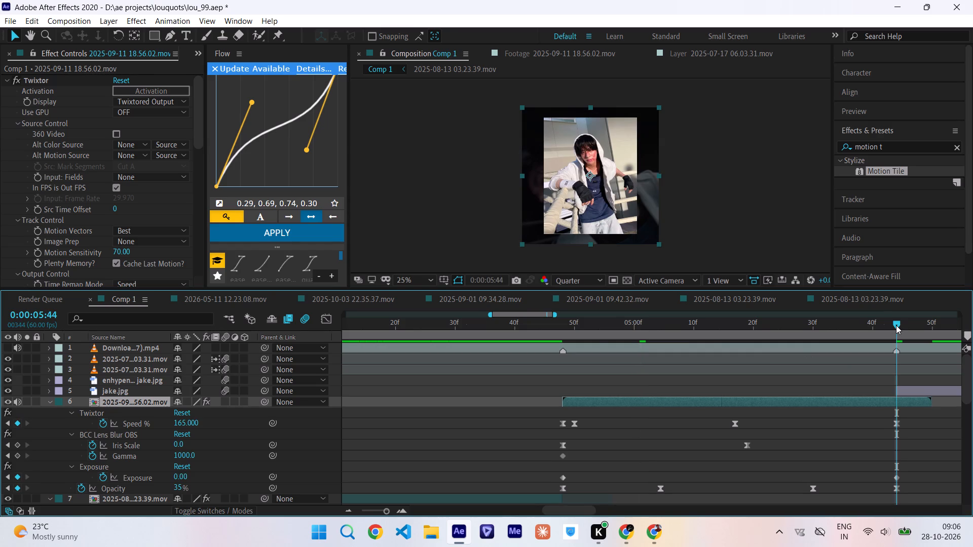
pyautogui.hotkey('ctrl', 'shift', 'd')
pyautogui.press('Delete')
# Play Comp 1 from 0:00:03:24, and preview the footage inside layer 6's precomp before returning to Comp 1.
pyautogui.moveTo(896, 325); pyautogui.dragTo(270, 397)
pyautogui.press('space')
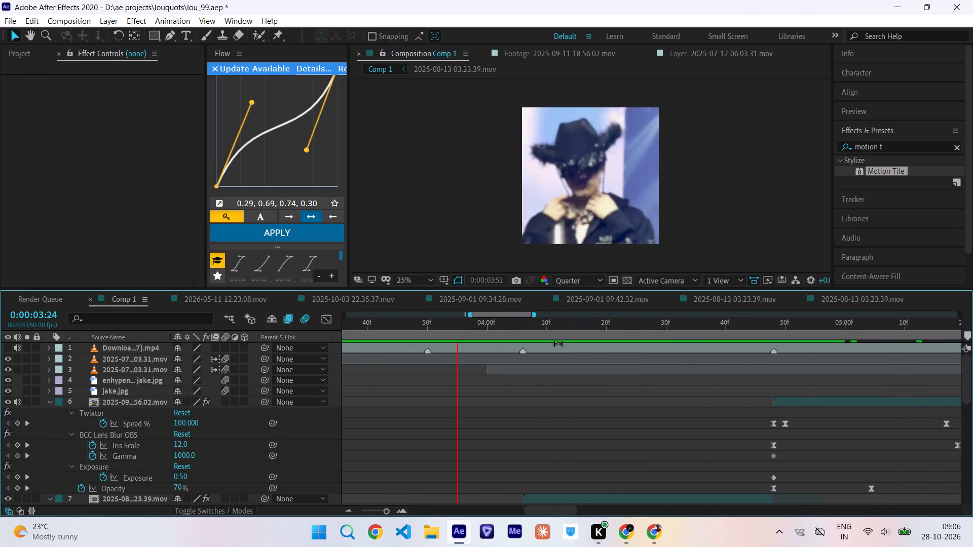
pyautogui.hscroll(-3, 744, 411)
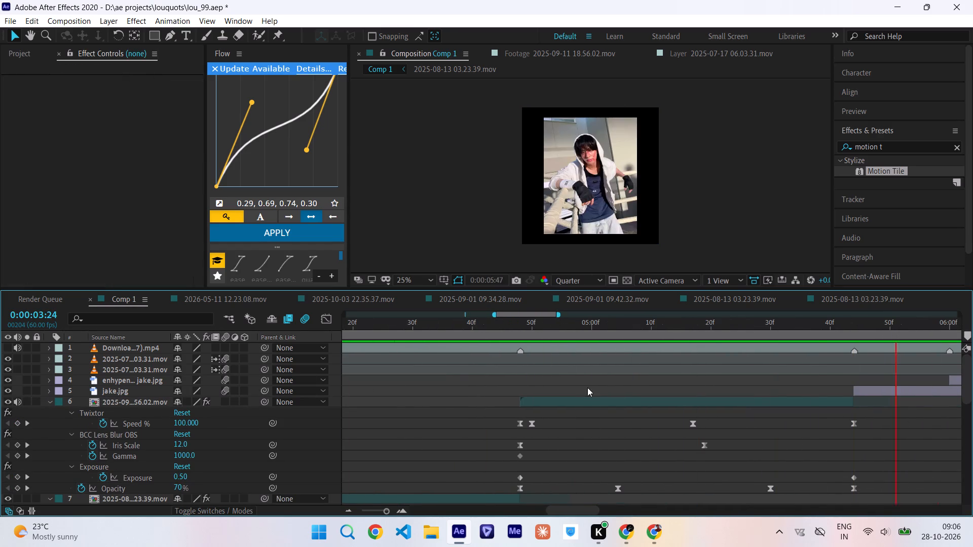
pyautogui.moveTo(499, 330); pyautogui.dragTo(592, 340)
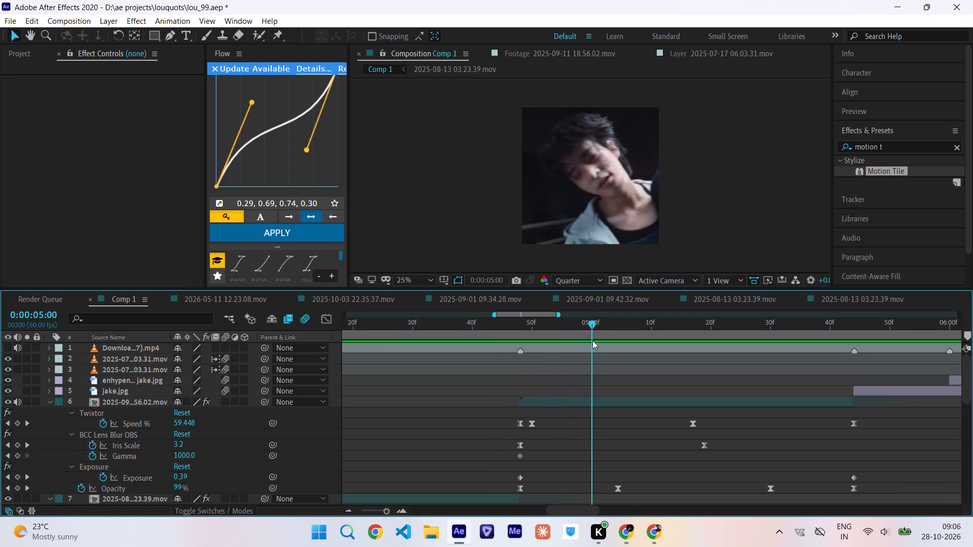
pyautogui.moveTo(592, 340); pyautogui.dragTo(595, 342)
pyautogui.doubleClick(592, 399)
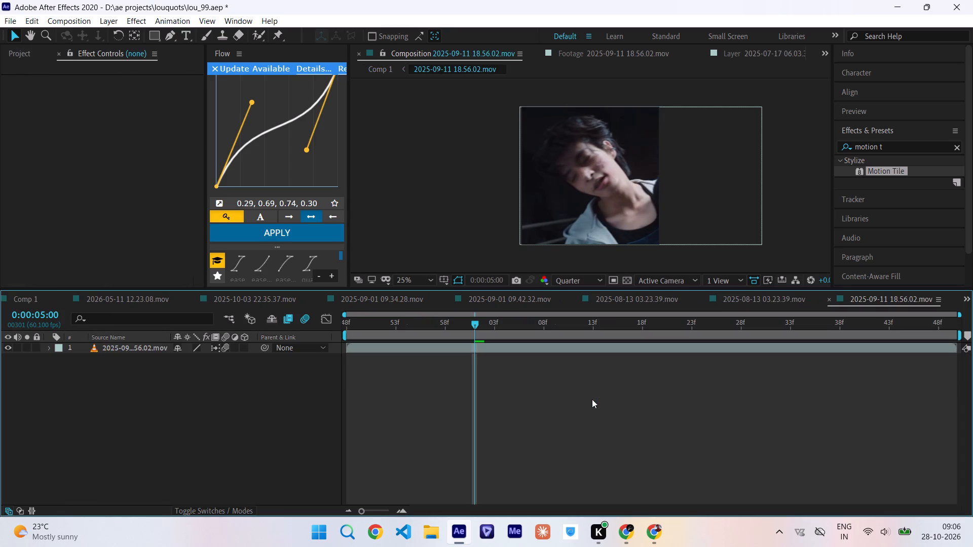
pyautogui.press('space')
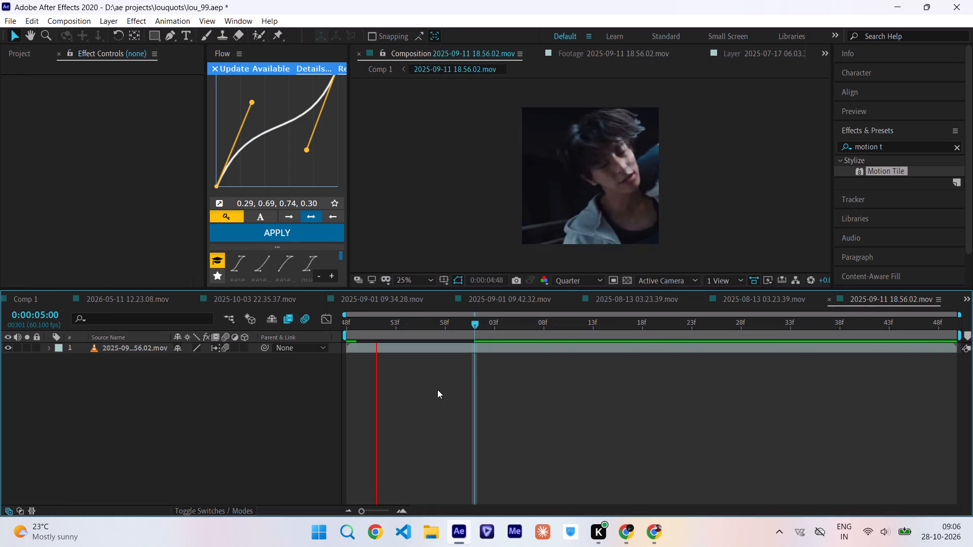
pyautogui.click(375, 73)
# Scrub and play Comp 1 between 0:00:04:46 and 0:00:05:51 to examine layer 6's motion and its cuts.
pyautogui.moveTo(506, 324); pyautogui.dragTo(540, 327)
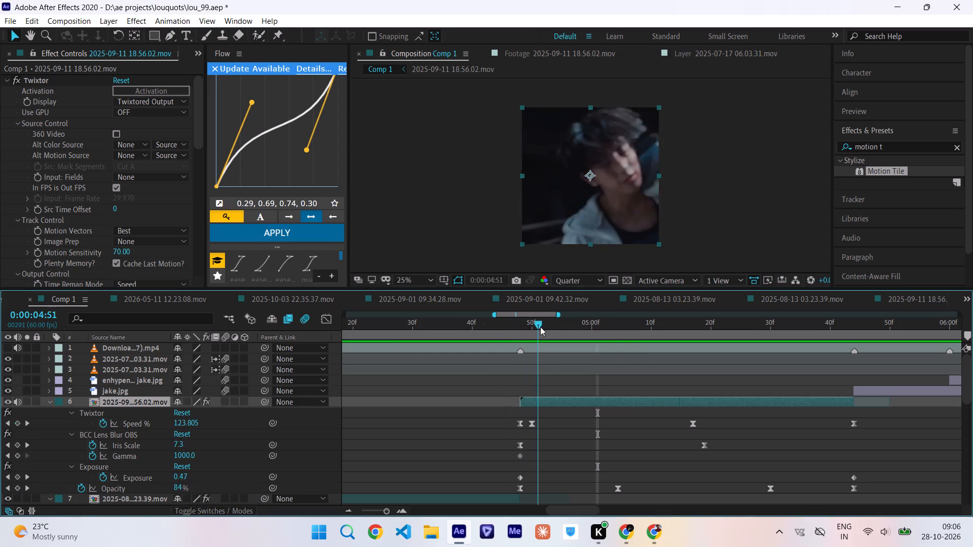
pyautogui.moveTo(540, 327); pyautogui.dragTo(509, 328)
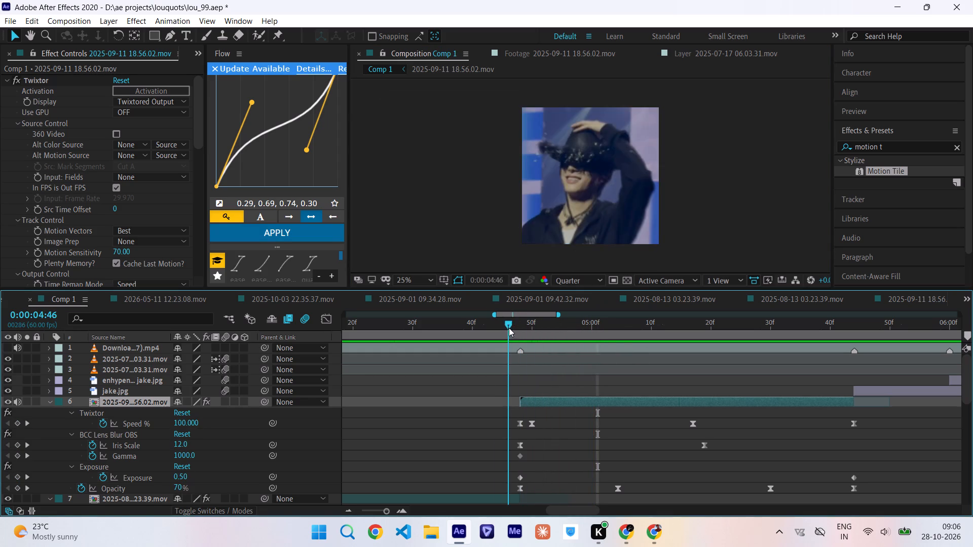
pyautogui.moveTo(509, 328); pyautogui.dragTo(670, 341)
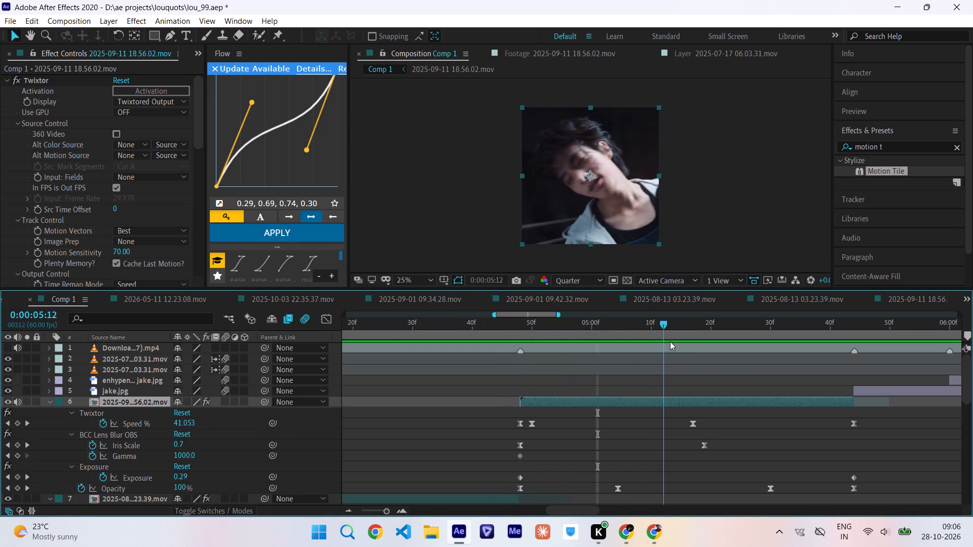
pyautogui.moveTo(670, 341); pyautogui.dragTo(625, 387)
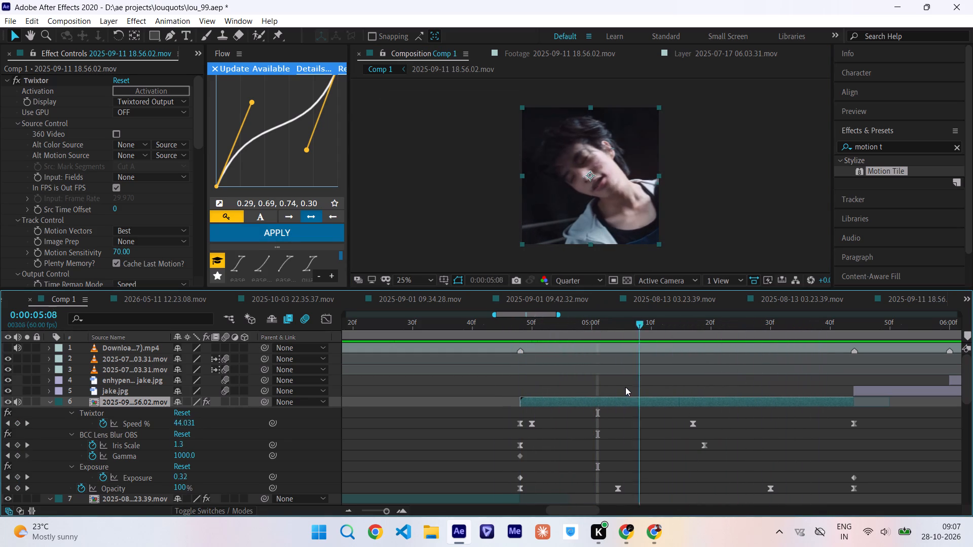
pyautogui.moveTo(625, 387); pyautogui.dragTo(625, 385)
pyautogui.press('space')
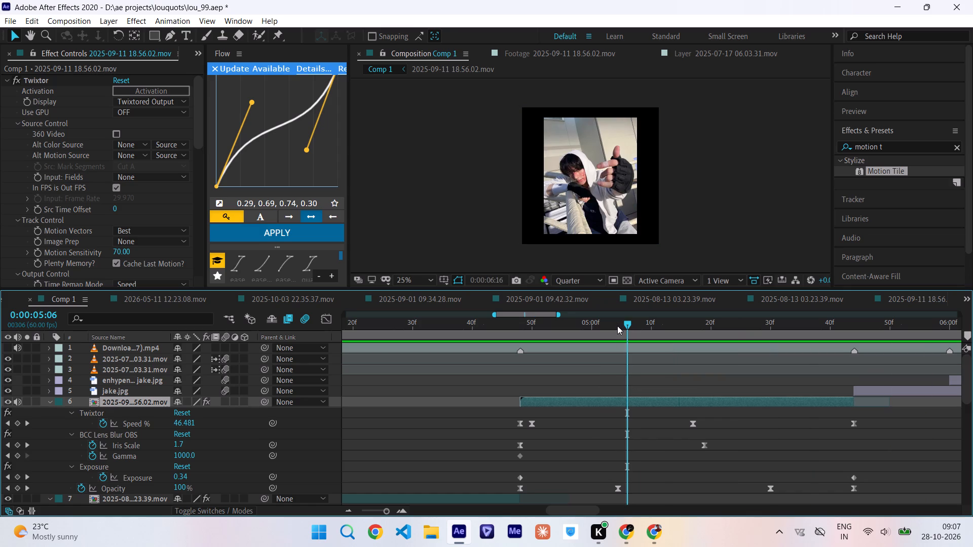
pyautogui.moveTo(617, 326); pyautogui.dragTo(896, 361)
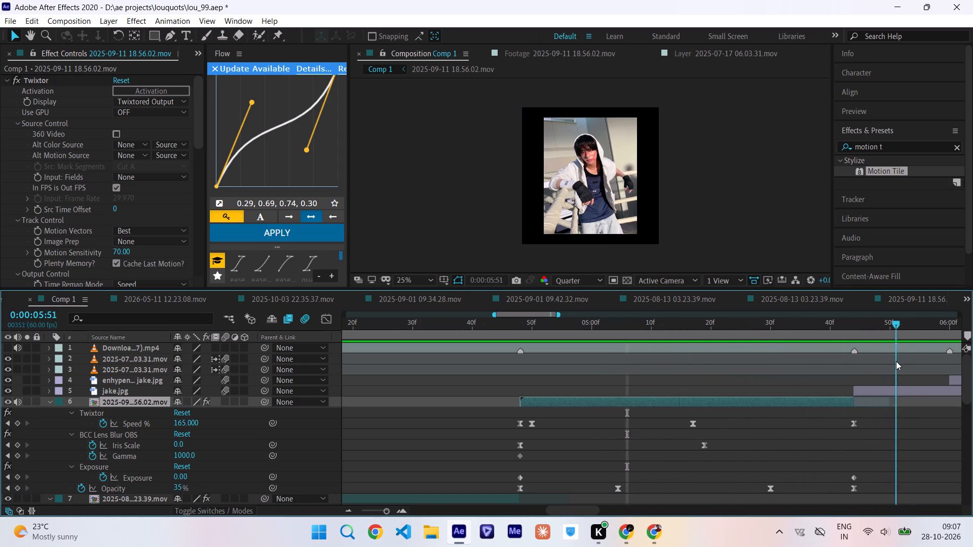
pyautogui.moveTo(896, 361); pyautogui.dragTo(527, 387)
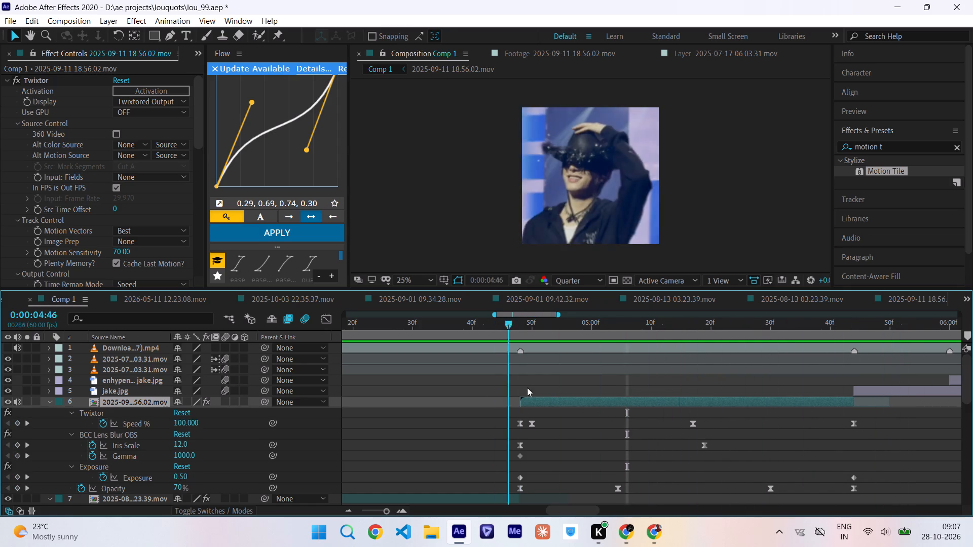
pyautogui.moveTo(527, 387); pyautogui.dragTo(771, 385)
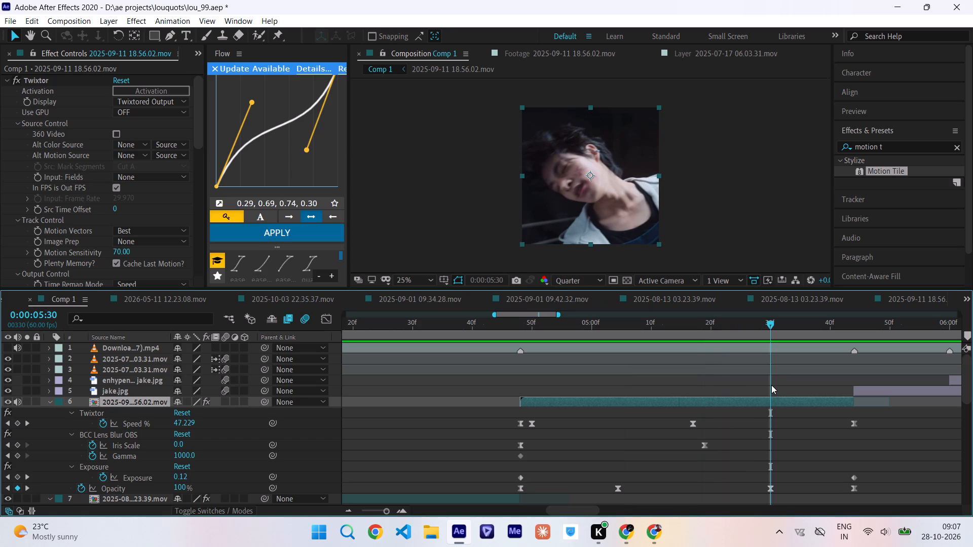
# Save the project.
pyautogui.hotkey('ctrl', 's')
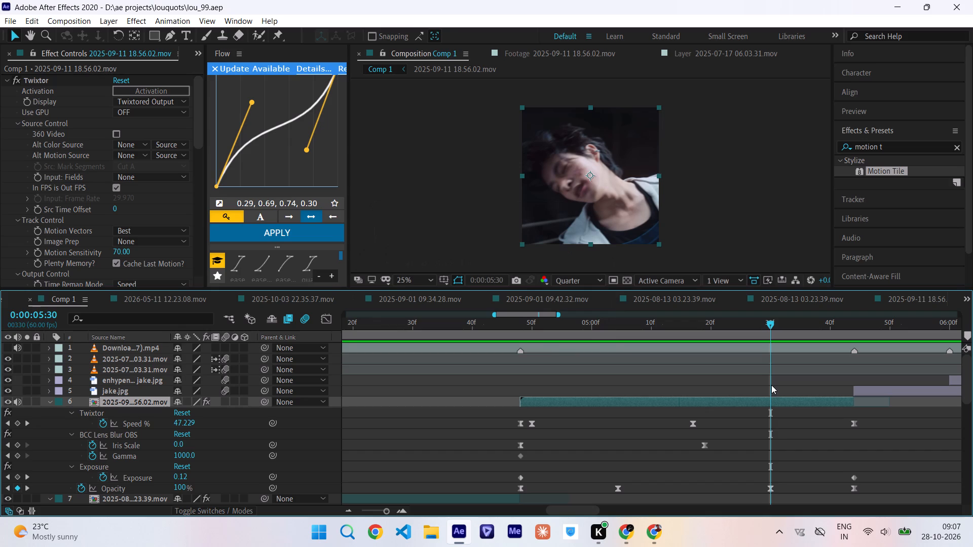
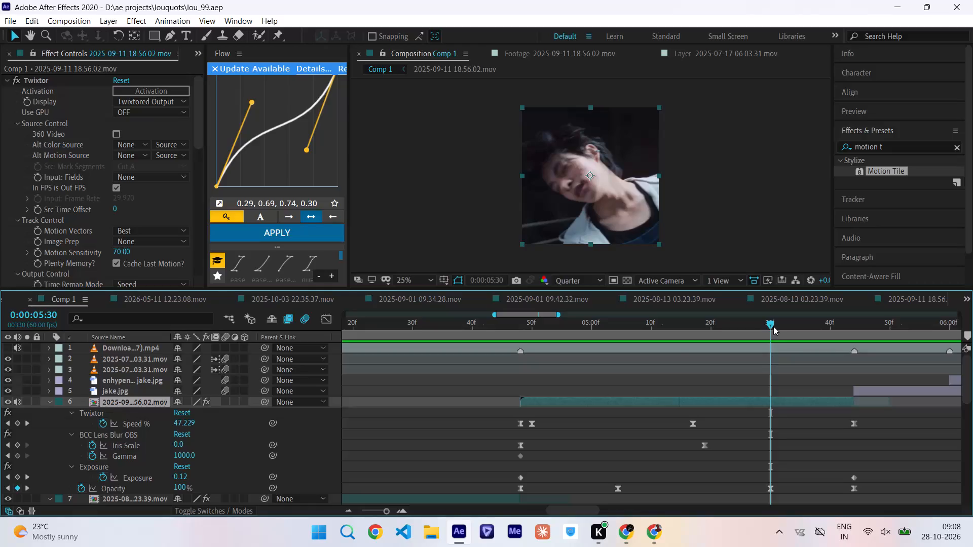
# Play Comp 1 from 0:00:00:00 through layer 6's clip to check the transitions.
pyautogui.moveTo(773, 326); pyautogui.dragTo(455, 367)
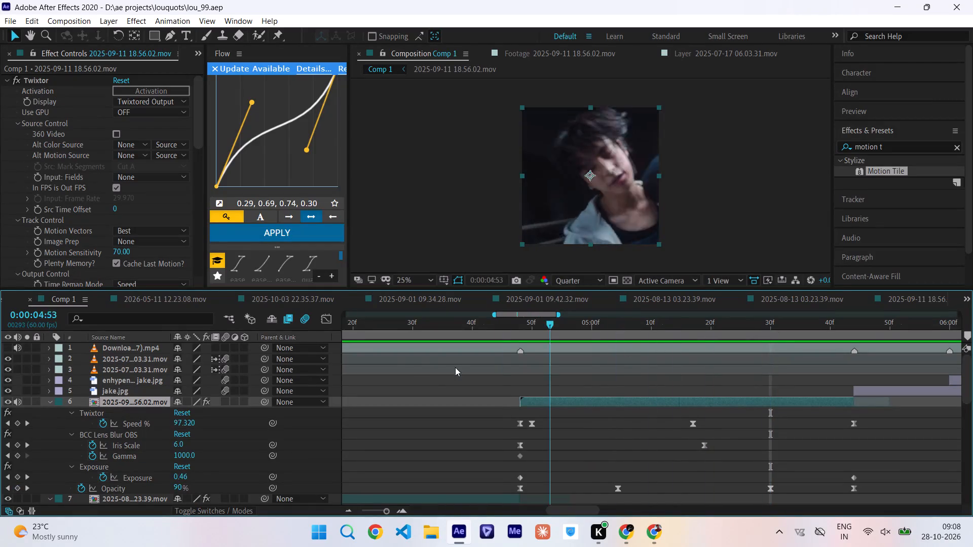
pyautogui.moveTo(455, 367); pyautogui.dragTo(119, 445)
pyautogui.hscroll(-1, 148, 435)
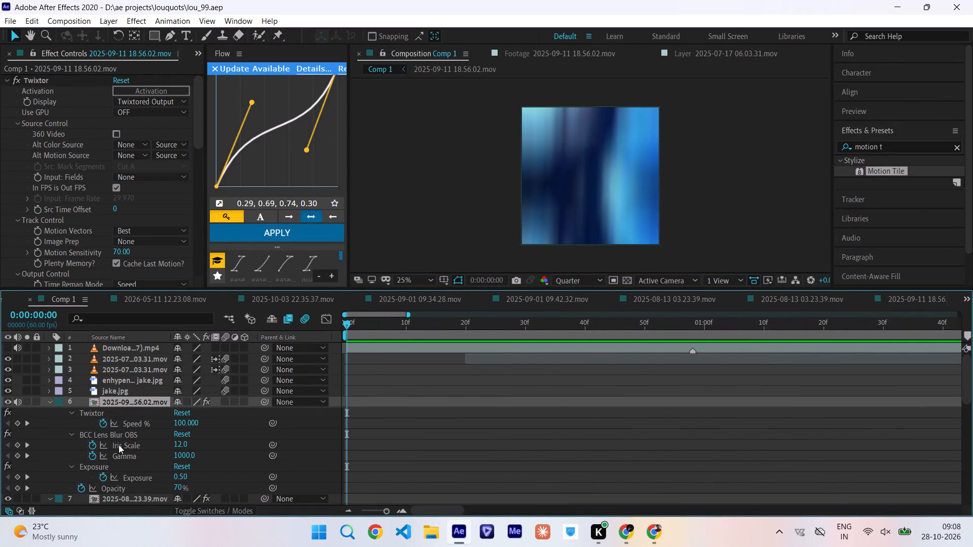
pyautogui.press('space')
pyautogui.hscroll(-4, 668, 445)
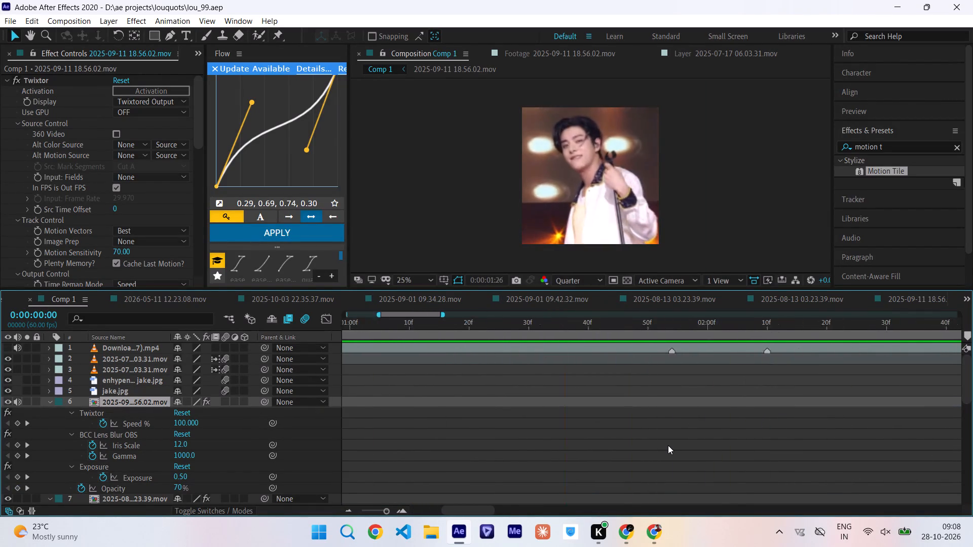
pyautogui.hscroll(-5, 668, 445)
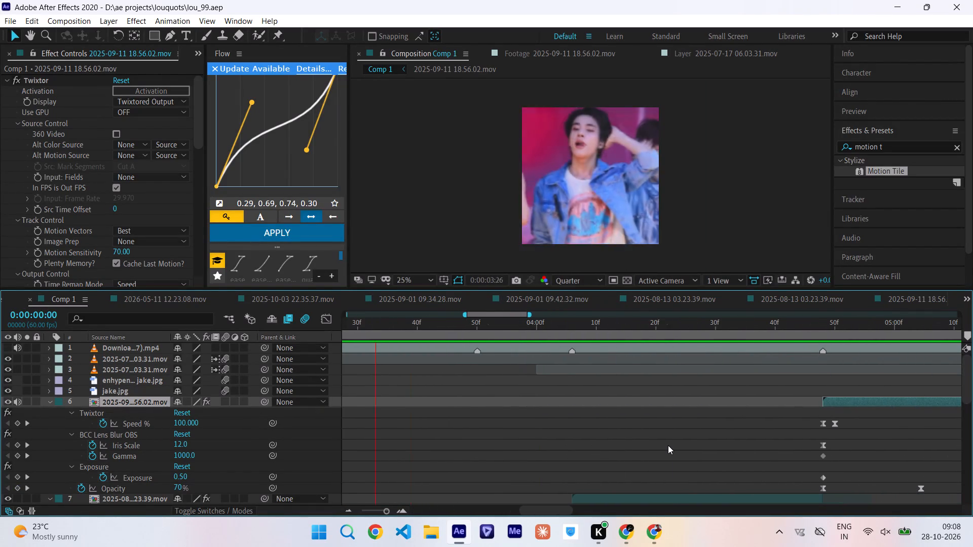
pyautogui.hscroll(-2, 668, 445)
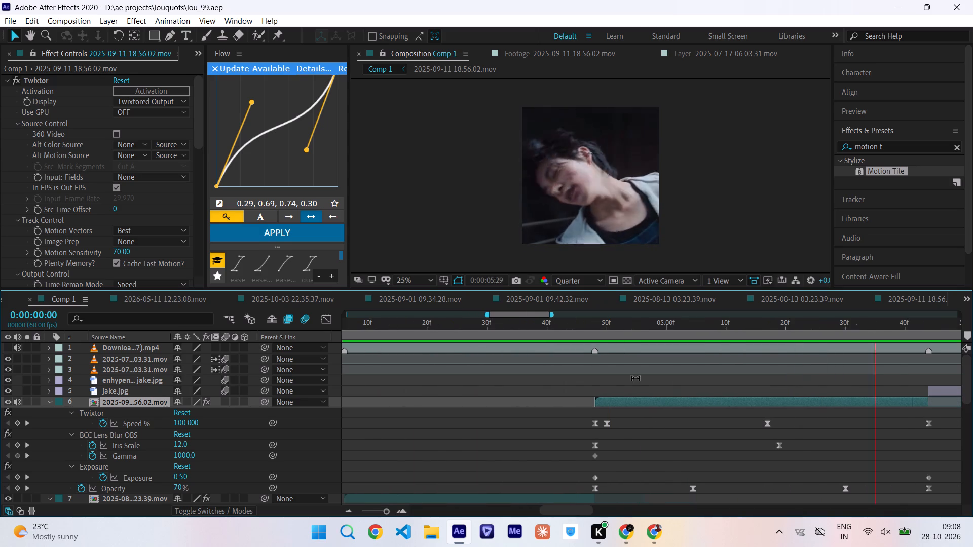
# Scrub Comp 1 between 0:00:04:44 and 0:00:05:27 to examine layer 6's motion, blur and opacity changes.
pyautogui.moveTo(606, 329); pyautogui.dragTo(771, 350)
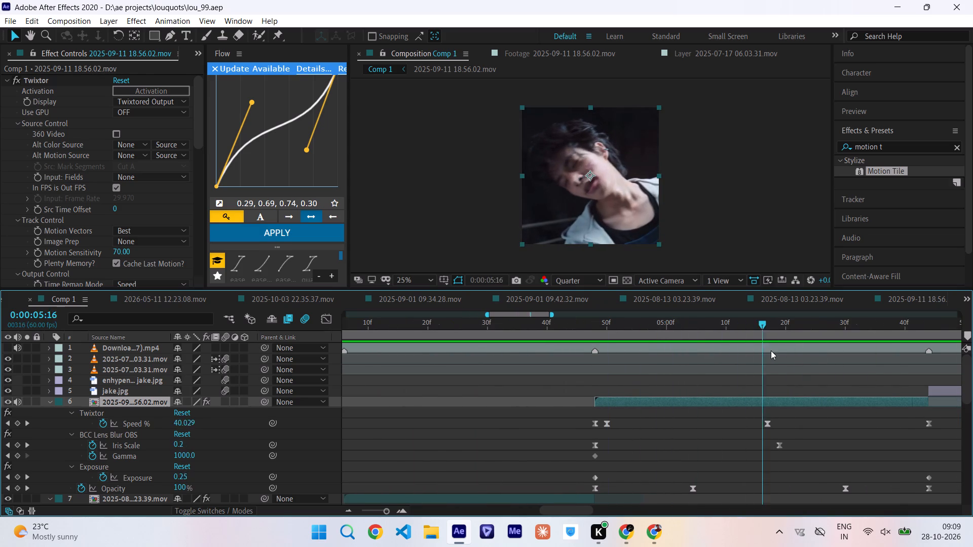
pyautogui.moveTo(771, 350); pyautogui.dragTo(632, 379)
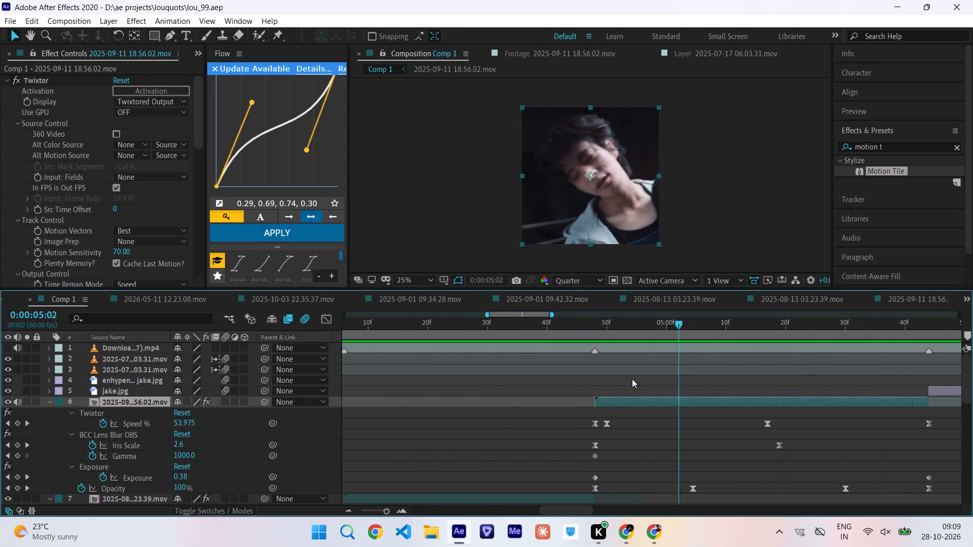
pyautogui.moveTo(632, 379); pyautogui.dragTo(632, 397)
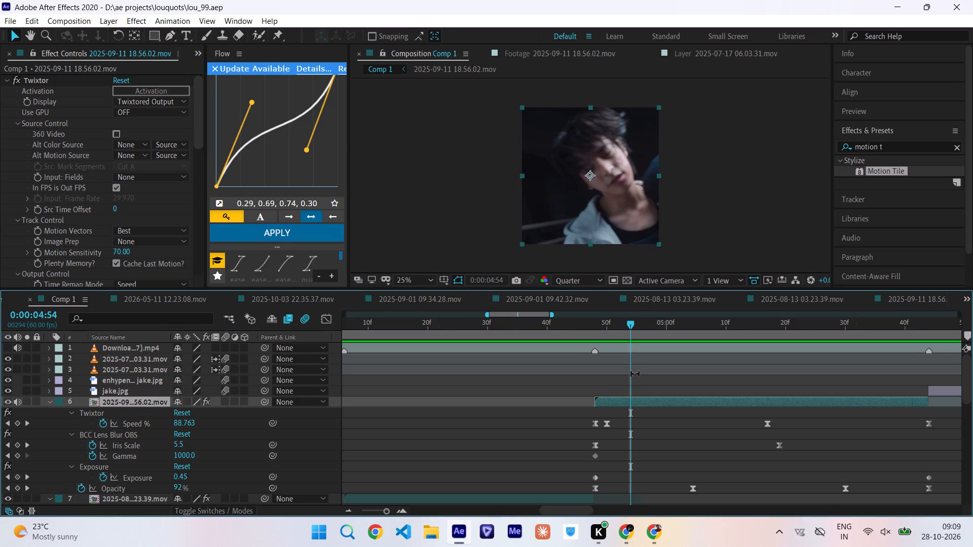
pyautogui.moveTo(625, 326); pyautogui.dragTo(598, 344)
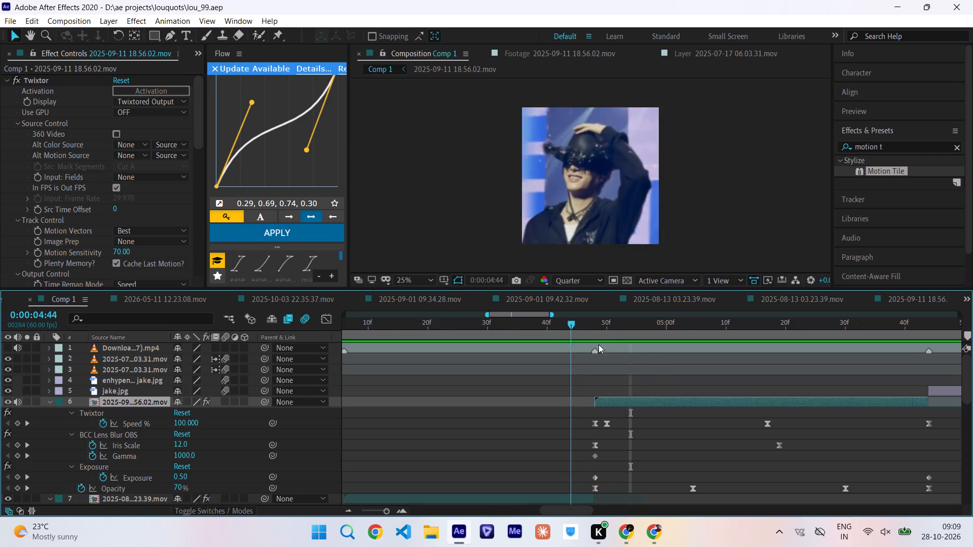
pyautogui.moveTo(598, 344); pyautogui.dragTo(769, 368)
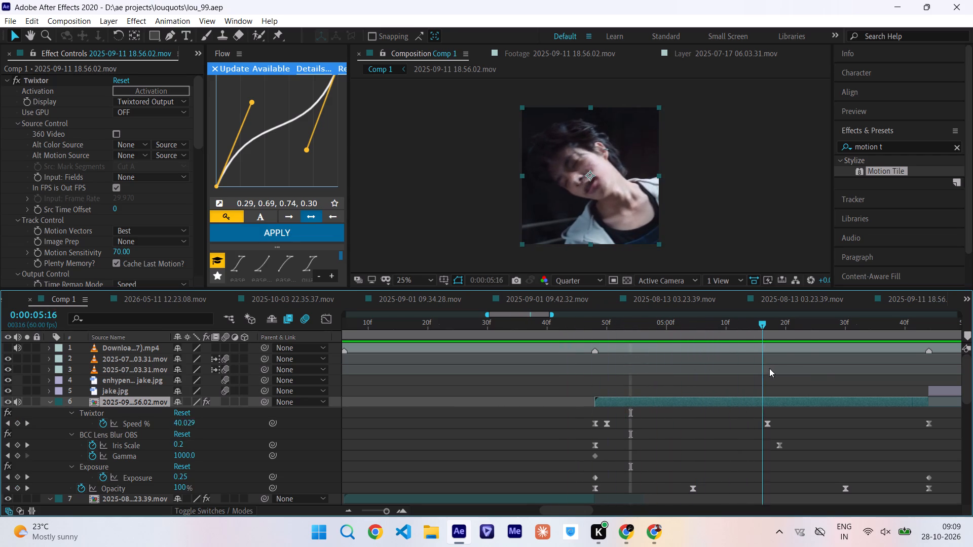
pyautogui.moveTo(769, 368); pyautogui.dragTo(826, 373)
pyautogui.hscroll(-1, 826, 373)
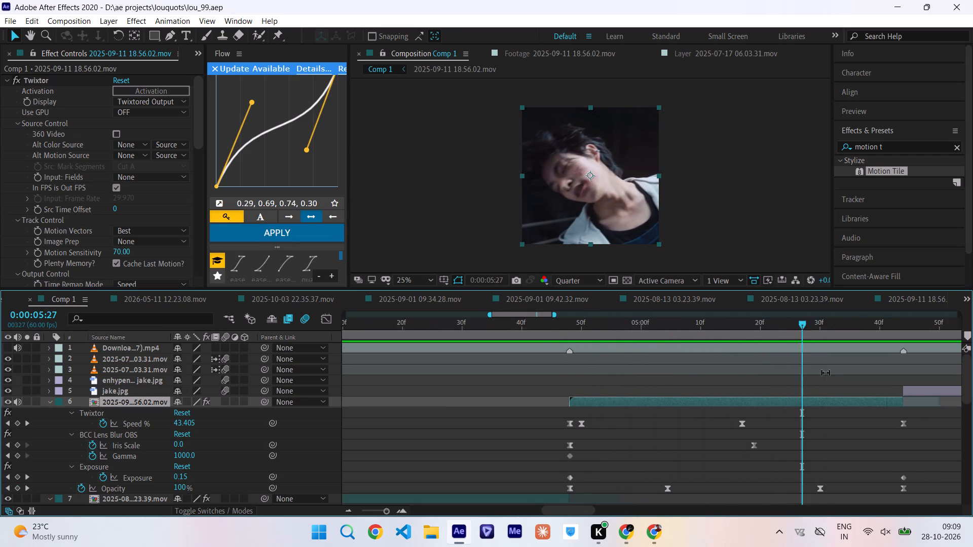
pyautogui.hscroll(-1, 826, 373)
pyautogui.moveTo(433, 336); pyautogui.dragTo(455, 344)
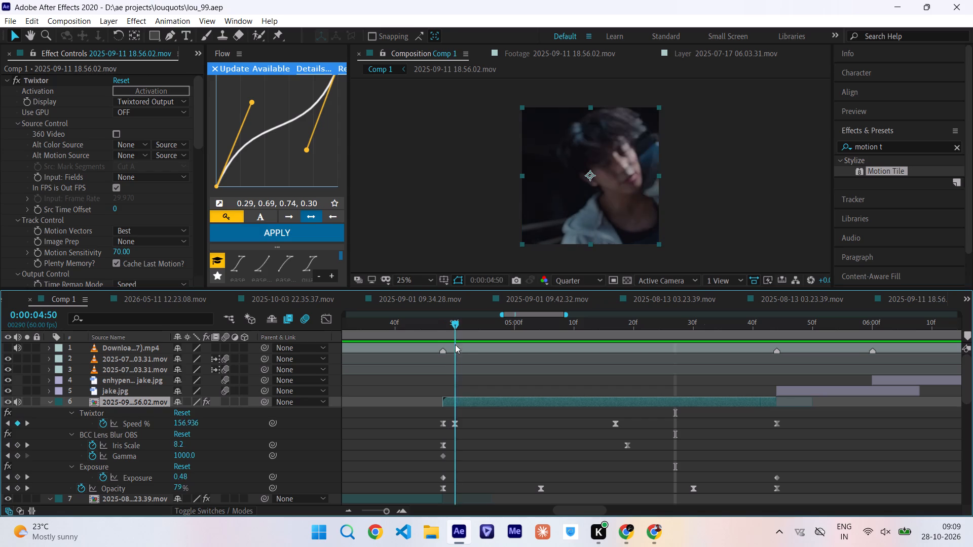
pyautogui.moveTo(455, 344); pyautogui.dragTo(555, 368)
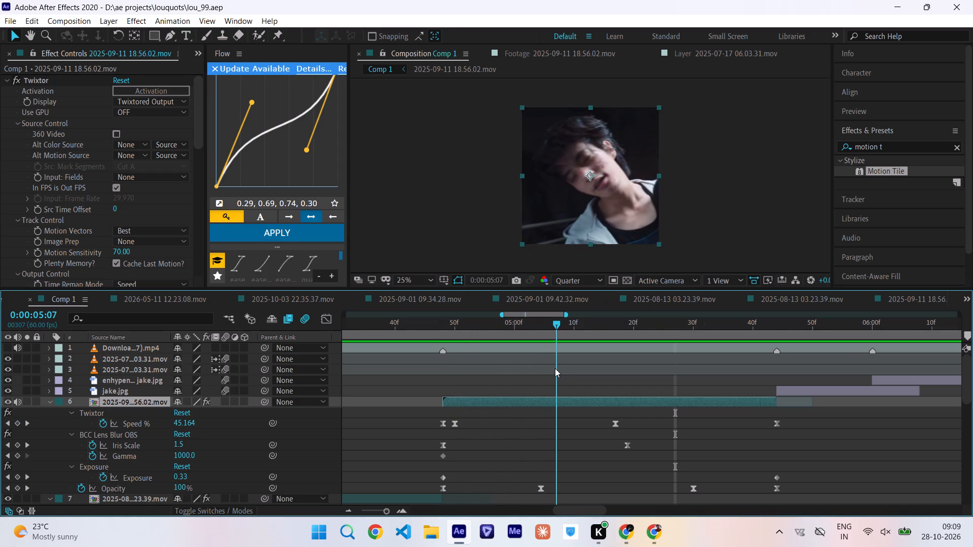
pyautogui.moveTo(555, 368); pyautogui.dragTo(565, 371)
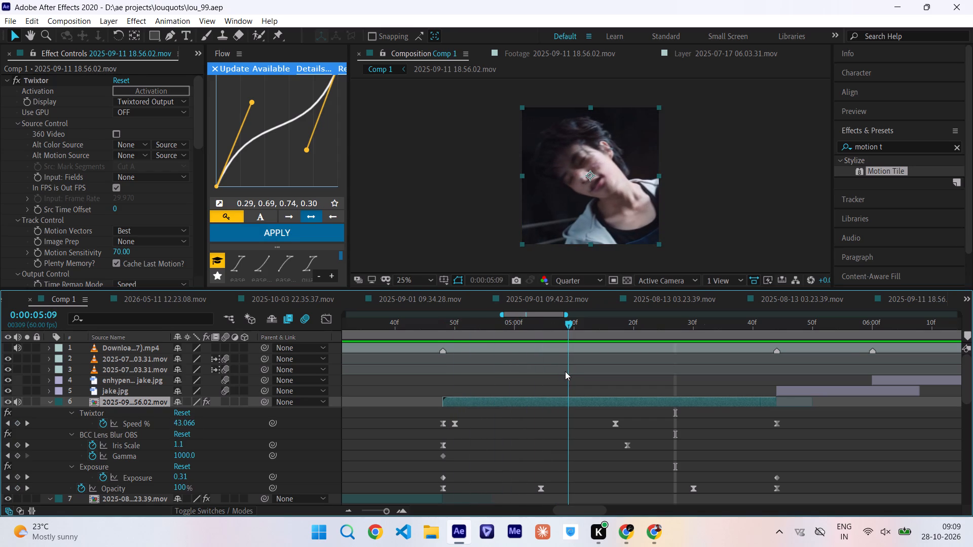
pyautogui.moveTo(565, 371); pyautogui.dragTo(590, 378)
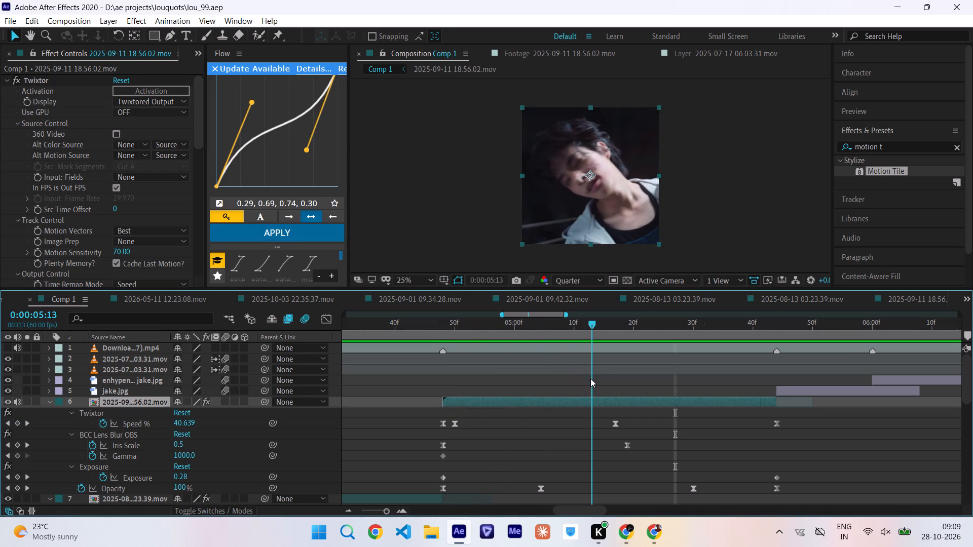
pyautogui.moveTo(590, 378); pyautogui.dragTo(546, 377)
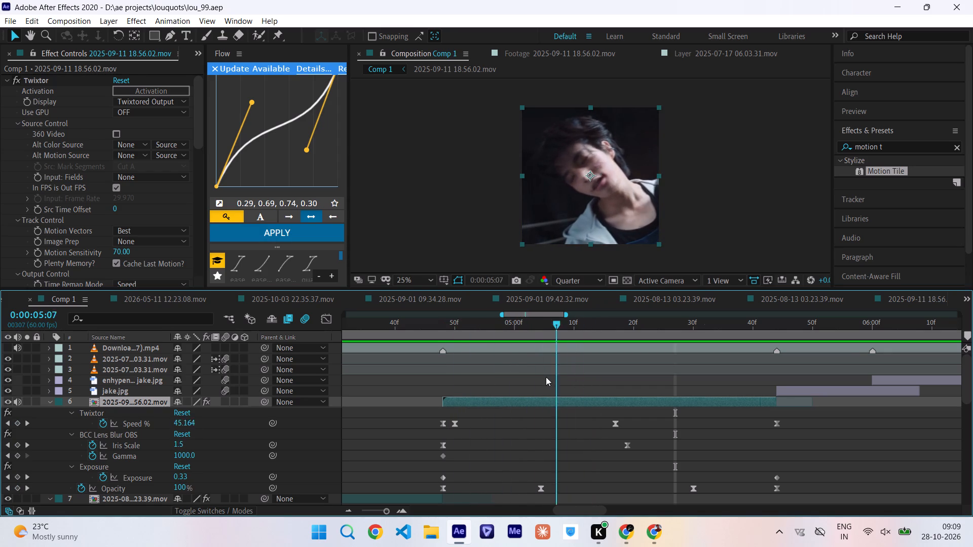
pyautogui.moveTo(546, 377); pyautogui.dragTo(557, 382)
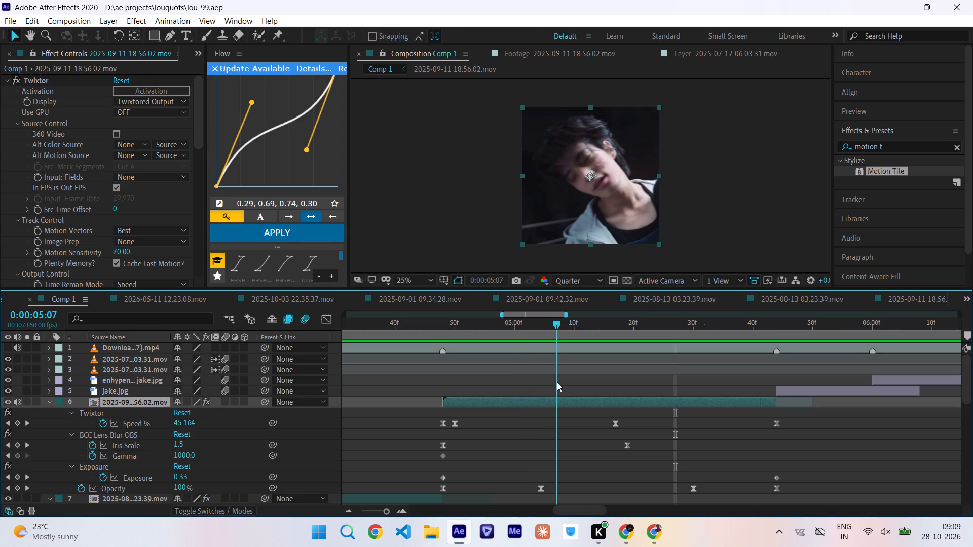
pyautogui.moveTo(557, 382); pyautogui.dragTo(606, 377)
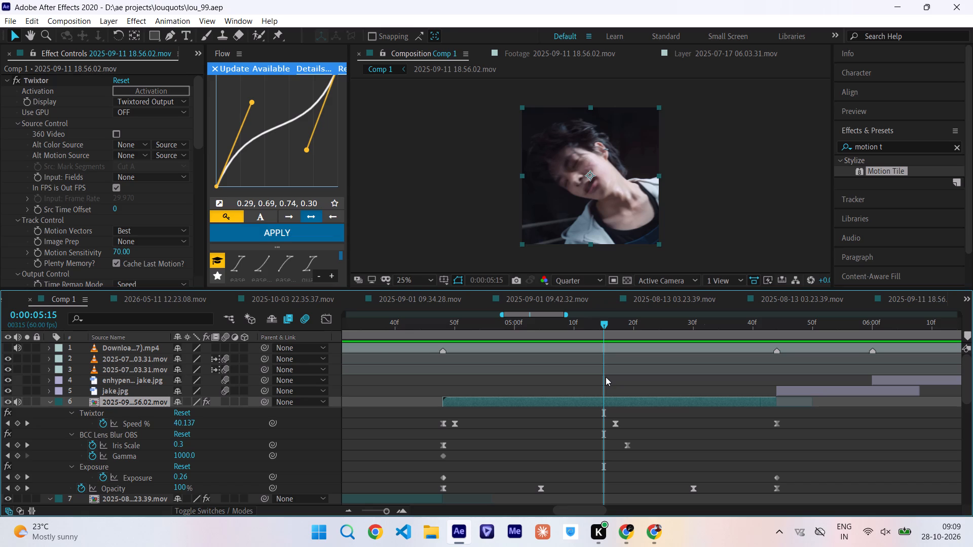
# Play Comp 1 from 0:00:00:04, and scrub layer 6 between 0:00:04:43 and 0:00:05:35 to recheck its timing.
pyautogui.moveTo(595, 324); pyautogui.dragTo(468, 331)
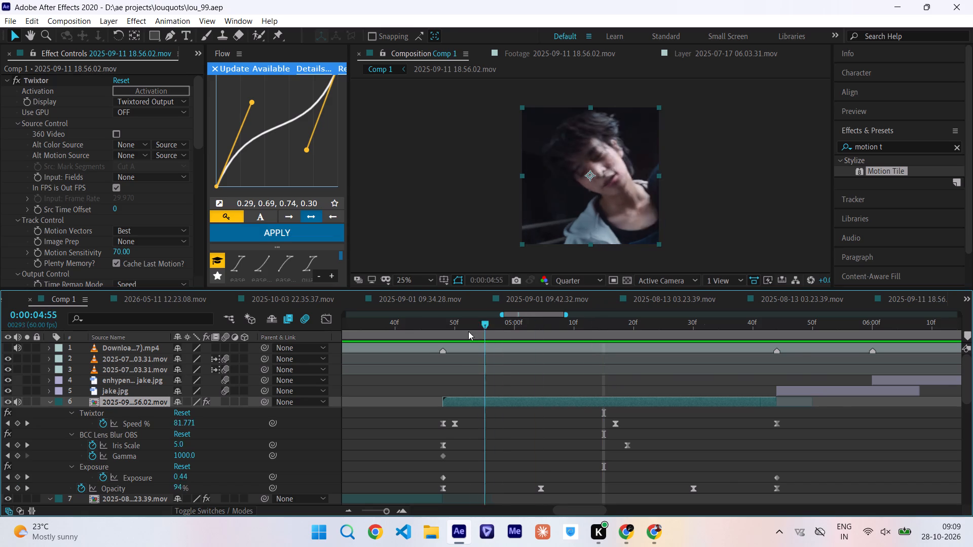
pyautogui.moveTo(468, 331); pyautogui.dragTo(159, 388)
pyautogui.press('space')
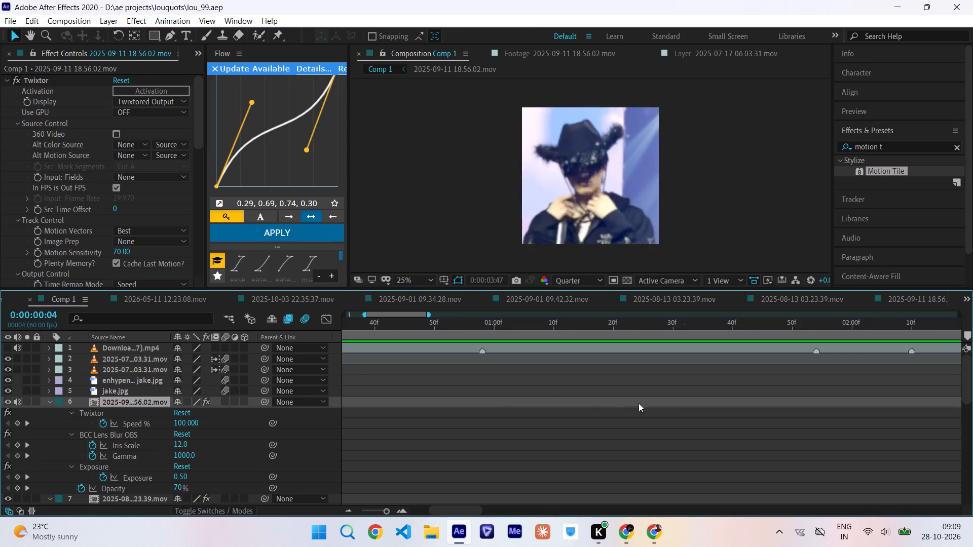
pyautogui.hscroll(-11, 657, 397)
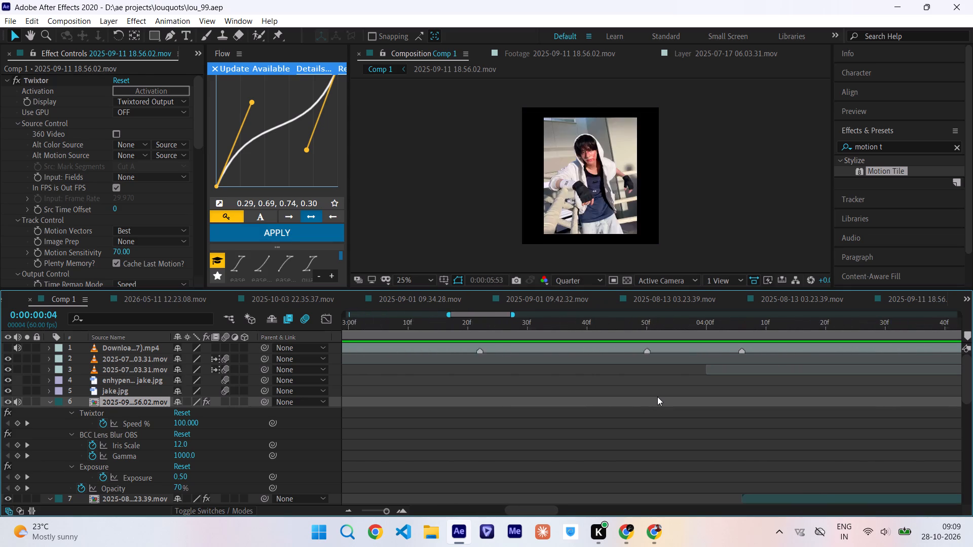
pyautogui.hscroll(-4, 657, 397)
pyautogui.scroll(-1, 657, 397)
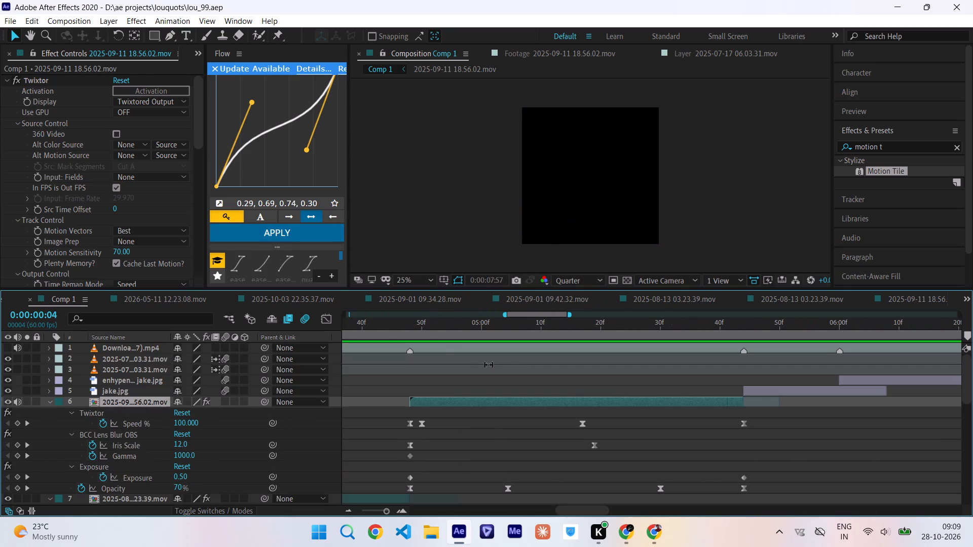
pyautogui.moveTo(424, 334); pyautogui.dragTo(560, 356)
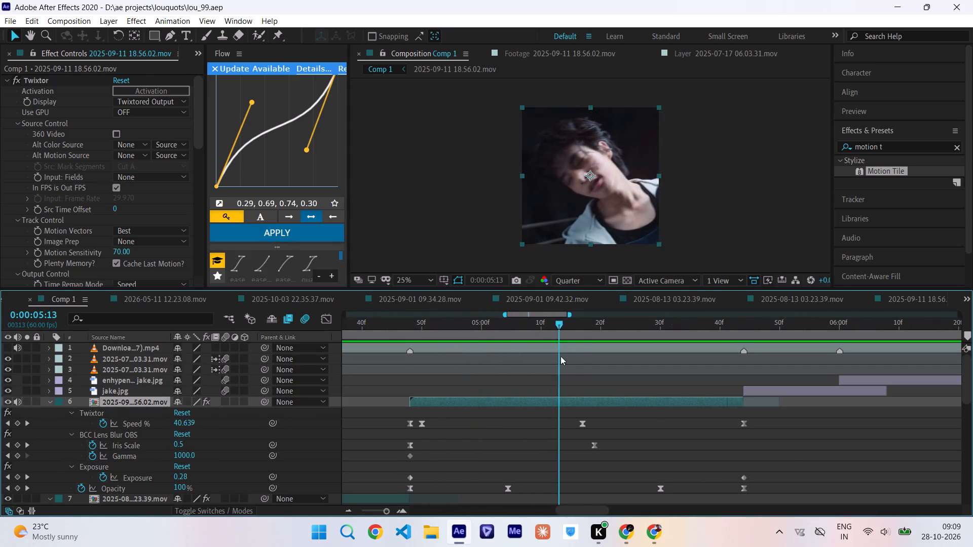
pyautogui.moveTo(560, 356); pyautogui.dragTo(438, 362)
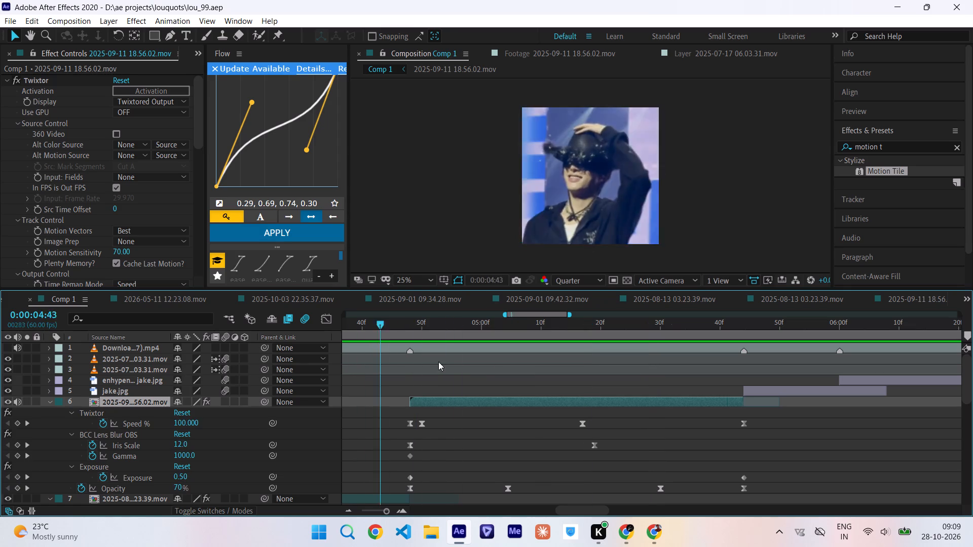
pyautogui.moveTo(438, 362); pyautogui.dragTo(617, 397)
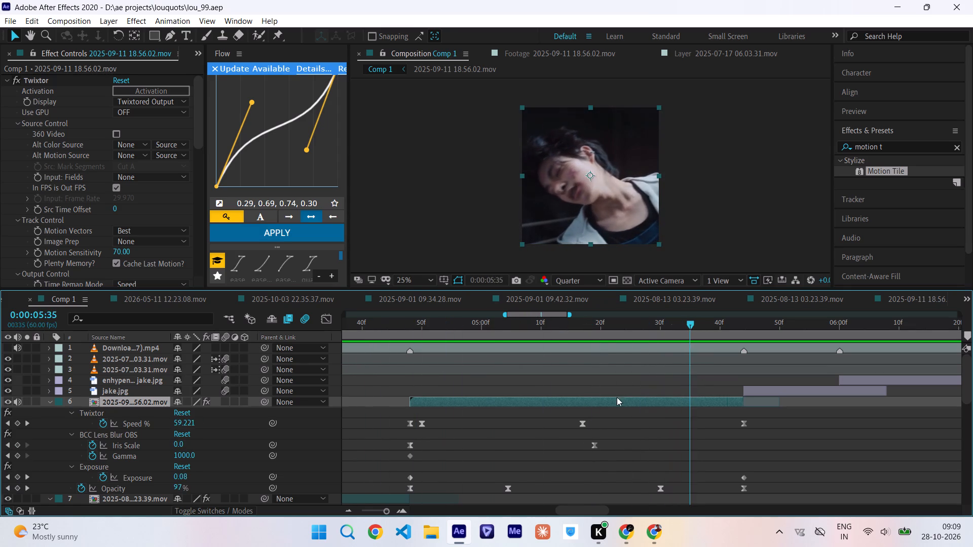
# Open layer 6's precomp, play and scrub its footage between 0:00:04:55 and 0:00:05:08, and return to Comp 1.
pyautogui.moveTo(617, 397); pyautogui.dragTo(588, 401)
pyautogui.doubleClick(588, 401)
pyautogui.press('space')
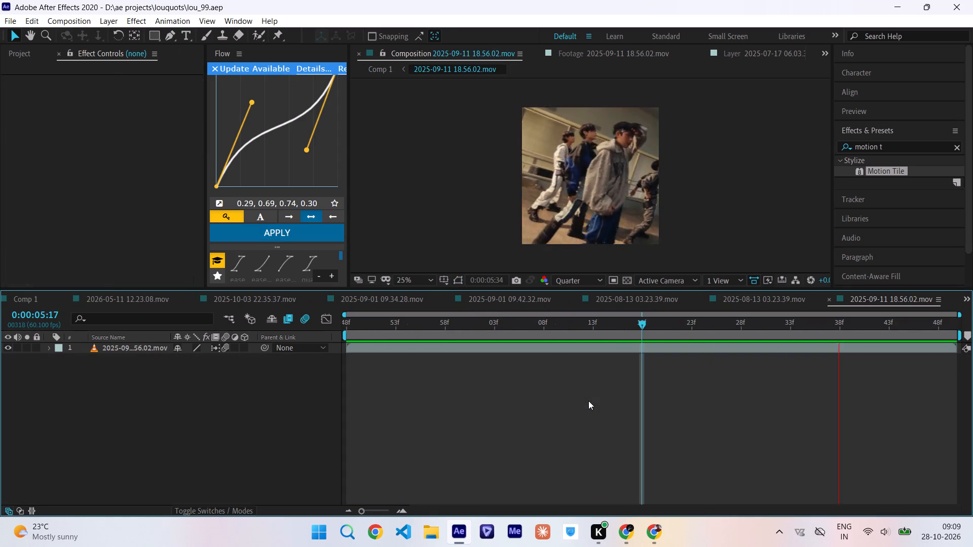
pyautogui.moveTo(462, 334); pyautogui.dragTo(549, 373)
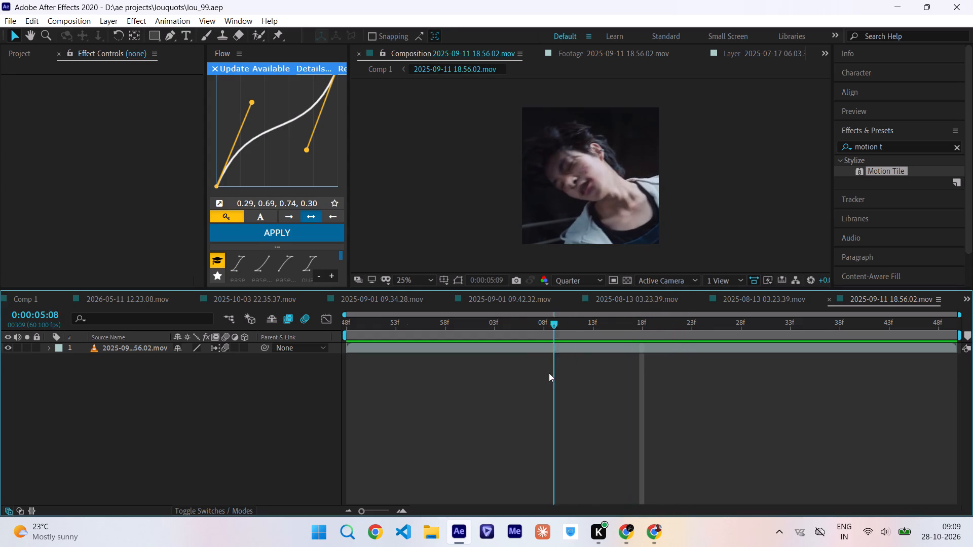
pyautogui.moveTo(549, 373); pyautogui.dragTo(416, 401)
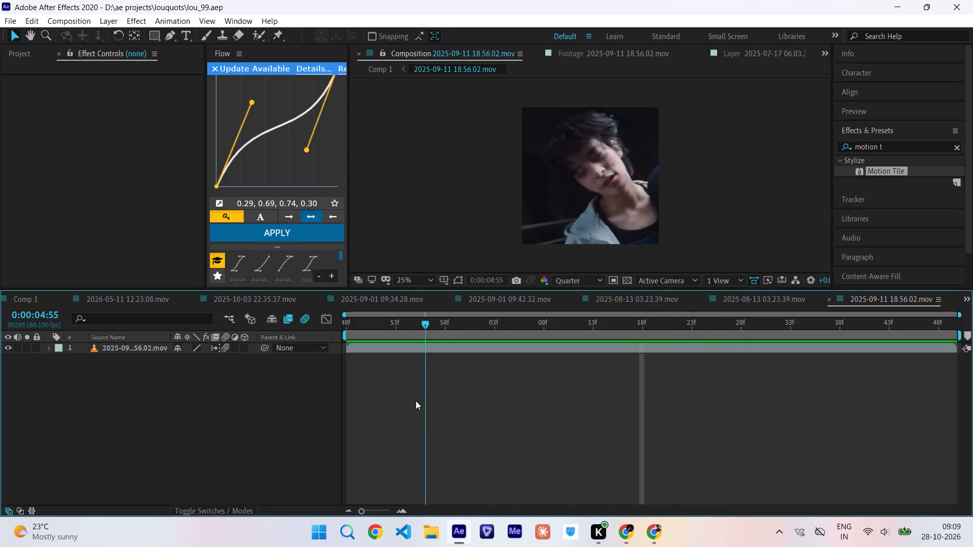
pyautogui.moveTo(416, 401); pyautogui.dragTo(499, 394)
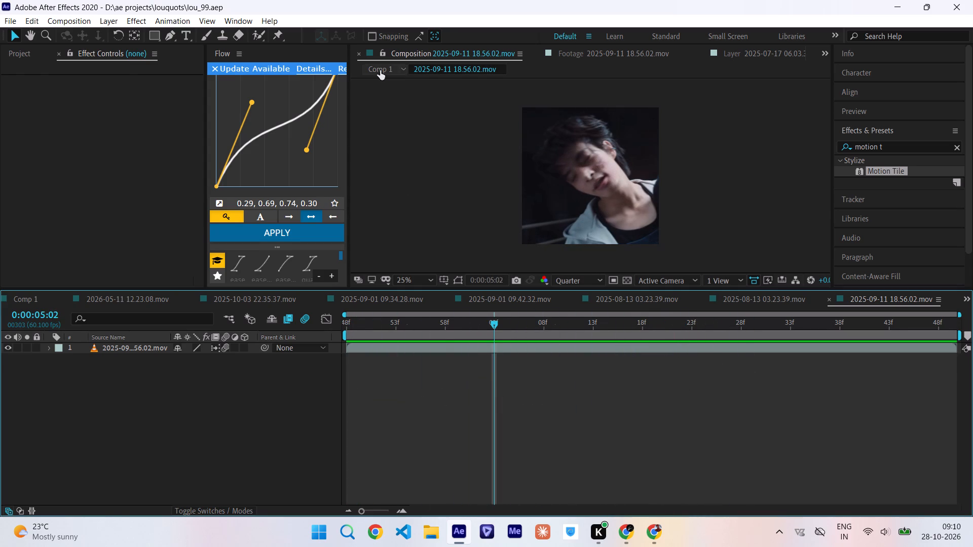
pyautogui.click(380, 70)
# Show layer 1's reference video, compare it with layer 6 between 0:00:04:47 and 0:00:05:40, and hide it again at 0:00:04:48.
pyautogui.moveTo(495, 328); pyautogui.dragTo(576, 336)
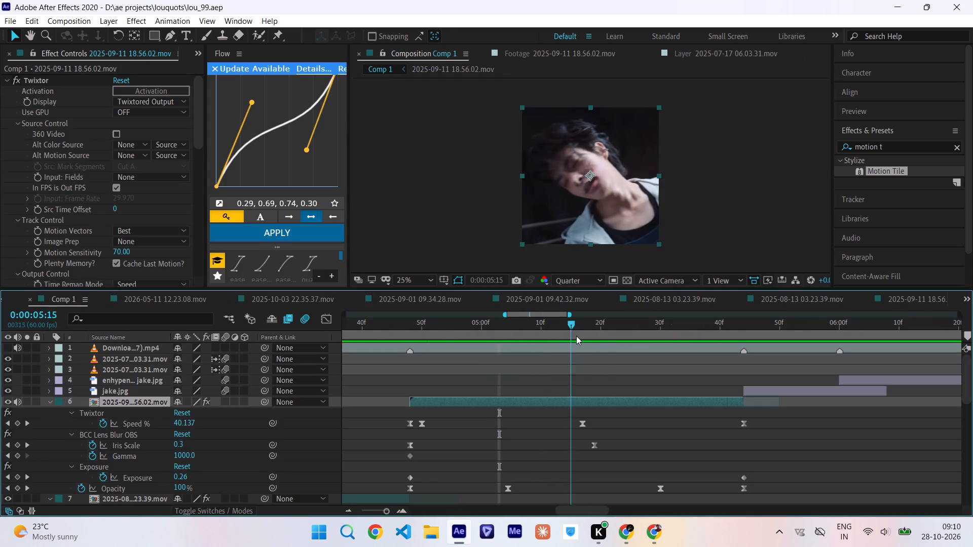
pyautogui.moveTo(576, 336); pyautogui.dragTo(517, 368)
pyautogui.click(7, 346)
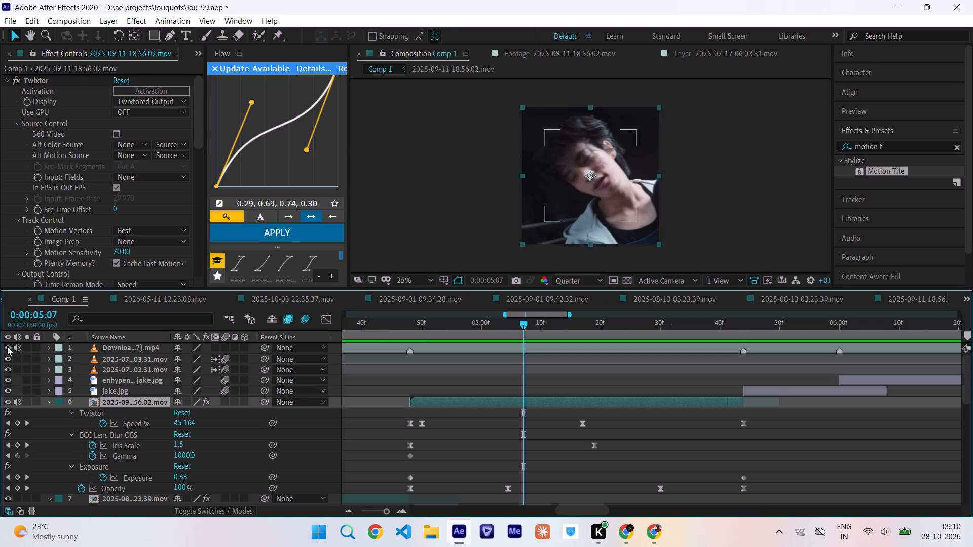
pyautogui.moveTo(373, 326); pyautogui.dragTo(408, 330)
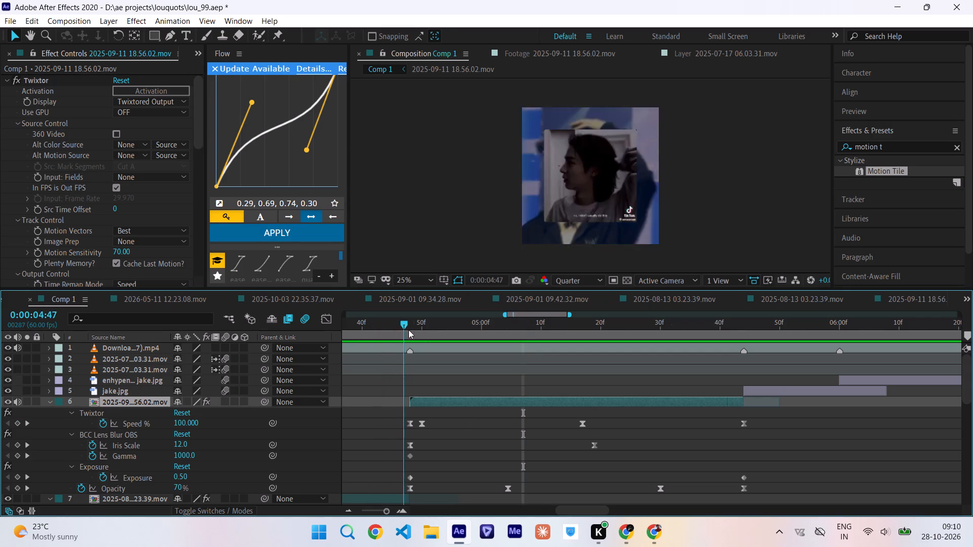
pyautogui.moveTo(408, 330); pyautogui.dragTo(596, 349)
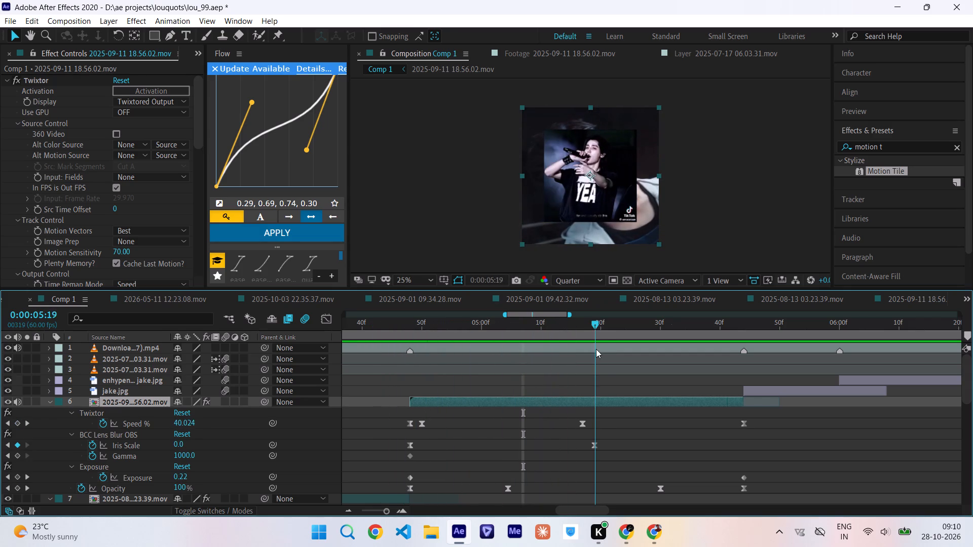
pyautogui.moveTo(596, 349); pyautogui.dragTo(736, 345)
pyautogui.hscroll(1, 606, 343)
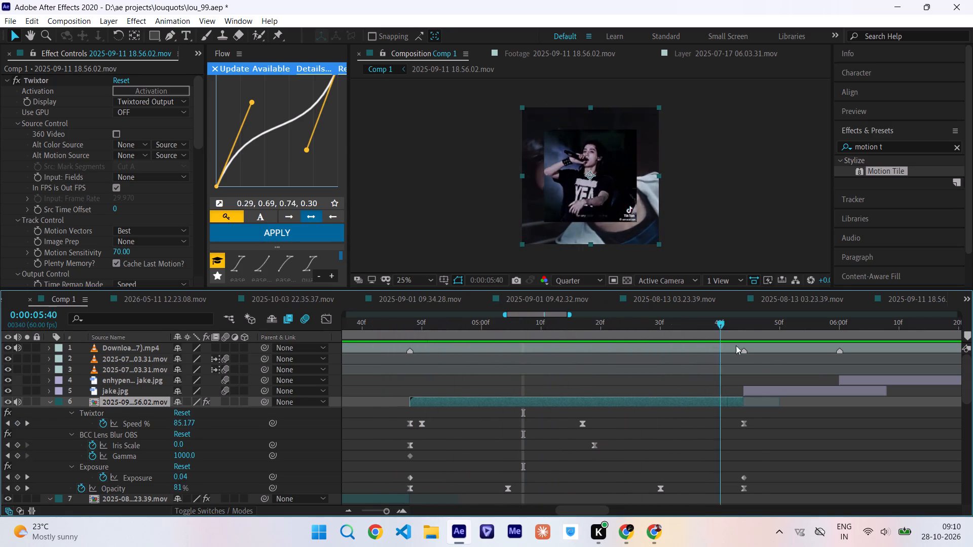
pyautogui.moveTo(736, 345); pyautogui.dragTo(411, 405)
pyautogui.click(7, 347)
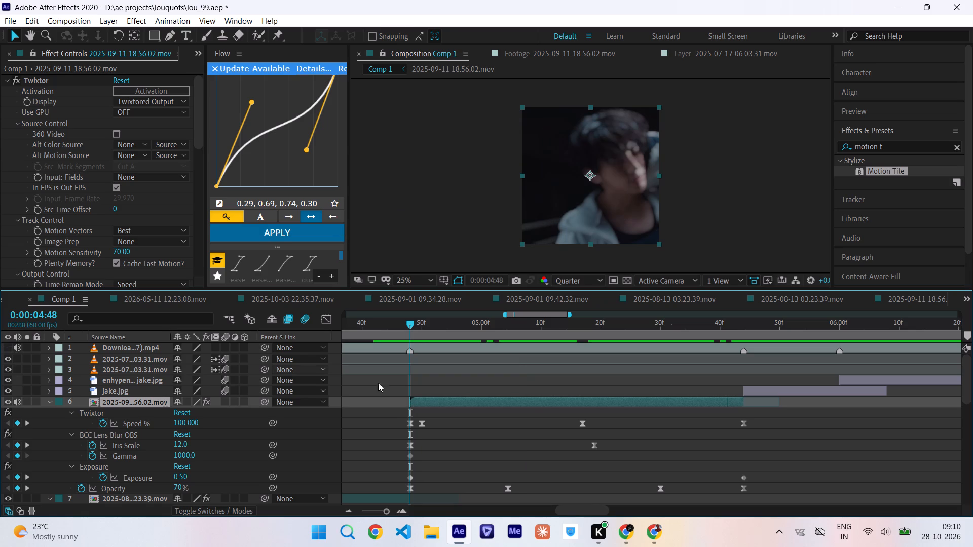
# Reveal layer 14's keyframes near 0:00:01:10 and copy all three Z Dist keyframes of its S_BlurMoCurves 2 effect.
pyautogui.scroll(-1, 409, 401)
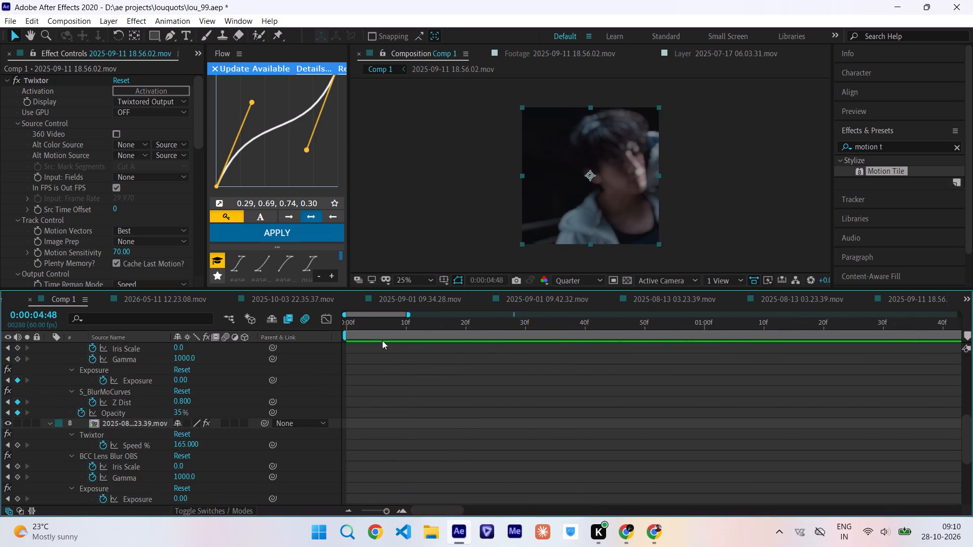
pyautogui.moveTo(361, 326); pyautogui.dragTo(656, 370)
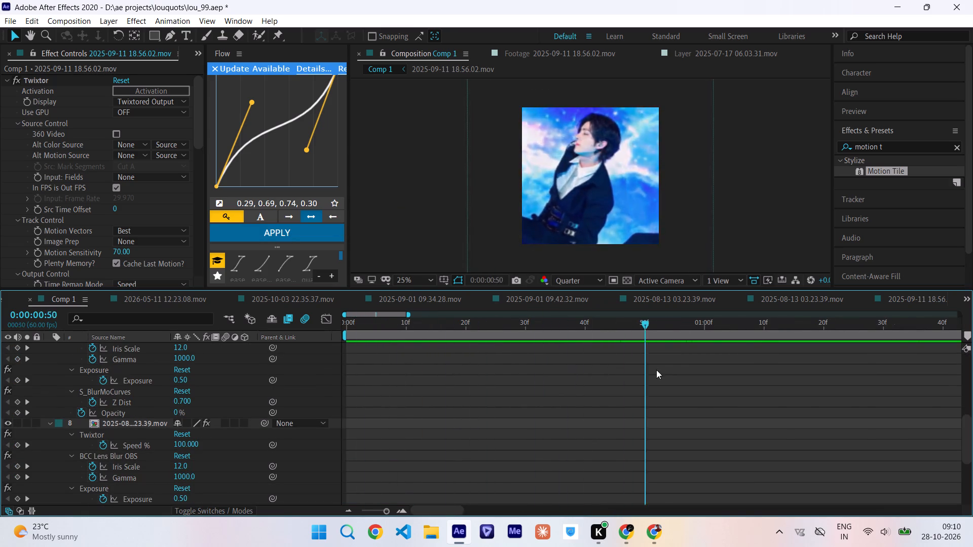
pyautogui.moveTo(656, 370); pyautogui.dragTo(767, 386)
pyautogui.hscroll(-1, 767, 386)
pyautogui.scroll(-1, 566, 329)
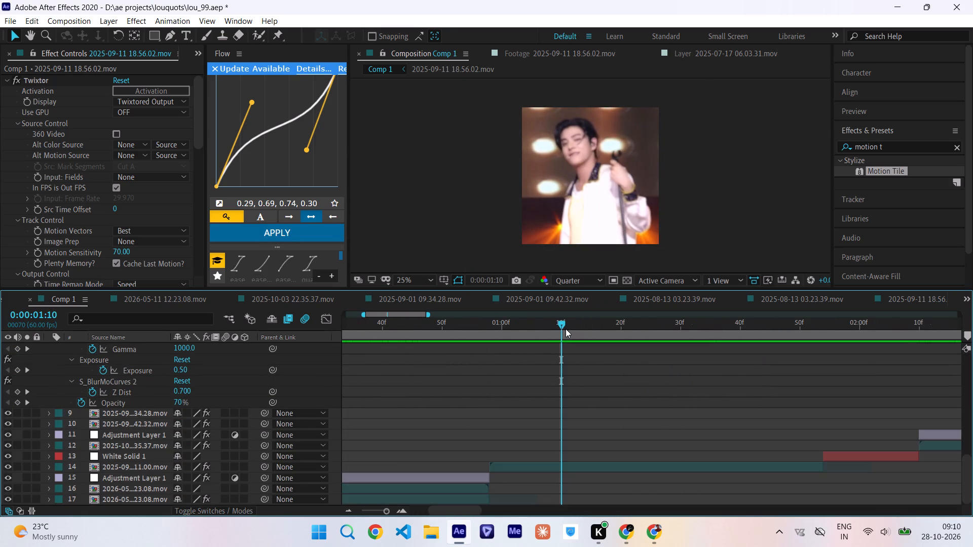
pyautogui.scroll(-1, 566, 329)
pyautogui.click(543, 466)
pyautogui.press('u')
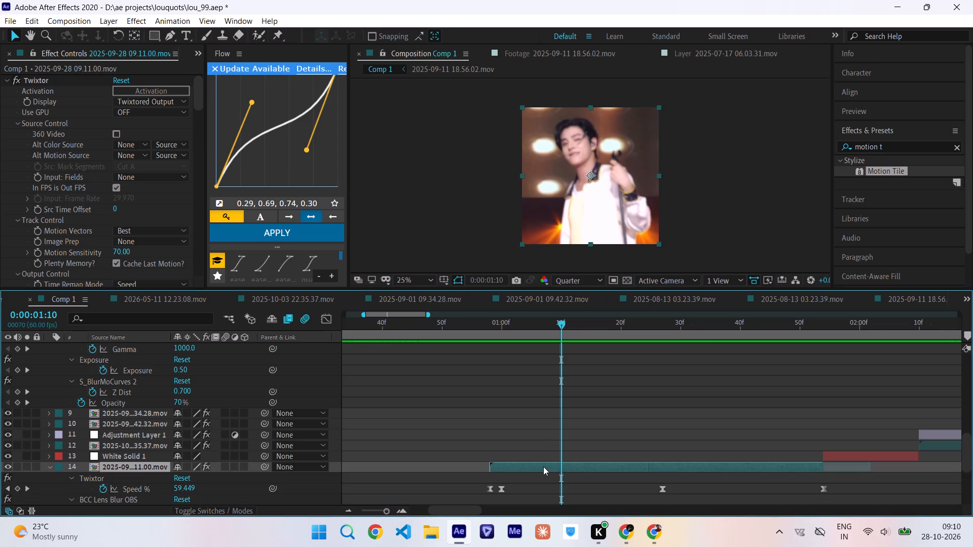
pyautogui.scroll(-6, 543, 466)
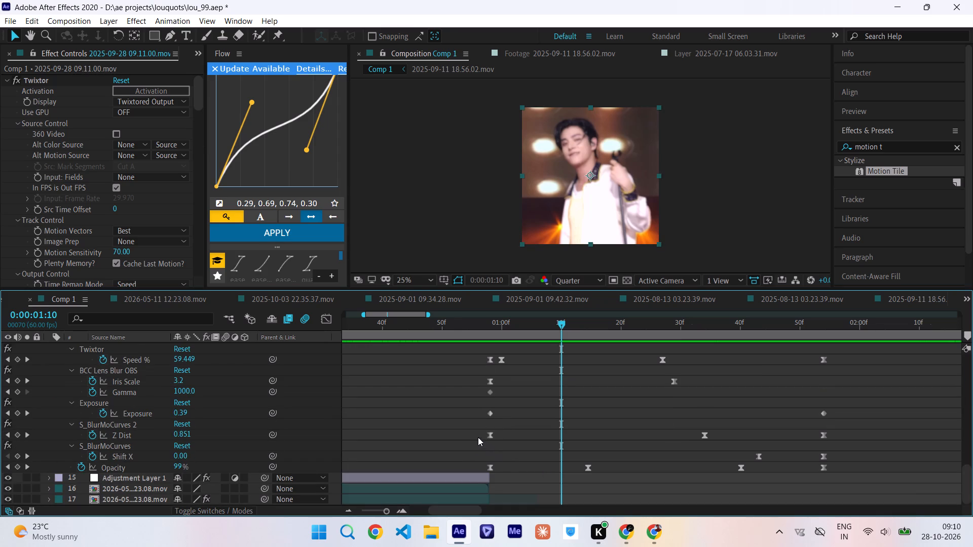
pyautogui.moveTo(472, 433); pyautogui.dragTo(844, 440)
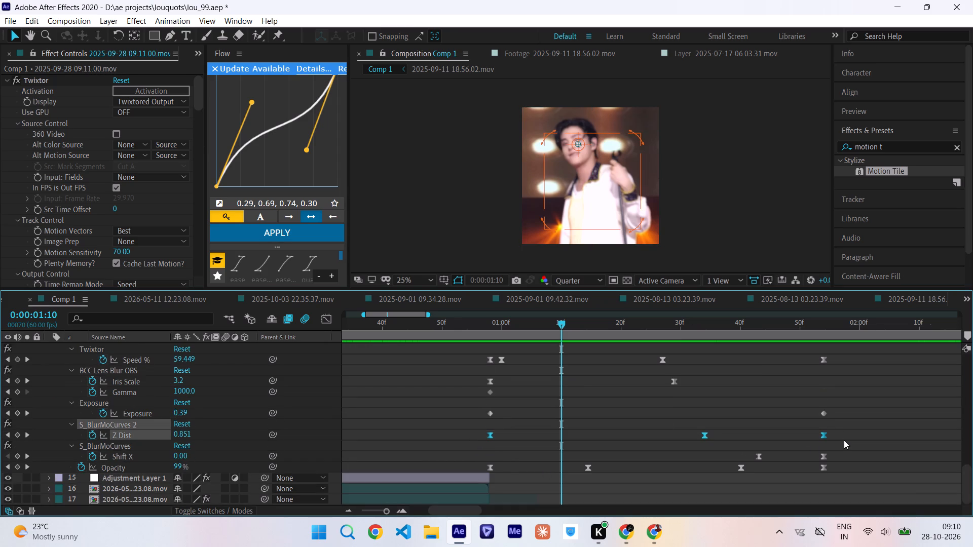
pyautogui.hotkey('ctrl', 'c')
pyautogui.press('u')
# Paste the copied Z Dist keyframes onto layer 6 at its in point, 0:00:04:48, and reveal its animated properties.
pyautogui.hscroll(-3, 844, 440)
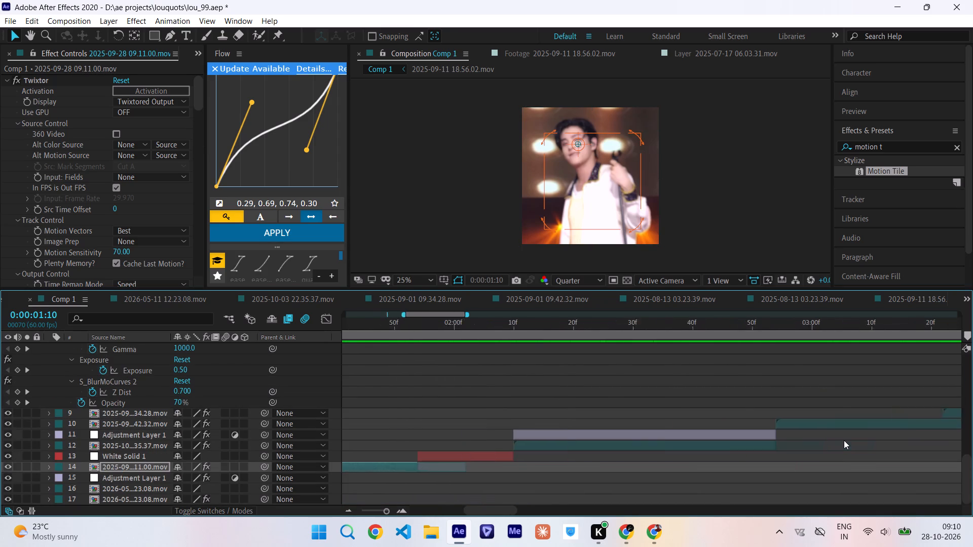
pyautogui.hscroll(-3, 844, 440)
pyautogui.hscroll(-1, 766, 404)
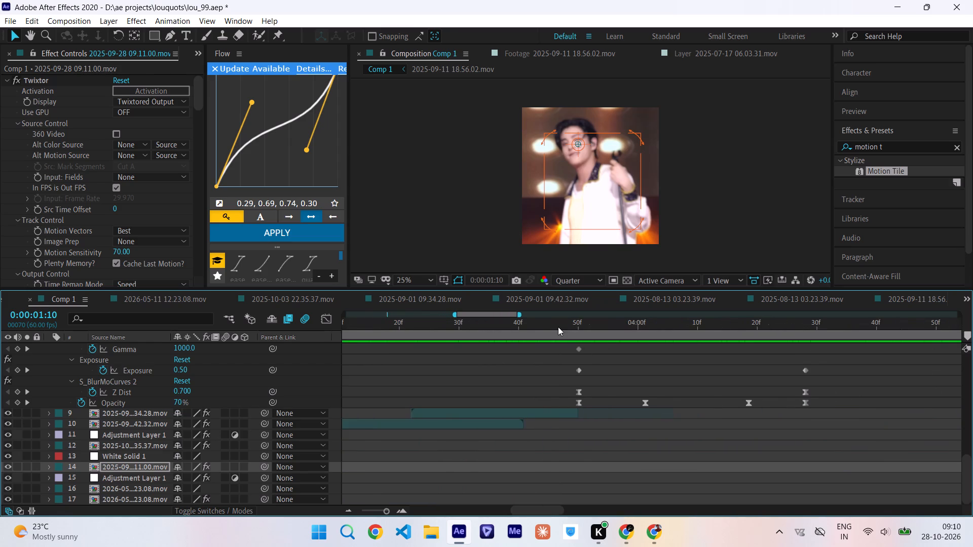
pyautogui.moveTo(558, 327); pyautogui.dragTo(745, 347)
pyautogui.hscroll(-4, 745, 347)
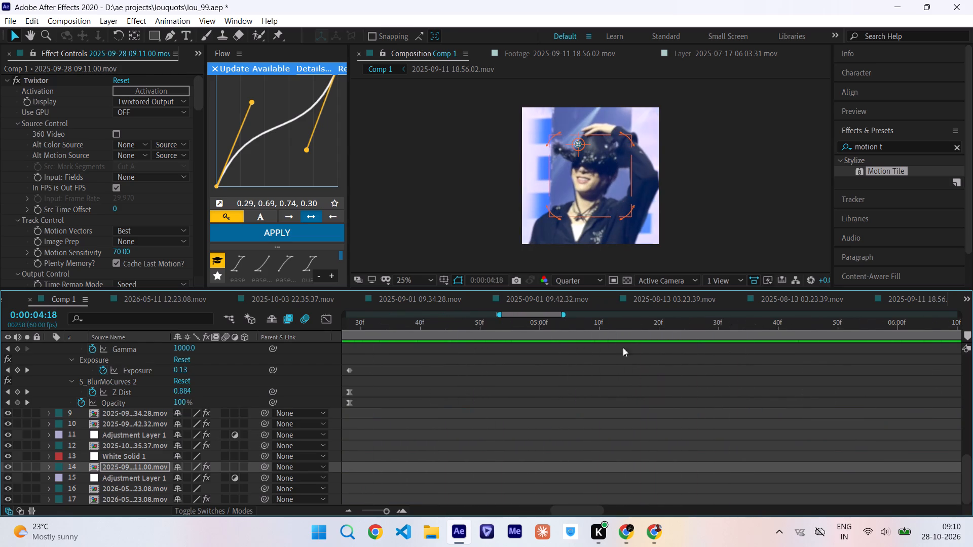
pyautogui.moveTo(386, 322); pyautogui.dragTo(540, 337)
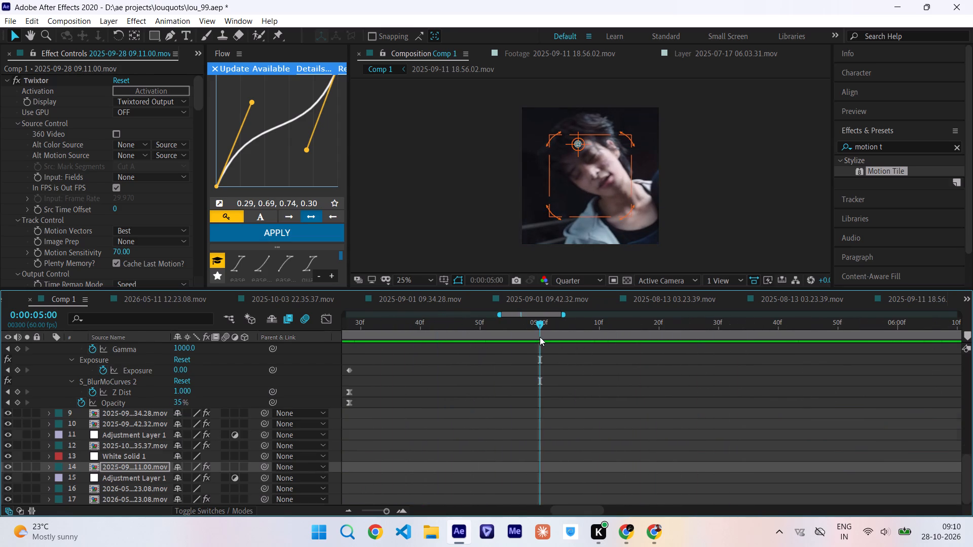
pyautogui.scroll(1, 531, 360)
pyautogui.click(498, 369)
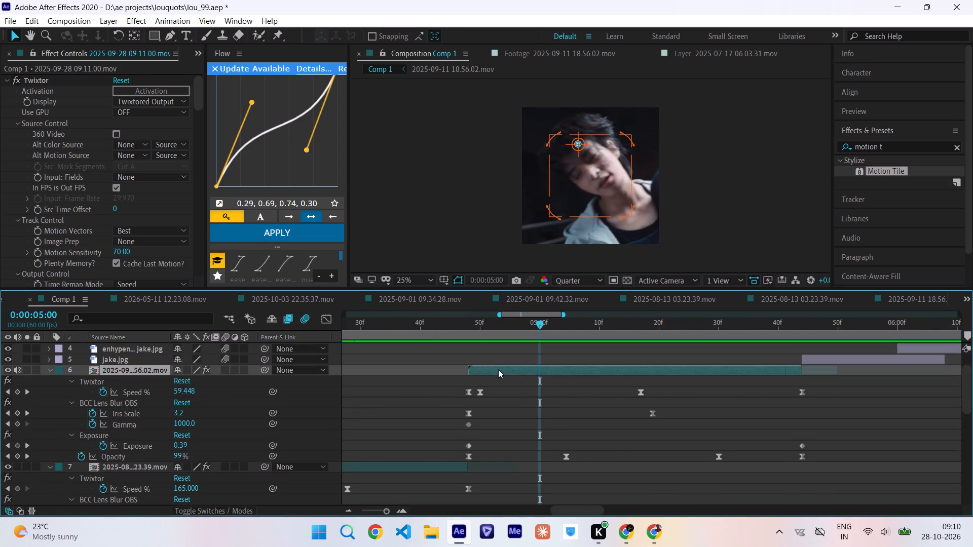
pyautogui.press('i')
pyautogui.hotkey('ctrl', 'v')
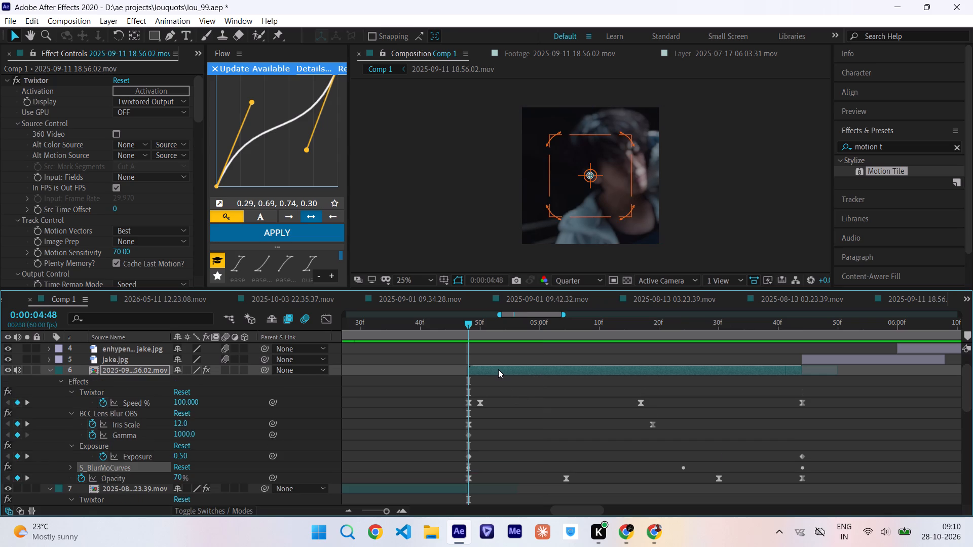
pyautogui.write('uu')
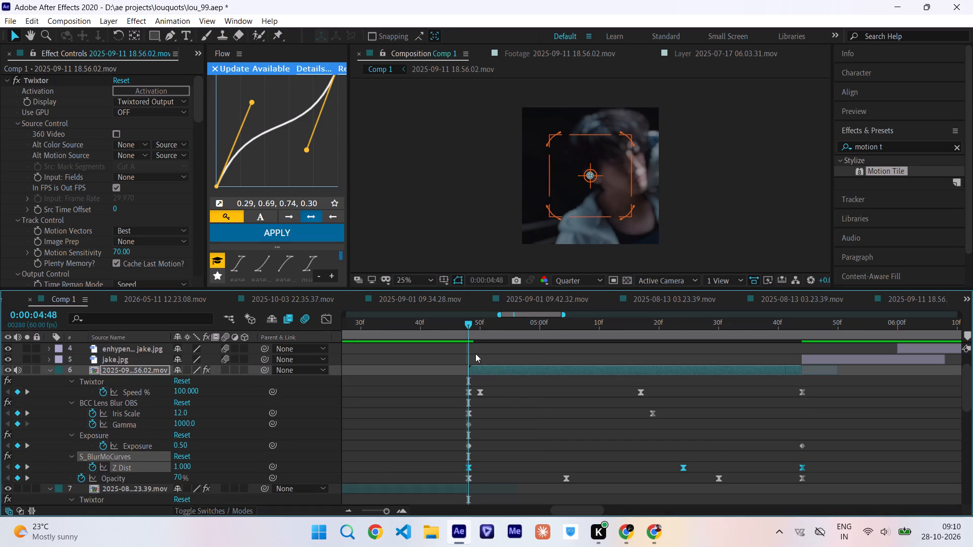
# Scrub layer 6 between 0:00:04:48 and 0:00:05:53 and play Comp 1 from 0:00:03:24 to review the pasted zoom motion.
pyautogui.moveTo(468, 328); pyautogui.dragTo(564, 331)
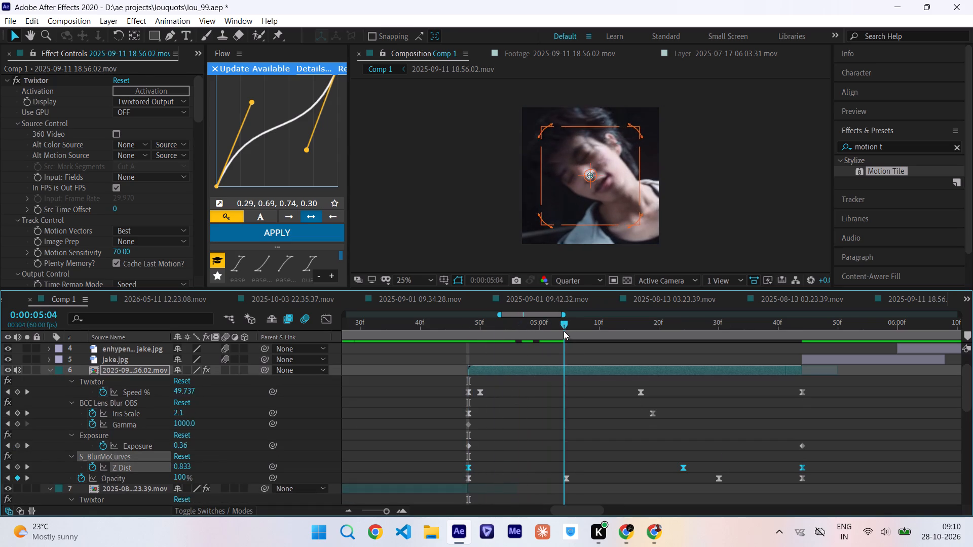
pyautogui.moveTo(564, 331); pyautogui.dragTo(696, 353)
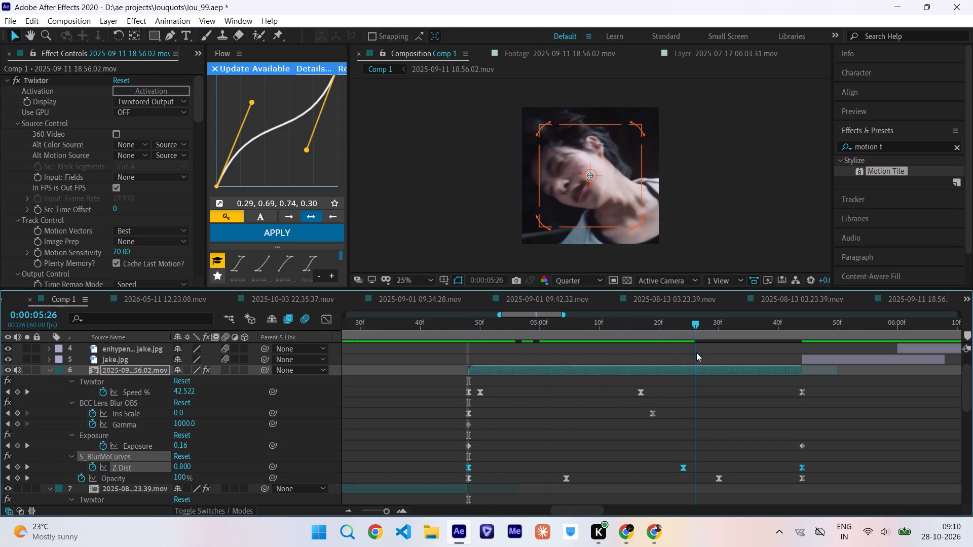
pyautogui.moveTo(696, 353); pyautogui.dragTo(568, 401)
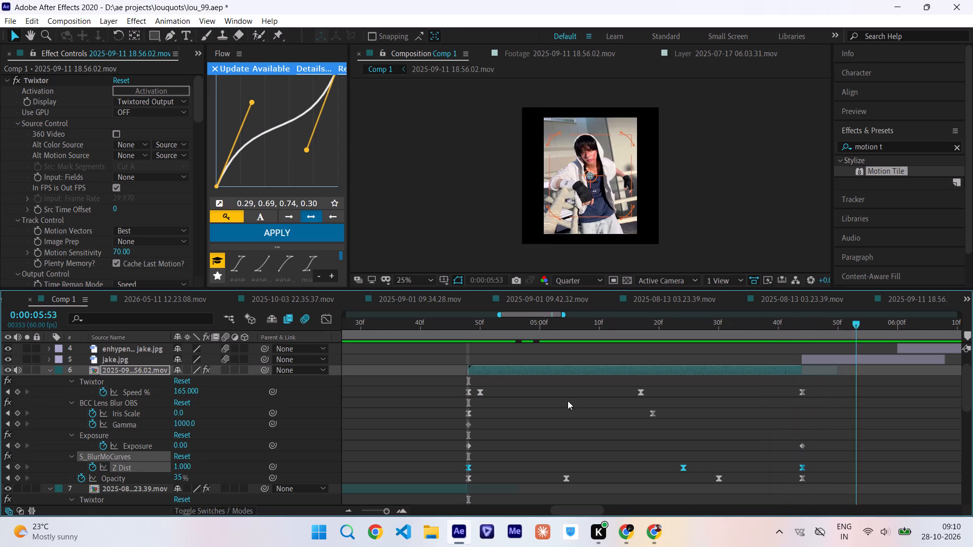
pyautogui.moveTo(568, 401); pyautogui.dragTo(198, 426)
pyautogui.press('space')
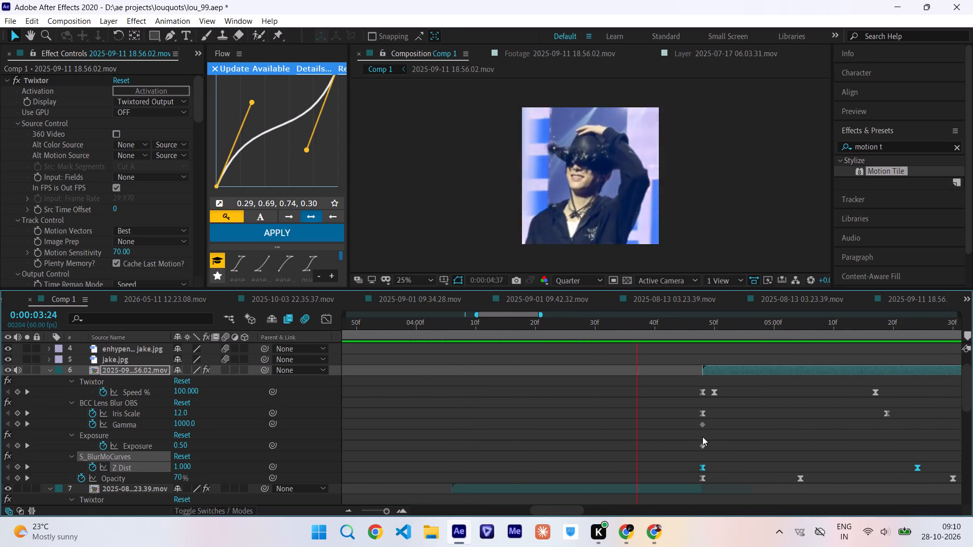
pyautogui.hscroll(-2, 702, 437)
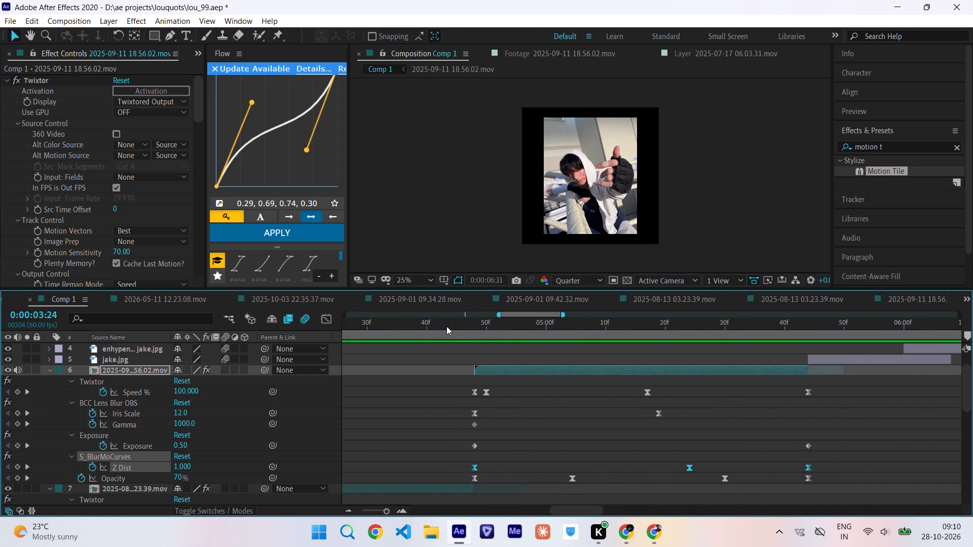
pyautogui.moveTo(441, 326); pyautogui.dragTo(517, 337)
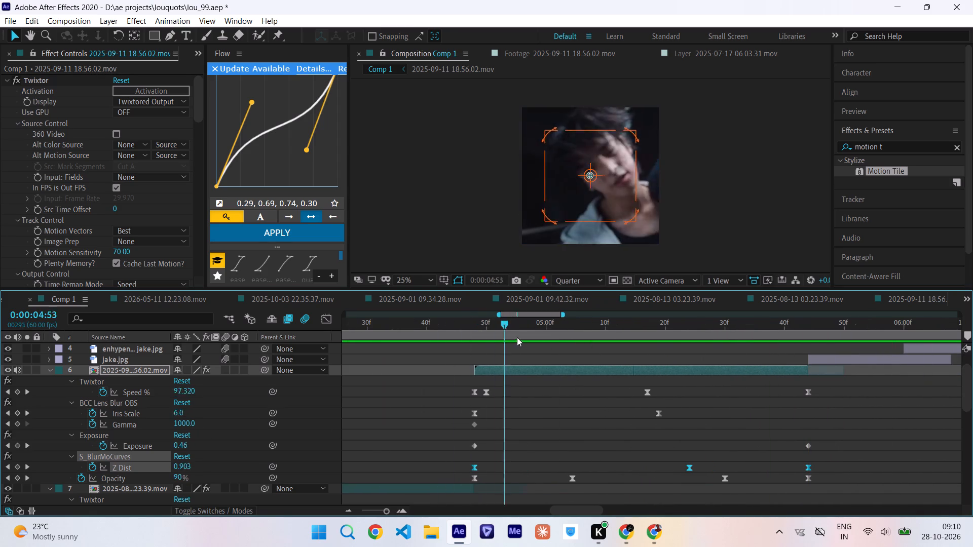
pyautogui.moveTo(517, 337); pyautogui.dragTo(649, 338)
pyautogui.click(627, 537)
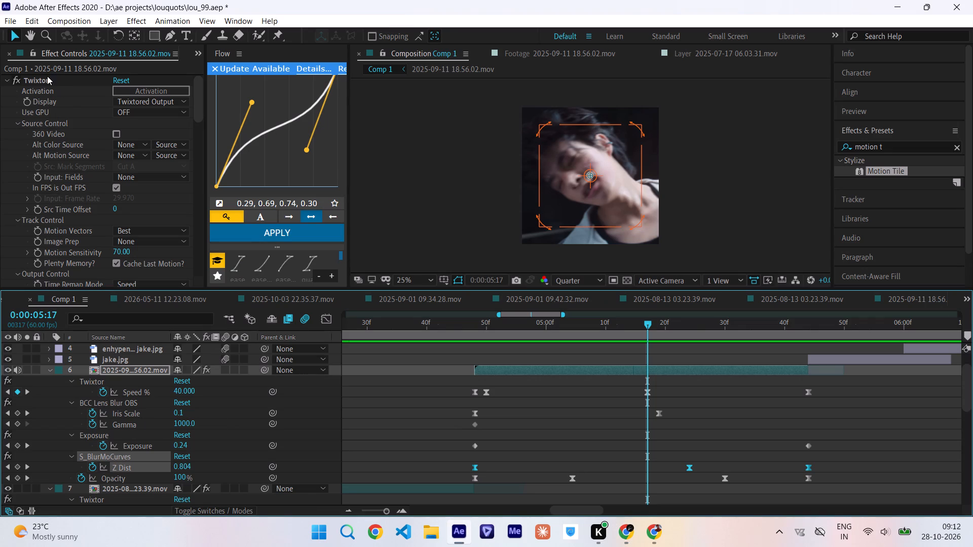
pyautogui.hscroll(1, 47, 55)
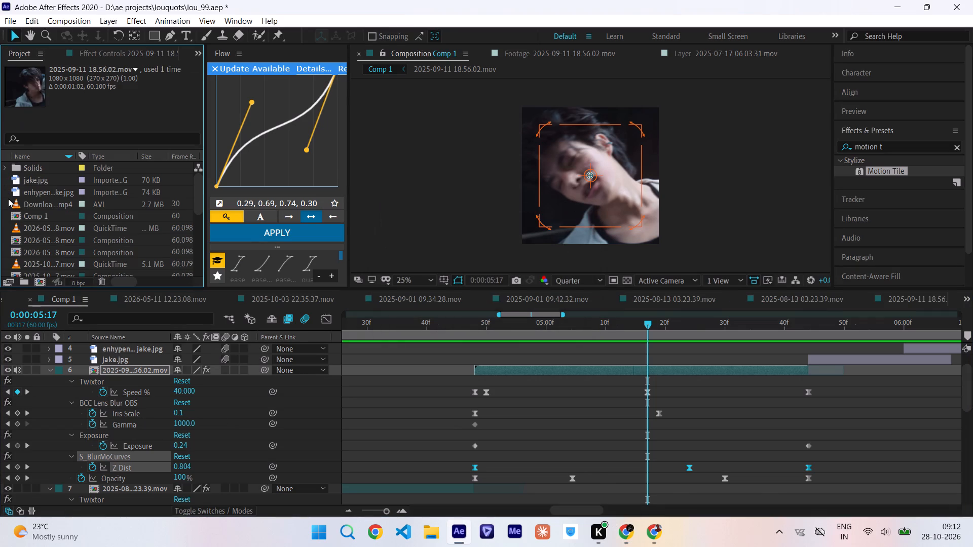
pyautogui.doubleClick(11, 201)
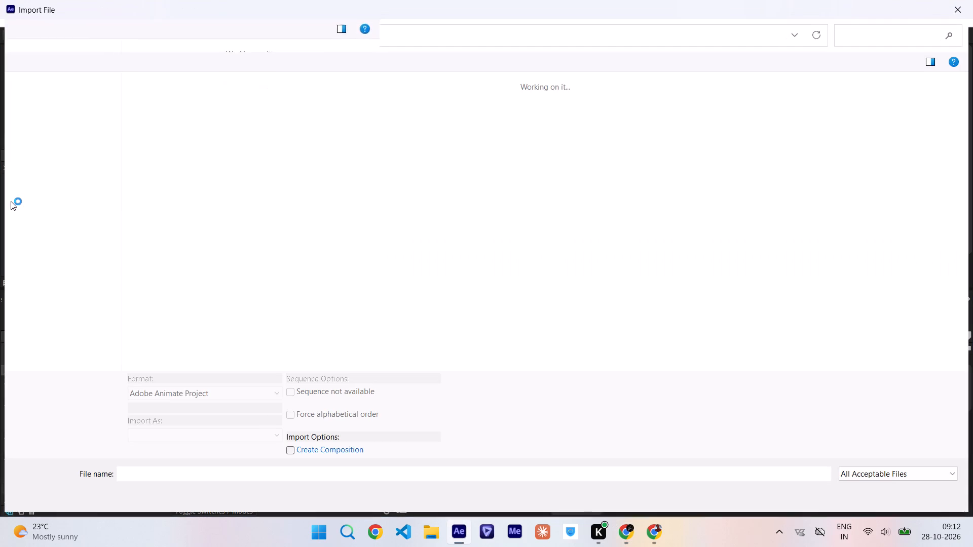
pyautogui.doubleClick(154, 164)
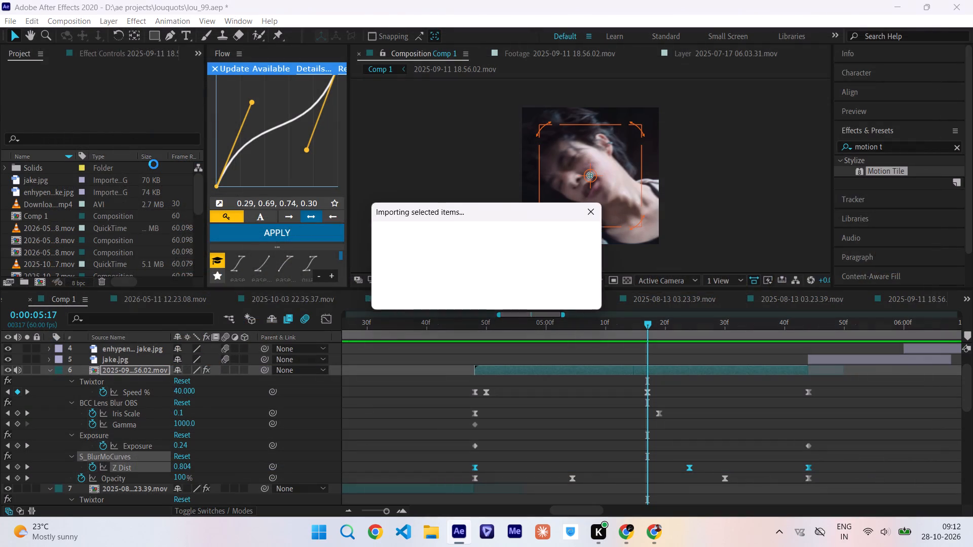
# Open layer 6's precomp, scrub through the 2025-06-18 17.50.02.mov footage, and set its in point at 0:00:06:18.
pyautogui.doubleClick(486, 372)
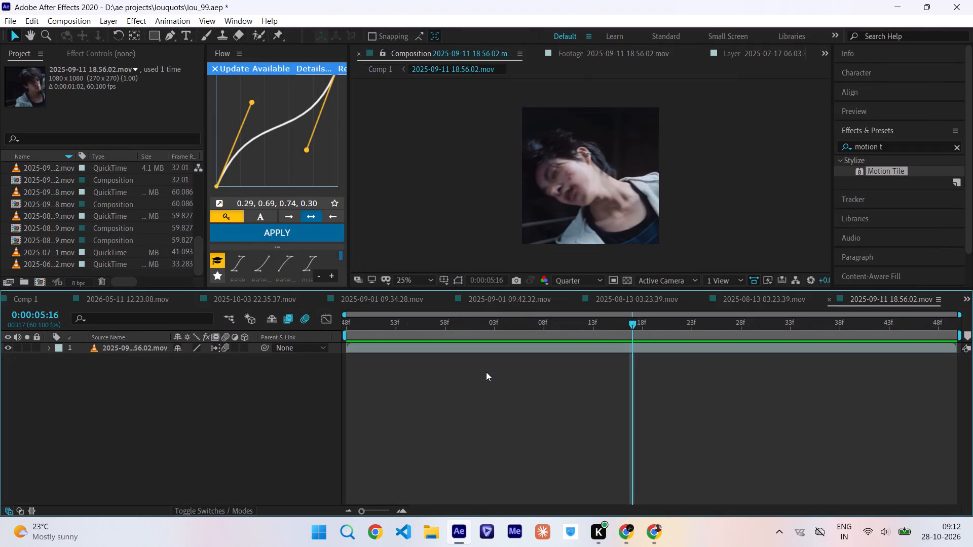
pyautogui.doubleClick(63, 262)
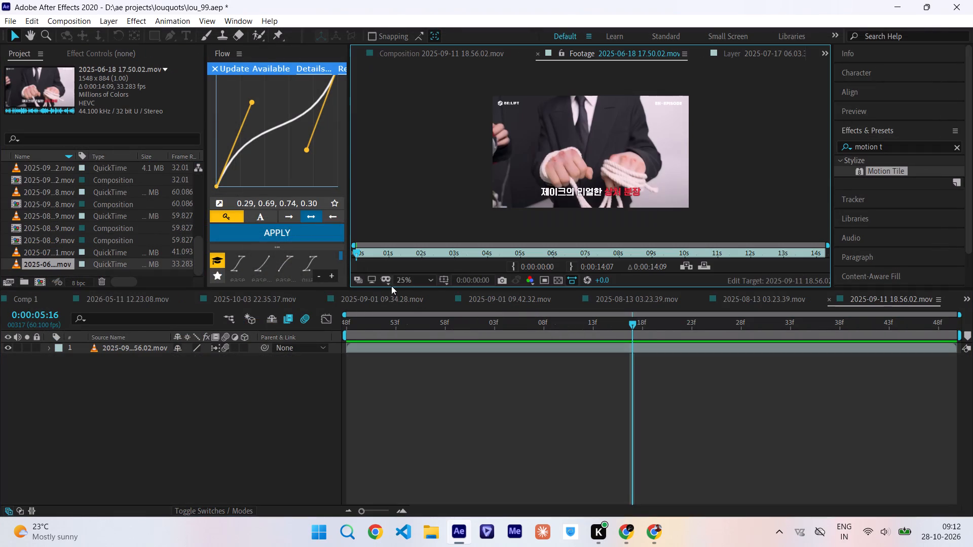
pyautogui.moveTo(365, 253); pyautogui.dragTo(420, 263)
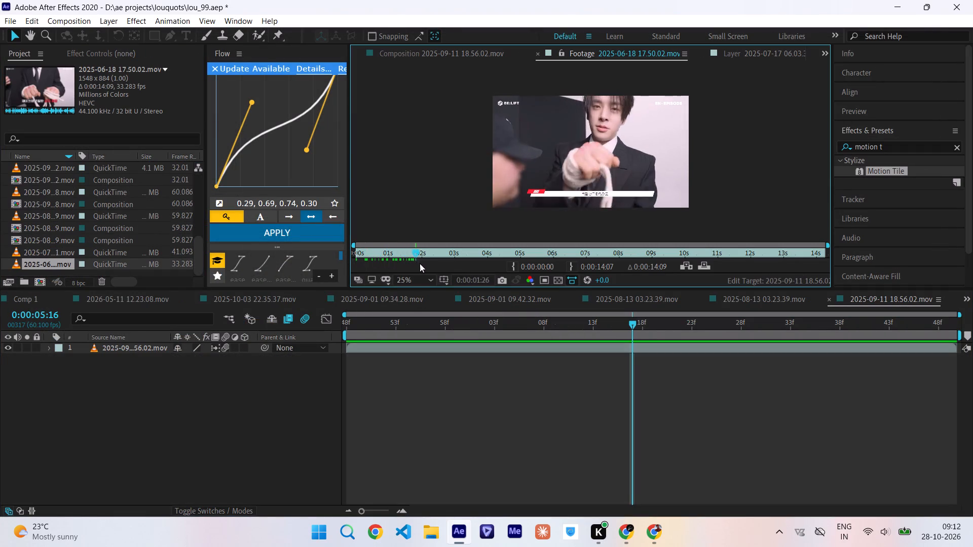
pyautogui.moveTo(420, 263); pyautogui.dragTo(506, 276)
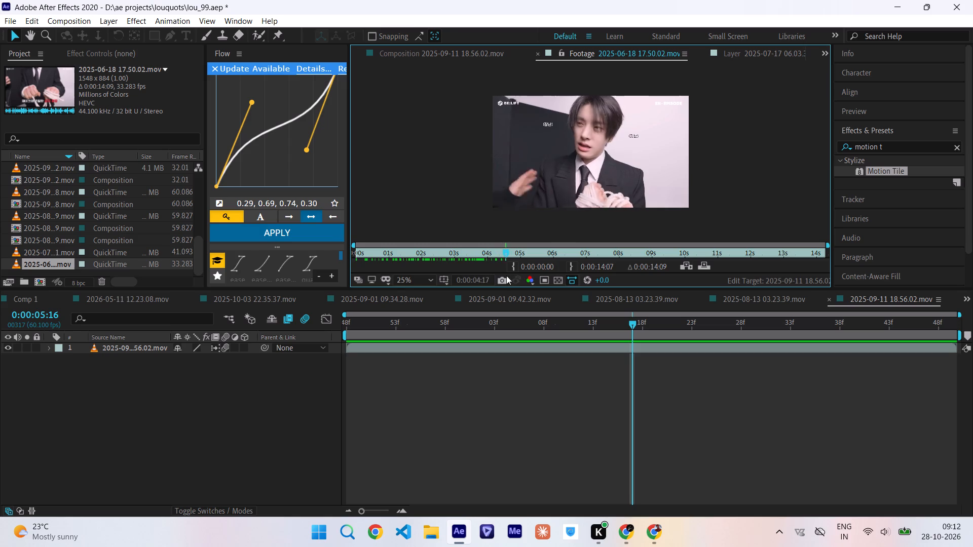
pyautogui.moveTo(506, 276); pyautogui.dragTo(581, 267)
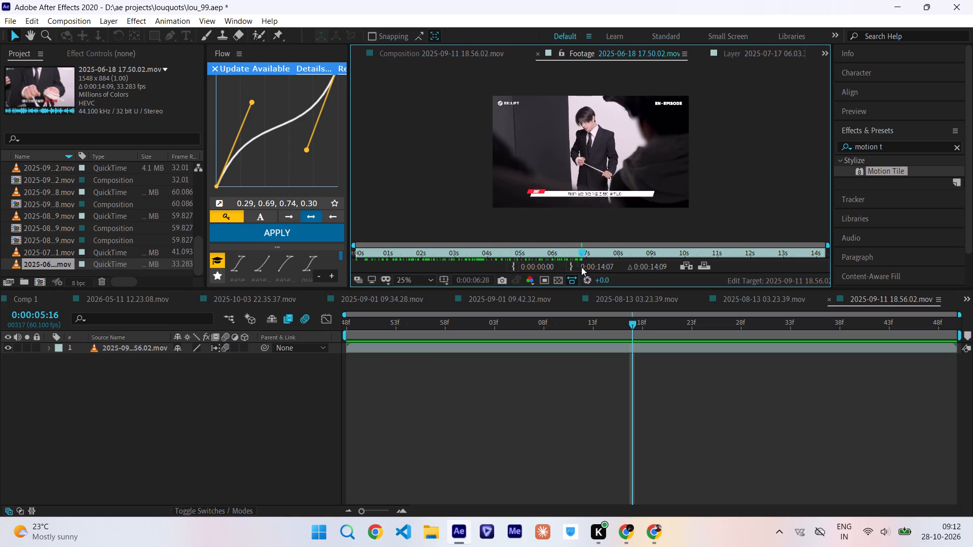
pyautogui.moveTo(581, 267); pyautogui.dragTo(571, 264)
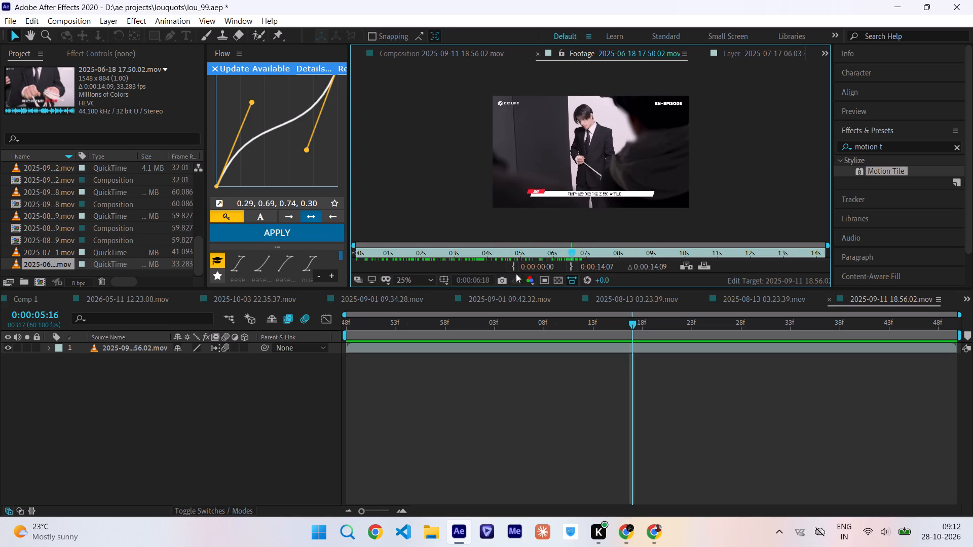
pyautogui.click(511, 266)
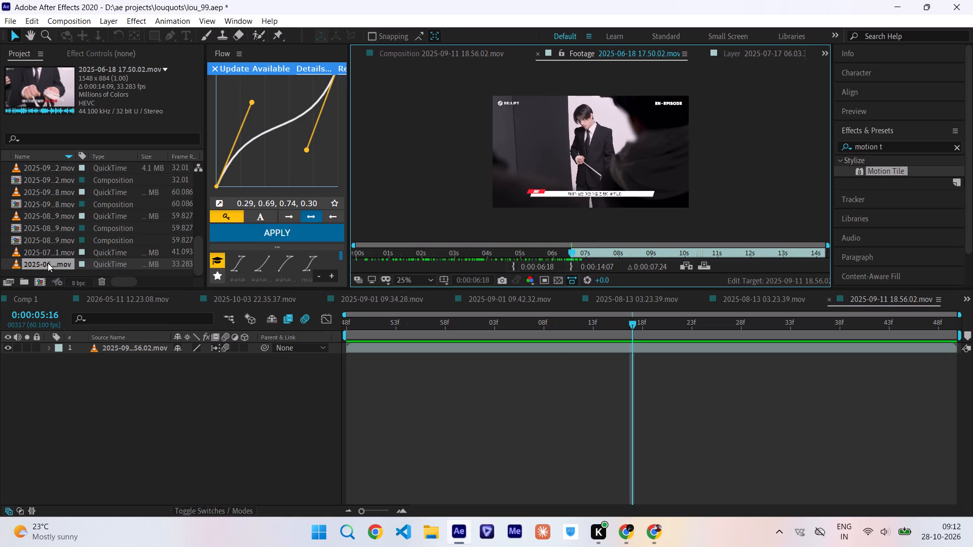
# Add the trimmed 2025-06-18 17.50.02.mov above the existing clip in the 2025-09-11 18.56.02.mov precomp and scale it to 128%.
pyautogui.moveTo(48, 263); pyautogui.dragTo(99, 346)
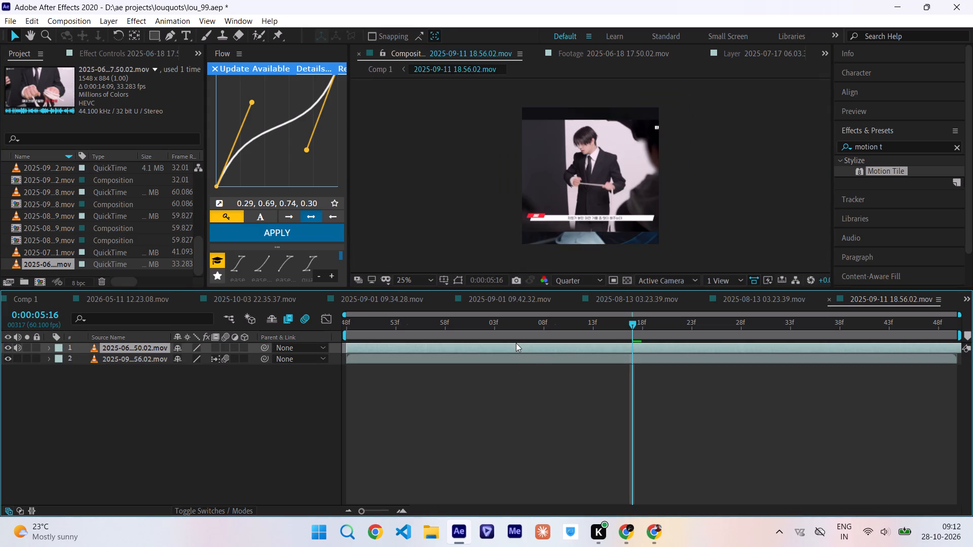
pyautogui.press('s')
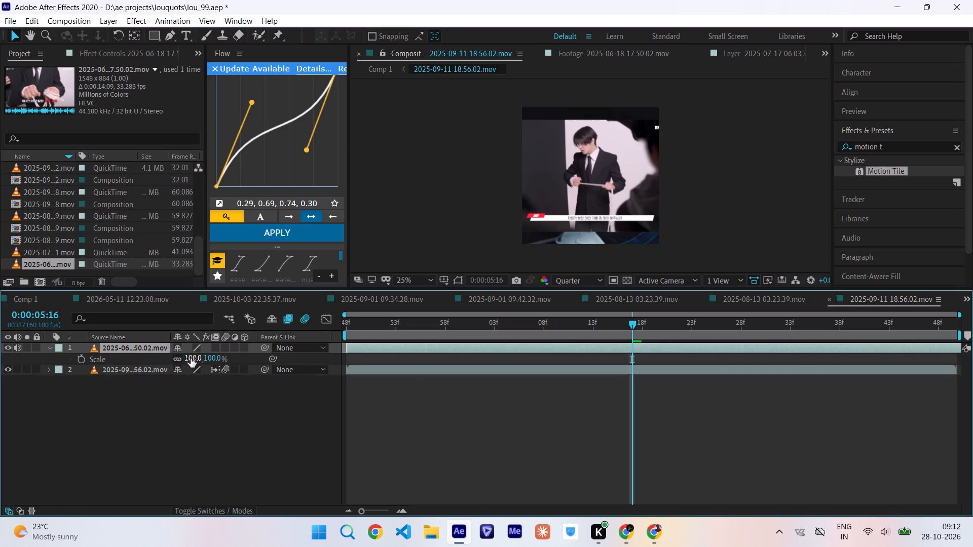
pyautogui.moveTo(191, 358); pyautogui.dragTo(209, 359)
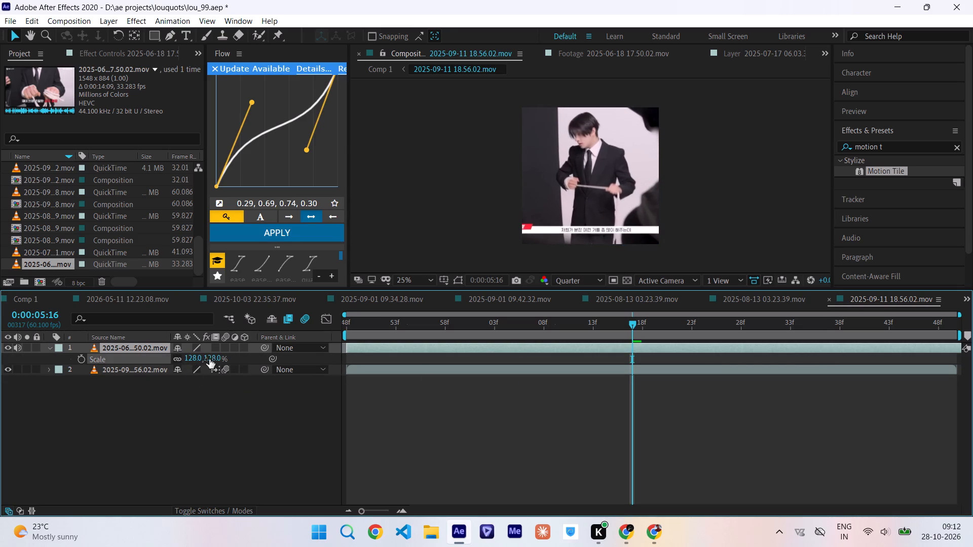
# Mute the new clip's audio and enable frame blending and motion blur on its layer.
pyautogui.click(18, 347)
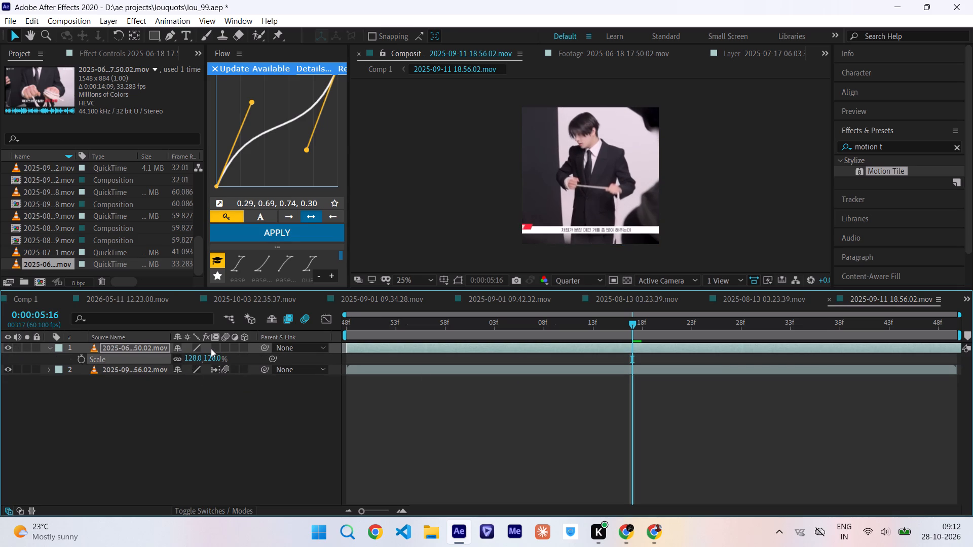
pyautogui.doubleClick(213, 350)
pyautogui.click(224, 350)
# Play the precomp and scrub between 0:00:04:48 and 0:00:05:24 to review the new clip's motion.
pyautogui.press('space')
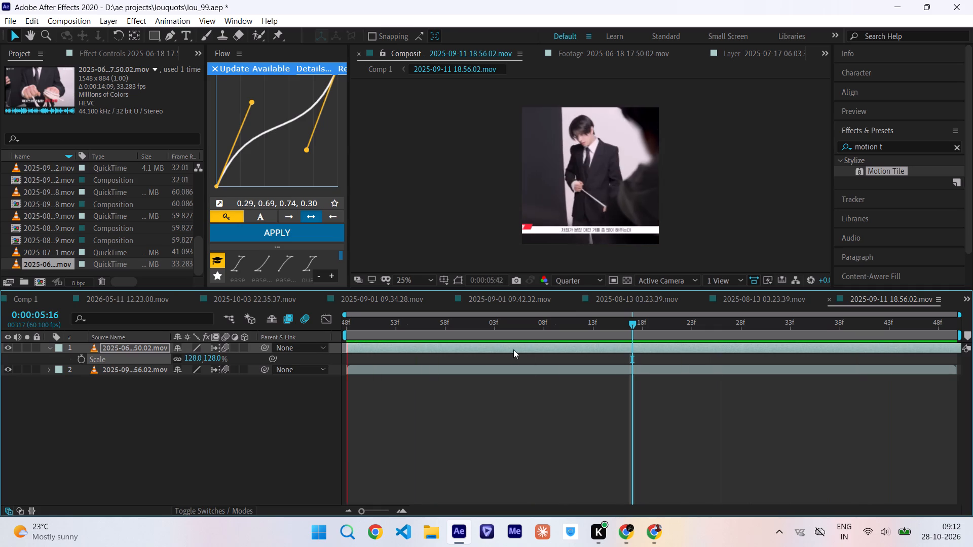
pyautogui.moveTo(408, 329); pyautogui.dragTo(367, 332)
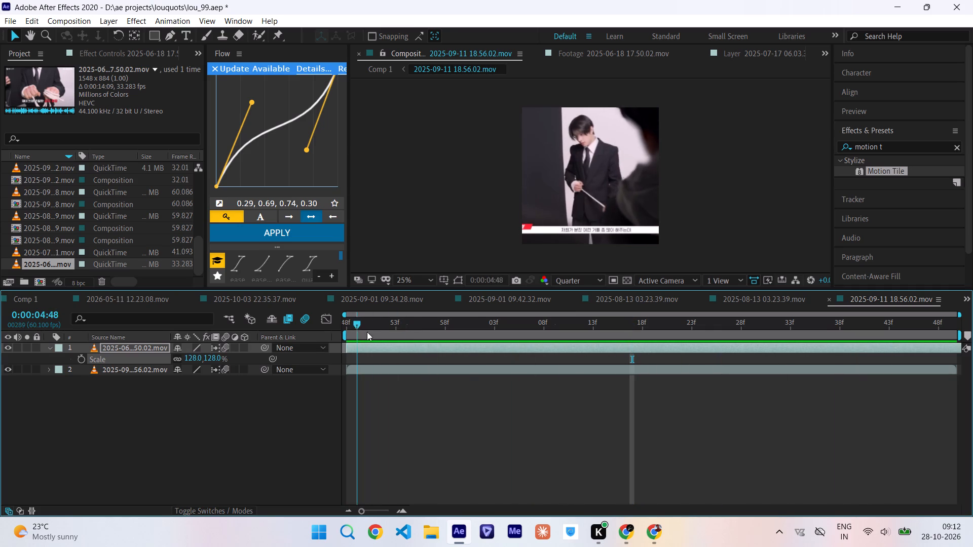
pyautogui.moveTo(367, 332); pyautogui.dragTo(596, 325)
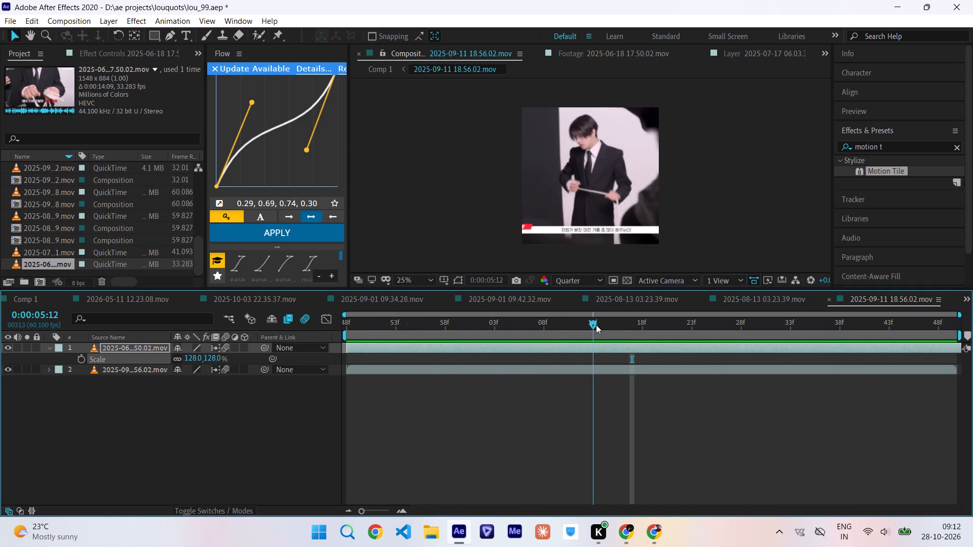
pyautogui.moveTo(596, 325); pyautogui.dragTo(716, 328)
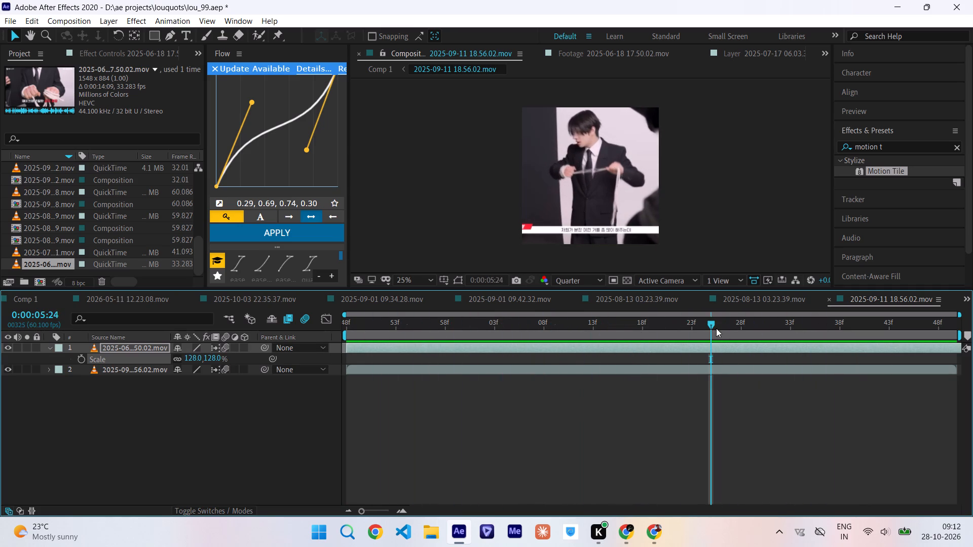
# Open the 2025-06-18 17.50.02.mov layer, scrub through its footage, and set its in point at 0:00:10:21.
pyautogui.doubleClick(697, 345)
pyautogui.moveTo(590, 253); pyautogui.dragTo(637, 261)
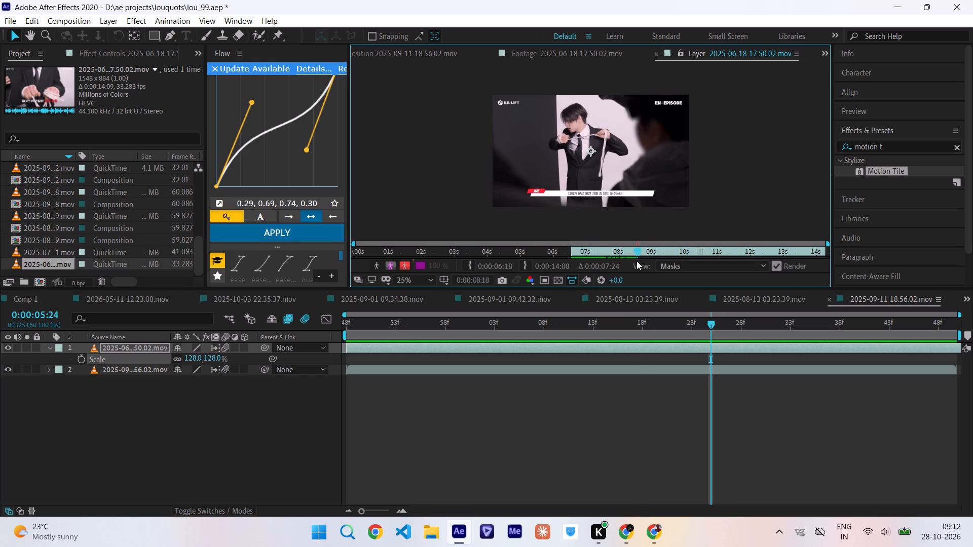
pyautogui.moveTo(637, 261); pyautogui.dragTo(698, 262)
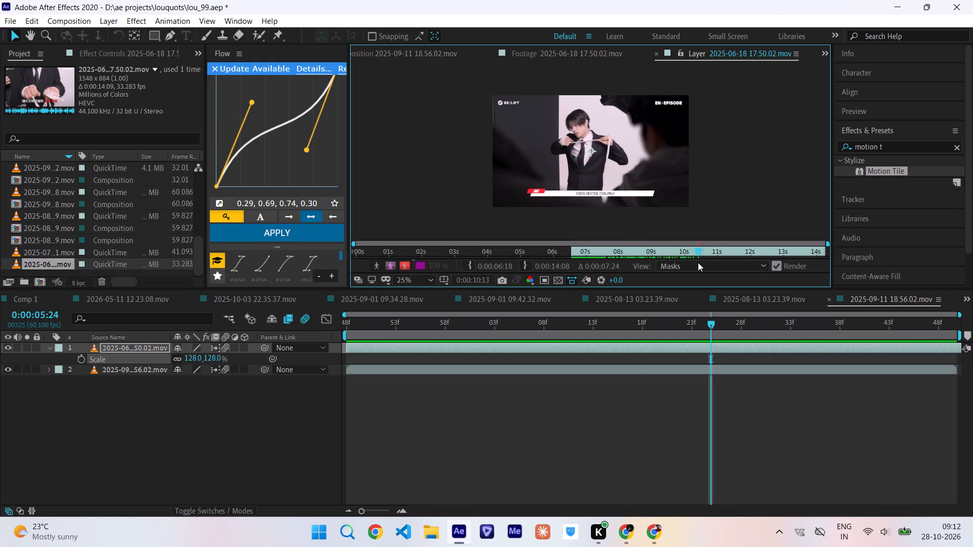
pyautogui.moveTo(698, 262); pyautogui.dragTo(702, 262)
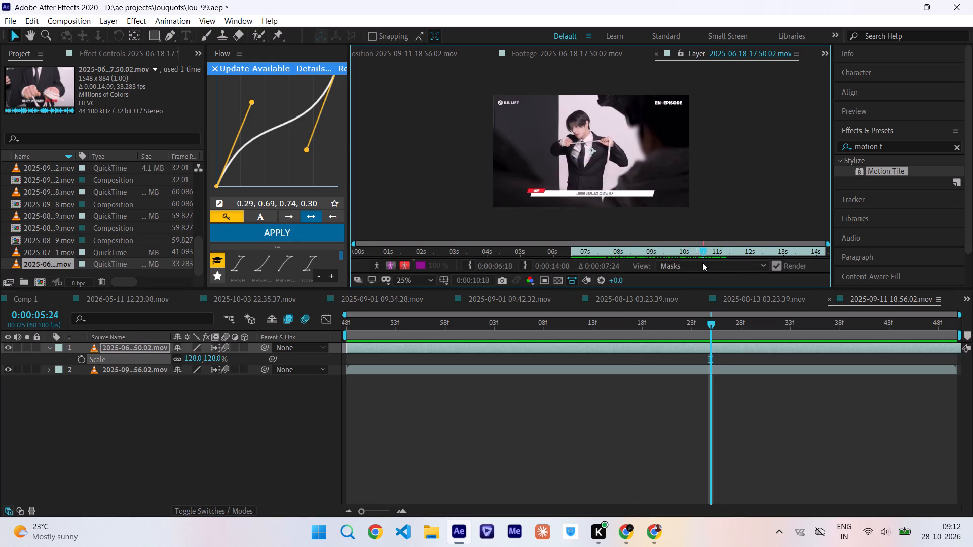
pyautogui.moveTo(702, 262); pyautogui.dragTo(705, 264)
pyautogui.click(471, 262)
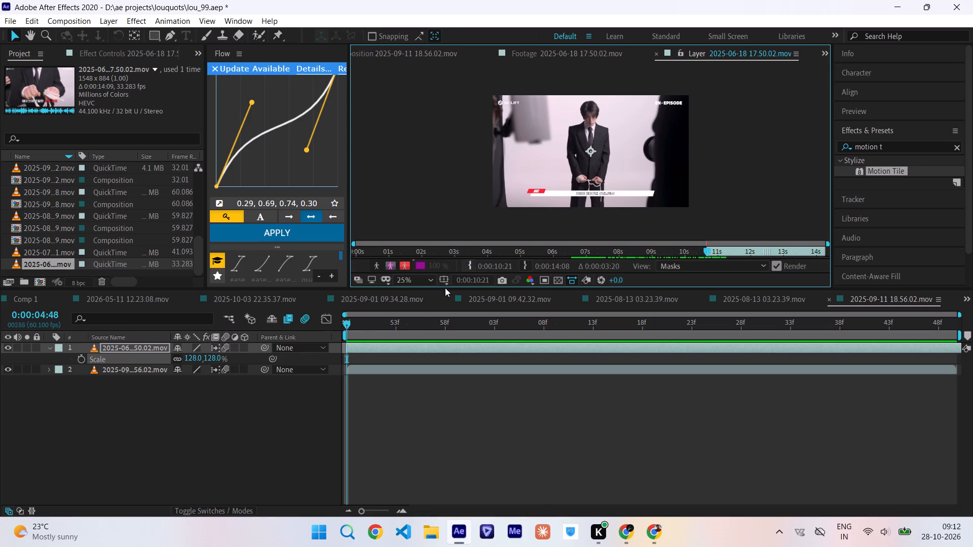
# Scrub the retrimmed clip in its precomp, then return to Comp 1 and play layer 6's section to review it.
pyautogui.moveTo(357, 325); pyautogui.dragTo(548, 346)
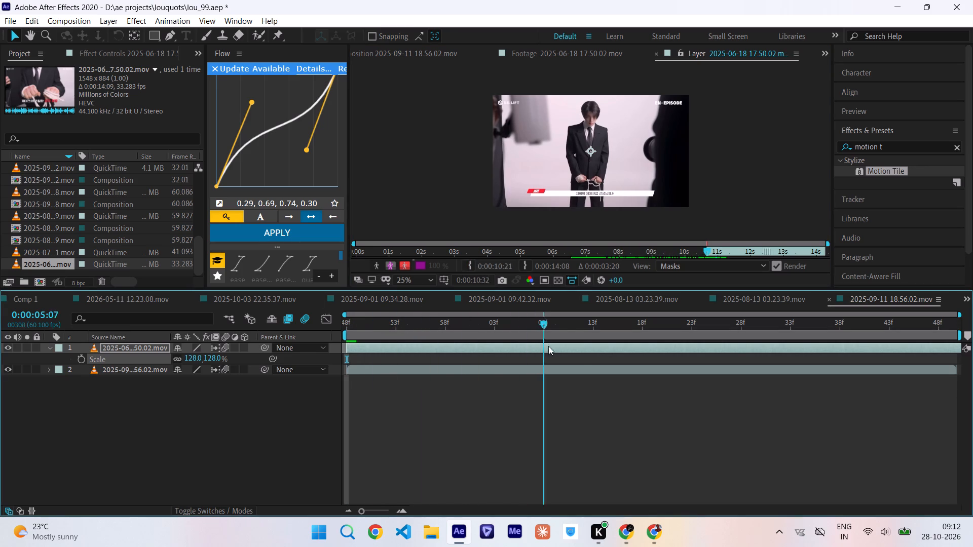
pyautogui.moveTo(548, 346); pyautogui.dragTo(733, 343)
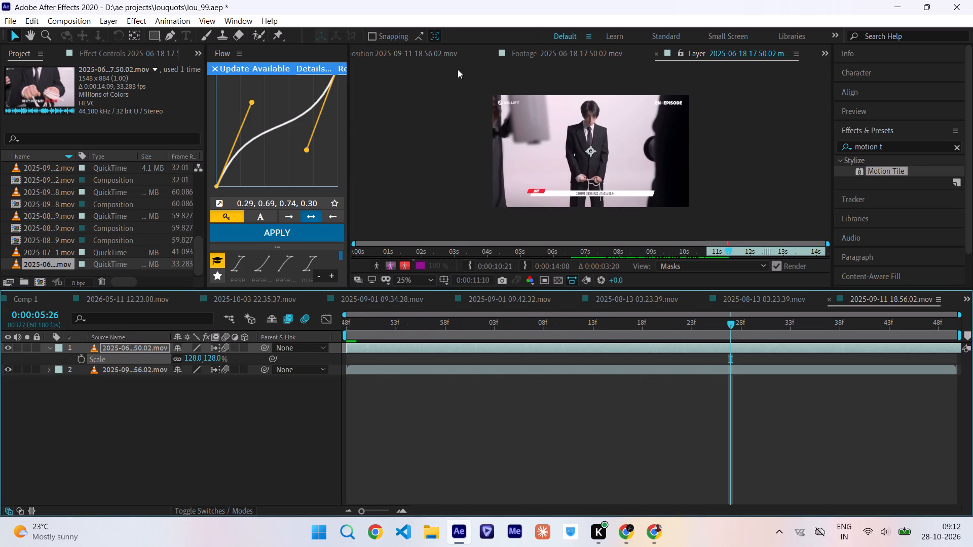
pyautogui.click(444, 51)
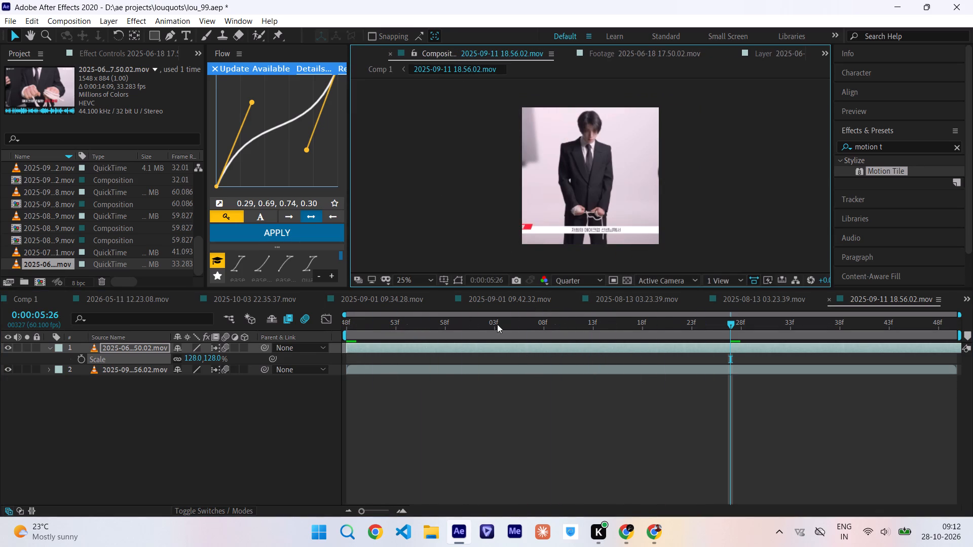
pyautogui.click(381, 71)
pyautogui.moveTo(469, 321); pyautogui.dragTo(648, 328)
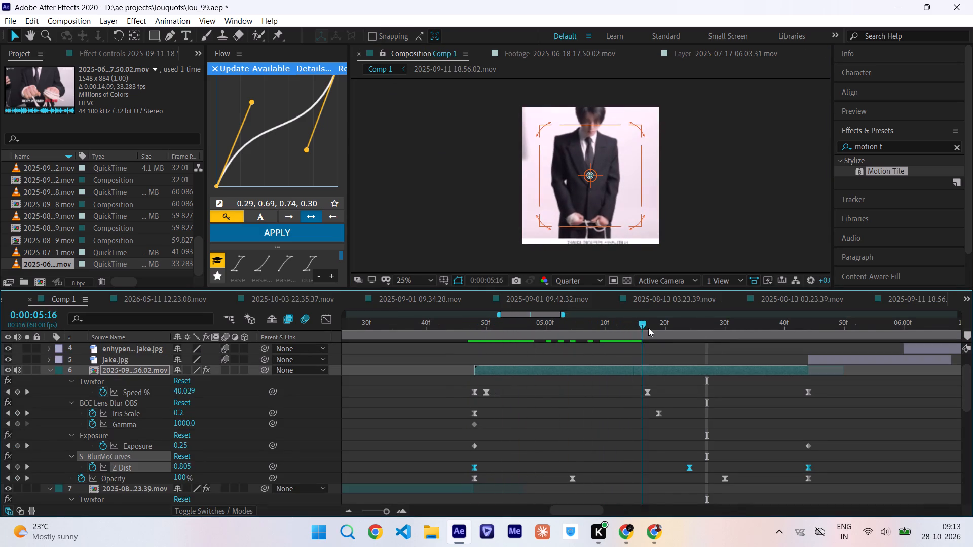
pyautogui.moveTo(648, 328); pyautogui.dragTo(322, 350)
pyautogui.press('space')
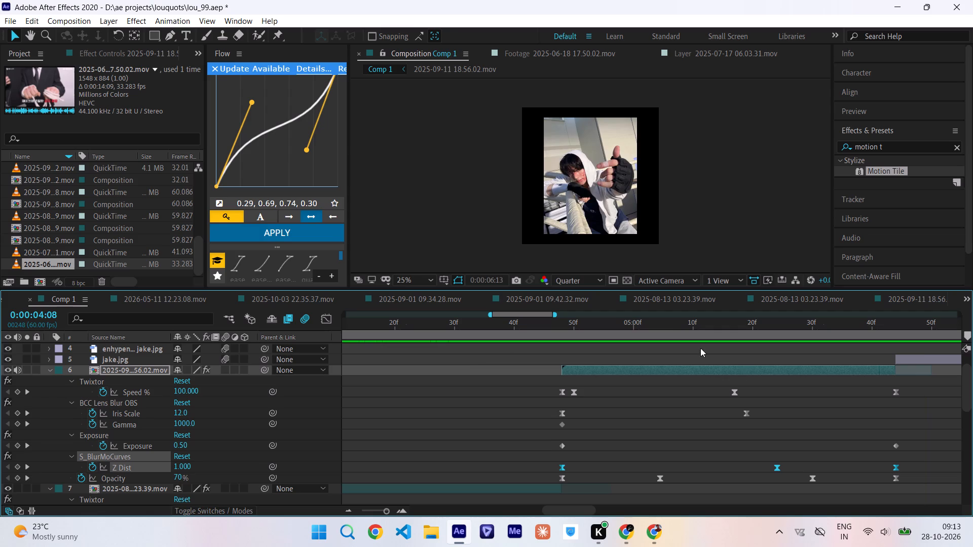
# At 0:00:05:22 in Comp 1, move layer 6's S_BlurMoCurves centre point straight up to the subject's head and scrub to check the framing.
pyautogui.moveTo(668, 327); pyautogui.dragTo(767, 344)
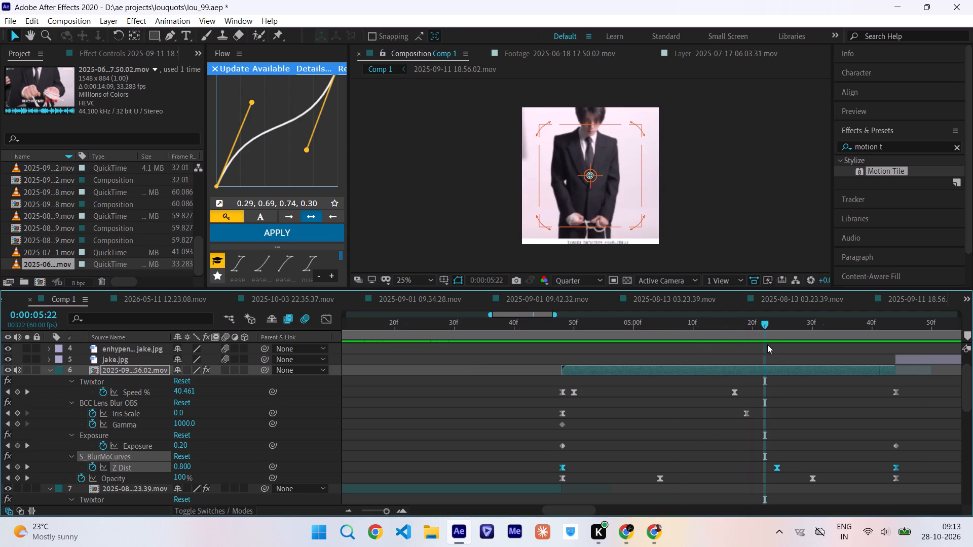
pyautogui.moveTo(591, 176); pyautogui.dragTo(591, 136)
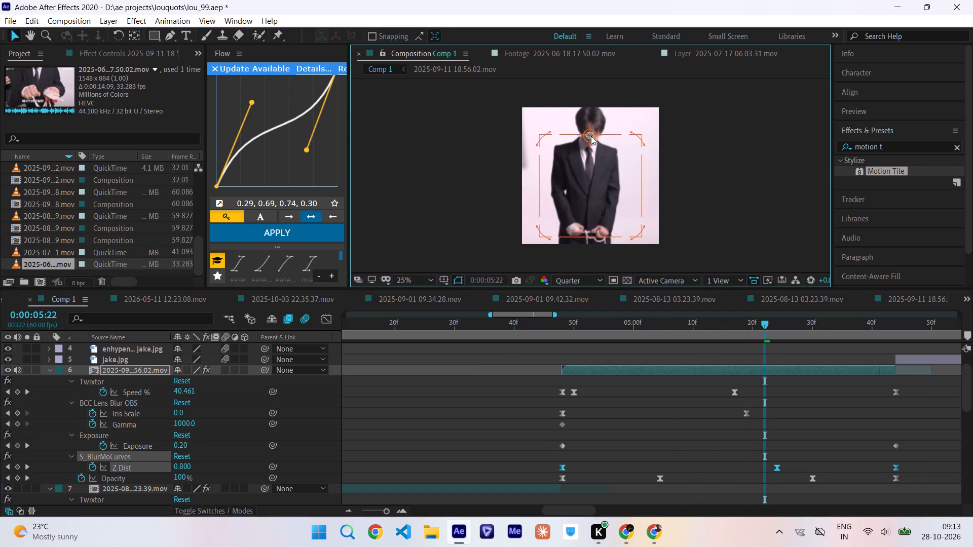
pyautogui.moveTo(591, 136); pyautogui.dragTo(591, 134)
pyautogui.moveTo(545, 327); pyautogui.dragTo(610, 338)
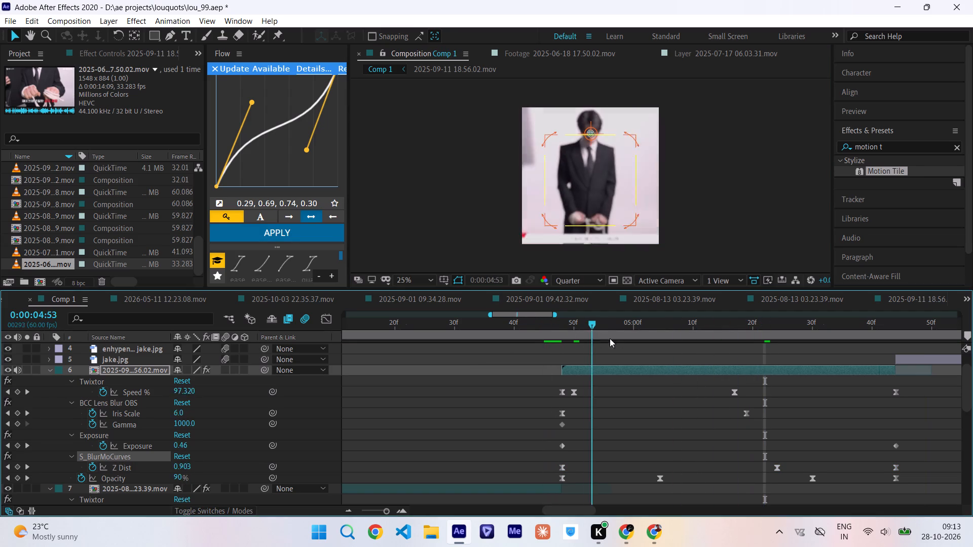
pyautogui.moveTo(610, 338); pyautogui.dragTo(708, 348)
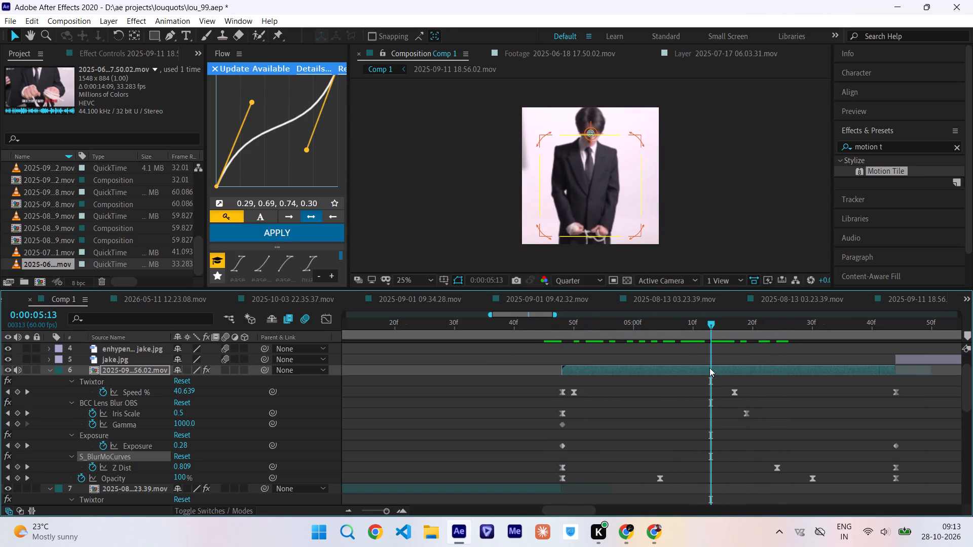
# Open layer 6's precomp and shift the 2025-06-18 17.50.02.mov layer down to position 540, 606.
pyautogui.doubleClick(709, 367)
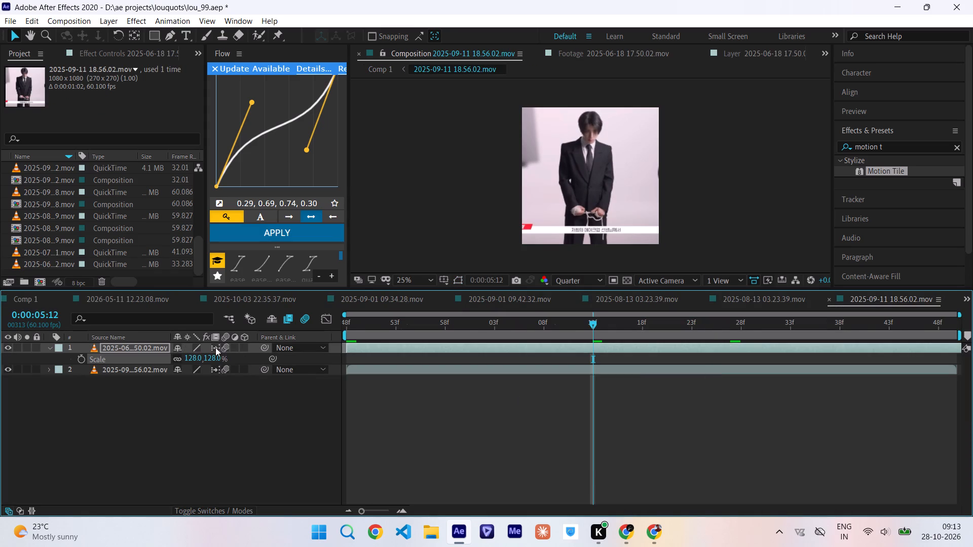
pyautogui.press('p')
pyautogui.moveTo(205, 358); pyautogui.dragTo(230, 365)
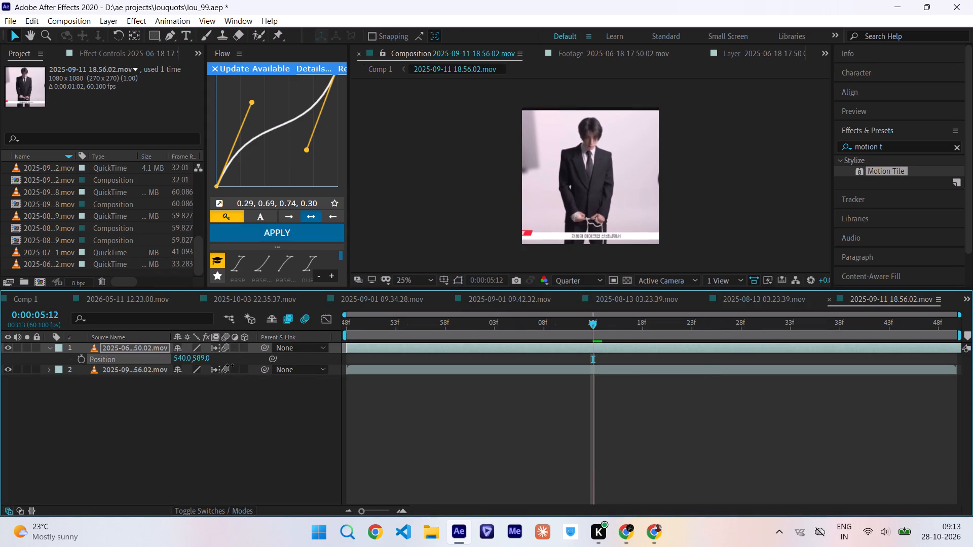
pyautogui.moveTo(230, 365); pyautogui.dragTo(237, 368)
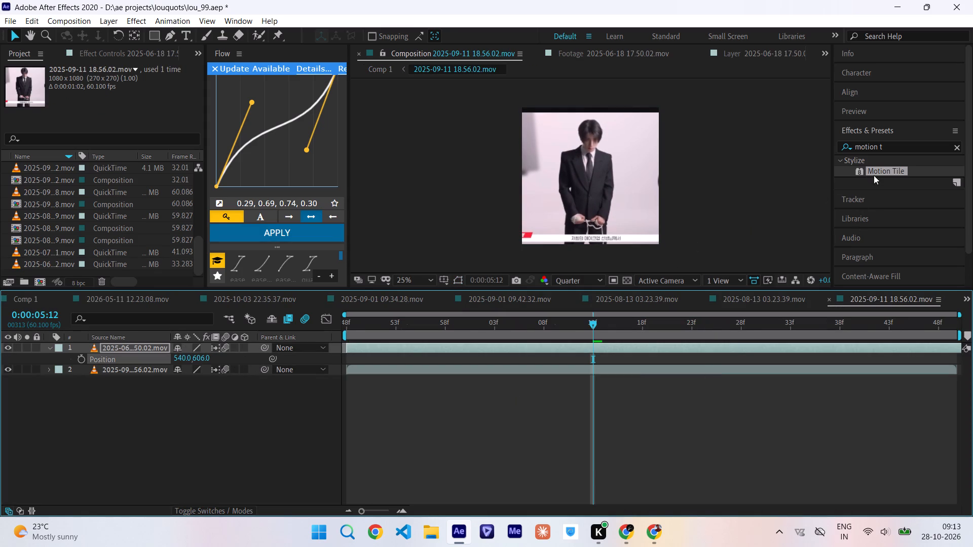
# Apply Motion Tile to the 2025-06-18 17.50.02.mov layer with Output Height 370 and Mirror Edges enabled.
pyautogui.moveTo(874, 175); pyautogui.dragTo(625, 353)
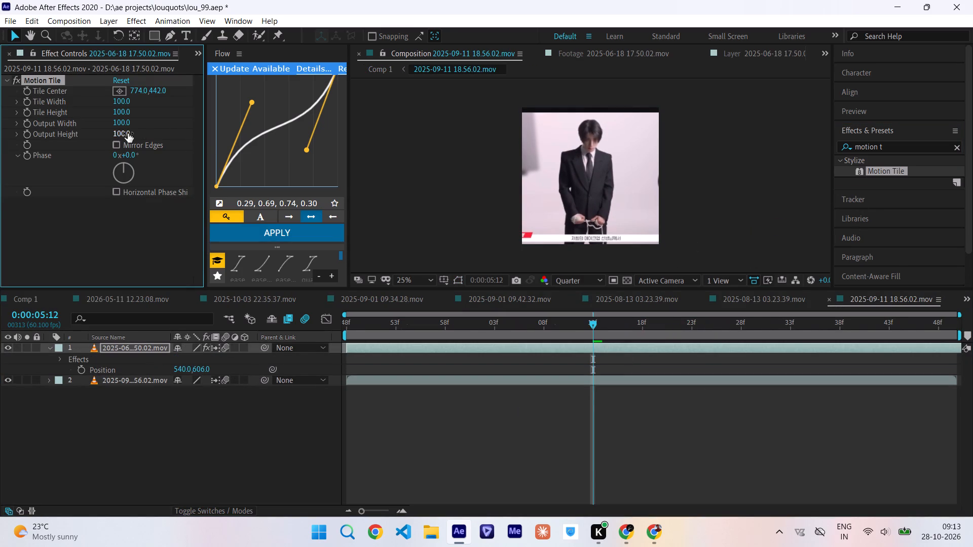
pyautogui.moveTo(122, 133); pyautogui.dragTo(143, 137)
pyautogui.click(119, 144)
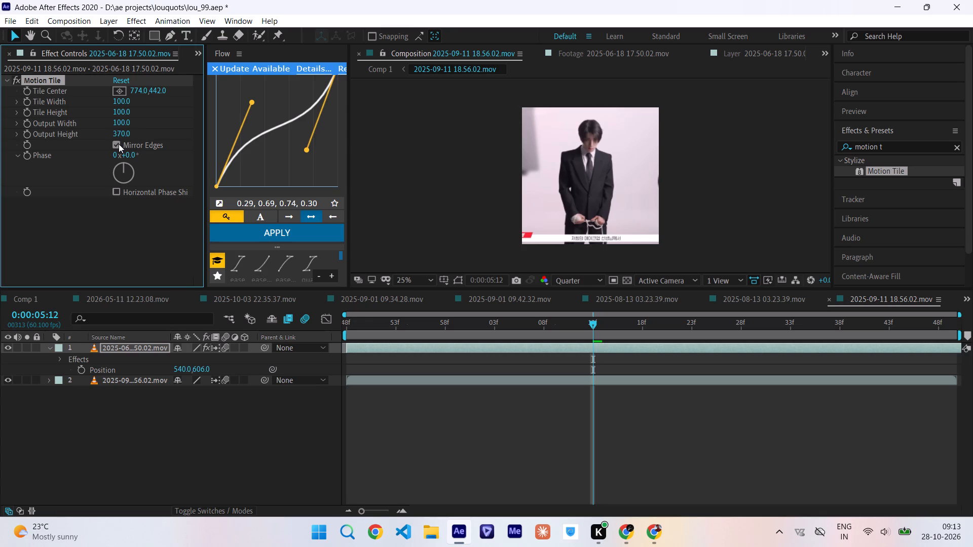
# Return to Comp 1 and scrub across layer 6 to 0:00:05:46 to review the tiled, repositioned clip.
pyautogui.click(370, 72)
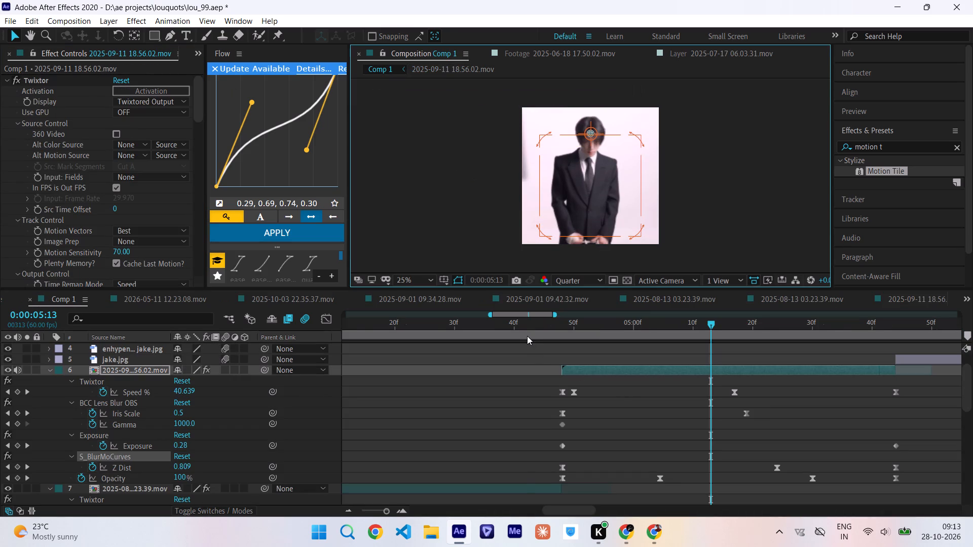
pyautogui.moveTo(524, 327); pyautogui.dragTo(745, 345)
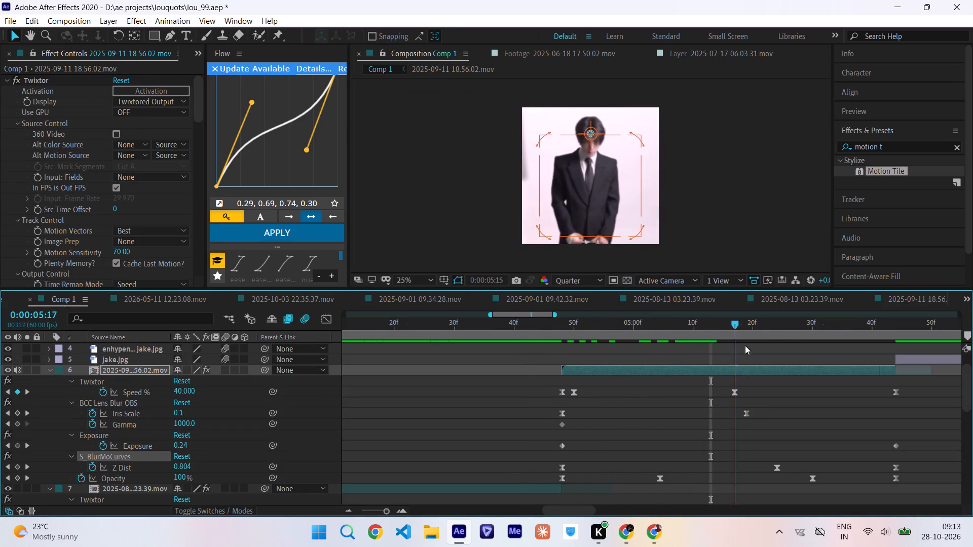
pyautogui.moveTo(745, 345); pyautogui.dragTo(845, 340)
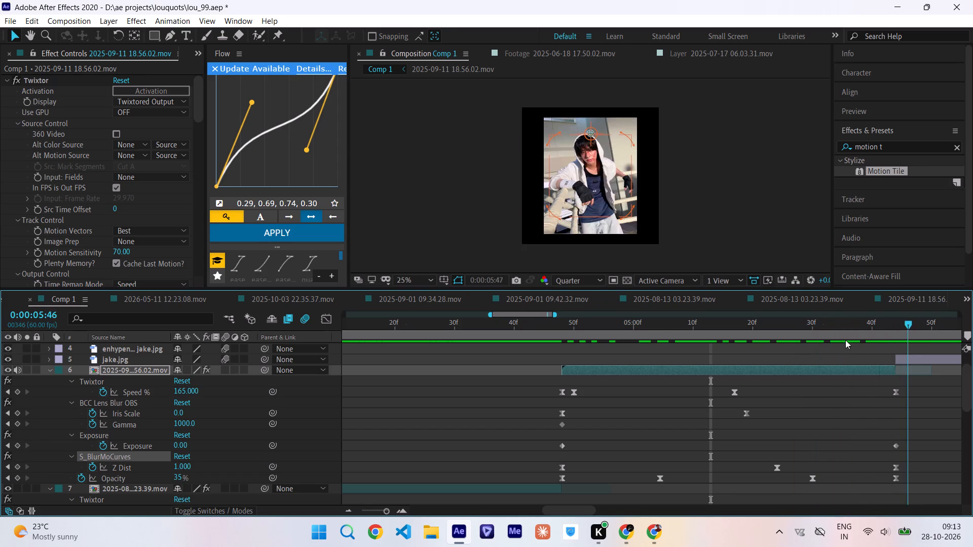
# Preview Comp 1 from 0:00:03:27, scrub back over layer 6, and replay from 0:00:04:18 to review its motion and transitions into neighbouring layers.
pyautogui.moveTo(845, 340); pyautogui.dragTo(293, 349)
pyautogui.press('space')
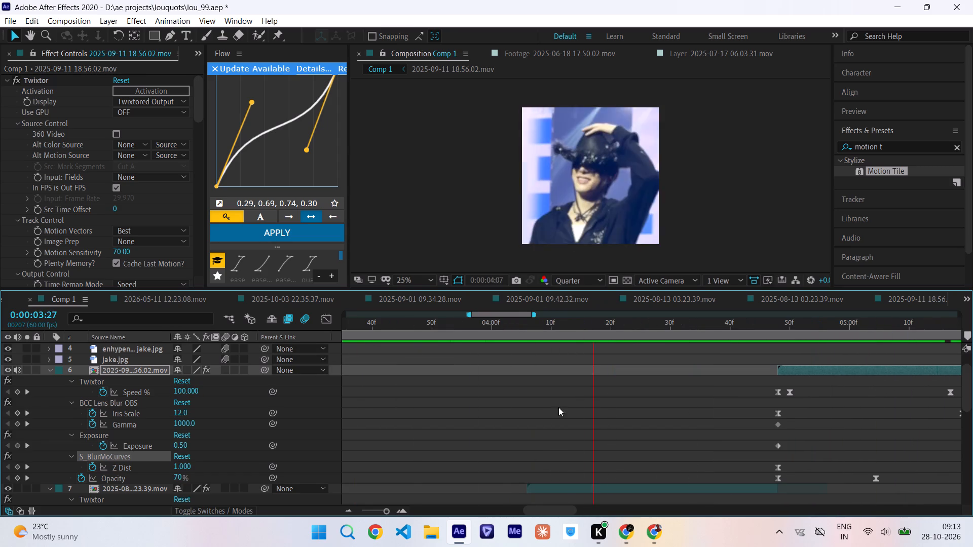
pyautogui.hscroll(-4, 740, 428)
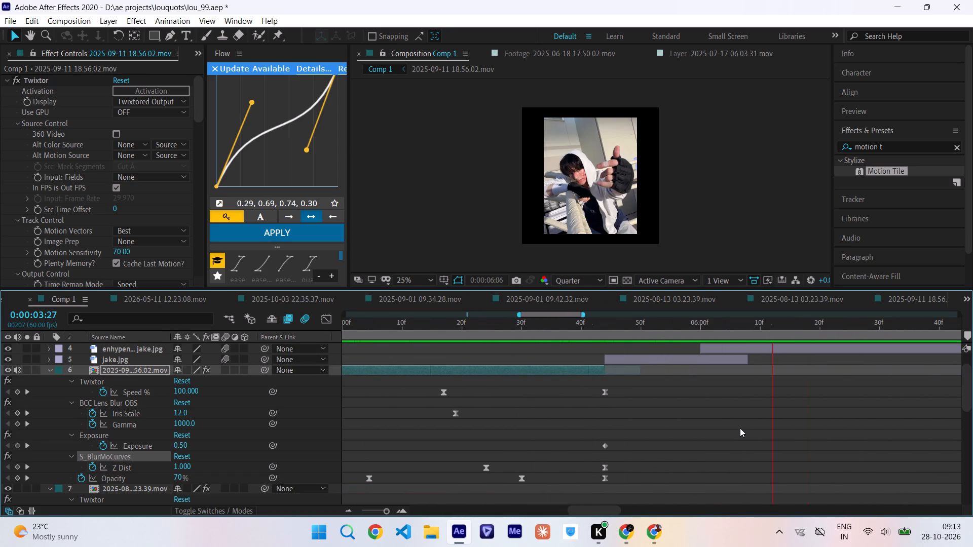
pyautogui.moveTo(477, 328); pyautogui.dragTo(500, 331)
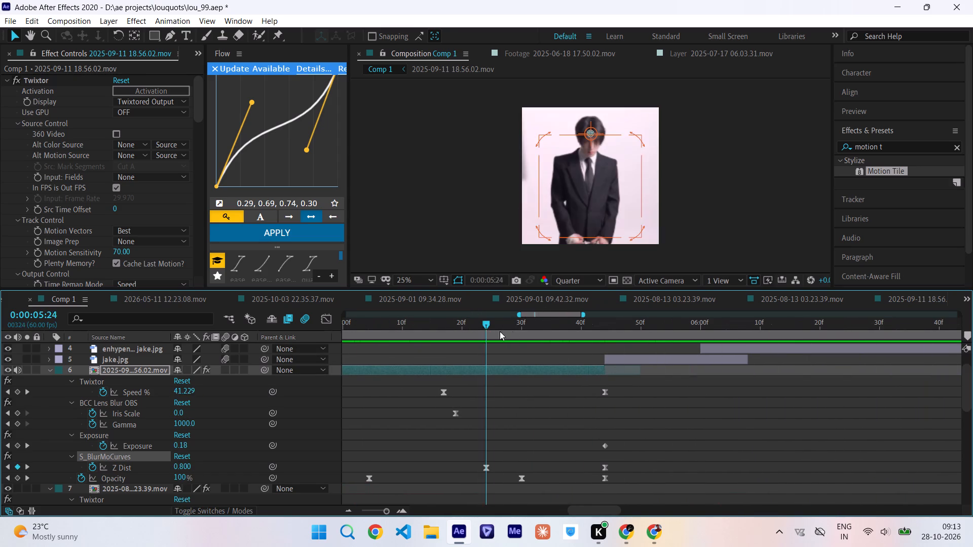
pyautogui.moveTo(500, 331); pyautogui.dragTo(373, 345)
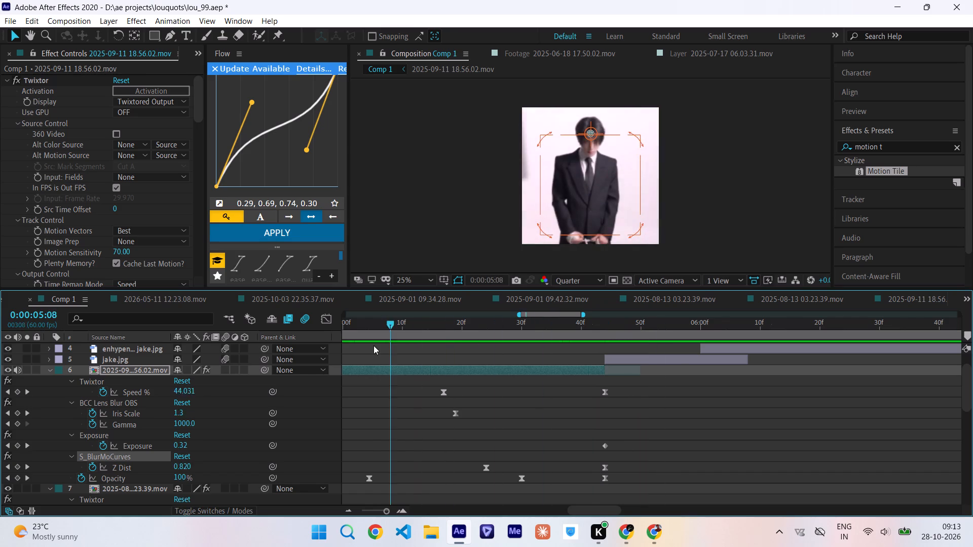
pyautogui.moveTo(373, 345); pyautogui.dragTo(325, 357)
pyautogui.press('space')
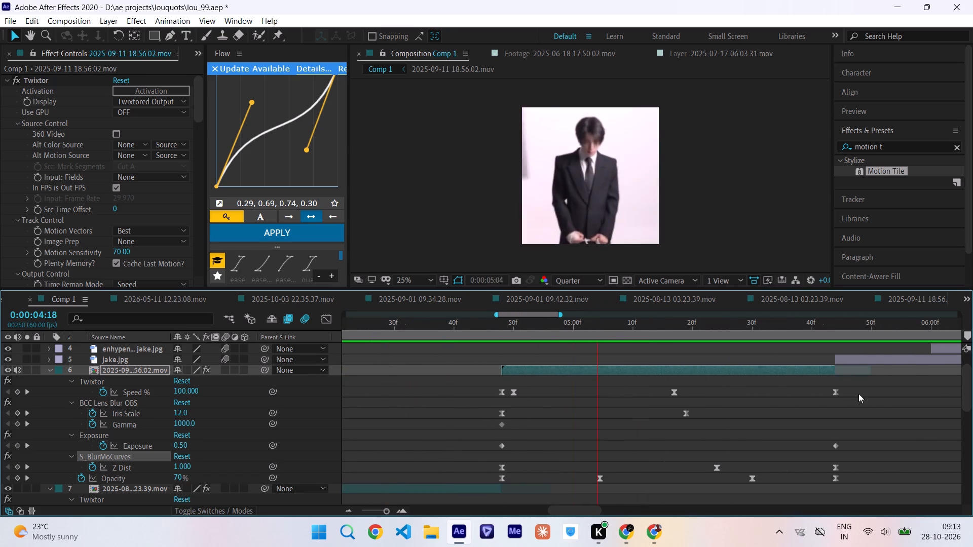
pyautogui.hscroll(-2, 858, 394)
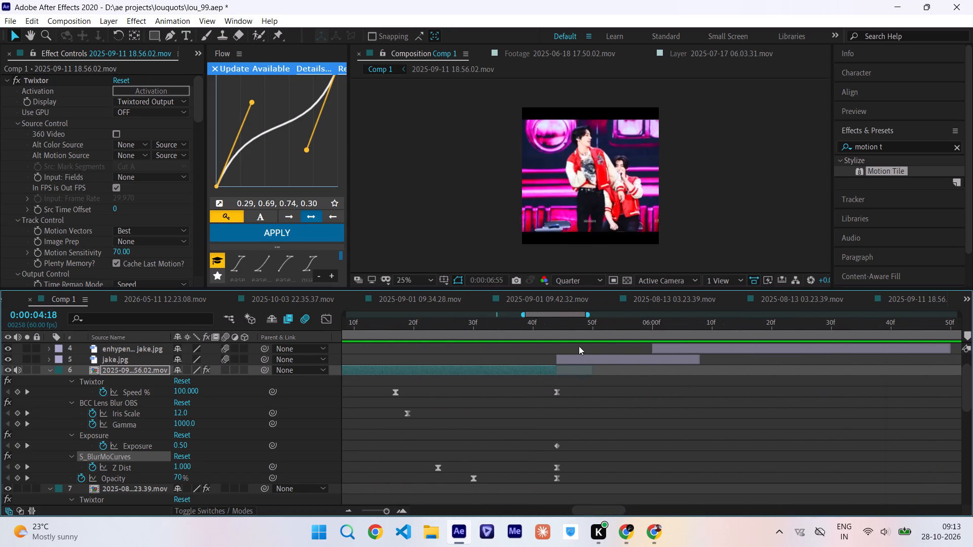
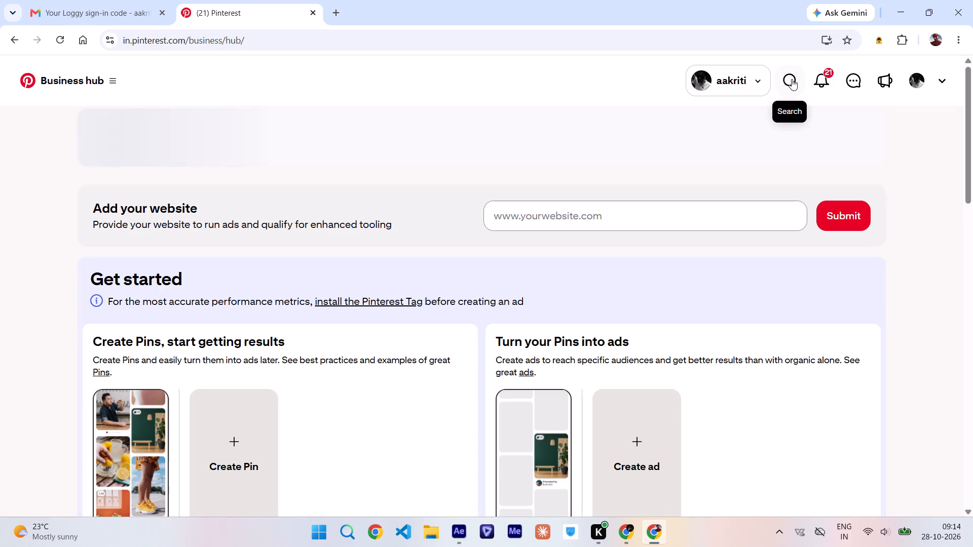
# Search Pinterest for "desire unleash jake".
pyautogui.click(792, 79)
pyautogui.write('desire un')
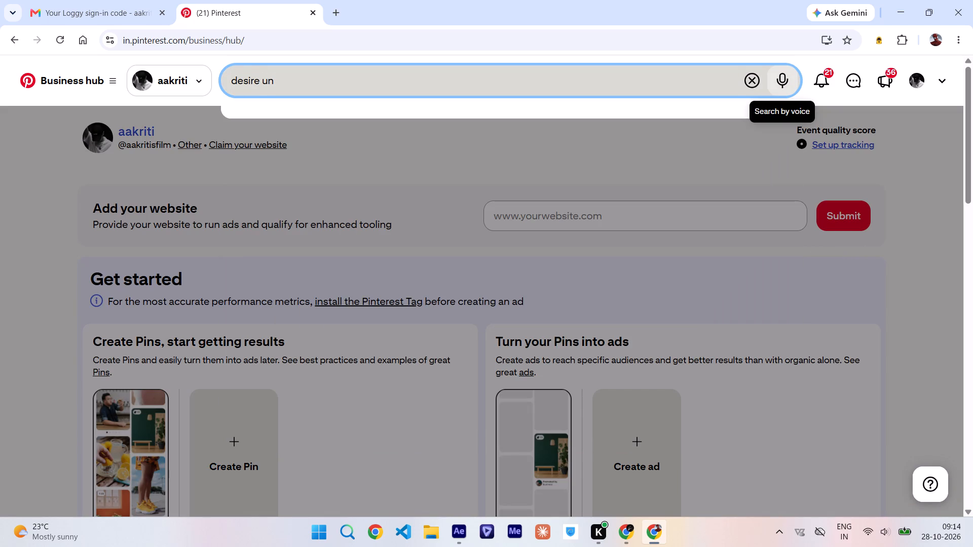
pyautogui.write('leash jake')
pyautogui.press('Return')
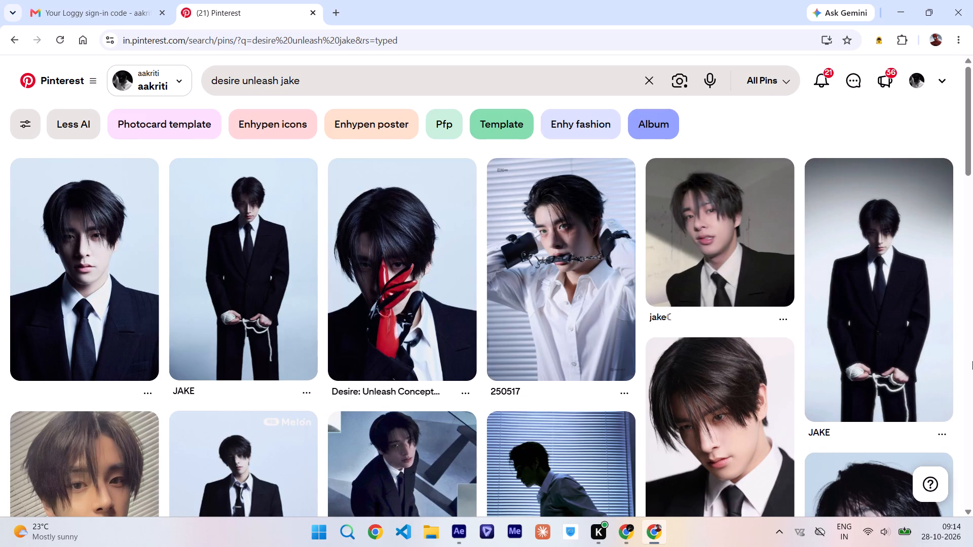
# In Chrome, browse the Pinterest results for "desire unleash jake" for replacement photos and inspect the 250517 pin before returning to the results.
pyautogui.hscroll(1, 972, 361)
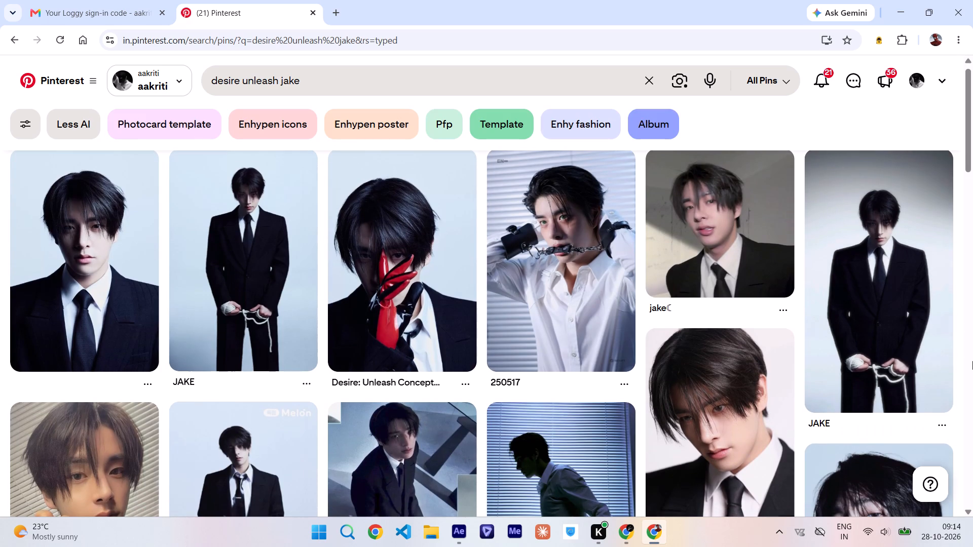
pyautogui.hscroll(3, 972, 361)
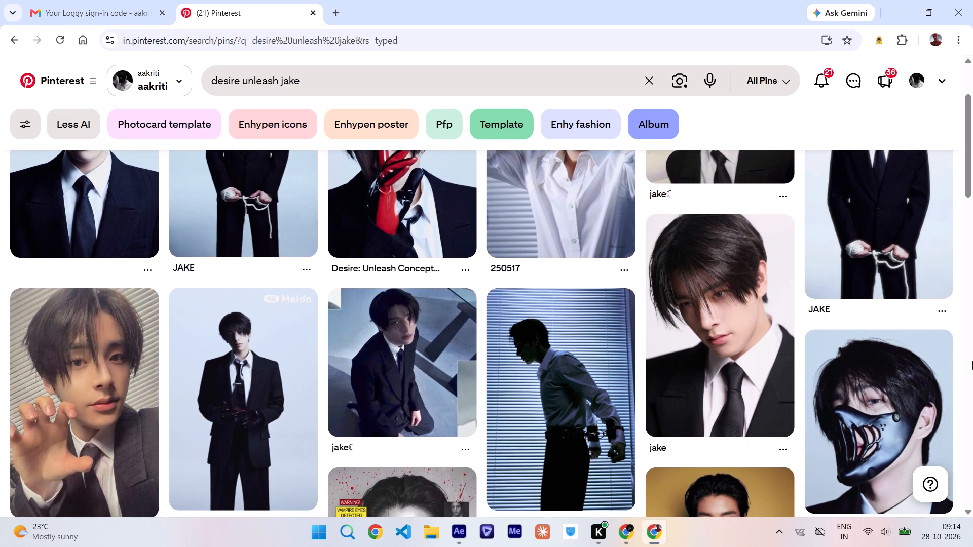
pyautogui.hscroll(3, 972, 361)
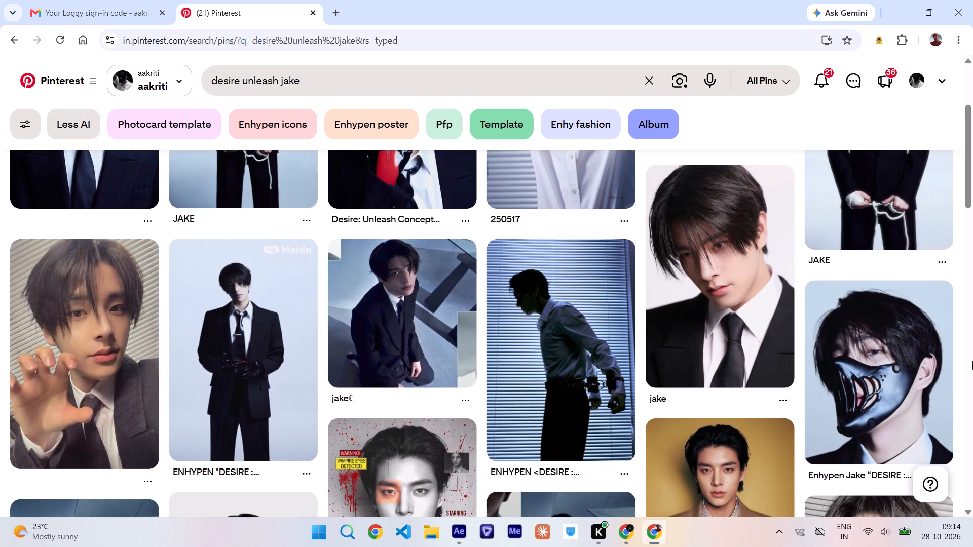
pyautogui.hscroll(2, 972, 361)
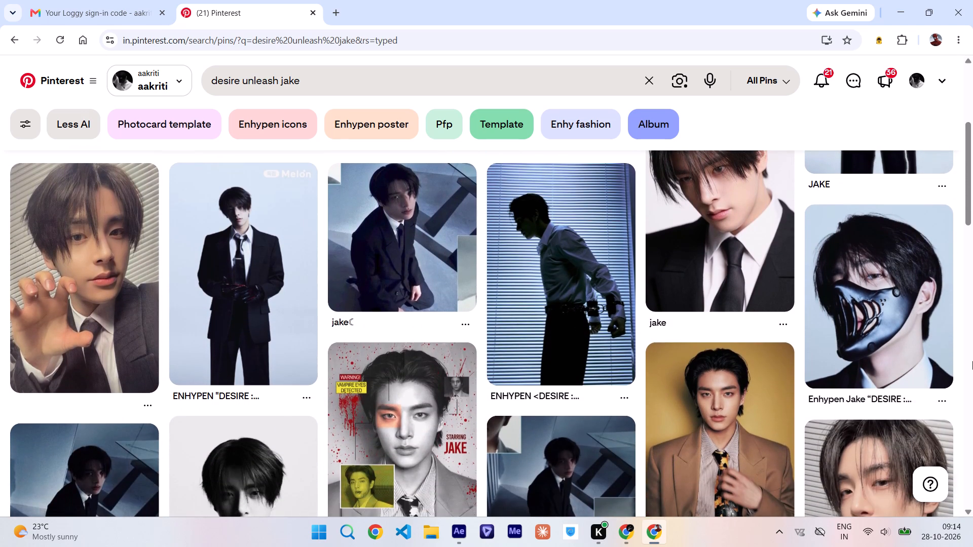
pyautogui.scroll(-4, 972, 361)
pyautogui.scroll(1, 972, 361)
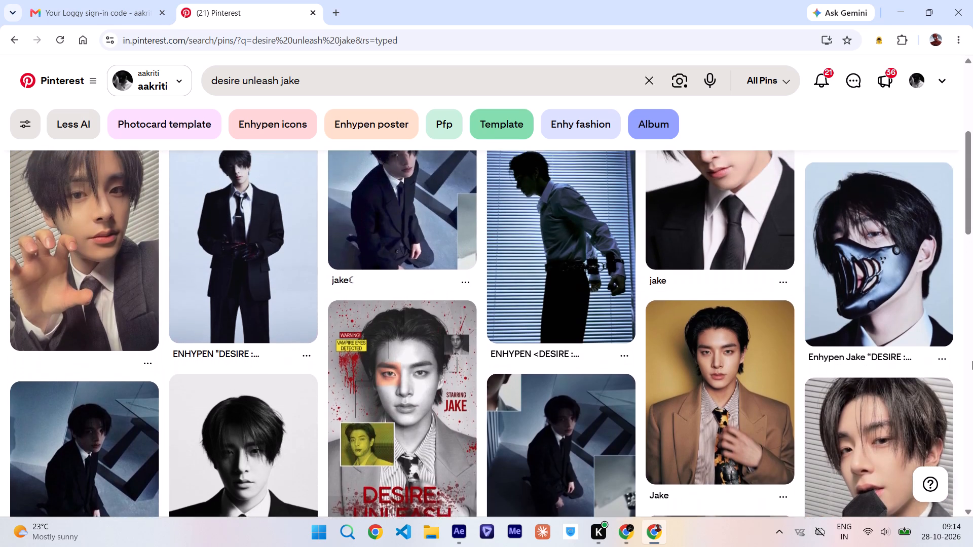
pyautogui.scroll(1, 972, 361)
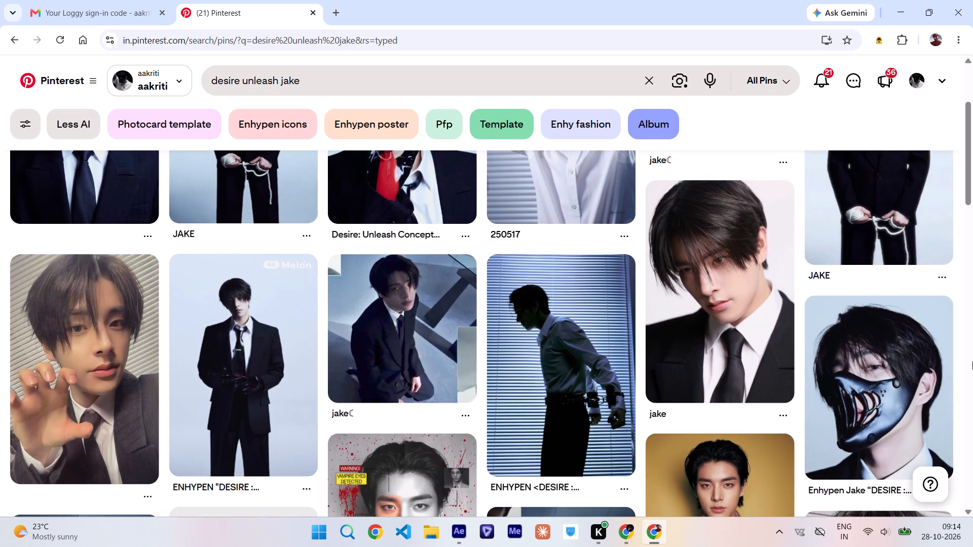
pyautogui.scroll(-5, 972, 361)
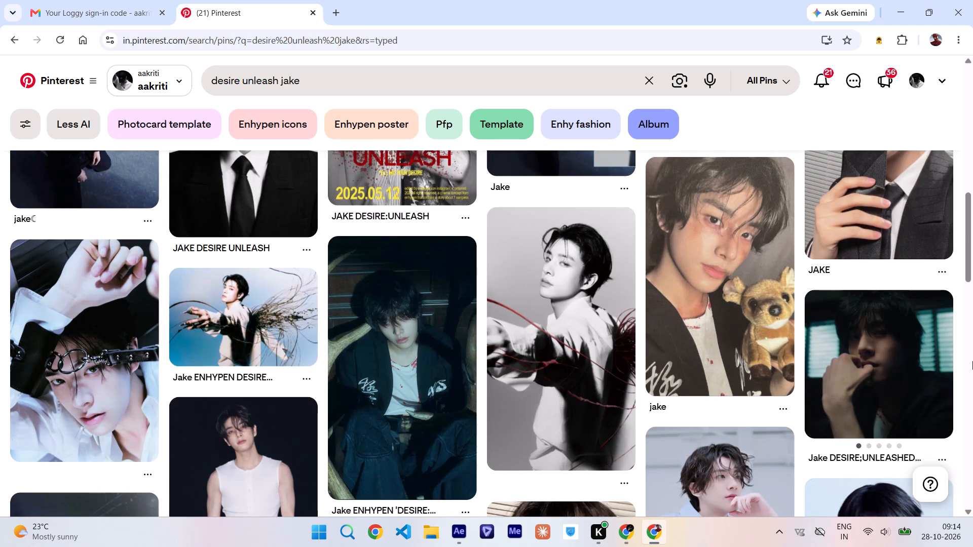
pyautogui.scroll(-3, 972, 361)
pyautogui.scroll(7, 972, 361)
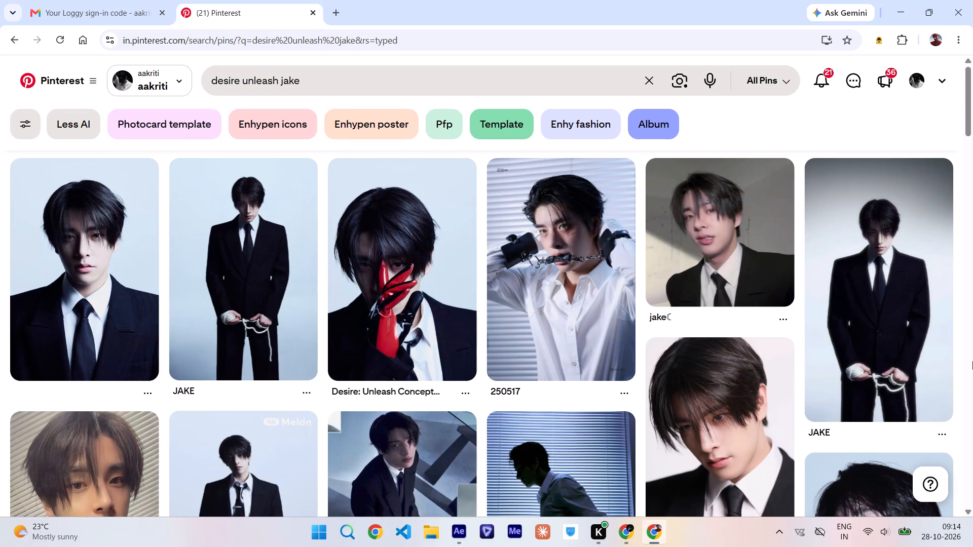
pyautogui.click(560, 310)
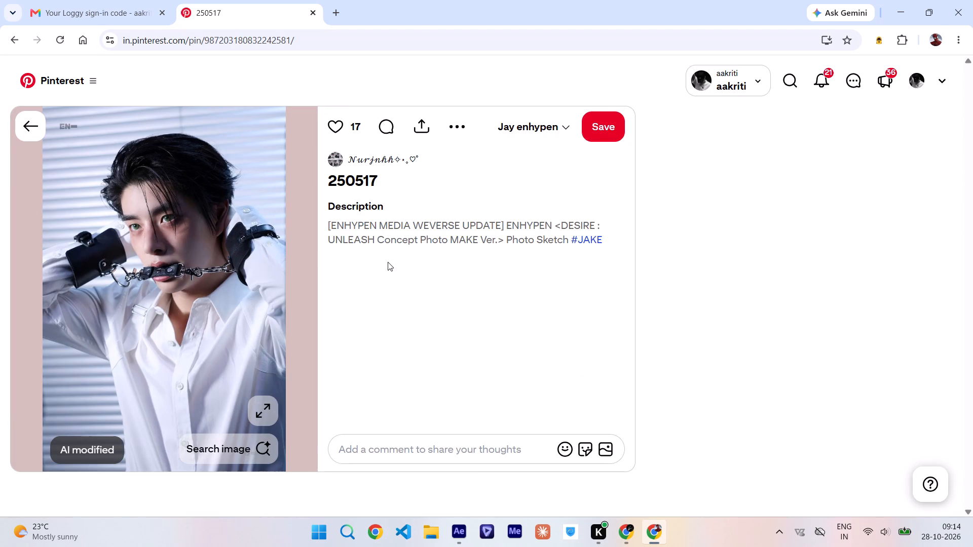
pyautogui.scroll(-3, 388, 262)
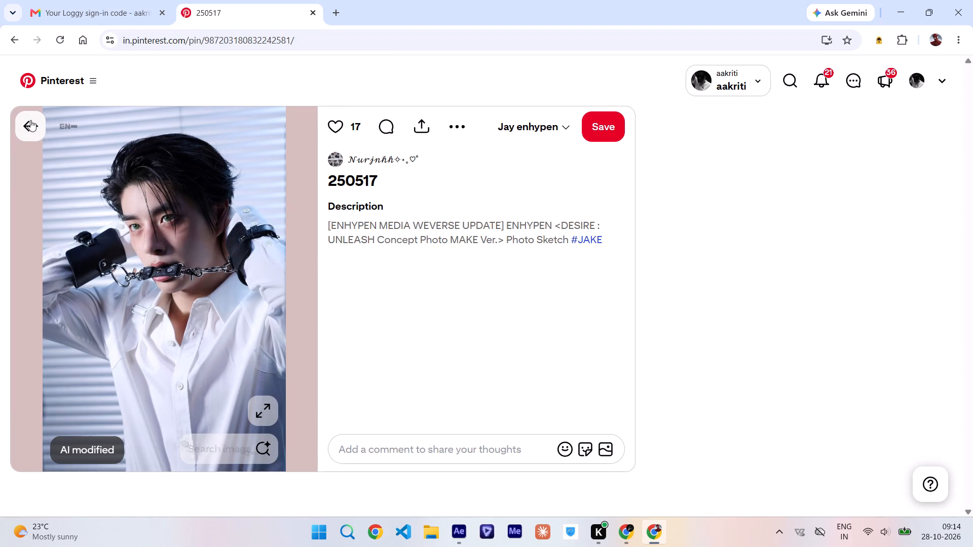
pyautogui.click(35, 123)
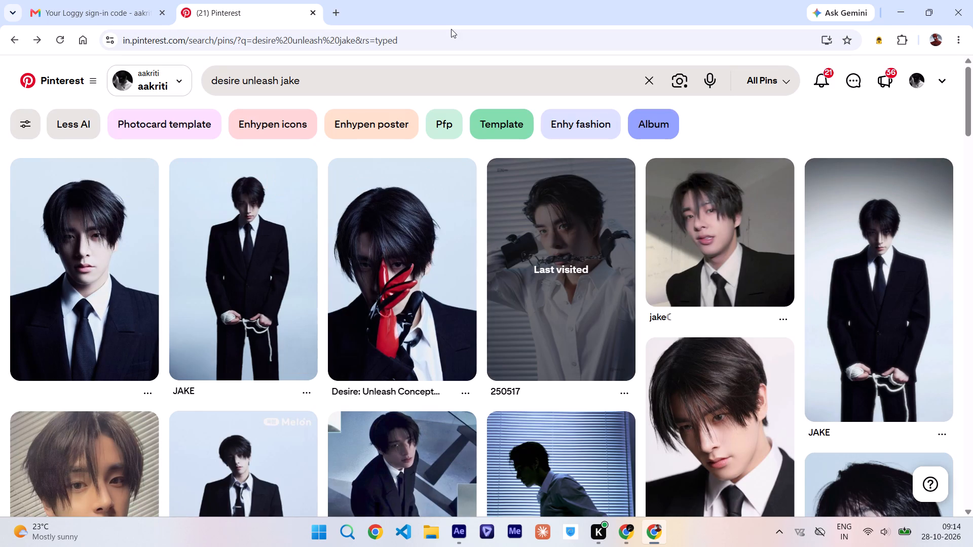
# Download the untitled suit-and-tie portrait and the red-glove "Desire: Unleash Concept" image from the Pinterest results.
pyautogui.click(142, 395)
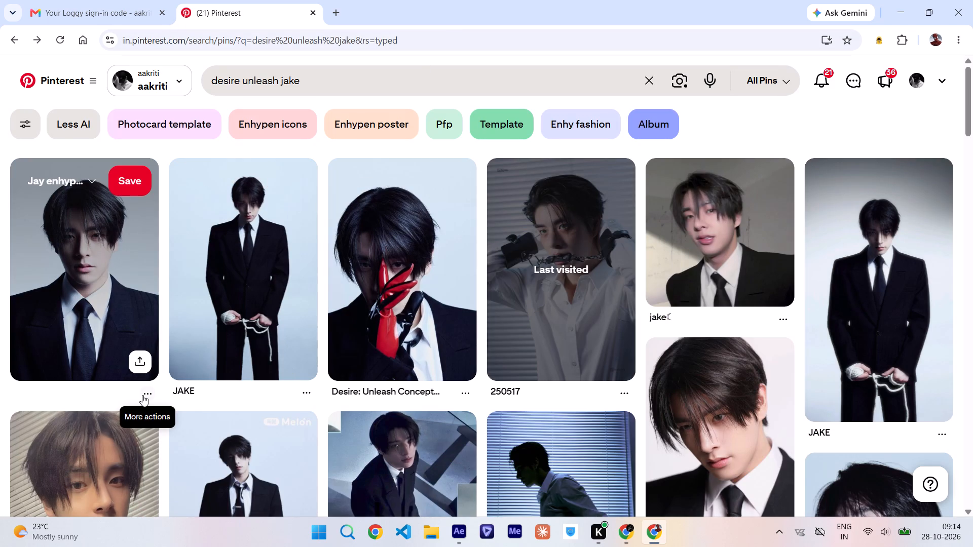
pyautogui.click(151, 338)
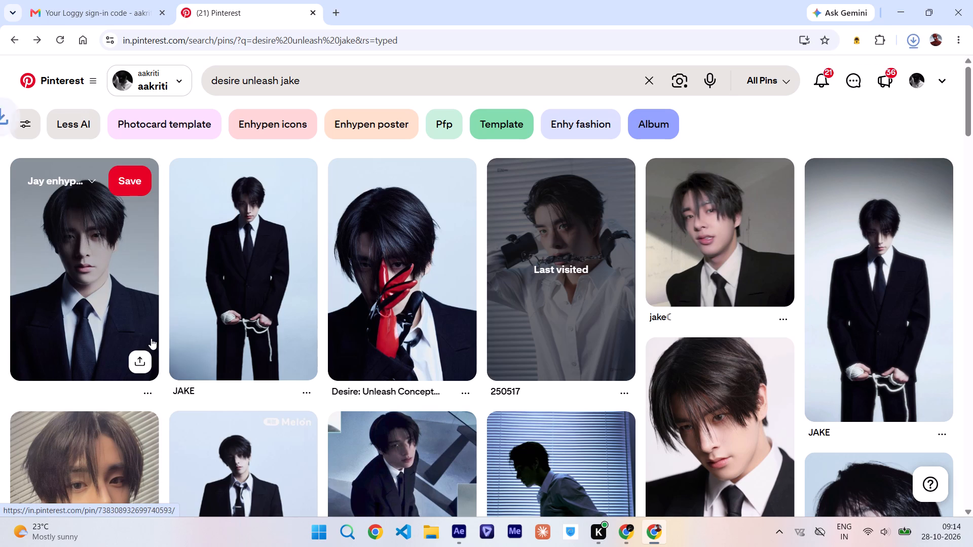
pyautogui.click(469, 391)
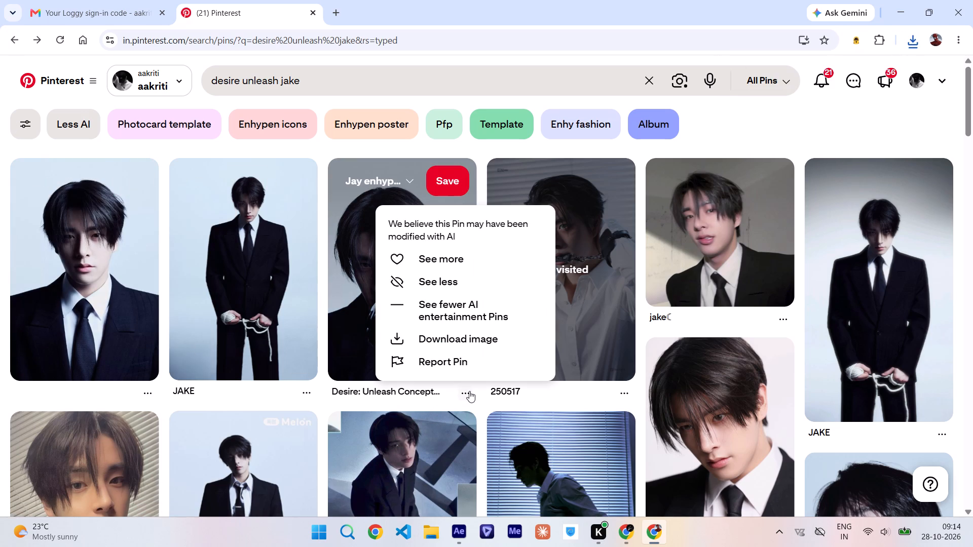
pyautogui.click(462, 342)
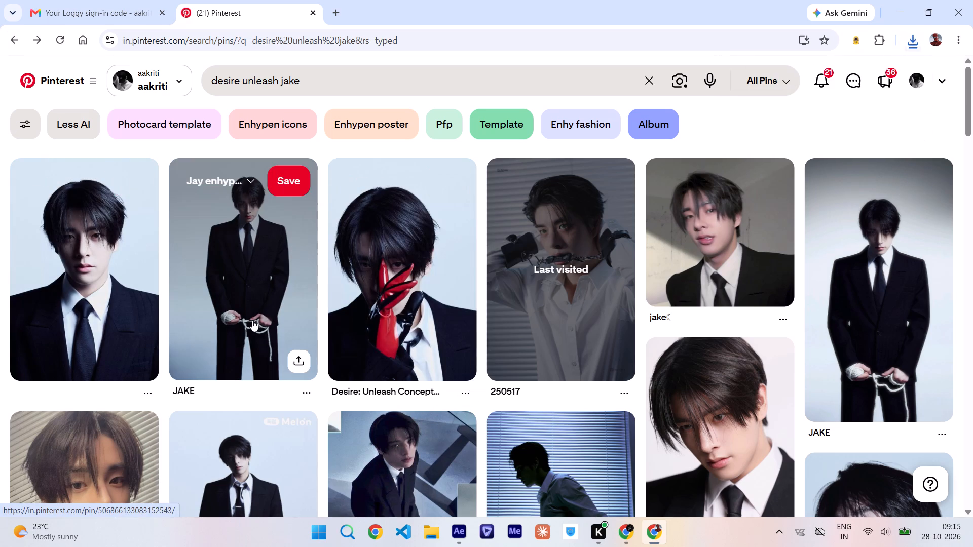
# Open the full-length JAKE pin with the white rope and examine it and its related images.
pyautogui.click(252, 320)
pyautogui.scroll(-5, 252, 320)
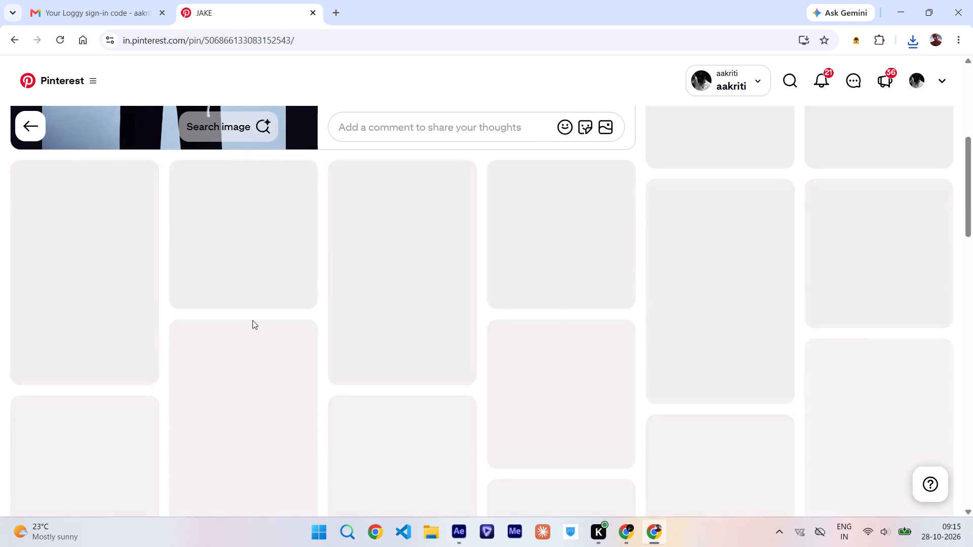
pyautogui.scroll(1, 252, 320)
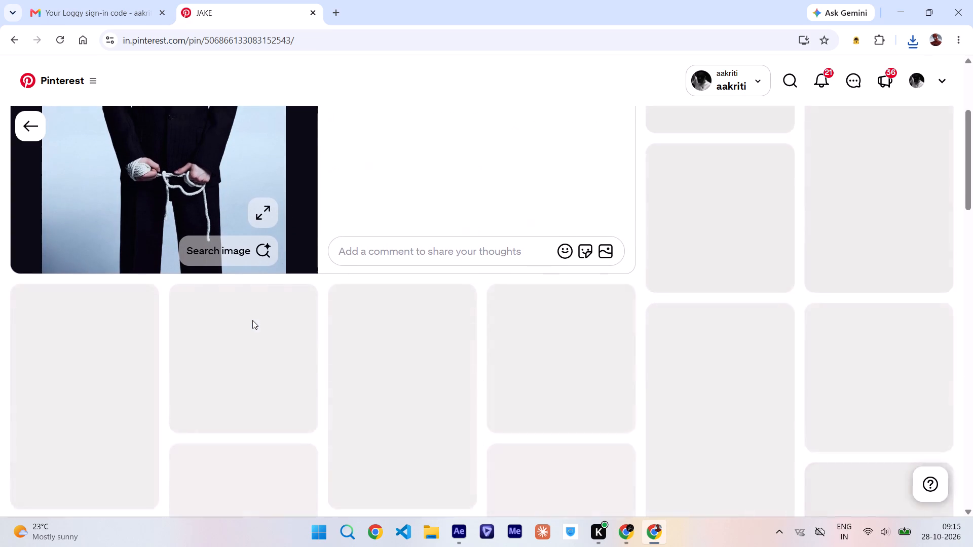
pyautogui.scroll(1, 972, 229)
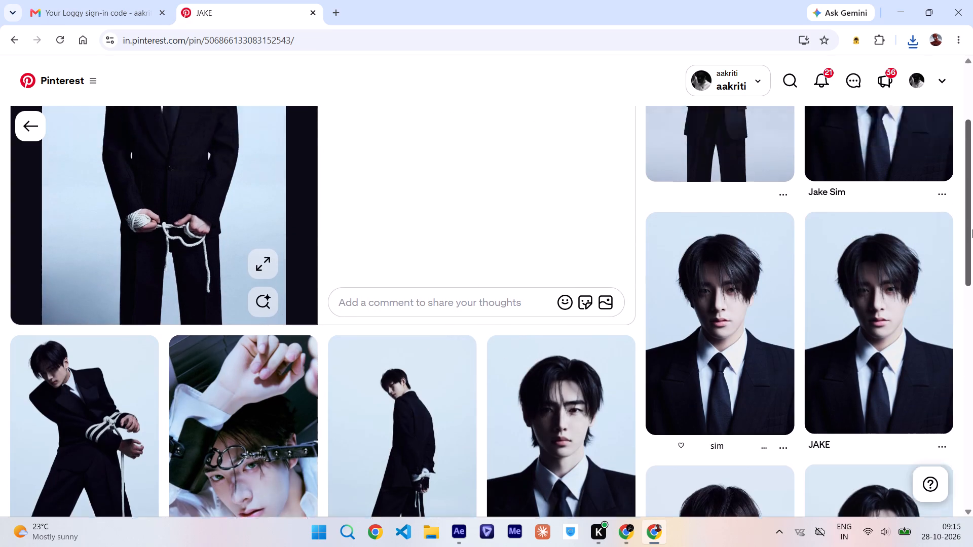
pyautogui.scroll(2, 972, 229)
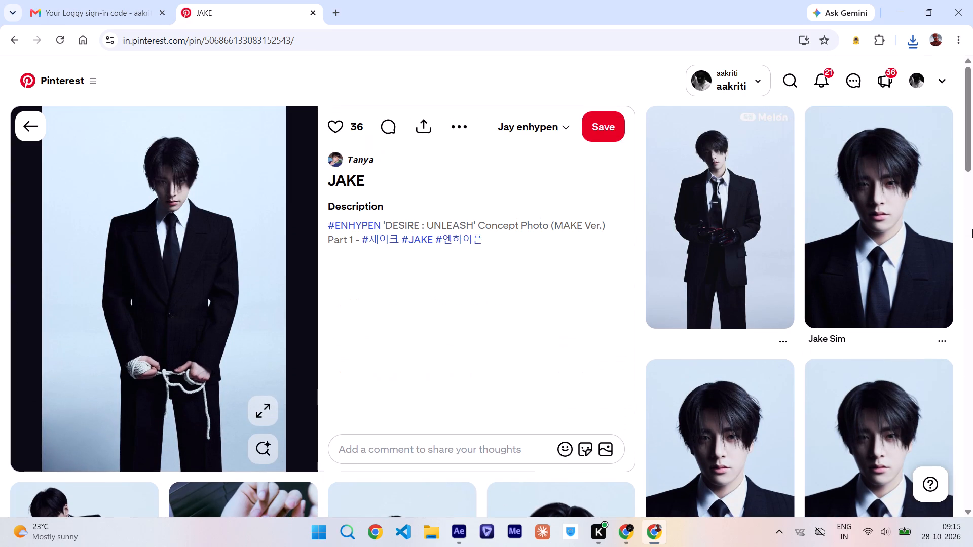
# Switch to After Effects and precompose Comp 1's two still-image layers, 4 and 5, separately.
pyautogui.click(455, 536)
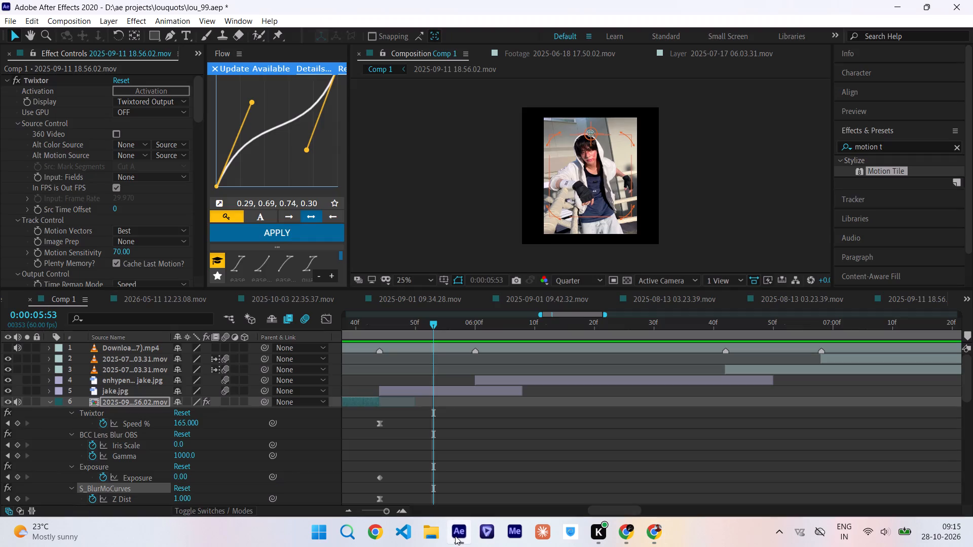
pyautogui.moveTo(83, 379); pyautogui.dragTo(97, 391)
pyautogui.press('BackSpace')
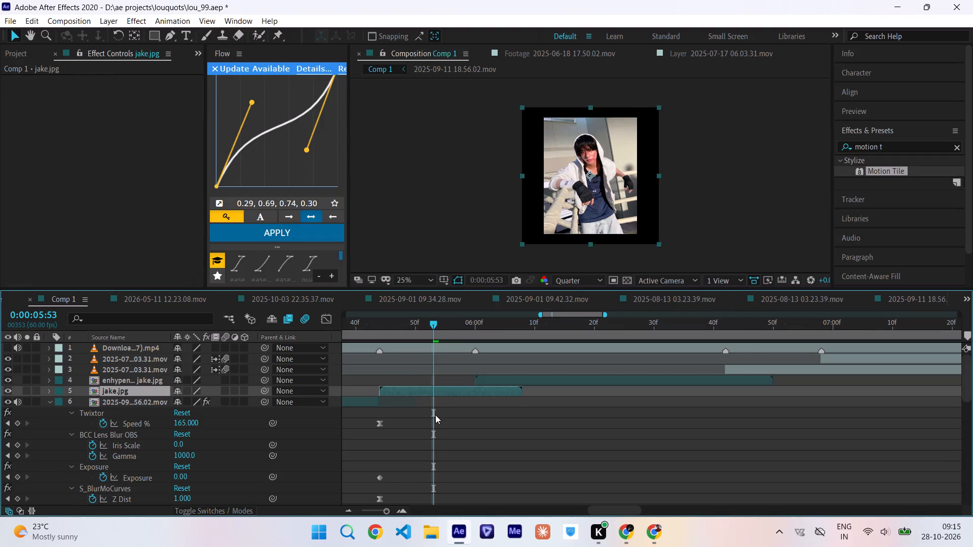
pyautogui.click(436, 416)
# Import "enhypen jake desire unleash weverse profile photo" and place it above jake.jpg inside layer 5's jake.jpg precomp.
pyautogui.doubleClick(425, 392)
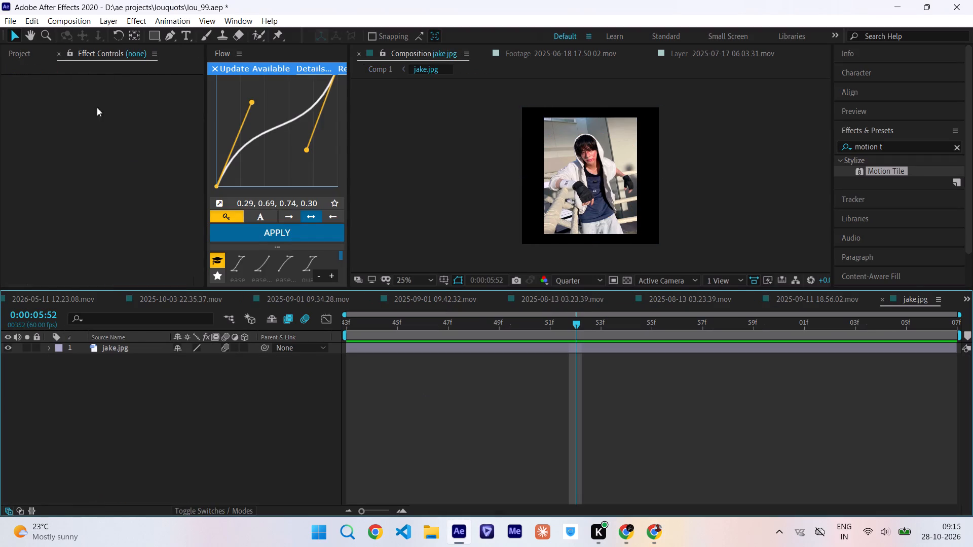
pyautogui.click(46, 44)
pyautogui.click(47, 49)
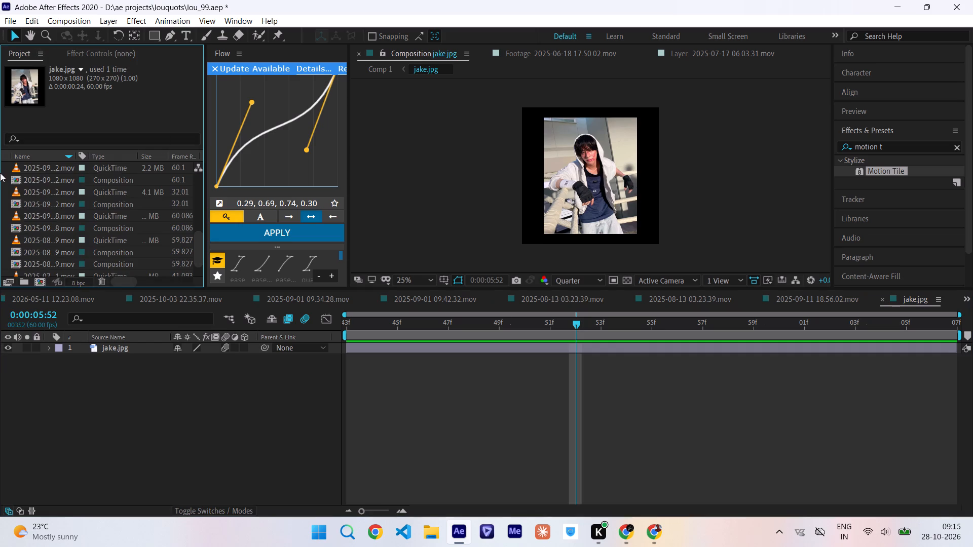
pyautogui.doubleClick(7, 184)
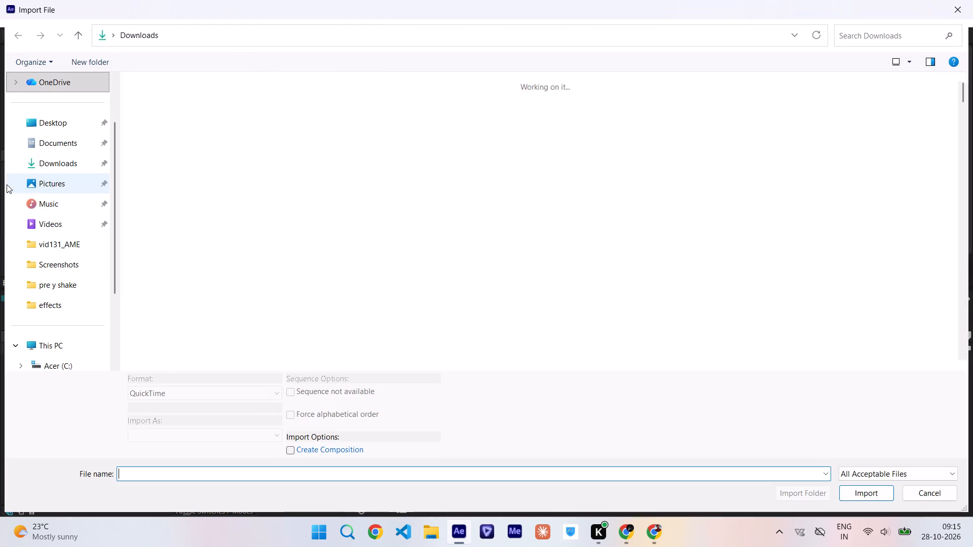
pyautogui.doubleClick(263, 157)
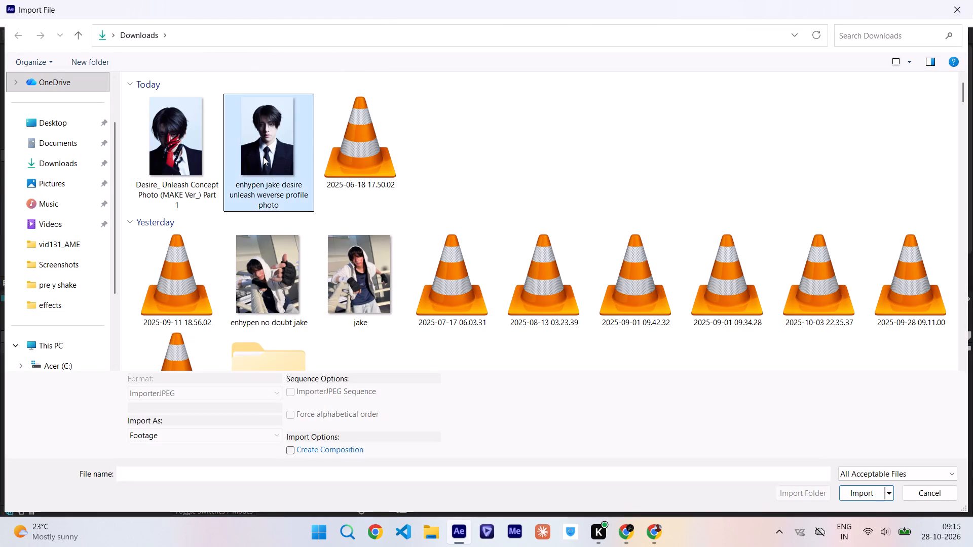
pyautogui.moveTo(37, 169); pyautogui.dragTo(107, 310)
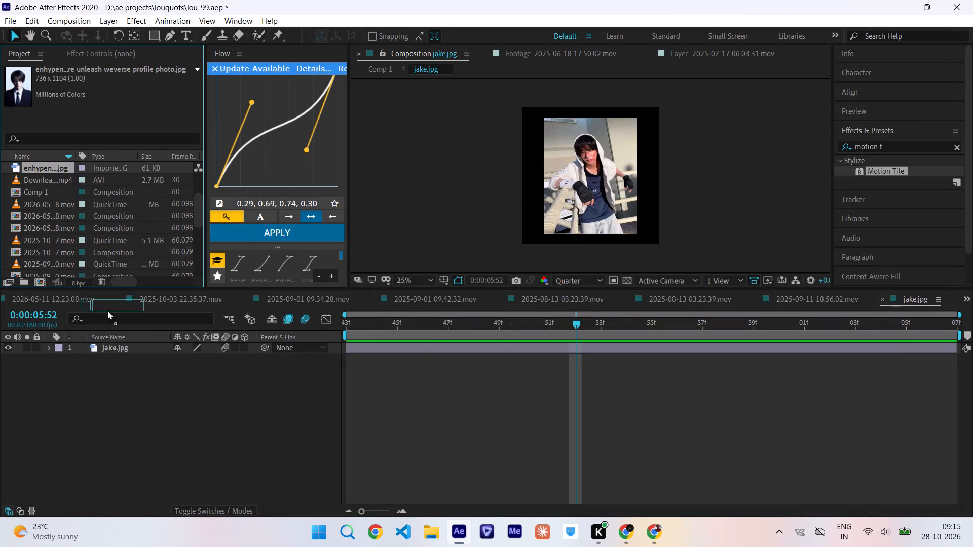
pyautogui.moveTo(107, 310); pyautogui.dragTo(127, 346)
# Scale the profile photo up to fill the frame width, shift it down to show the whole head, and return to Comp 1.
pyautogui.press('s')
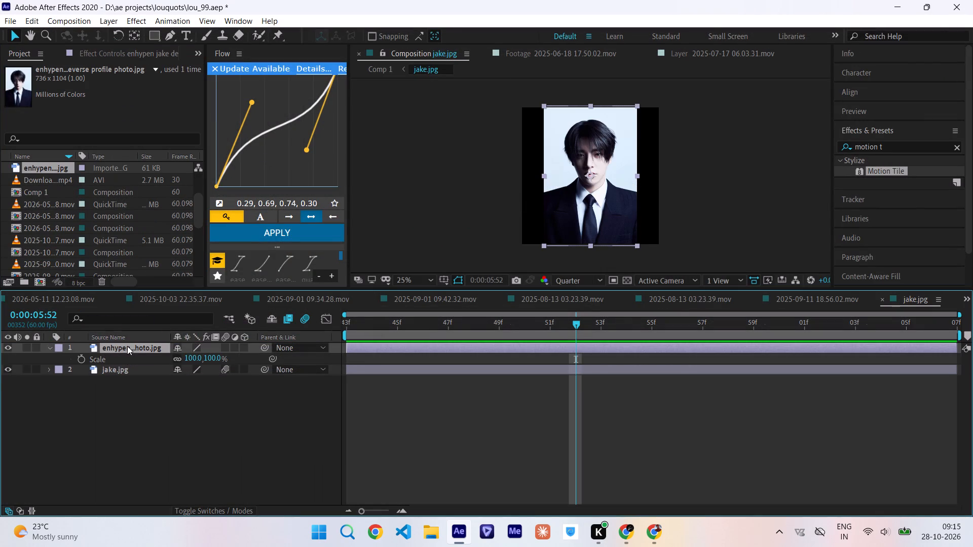
pyautogui.moveTo(190, 360); pyautogui.dragTo(209, 363)
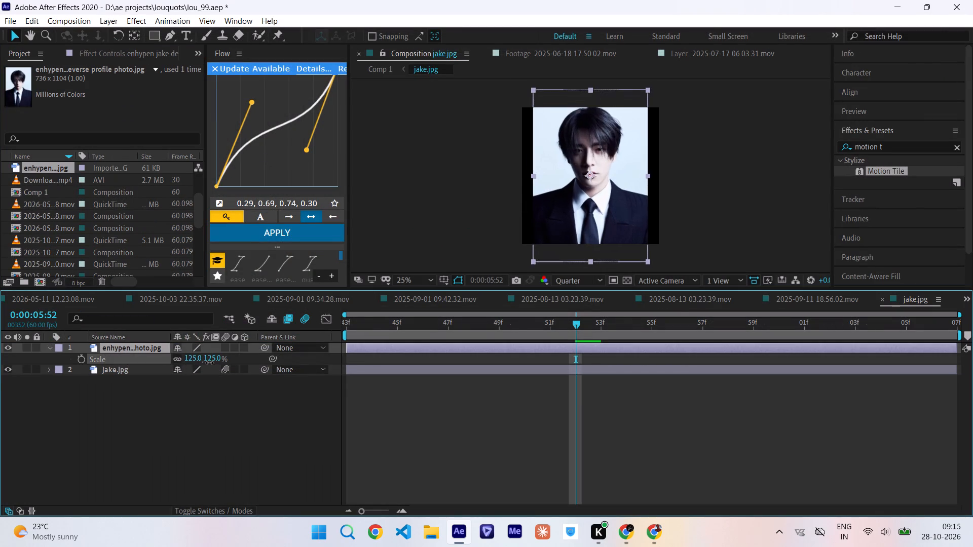
pyautogui.moveTo(209, 363); pyautogui.dragTo(227, 367)
pyautogui.press('p')
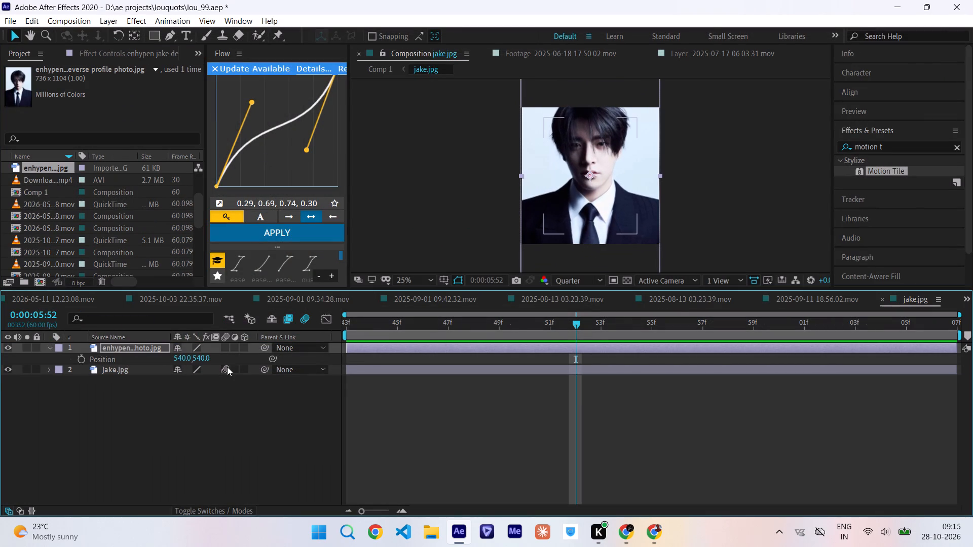
pyautogui.moveTo(206, 358); pyautogui.dragTo(293, 384)
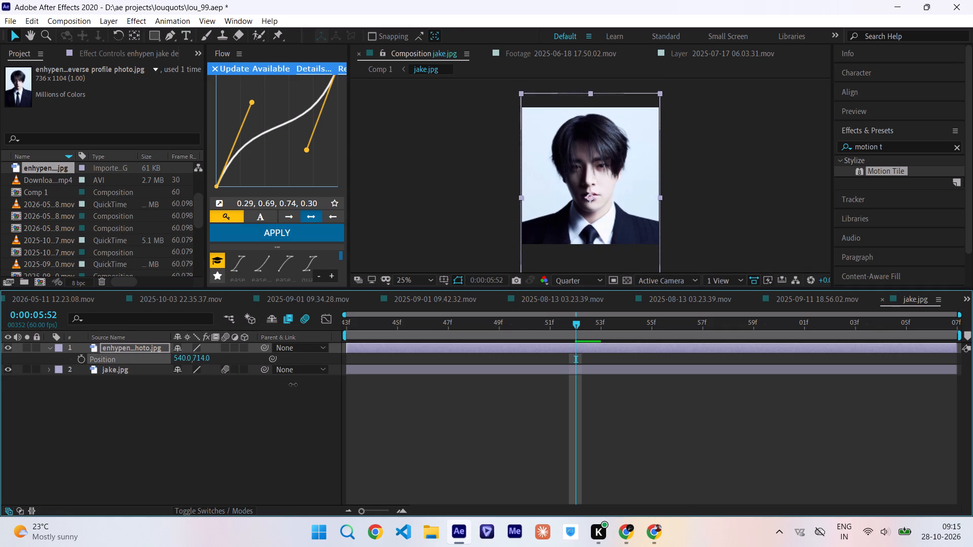
pyautogui.moveTo(293, 384); pyautogui.dragTo(308, 392)
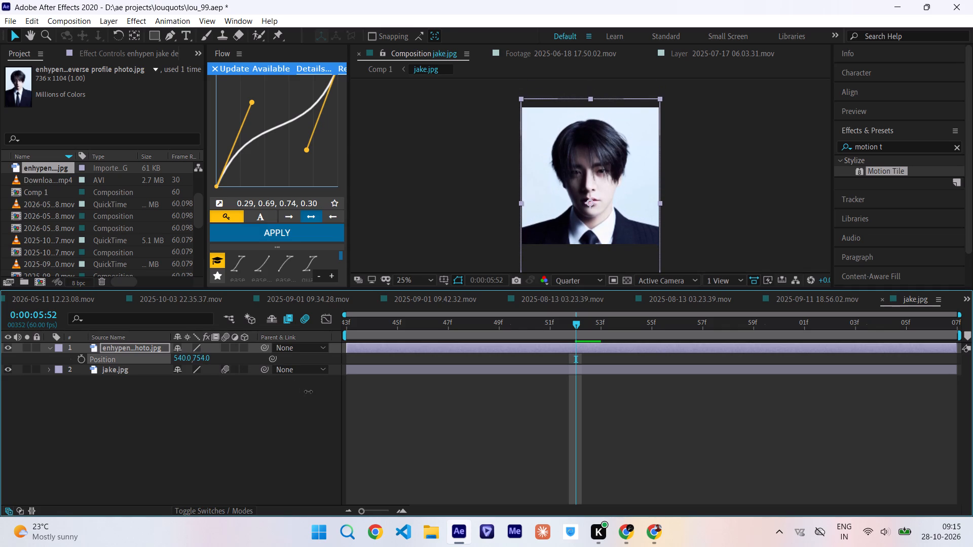
pyautogui.moveTo(308, 392); pyautogui.dragTo(296, 387)
pyautogui.click(379, 66)
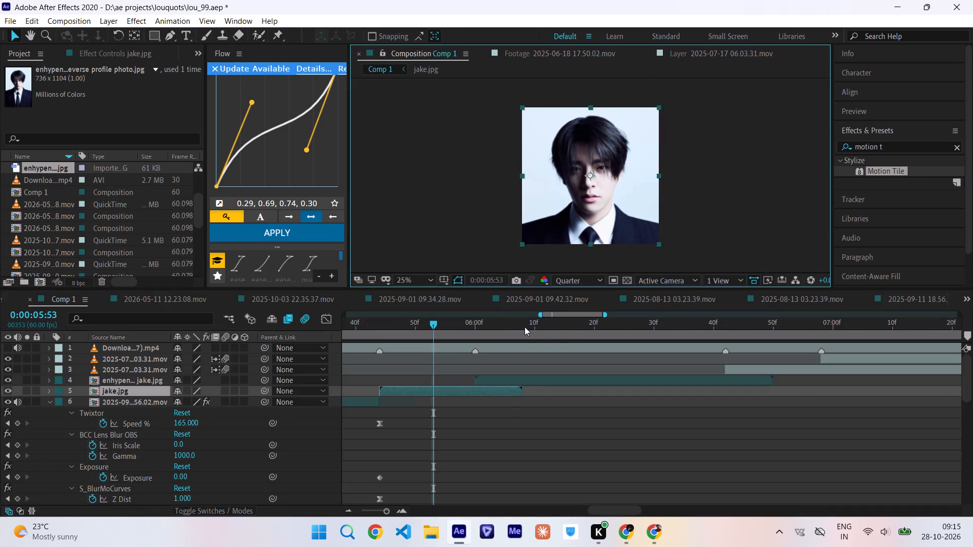
# Import "Desire_ Unleash Concept Photo (MAKE Ver_) Part 1" and place it above the existing image inside layer 4's enhypen no doubt jake.jpg precomp.
pyautogui.moveTo(525, 327); pyautogui.dragTo(555, 337)
pyautogui.doubleClick(553, 379)
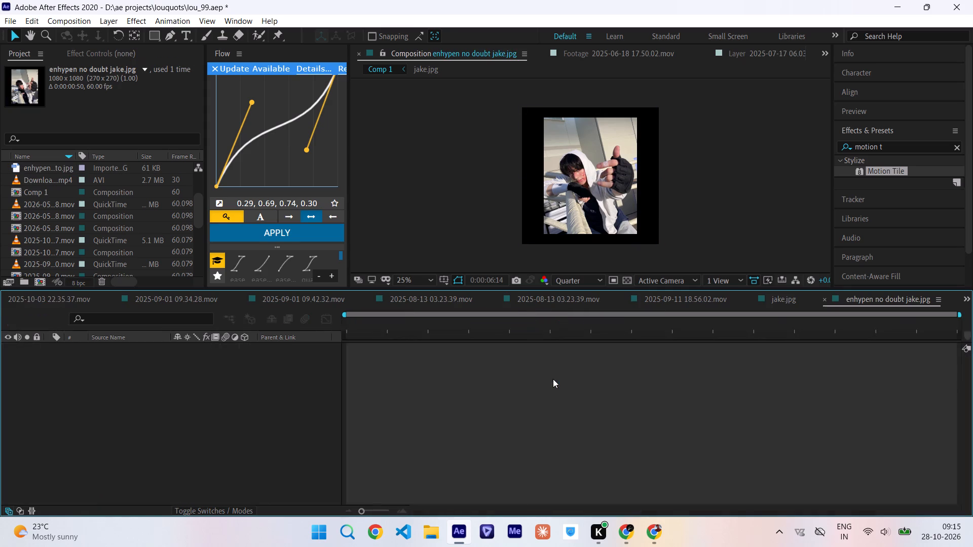
pyautogui.doubleClick(7, 204)
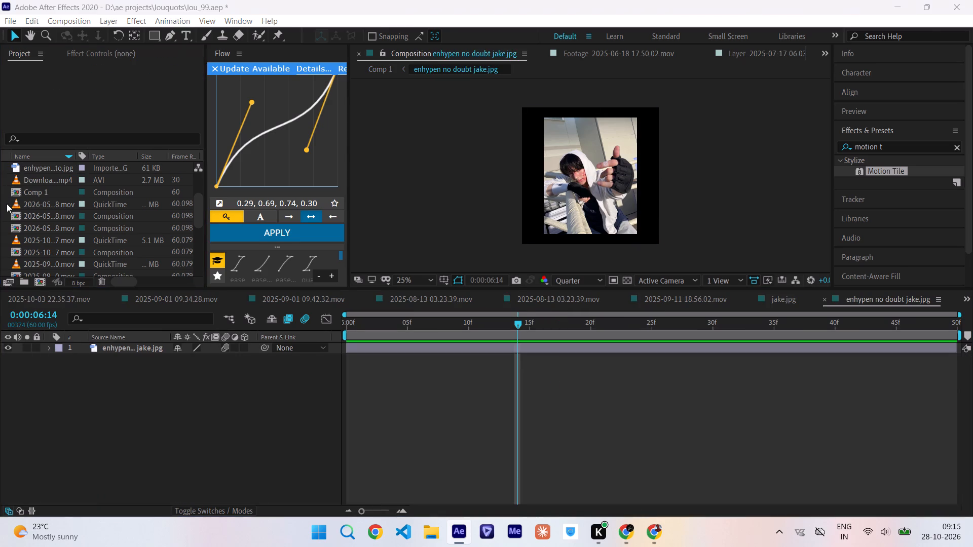
pyautogui.doubleClick(191, 144)
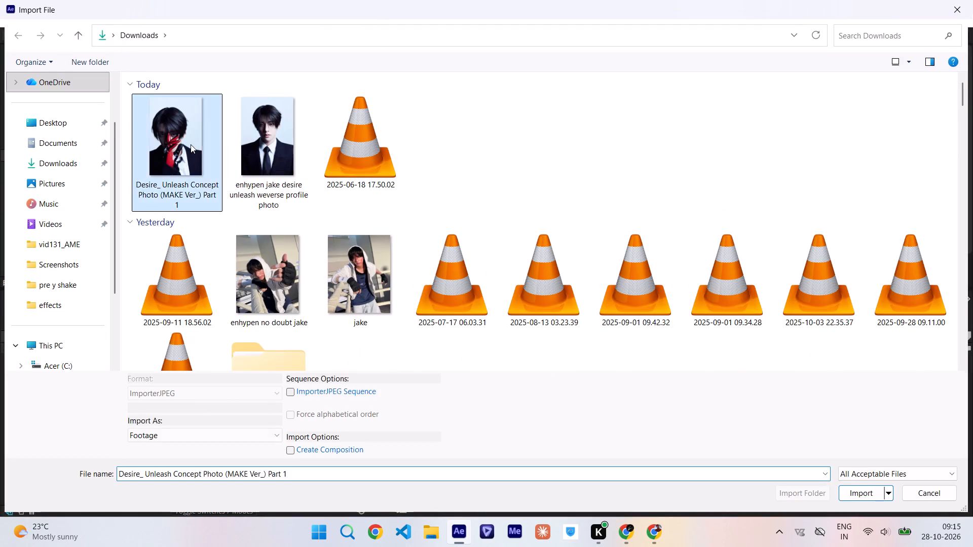
pyautogui.moveTo(55, 193); pyautogui.dragTo(116, 345)
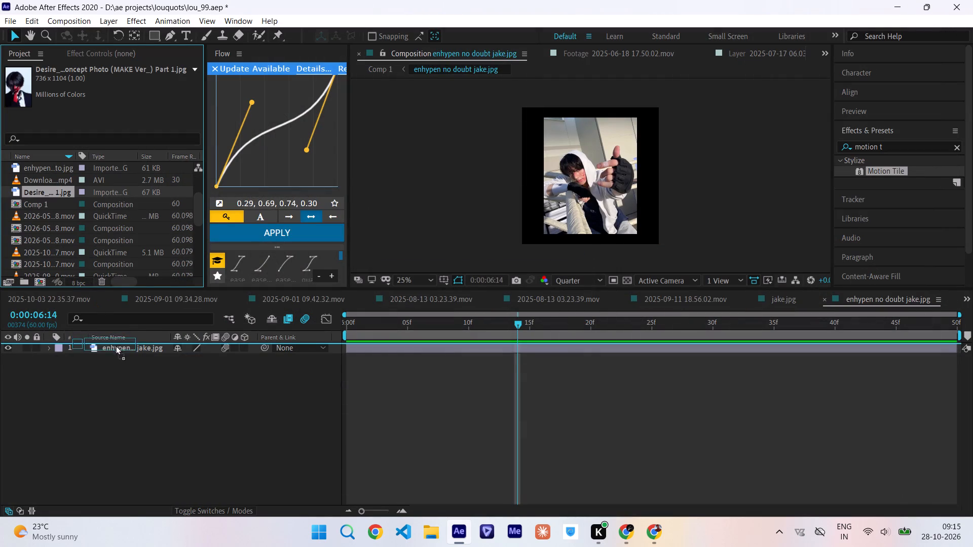
pyautogui.moveTo(116, 345); pyautogui.dragTo(116, 346)
# Scale the concept photo to 145% and reposition it to about 658, 624 so the whole head shows.
pyautogui.press('s')
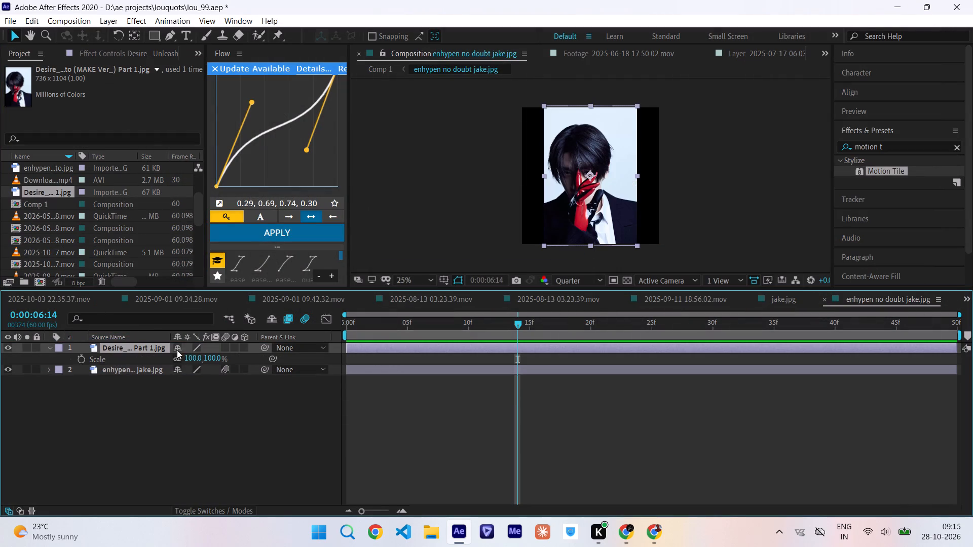
pyautogui.moveTo(192, 360); pyautogui.dragTo(213, 365)
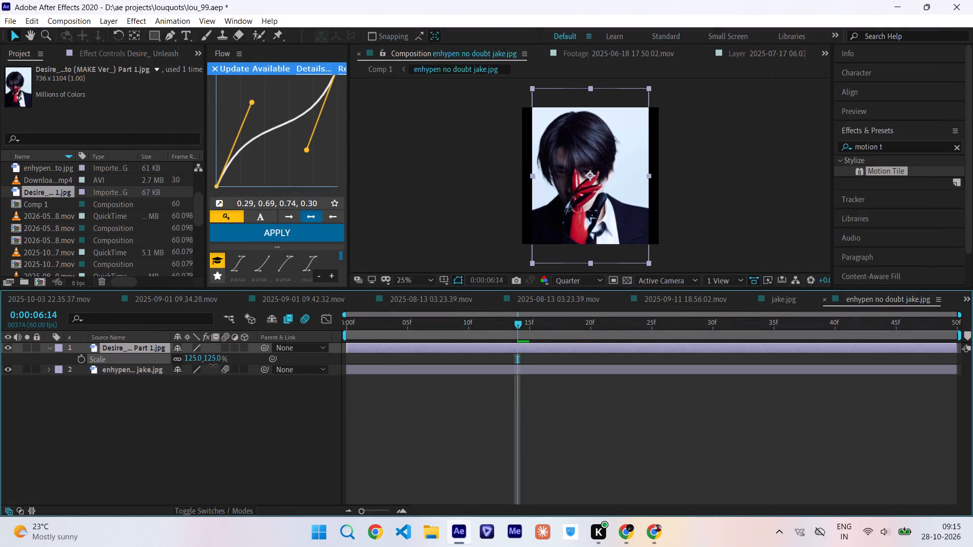
pyautogui.moveTo(213, 365); pyautogui.dragTo(225, 364)
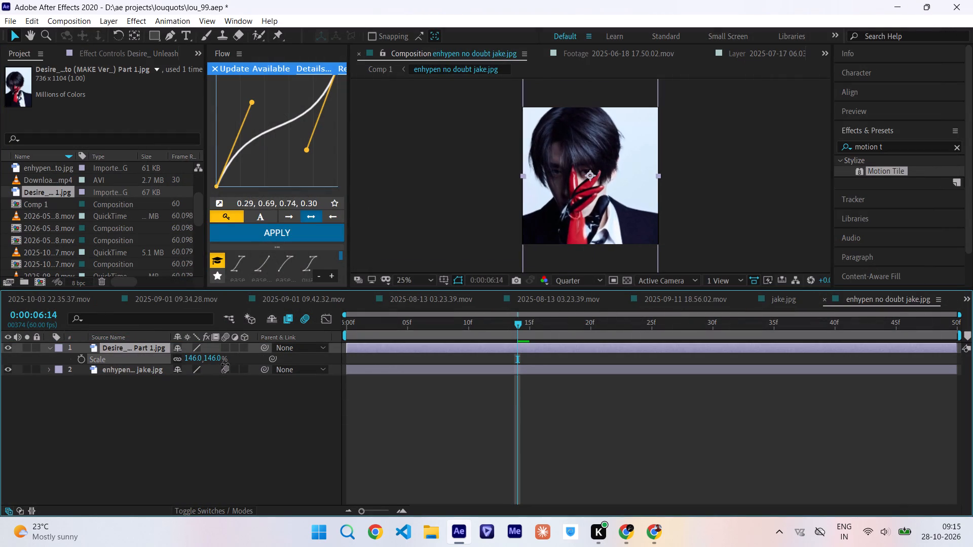
pyautogui.moveTo(225, 364); pyautogui.dragTo(227, 366)
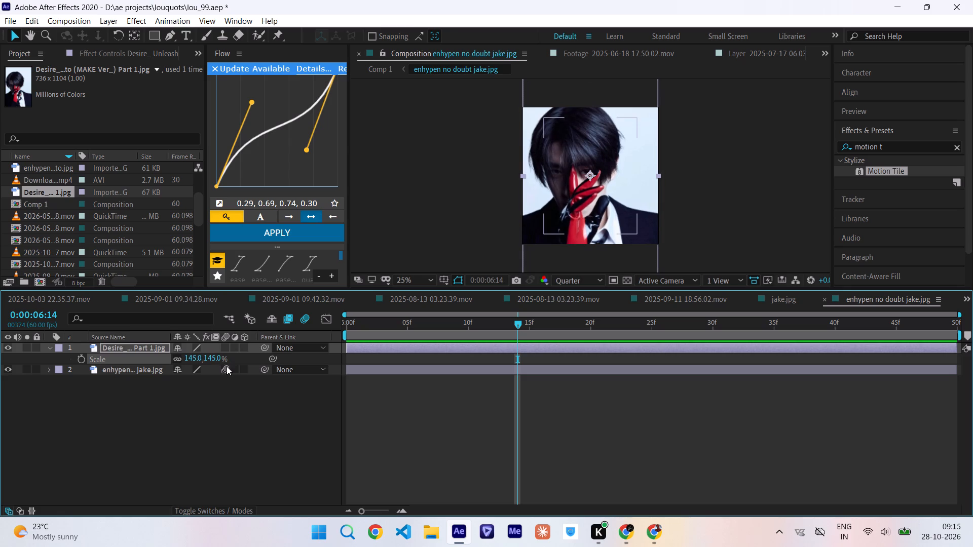
pyautogui.press('p')
pyautogui.moveTo(180, 359); pyautogui.dragTo(210, 364)
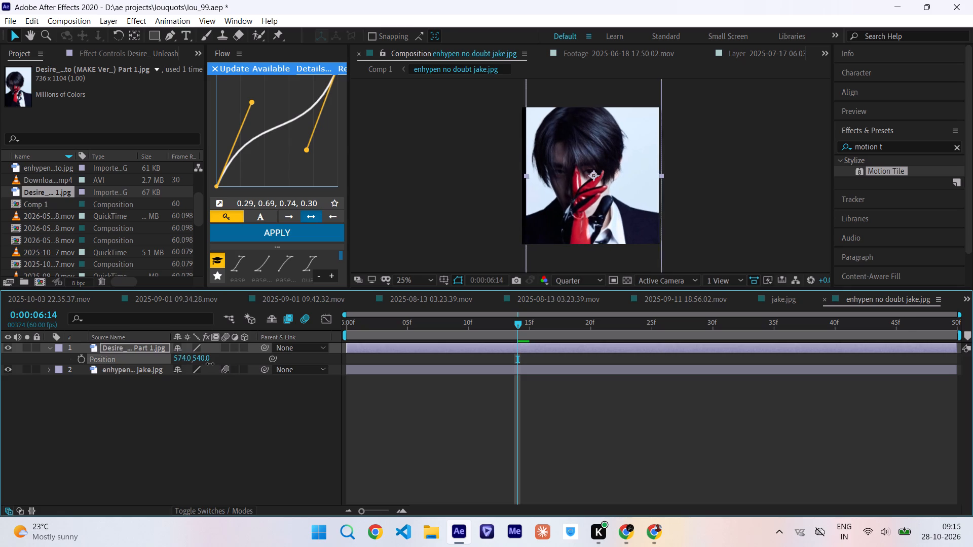
pyautogui.moveTo(210, 364); pyautogui.dragTo(244, 372)
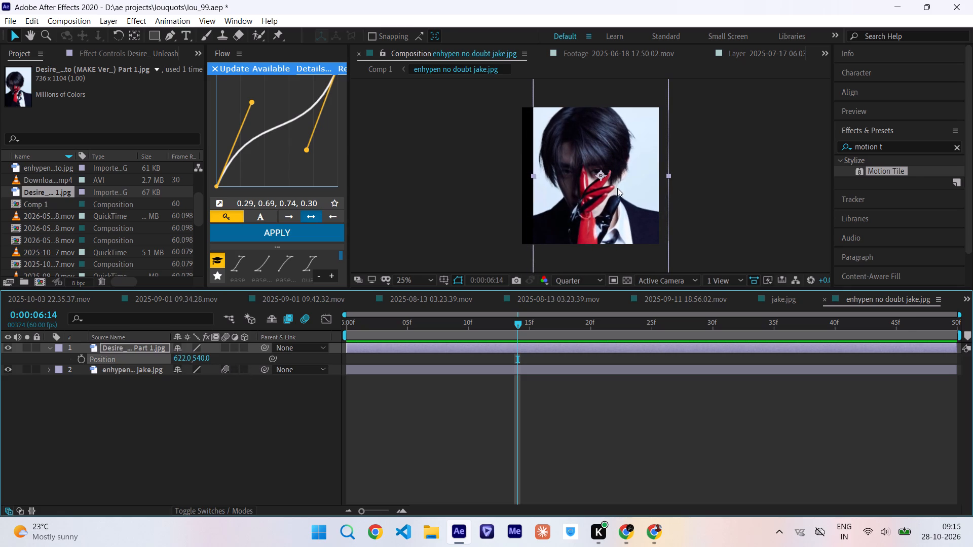
pyautogui.moveTo(617, 188); pyautogui.dragTo(622, 199)
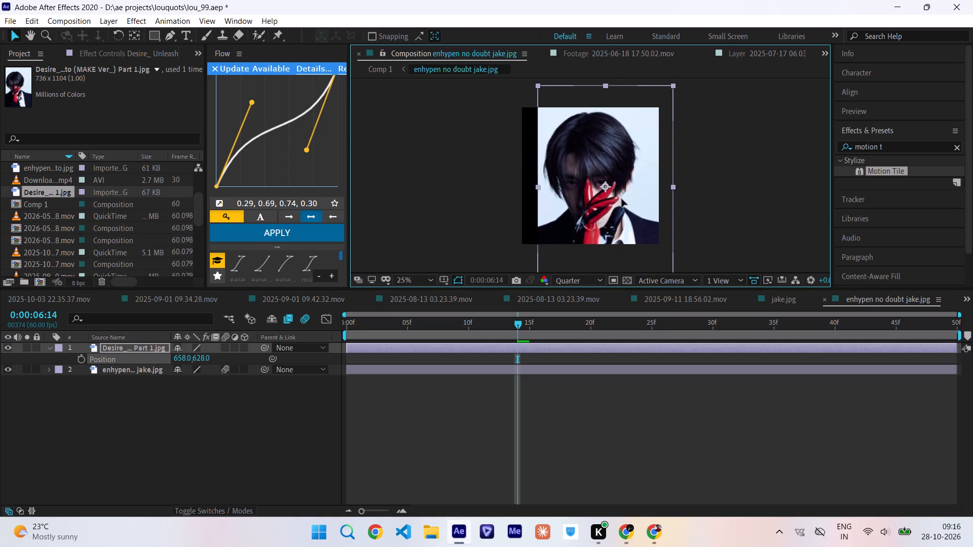
pyautogui.moveTo(622, 199); pyautogui.dragTo(622, 199)
# Apply Motion Tile to the concept photo with output width 310 and mirrored edges, nudge the photo slightly left, and return to Comp 1.
pyautogui.moveTo(879, 171); pyautogui.dragTo(535, 362)
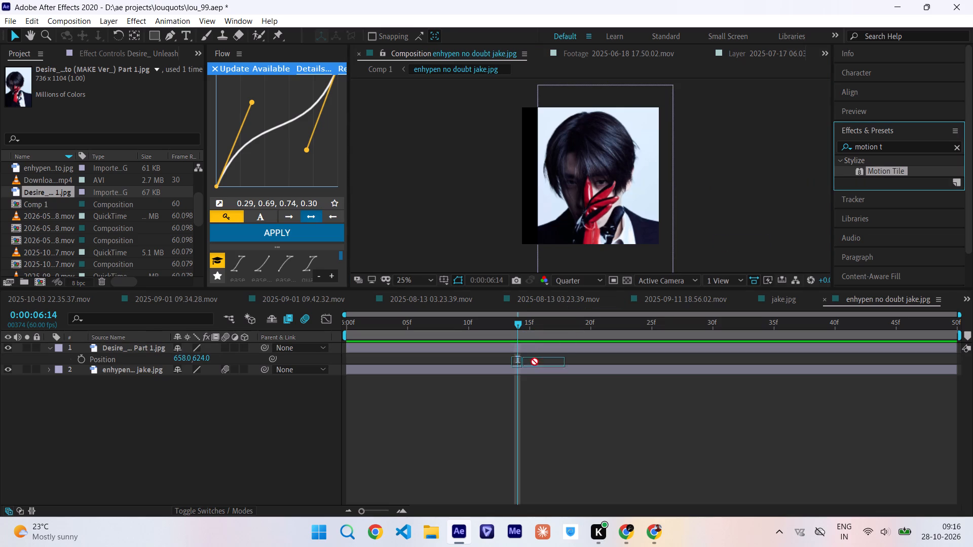
pyautogui.moveTo(535, 362); pyautogui.dragTo(528, 351)
pyautogui.moveTo(120, 126); pyautogui.dragTo(133, 126)
pyautogui.click(117, 144)
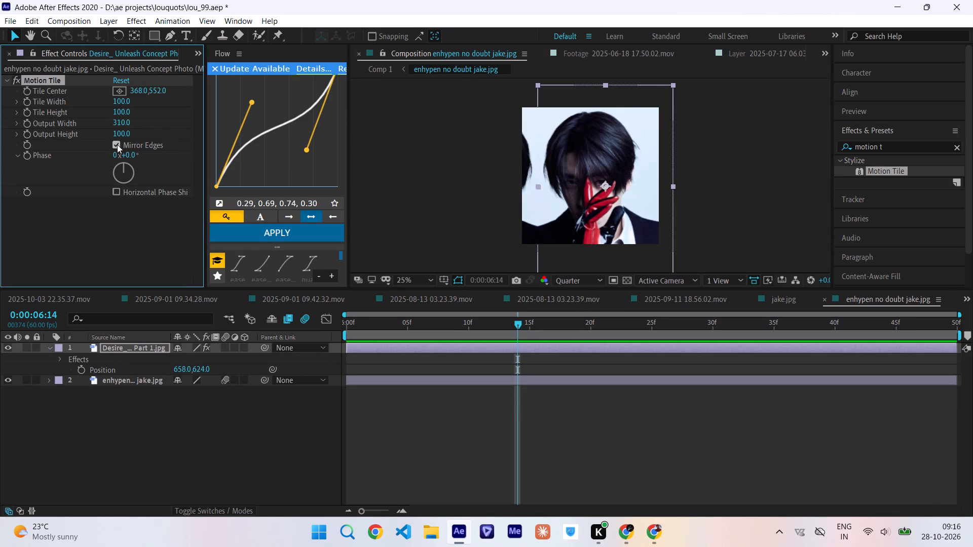
pyautogui.click(117, 144)
pyautogui.click(117, 144)
pyautogui.moveTo(176, 369); pyautogui.dragTo(166, 370)
pyautogui.click(380, 69)
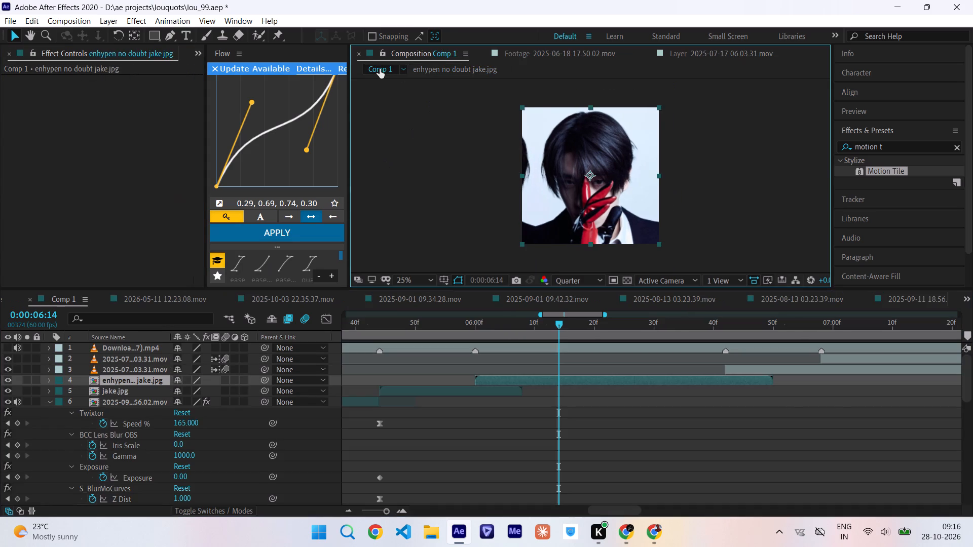
# Review Comp 1 from the suit clip through the profile photo and into the concept photo.
pyautogui.click(431, 329)
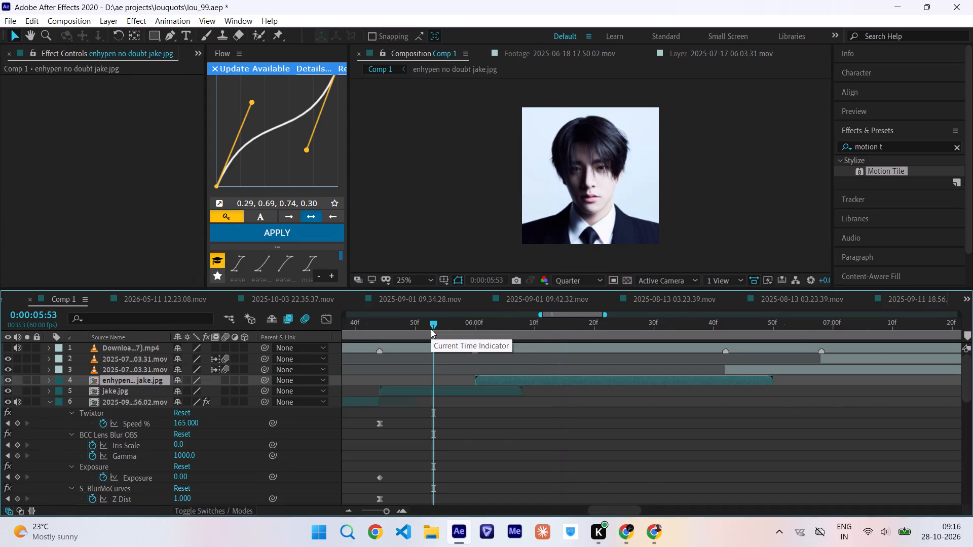
pyautogui.moveTo(431, 329); pyautogui.dragTo(431, 339)
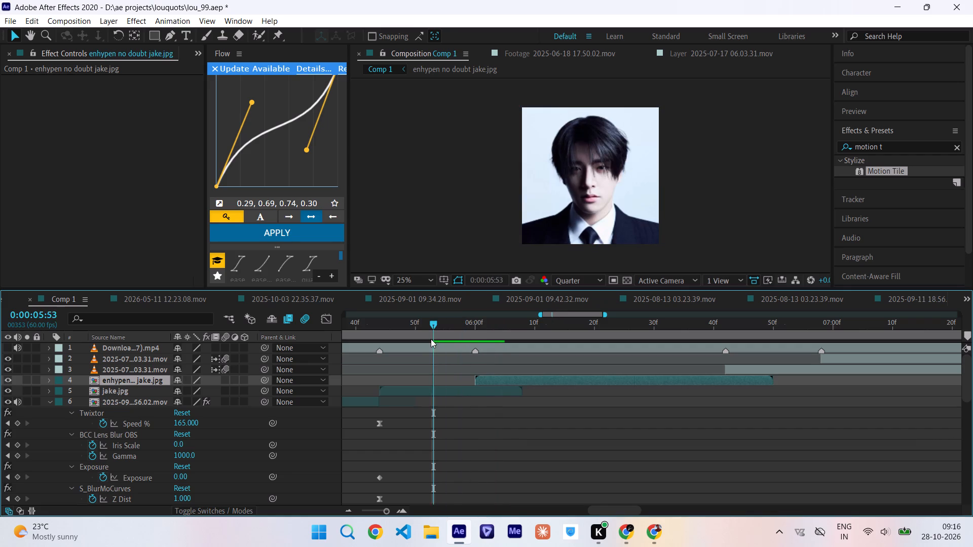
pyautogui.moveTo(431, 339); pyautogui.dragTo(420, 333)
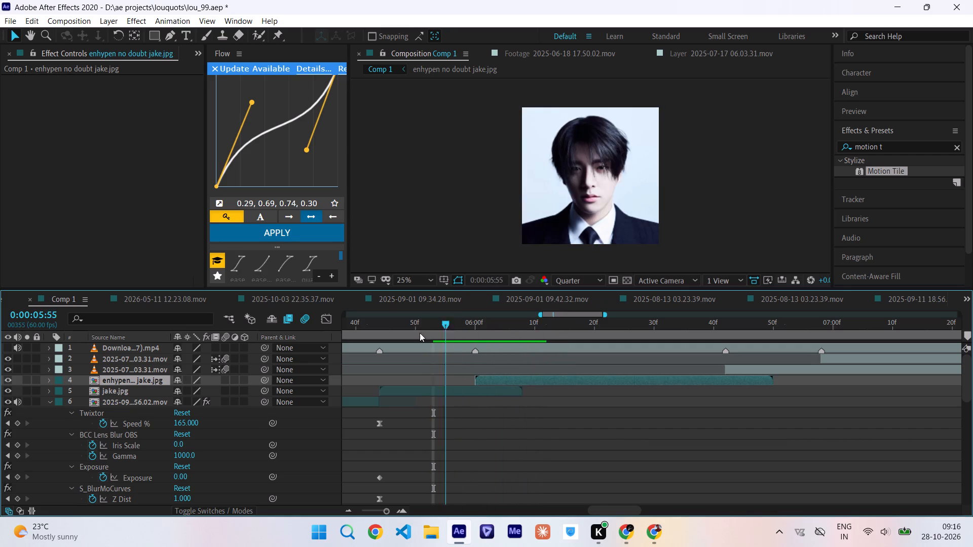
pyautogui.moveTo(420, 333); pyautogui.dragTo(332, 348)
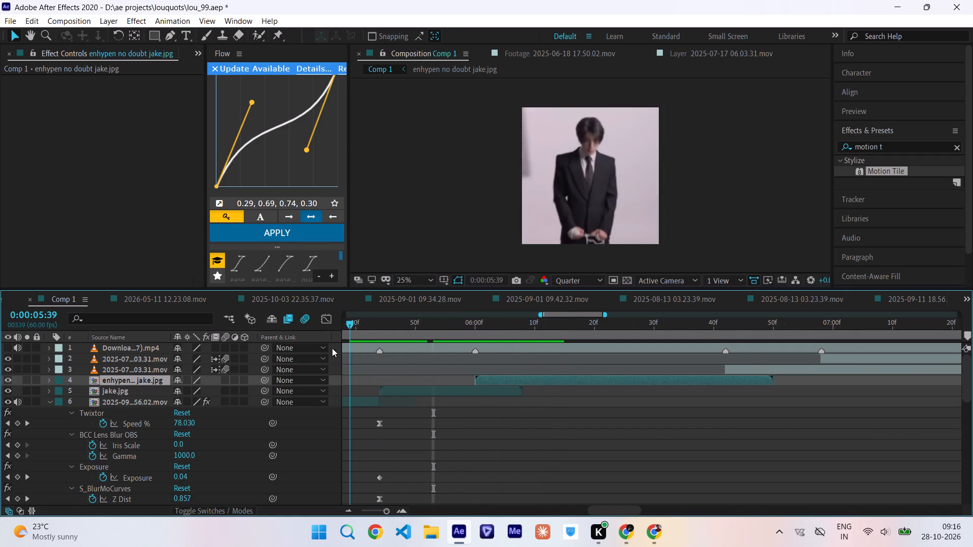
pyautogui.moveTo(332, 348); pyautogui.dragTo(685, 392)
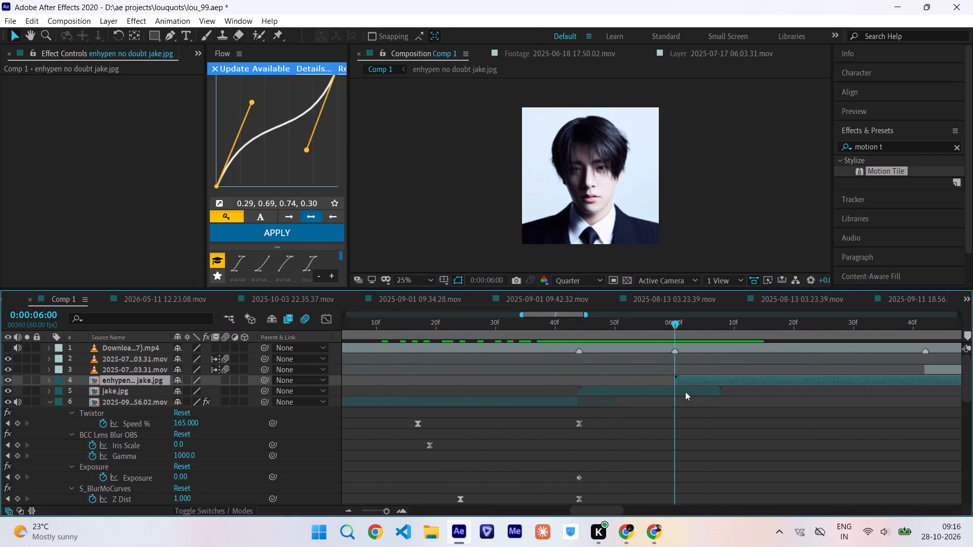
pyautogui.moveTo(685, 392); pyautogui.dragTo(702, 393)
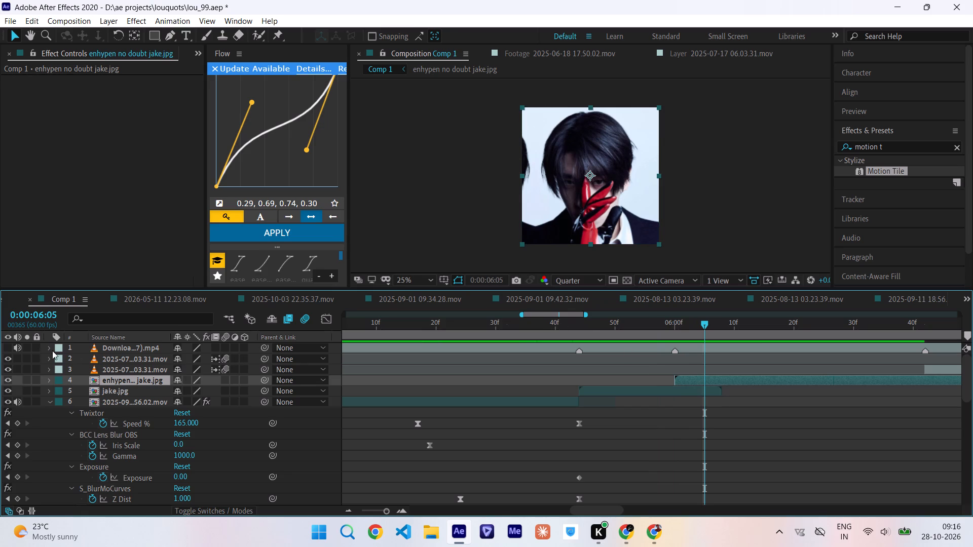
# Show the reference video on layer 1 and examine its transition frame by frame between 0:00:05:55 and 0:00:06:00.
pyautogui.click(9, 347)
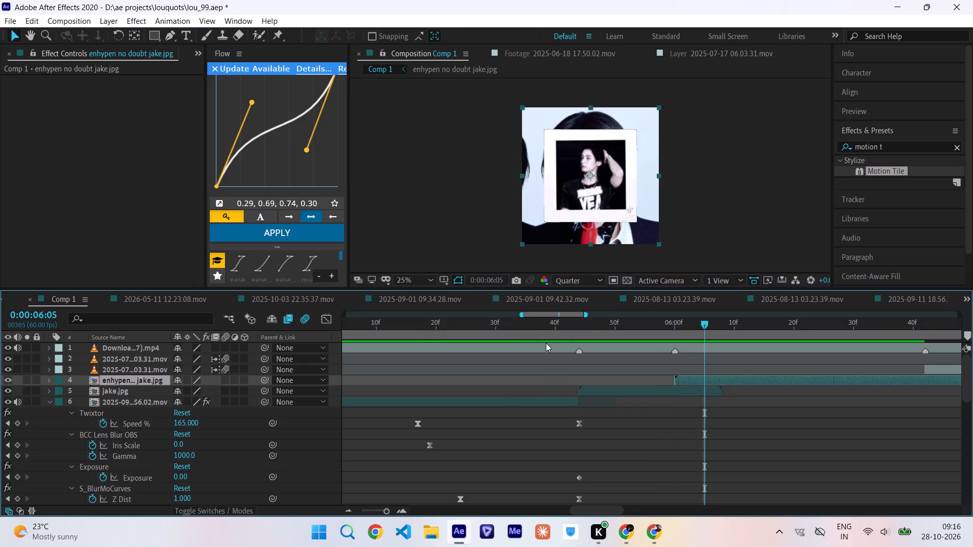
pyautogui.moveTo(538, 329); pyautogui.dragTo(647, 347)
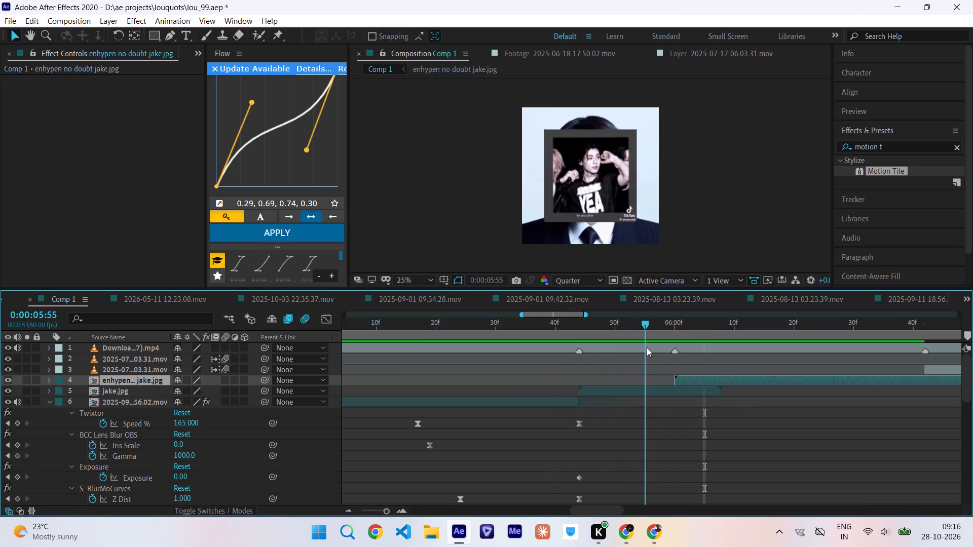
pyautogui.moveTo(647, 347); pyautogui.dragTo(673, 353)
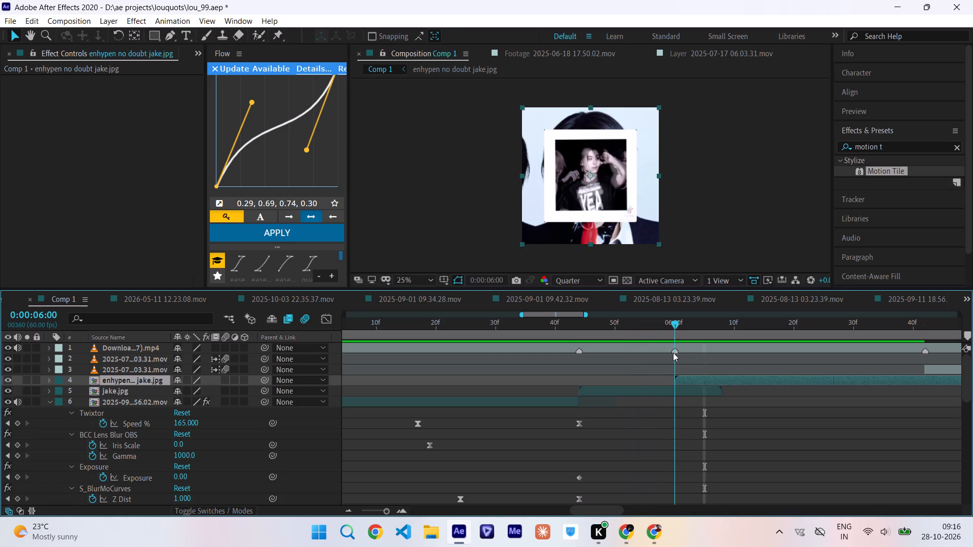
pyautogui.moveTo(673, 353); pyautogui.dragTo(662, 353)
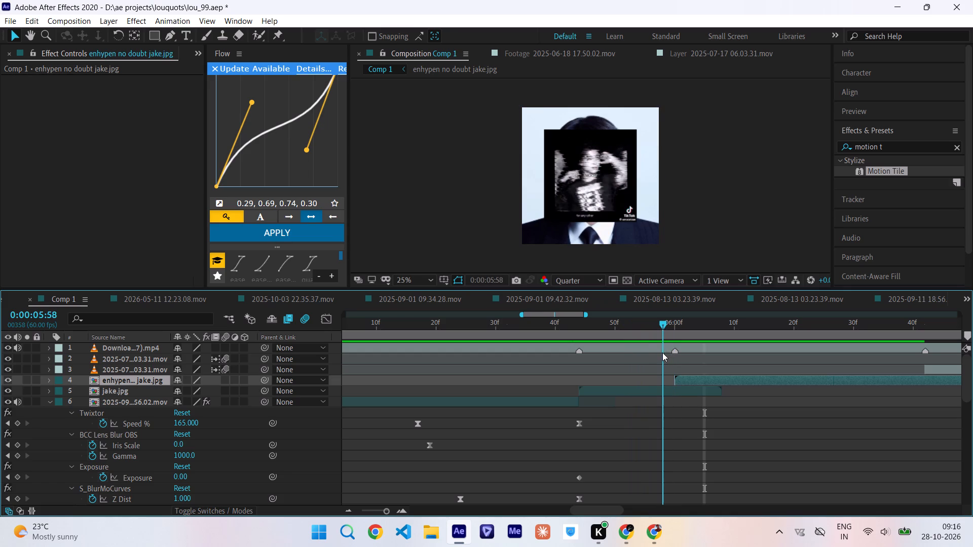
pyautogui.moveTo(662, 353); pyautogui.dragTo(664, 354)
pyautogui.hotkey('ctrl', 'Left')
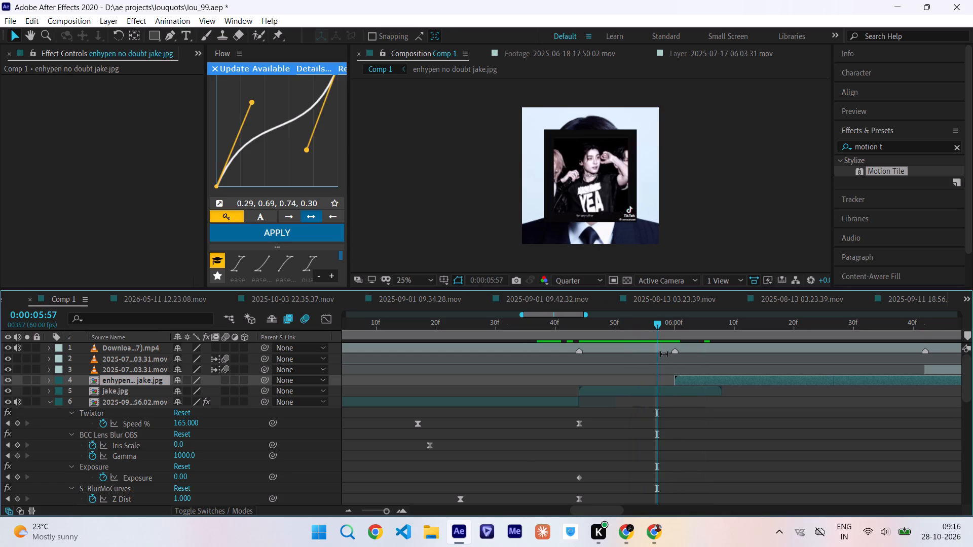
pyautogui.hotkey('ctrl', 'Right')
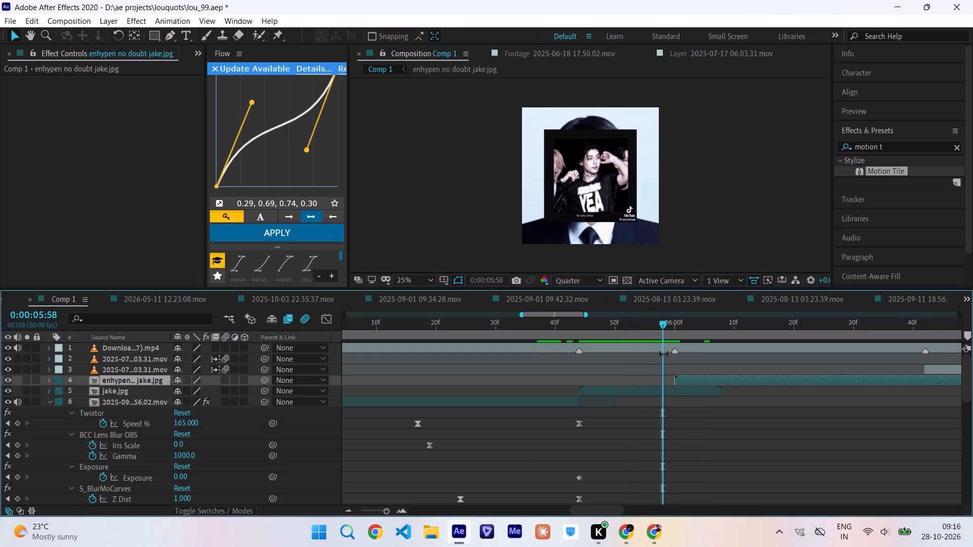
# Add an adjustment layer above jake.jpg, split it at 0:00:05:58, delete the earlier part, and split the rest at 0:00:06:00.
pyautogui.click(679, 389)
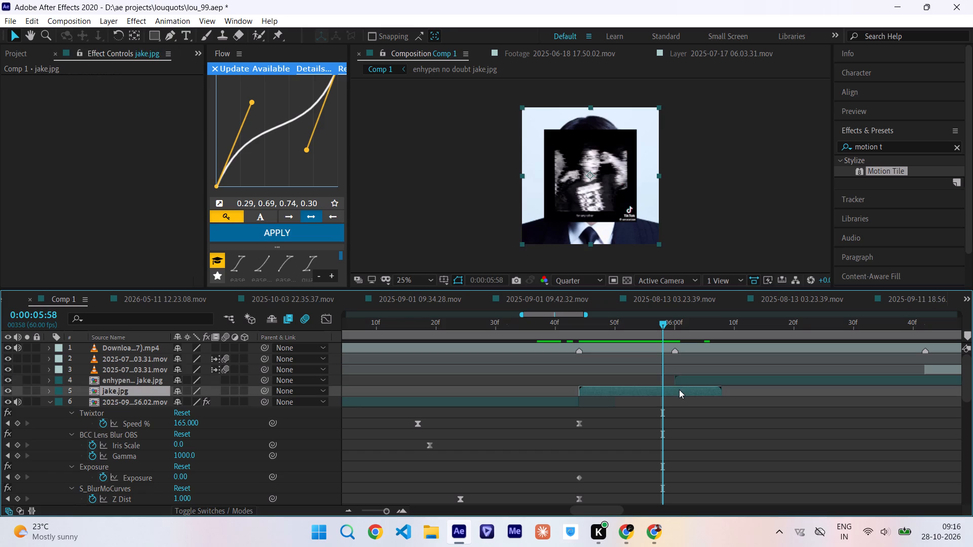
pyautogui.hotkey('ctrl', 'alt', 'y')
pyautogui.hotkey('ctrl', 'shift', 'd')
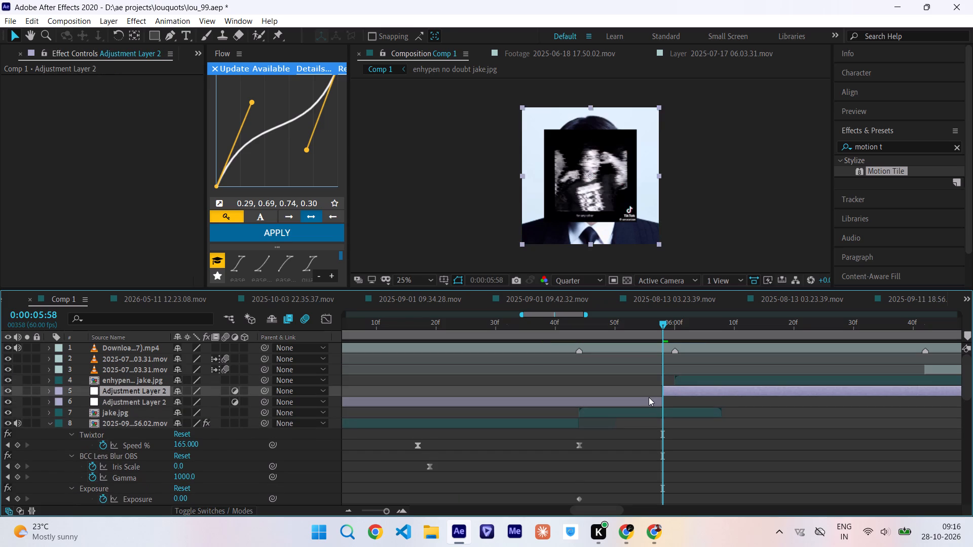
pyautogui.click(649, 403)
pyautogui.press('Delete')
pyautogui.hotkey('ctrl', 'Right')
pyautogui.hotkey('ctrl', 'Right')
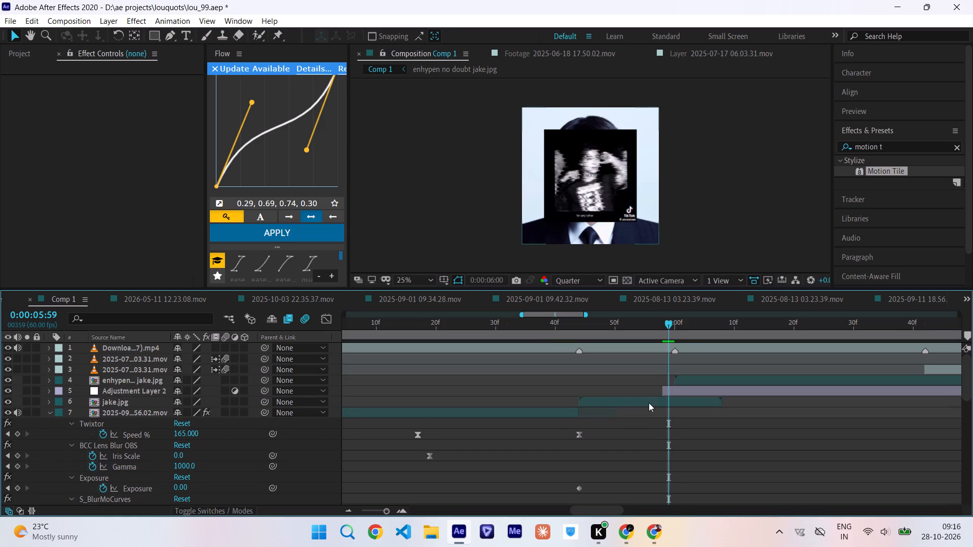
pyautogui.click(679, 391)
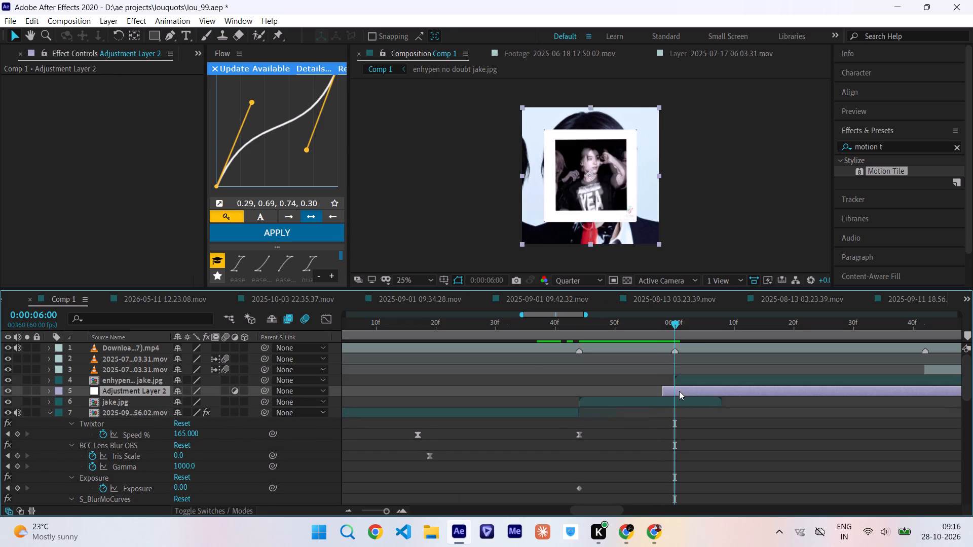
pyautogui.hotkey('ctrl', 'shift', 'd')
# Apply the Black & White effect to the short adjustment layer between 0:00:05:58 and 0:00:06:00.
pyautogui.click(666, 330)
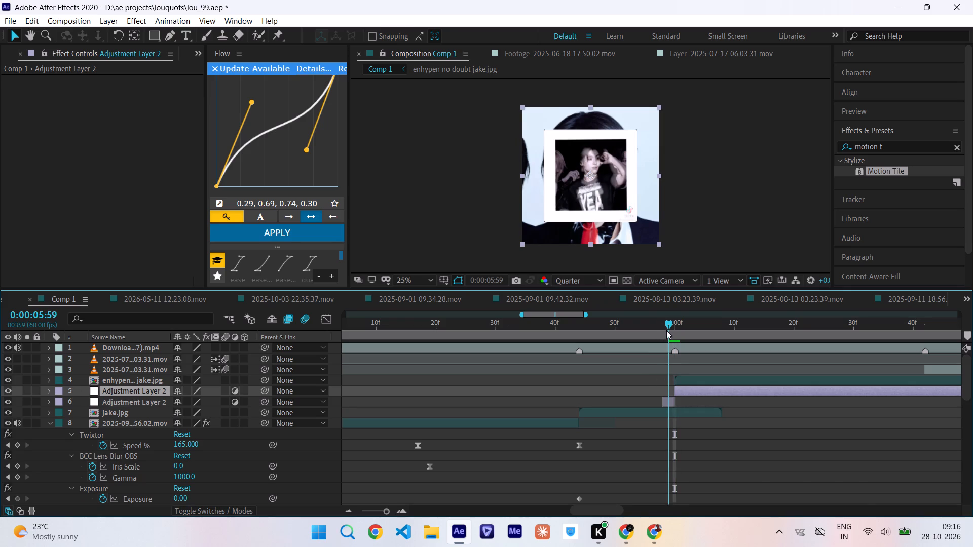
pyautogui.moveTo(893, 149); pyautogui.dragTo(844, 153)
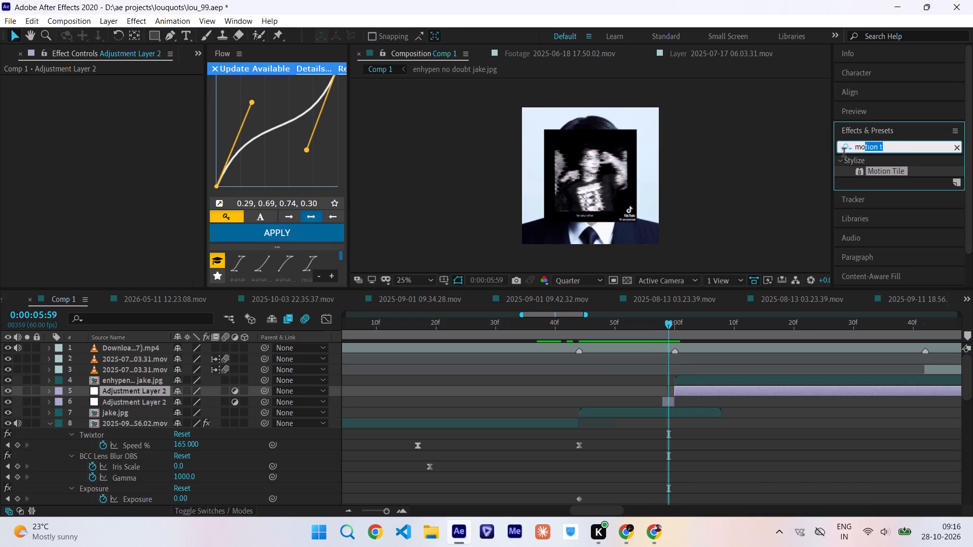
pyautogui.moveTo(844, 153); pyautogui.dragTo(785, 161)
pyautogui.write('black')
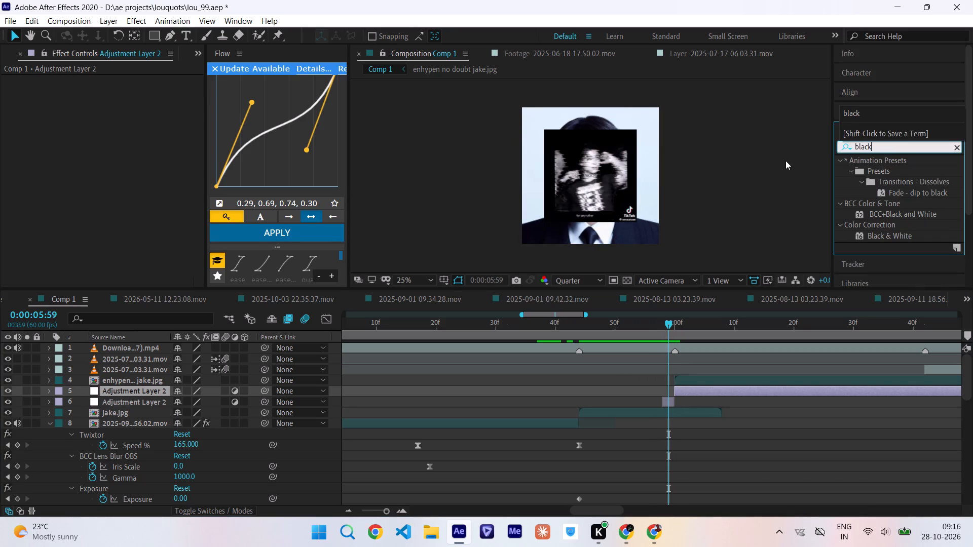
pyautogui.moveTo(876, 236); pyautogui.dragTo(674, 400)
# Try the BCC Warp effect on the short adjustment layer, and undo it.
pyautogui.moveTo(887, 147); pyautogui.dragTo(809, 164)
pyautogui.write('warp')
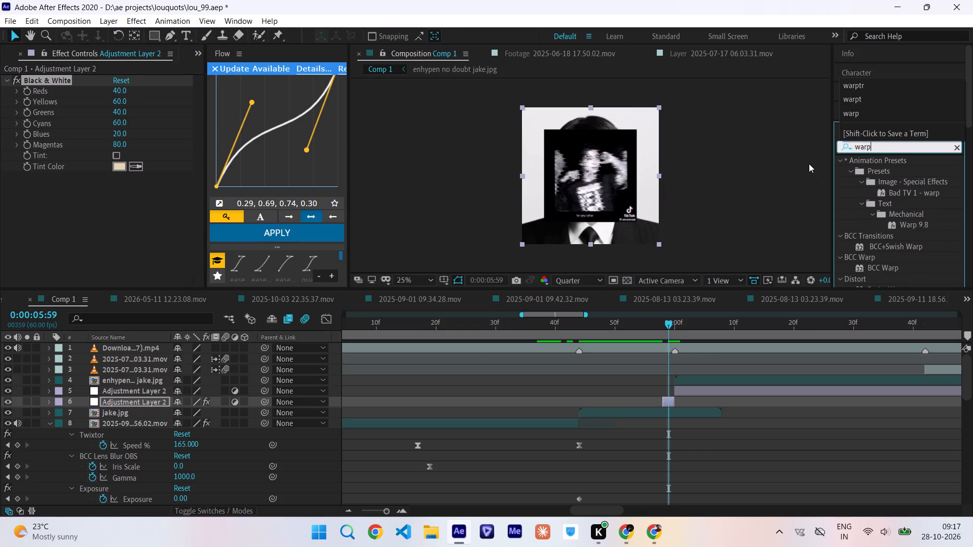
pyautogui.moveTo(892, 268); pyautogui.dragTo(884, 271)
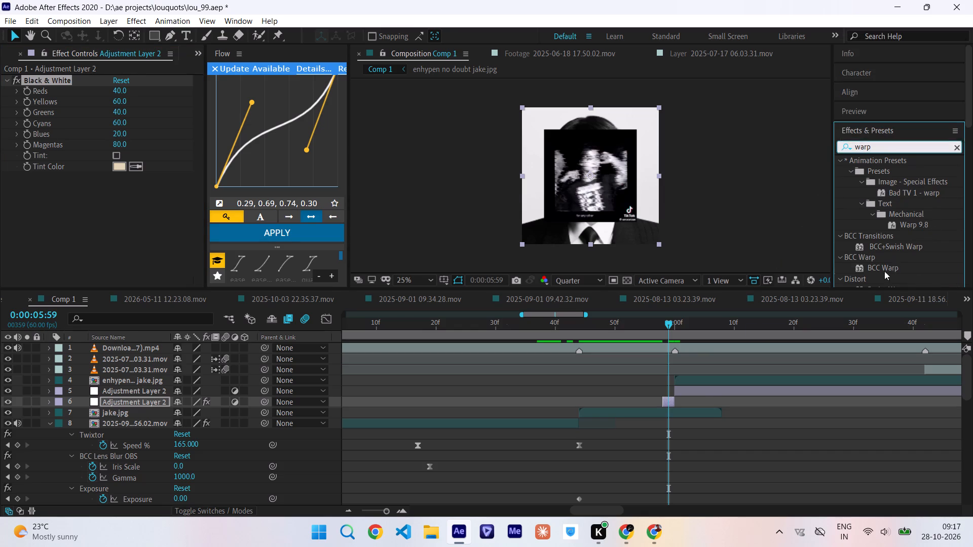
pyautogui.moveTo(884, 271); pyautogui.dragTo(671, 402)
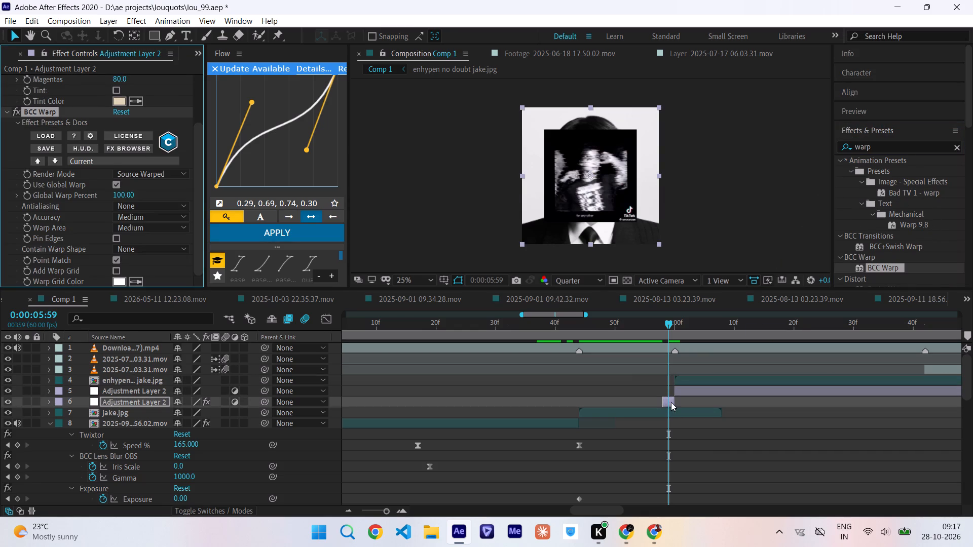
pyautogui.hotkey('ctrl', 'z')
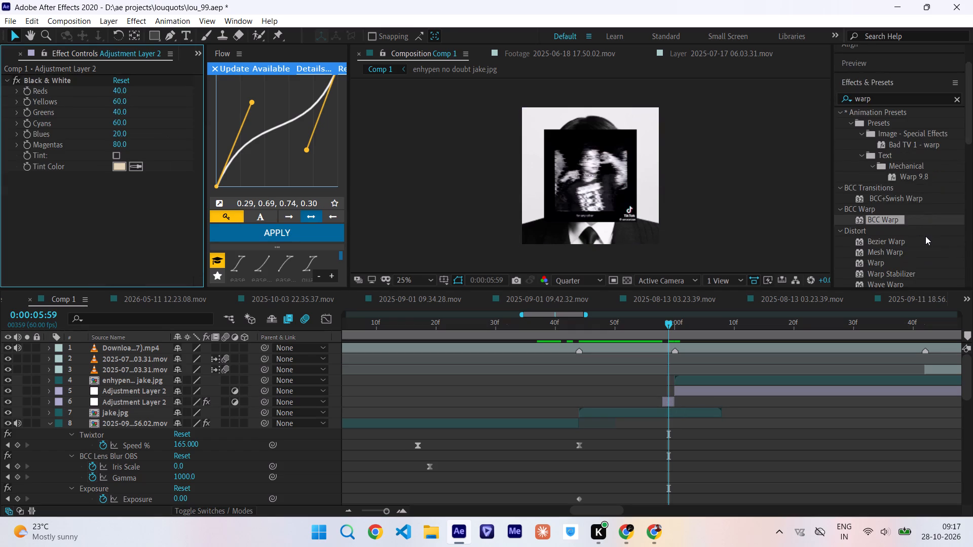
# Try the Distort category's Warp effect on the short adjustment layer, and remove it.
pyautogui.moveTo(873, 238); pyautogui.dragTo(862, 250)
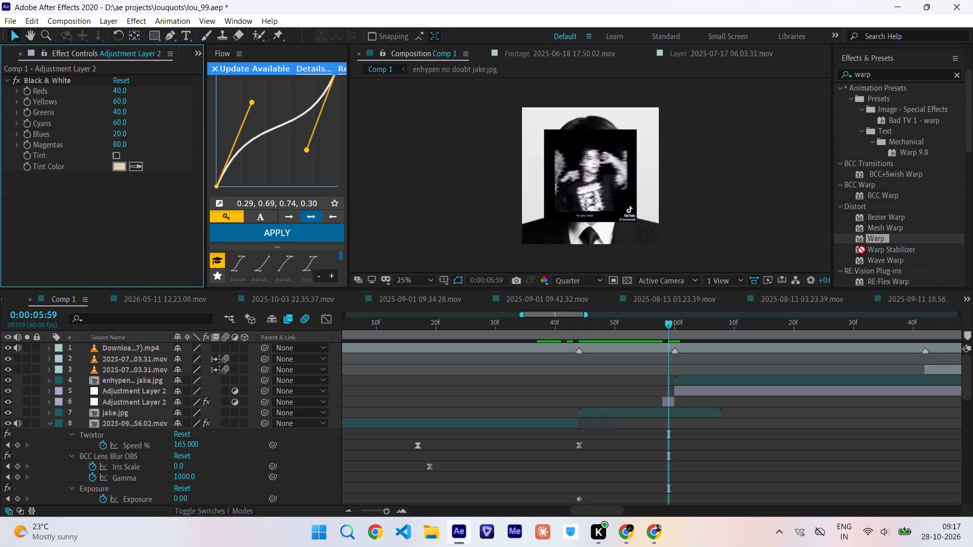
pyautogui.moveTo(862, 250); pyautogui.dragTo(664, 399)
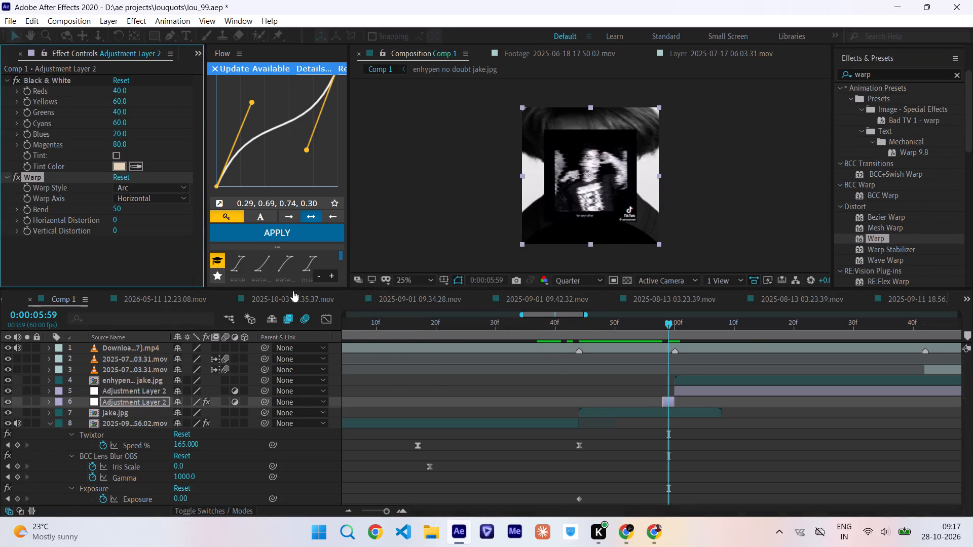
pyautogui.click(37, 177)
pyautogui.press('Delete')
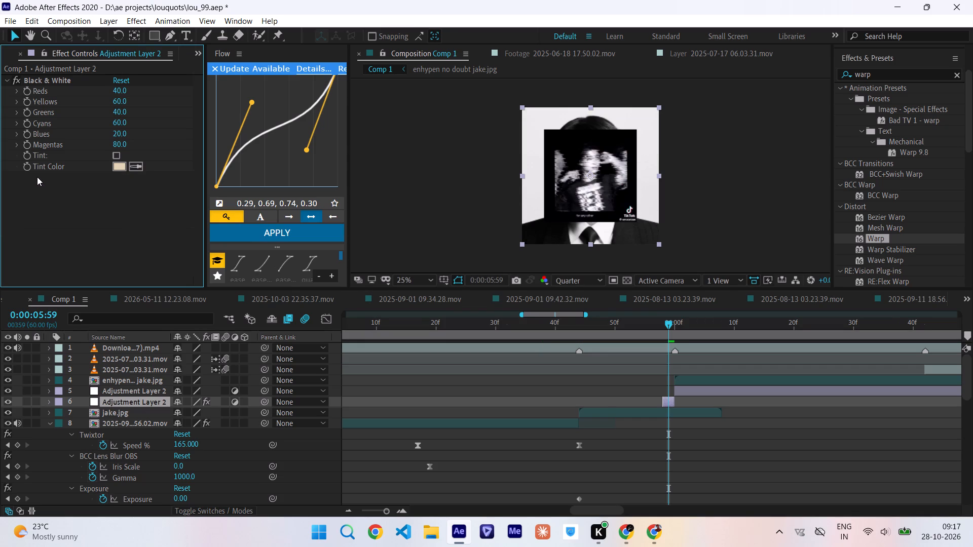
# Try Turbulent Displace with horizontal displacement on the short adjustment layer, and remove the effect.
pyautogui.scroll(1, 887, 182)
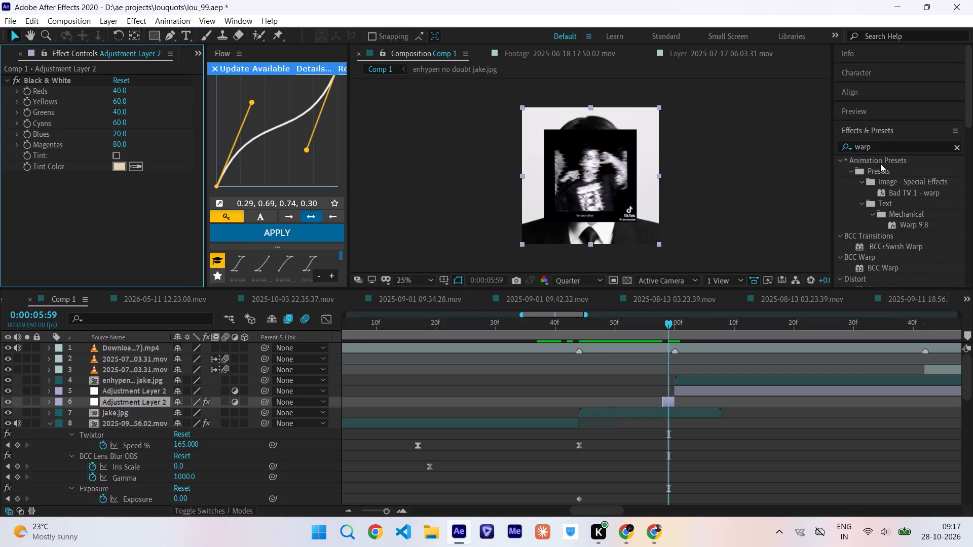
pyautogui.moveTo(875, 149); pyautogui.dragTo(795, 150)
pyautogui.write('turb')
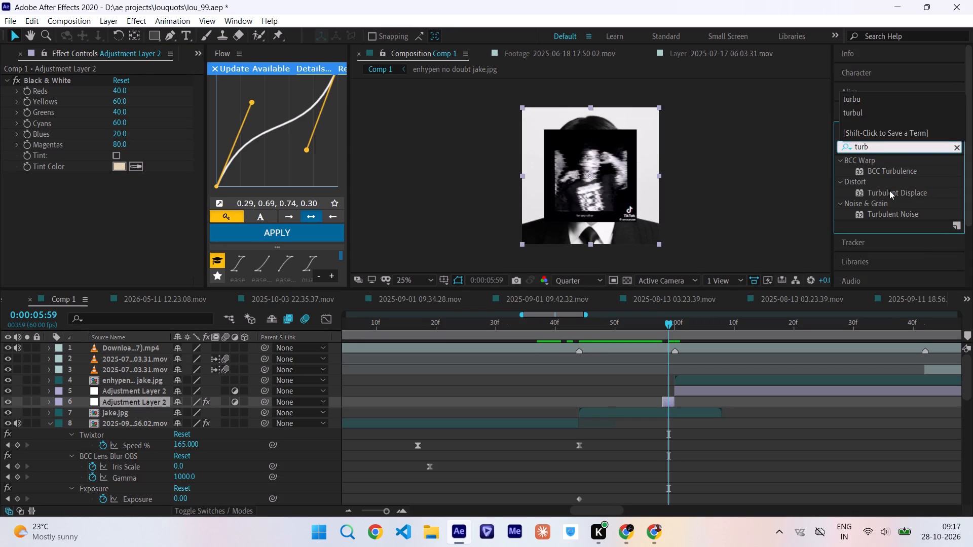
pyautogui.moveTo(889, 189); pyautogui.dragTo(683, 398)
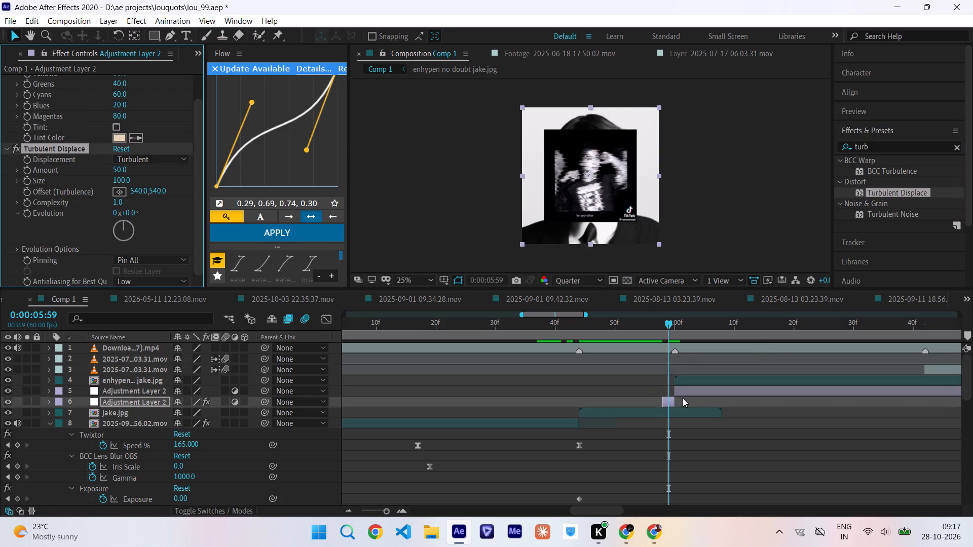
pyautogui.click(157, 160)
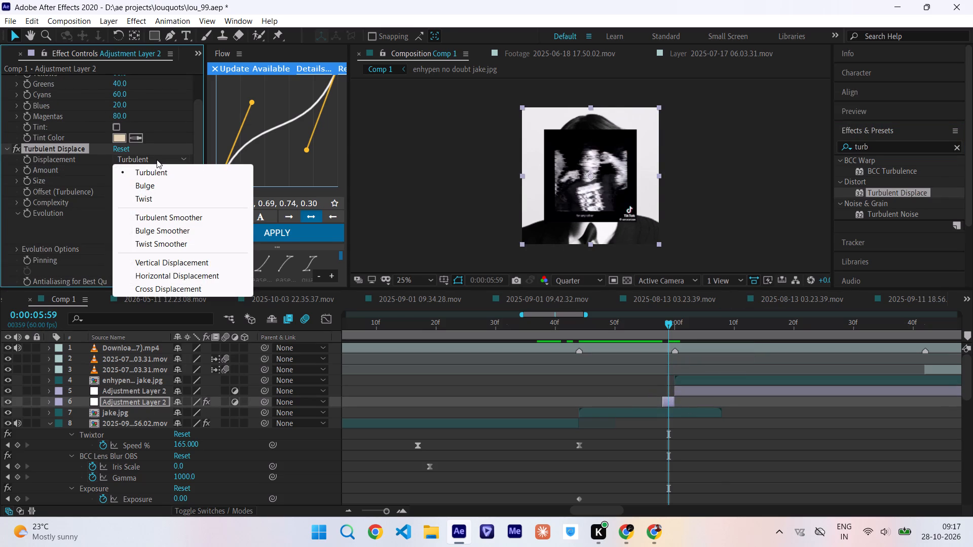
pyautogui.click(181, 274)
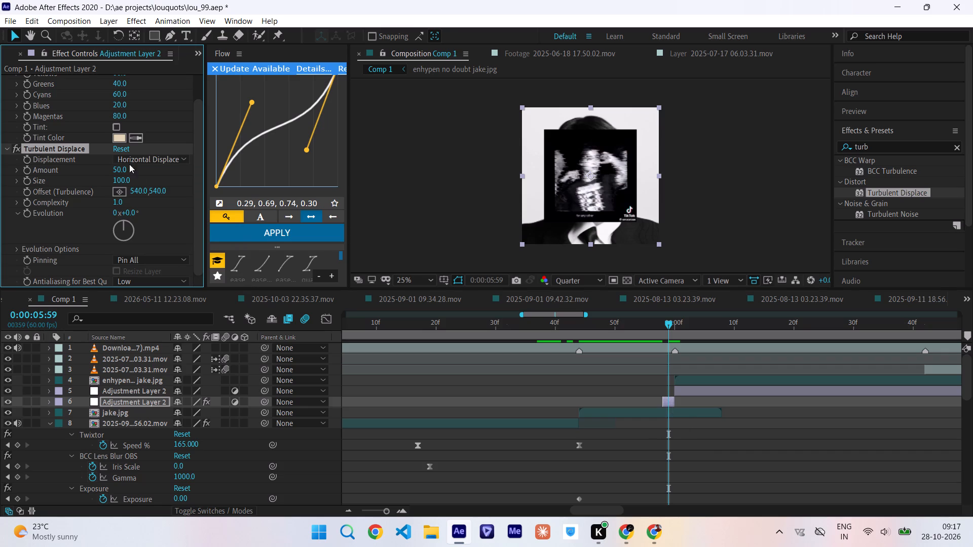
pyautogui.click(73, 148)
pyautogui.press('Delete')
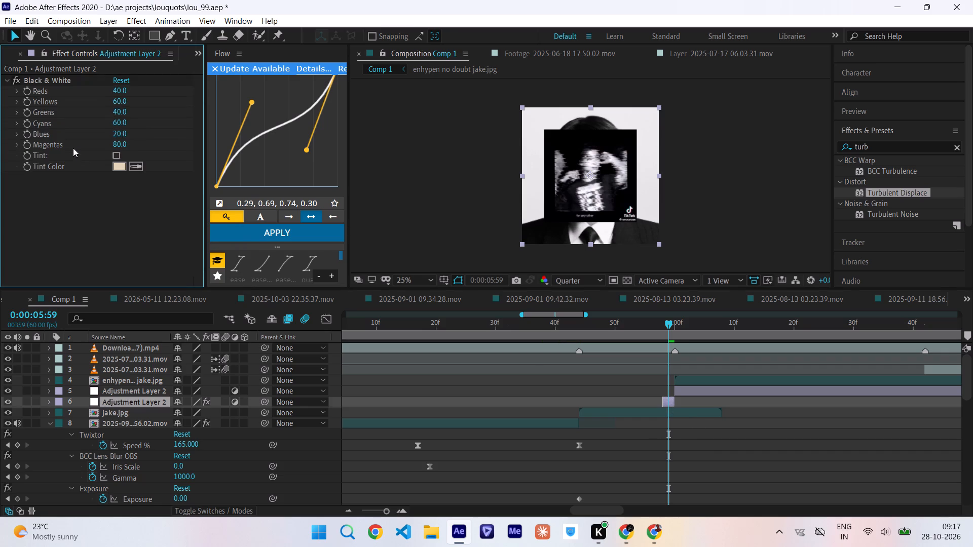
# Apply the saved "wave warp" animation preset to the short adjustment layer.
pyautogui.click(181, 23)
pyautogui.click(191, 46)
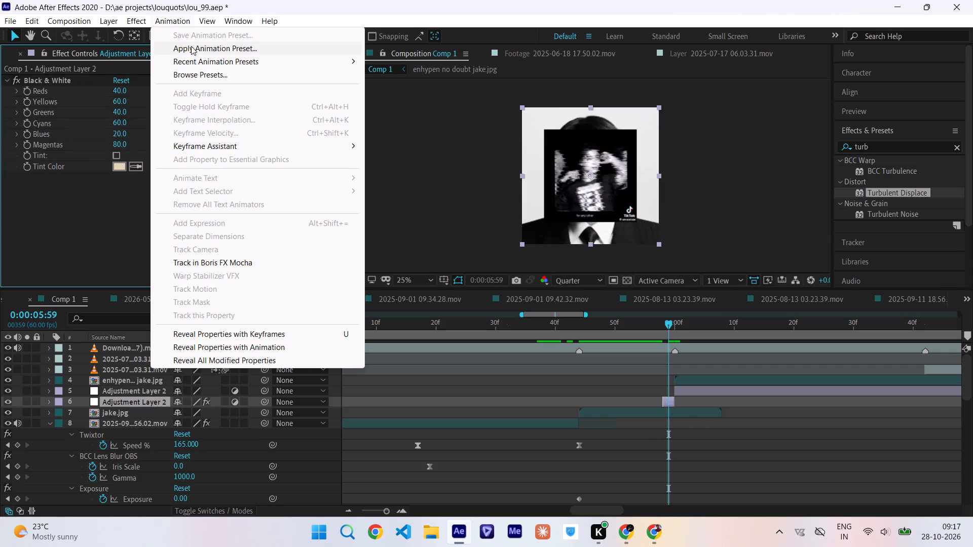
pyautogui.scroll(-1, 214, 182)
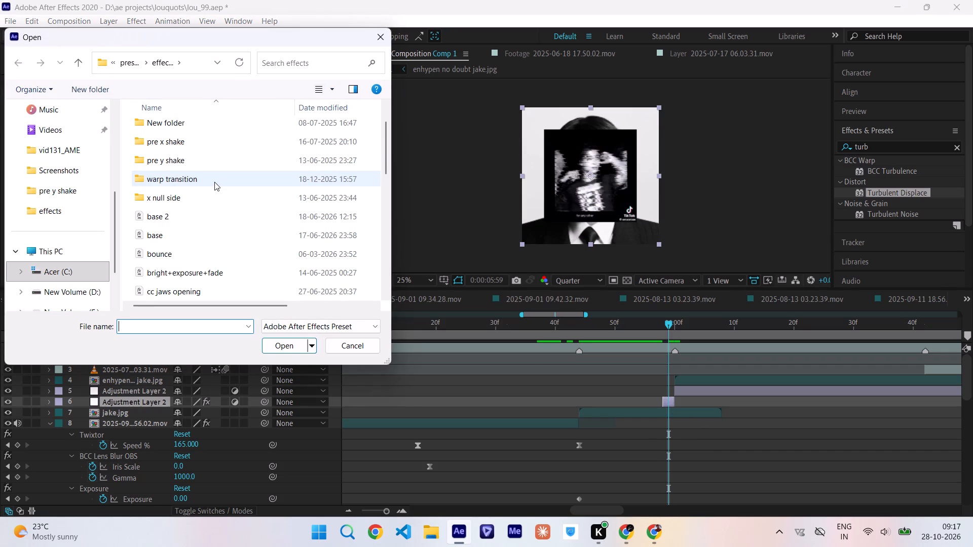
pyautogui.scroll(-2, 214, 182)
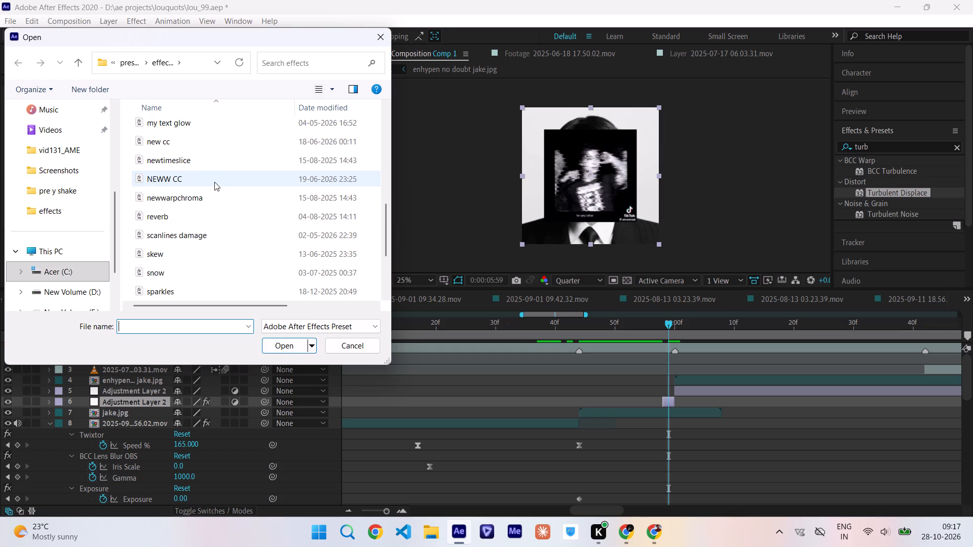
pyautogui.scroll(-2, 214, 182)
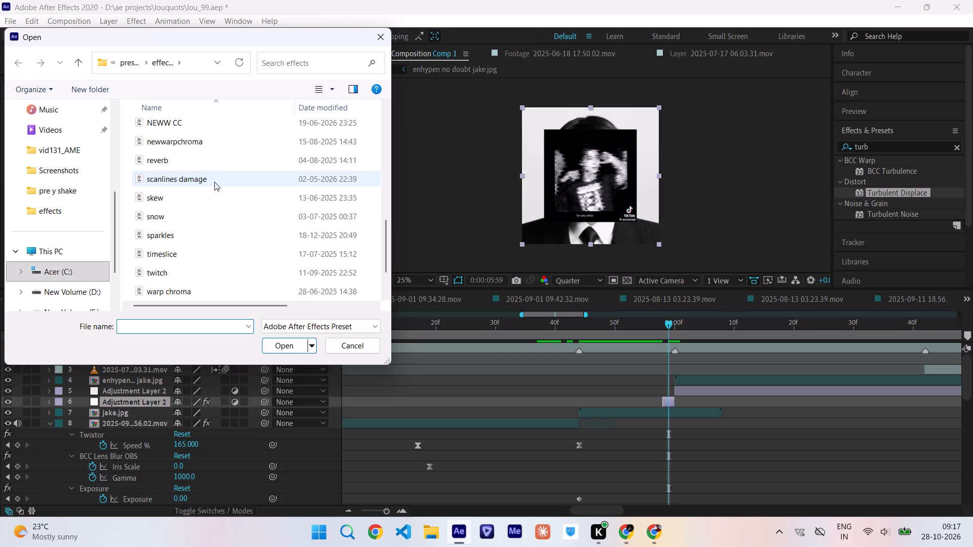
pyautogui.scroll(-1, 214, 182)
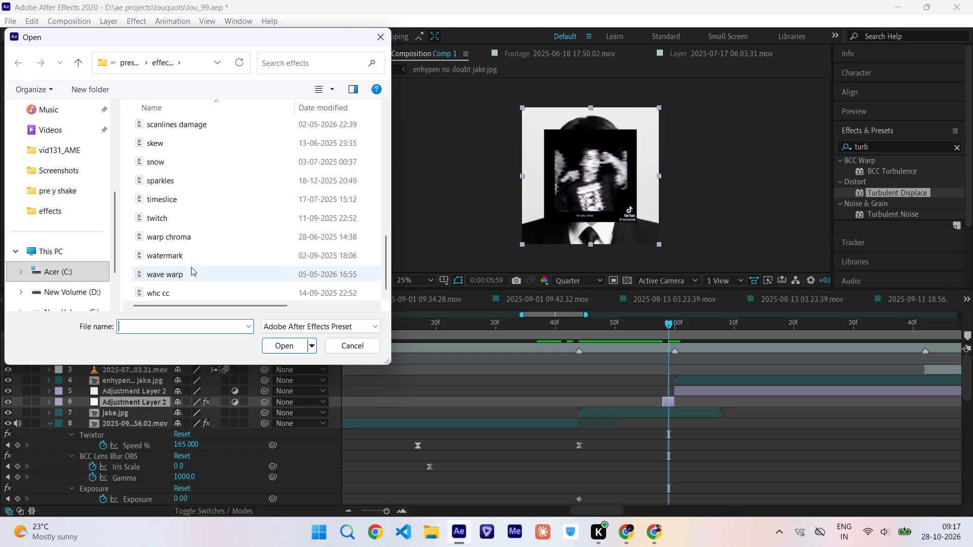
pyautogui.doubleClick(194, 271)
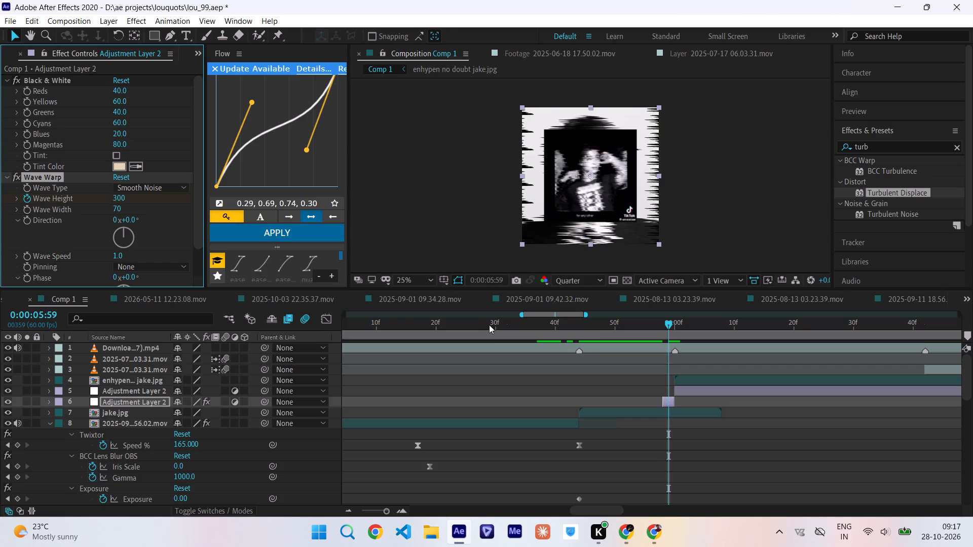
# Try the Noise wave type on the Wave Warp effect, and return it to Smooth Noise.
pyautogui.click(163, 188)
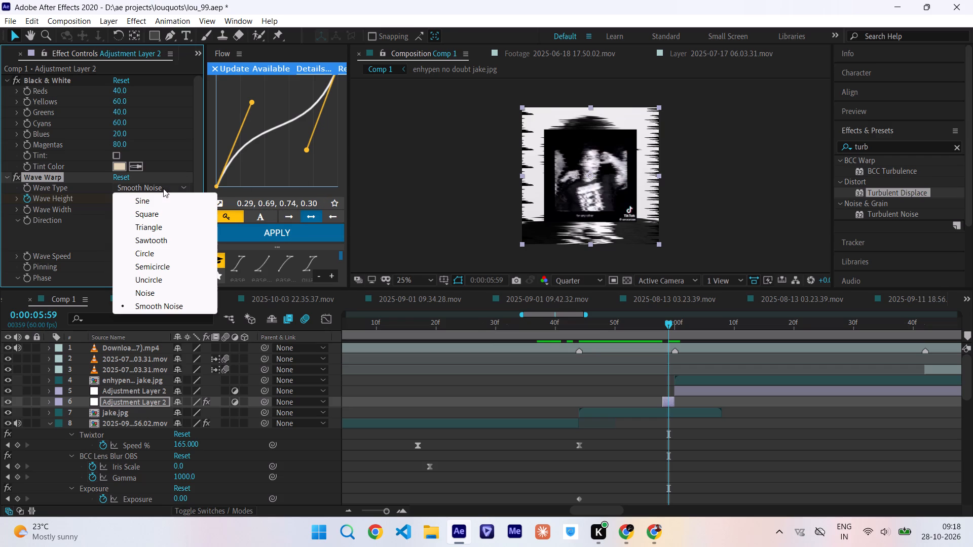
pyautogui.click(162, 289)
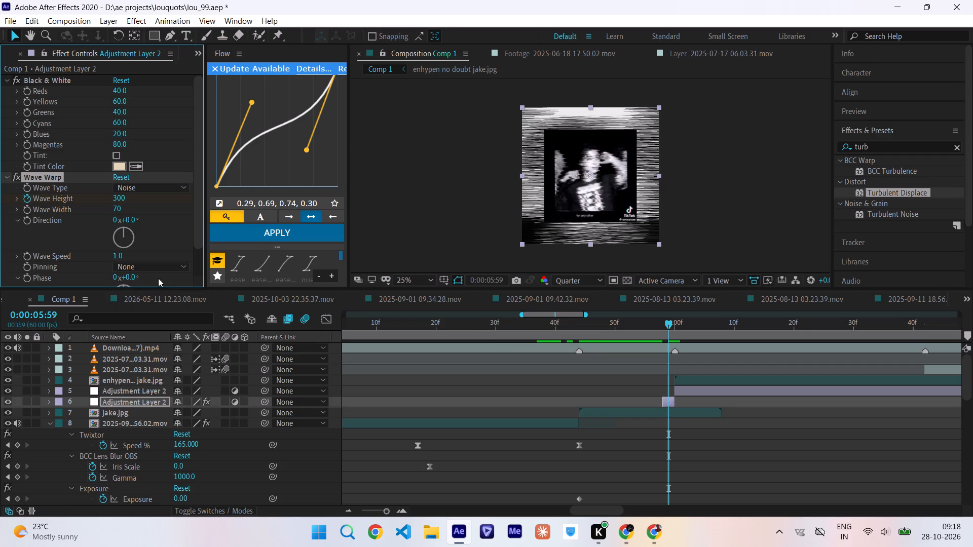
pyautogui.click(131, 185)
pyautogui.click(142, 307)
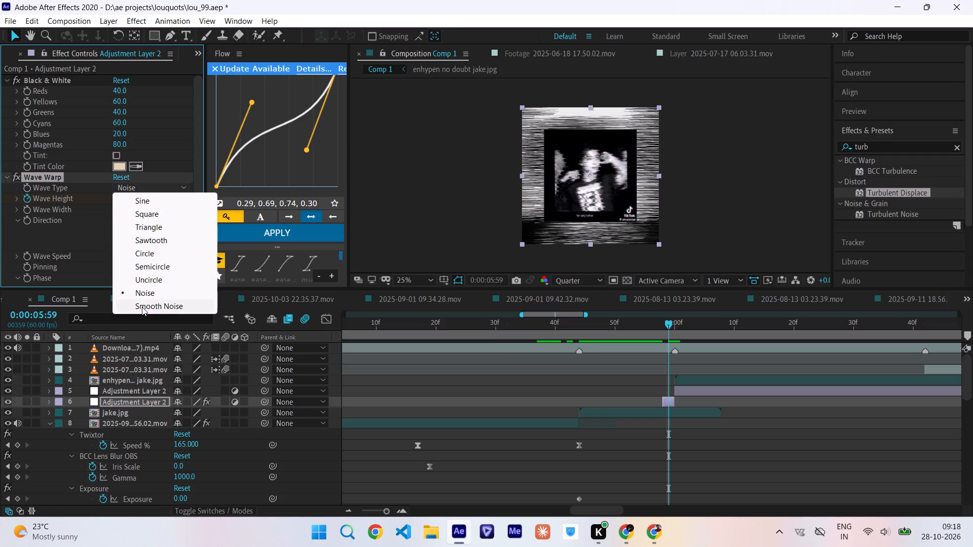
# Set the Wave Warp's Wave Height to 218 and check the frame with the reference video briefly hidden.
pyautogui.moveTo(119, 198); pyautogui.dragTo(73, 204)
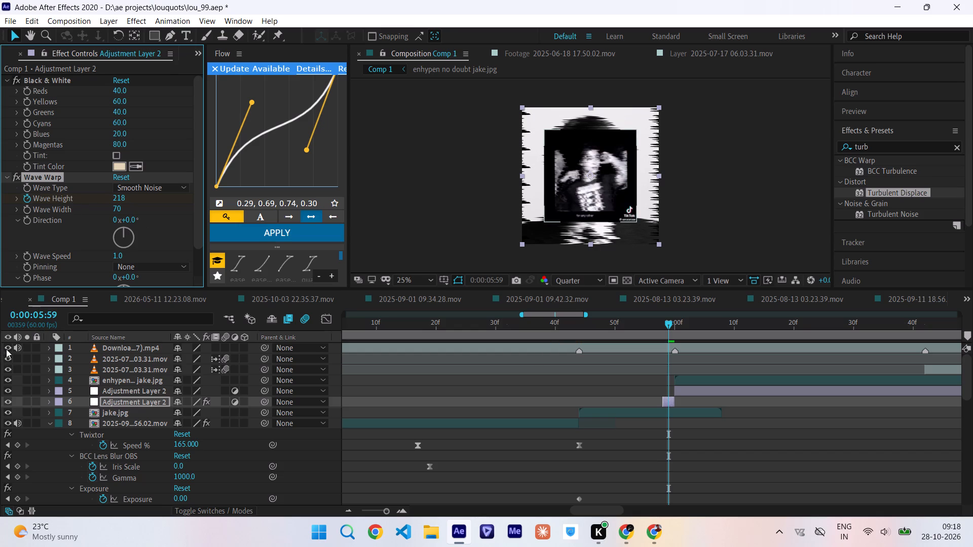
pyautogui.click(6, 349)
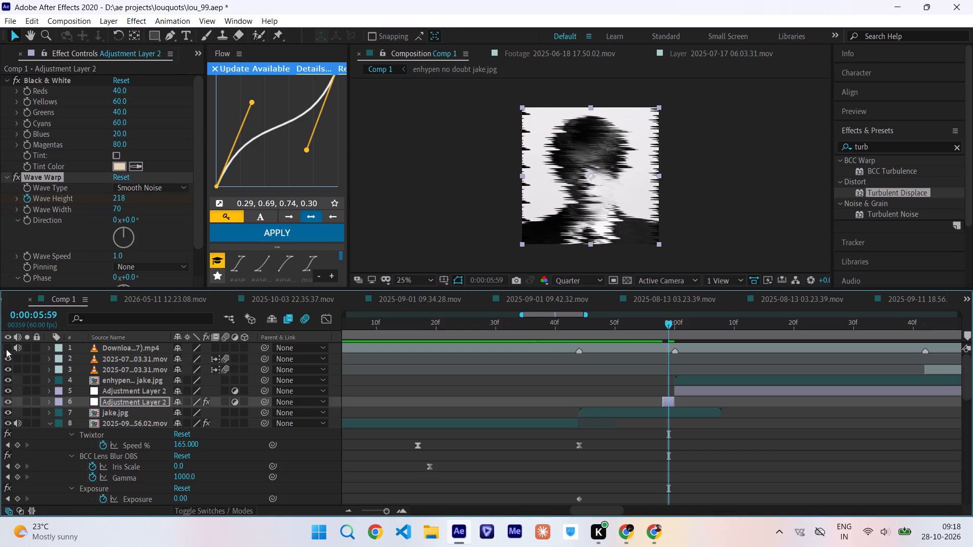
pyautogui.click(6, 349)
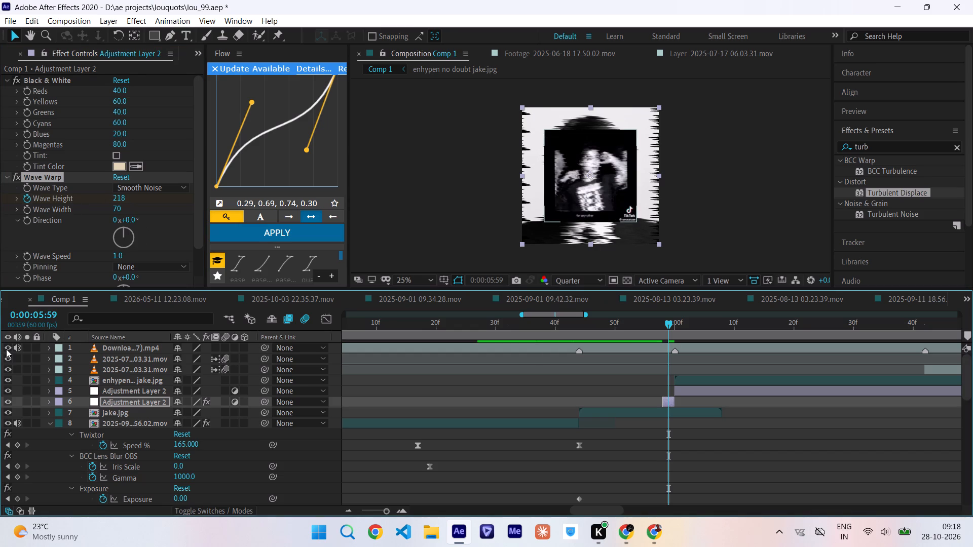
# Delete the leftover adjustment layer that starts at 0:00:06:00.
pyautogui.moveTo(676, 327); pyautogui.dragTo(680, 328)
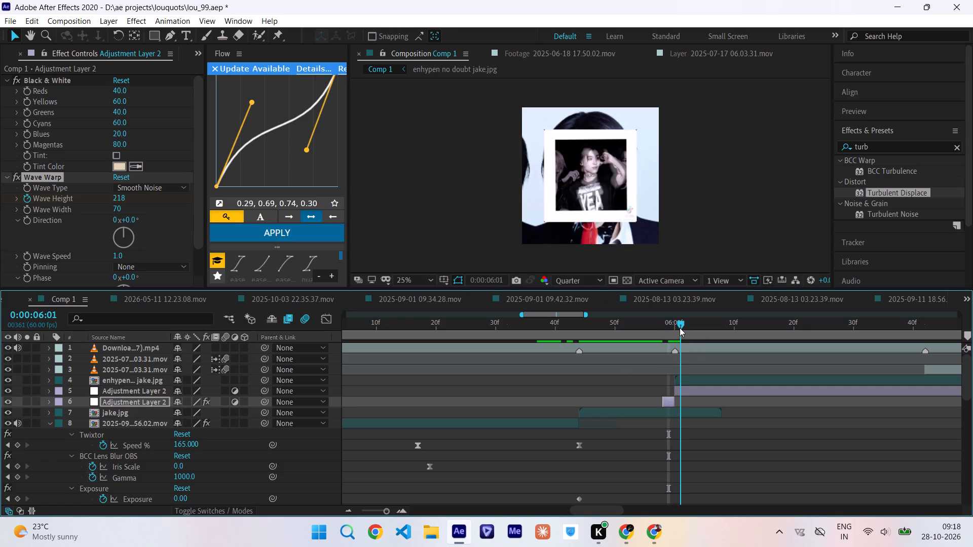
pyautogui.moveTo(680, 328); pyautogui.dragTo(736, 335)
pyautogui.click(731, 393)
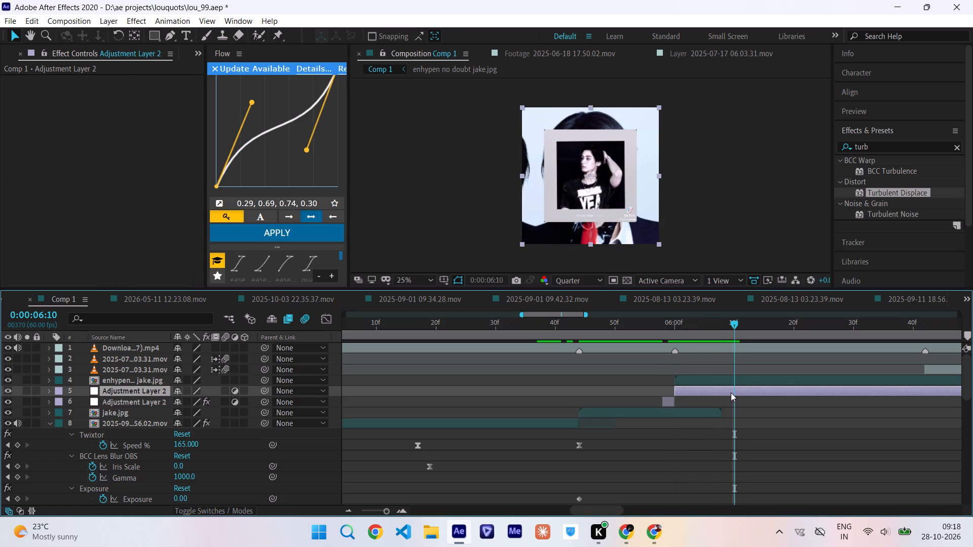
pyautogui.press('Delete')
# Keyframe the opacity of enhypen no doubt jake.jpg from 0% at 0:00:06:00 to 100% at 0:00:06:04.
pyautogui.moveTo(678, 331); pyautogui.dragTo(682, 331)
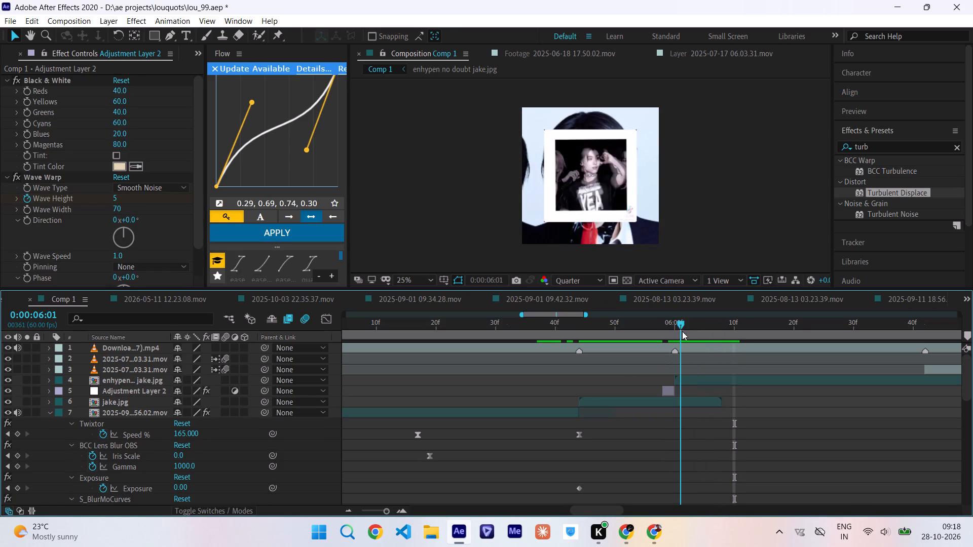
pyautogui.moveTo(682, 331); pyautogui.dragTo(706, 333)
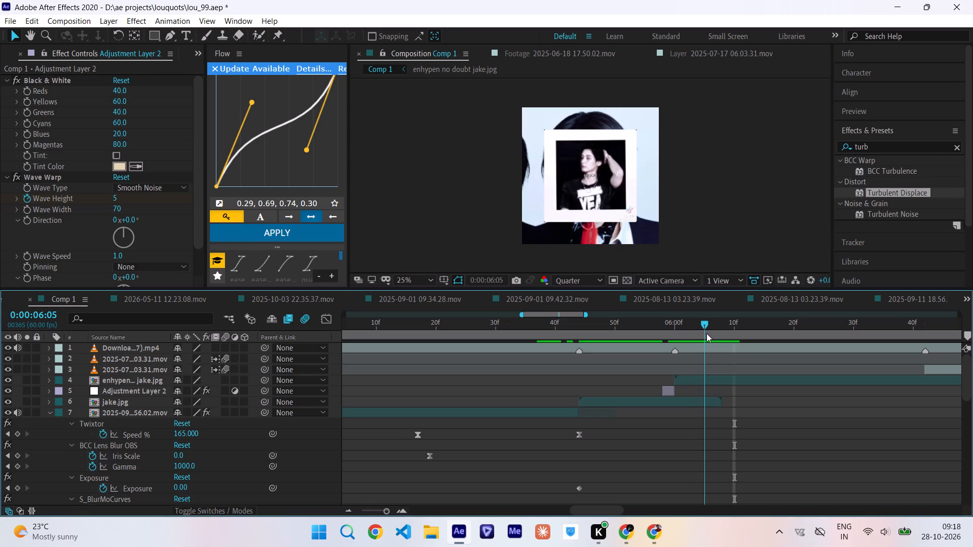
pyautogui.moveTo(706, 333); pyautogui.dragTo(694, 334)
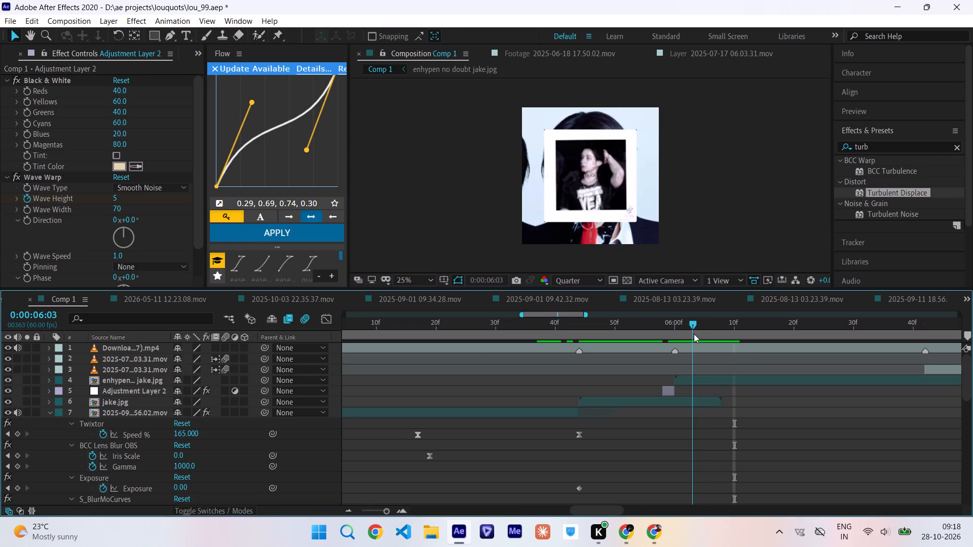
pyautogui.moveTo(694, 334); pyautogui.dragTo(697, 335)
pyautogui.click(693, 383)
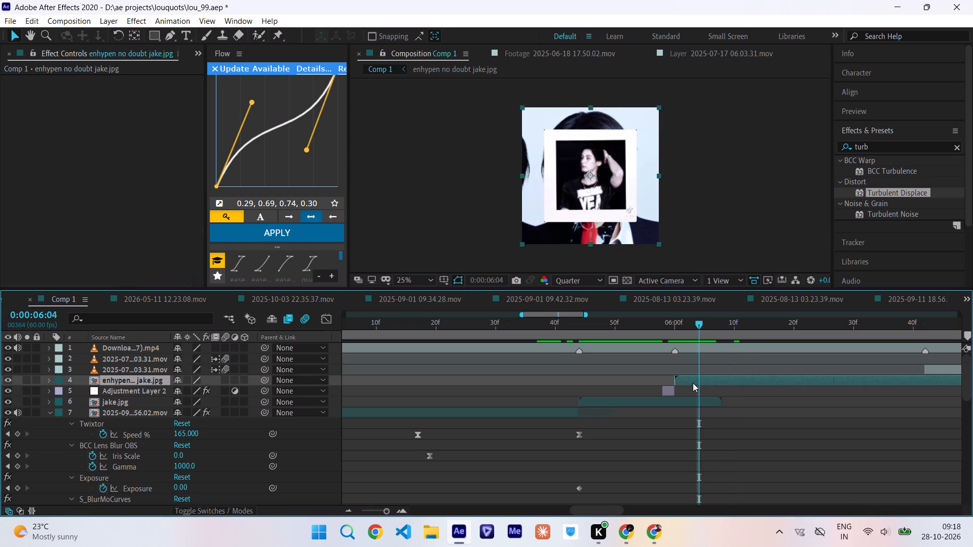
pyautogui.press('t')
pyautogui.click(79, 393)
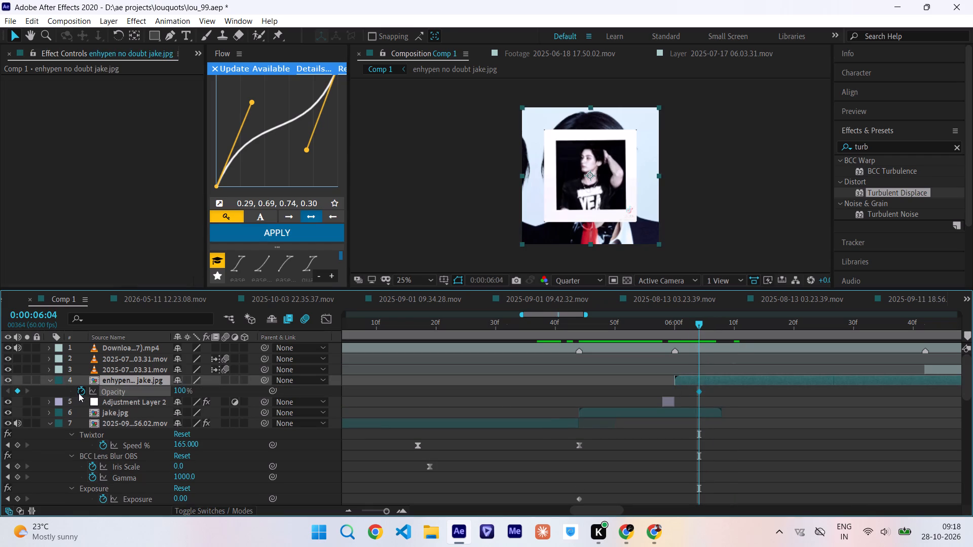
pyautogui.press('i')
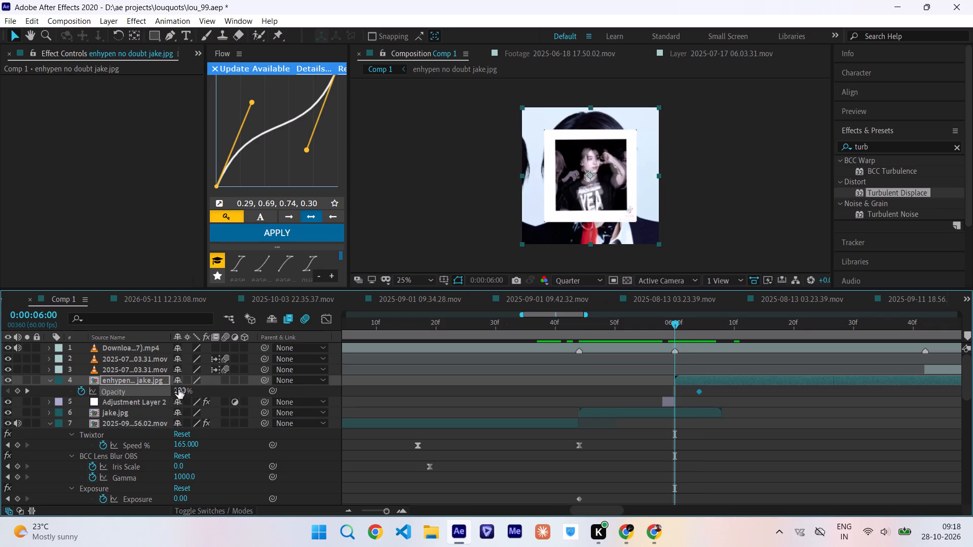
pyautogui.moveTo(178, 389); pyautogui.dragTo(29, 398)
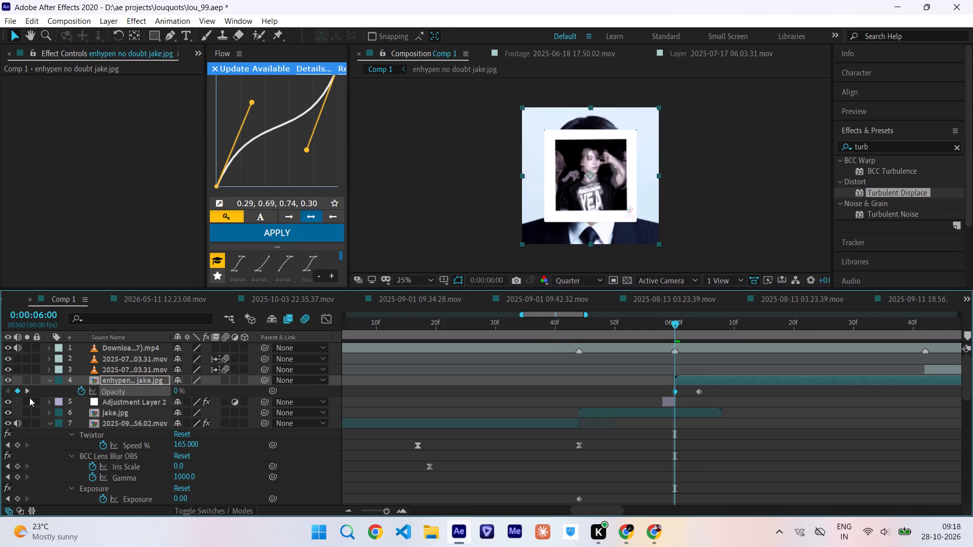
# Shift the enhypen no doubt jake.jpg layer one frame earlier, starting it at 0:00:05:59.
pyautogui.click(682, 382)
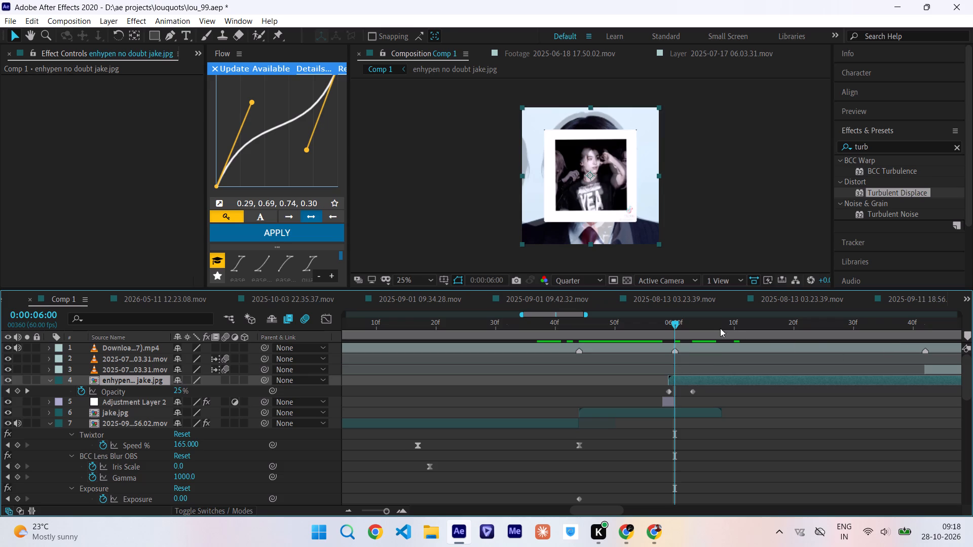
# Cut the enhypen no doubt jake.jpg layer at 0:00:06:42 and delete the part after the cut.
pyautogui.moveTo(675, 329); pyautogui.dragTo(833, 344)
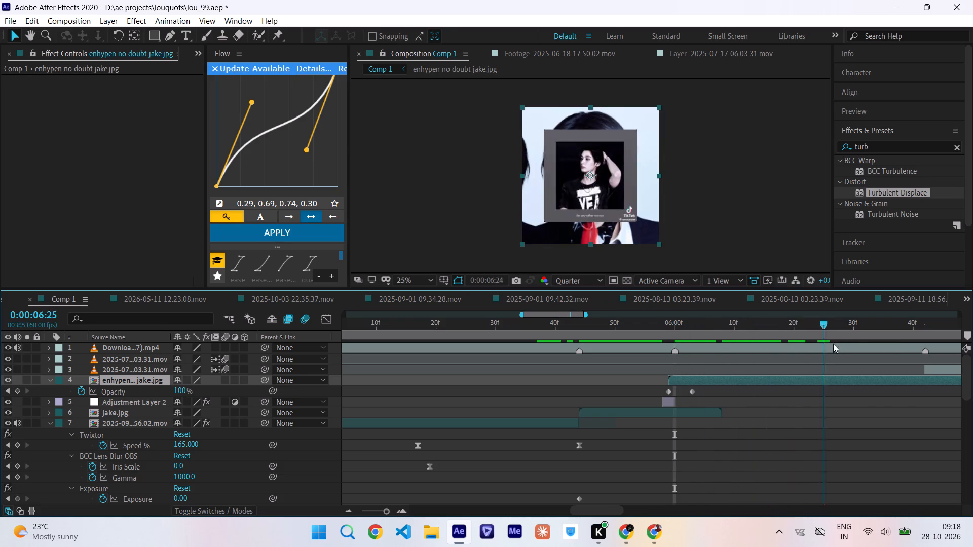
pyautogui.moveTo(833, 344); pyautogui.dragTo(923, 356)
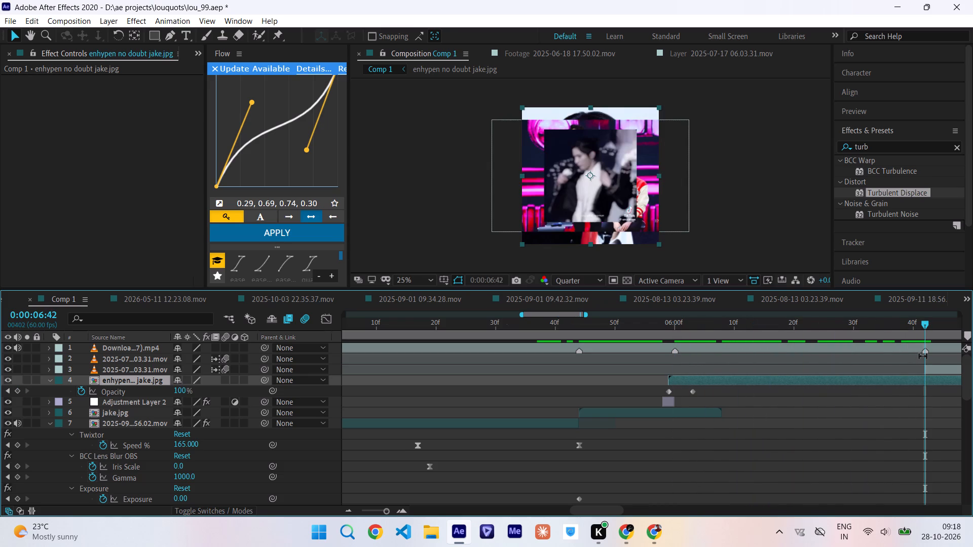
pyautogui.hotkey('ctrl', 'shift', 'd')
pyautogui.press('Delete')
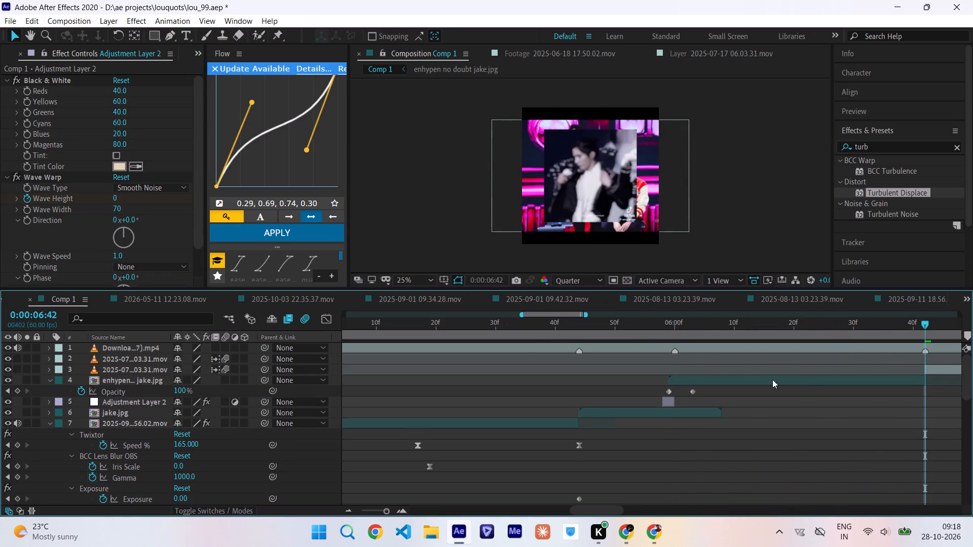
# Pre-compose enhypen no doubt jake.jpg, Adjustment Layer 2 and jake.jpg together, moving all attributes into the new composition.
pyautogui.moveTo(577, 326); pyautogui.dragTo(624, 329)
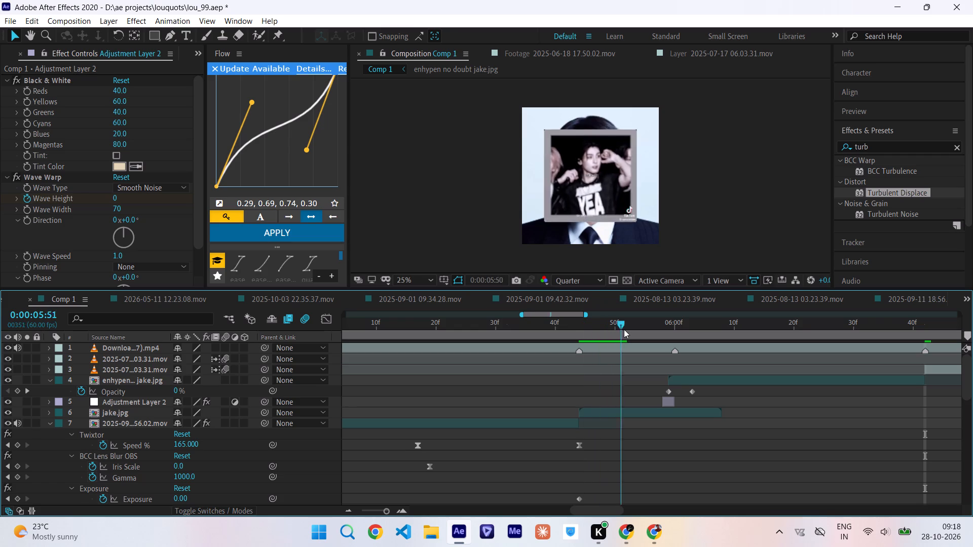
pyautogui.moveTo(624, 329); pyautogui.dragTo(813, 338)
pyautogui.hscroll(1, 681, 325)
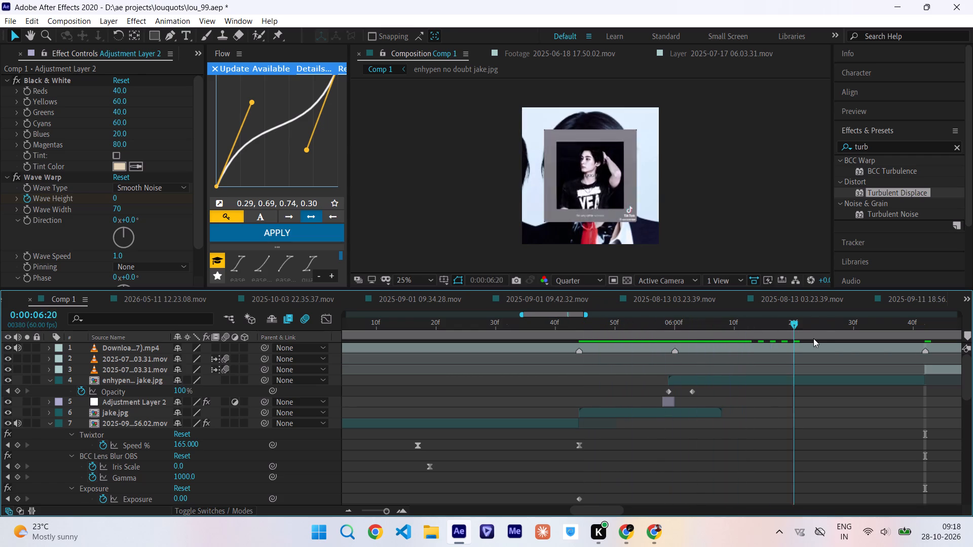
pyautogui.hscroll(1, 813, 338)
pyautogui.moveTo(813, 338); pyautogui.dragTo(580, 407)
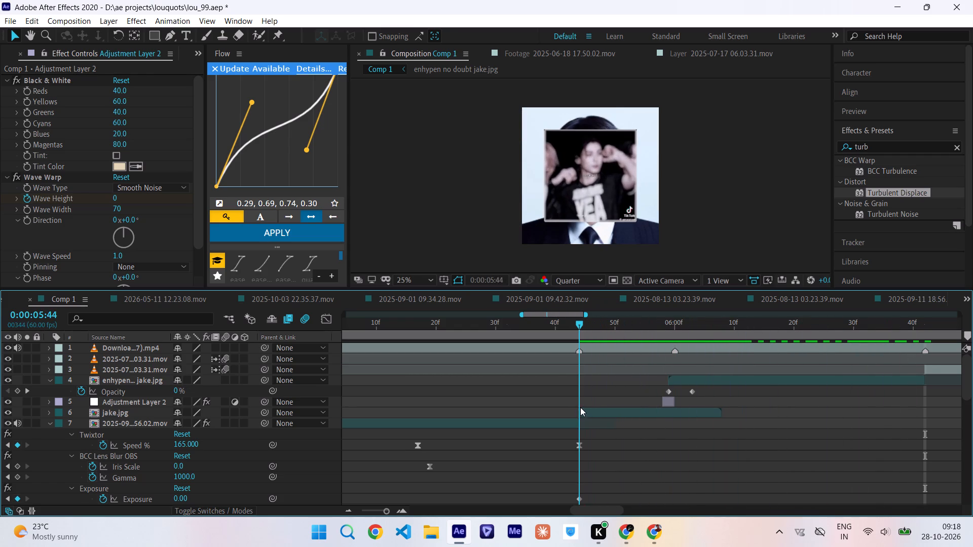
pyautogui.moveTo(580, 407); pyautogui.dragTo(580, 407)
pyautogui.moveTo(81, 380); pyautogui.dragTo(99, 398)
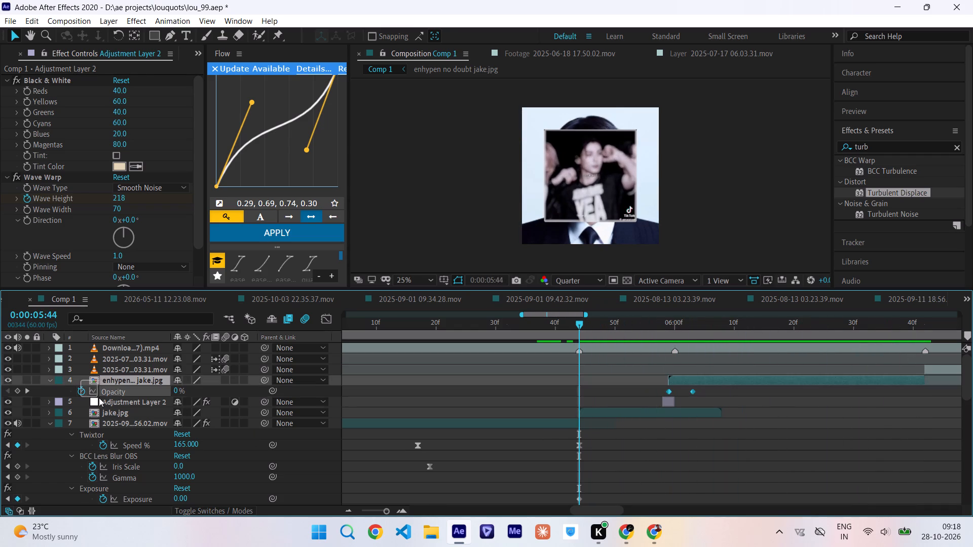
pyautogui.moveTo(99, 398); pyautogui.dragTo(108, 416)
pyautogui.hotkey('ctrl', 'shift', 'c')
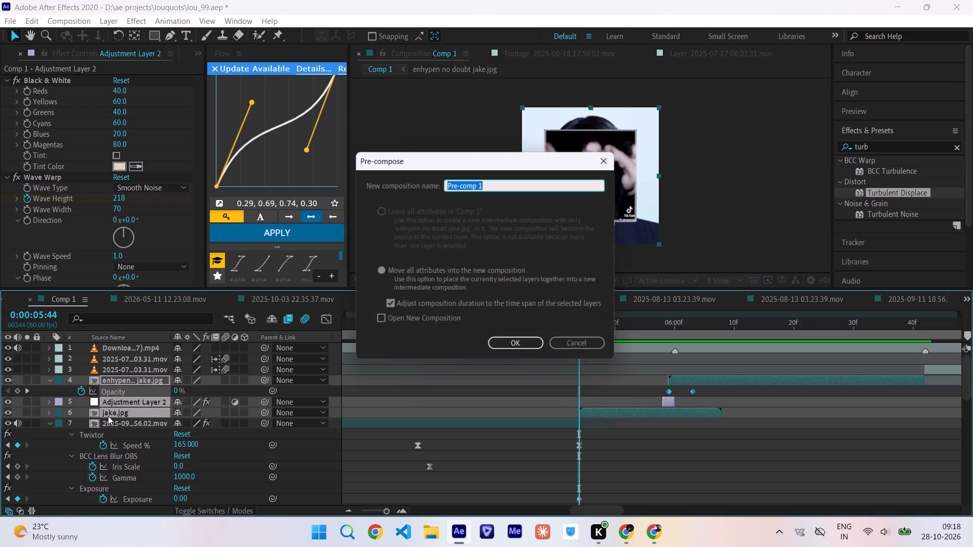
pyautogui.press('Return')
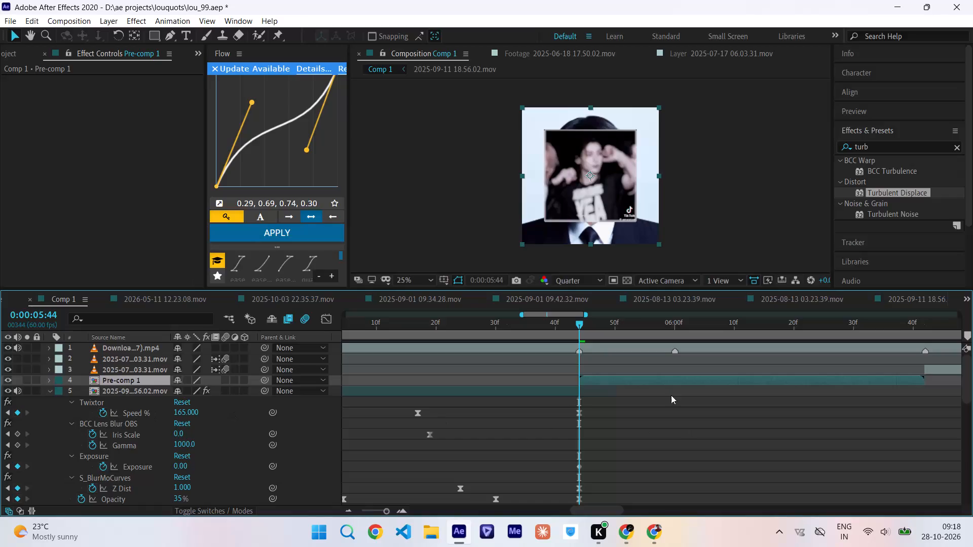
# Copy the S_BlurMoCurves 2 Z Dist keyframes from the bottom 2026-05-11 12.23.08.mov layer.
pyautogui.moveTo(579, 323); pyautogui.dragTo(606, 326)
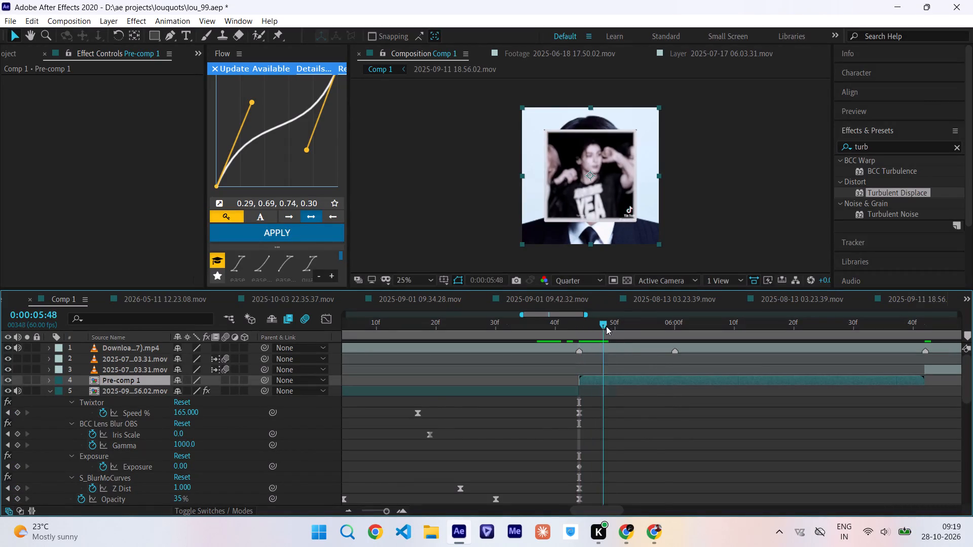
pyautogui.moveTo(606, 326); pyautogui.dragTo(766, 332)
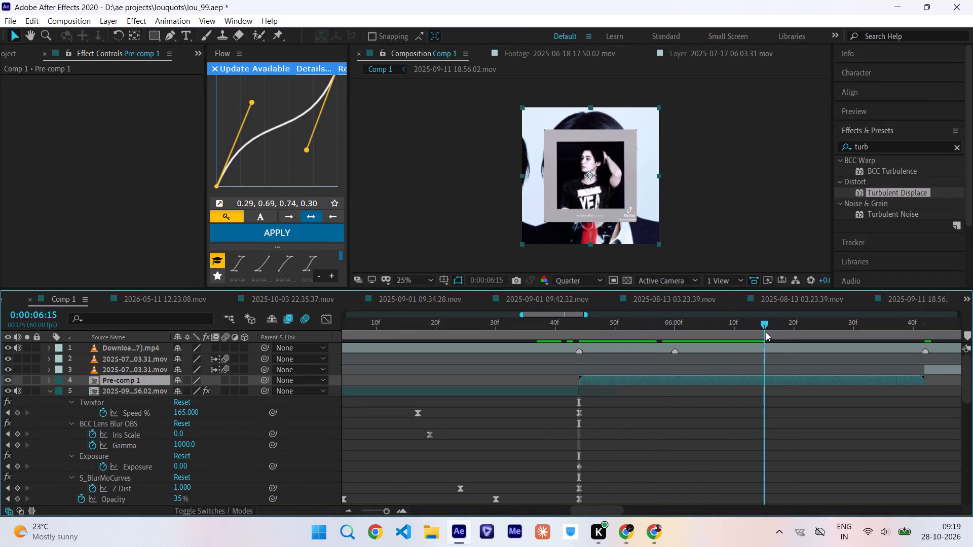
pyautogui.moveTo(766, 332); pyautogui.dragTo(645, 377)
pyautogui.hscroll(10, 645, 377)
pyautogui.scroll(-4, 645, 377)
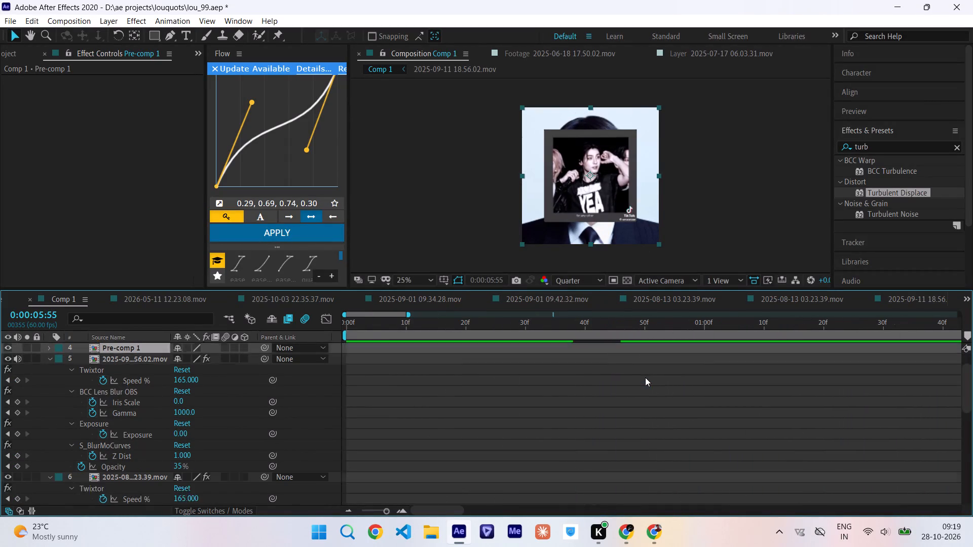
pyautogui.scroll(-4, 645, 377)
pyautogui.click(516, 497)
pyautogui.press('u')
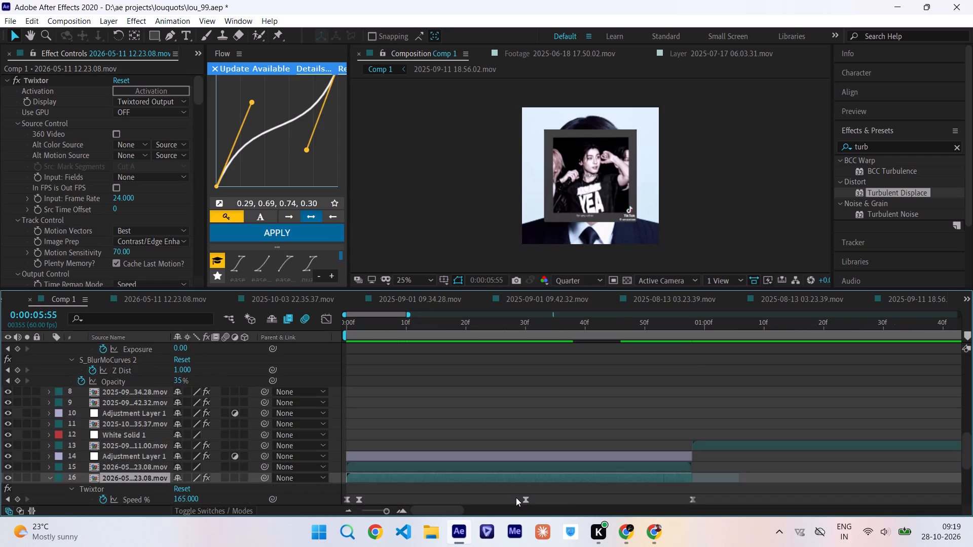
pyautogui.scroll(-5, 516, 497)
pyautogui.moveTo(704, 483); pyautogui.dragTo(355, 491)
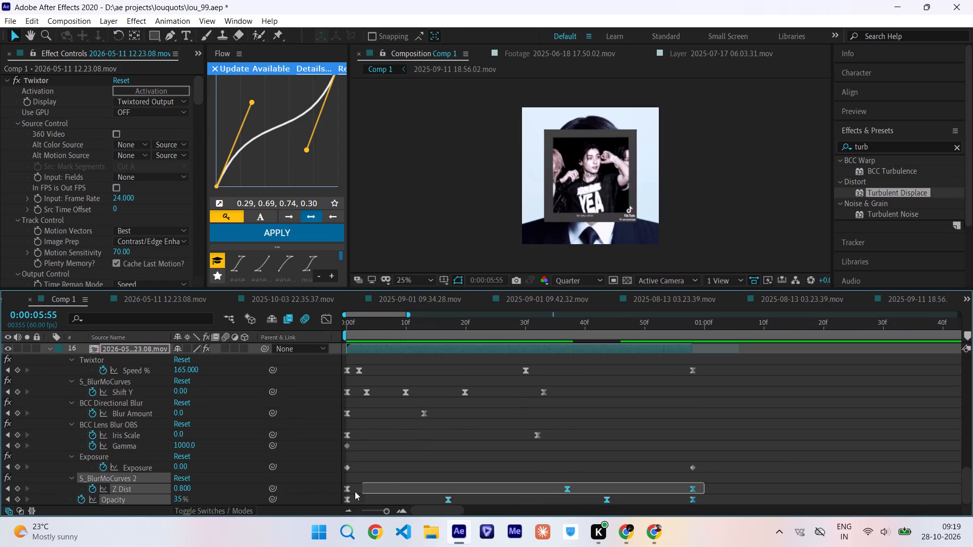
pyautogui.moveTo(355, 491); pyautogui.dragTo(342, 490)
pyautogui.hotkey('ctrl', 'c')
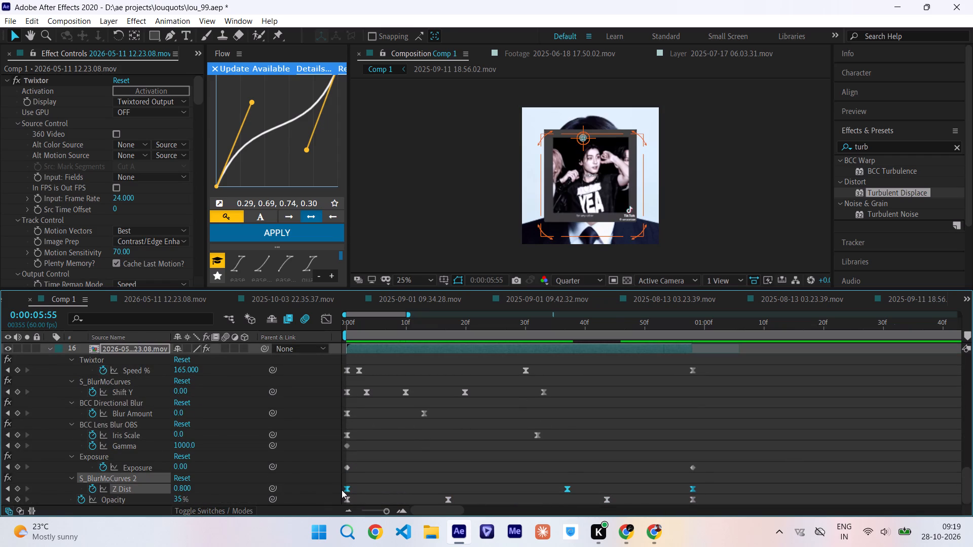
# Paste the copied Z Dist keyframes onto the Pre-comp 1 layer at 0:00:05:44 and reveal its animated properties.
pyautogui.press('u')
pyautogui.hscroll(-5, 462, 485)
pyautogui.scroll(1, 462, 485)
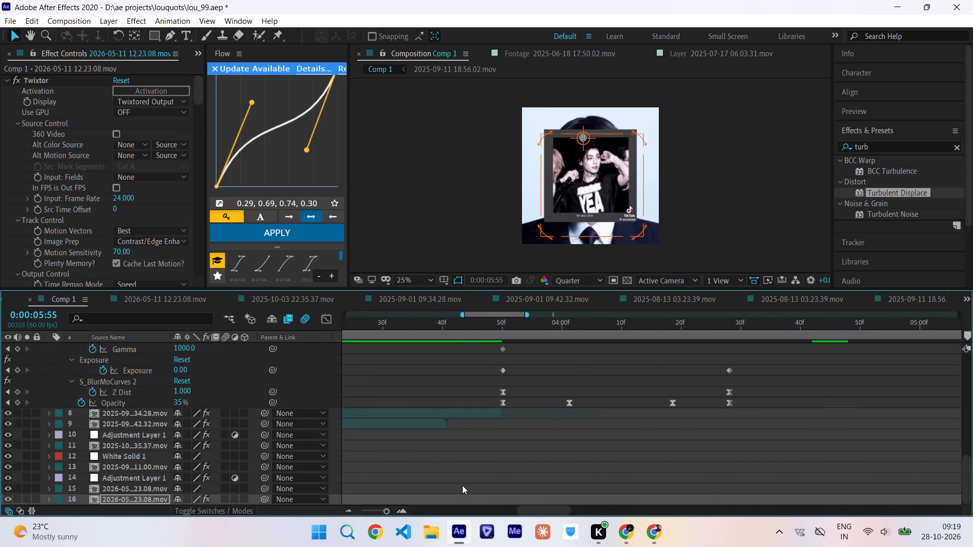
pyautogui.scroll(2, 462, 485)
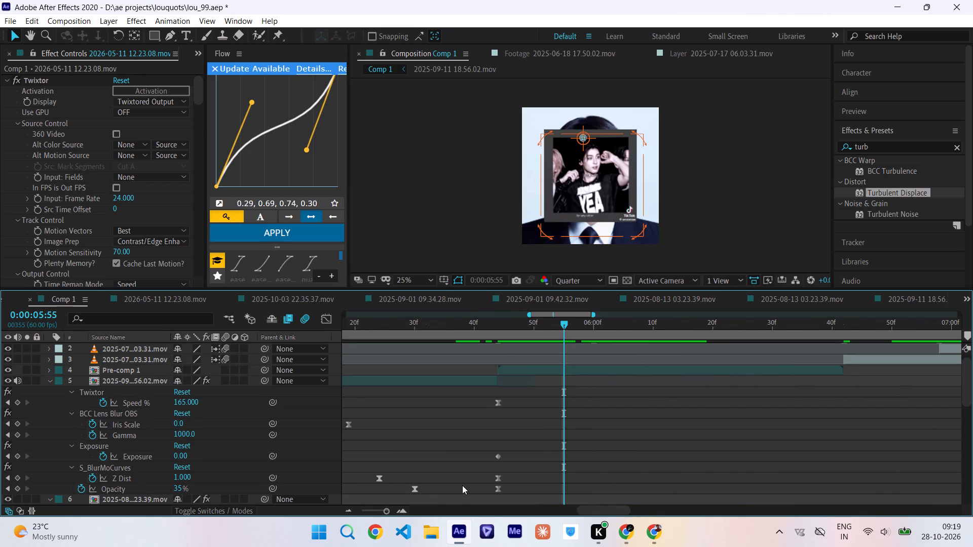
pyautogui.scroll(1, 462, 485)
pyautogui.moveTo(508, 337); pyautogui.dragTo(495, 338)
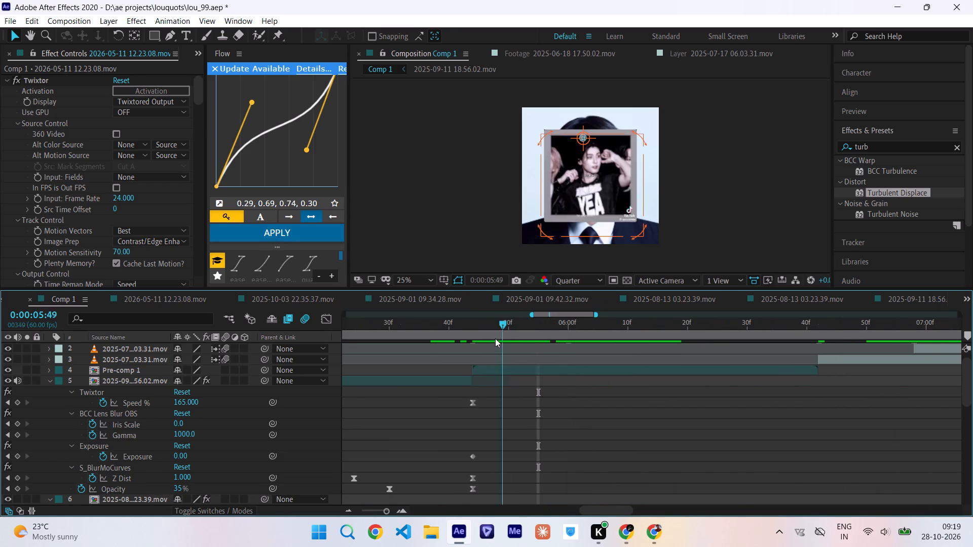
pyautogui.moveTo(495, 338); pyautogui.dragTo(651, 368)
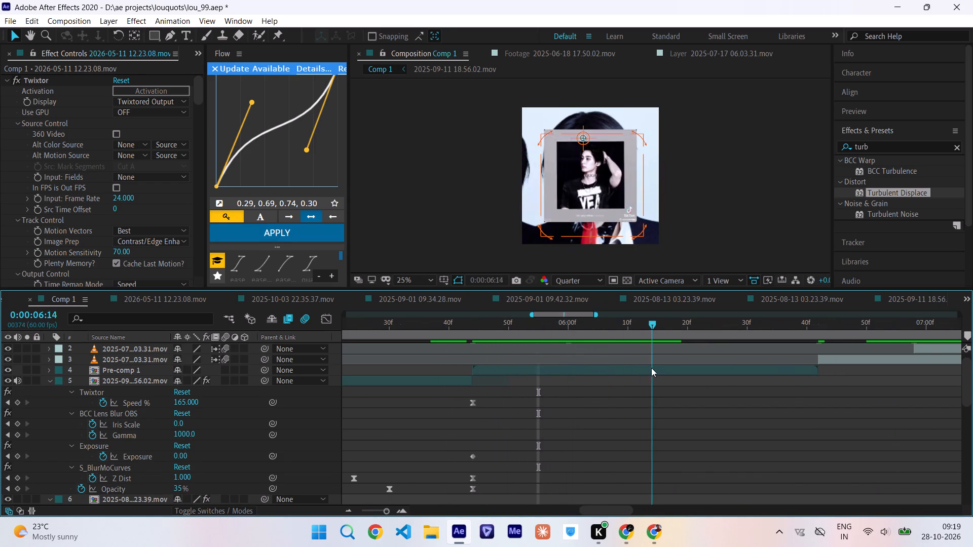
pyautogui.moveTo(651, 368); pyautogui.dragTo(473, 377)
pyautogui.click(489, 369)
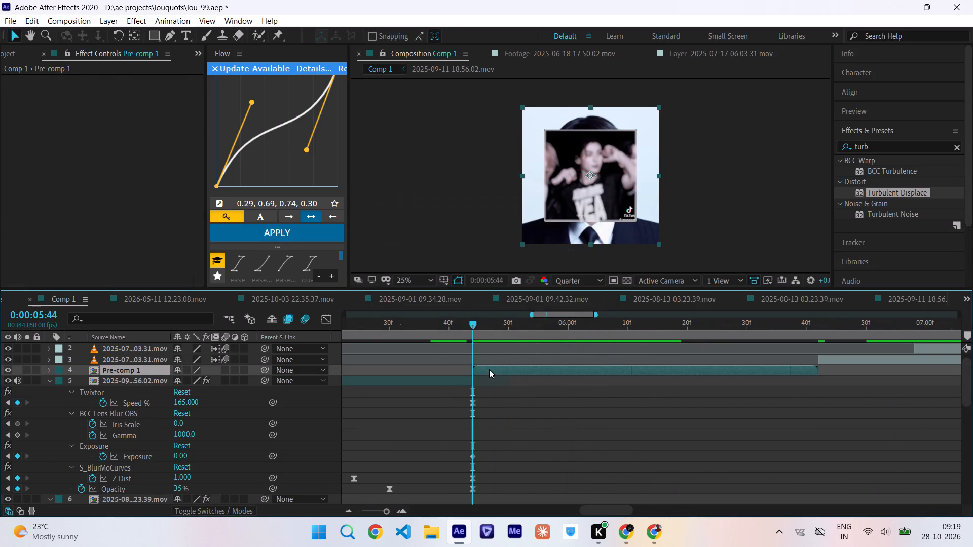
pyautogui.hotkey('ctrl', 'v')
pyautogui.press('u')
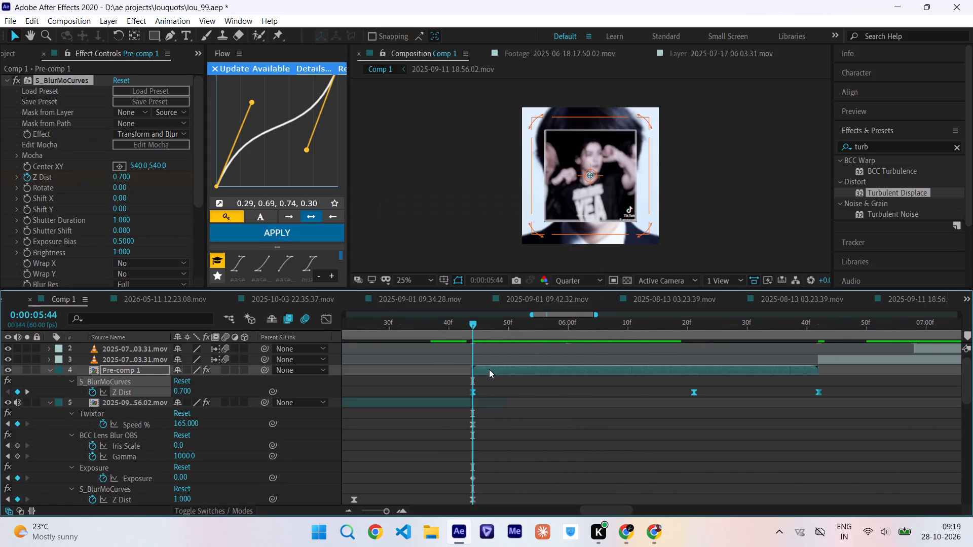
# Review the pasted zoom animation across Pre-comp 1 from 0:00:05:44 to about 0:00:06:39.
pyautogui.moveTo(478, 327); pyautogui.dragTo(529, 331)
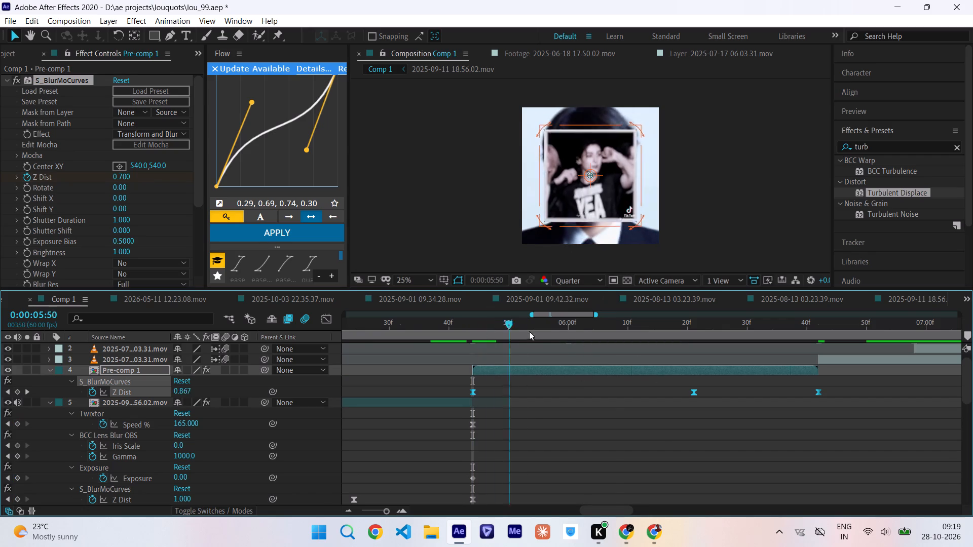
pyautogui.moveTo(529, 331); pyautogui.dragTo(806, 330)
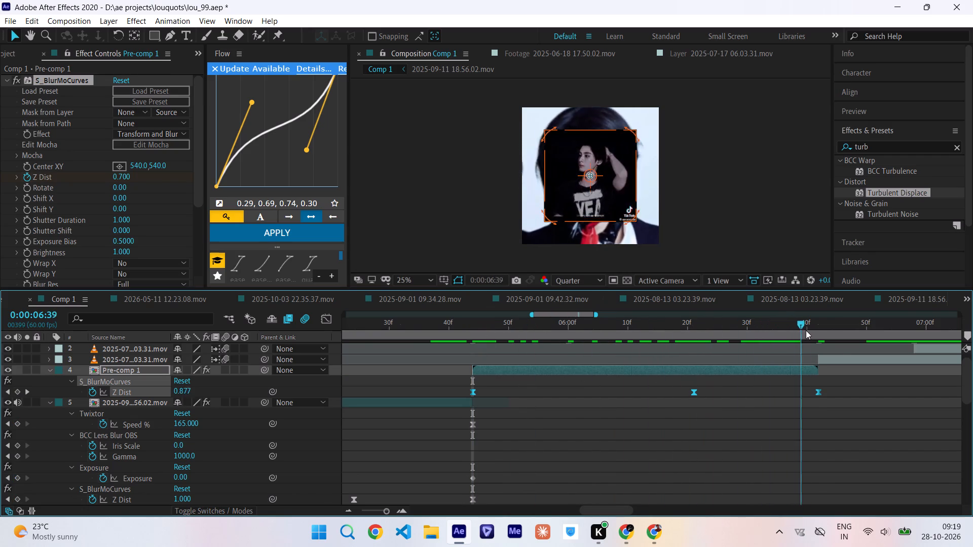
pyautogui.moveTo(806, 330); pyautogui.dragTo(649, 358)
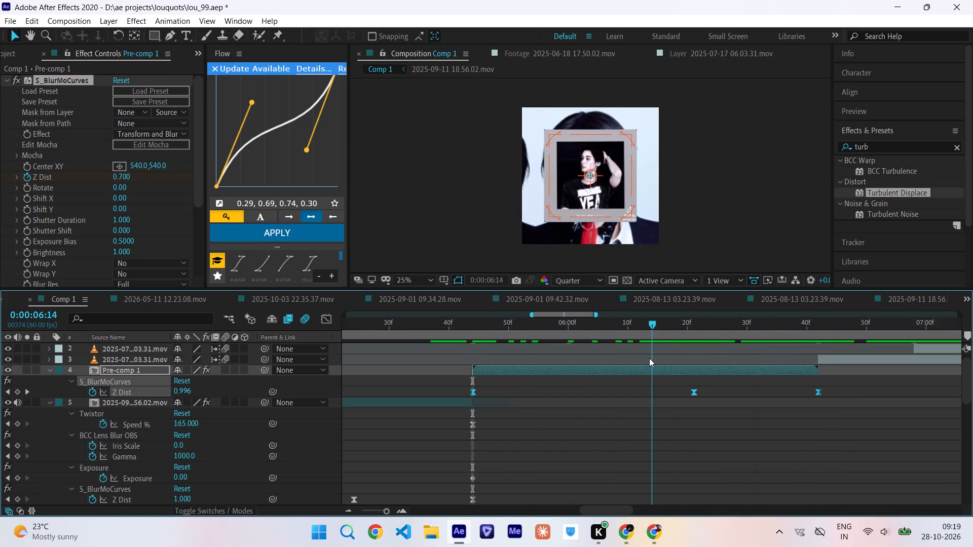
pyautogui.moveTo(649, 358); pyautogui.dragTo(611, 374)
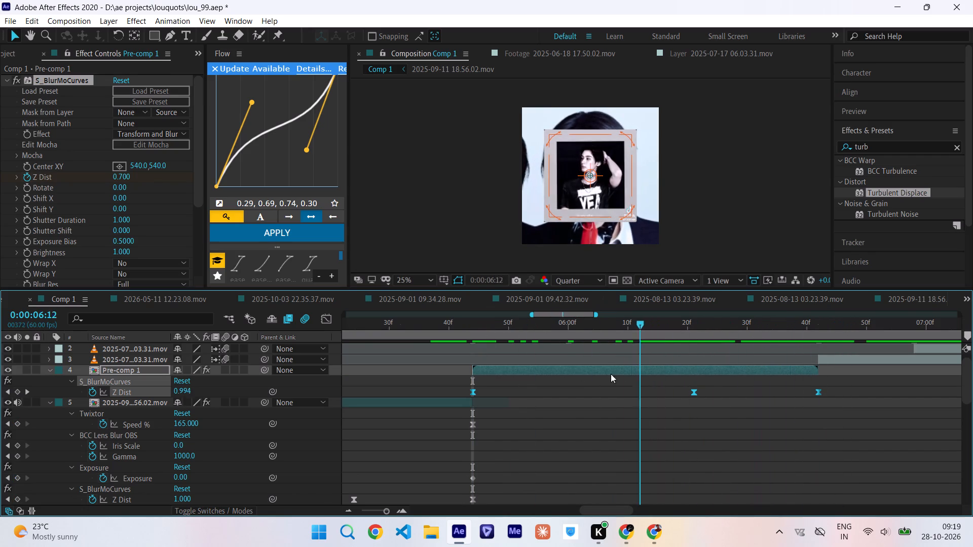
pyautogui.moveTo(611, 374); pyautogui.dragTo(567, 366)
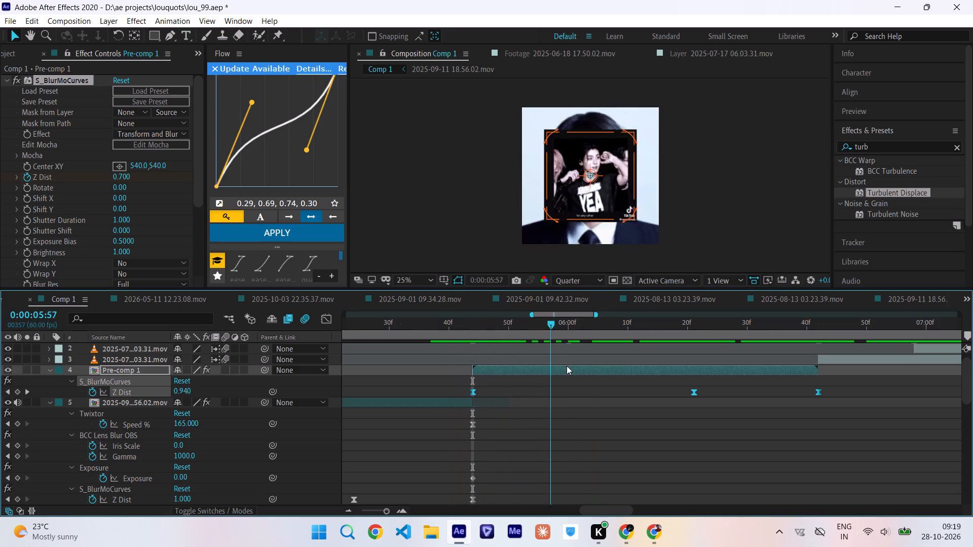
pyautogui.moveTo(567, 366); pyautogui.dragTo(682, 366)
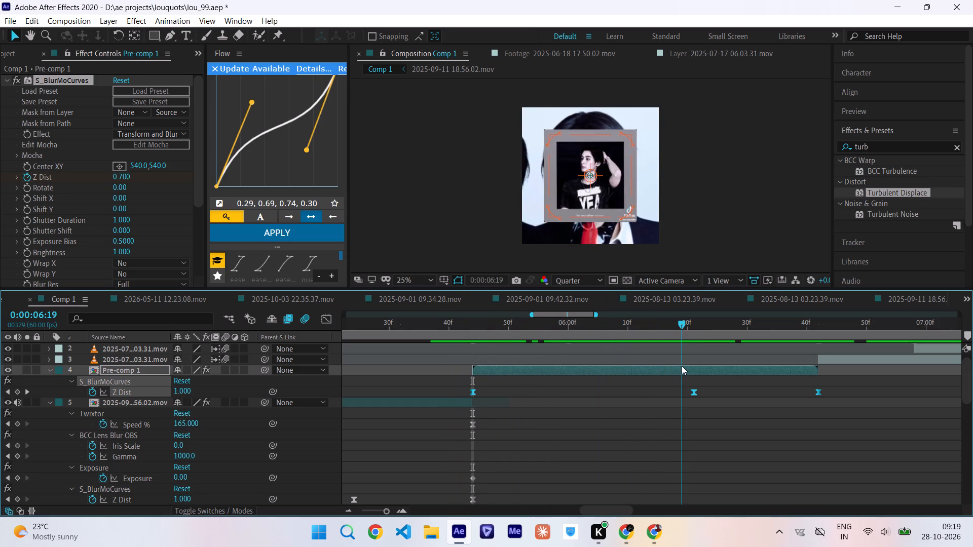
pyautogui.moveTo(682, 366); pyautogui.dragTo(483, 385)
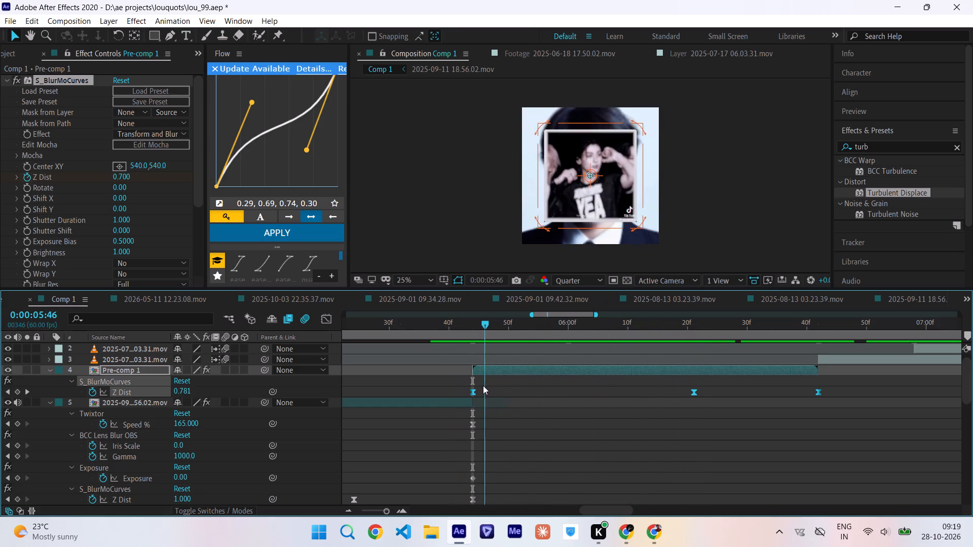
pyautogui.moveTo(483, 385); pyautogui.dragTo(470, 387)
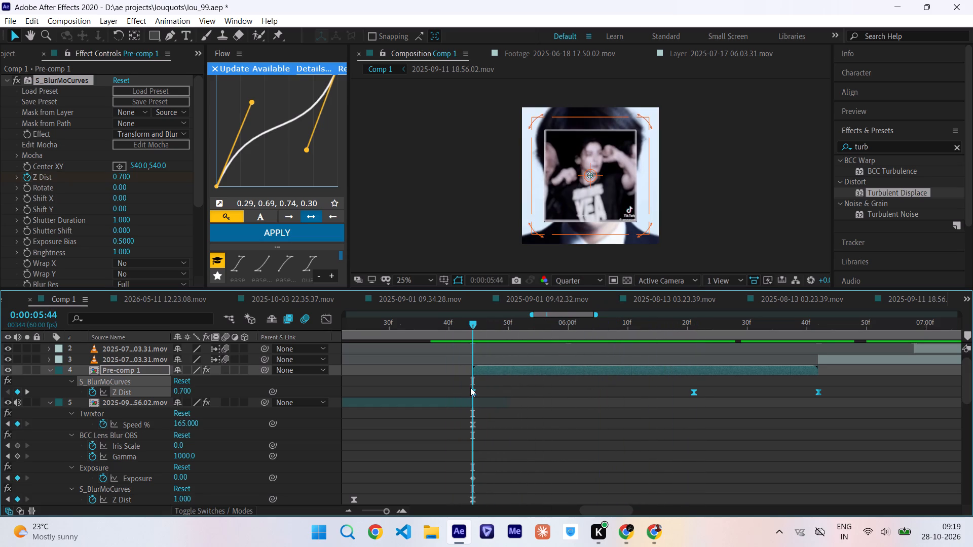
pyautogui.moveTo(470, 387); pyautogui.dragTo(471, 388)
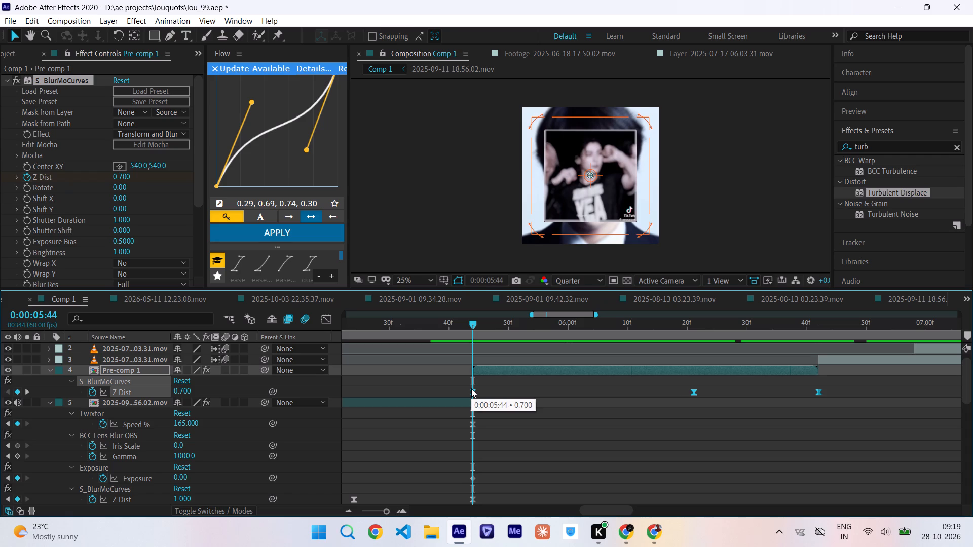
# Clear Pre-comp 1's pasted Z Dist keyframes and set a new Z Dist keyframe of 1 at 0:00:05:44.
pyautogui.click(513, 393)
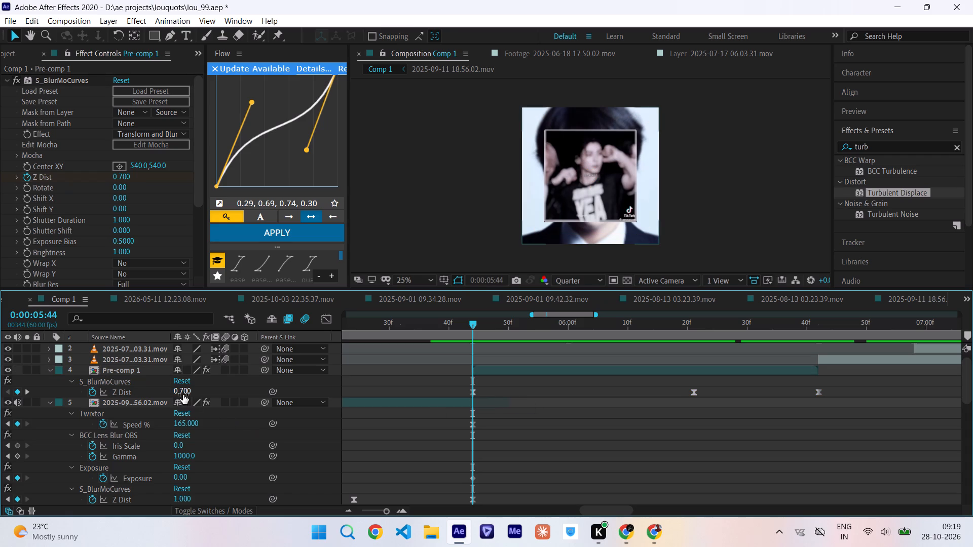
pyautogui.click(91, 393)
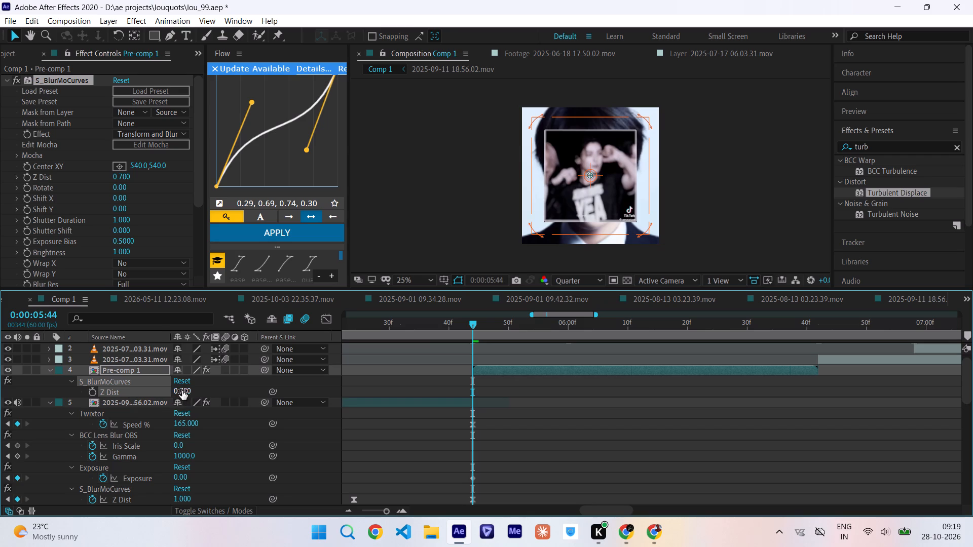
pyautogui.click(182, 390)
pyautogui.press('1')
pyautogui.press('Return')
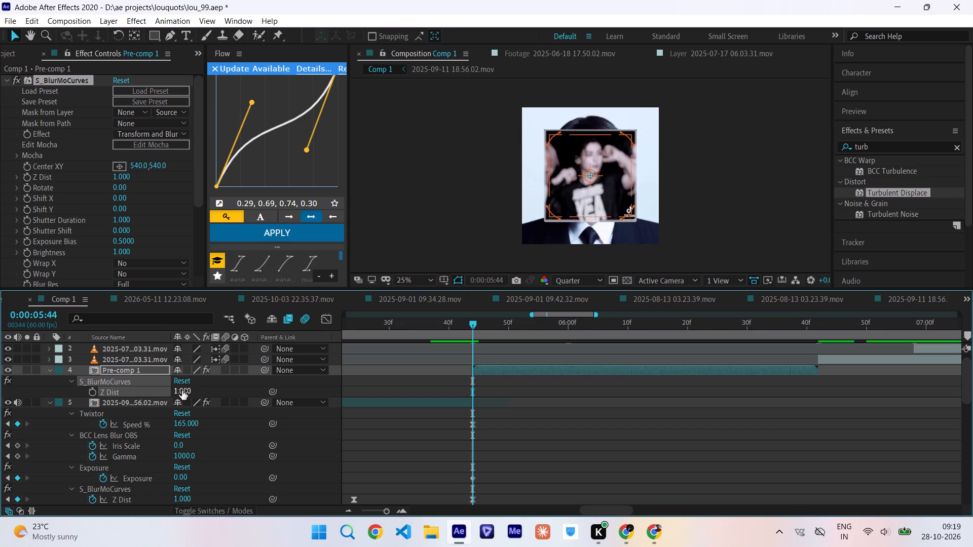
pyautogui.click(92, 390)
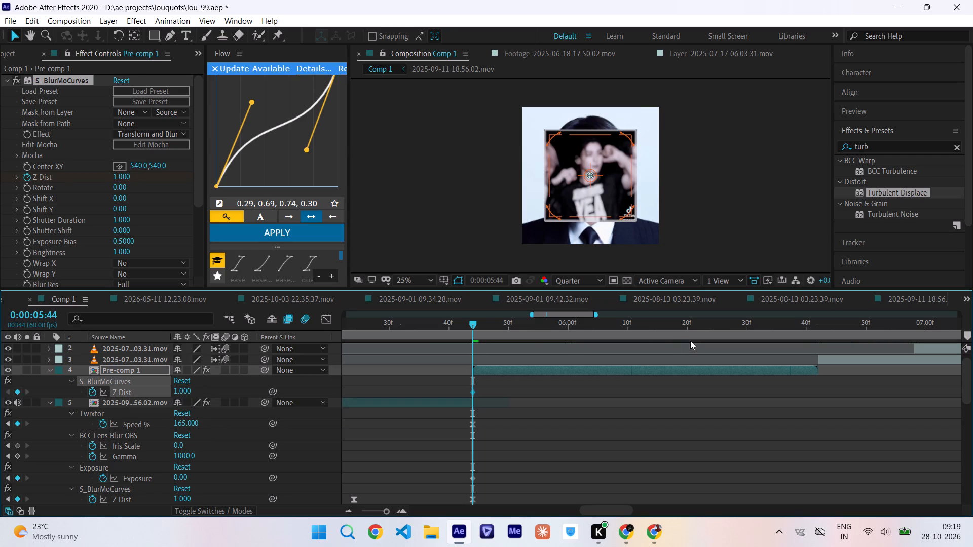
# Set a Z Dist keyframe of 1.4 on Pre-comp 1's S_BlurMoCurves at 0:00:06:22.
pyautogui.moveTo(633, 328); pyautogui.dragTo(677, 334)
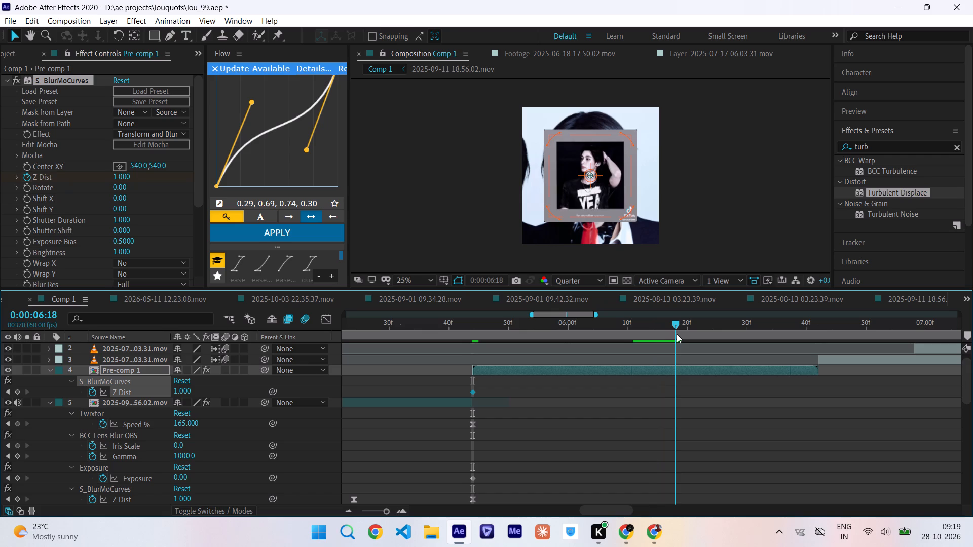
pyautogui.moveTo(677, 334); pyautogui.dragTo(699, 340)
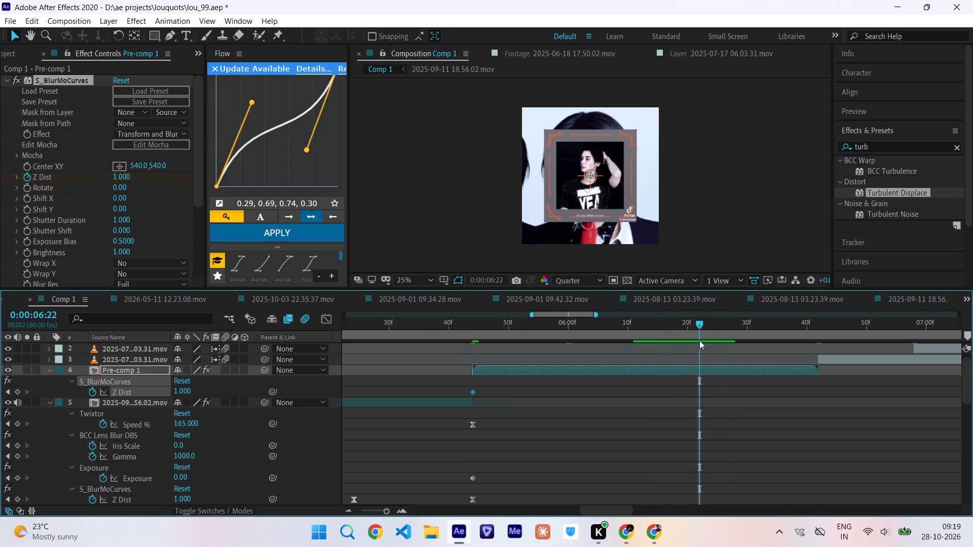
pyautogui.click(652, 389)
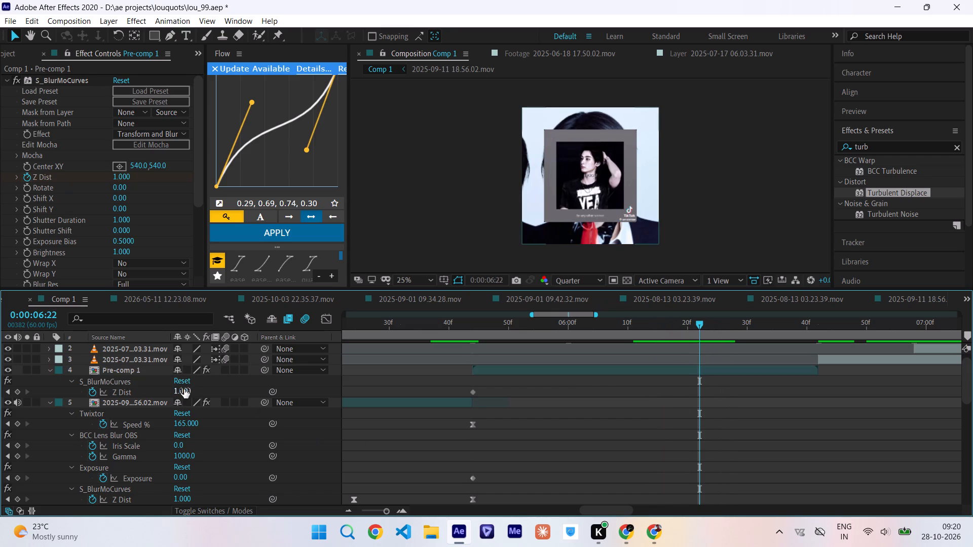
pyautogui.moveTo(183, 389); pyautogui.dragTo(205, 392)
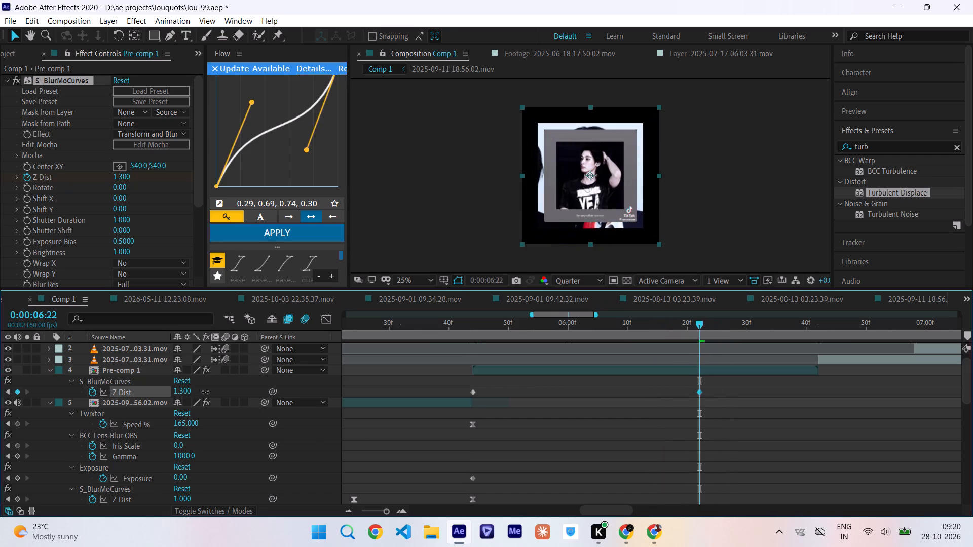
pyautogui.moveTo(205, 392); pyautogui.dragTo(209, 394)
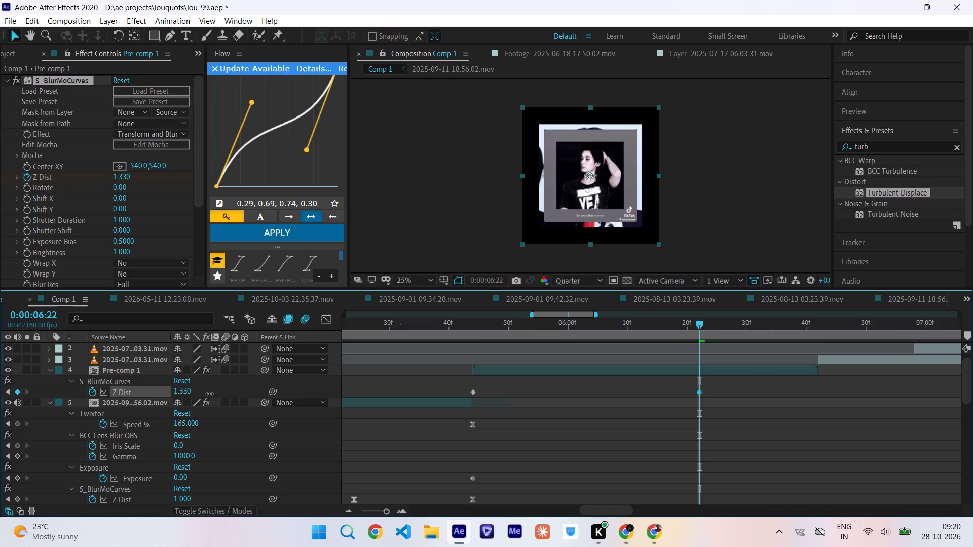
pyautogui.moveTo(209, 394); pyautogui.dragTo(214, 397)
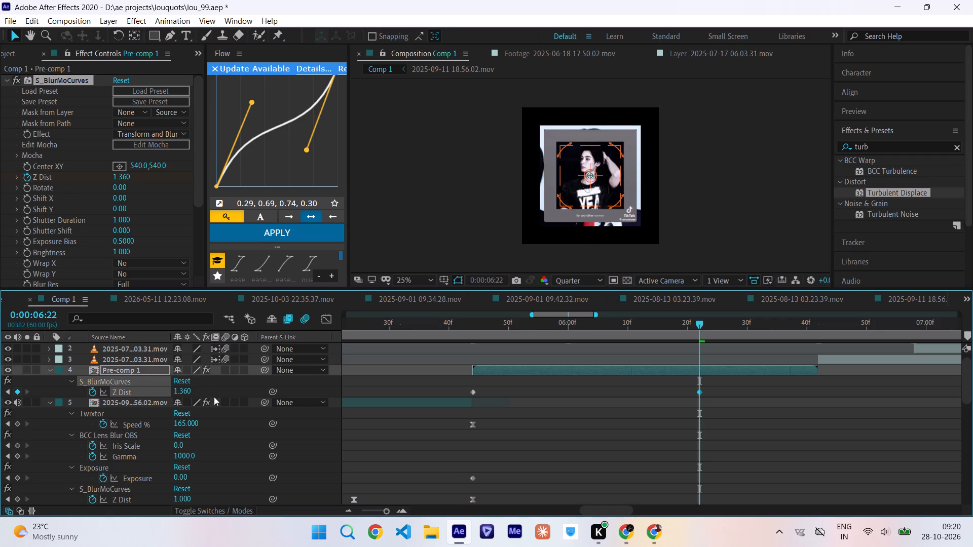
pyautogui.click(187, 394)
pyautogui.write('1.4')
pyautogui.press('Return')
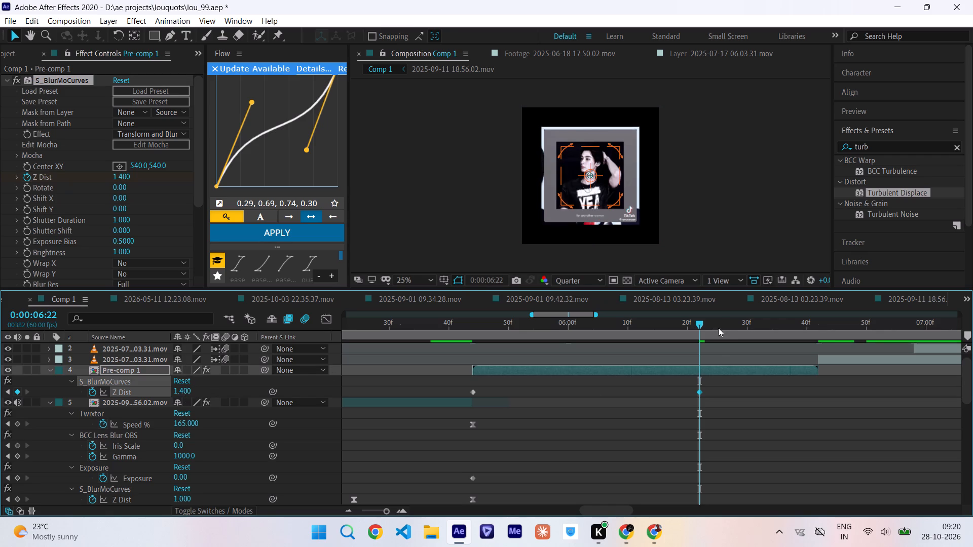
# Set a Z Dist keyframe of 1 at Pre-comp 1's end, 0:00:06:42.
pyautogui.moveTo(699, 327); pyautogui.dragTo(819, 353)
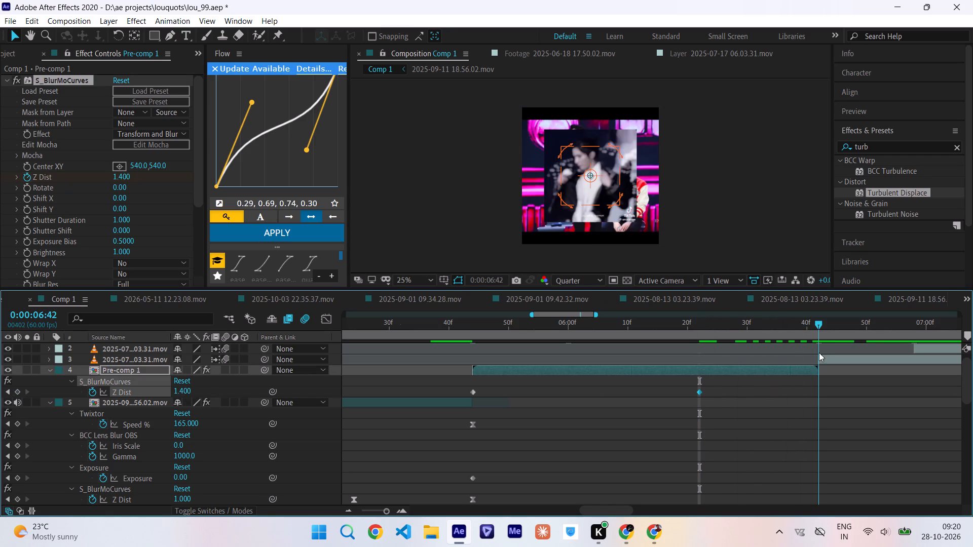
pyautogui.moveTo(819, 353); pyautogui.dragTo(819, 356)
pyautogui.click(207, 389)
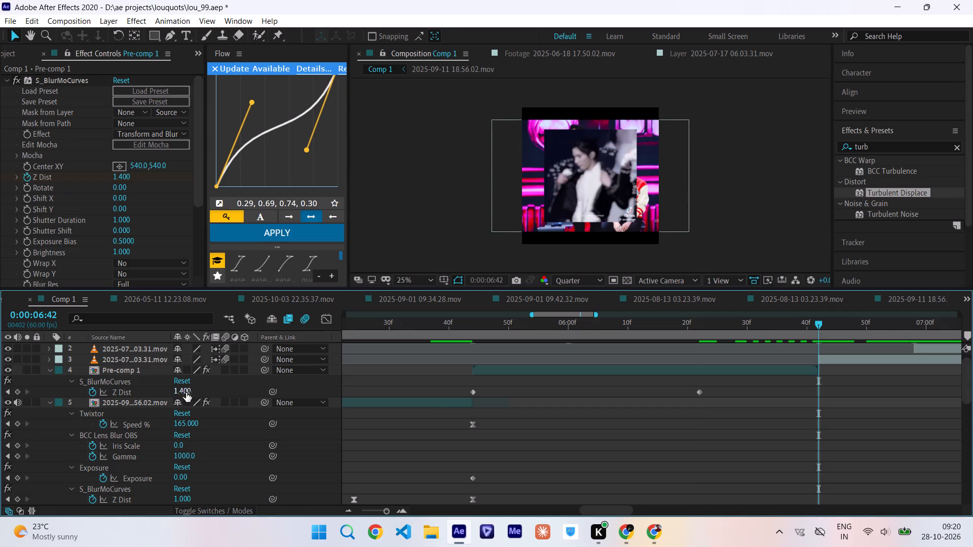
pyautogui.click(186, 393)
pyautogui.press('1')
pyautogui.press('Return')
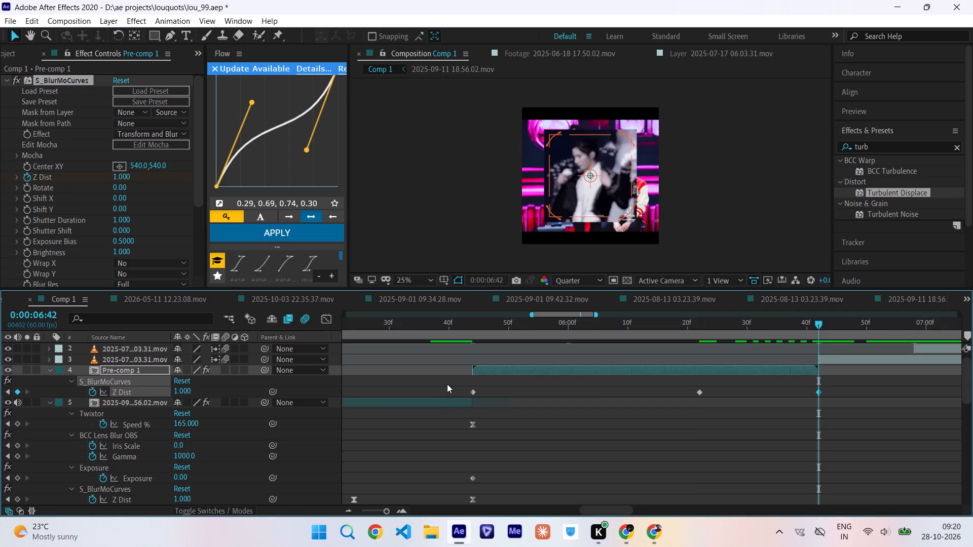
# Apply Easy Ease to all three of Pre-comp 1's Z Dist keyframes.
pyautogui.moveTo(446, 383); pyautogui.dragTo(843, 392)
pyautogui.press('F9')
# Reshape the Z Dist value curve with a steep rise from 0:00:05:44, a broad peak at 0:00:06:22 and a steep fall into 0:00:06:42.
pyautogui.click(329, 322)
pyautogui.click(699, 354)
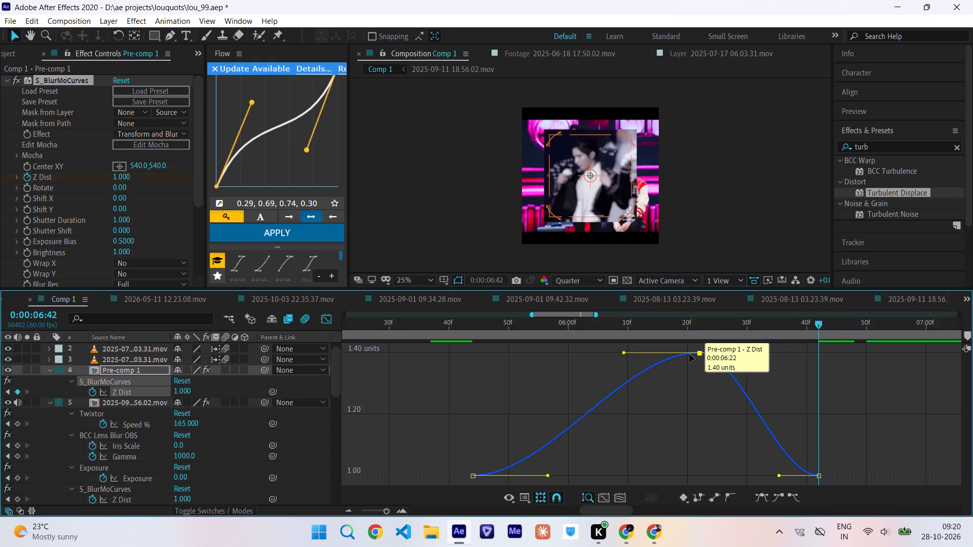
pyautogui.moveTo(548, 475); pyautogui.dragTo(512, 428)
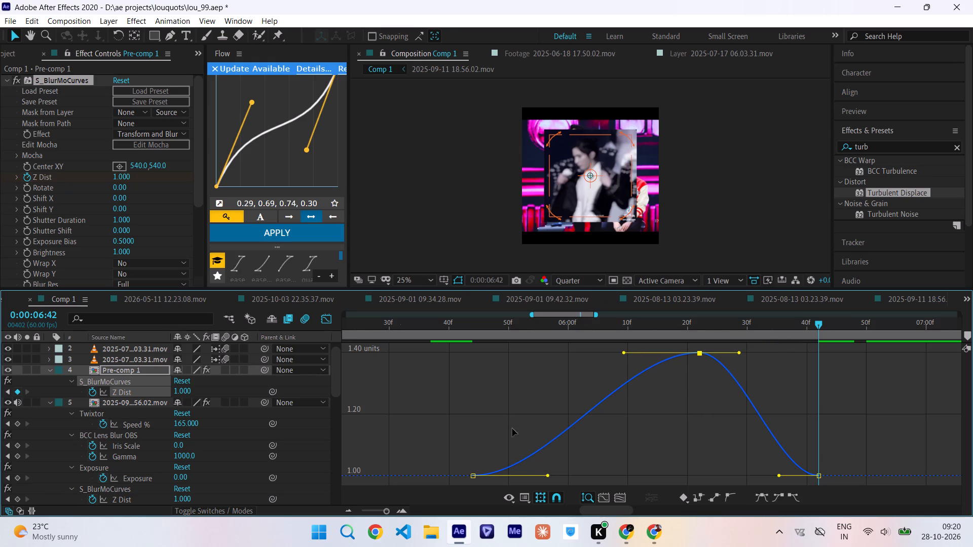
pyautogui.moveTo(512, 428); pyautogui.dragTo(497, 408)
pyautogui.moveTo(546, 476); pyautogui.dragTo(489, 397)
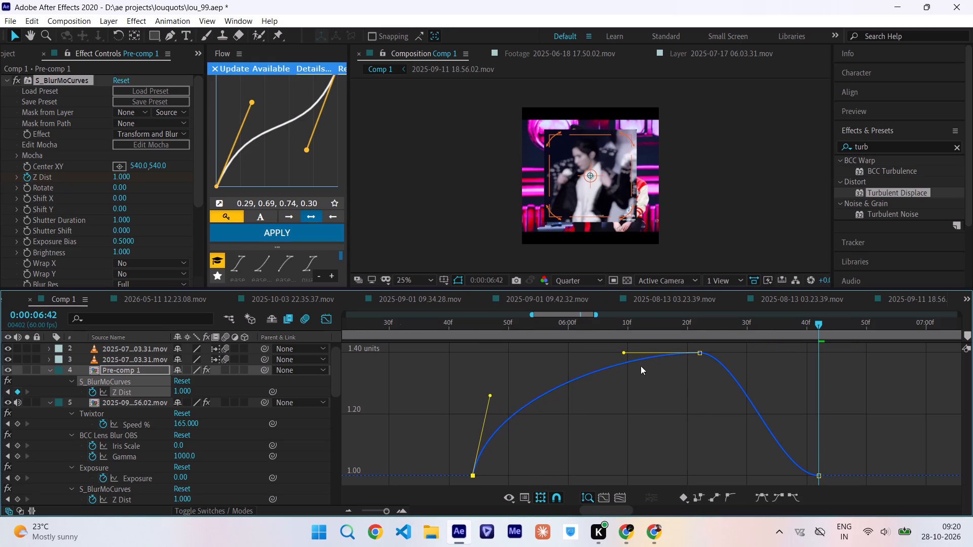
pyautogui.moveTo(622, 351); pyautogui.dragTo(552, 348)
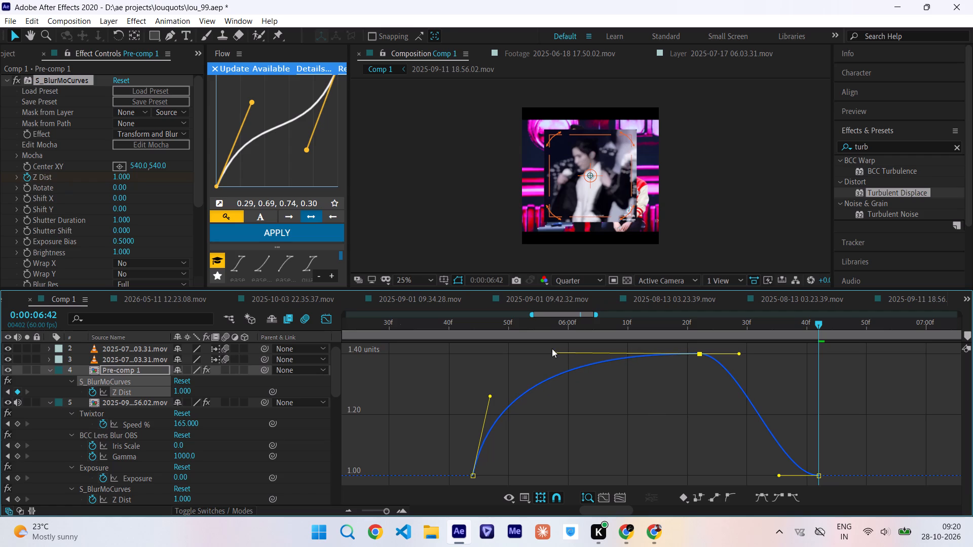
pyautogui.moveTo(779, 474); pyautogui.dragTo(809, 401)
pyautogui.moveTo(741, 351); pyautogui.dragTo(776, 353)
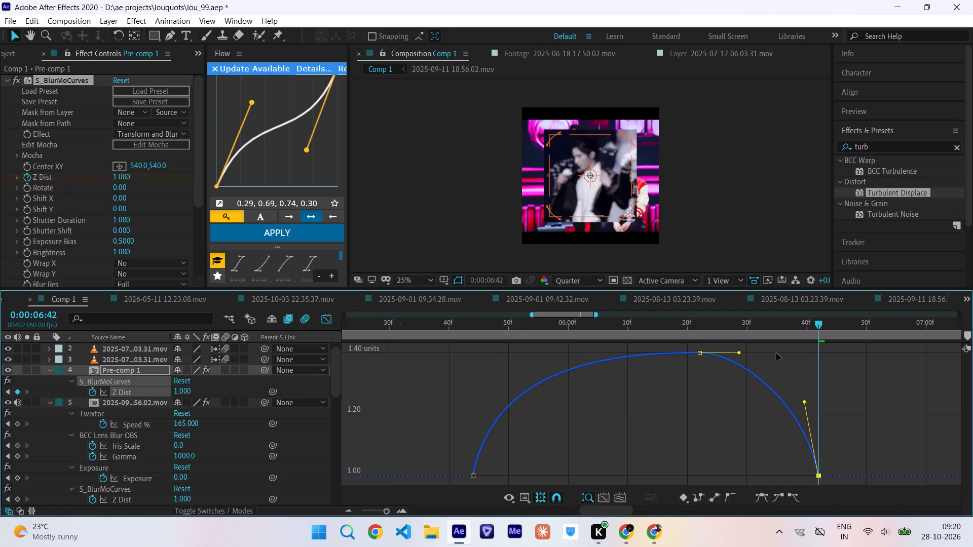
pyautogui.moveTo(776, 353); pyautogui.dragTo(776, 354)
pyautogui.moveTo(741, 356); pyautogui.dragTo(785, 359)
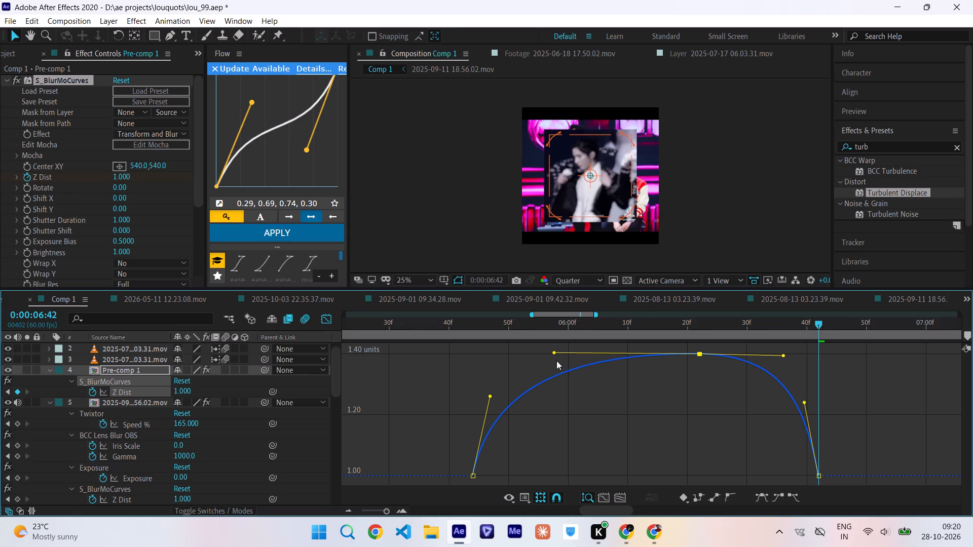
pyautogui.click(552, 353)
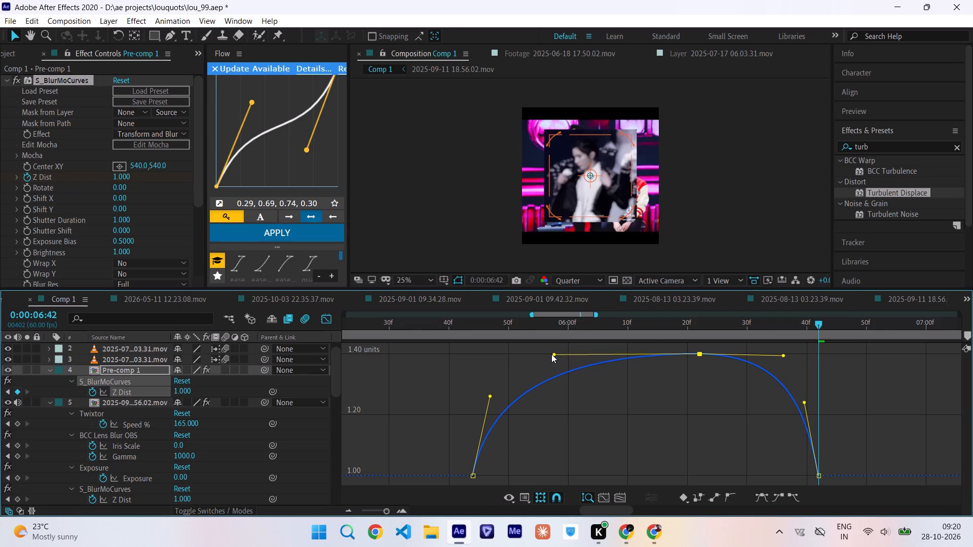
# Steepen the Z Dist curve's final fall into the 0:00:06:42 keyframe, check the zoom-back, and return to the layer timeline.
pyautogui.moveTo(426, 329); pyautogui.dragTo(563, 340)
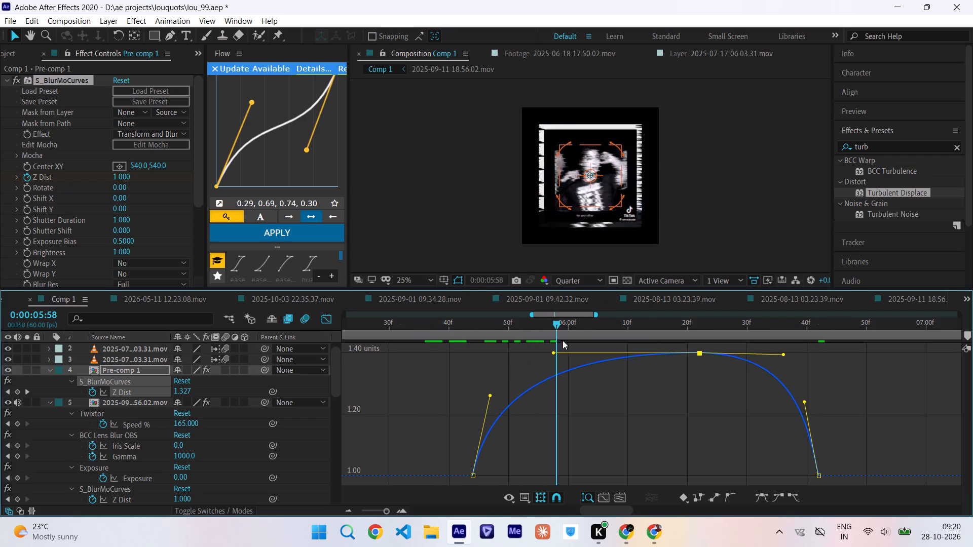
pyautogui.moveTo(563, 340); pyautogui.dragTo(699, 326)
pyautogui.hscroll(1, 622, 335)
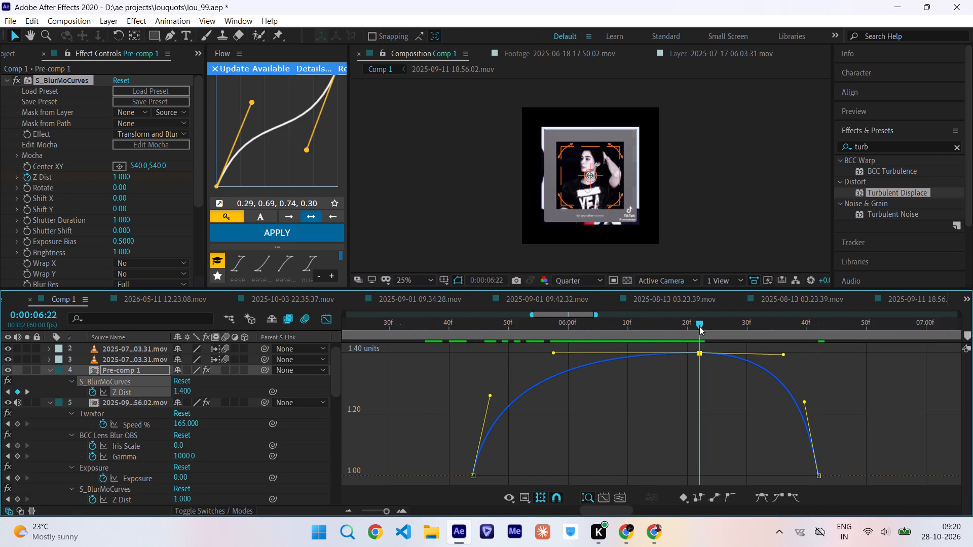
pyautogui.hscroll(1, 699, 326)
pyautogui.moveTo(699, 326); pyautogui.dragTo(856, 302)
pyautogui.hscroll(1, 707, 325)
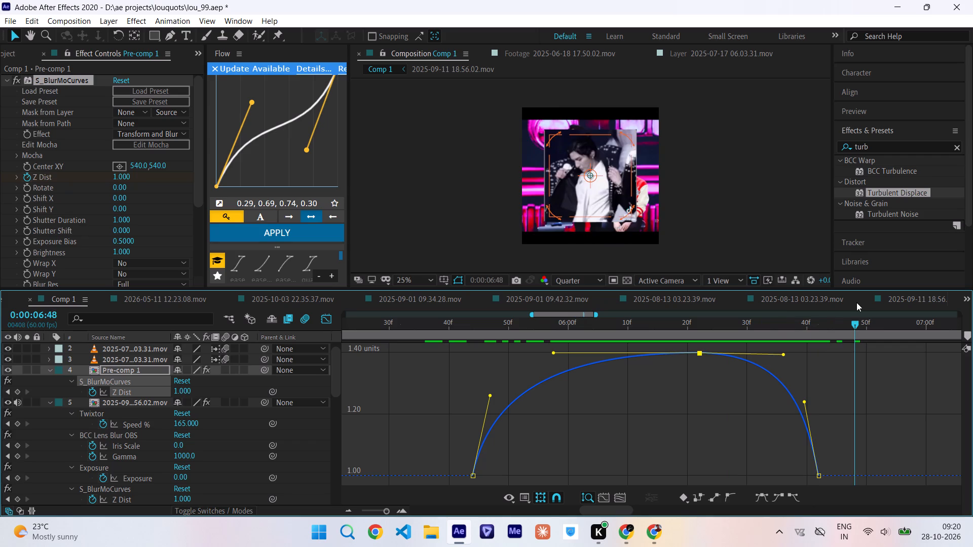
pyautogui.moveTo(856, 302); pyautogui.dragTo(800, 323)
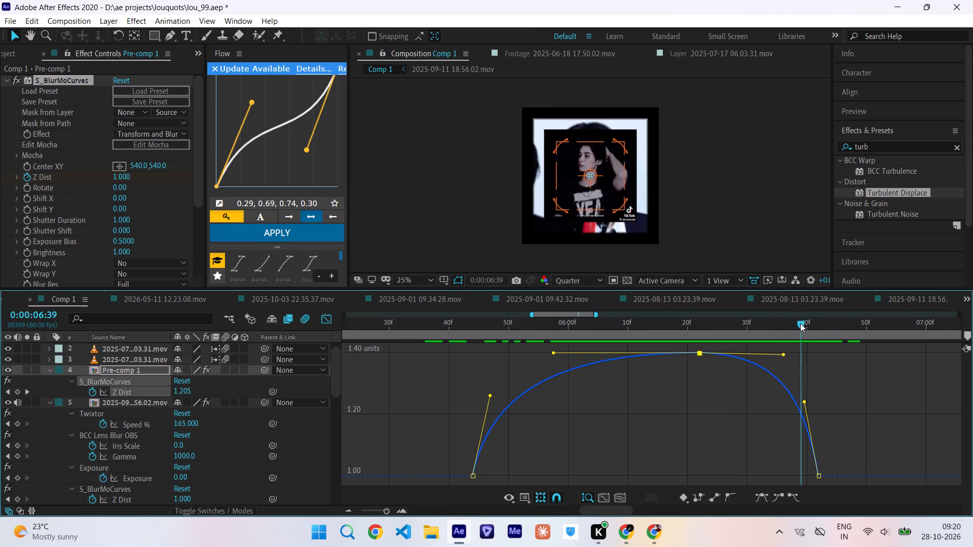
pyautogui.moveTo(800, 323); pyautogui.dragTo(807, 332)
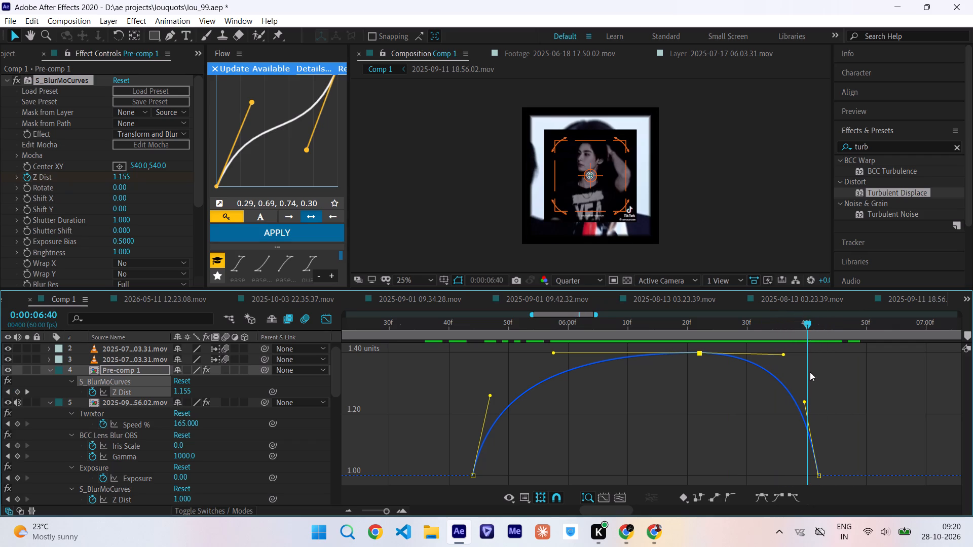
pyautogui.moveTo(805, 402); pyautogui.dragTo(821, 397)
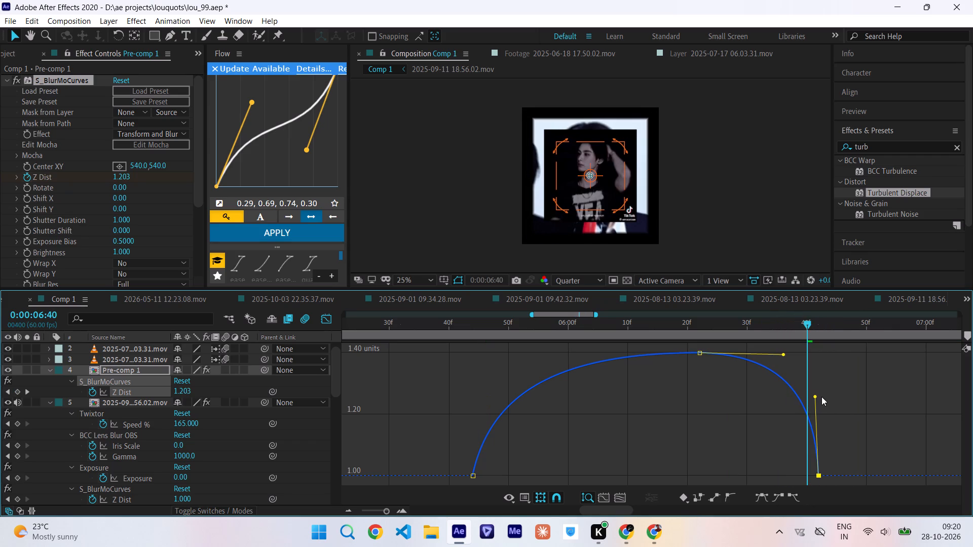
pyautogui.moveTo(821, 397); pyautogui.dragTo(821, 393)
pyautogui.moveTo(691, 332); pyautogui.dragTo(706, 333)
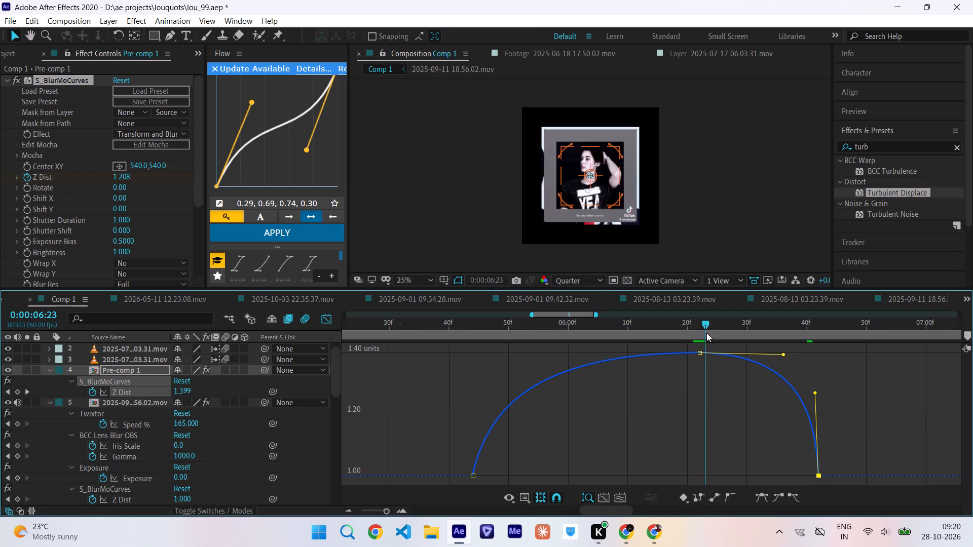
pyautogui.moveTo(706, 333); pyautogui.dragTo(854, 336)
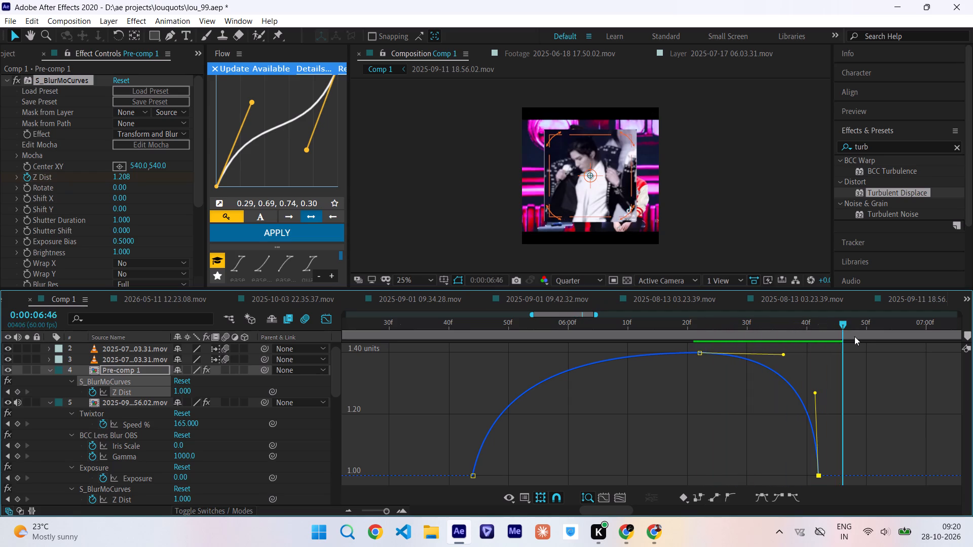
pyautogui.moveTo(854, 336); pyautogui.dragTo(862, 336)
pyautogui.click(323, 321)
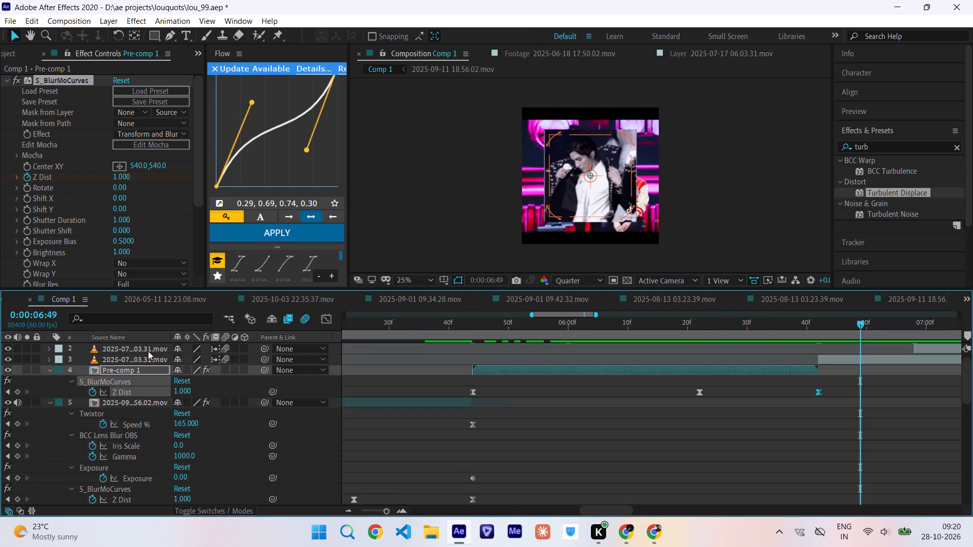
# Hide the reference video overlay, the top .mp4 layer.
pyautogui.scroll(2, 11, 349)
pyautogui.click(11, 349)
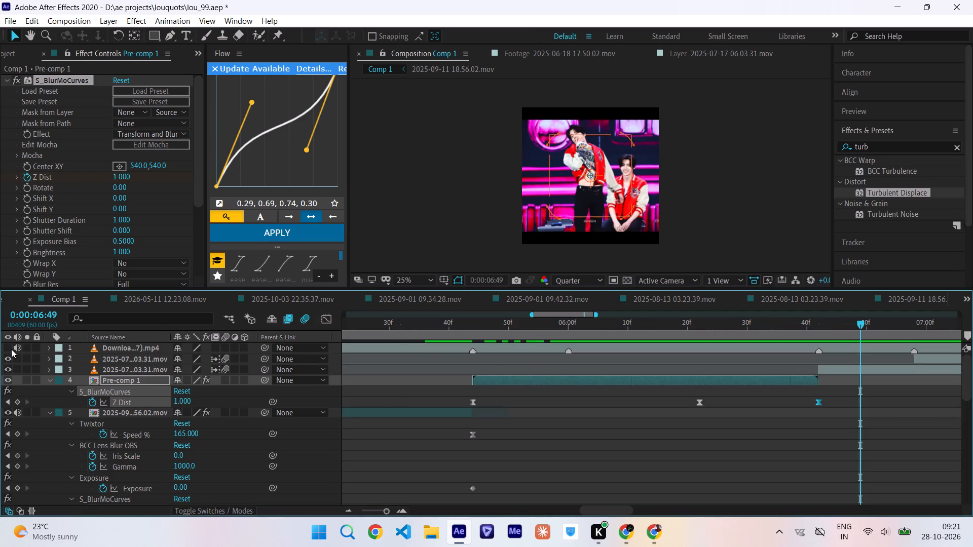
# Preview the zoom across the Pre-comp 1 photos and into the following clip, stopping at 0:00:06:57.
pyautogui.click(385, 333)
pyautogui.press('space')
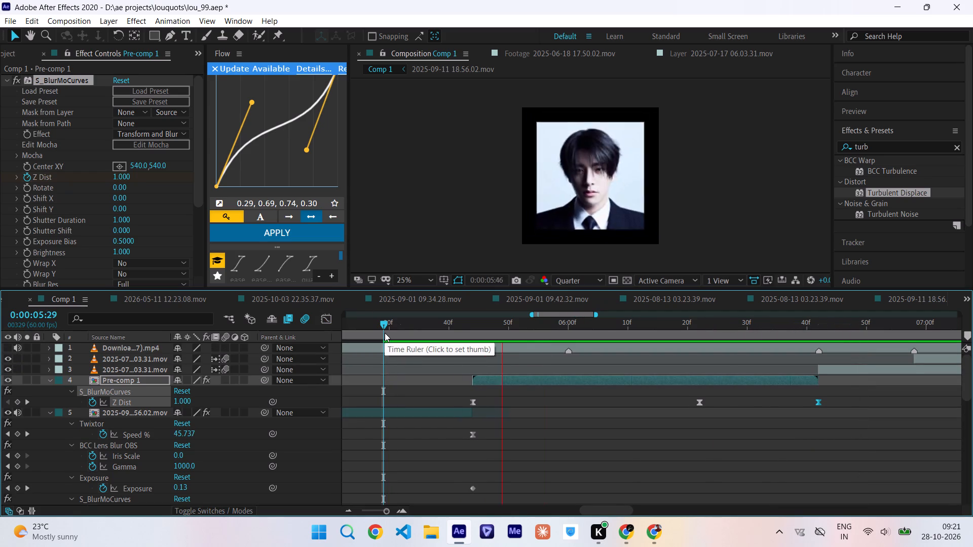
pyautogui.click(409, 326)
pyautogui.press('space')
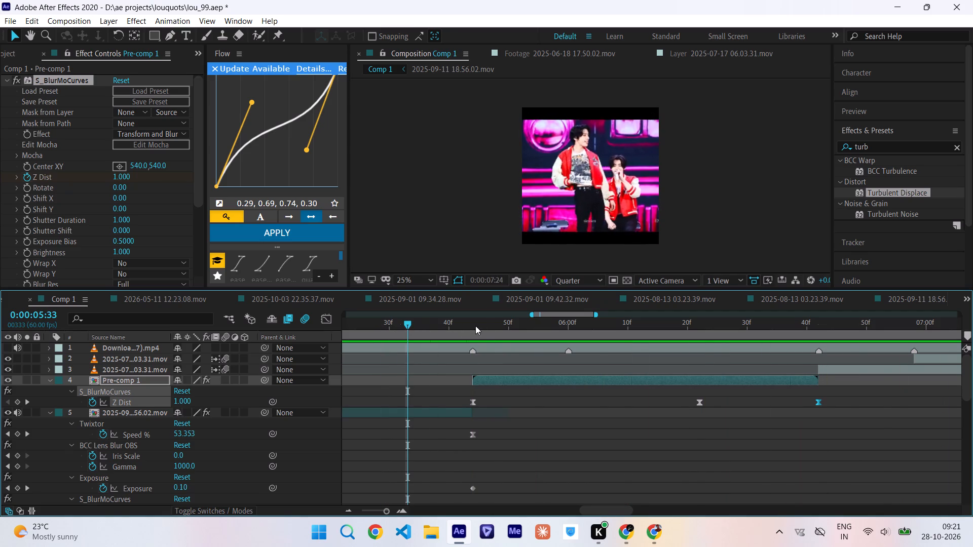
pyautogui.moveTo(485, 322); pyautogui.dragTo(488, 333)
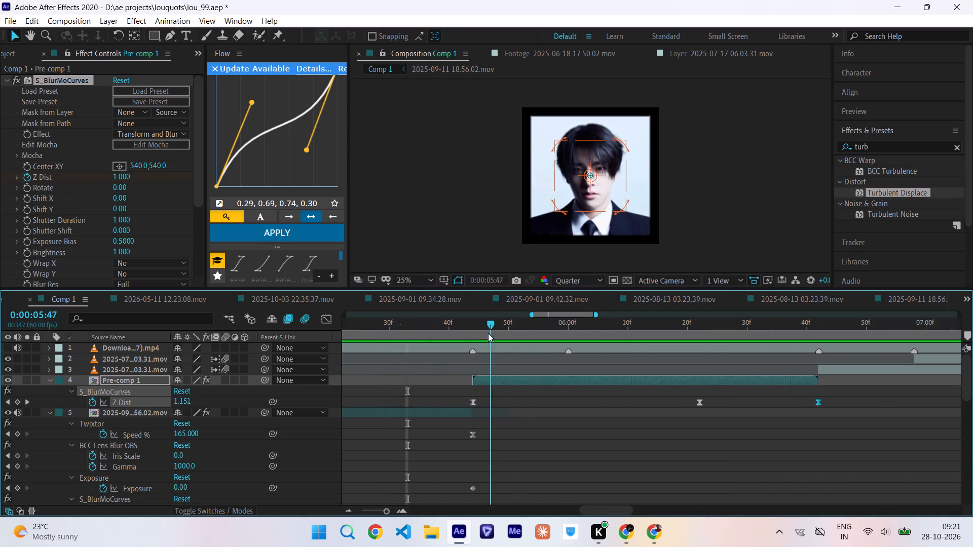
pyautogui.moveTo(488, 333); pyautogui.dragTo(595, 342)
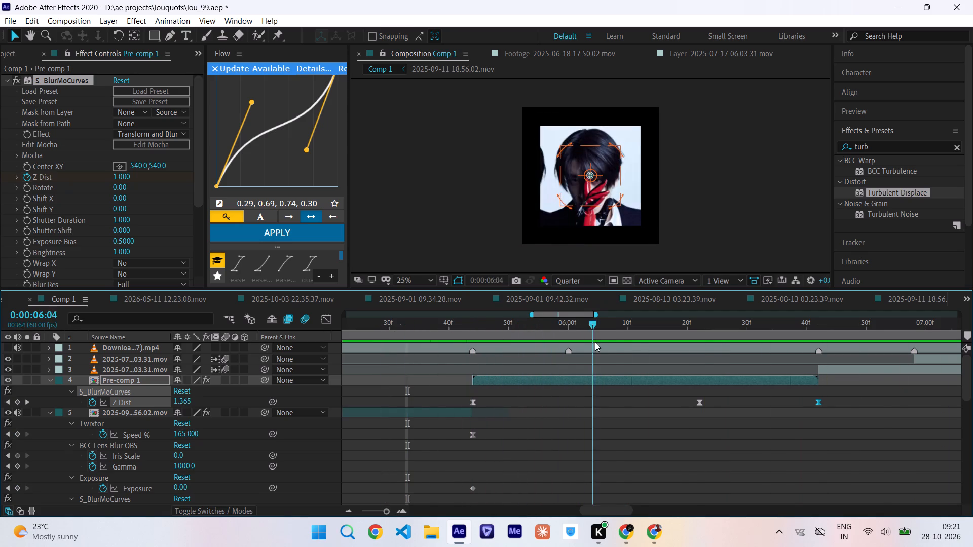
pyautogui.moveTo(595, 342); pyautogui.dragTo(343, 382)
pyautogui.press('space')
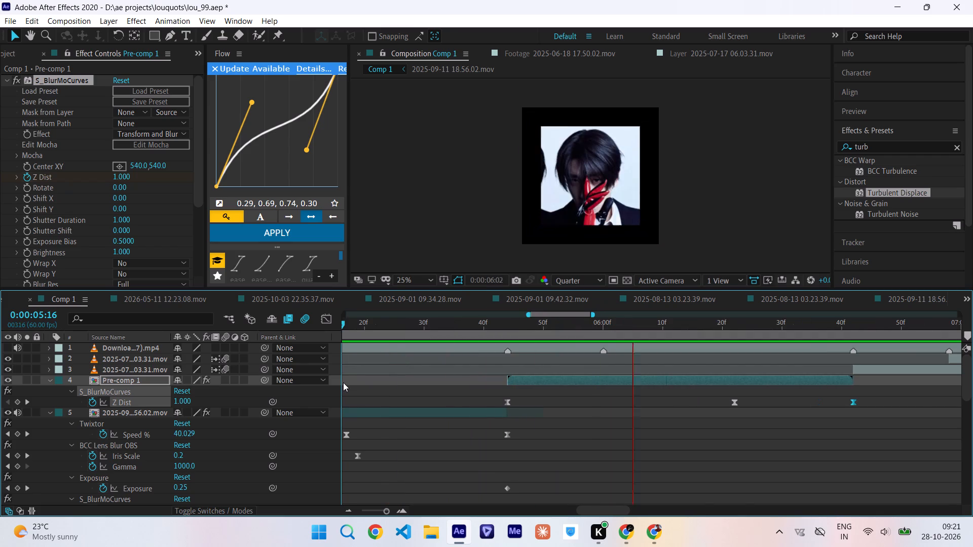
pyautogui.hscroll(-3, 722, 387)
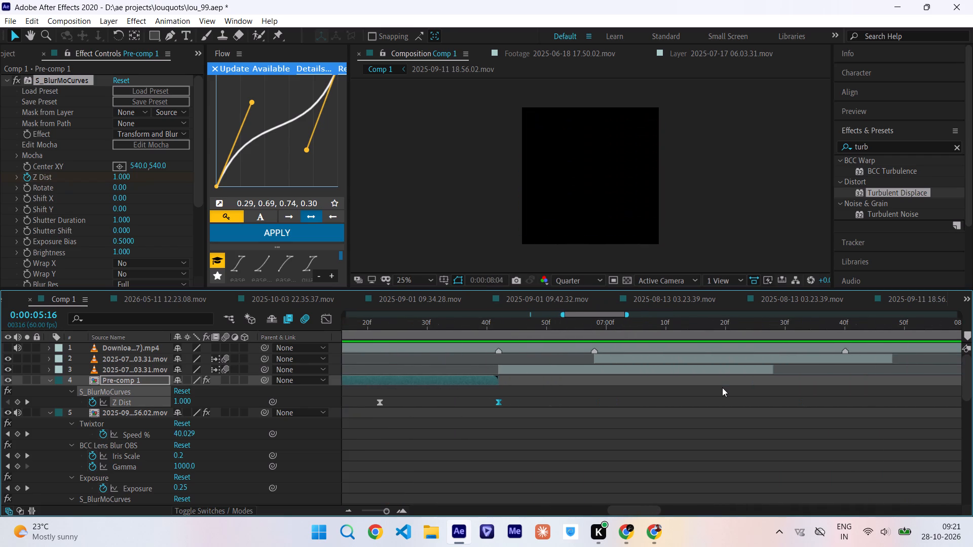
pyautogui.hscroll(1, 722, 387)
pyautogui.hscroll(-2, 722, 387)
pyautogui.click(595, 324)
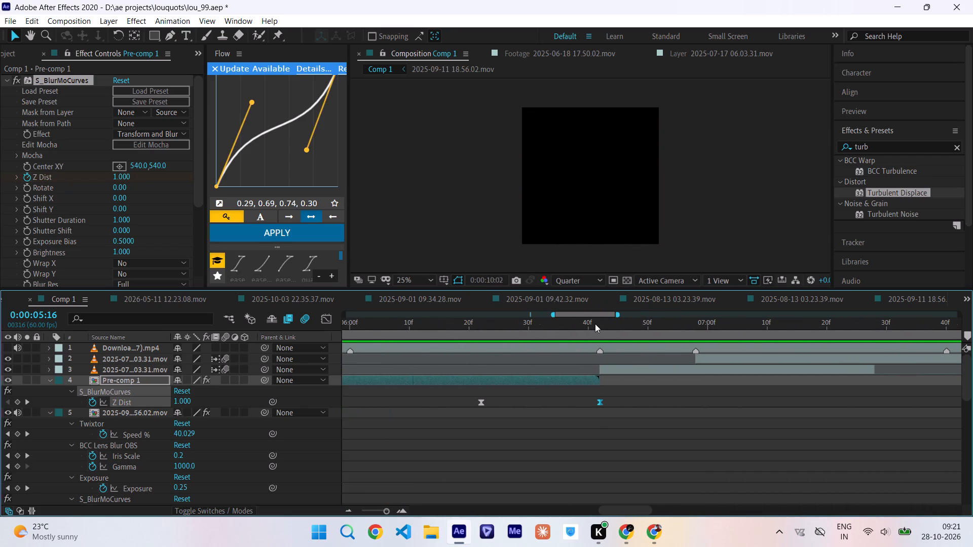
pyautogui.moveTo(595, 324); pyautogui.dragTo(693, 342)
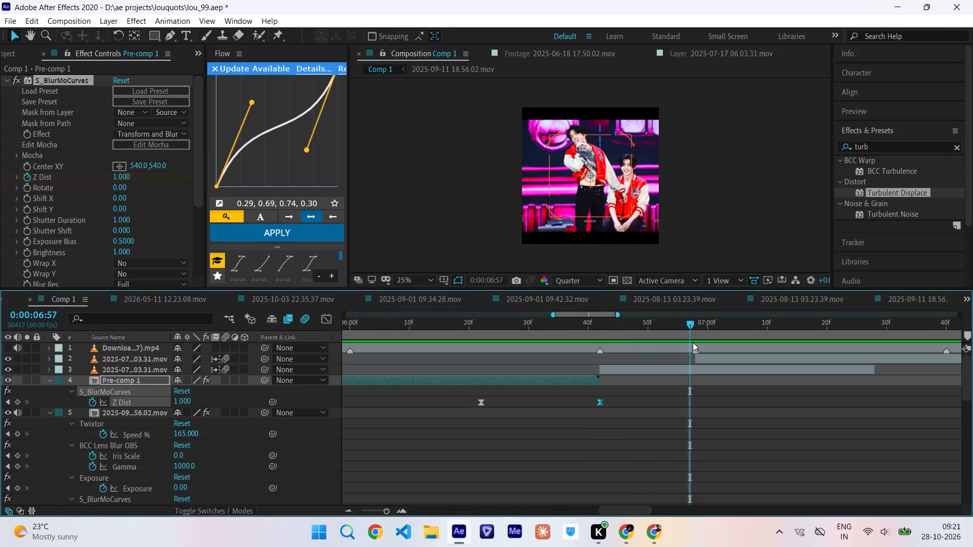
# Save the project.
pyautogui.hotkey('ctrl', 's')
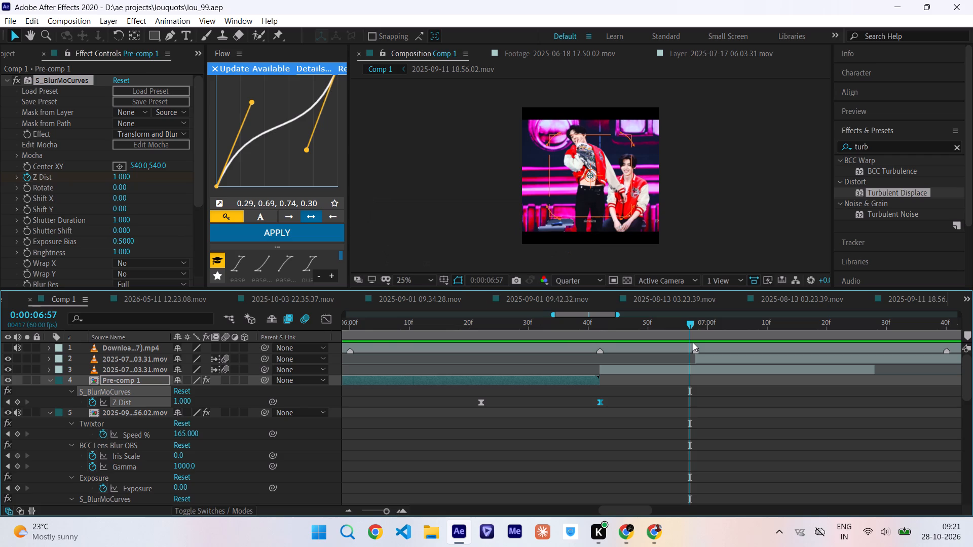
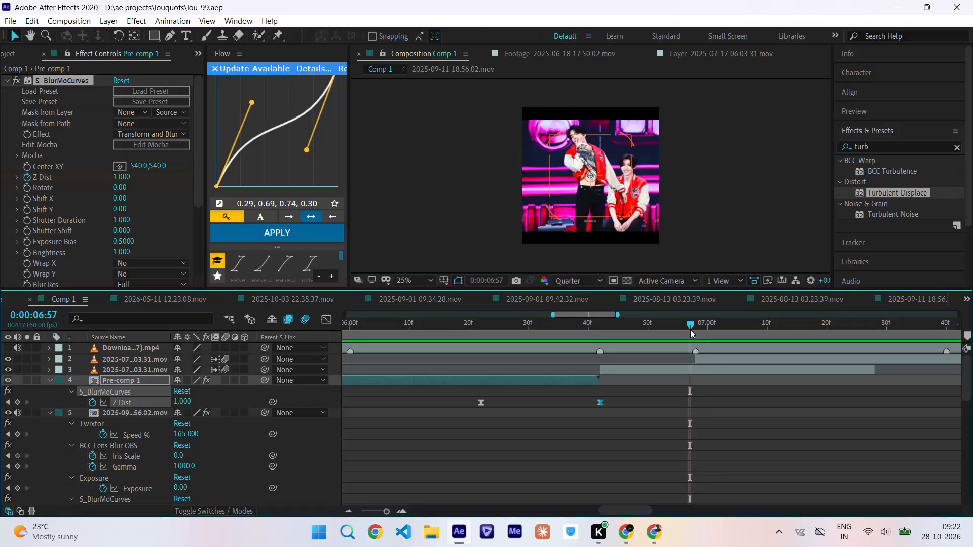
# Scrub and play back the Pre-comp 1 zoom and its neighbouring clips between about 0:00:05:13 and 0:00:06:57.
pyautogui.moveTo(690, 329); pyautogui.dragTo(588, 337)
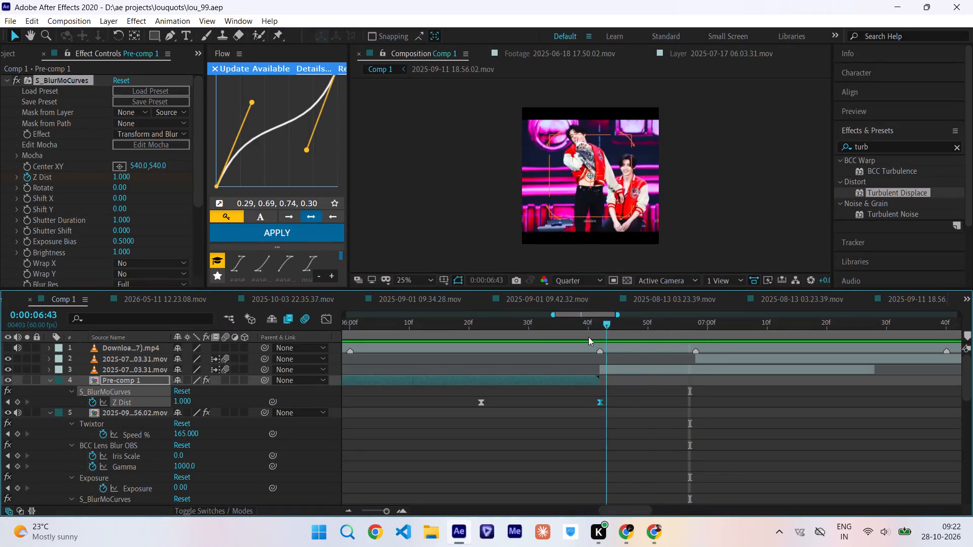
pyautogui.moveTo(588, 337); pyautogui.dragTo(338, 458)
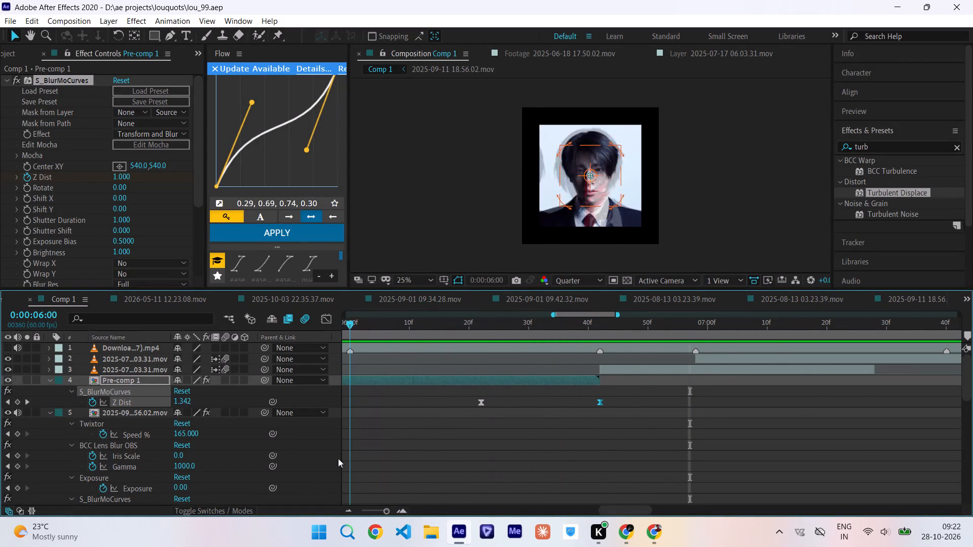
pyautogui.moveTo(338, 458); pyautogui.dragTo(806, 420)
pyautogui.hscroll(1, 327, 463)
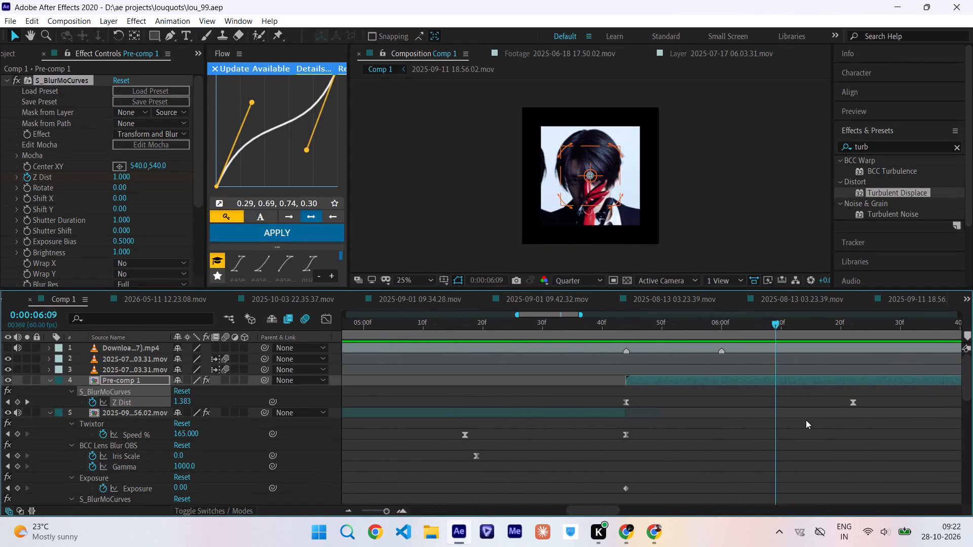
pyautogui.moveTo(806, 420); pyautogui.dragTo(582, 405)
pyautogui.hscroll(1, 806, 420)
pyautogui.press('space')
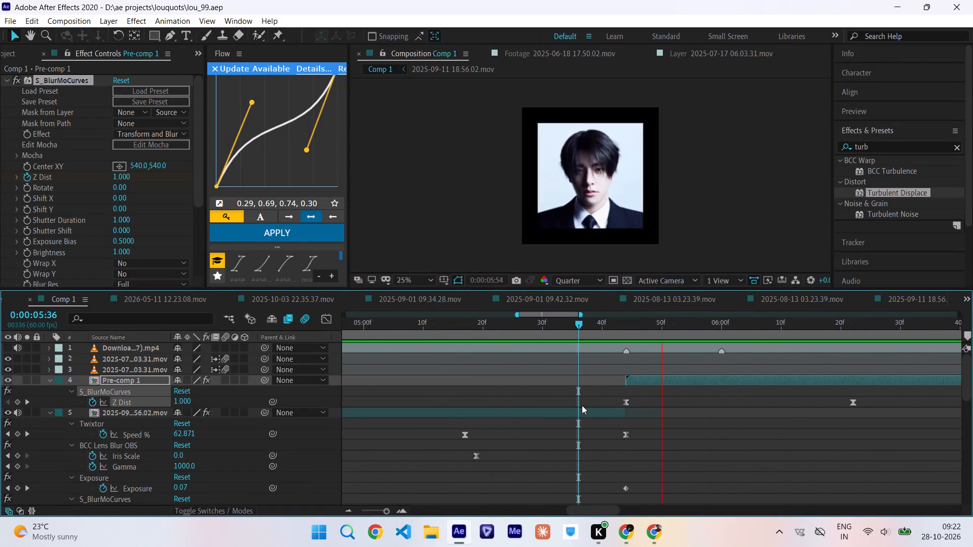
pyautogui.click(747, 374)
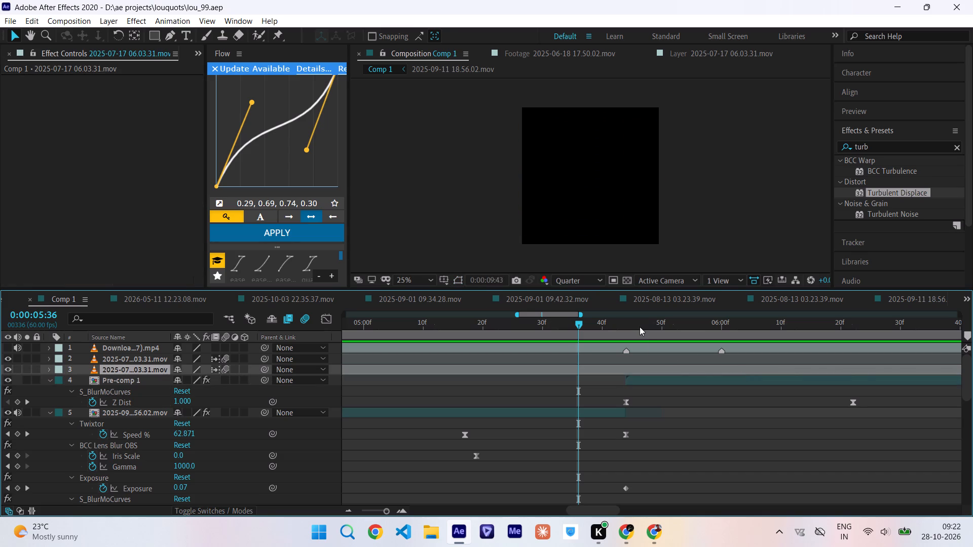
pyautogui.moveTo(640, 327); pyautogui.dragTo(737, 335)
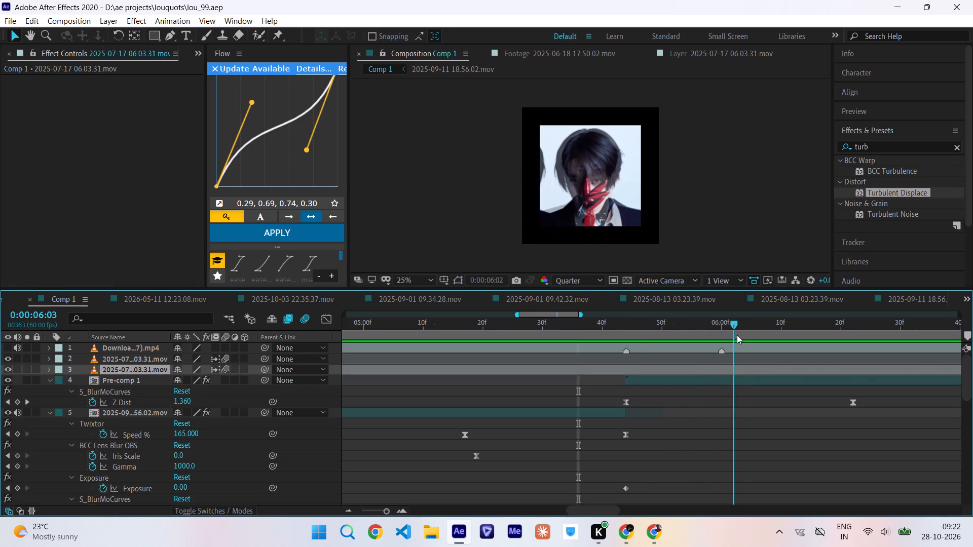
pyautogui.moveTo(737, 335); pyautogui.dragTo(844, 349)
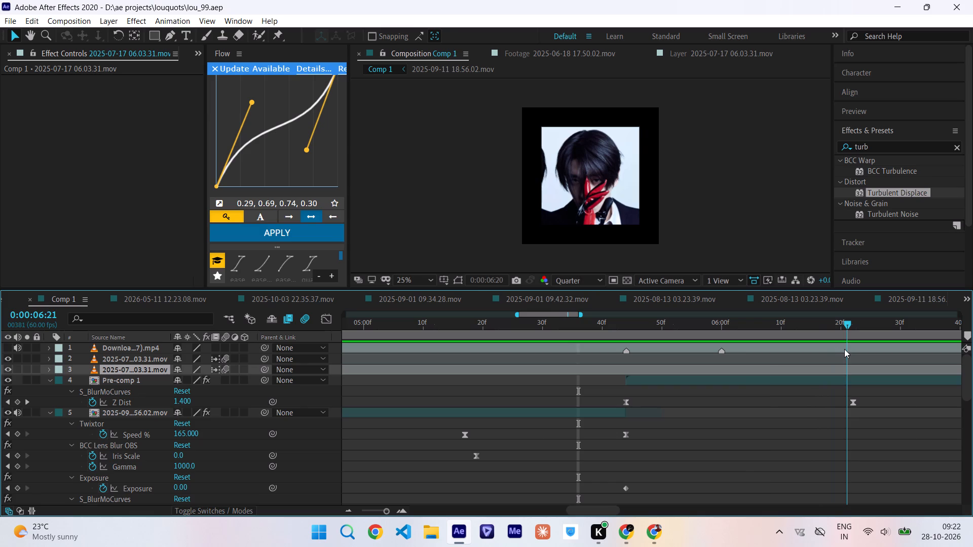
pyautogui.moveTo(844, 349); pyautogui.dragTo(436, 354)
pyautogui.press('space')
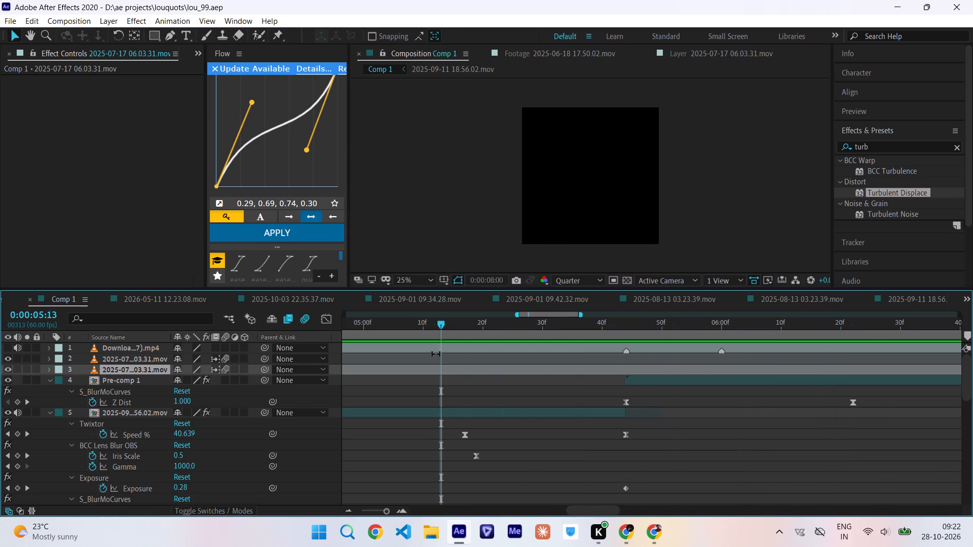
pyautogui.click(537, 329)
pyautogui.press('space')
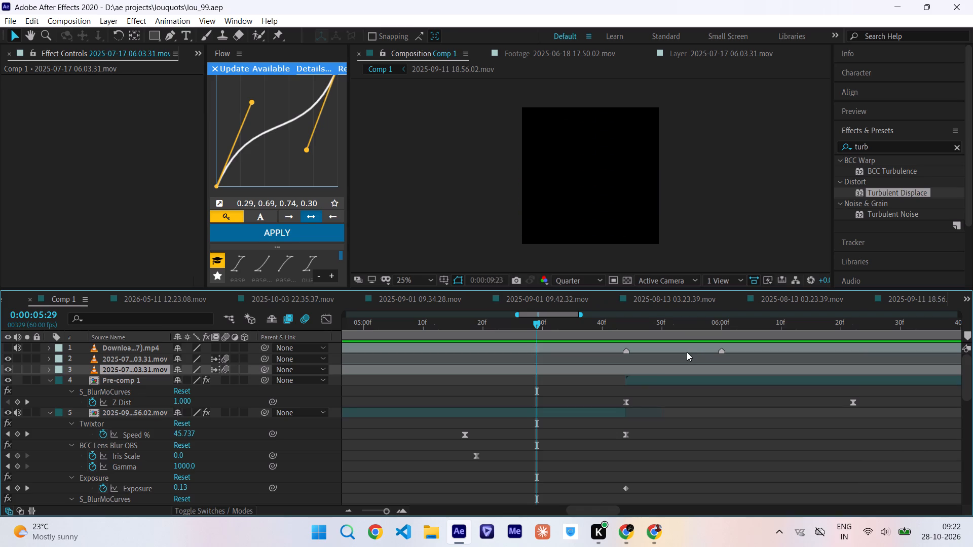
# Play Comp 1 from 0:00:00:00 through Pre-comp 1 and the following clips to check the whole edit so far.
pyautogui.moveTo(632, 326); pyautogui.dragTo(39, 372)
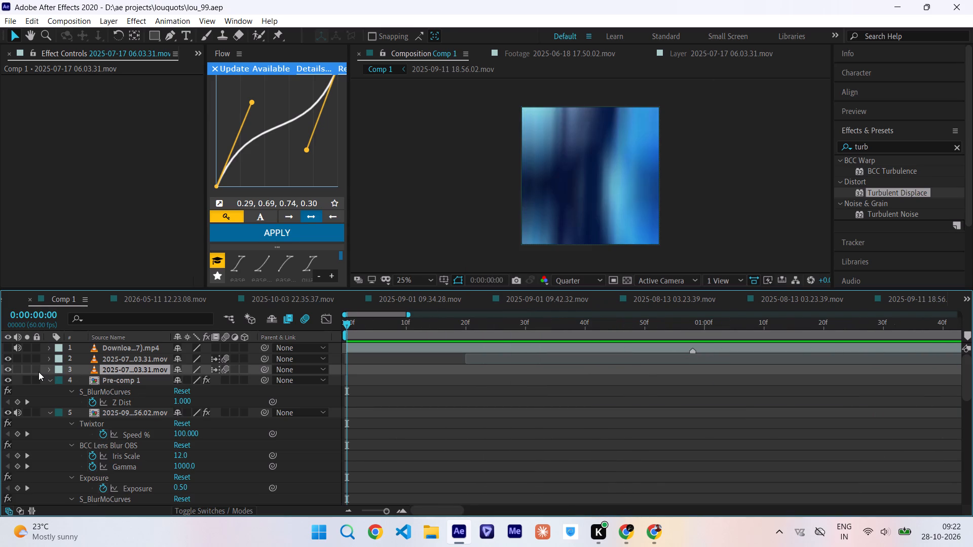
pyautogui.press('space')
pyautogui.hscroll(-8, 583, 417)
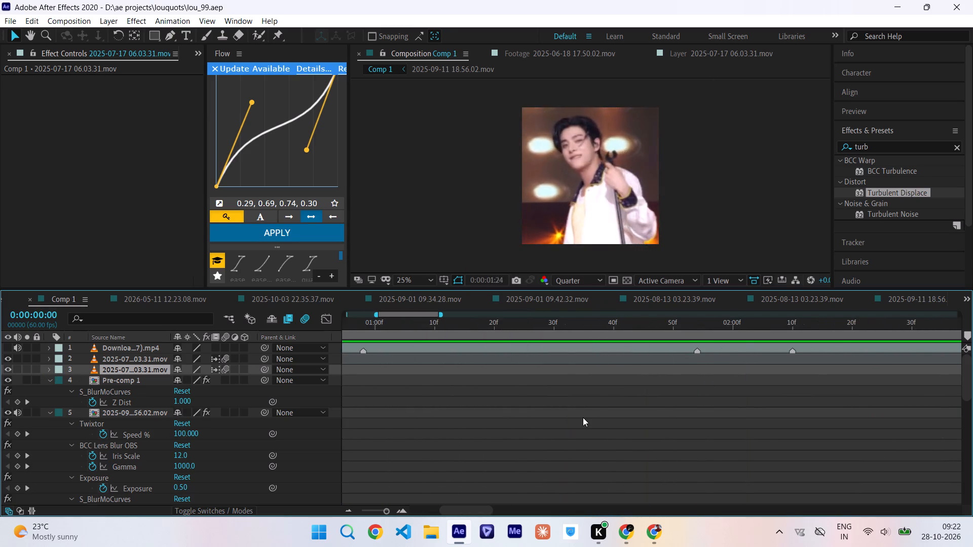
pyautogui.hscroll(-8, 583, 417)
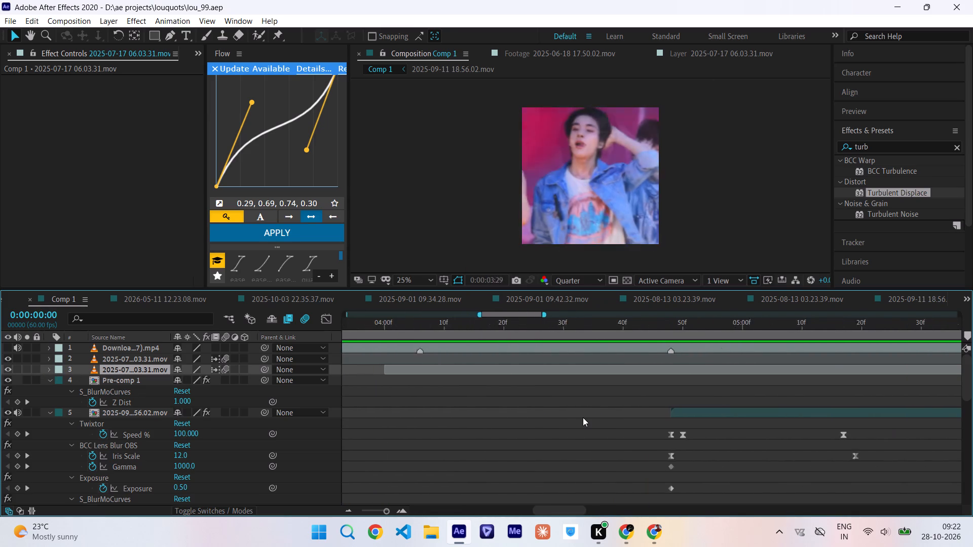
pyautogui.hscroll(-2, 583, 417)
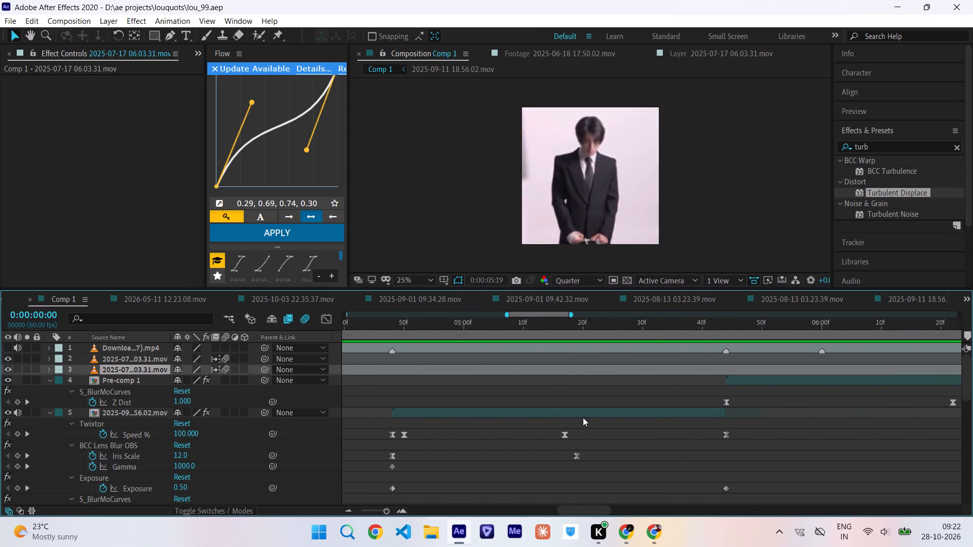
pyautogui.hscroll(-3, 583, 417)
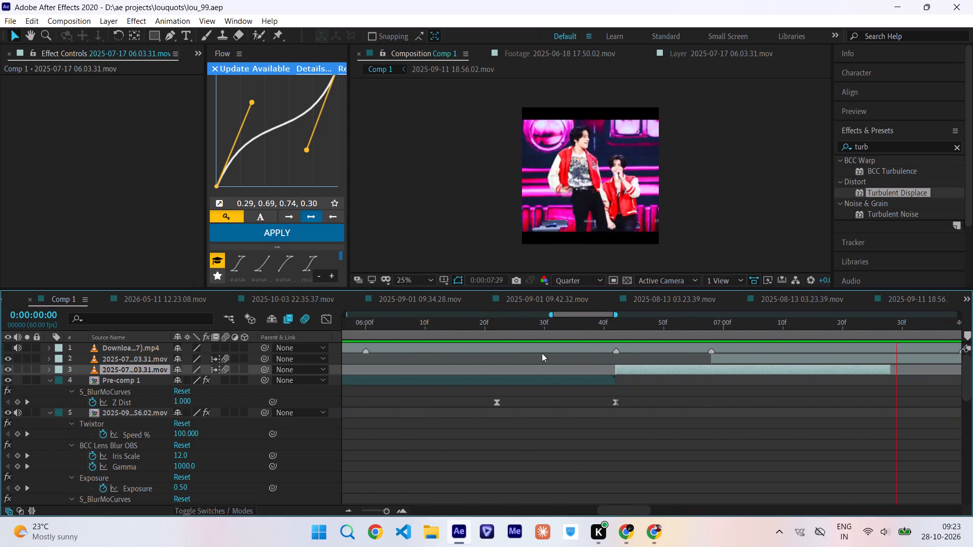
# Show the reference video overlay, the top .mp4 layer, with the playhead at 0:00:06:55.
pyautogui.moveTo(513, 323); pyautogui.dragTo(691, 368)
pyautogui.hscroll(-1, 691, 368)
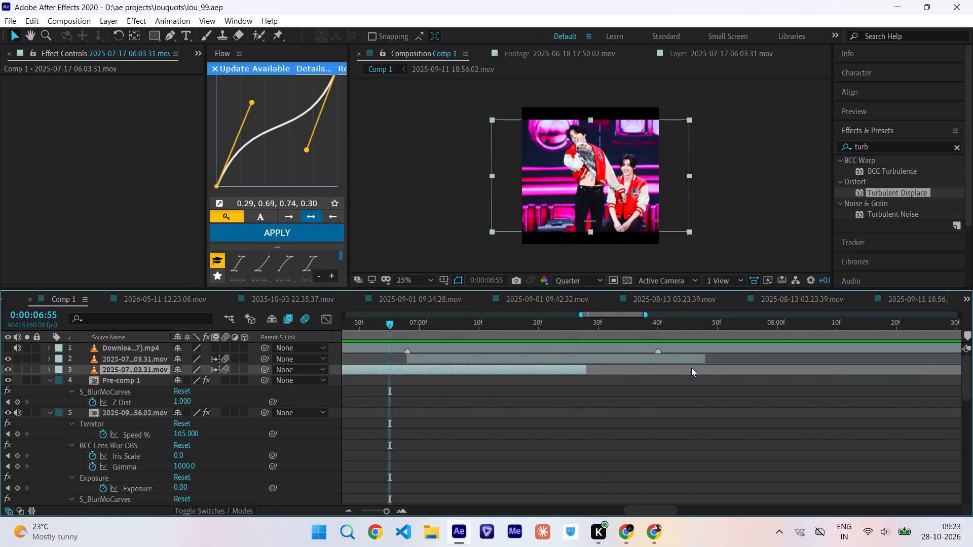
pyautogui.click(4, 349)
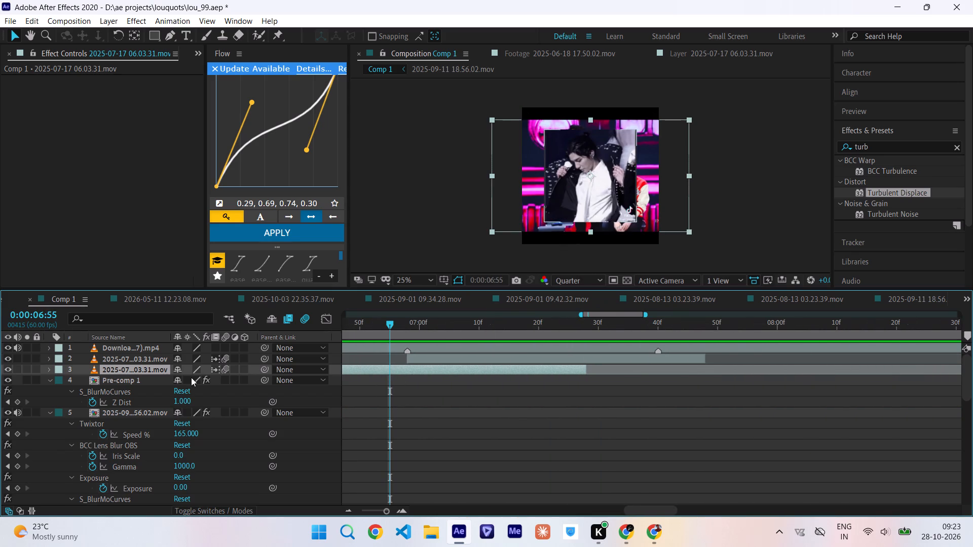
# Examine the reference video's effects over the clips after Pre-comp 1, between about 0:00:06:41 and 0:00:07:43.
pyautogui.hscroll(1, 420, 415)
pyautogui.moveTo(424, 328); pyautogui.dragTo(439, 328)
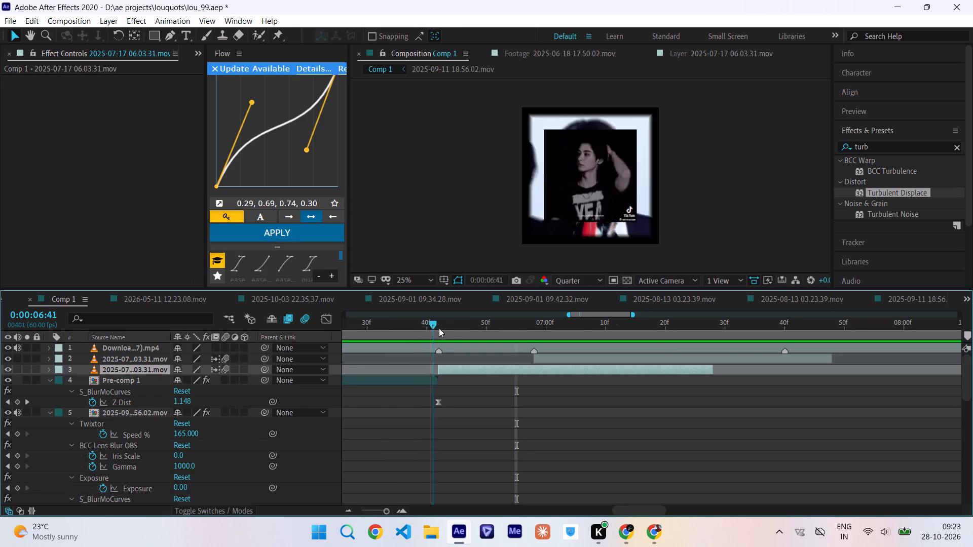
pyautogui.moveTo(439, 328); pyautogui.dragTo(555, 326)
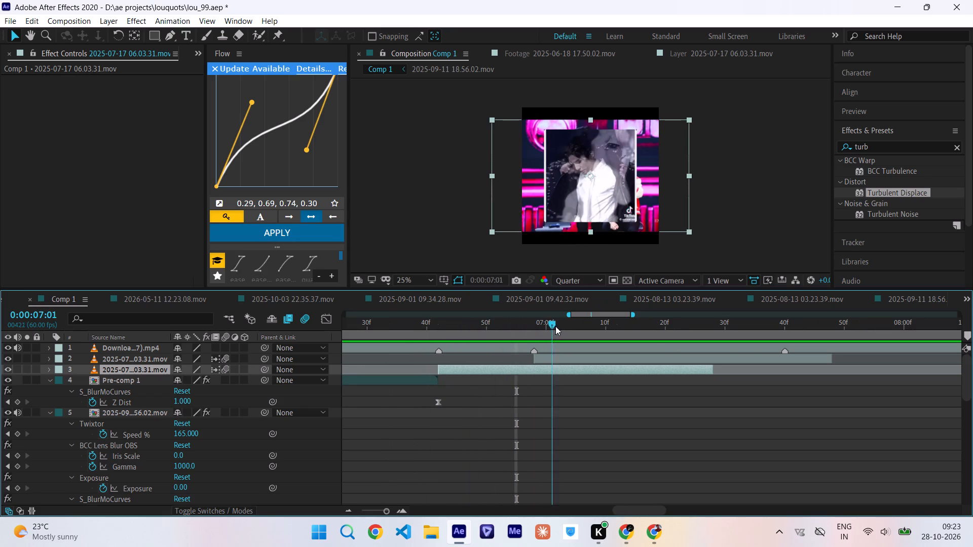
pyautogui.moveTo(555, 326); pyautogui.dragTo(517, 331)
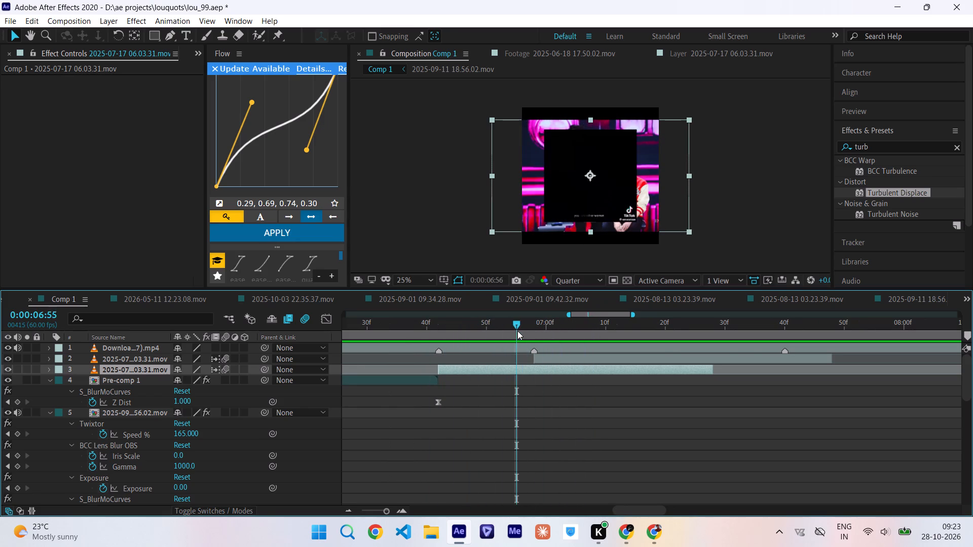
pyautogui.moveTo(517, 331); pyautogui.dragTo(606, 344)
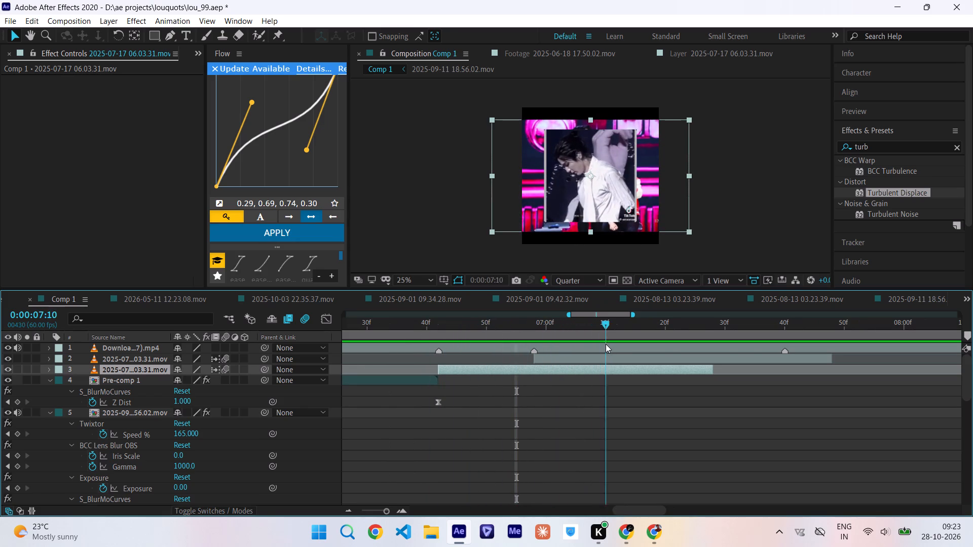
pyautogui.moveTo(606, 344); pyautogui.dragTo(756, 343)
pyautogui.hscroll(1, 629, 340)
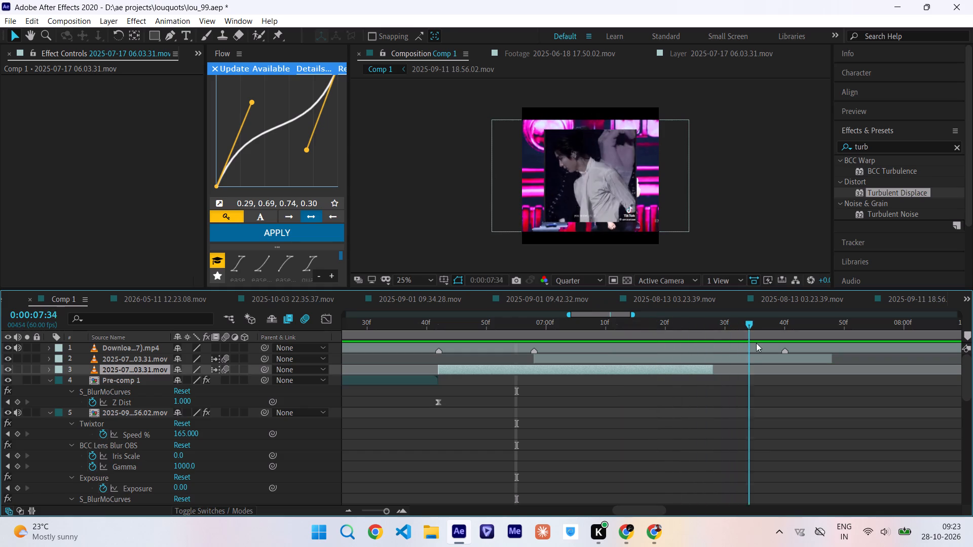
pyautogui.hscroll(1, 756, 343)
pyautogui.moveTo(756, 343); pyautogui.dragTo(799, 359)
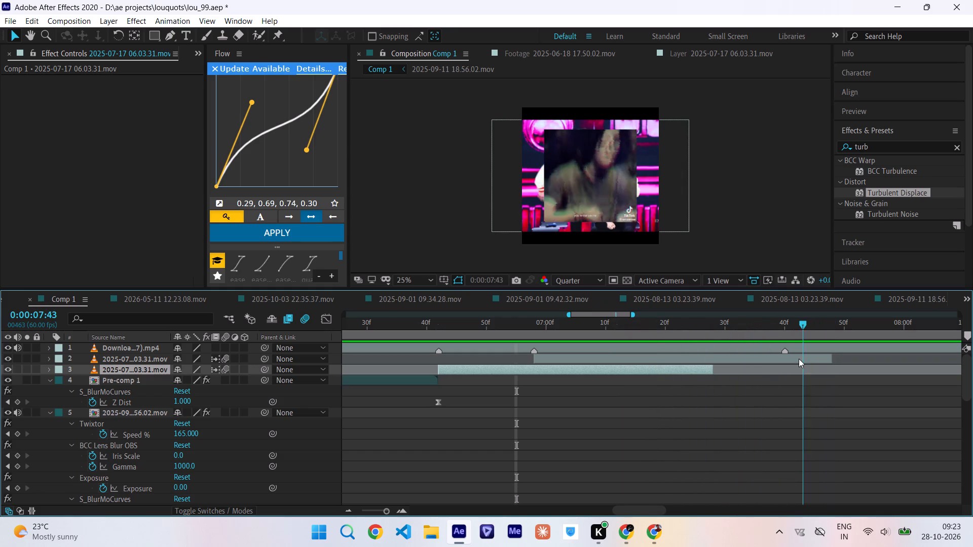
pyautogui.moveTo(799, 359); pyautogui.dragTo(789, 358)
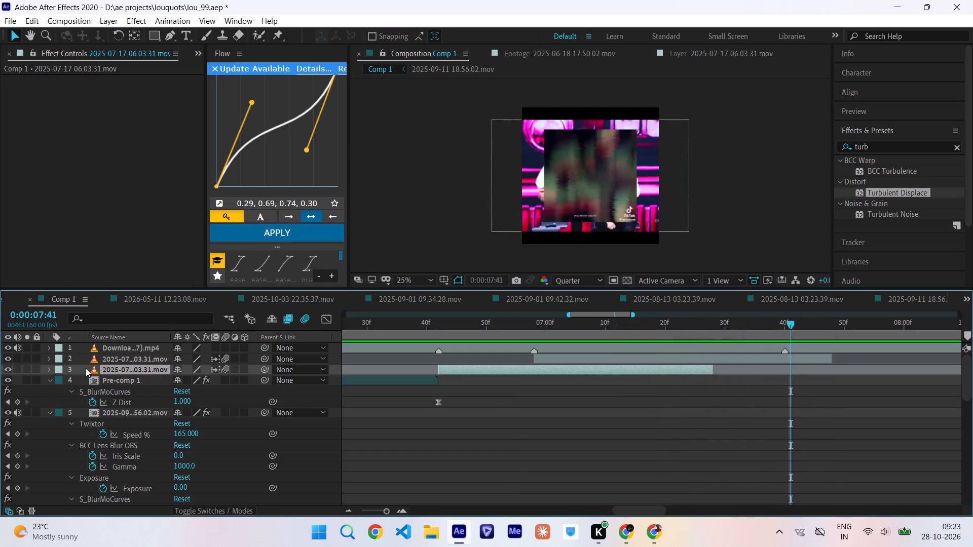
# Pre-compose the two 2025-07-17 06.03.31.mov clips, layers 2 and 3, each into its own composition.
pyautogui.moveTo(83, 364); pyautogui.dragTo(92, 371)
pyautogui.press('BackSpace')
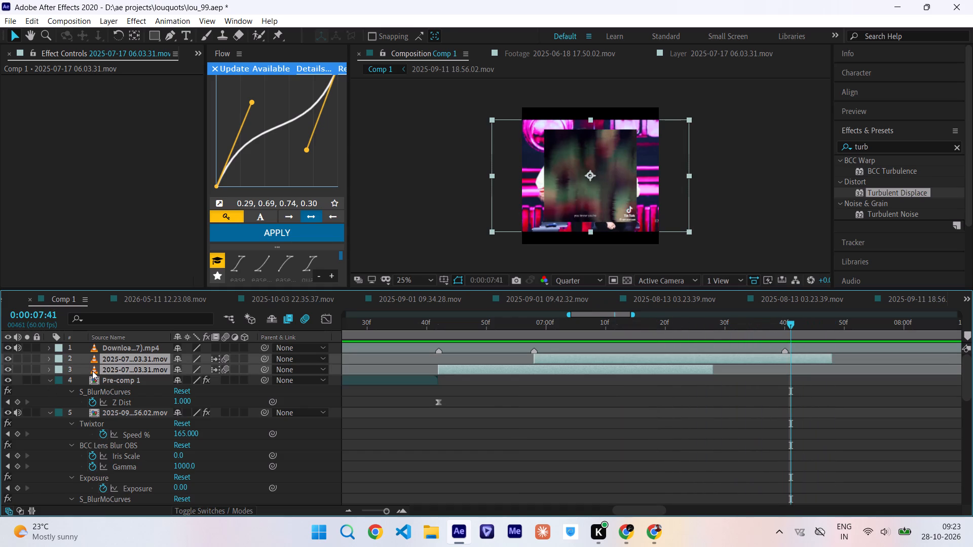
# Copy layer 6's Twixtor, BCC Lens Blur OBS, Exposure, S_BlurMoCurves and Opacity keyframes onto layer 3, starting at its in point, 0:00:06:42.
pyautogui.scroll(-1, 491, 436)
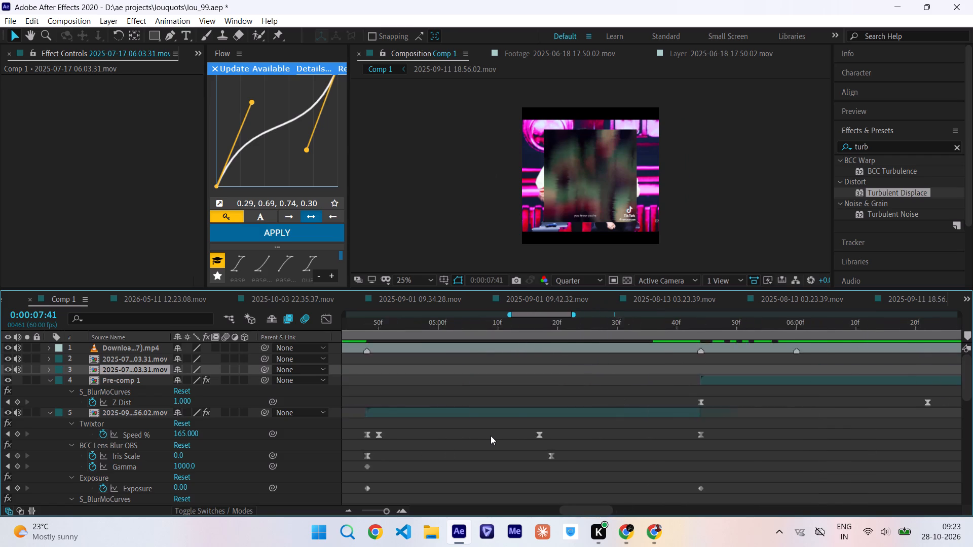
pyautogui.scroll(-1, 491, 436)
pyautogui.hscroll(-1, 491, 436)
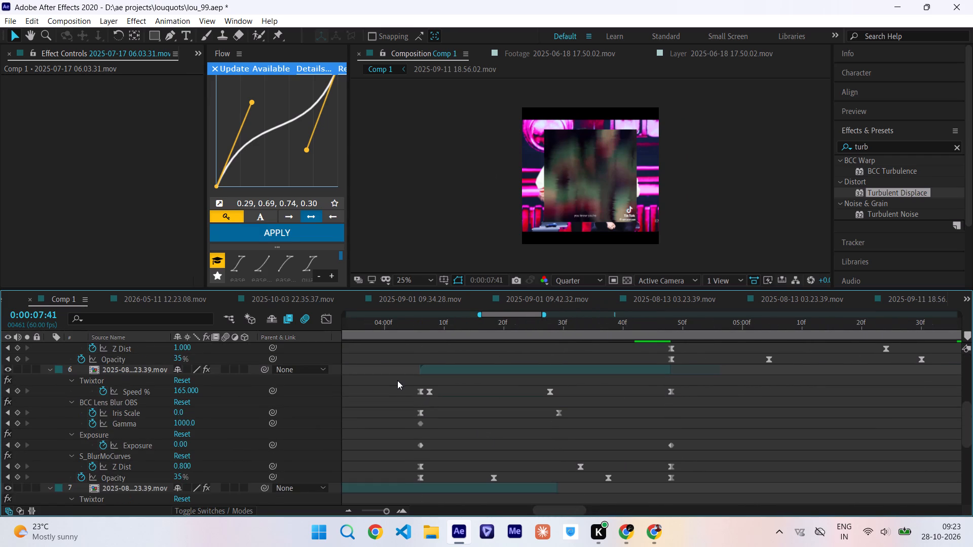
pyautogui.moveTo(397, 380); pyautogui.dragTo(686, 479)
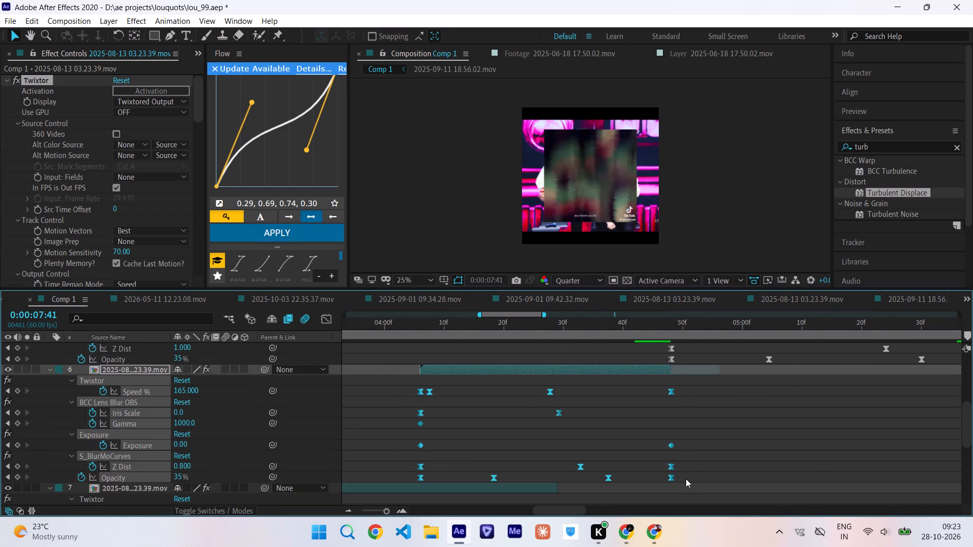
pyautogui.hotkey('ctrl', 'c')
pyautogui.press('u')
pyautogui.scroll(1, 686, 479)
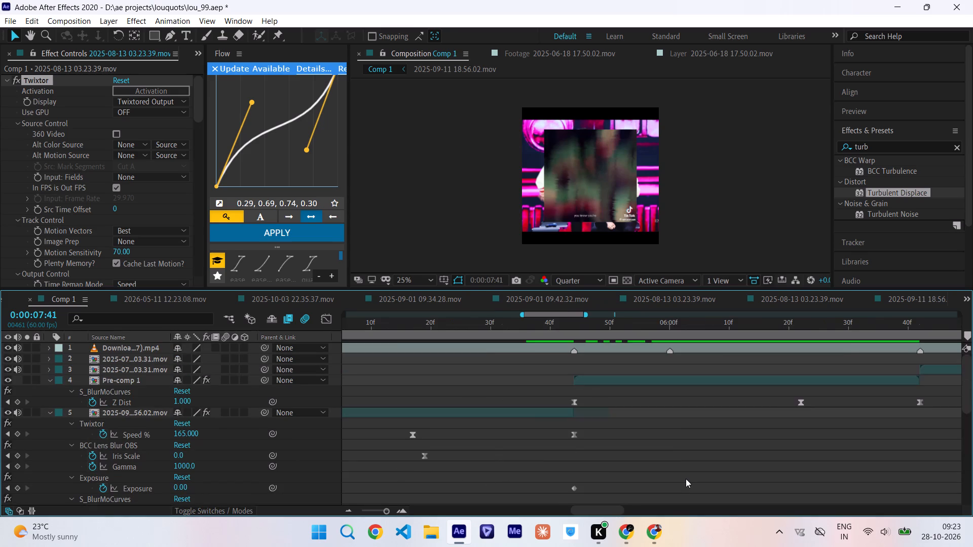
pyautogui.scroll(1, 686, 479)
pyautogui.hscroll(-1, 601, 449)
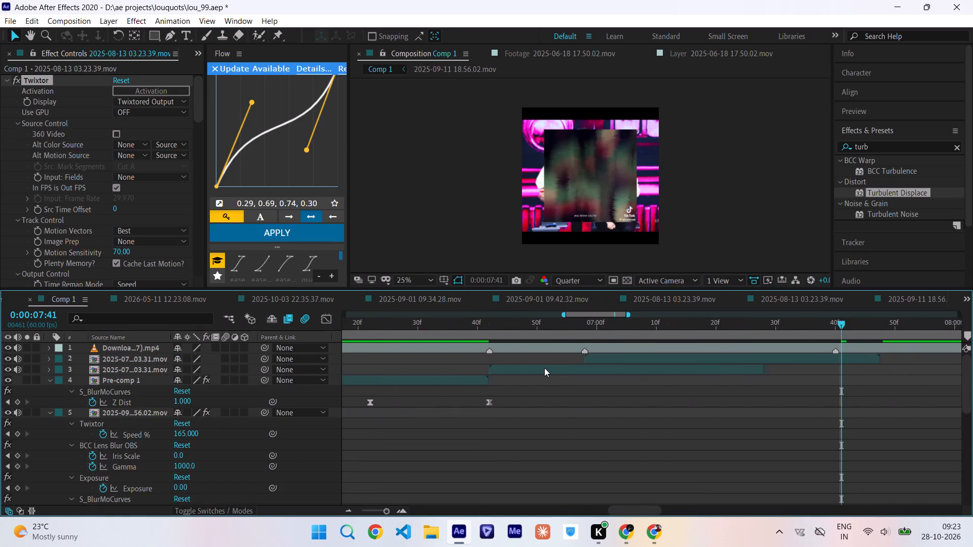
pyautogui.click(544, 368)
pyautogui.press('i')
pyautogui.hotkey('ctrl', 'v')
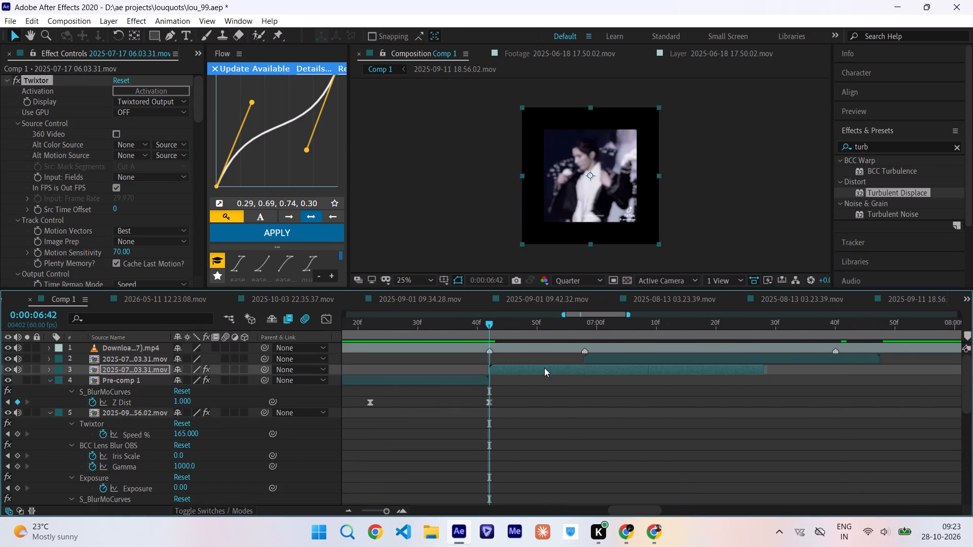
pyautogui.press('u')
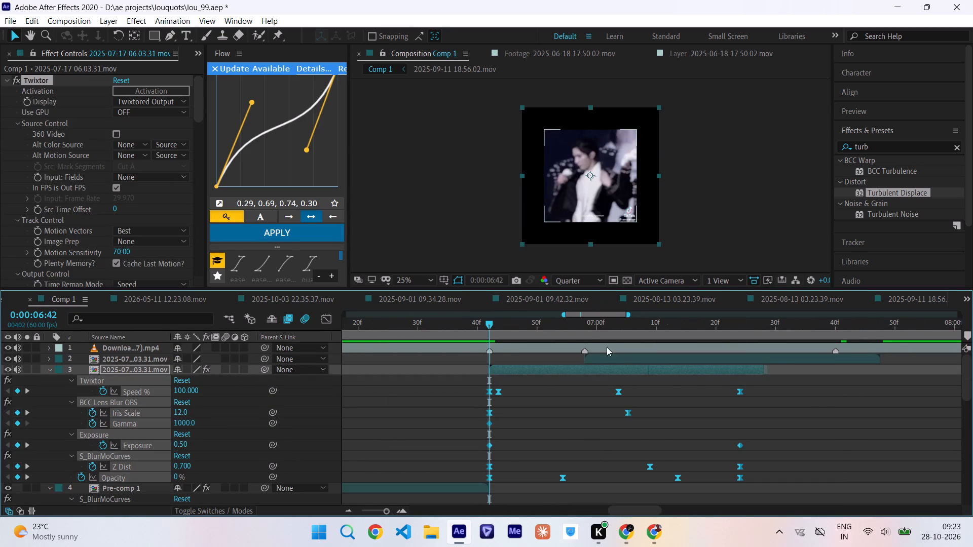
# Paste the same effect and opacity keyframes onto layer 2, starting at its in point, 0:00:06:58, and reveal them.
pyautogui.click(598, 356)
pyautogui.press('i')
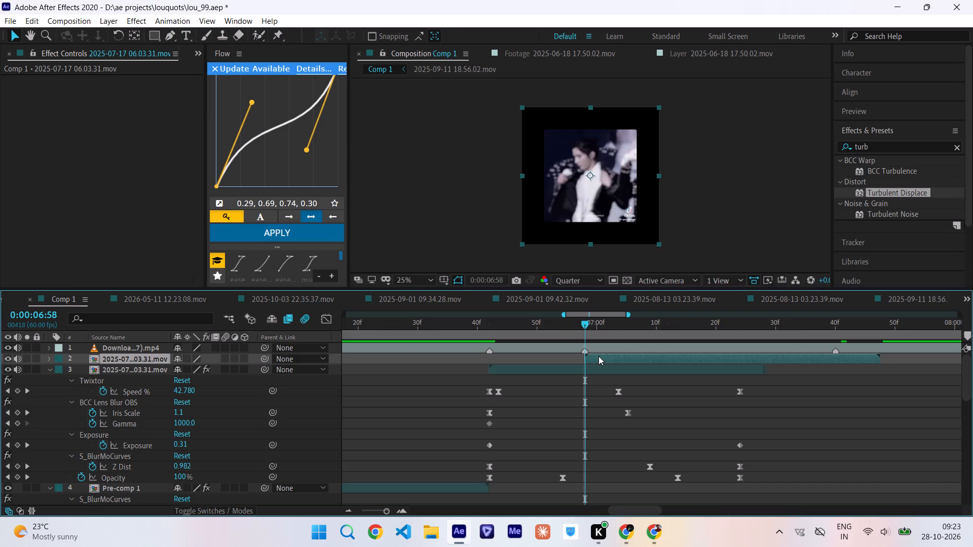
pyautogui.hotkey('ctrl', 'v')
pyautogui.press('u')
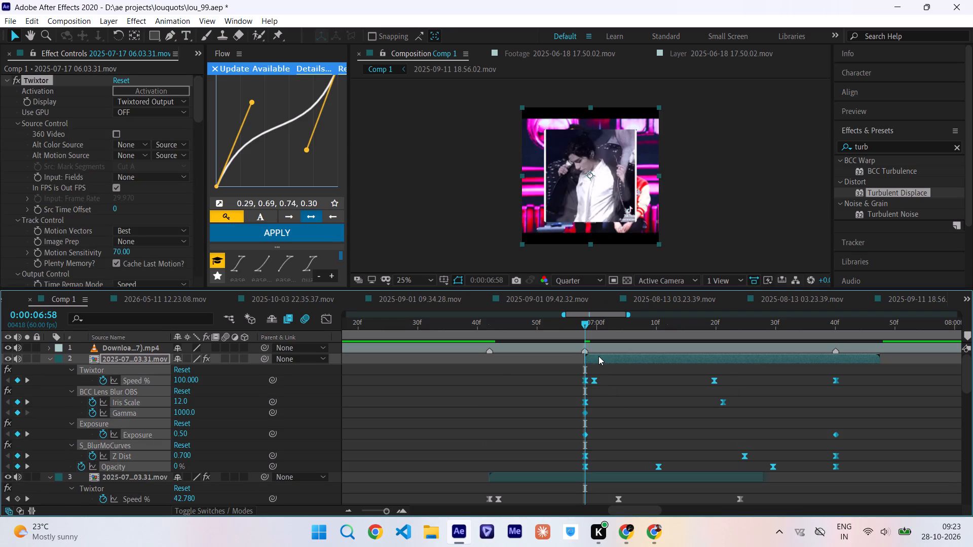
# Split layer 2 at the 0:00:07:40 marker and delete the part after it.
pyautogui.click(835, 328)
pyautogui.hotkey('ctrl', 'shift', 'd')
pyautogui.press('Delete')
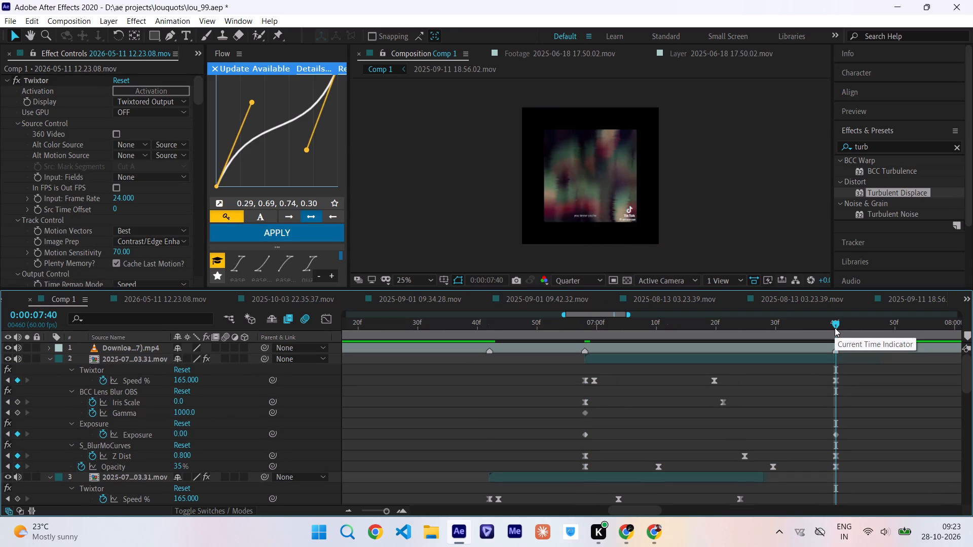
# Scrub through the new effects on layers 2 and 3 against the overlaid reference video, between 0:00:06:42 and 0:00:07:33.
pyautogui.moveTo(835, 328); pyautogui.dragTo(588, 338)
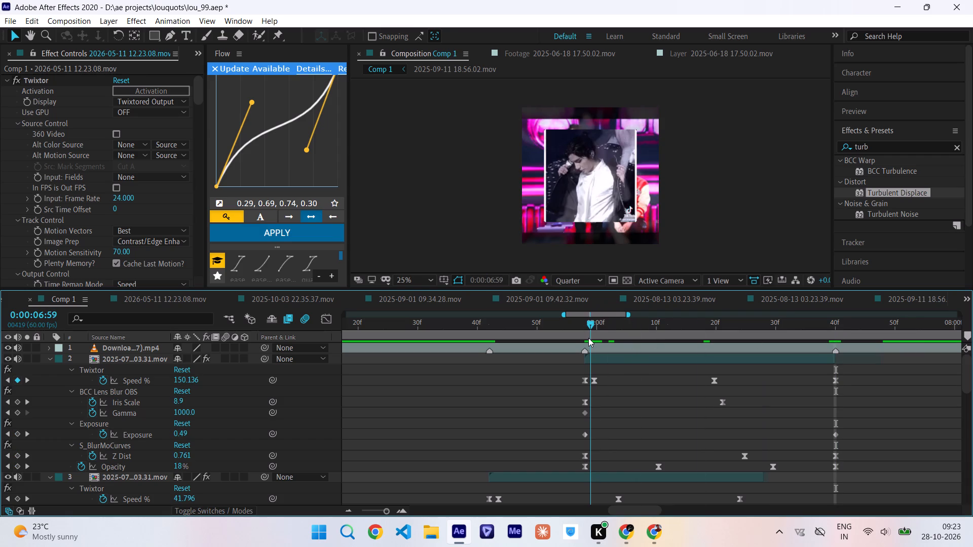
pyautogui.moveTo(588, 338); pyautogui.dragTo(498, 355)
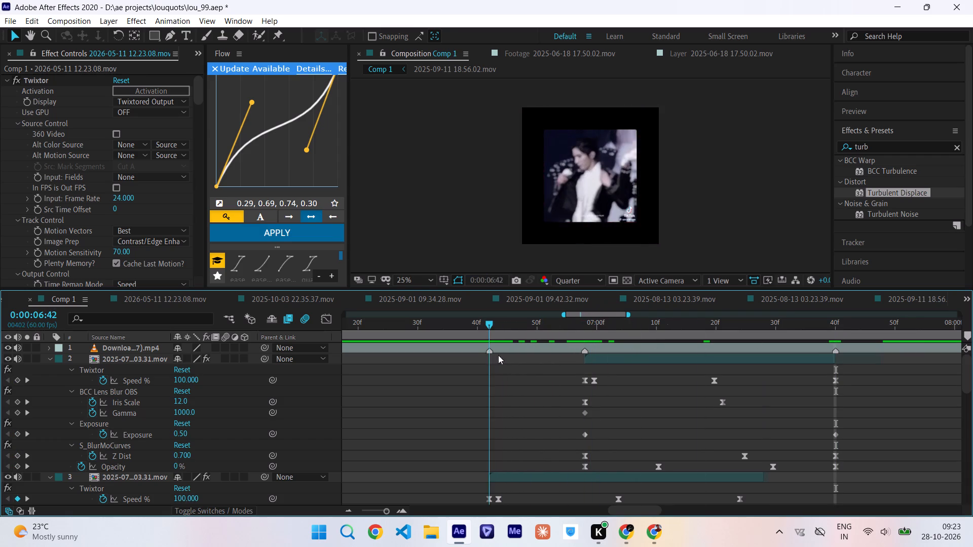
pyautogui.moveTo(498, 355); pyautogui.dragTo(586, 374)
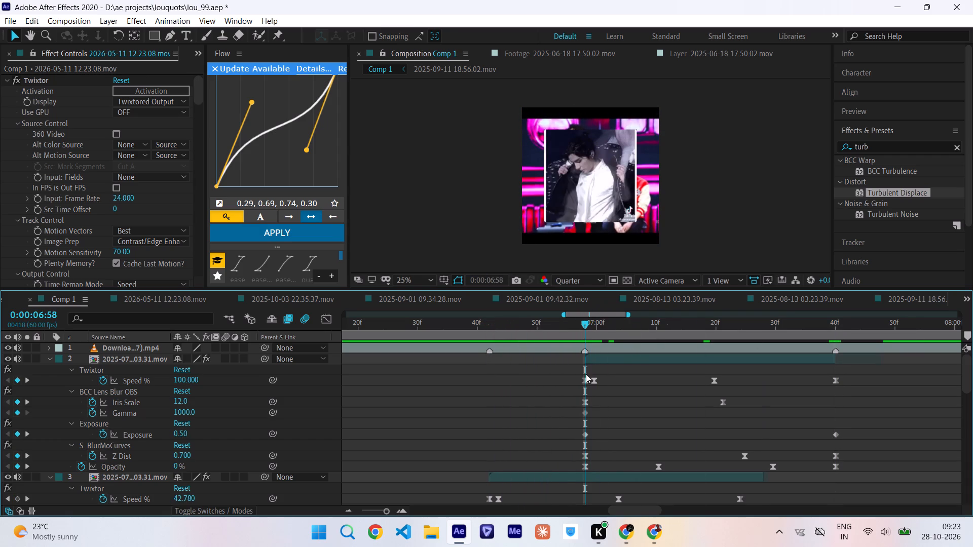
pyautogui.click(605, 465)
pyautogui.moveTo(584, 327); pyautogui.dragTo(615, 335)
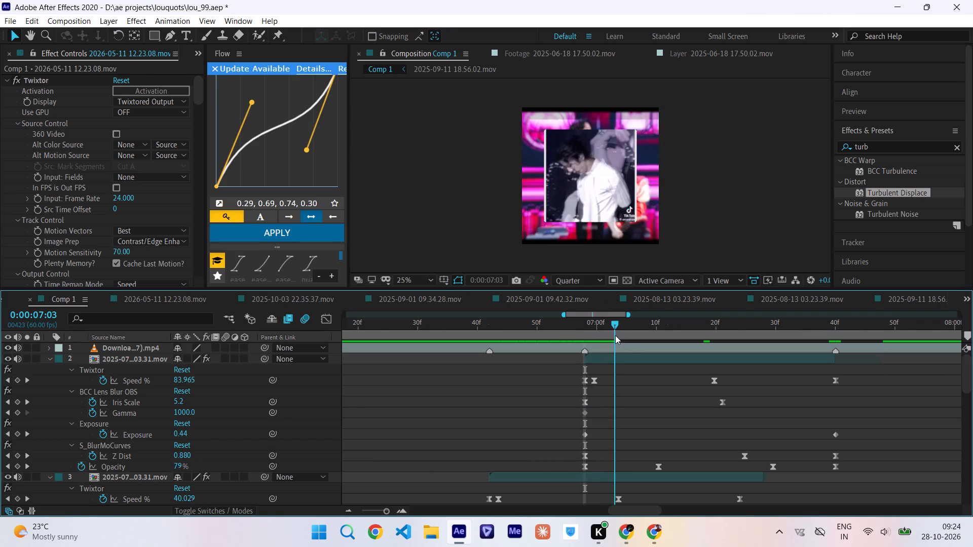
pyautogui.moveTo(615, 335); pyautogui.dragTo(570, 361)
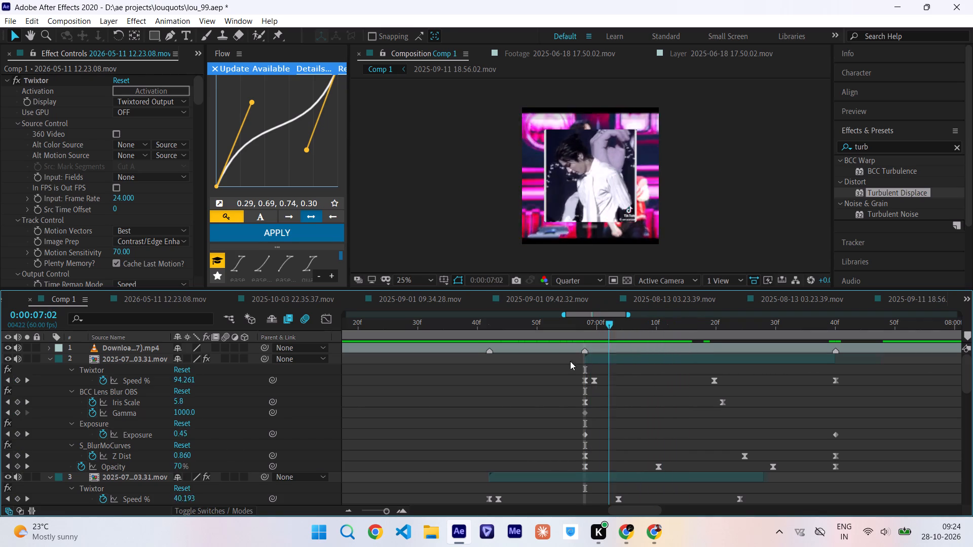
pyautogui.moveTo(570, 361); pyautogui.dragTo(604, 365)
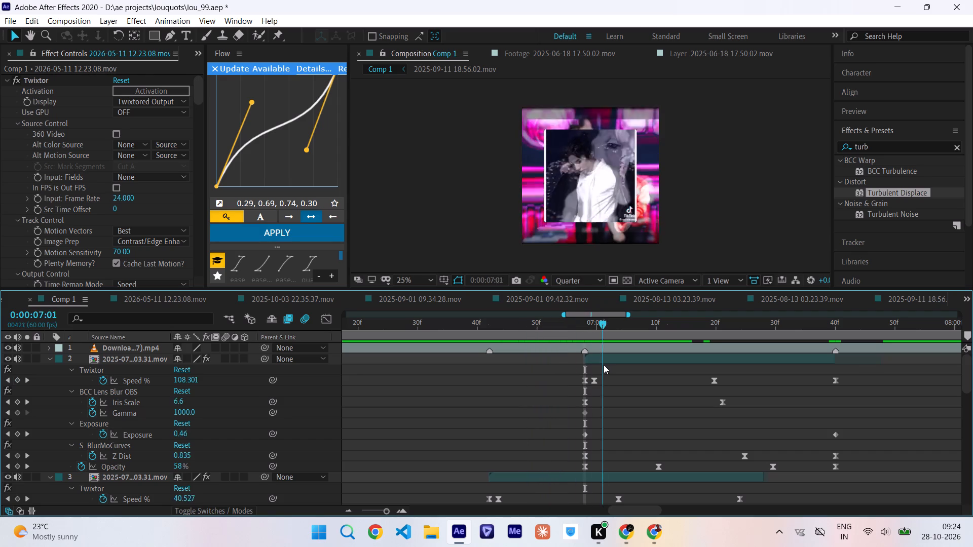
pyautogui.moveTo(604, 365); pyautogui.dragTo(775, 365)
pyautogui.hscroll(1, 733, 366)
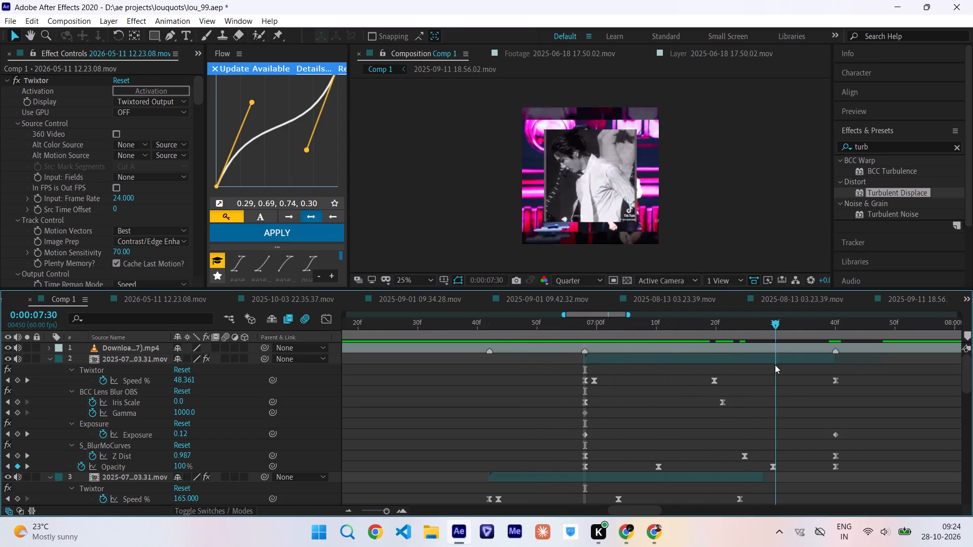
pyautogui.moveTo(775, 365); pyautogui.dragTo(794, 374)
pyautogui.hscroll(1, 775, 365)
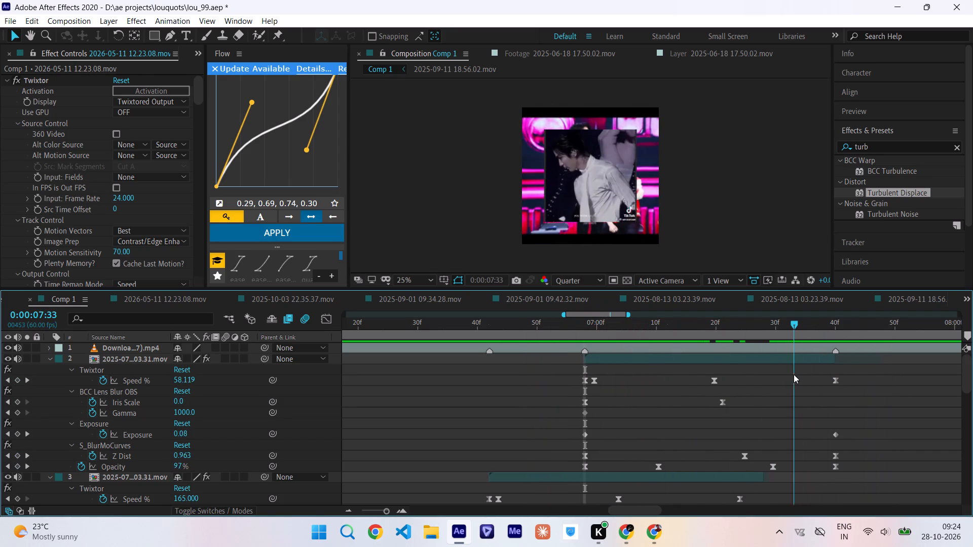
pyautogui.moveTo(794, 374); pyautogui.dragTo(792, 376)
pyautogui.hscroll(1, 794, 374)
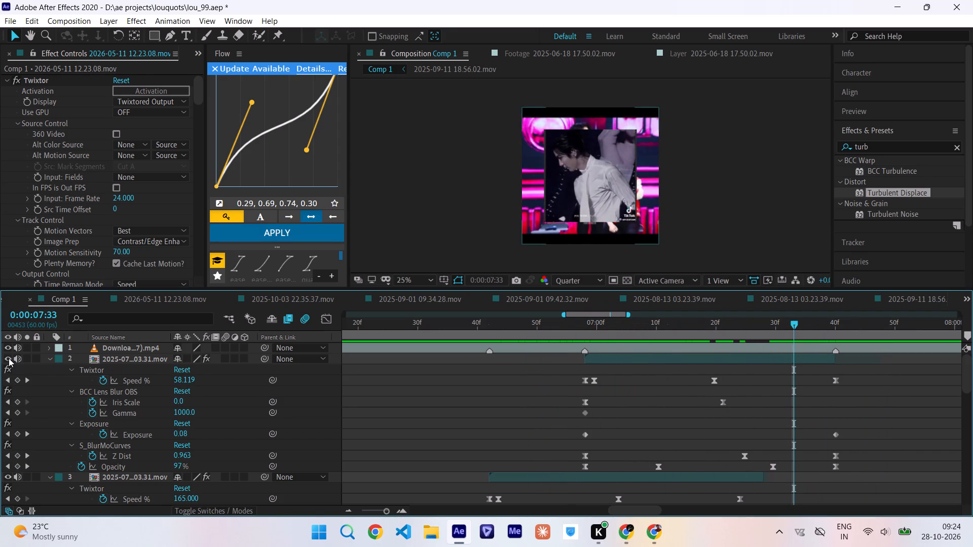
# Compare the clips with the reference by toggling layers 1 and 2's visibility and scrubbing between 0:00:06:48 and 0:00:07:11.
pyautogui.click(9, 358)
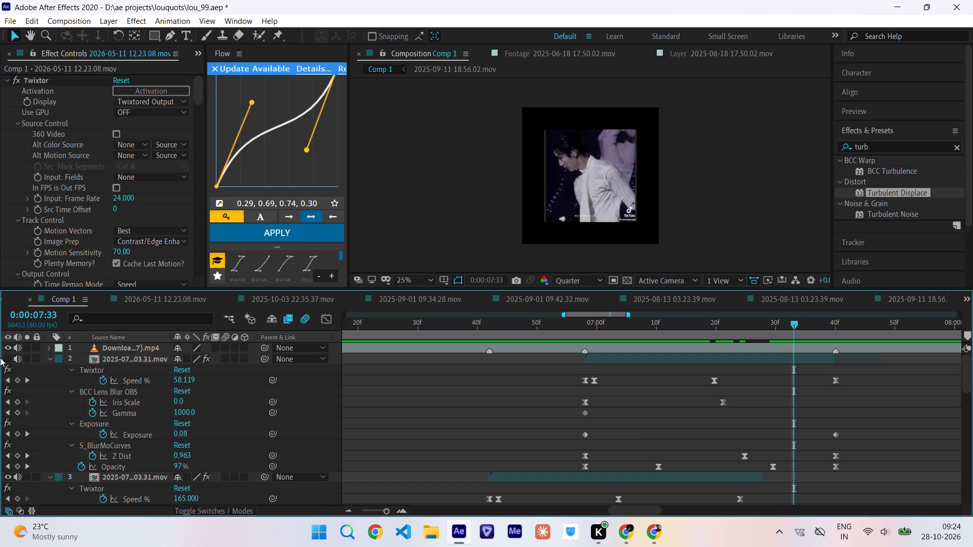
pyautogui.click(7, 358)
pyautogui.click(7, 349)
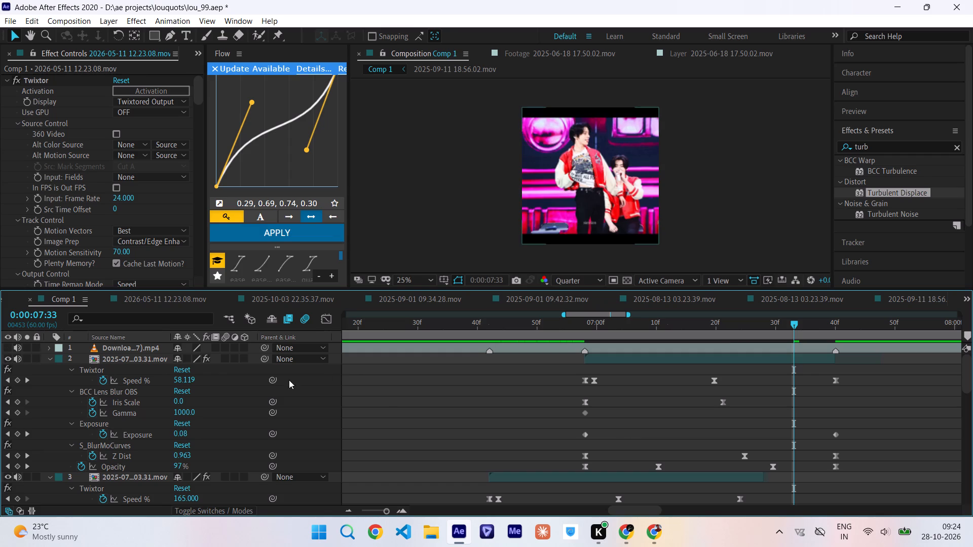
pyautogui.moveTo(463, 328); pyautogui.dragTo(543, 335)
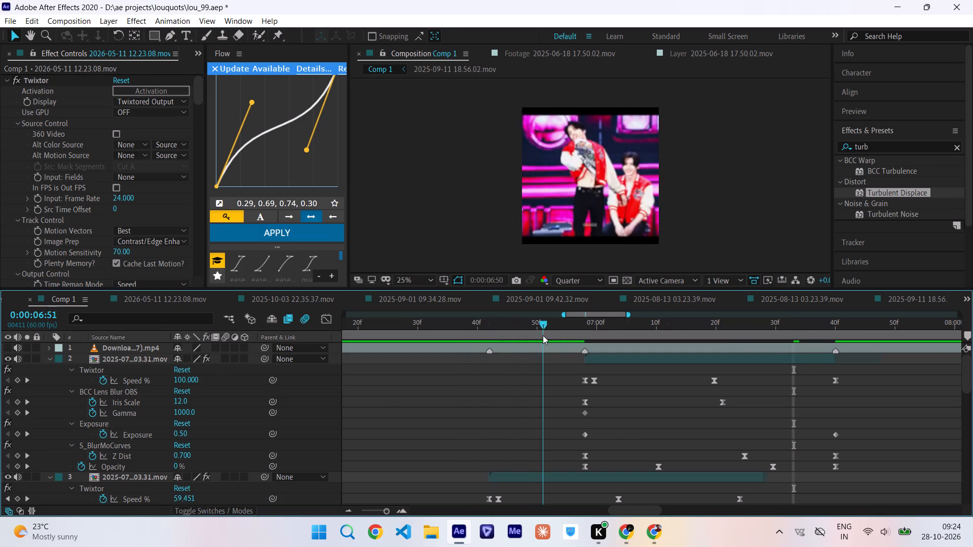
pyautogui.moveTo(543, 335); pyautogui.dragTo(522, 347)
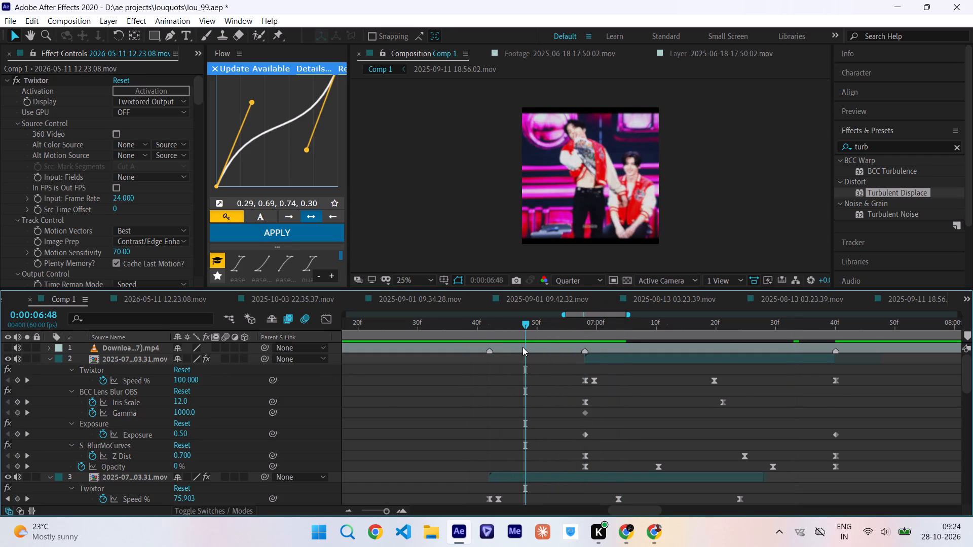
pyautogui.scroll(-2, 522, 347)
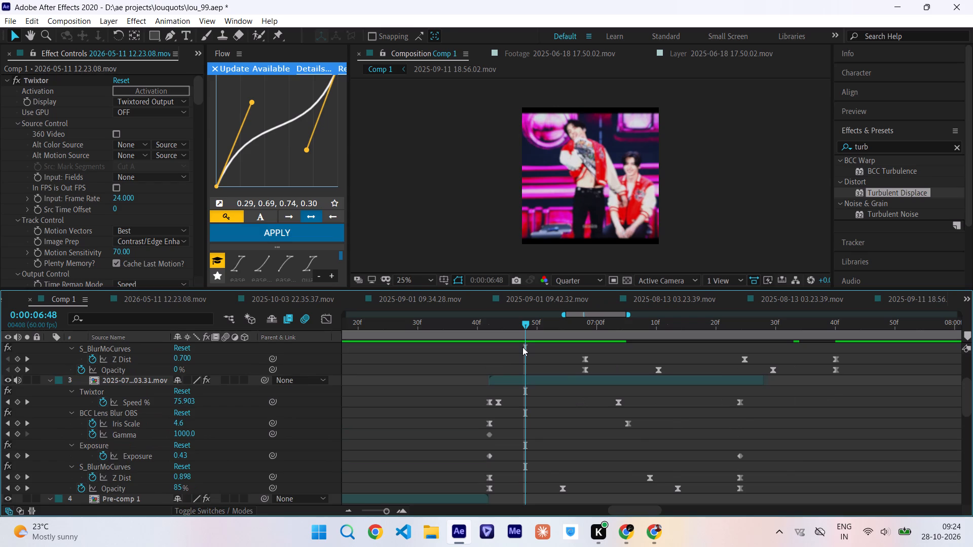
pyautogui.scroll(1, 522, 347)
pyautogui.click(655, 330)
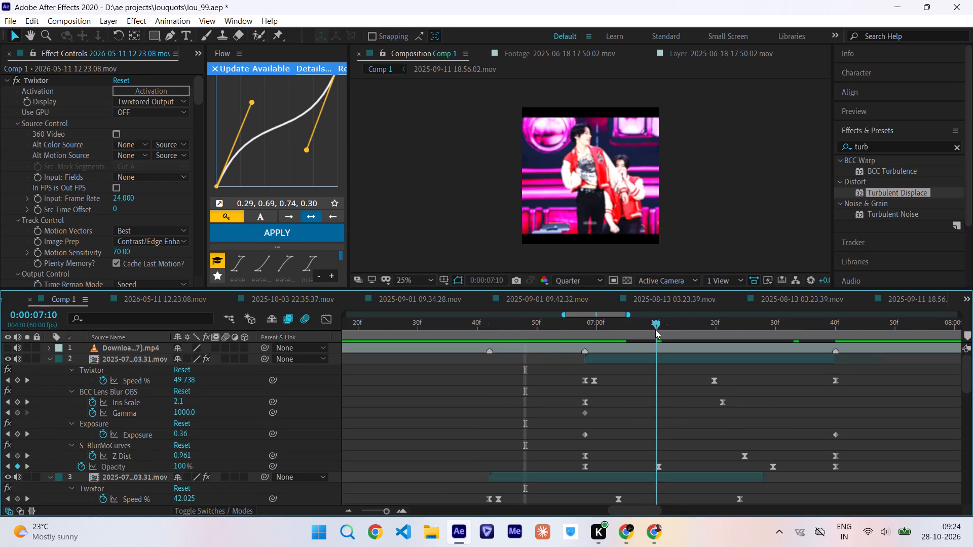
pyautogui.moveTo(655, 330); pyautogui.dragTo(659, 341)
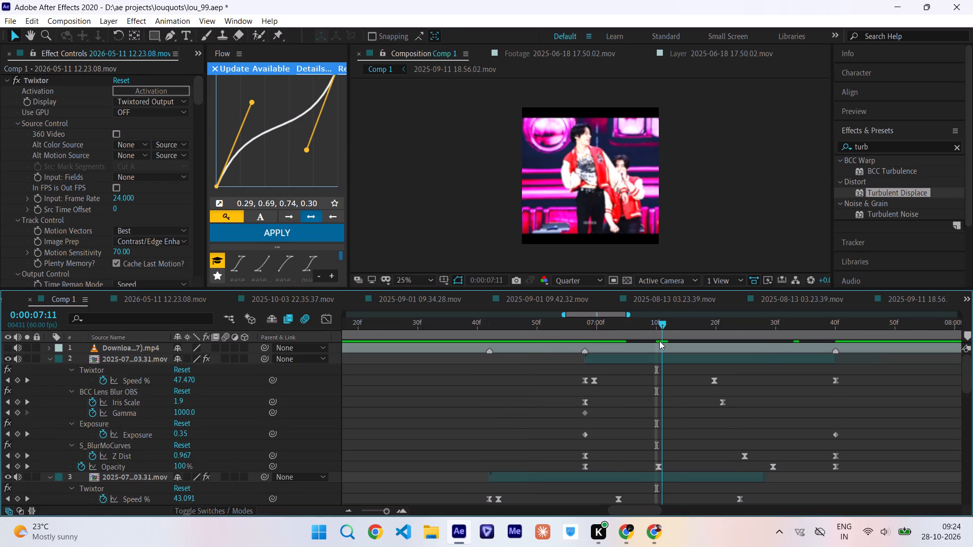
pyautogui.moveTo(659, 341); pyautogui.dragTo(659, 339)
pyautogui.click(8, 349)
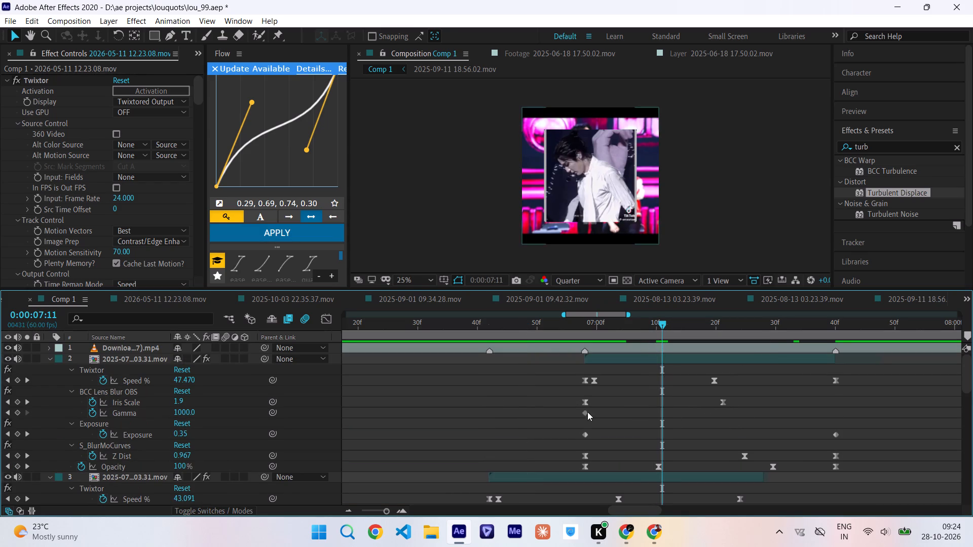
pyautogui.moveTo(661, 324); pyautogui.dragTo(570, 329)
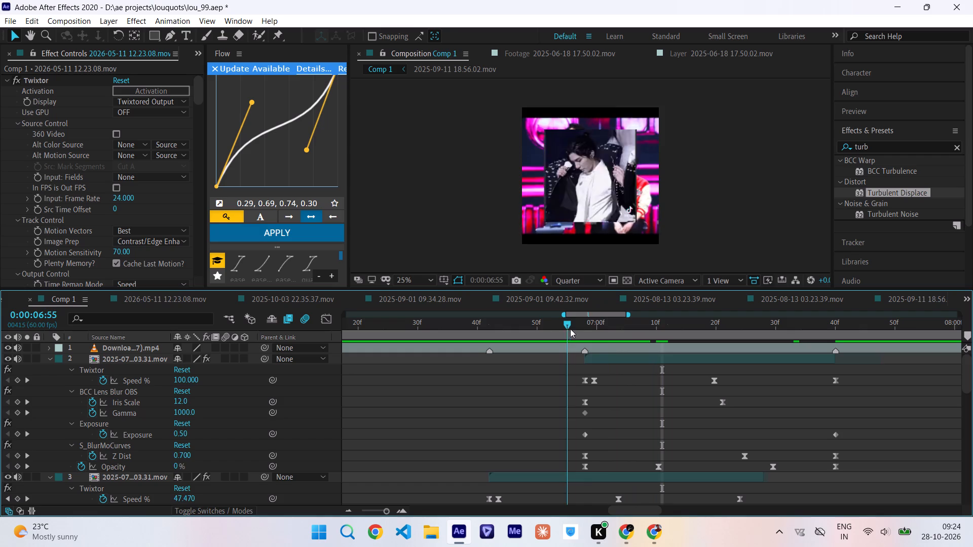
pyautogui.moveTo(570, 329); pyautogui.dragTo(644, 342)
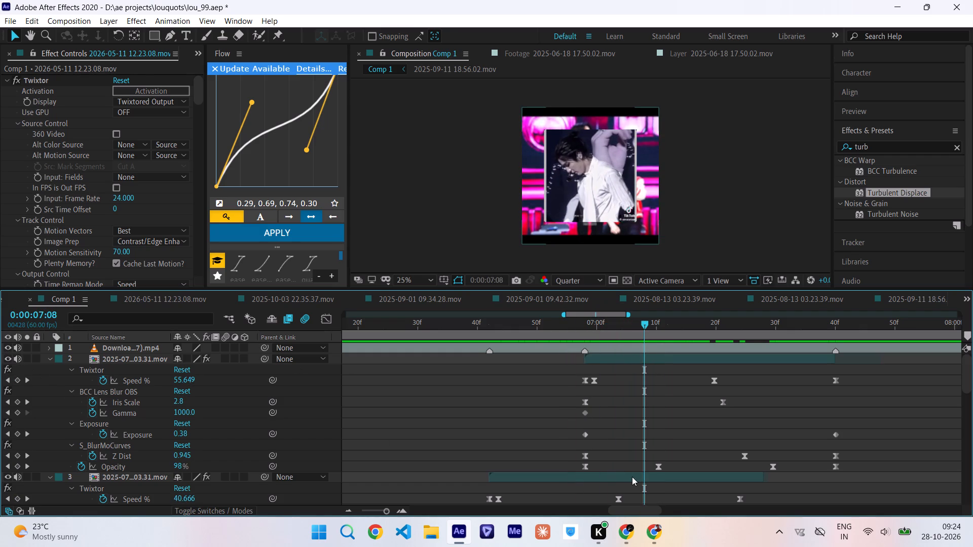
# Hide the reference video and compress all of layer 3's effect and opacity keyframes proportionally so the last ones land at 0:00:07:08.
pyautogui.click(6, 347)
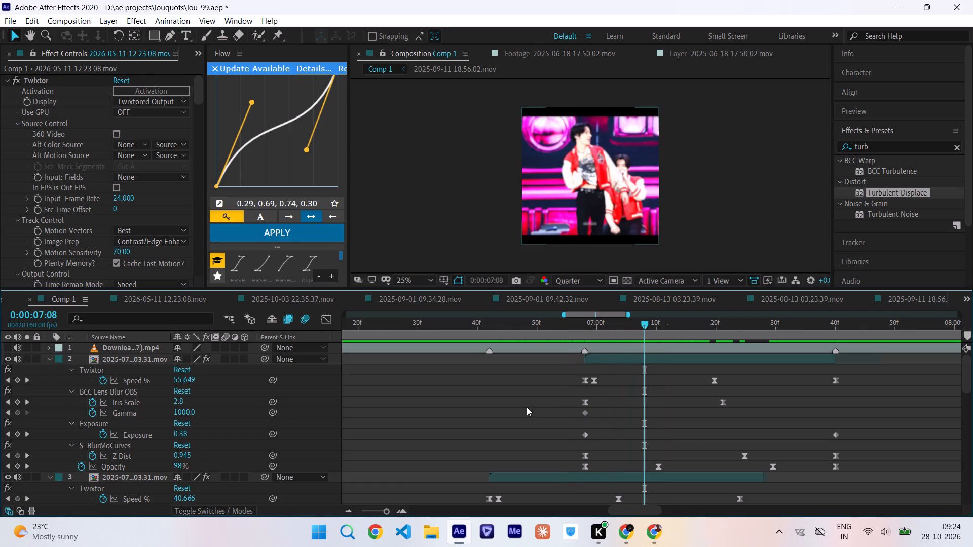
pyautogui.scroll(-1, 690, 442)
pyautogui.moveTo(472, 401); pyautogui.dragTo(767, 487)
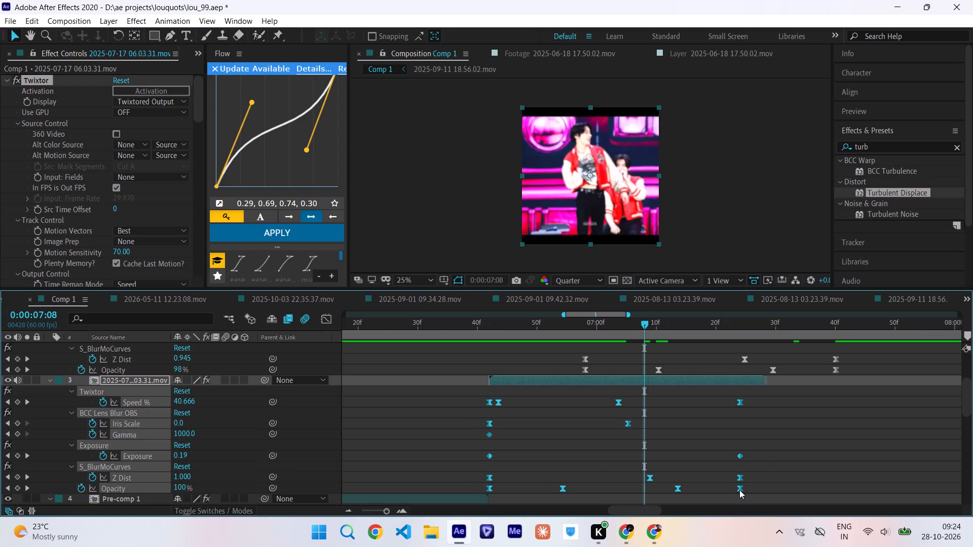
pyautogui.keyDown('alt'); pyautogui.moveTo(739, 490); pyautogui.dragTo(643, 491); pyautogui.keyUp('alt')
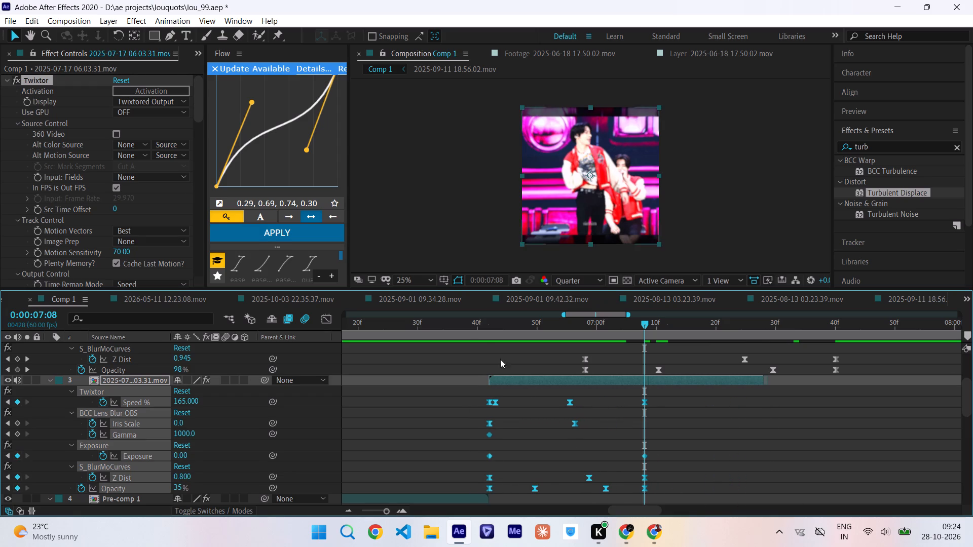
# Preview the retimed keyframes on layer 3 from before its in point into layer 2's transition.
pyautogui.moveTo(474, 329); pyautogui.dragTo(571, 349)
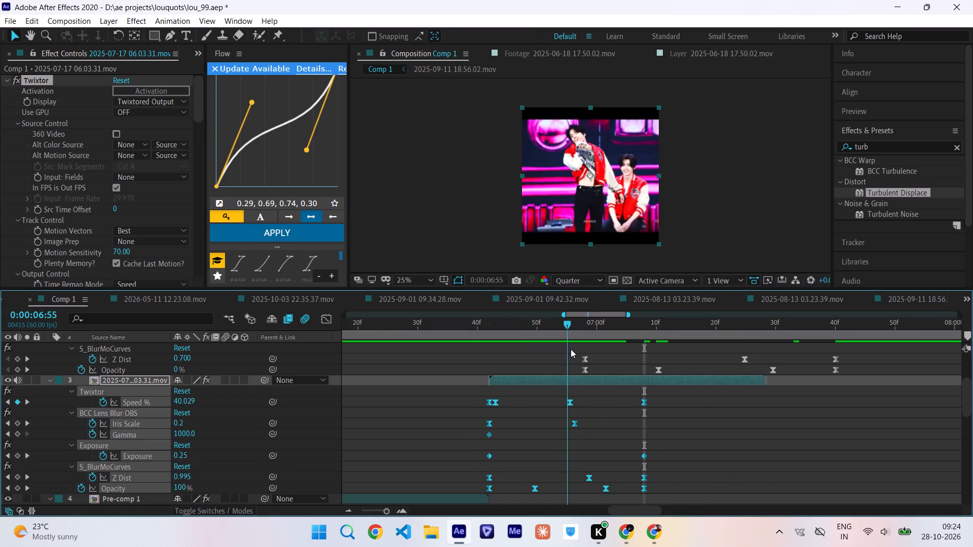
pyautogui.moveTo(571, 349); pyautogui.dragTo(597, 374)
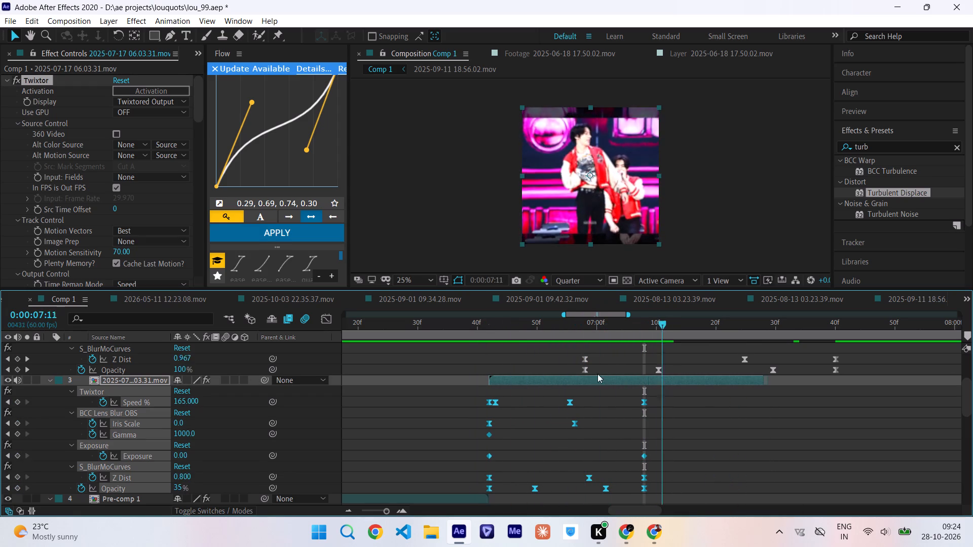
pyautogui.moveTo(597, 374); pyautogui.dragTo(315, 384)
pyautogui.press('space')
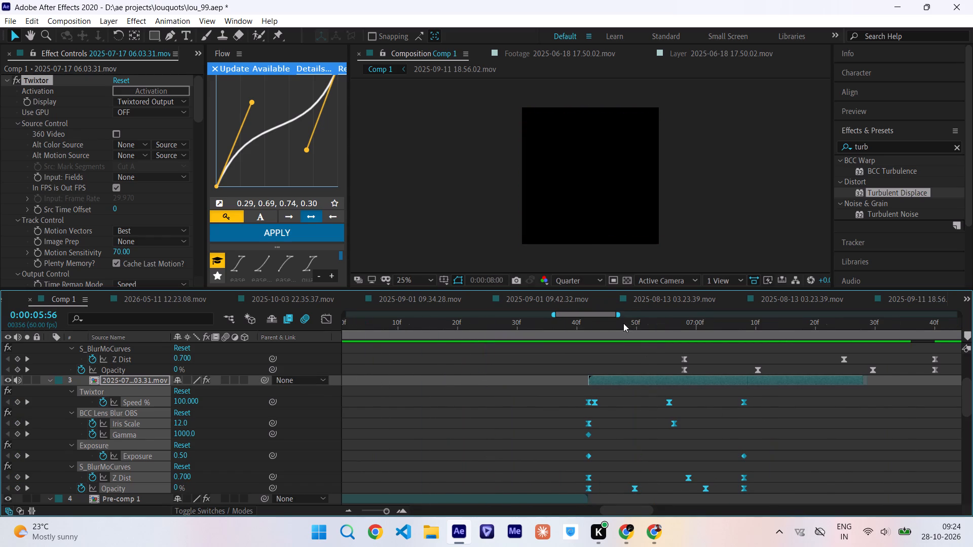
# Open layer 3's precomp, enlarge the 2025-07-17 06.03.31.mov clip to fill the frame, set its X position to 598, and scrub to check.
pyautogui.moveTo(626, 326); pyautogui.dragTo(661, 342)
pyautogui.doubleClick(664, 383)
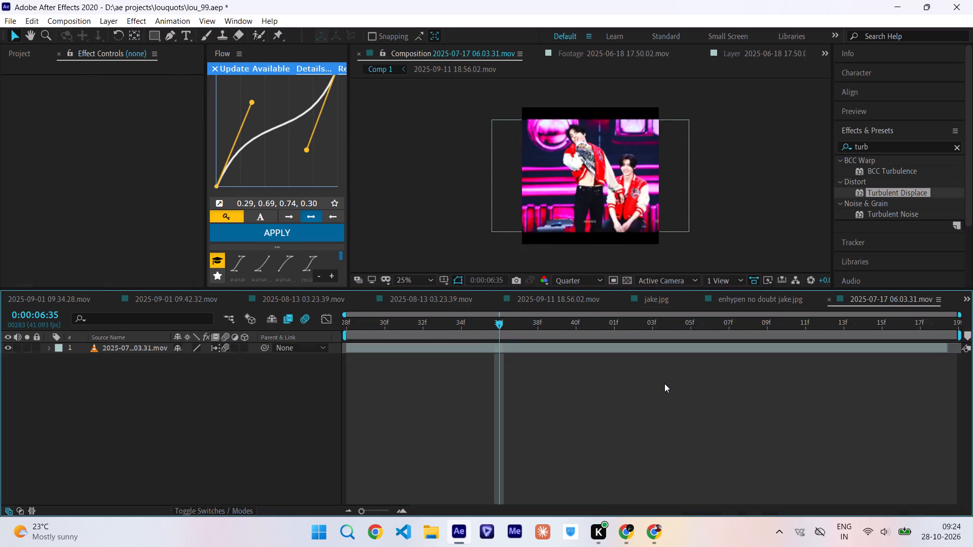
pyautogui.press('s')
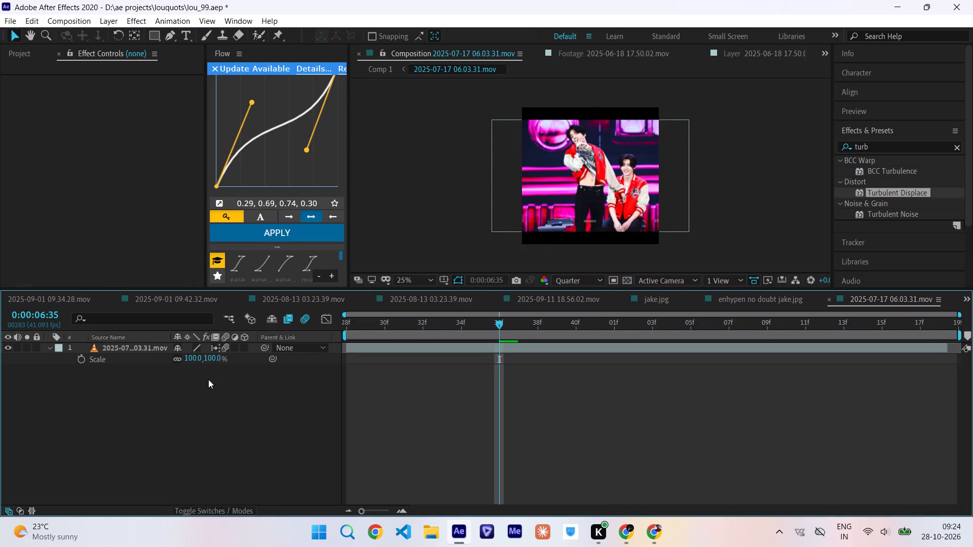
pyautogui.moveTo(191, 355); pyautogui.dragTo(208, 357)
pyautogui.press('p')
pyautogui.moveTo(185, 360); pyautogui.dragTo(212, 360)
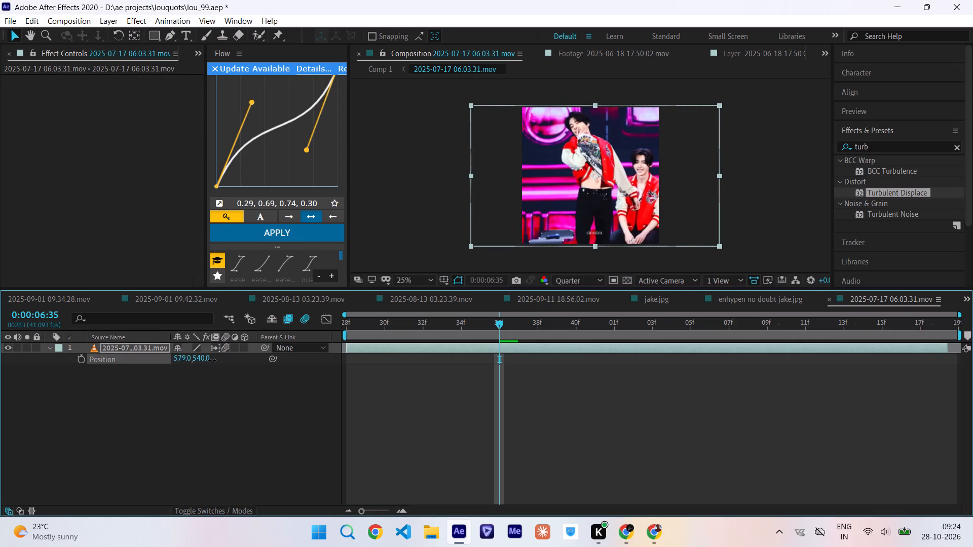
pyautogui.moveTo(212, 360); pyautogui.dragTo(223, 362)
pyautogui.moveTo(473, 321); pyautogui.dragTo(423, 326)
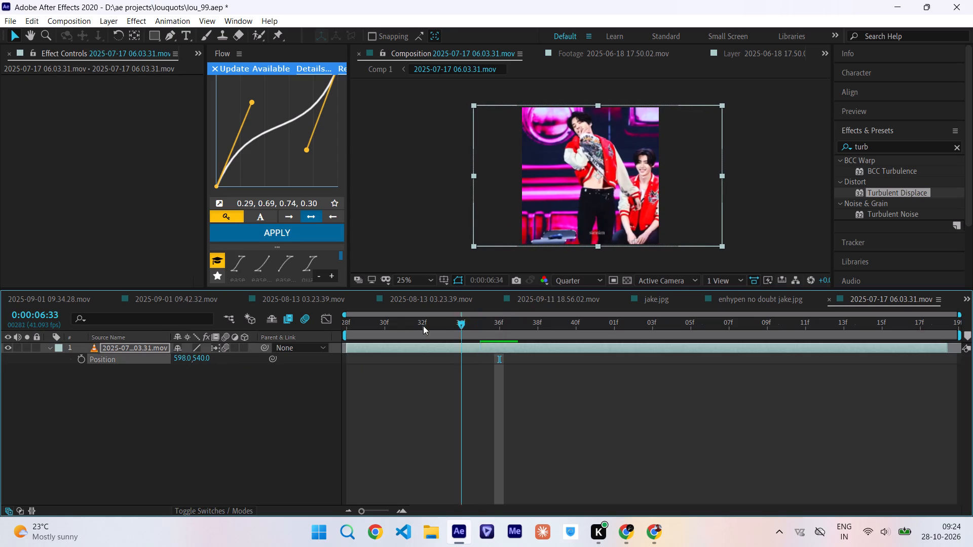
pyautogui.moveTo(423, 326); pyautogui.dragTo(573, 388)
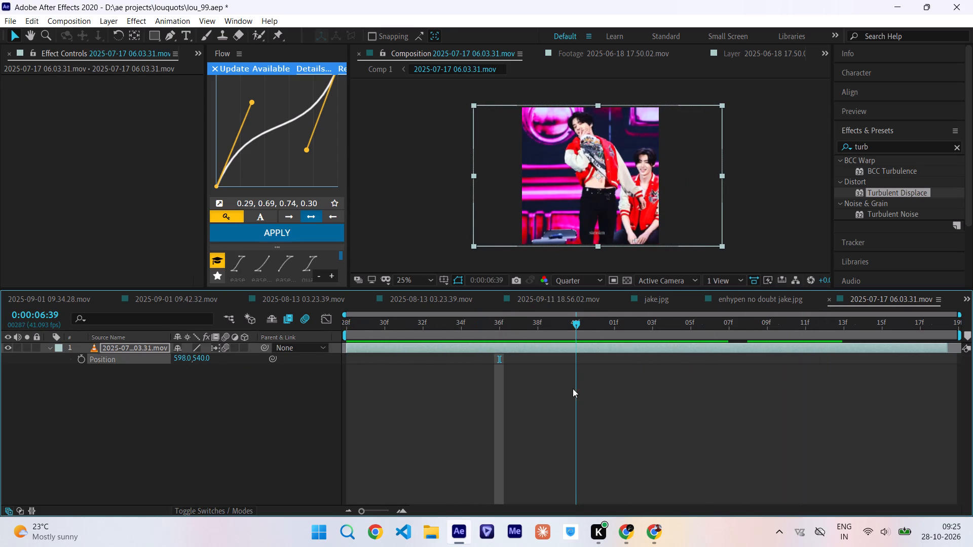
pyautogui.moveTo(573, 388); pyautogui.dragTo(571, 387)
# Open the clip in the Layer viewer and set its source in point to 0:00:02:40.
pyautogui.doubleClick(548, 347)
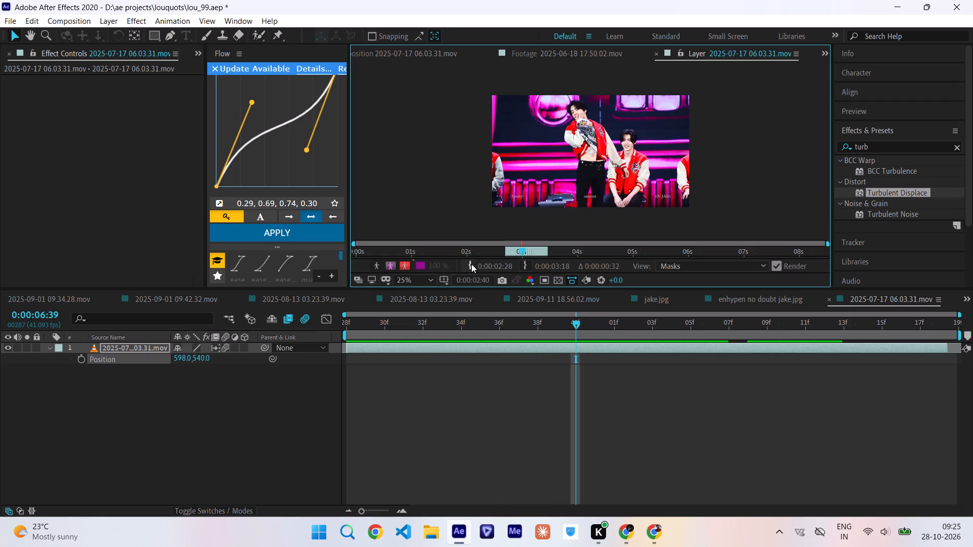
pyautogui.click(469, 264)
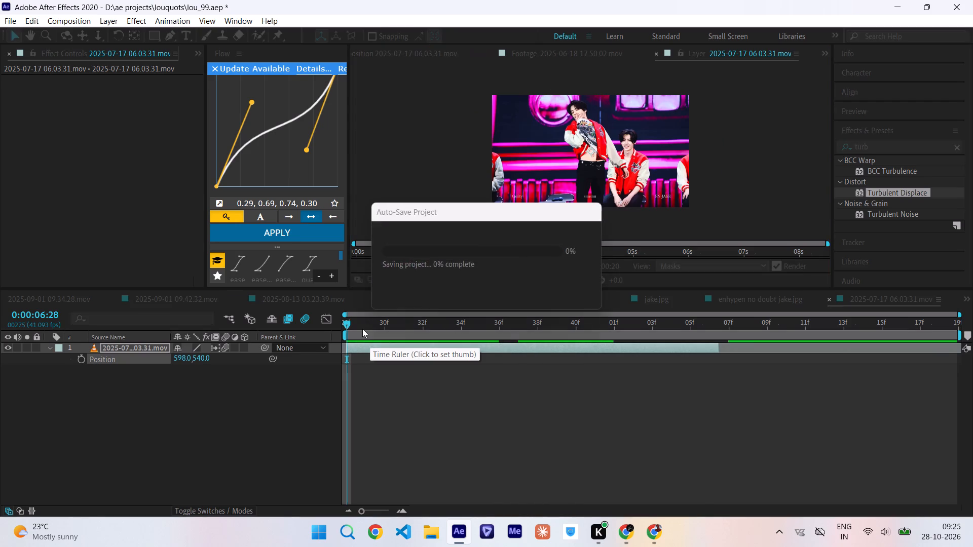
pyautogui.click(481, 320)
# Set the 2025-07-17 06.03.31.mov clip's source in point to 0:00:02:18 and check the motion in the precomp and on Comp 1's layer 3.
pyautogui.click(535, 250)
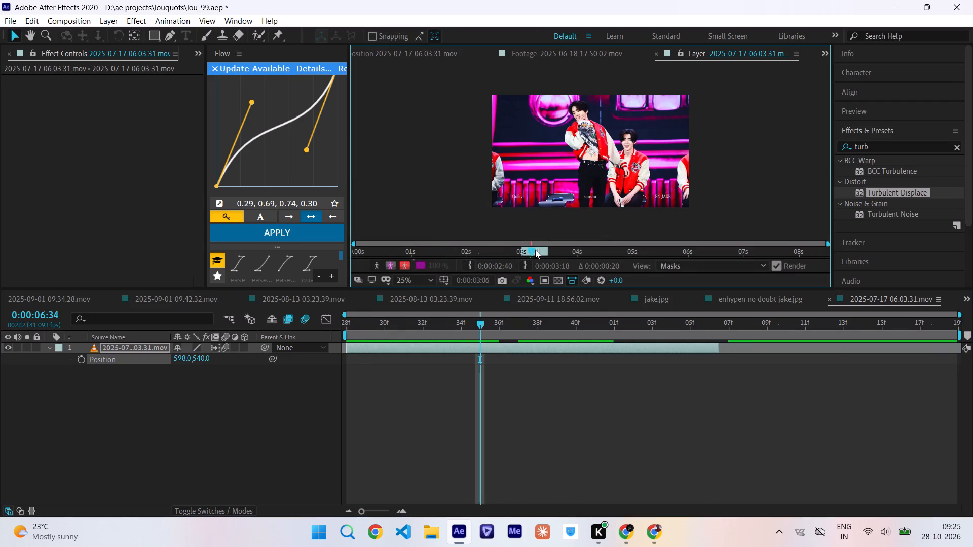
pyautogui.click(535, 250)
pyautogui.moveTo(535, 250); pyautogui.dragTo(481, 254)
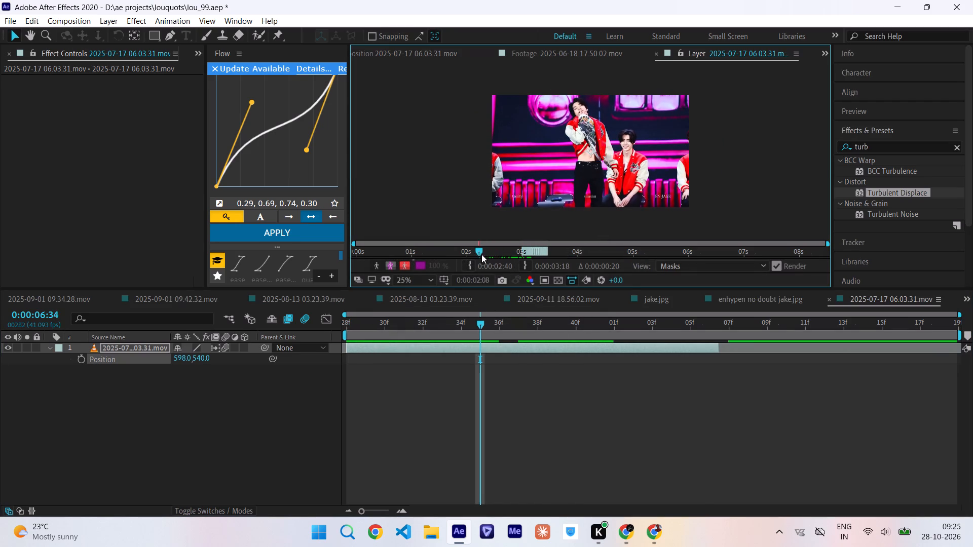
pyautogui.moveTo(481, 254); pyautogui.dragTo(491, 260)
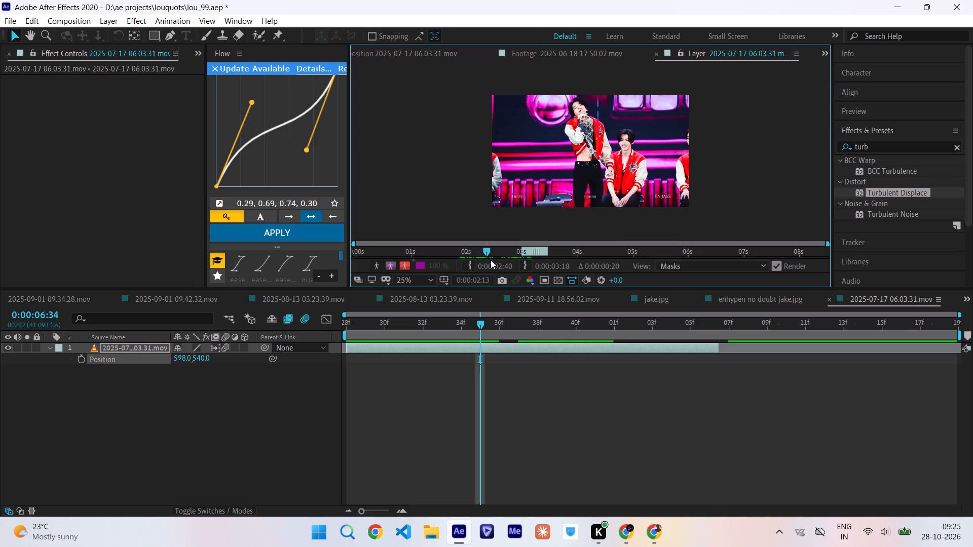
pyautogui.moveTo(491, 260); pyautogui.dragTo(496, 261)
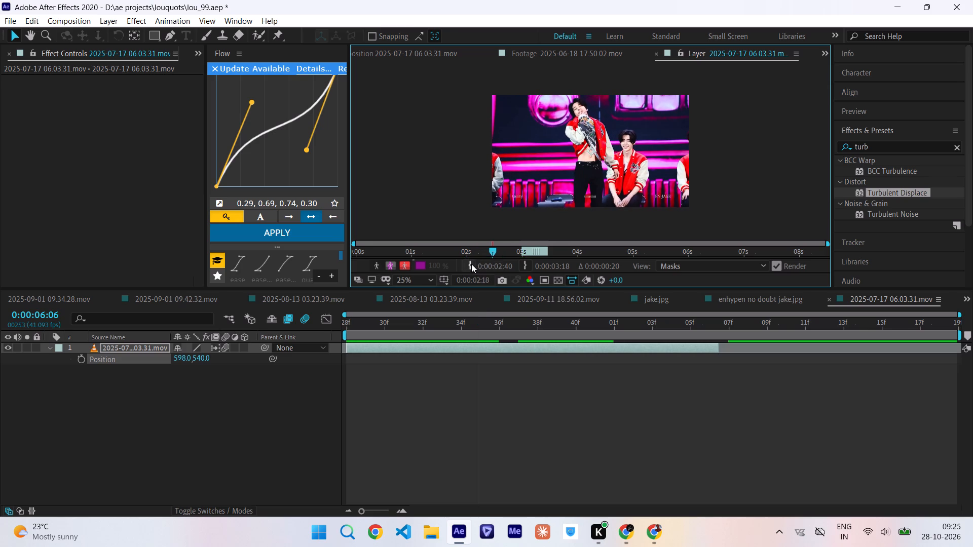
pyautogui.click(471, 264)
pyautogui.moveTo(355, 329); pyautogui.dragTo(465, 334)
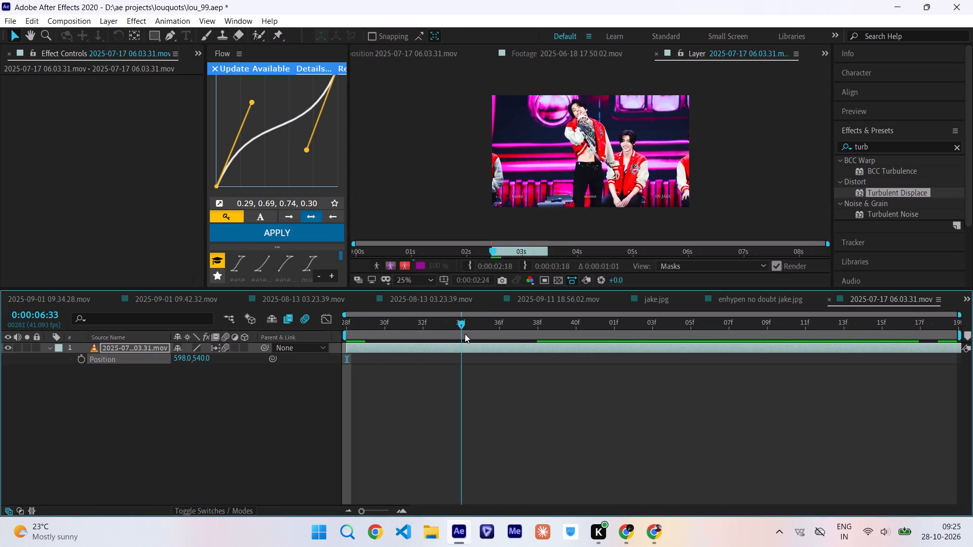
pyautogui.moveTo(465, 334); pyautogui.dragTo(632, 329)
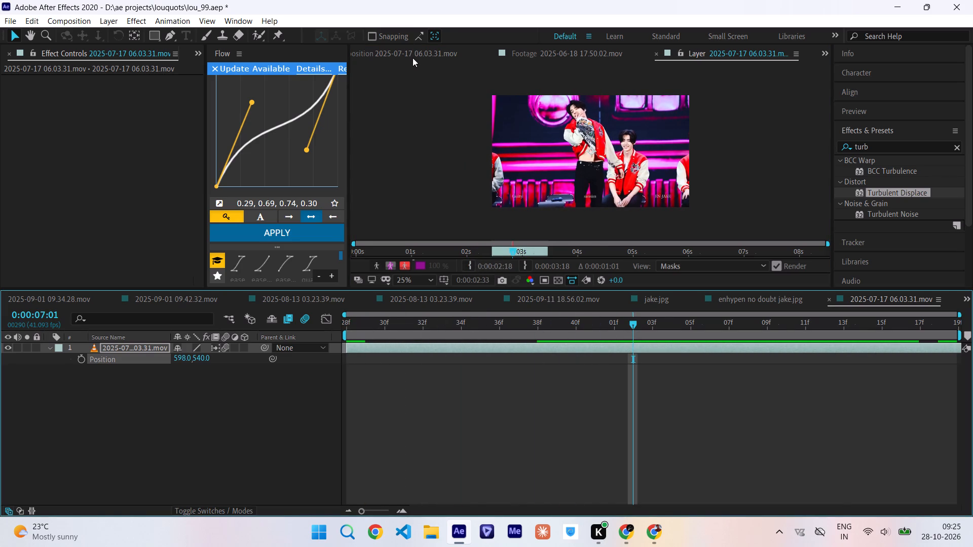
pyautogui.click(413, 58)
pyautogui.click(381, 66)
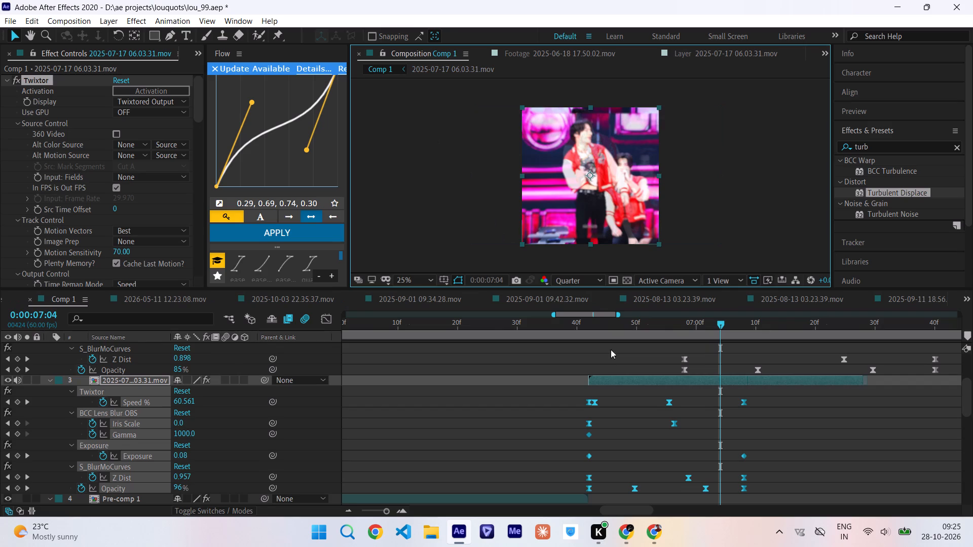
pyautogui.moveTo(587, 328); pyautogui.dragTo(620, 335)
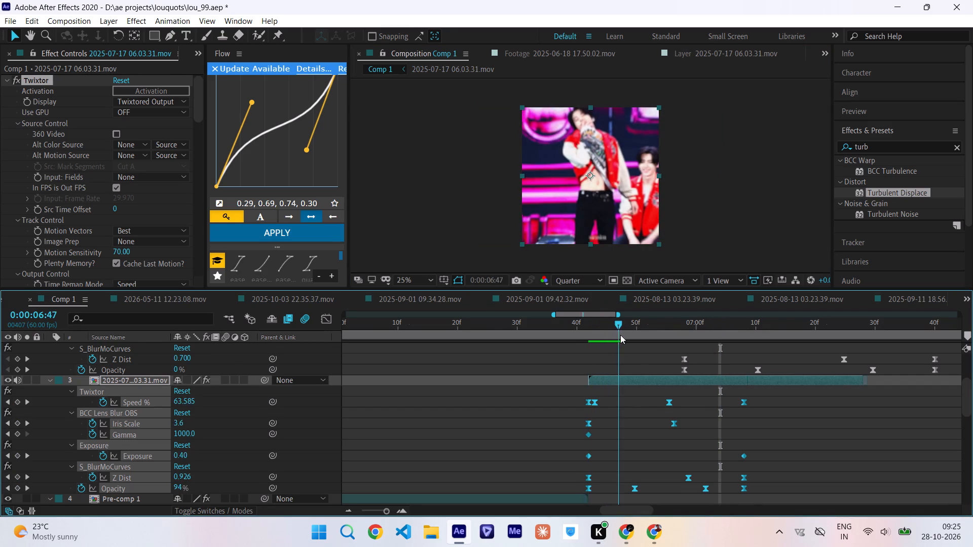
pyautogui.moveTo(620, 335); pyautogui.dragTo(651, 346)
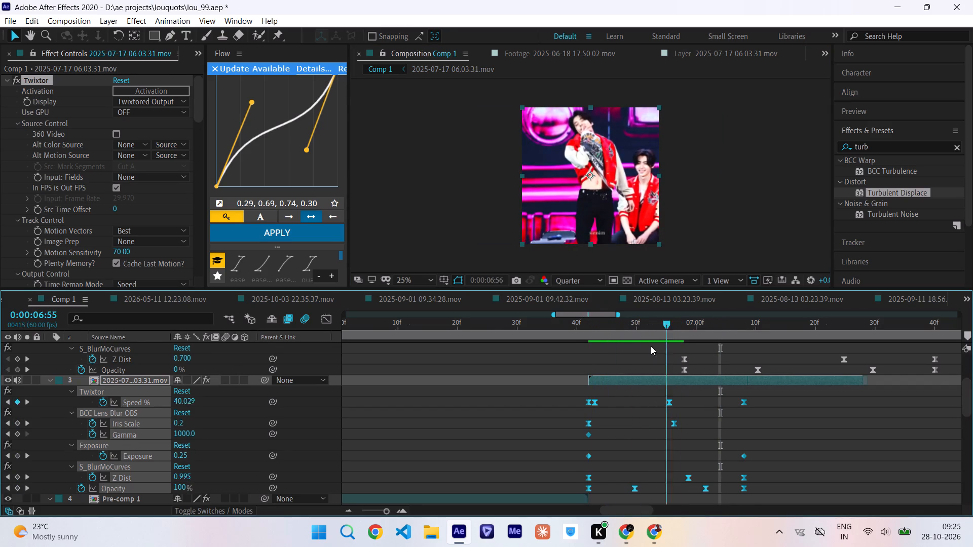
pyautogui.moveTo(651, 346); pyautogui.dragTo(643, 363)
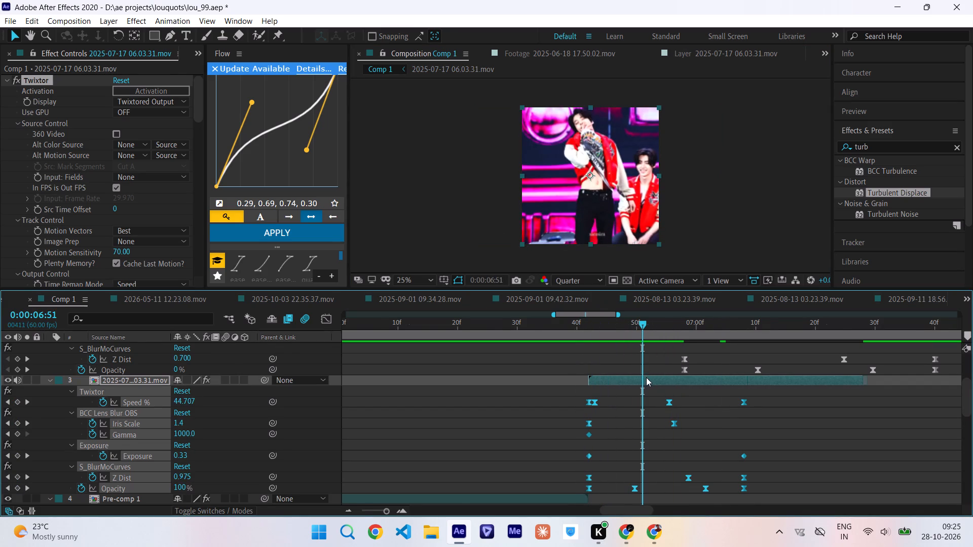
# Reopen layer 3's precomp, set the clip's source in point to 0:00:02:26 in the Layer viewer, and scrub the precomp to check.
pyautogui.doubleClick(646, 377)
pyautogui.moveTo(466, 328); pyautogui.dragTo(339, 335)
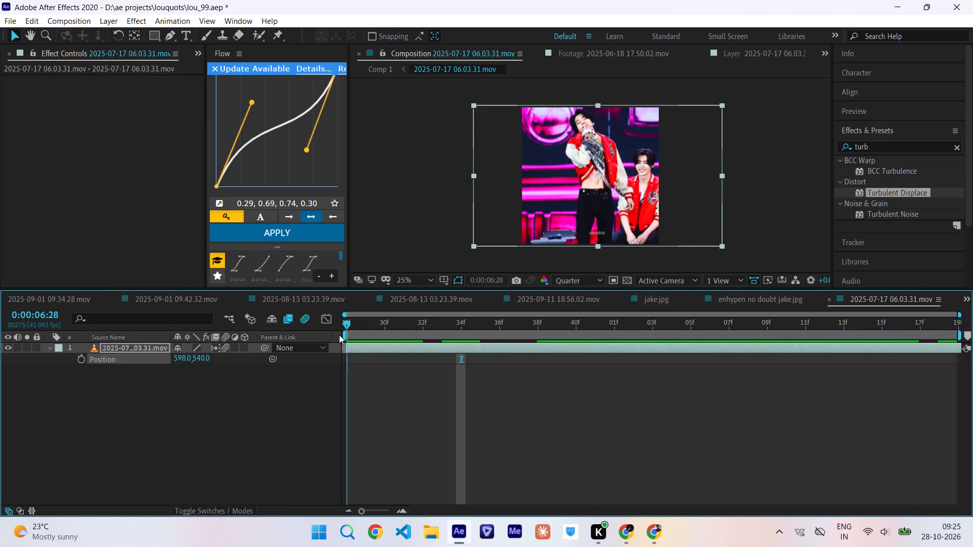
pyautogui.moveTo(339, 335); pyautogui.dragTo(375, 366)
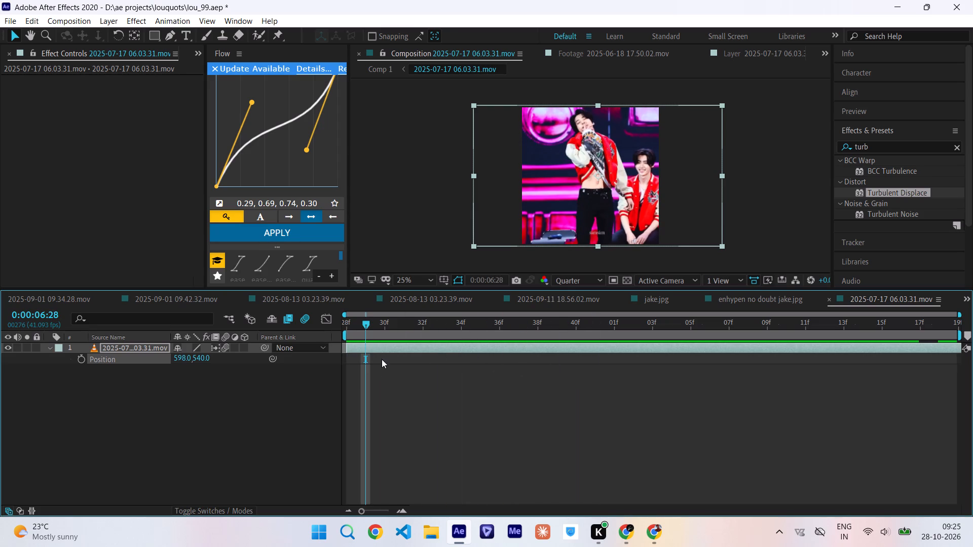
pyautogui.doubleClick(377, 349)
pyautogui.hotkey('ctrl', 'Left')
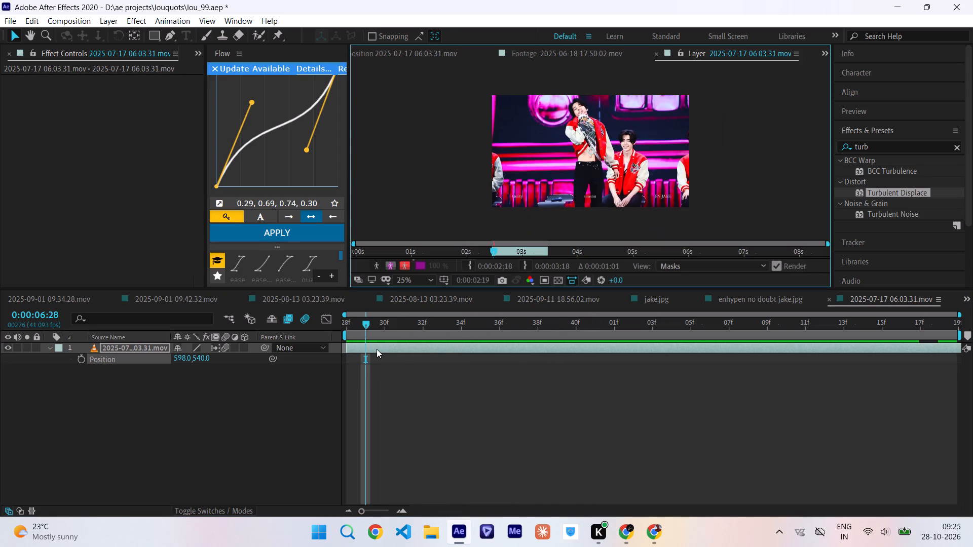
pyautogui.hotkey('ctrl', 'Left')
pyautogui.hotkey('ctrl', 'Left')
pyautogui.hotkey('ctrl', 'Left')
pyautogui.hotkey('ctrl', 'Left')
pyautogui.hotkey('ctrl', 'Left')
pyautogui.hotkey('ctrl', 'Left')
pyautogui.hotkey('ctrl', 'Left')
pyautogui.hotkey('ctrl', 'Left')
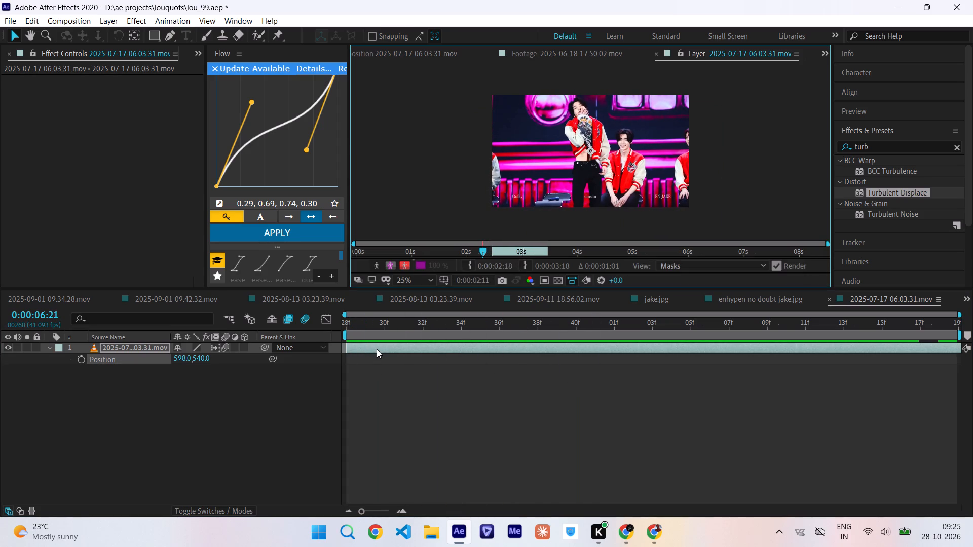
pyautogui.moveTo(480, 252); pyautogui.dragTo(483, 252)
pyautogui.moveTo(483, 252); pyautogui.dragTo(512, 259)
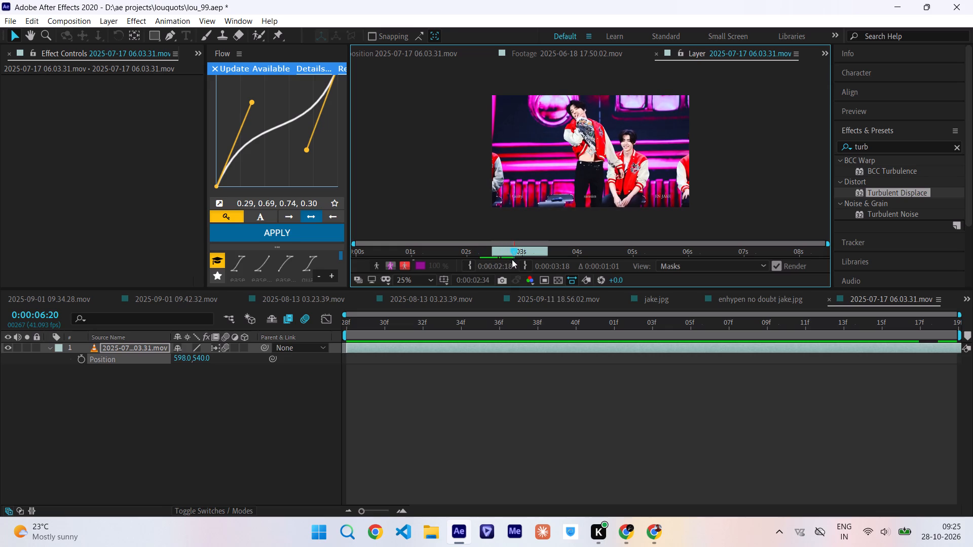
pyautogui.moveTo(512, 259); pyautogui.dragTo(502, 258)
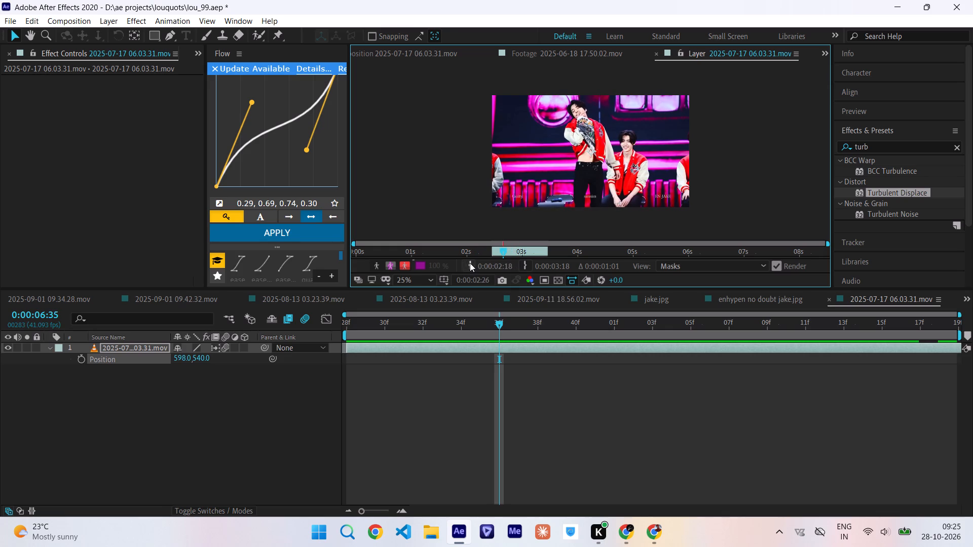
pyautogui.click(470, 263)
pyautogui.moveTo(351, 327); pyautogui.dragTo(465, 345)
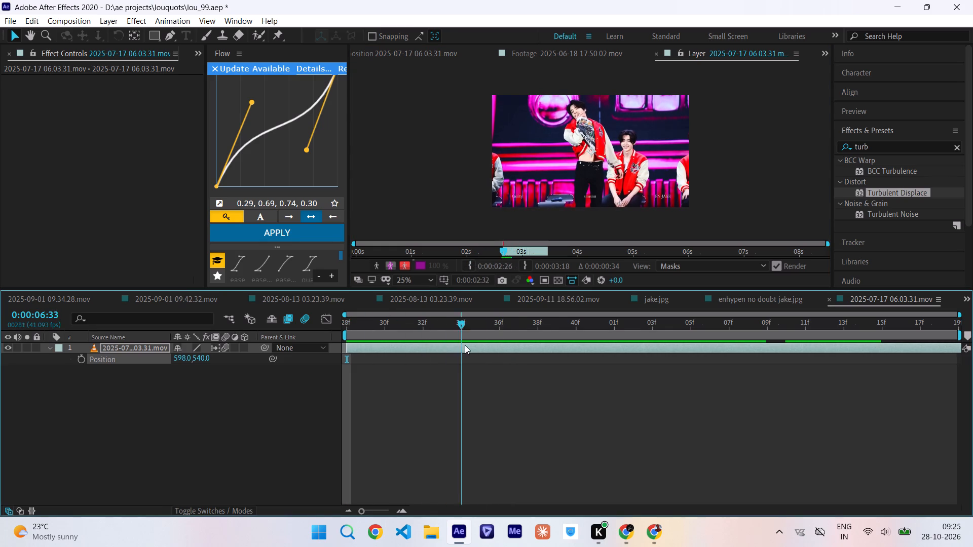
pyautogui.moveTo(465, 345); pyautogui.dragTo(587, 356)
# Return to Comp 1, check layer 3's motion, then align its middle Twixtor Speed % keyframe to 0:00:06:55 and set it to 60.
pyautogui.click(419, 59)
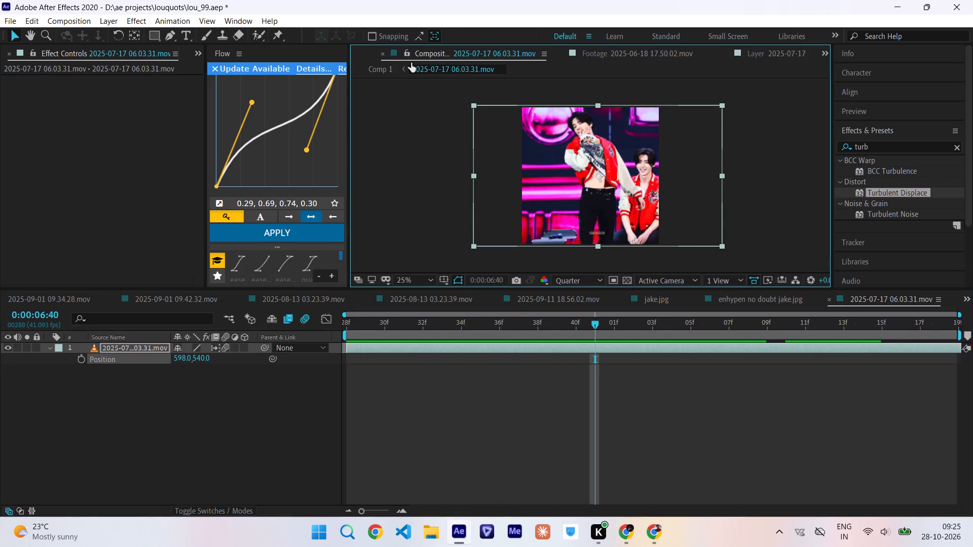
pyautogui.click(383, 69)
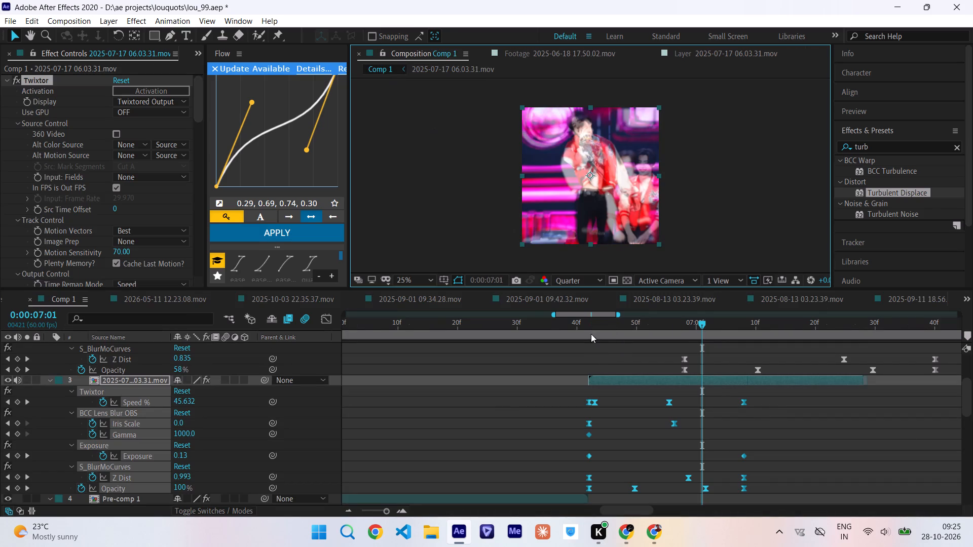
pyautogui.moveTo(588, 330); pyautogui.dragTo(655, 346)
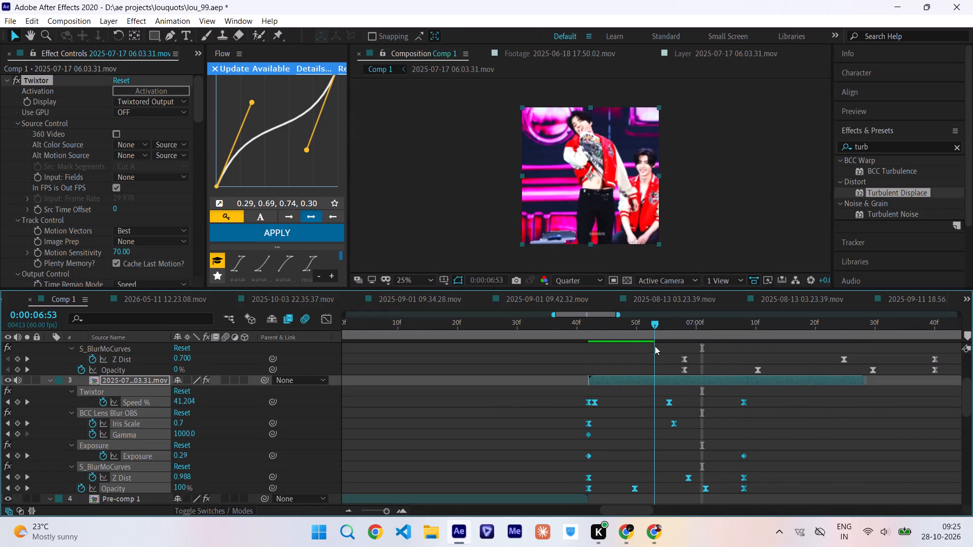
pyautogui.moveTo(655, 346); pyautogui.dragTo(661, 360)
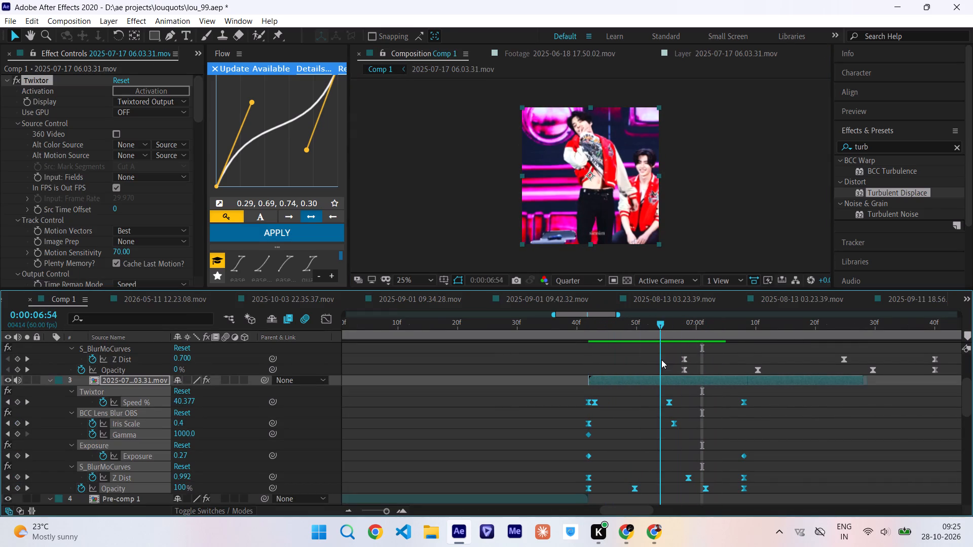
pyautogui.moveTo(661, 360); pyautogui.dragTo(673, 369)
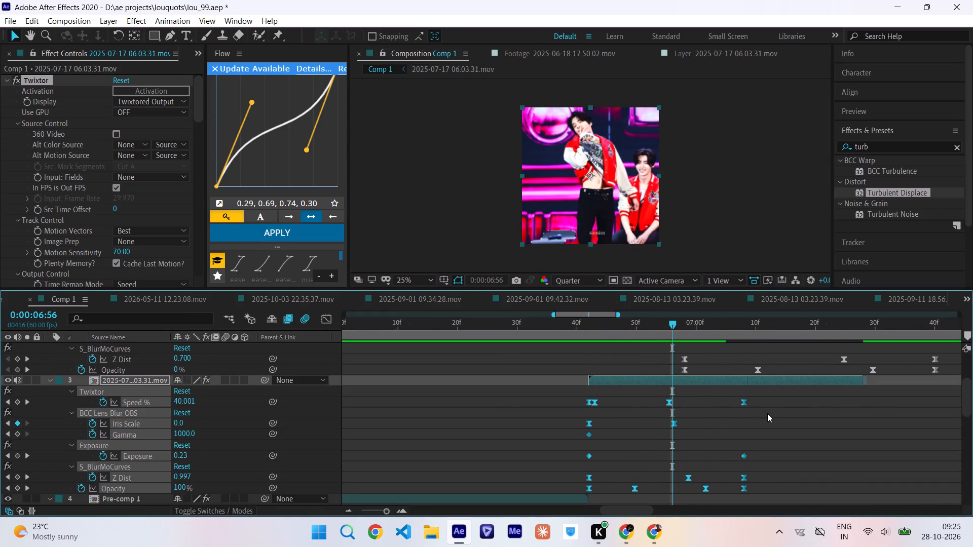
pyautogui.click(761, 406)
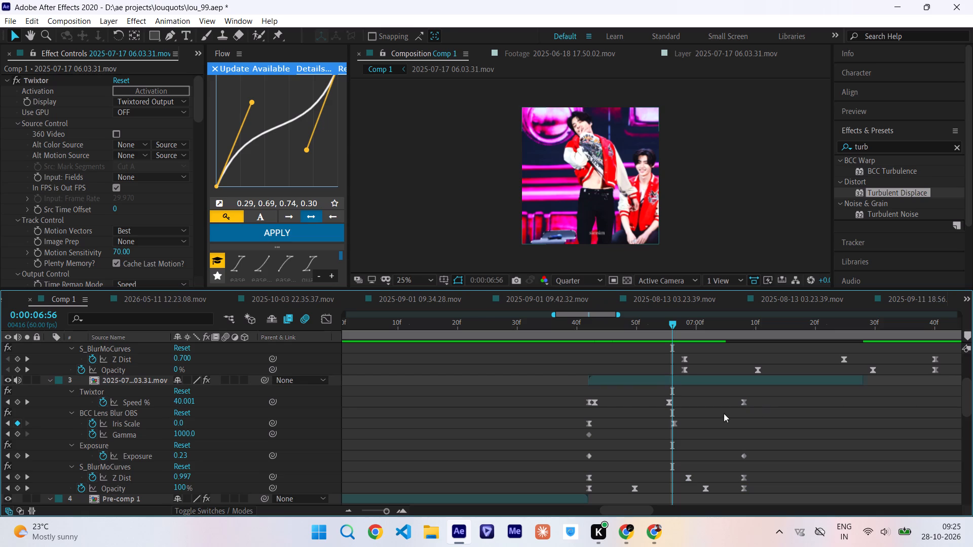
pyautogui.click(667, 329)
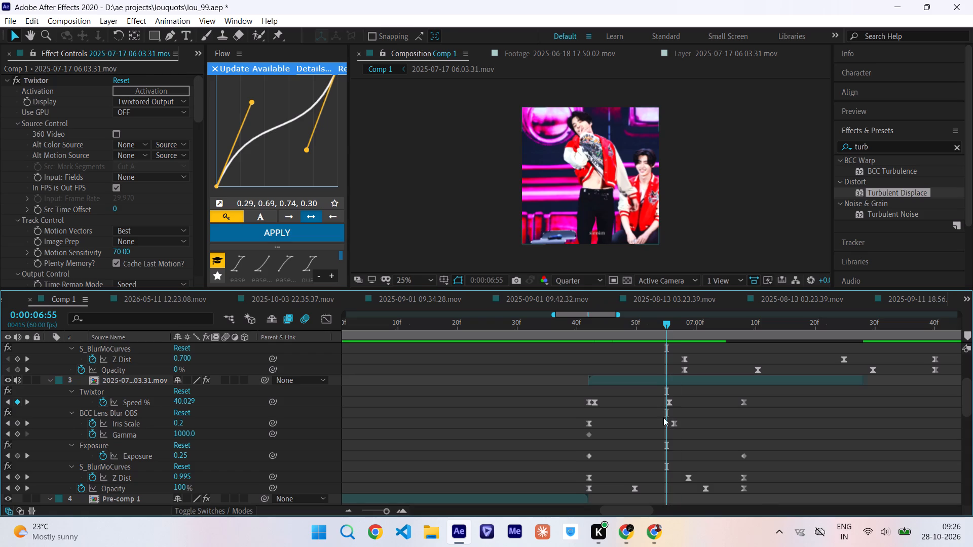
pyautogui.click(668, 407)
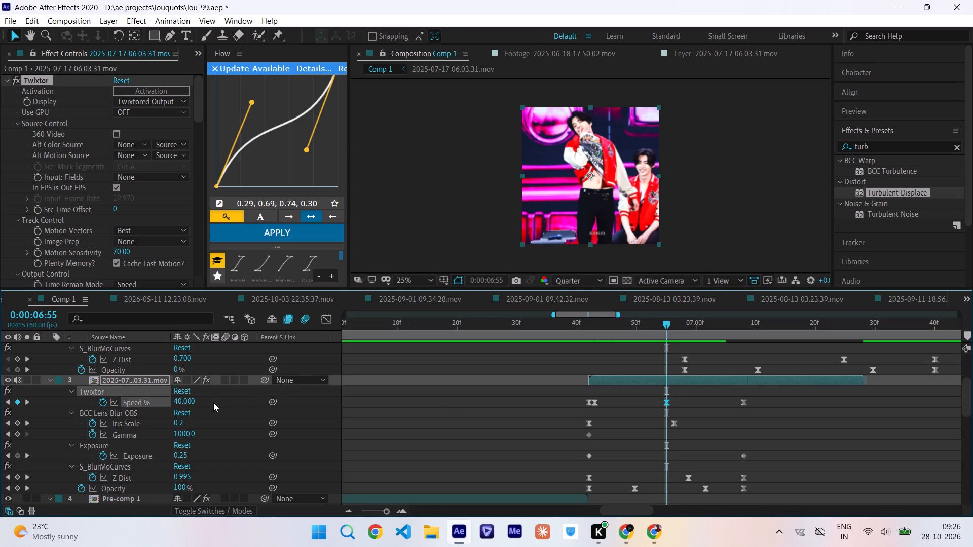
pyautogui.click(210, 399)
pyautogui.click(191, 400)
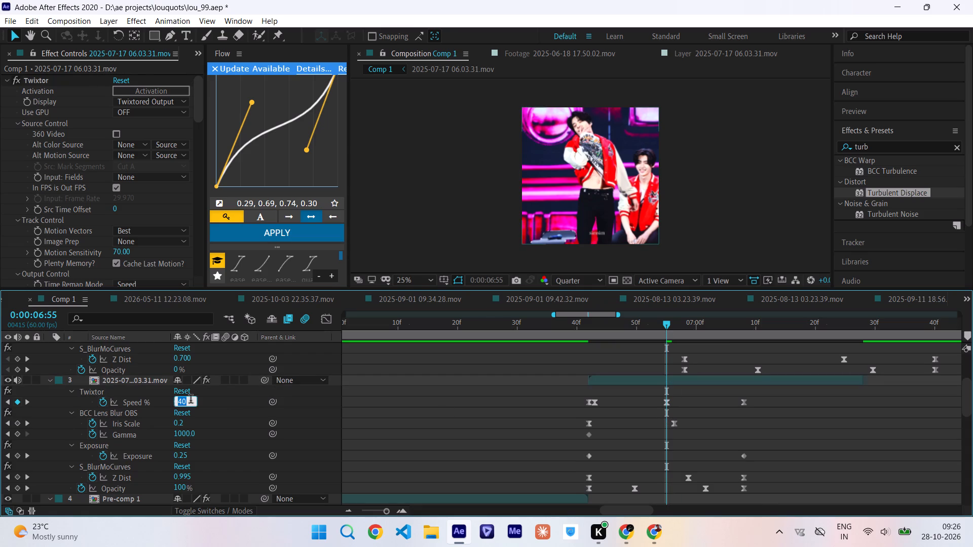
pyautogui.write('60')
pyautogui.press('Return')
# Reshape layer 3's Speed % curve in the Graph Editor into a smooth U with steep easing at both peaks, and preview the transition.
pyautogui.click(329, 322)
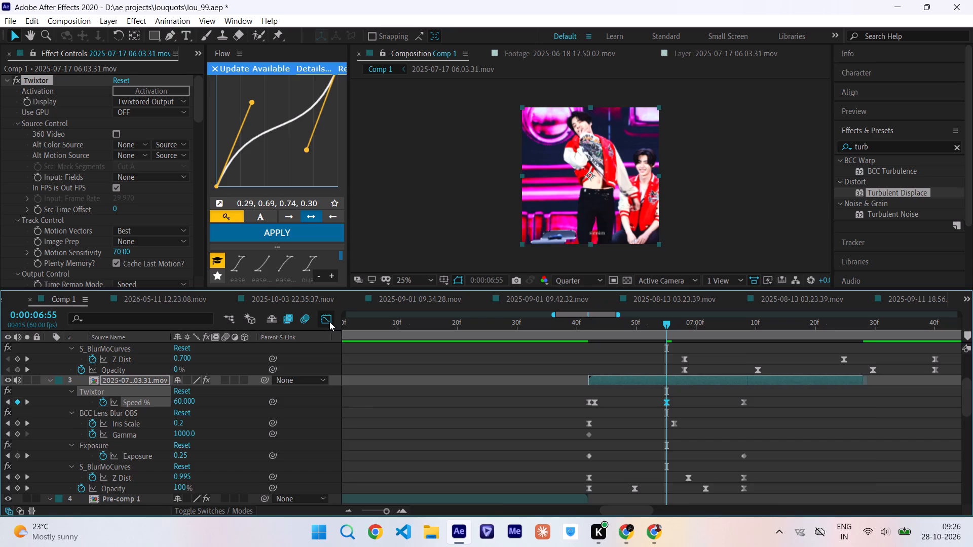
pyautogui.moveTo(595, 457); pyautogui.dragTo(593, 429)
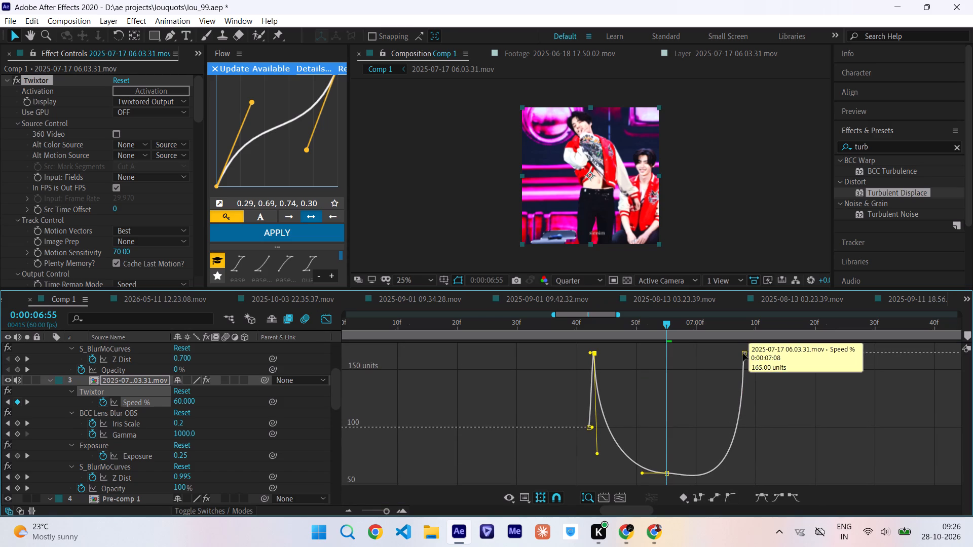
pyautogui.click(745, 353)
pyautogui.moveTo(743, 475); pyautogui.dragTo(748, 443)
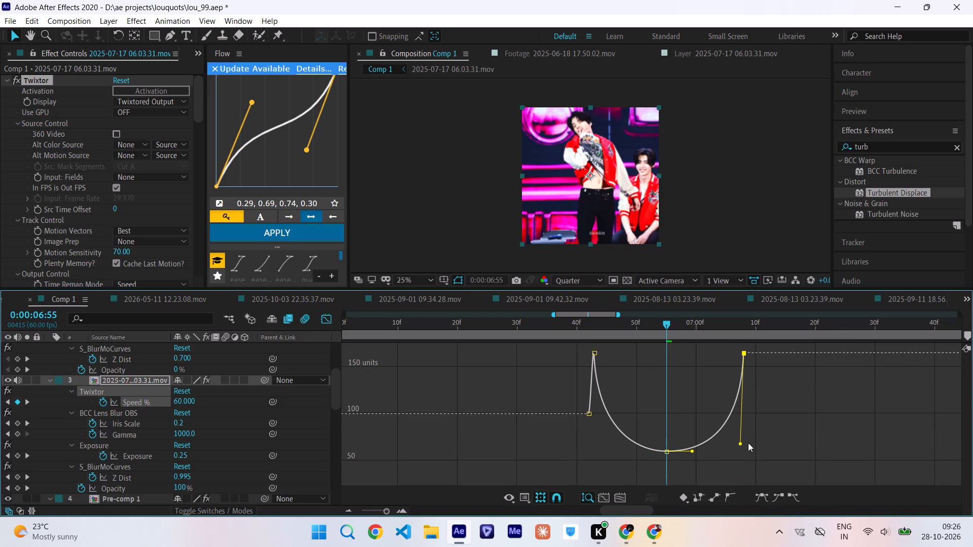
pyautogui.moveTo(748, 443); pyautogui.dragTo(754, 449)
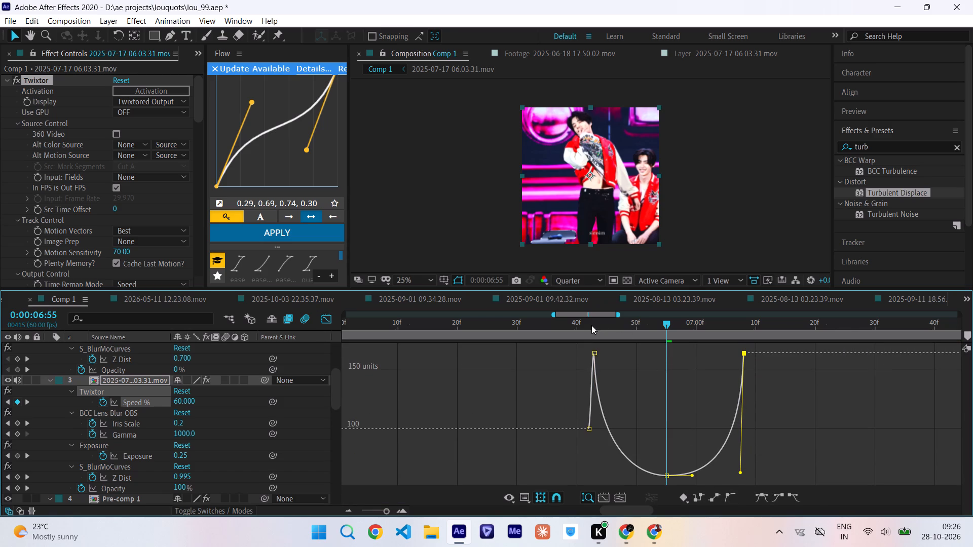
pyautogui.moveTo(586, 324); pyautogui.dragTo(689, 342)
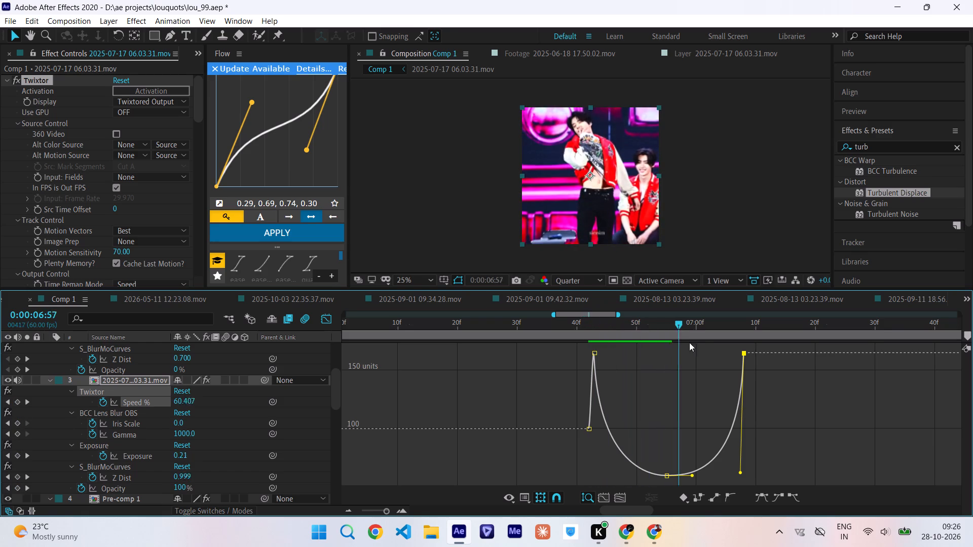
pyautogui.moveTo(689, 342); pyautogui.dragTo(387, 339)
pyautogui.press('space')
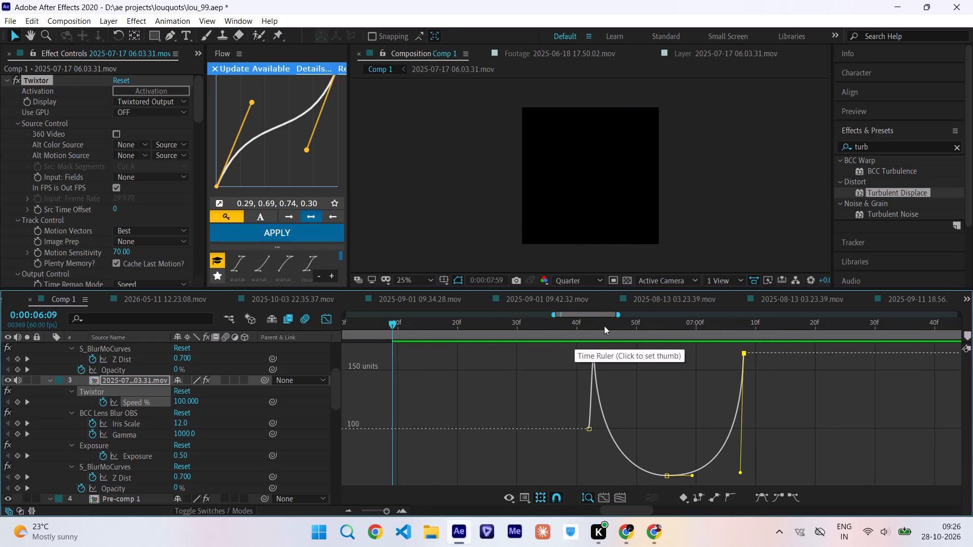
pyautogui.moveTo(604, 326); pyautogui.dragTo(763, 350)
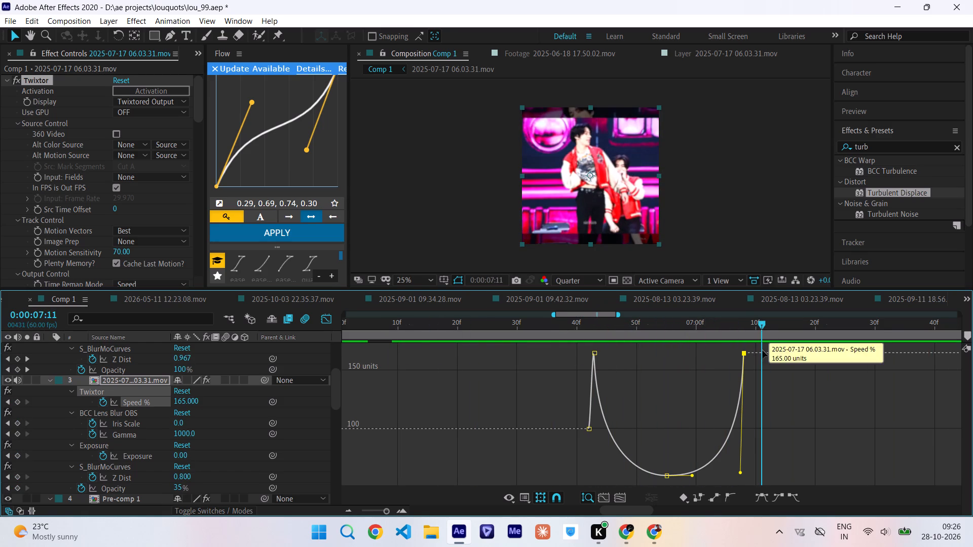
# In layer 2's precomp, scale the 2025-07-17 06.03.31.mov clip up to fill the frame's height and shift it slightly right.
pyautogui.click(324, 318)
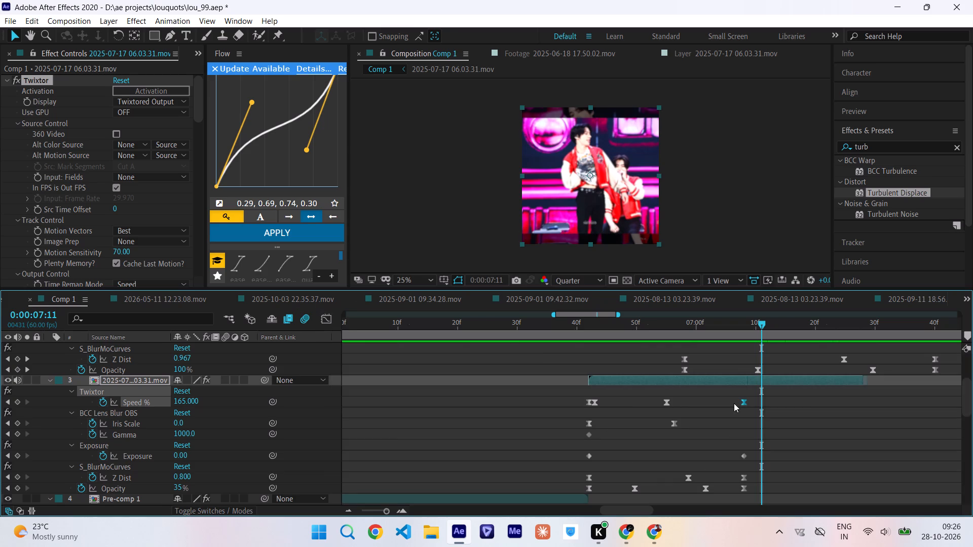
pyautogui.scroll(1, 816, 391)
pyautogui.doubleClick(760, 360)
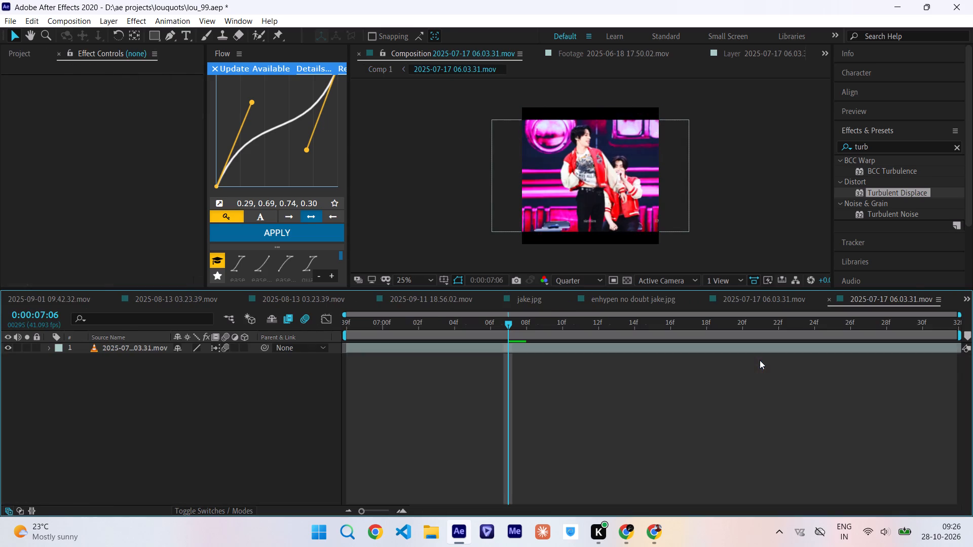
pyautogui.press('s')
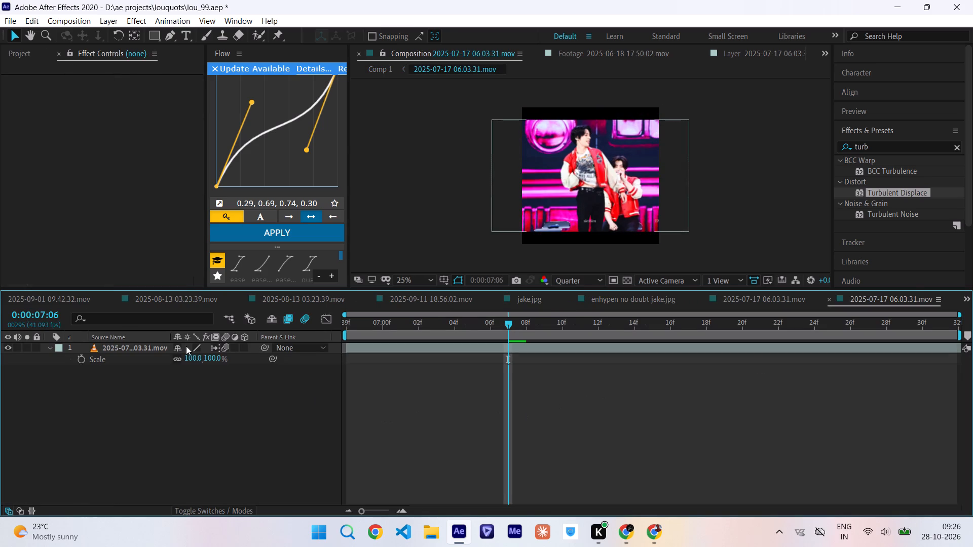
pyautogui.moveTo(192, 357); pyautogui.dragTo(211, 360)
pyautogui.press('p')
pyautogui.moveTo(177, 360); pyautogui.dragTo(196, 360)
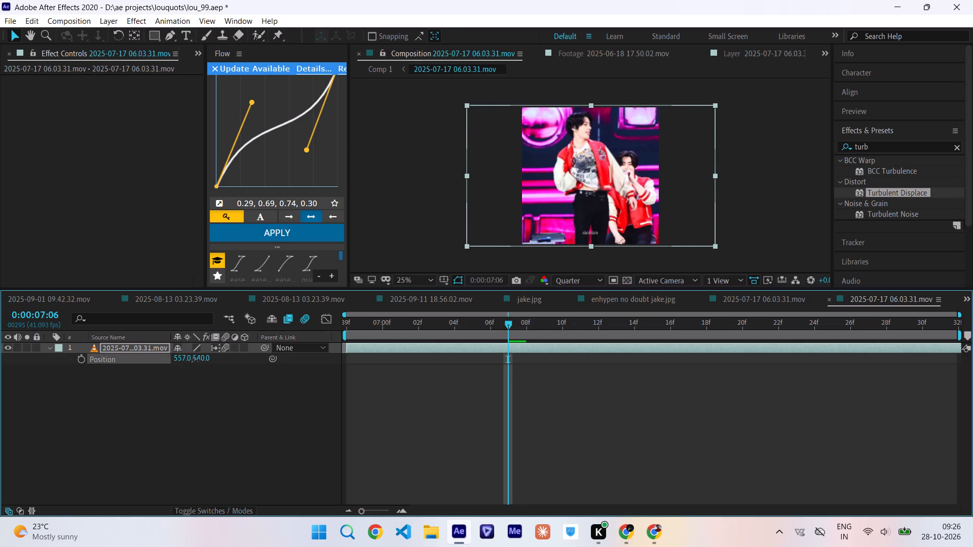
pyautogui.moveTo(196, 360); pyautogui.dragTo(201, 359)
# Return to Comp 1 and check the motion and transition between layers 3 and 2 from about 0:00:06:05 to 0:00:07:42.
pyautogui.click(372, 70)
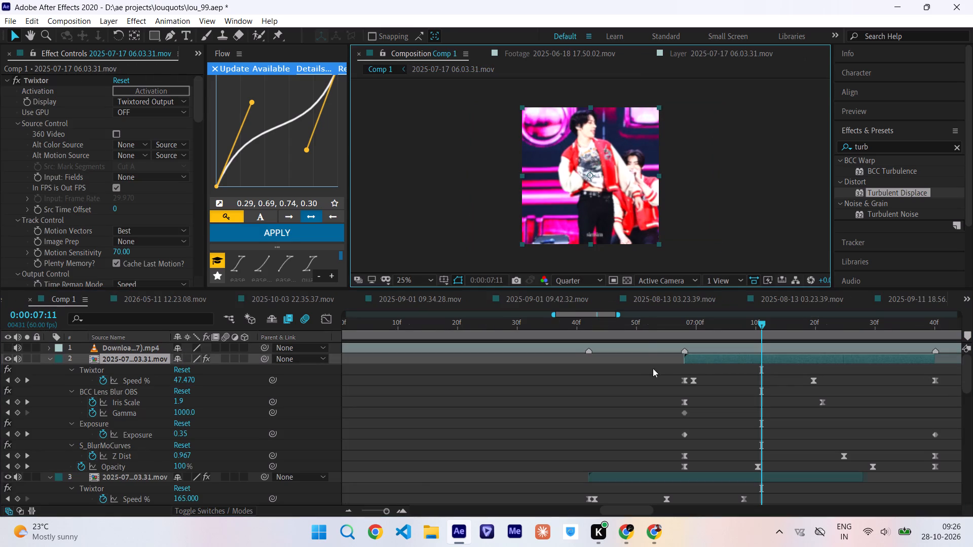
pyautogui.moveTo(634, 333); pyautogui.dragTo(702, 342)
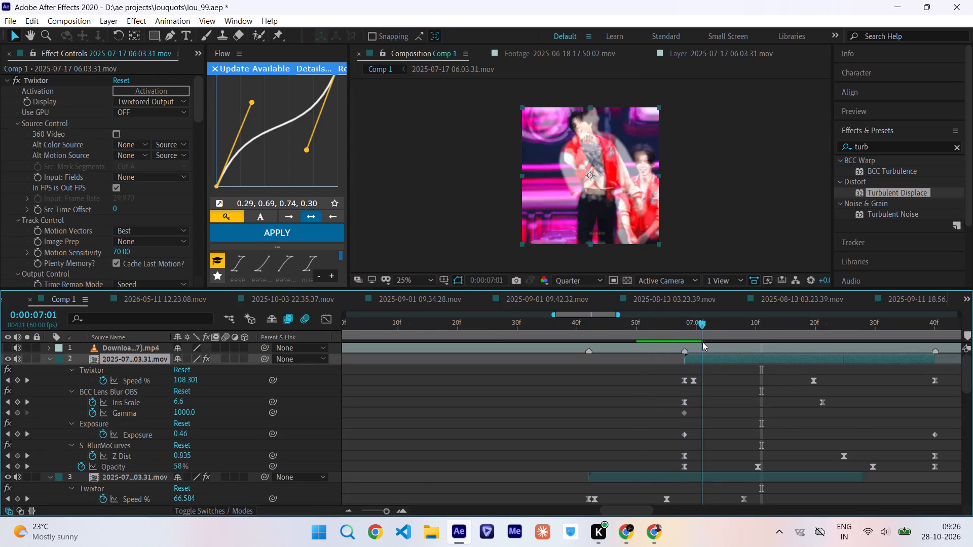
pyautogui.moveTo(702, 342); pyautogui.dragTo(805, 350)
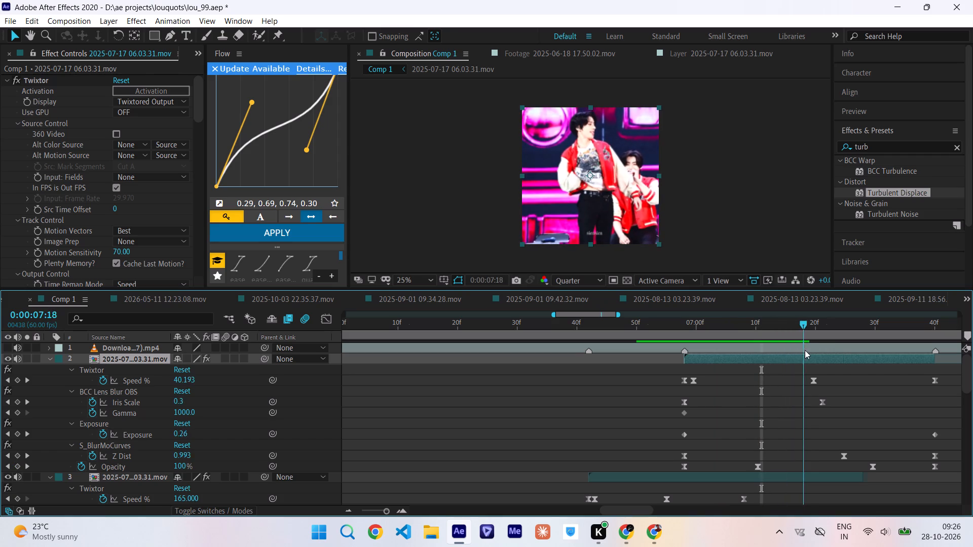
pyautogui.moveTo(805, 350); pyautogui.dragTo(948, 356)
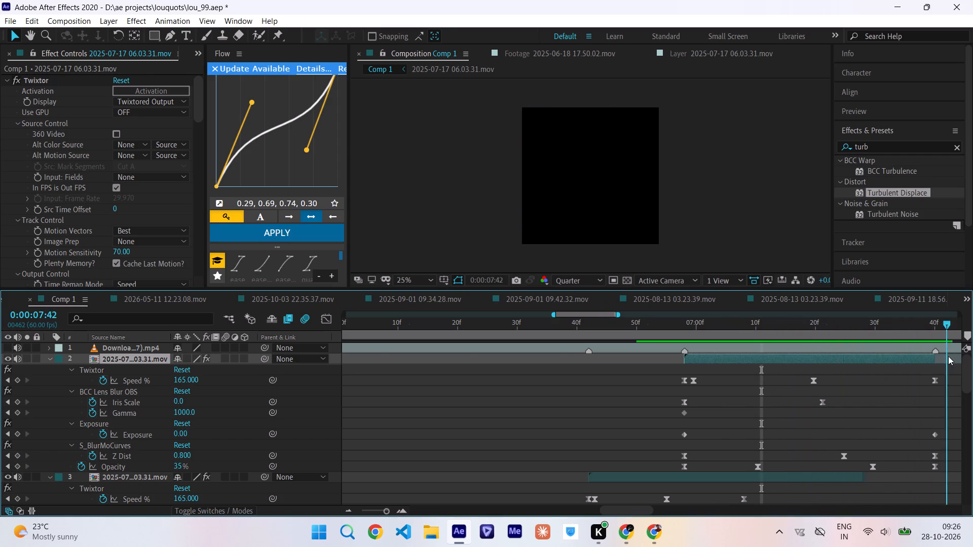
pyautogui.moveTo(948, 356); pyautogui.dragTo(368, 386)
pyautogui.press('space')
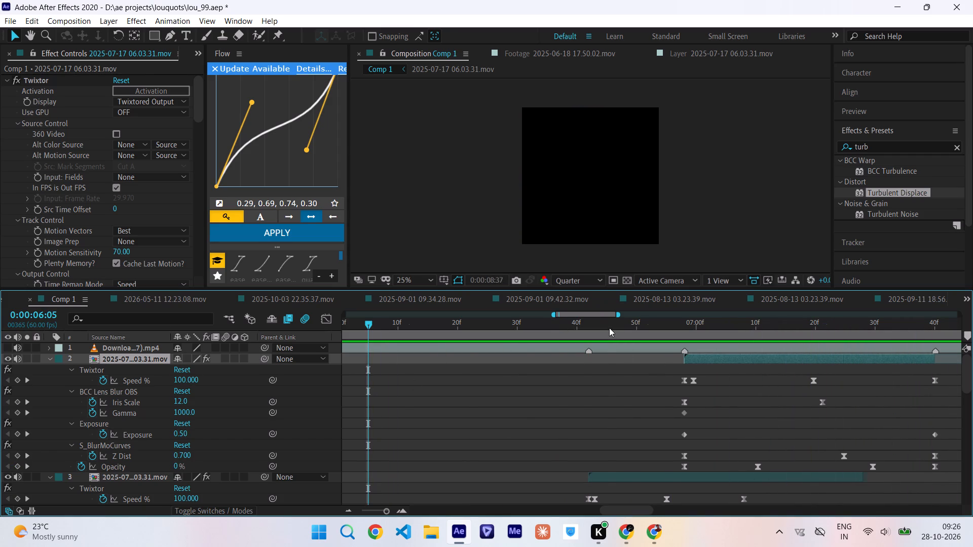
pyautogui.moveTo(609, 328); pyautogui.dragTo(778, 356)
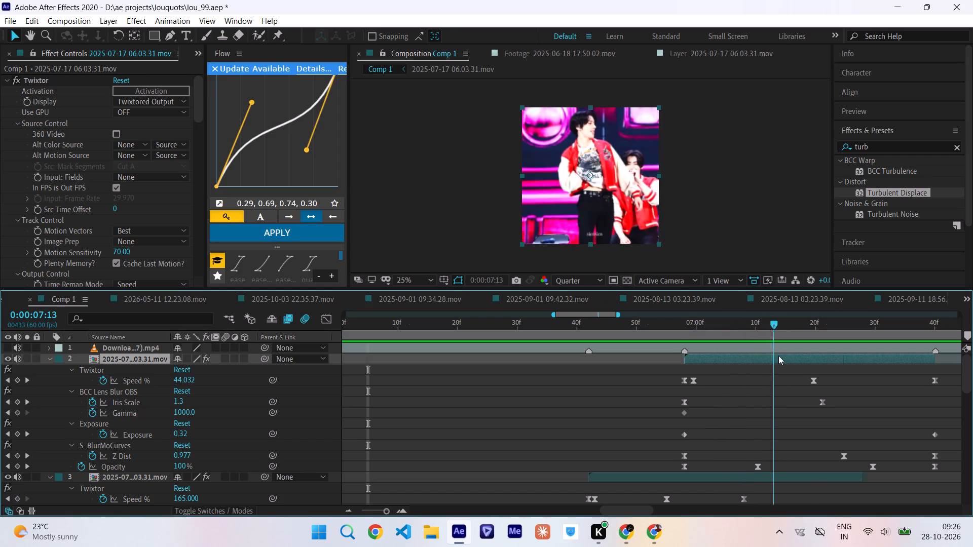
pyautogui.moveTo(778, 356); pyautogui.dragTo(678, 393)
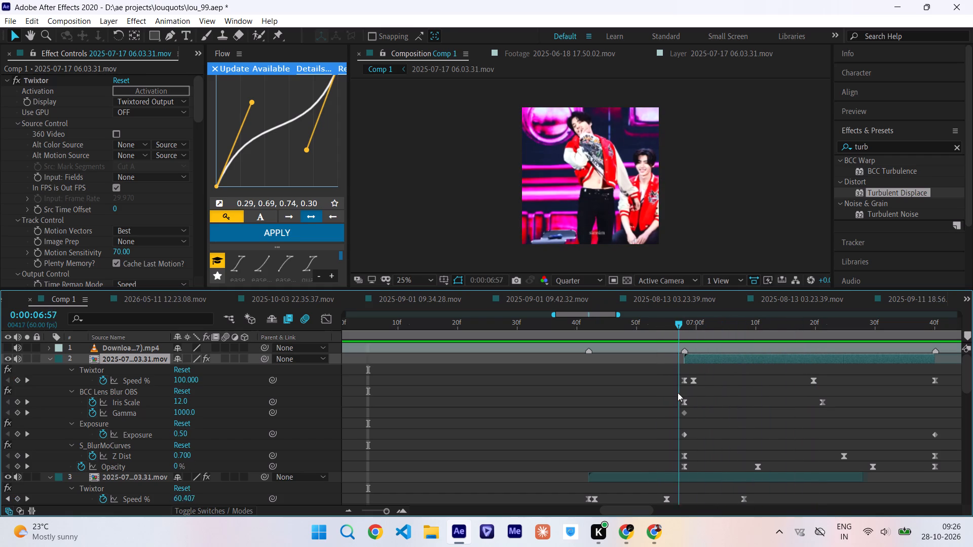
pyautogui.moveTo(678, 393); pyautogui.dragTo(623, 424)
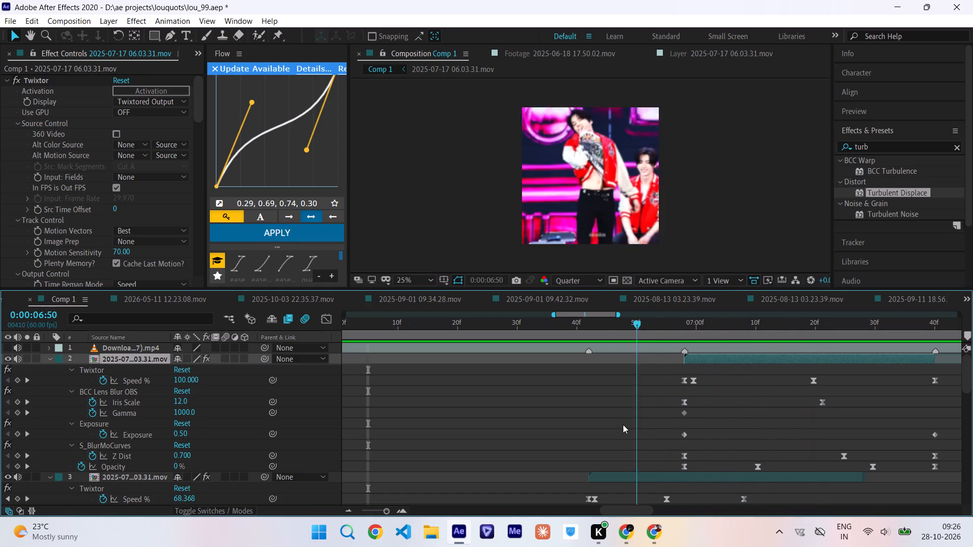
pyautogui.moveTo(623, 424); pyautogui.dragTo(619, 424)
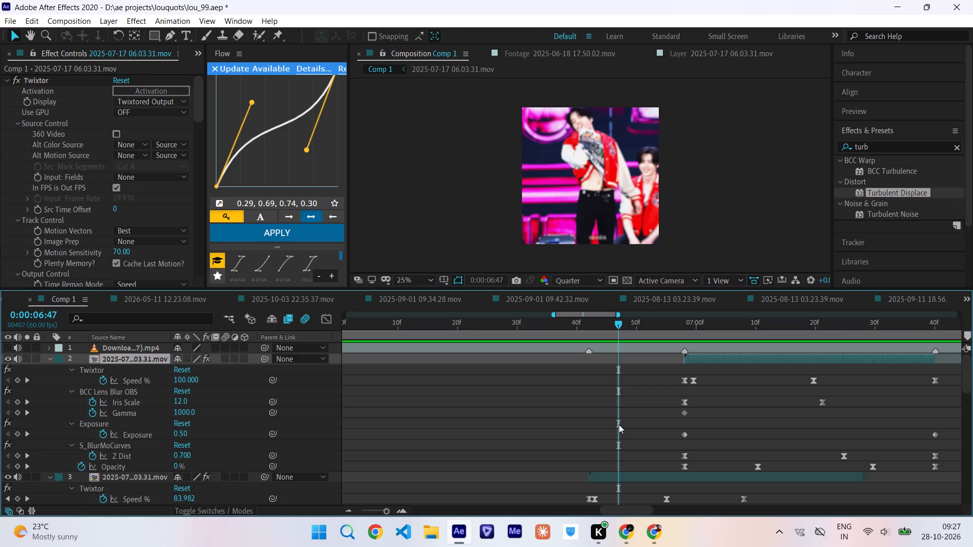
# Save the project and bring the current time back to 0:00:06:04 in Comp 1.
pyautogui.hotkey('ctrl', 's')
pyautogui.moveTo(618, 327); pyautogui.dragTo(361, 374)
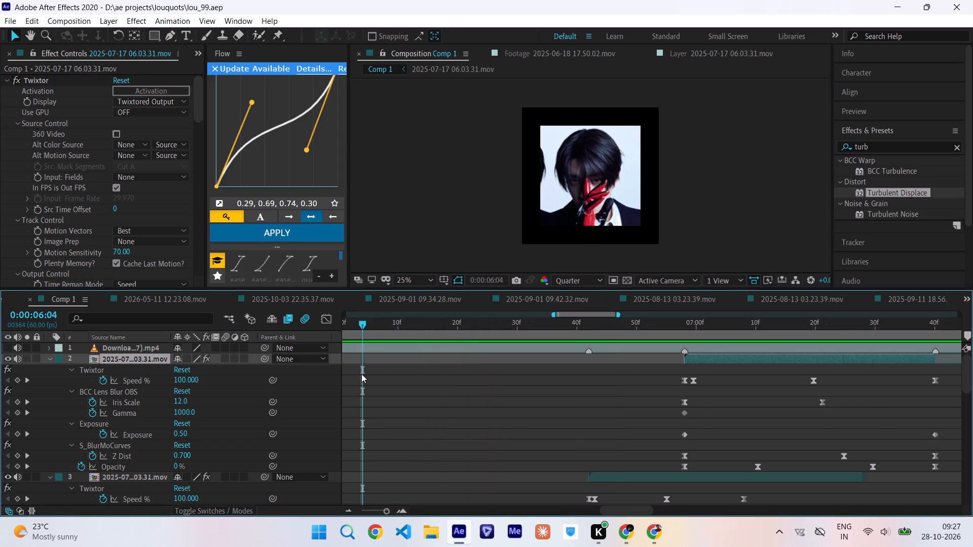
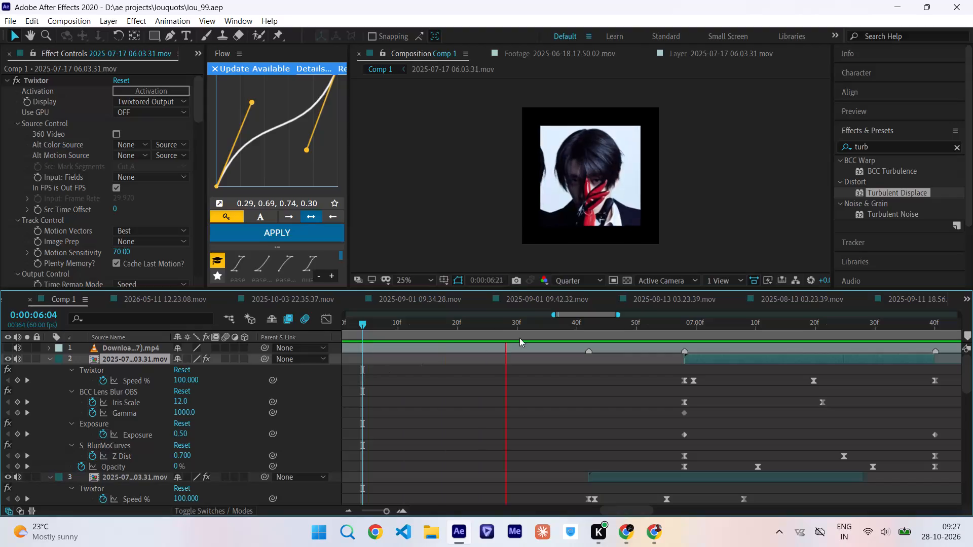
# Delete all S_BlurMoCurves Z Dist keyframes from layer 3 and layer 2 in Comp 1.
pyautogui.click(623, 325)
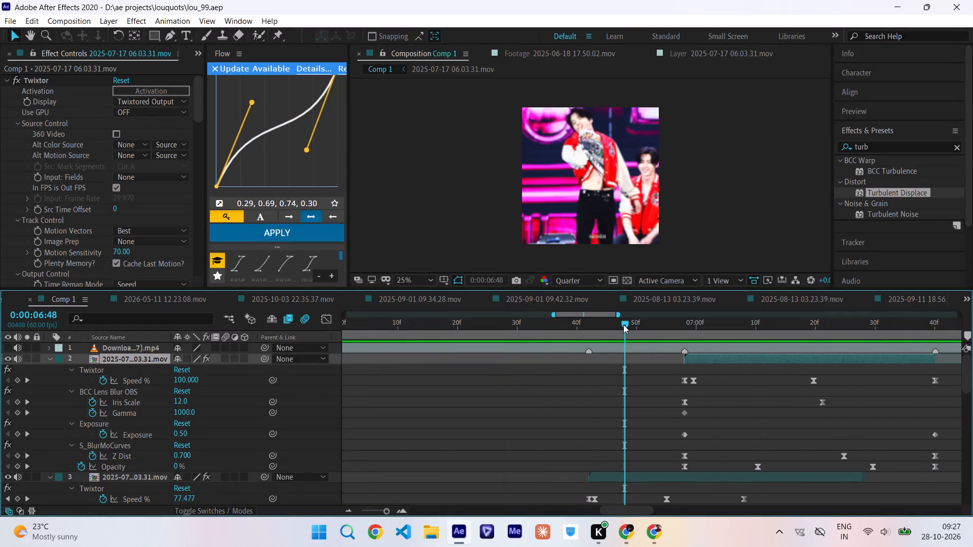
pyautogui.scroll(-1, 623, 325)
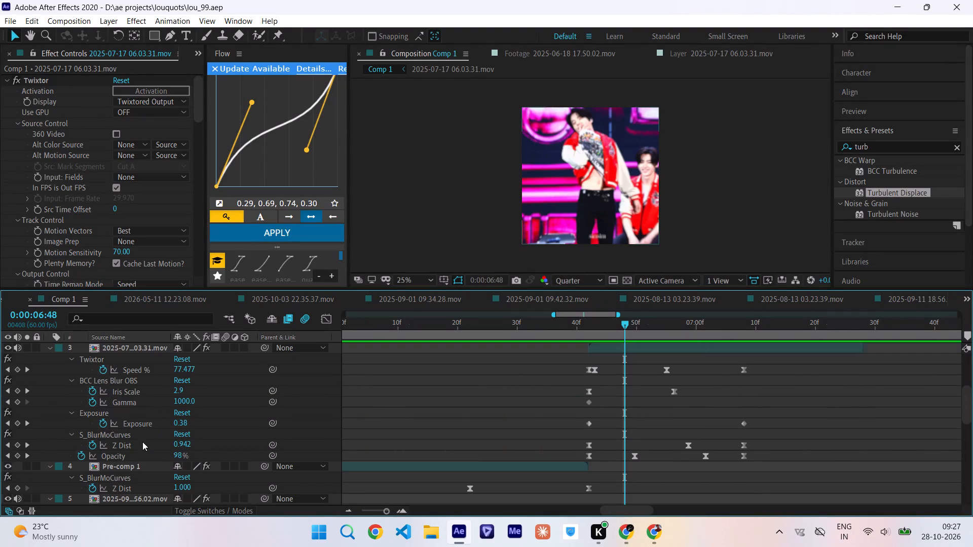
pyautogui.click(145, 444)
pyautogui.press('Delete')
pyautogui.scroll(1, 626, 434)
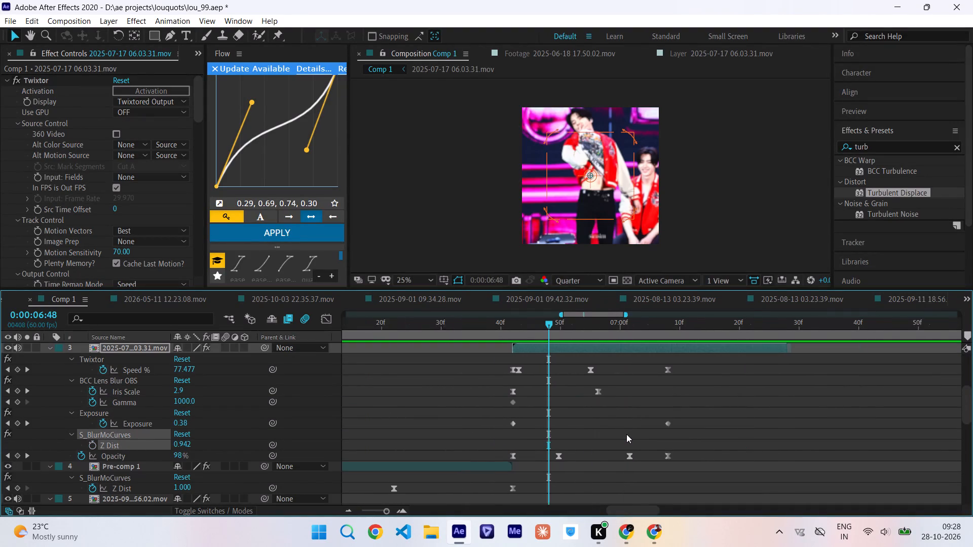
pyautogui.scroll(1, 626, 434)
pyautogui.click(123, 454)
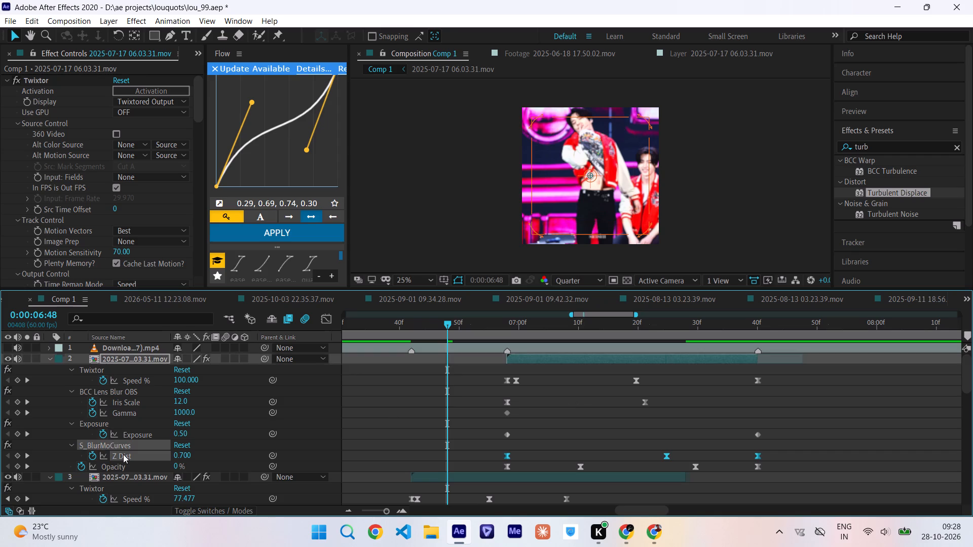
pyautogui.press('Delete')
# Keyframe layer 3's S_BlurMoCurves Z Dist at 1 on 0:00:06:42 and 0.7 on 0:00:07:08.
pyautogui.scroll(-1, 485, 436)
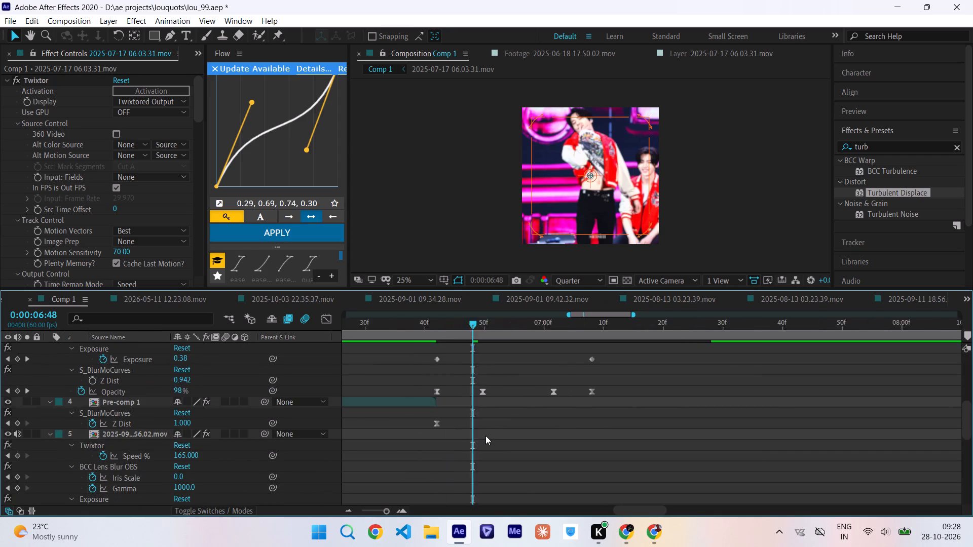
pyautogui.scroll(-1, 485, 436)
pyautogui.click(438, 330)
pyautogui.click(180, 380)
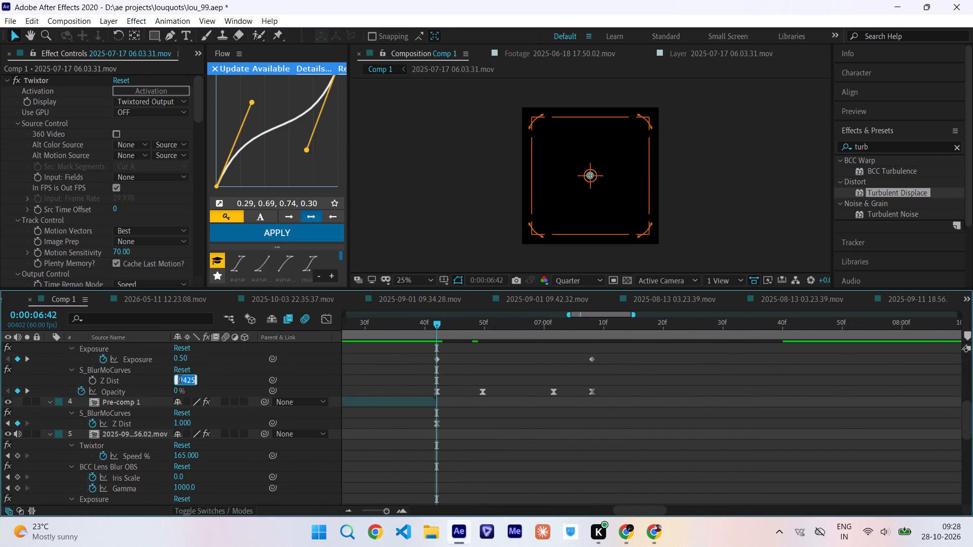
pyautogui.press('1')
pyautogui.press('Return')
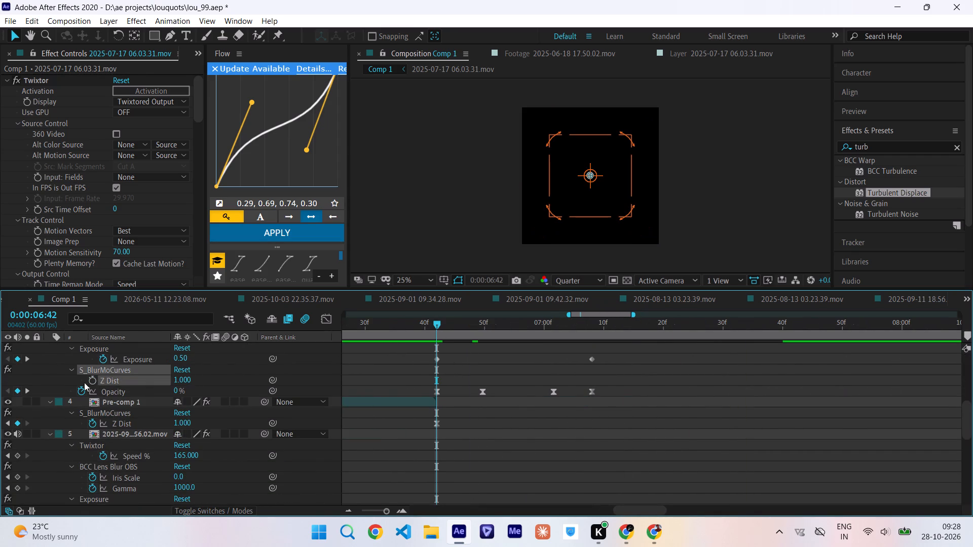
pyautogui.click(92, 383)
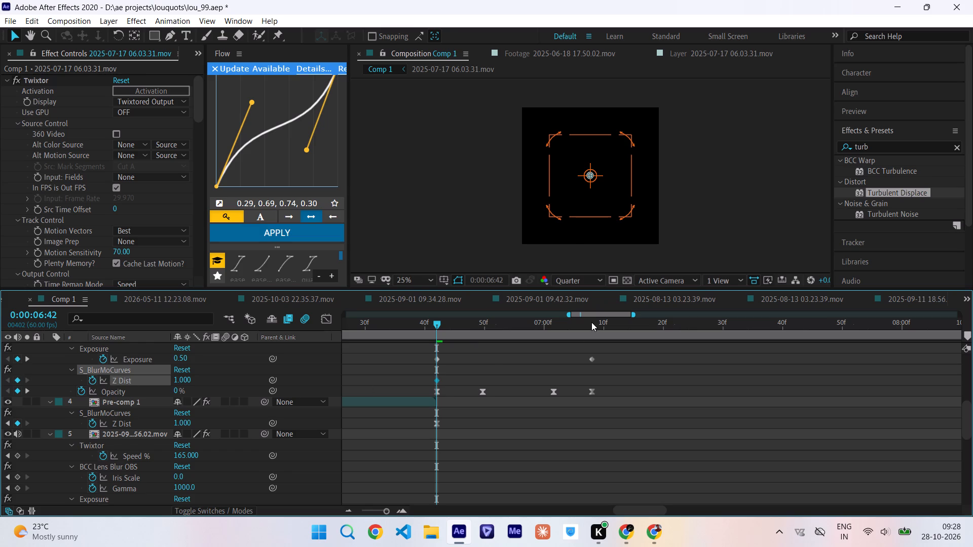
pyautogui.click(591, 322)
pyautogui.click(211, 379)
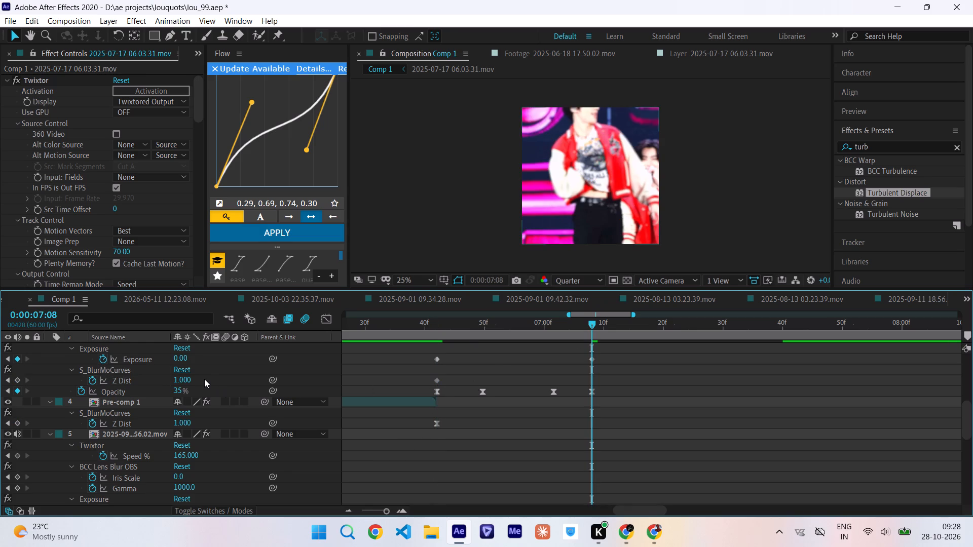
pyautogui.click(183, 379)
pyautogui.write('0.7')
pyautogui.press('Return')
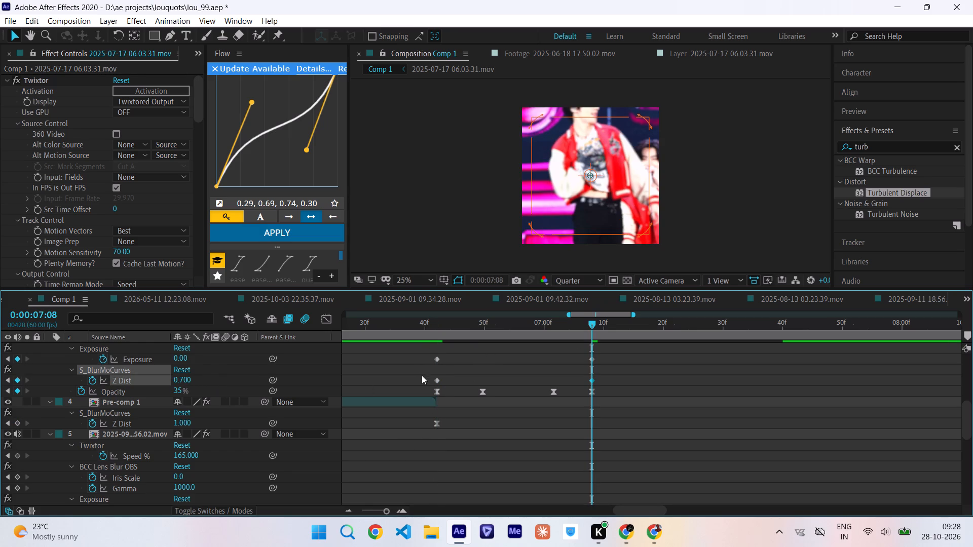
# Easy-ease both layer 3 Z Dist keyframes, apply the 0.29, 0.69, 0.74, 0.30 Flow curve, and check the motion around 0:00:06:42.
pyautogui.moveTo(422, 375); pyautogui.dragTo(607, 383)
pyautogui.press('F9')
pyautogui.click(319, 240)
pyautogui.click(331, 319)
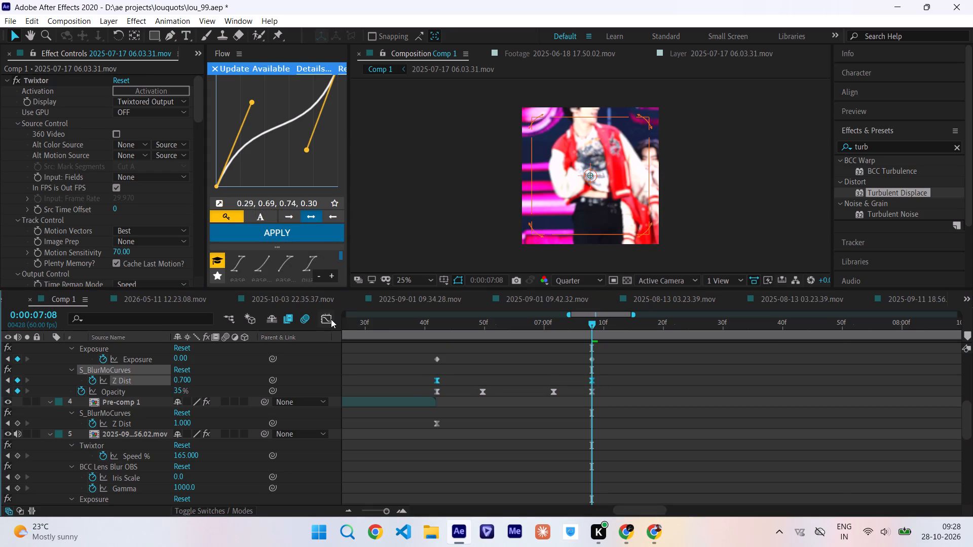
pyautogui.moveTo(421, 324); pyautogui.dragTo(457, 333)
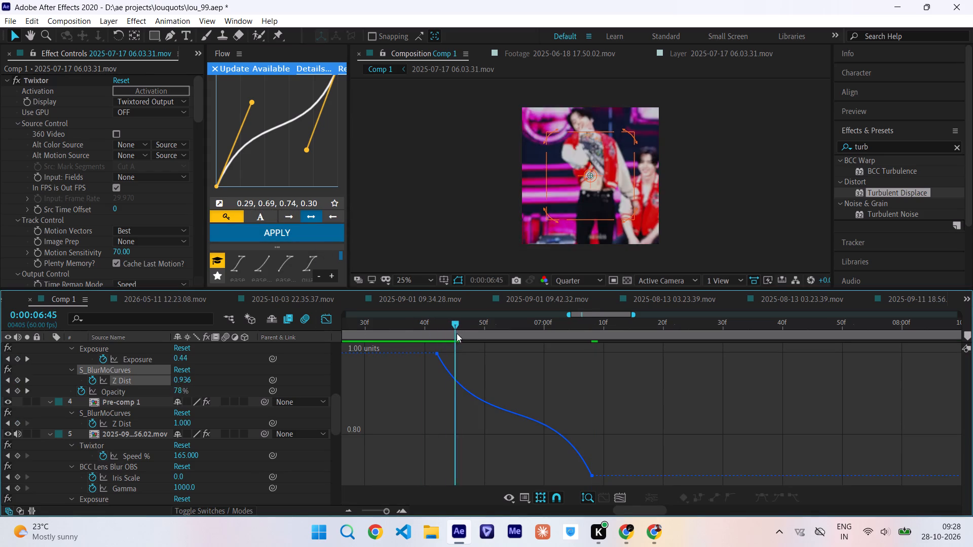
pyautogui.moveTo(457, 333); pyautogui.dragTo(429, 329)
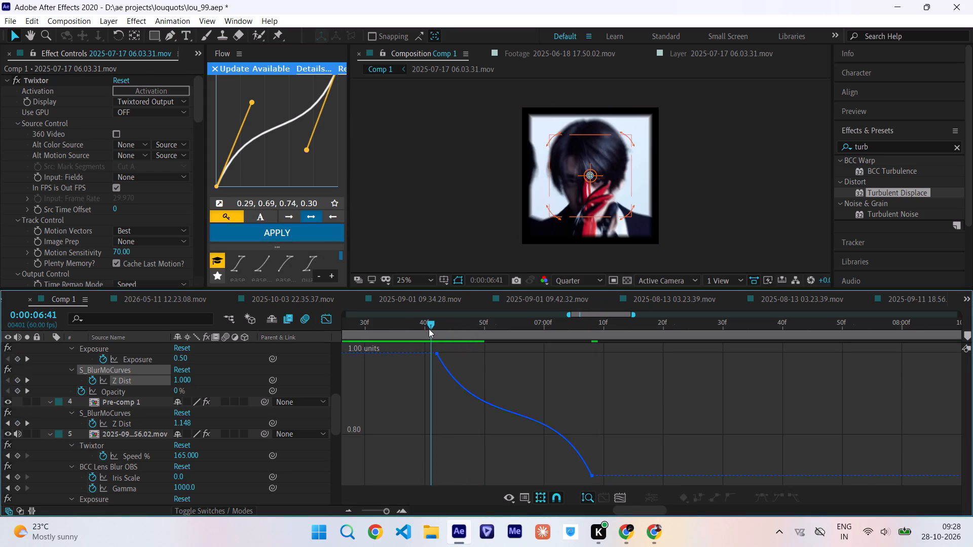
pyautogui.moveTo(429, 329); pyautogui.dragTo(460, 333)
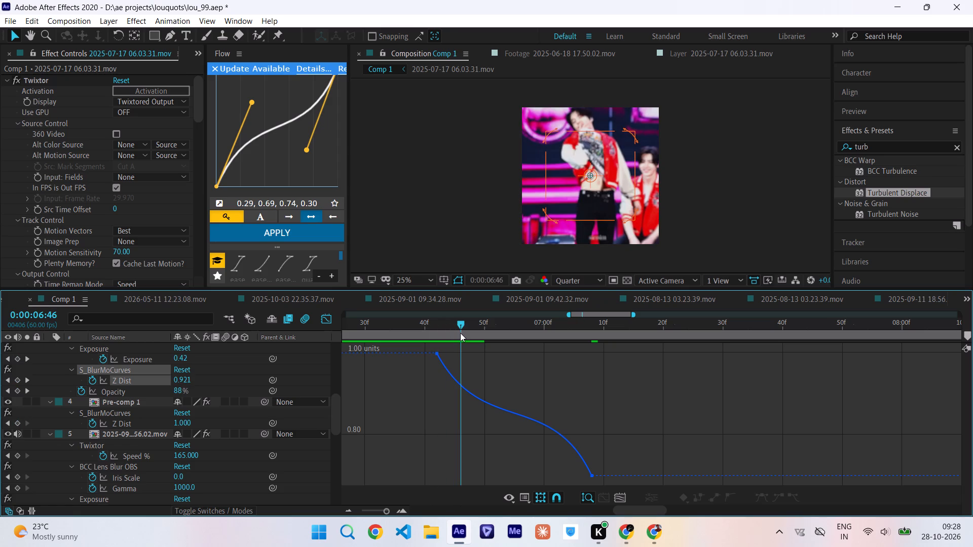
pyautogui.moveTo(460, 333); pyautogui.dragTo(439, 333)
pyautogui.click(326, 321)
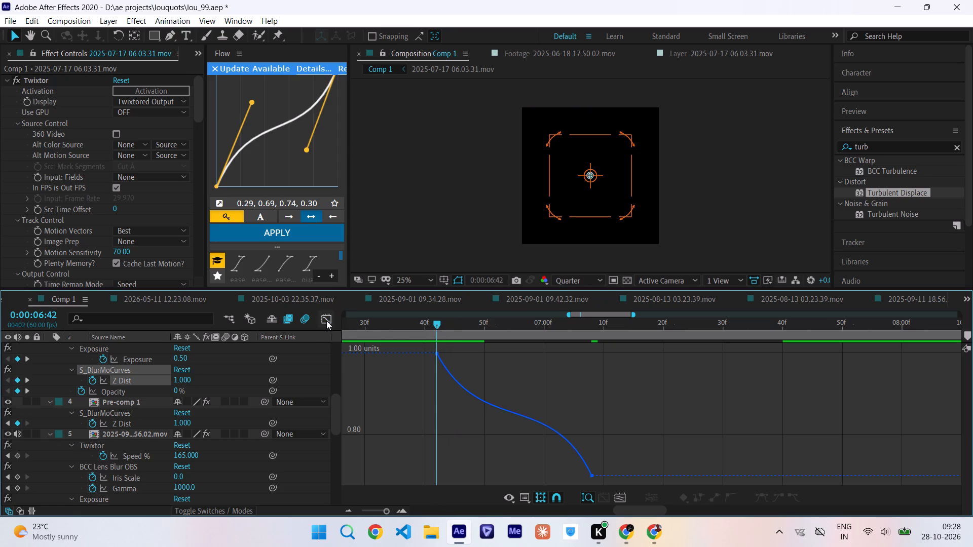
# Set layer 3's opacity keyframe at 0:00:06:42 to 70%.
pyautogui.click(458, 402)
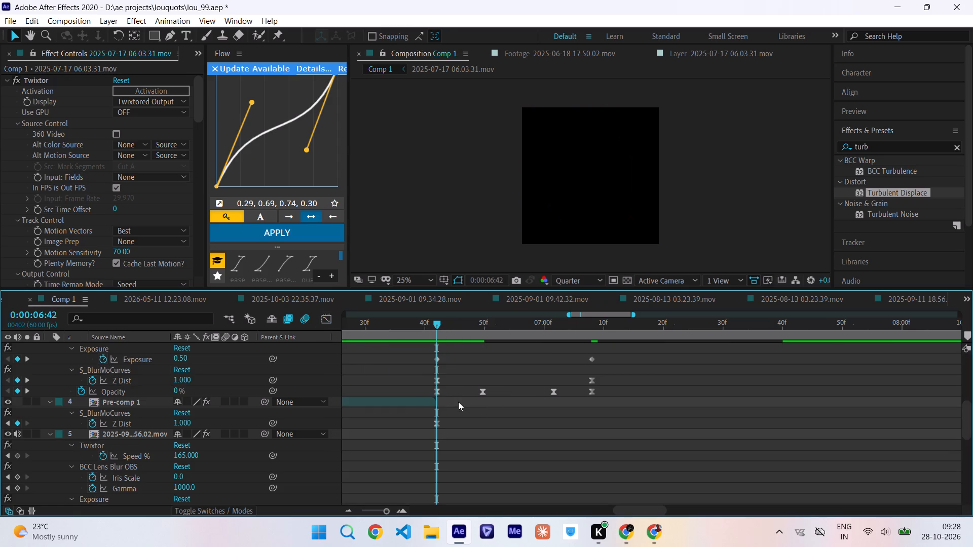
pyautogui.click(175, 390)
pyautogui.write('70')
pyautogui.press('Return')
# Check layer 3's opacity curve and preview its transition from about 0:00:06:17 to 0:00:07:14.
pyautogui.click(327, 319)
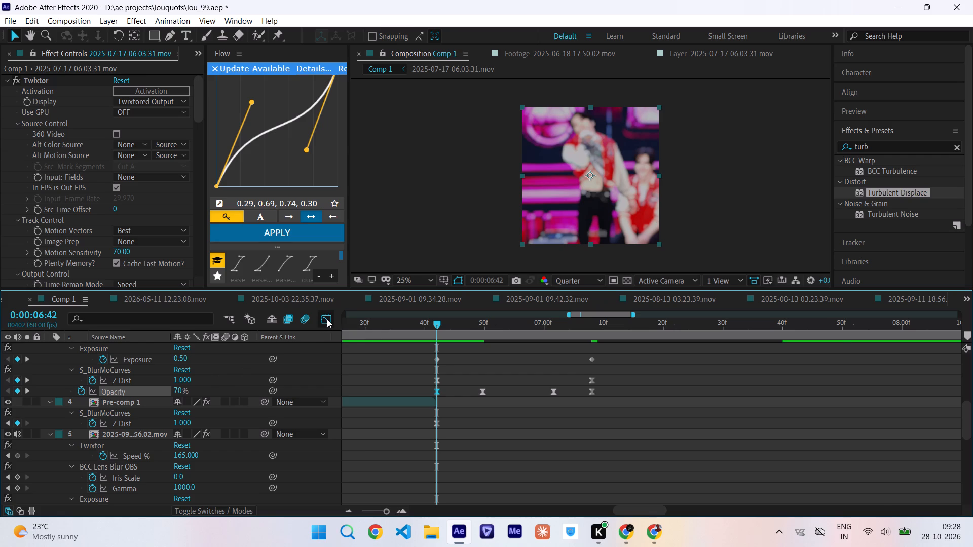
pyautogui.moveTo(421, 333); pyautogui.dragTo(422, 333)
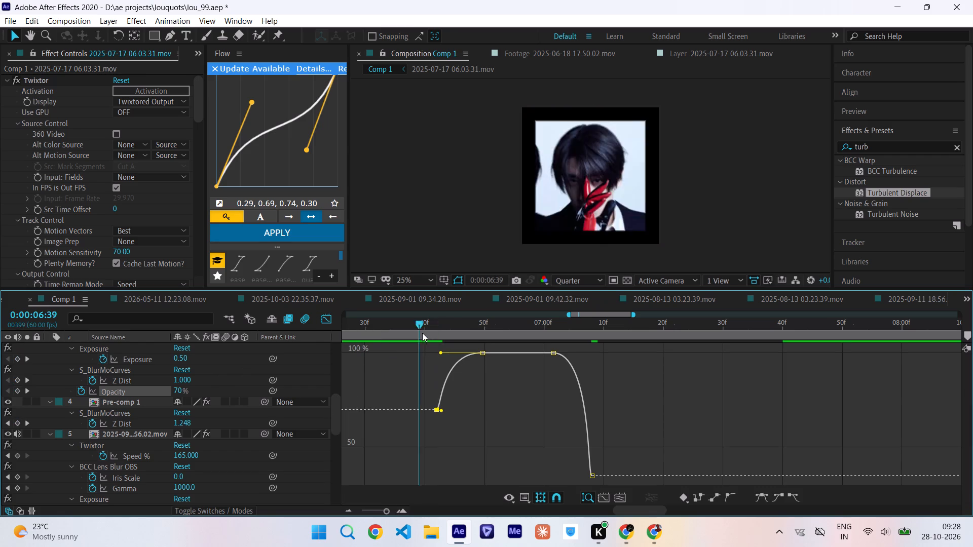
pyautogui.moveTo(422, 333); pyautogui.dragTo(536, 335)
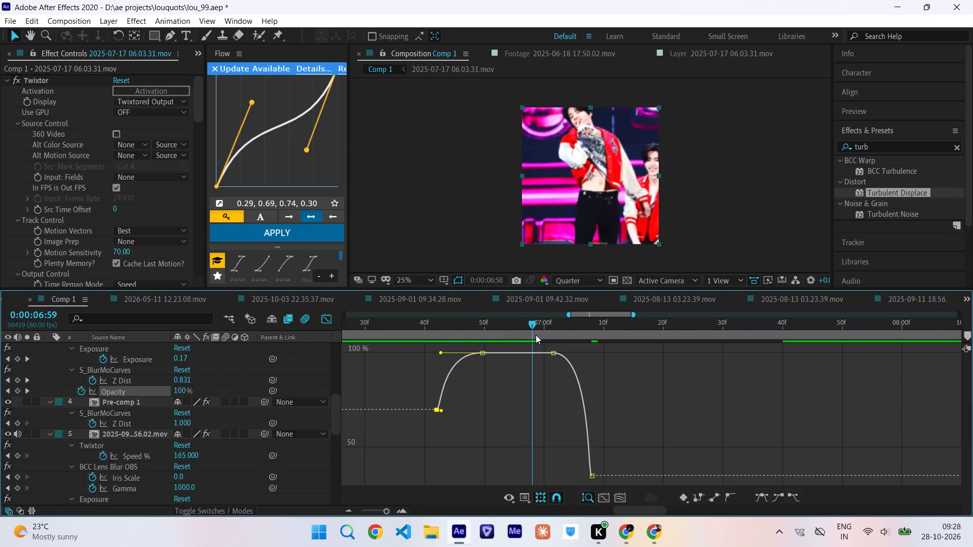
pyautogui.moveTo(536, 335); pyautogui.dragTo(615, 349)
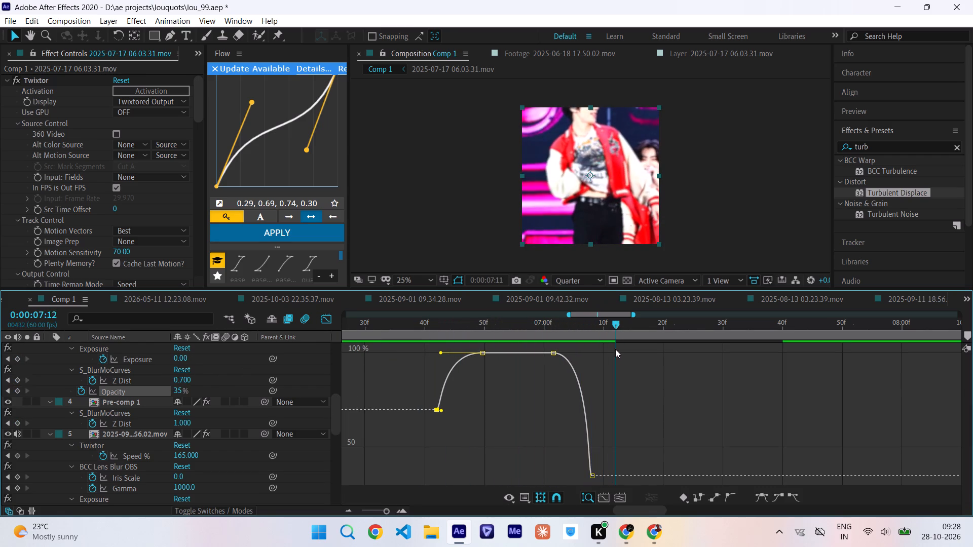
pyautogui.moveTo(615, 349); pyautogui.dragTo(553, 371)
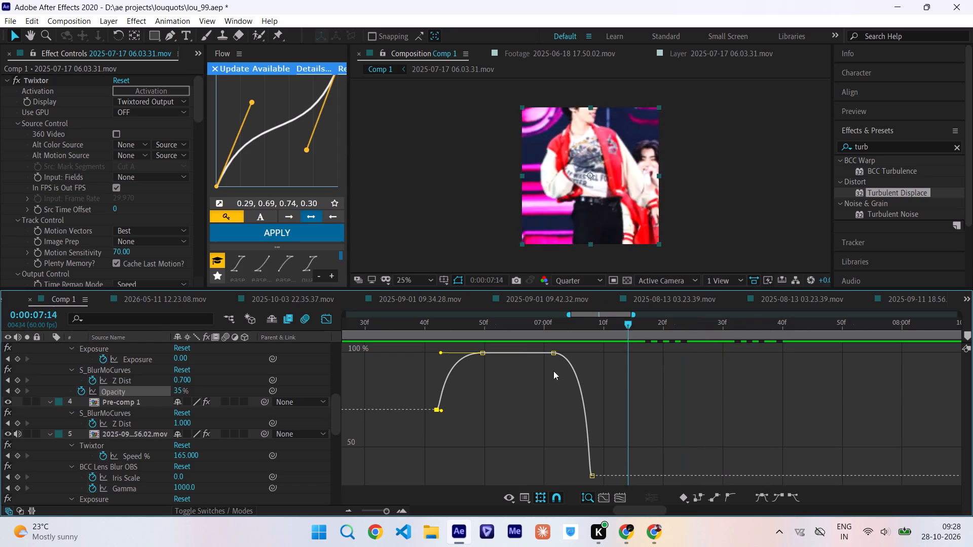
pyautogui.moveTo(553, 371); pyautogui.dragTo(332, 357)
pyautogui.press('space')
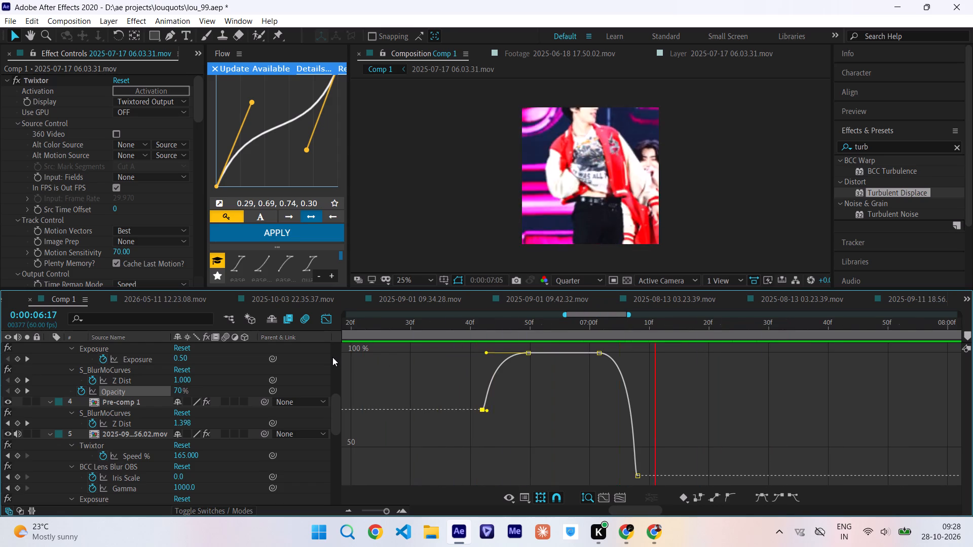
pyautogui.click(319, 327)
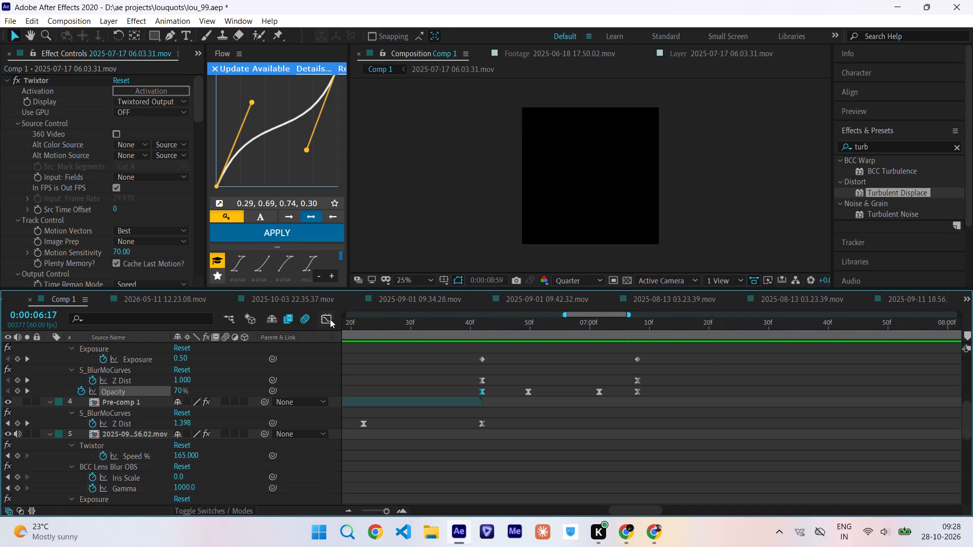
pyautogui.moveTo(437, 329); pyautogui.dragTo(532, 340)
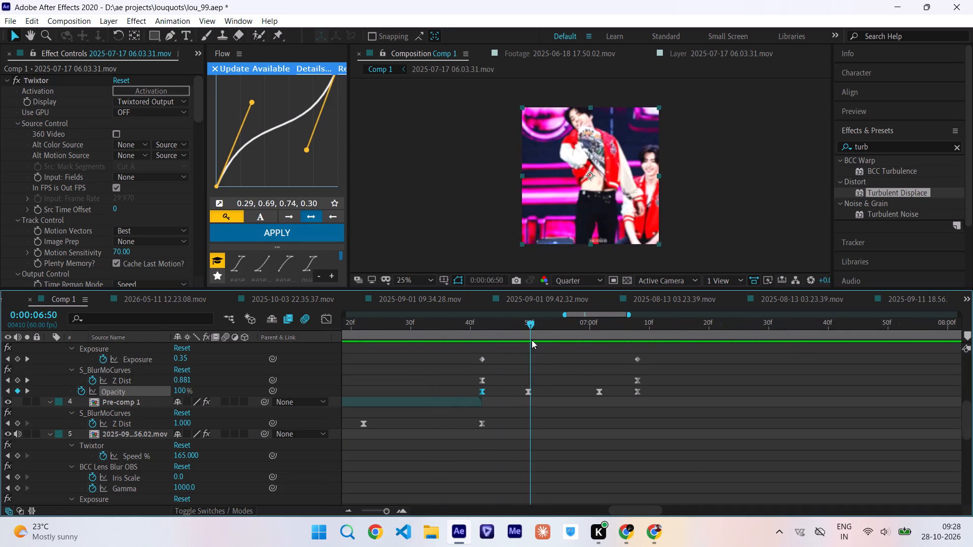
pyautogui.moveTo(532, 340); pyautogui.dragTo(602, 352)
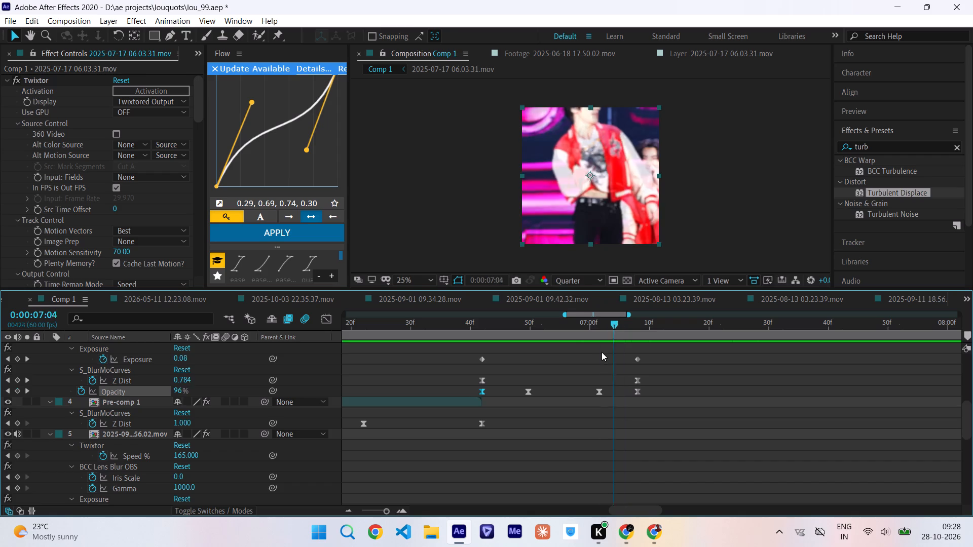
pyautogui.moveTo(602, 352); pyautogui.dragTo(567, 362)
# Copy all three S_BlurMoCurves 2 Z Dist keyframes from the 2025-09-28 09.11.00.mov layer.
pyautogui.scroll(1, 567, 362)
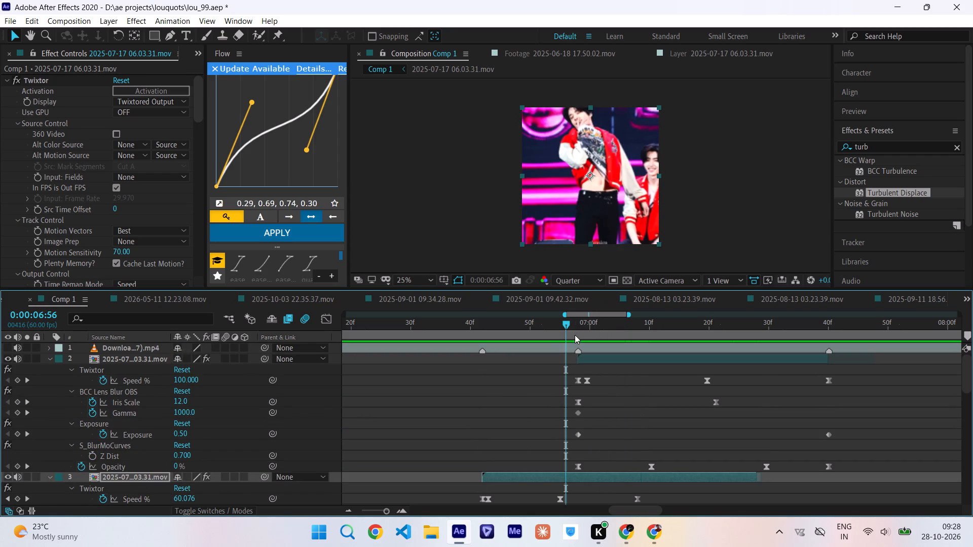
pyautogui.click(579, 334)
pyautogui.scroll(-1, 579, 334)
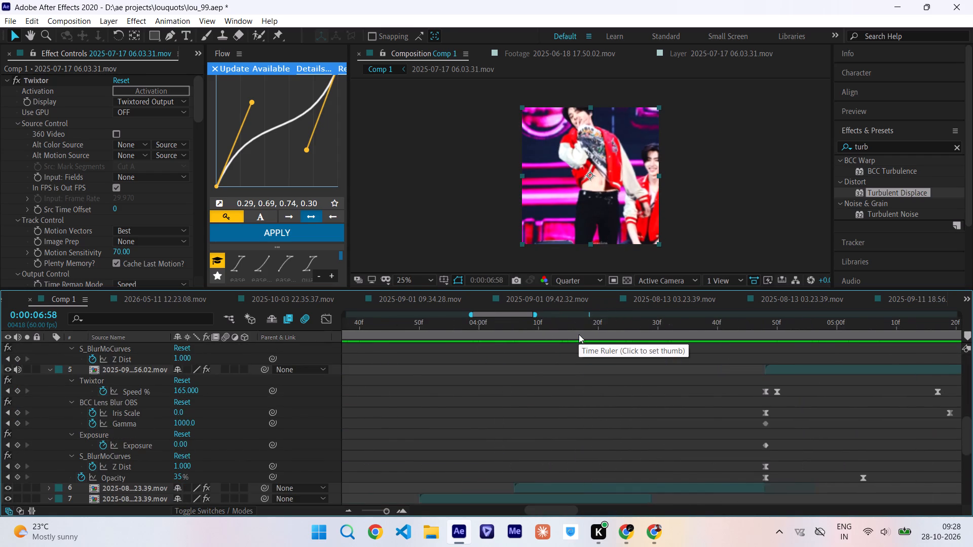
pyautogui.moveTo(579, 334); pyautogui.dragTo(403, 377)
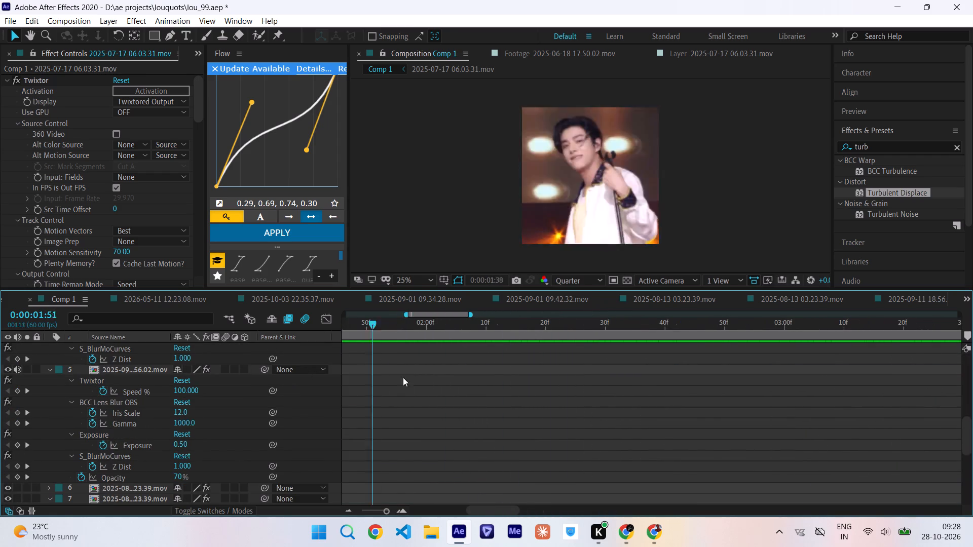
pyautogui.moveTo(403, 377); pyautogui.dragTo(411, 383)
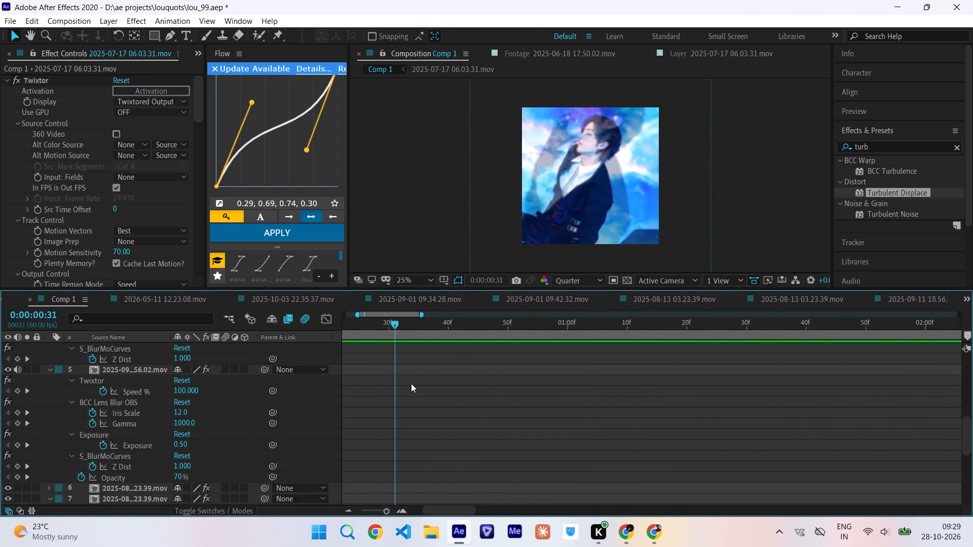
pyautogui.moveTo(411, 383); pyautogui.dragTo(664, 405)
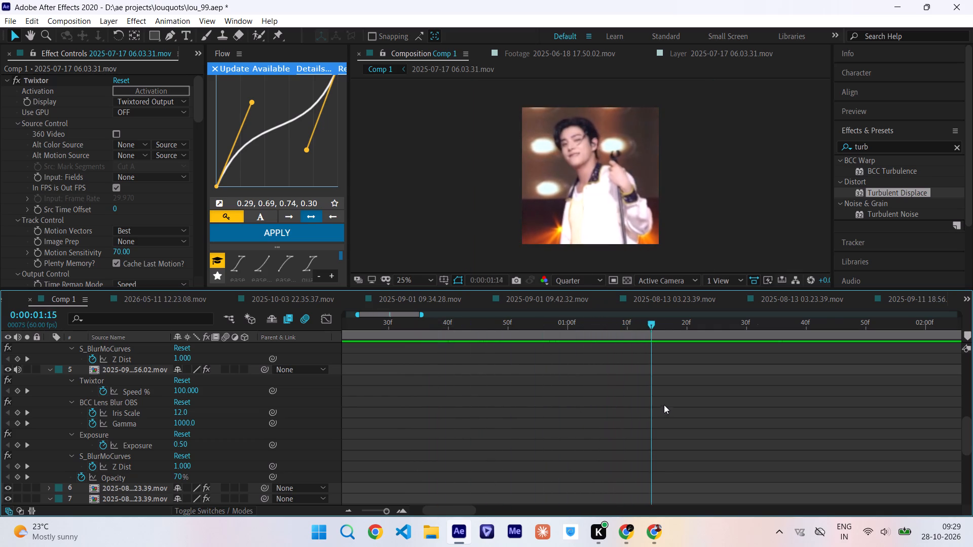
pyautogui.moveTo(664, 405); pyautogui.dragTo(774, 407)
pyautogui.scroll(-1, 774, 407)
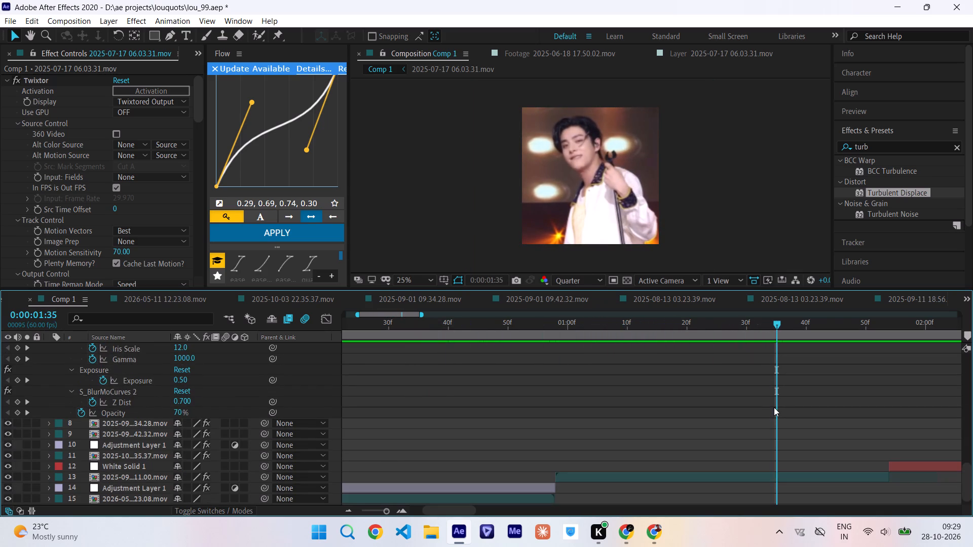
pyautogui.click(588, 479)
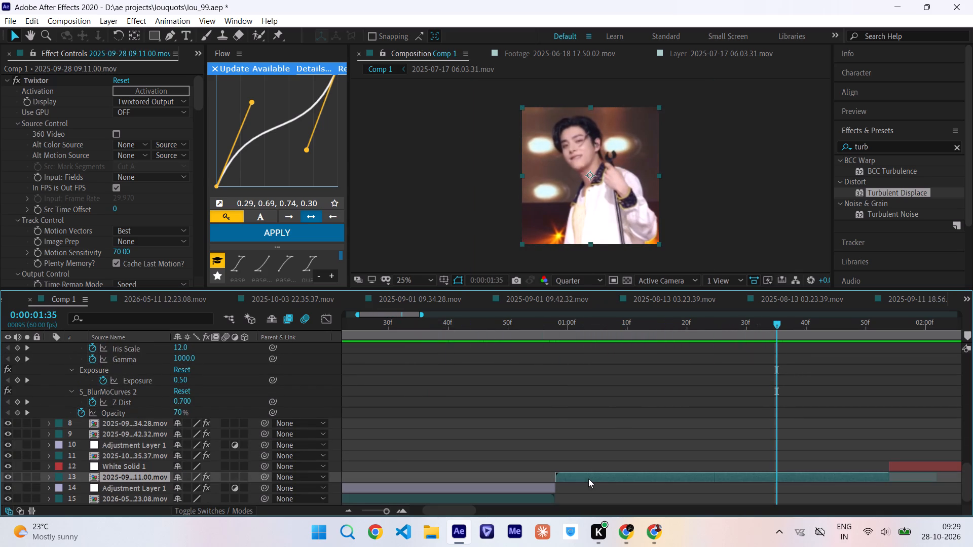
pyautogui.press('u')
pyautogui.scroll(-3, 588, 479)
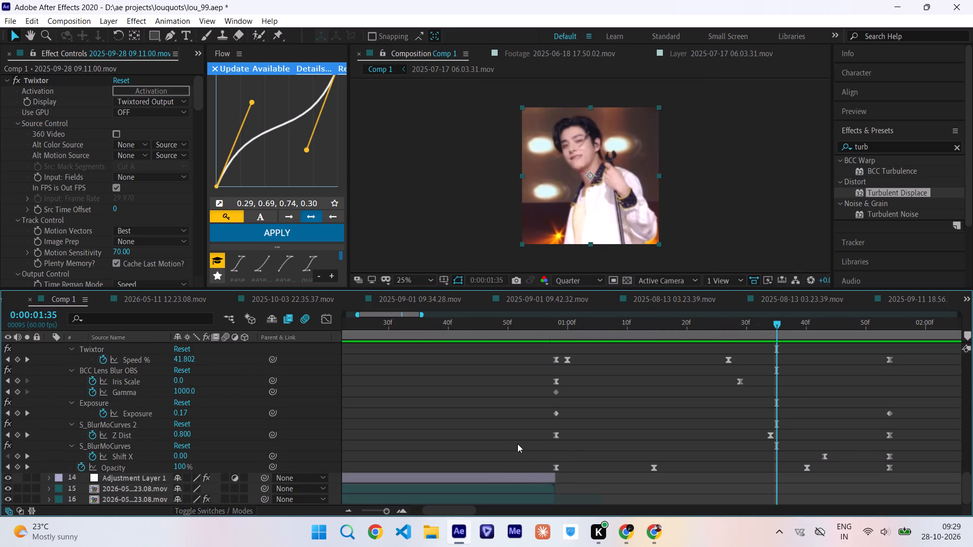
pyautogui.moveTo(528, 435); pyautogui.dragTo(923, 439)
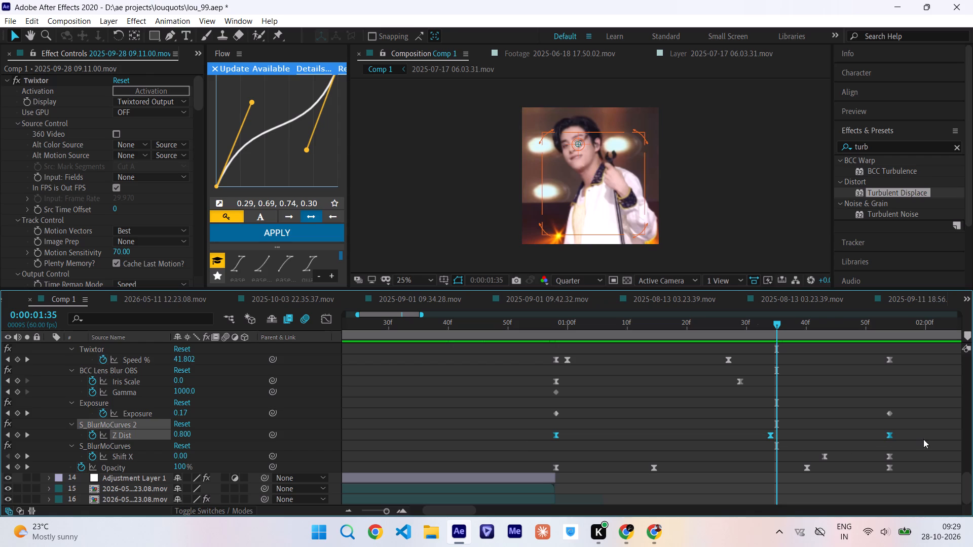
pyautogui.hotkey('ctrl', 'c')
pyautogui.press('u')
# Paste the copied Z Dist keyframes onto layer 2, the upper 2025-07-17 06.03.31.mov clip, starting at its in point, 0:00:06:58.
pyautogui.scroll(2, 923, 439)
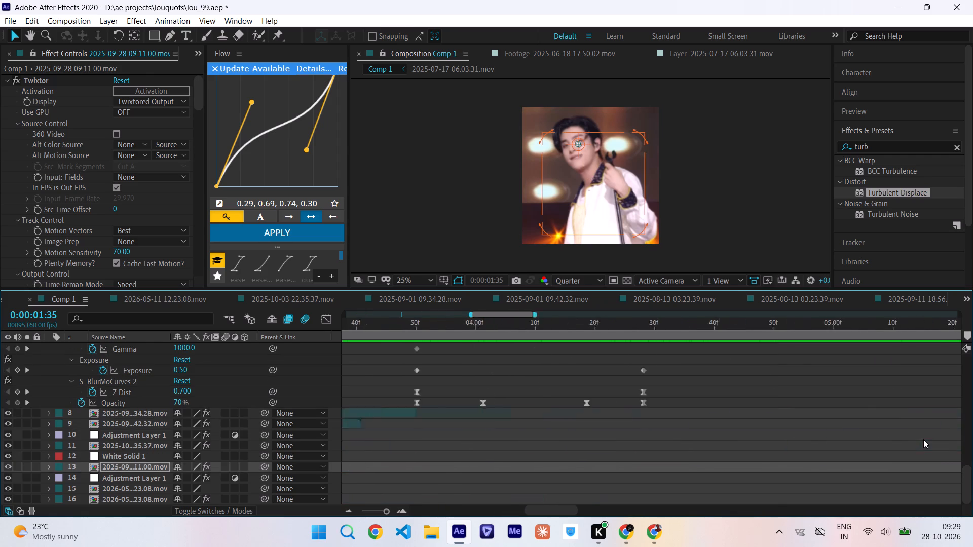
pyautogui.scroll(2, 923, 439)
pyautogui.hscroll(-1, 923, 439)
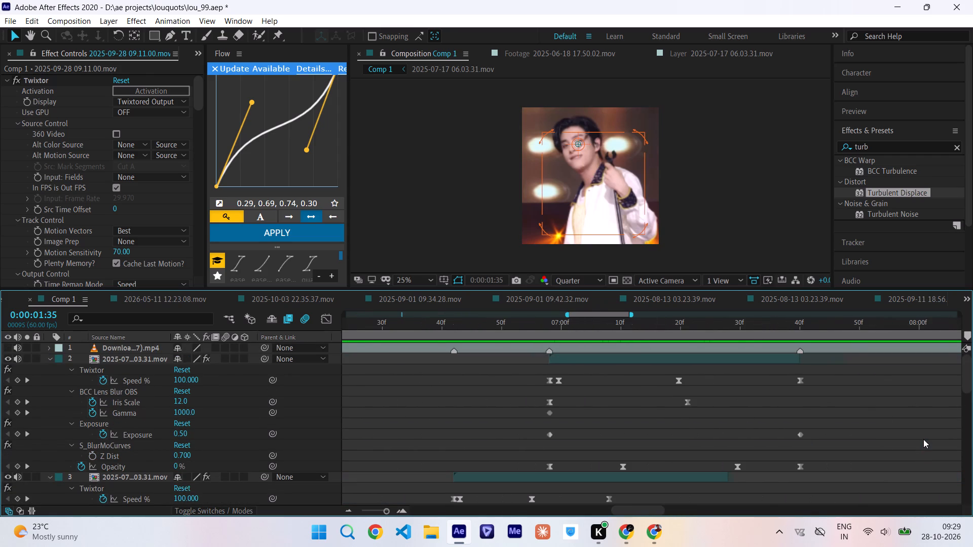
pyautogui.hscroll(-1, 923, 439)
pyautogui.click(685, 362)
pyautogui.press('i')
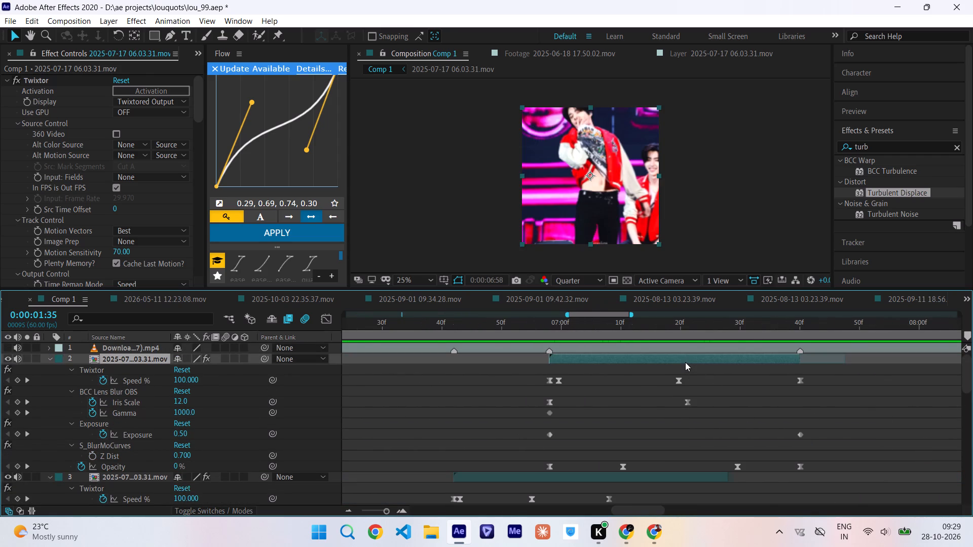
pyautogui.hotkey('ctrl', 'v')
pyautogui.click(685, 362)
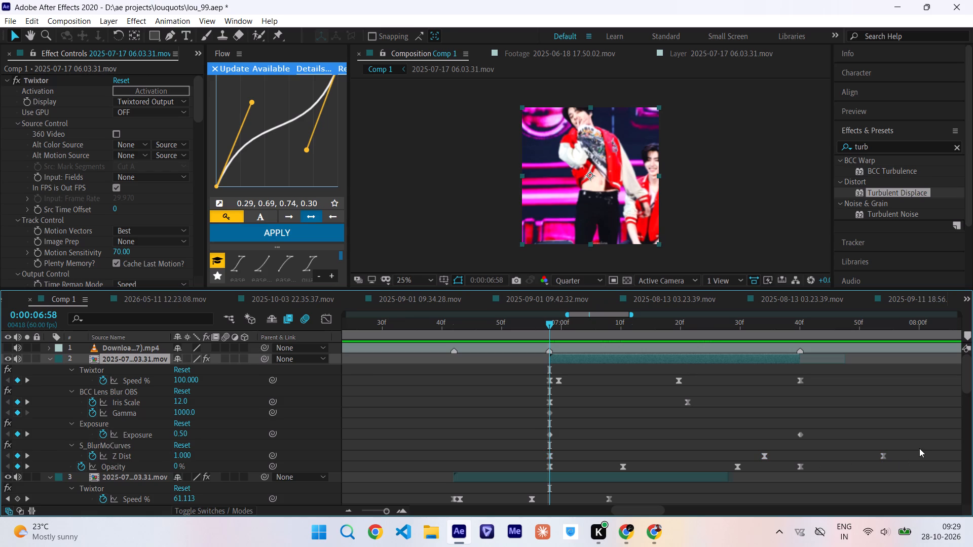
# Proportionally compress layer 2's three Z Dist keyframes so the last one lands on the clip's end at 0:00:07:40.
pyautogui.moveTo(919, 448); pyautogui.dragTo(528, 458)
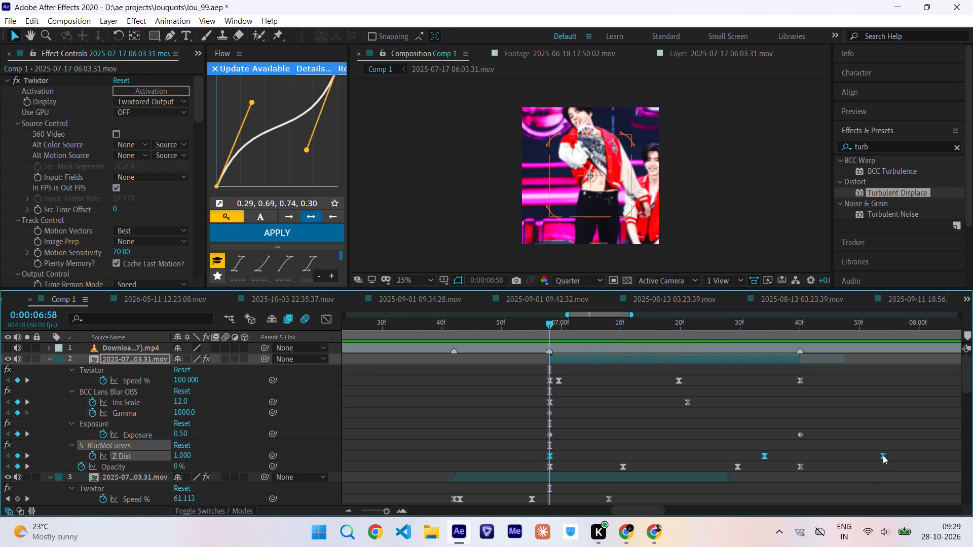
pyautogui.keyDown('alt'); pyautogui.moveTo(883, 455); pyautogui.dragTo(800, 468); pyautogui.keyUp('alt')
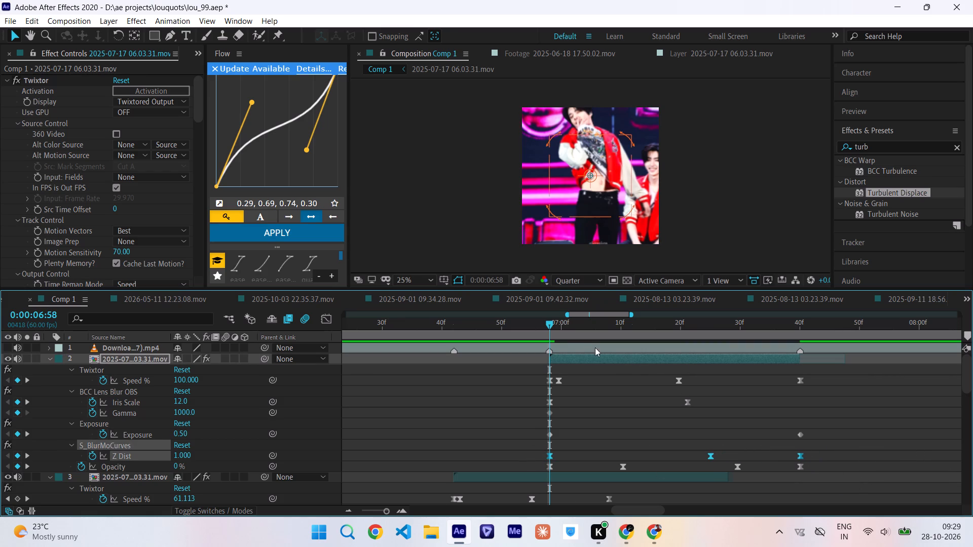
pyautogui.moveTo(549, 327); pyautogui.dragTo(655, 348)
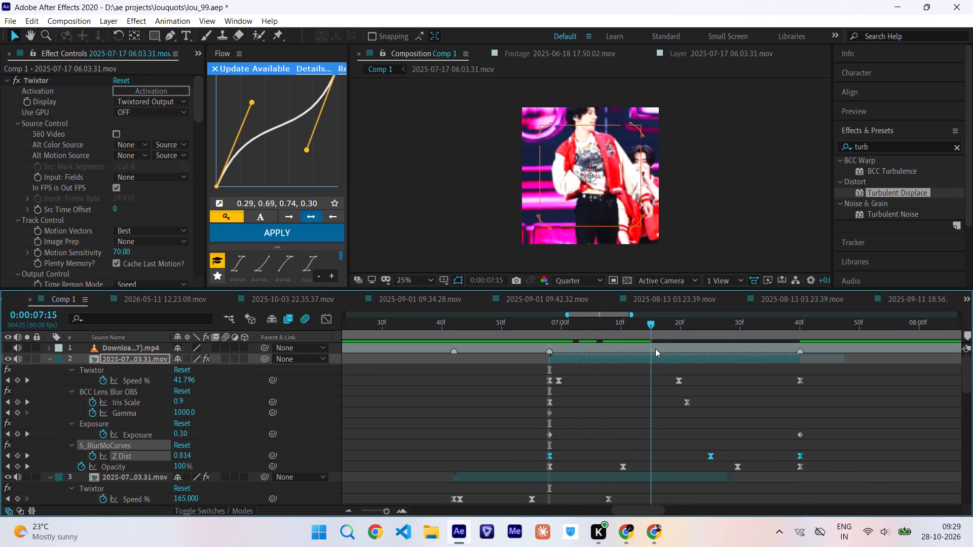
pyautogui.moveTo(655, 348); pyautogui.dragTo(791, 357)
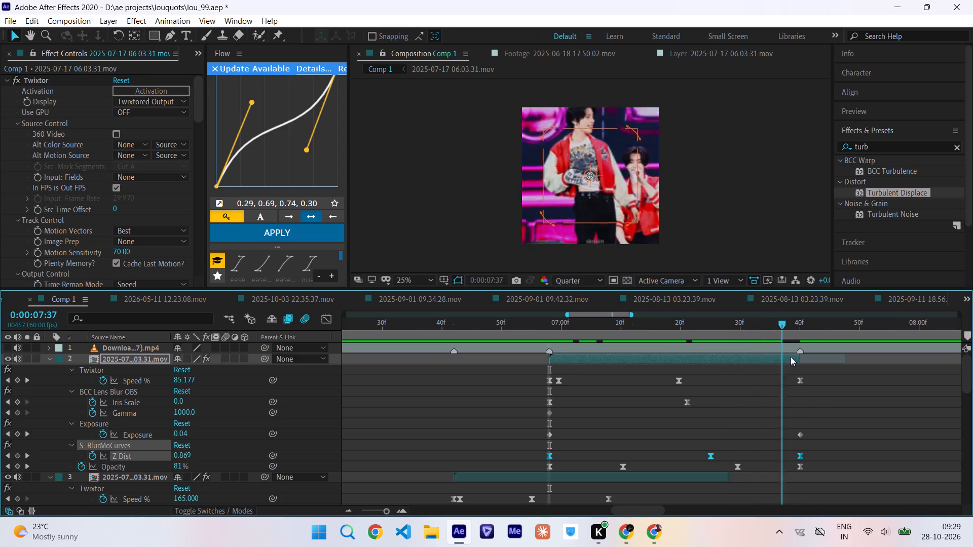
pyautogui.moveTo(791, 357); pyautogui.dragTo(290, 399)
pyautogui.press('space')
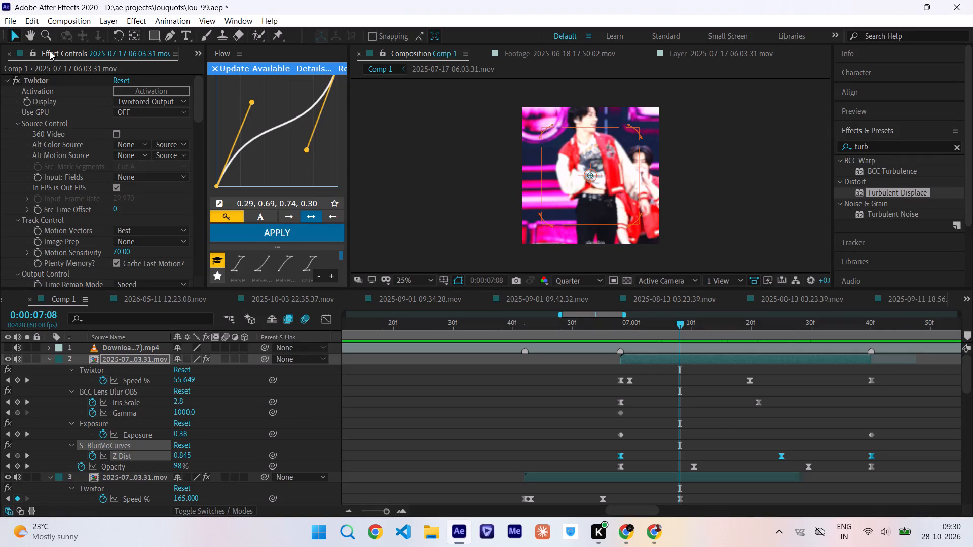
pyautogui.hscroll(1, 50, 51)
pyautogui.doubleClick(7, 192)
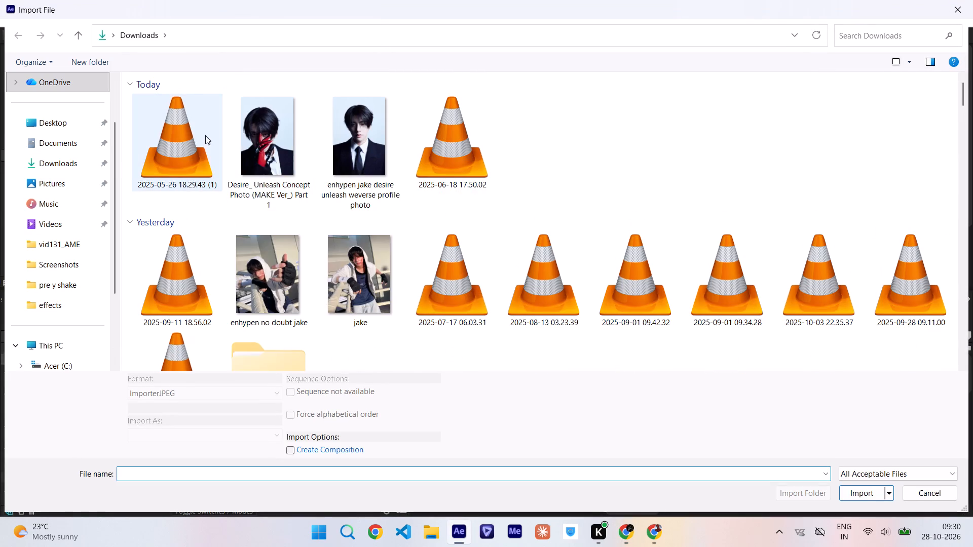
pyautogui.doubleClick(198, 139)
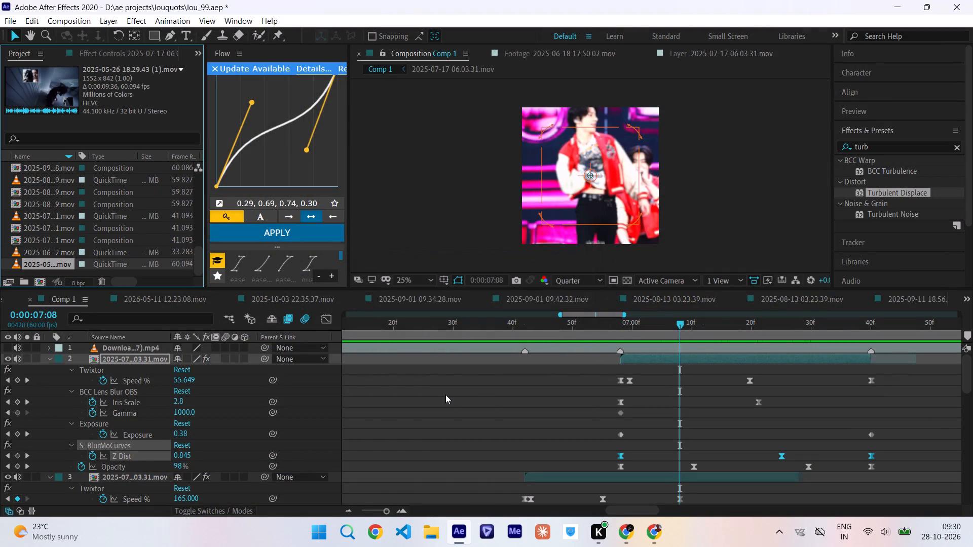
# Open layer 3's 2025-07-17 06.03.31.mov precomp, and set the imported clip's footage in point to 0:00:00:42.
pyautogui.doubleClick(584, 474)
pyautogui.doubleClick(54, 266)
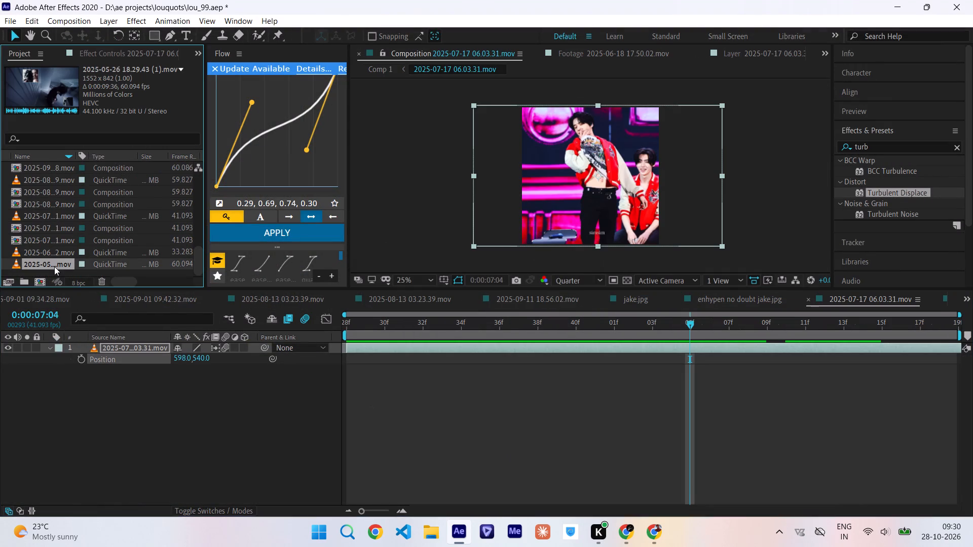
pyautogui.moveTo(365, 252); pyautogui.dragTo(381, 253)
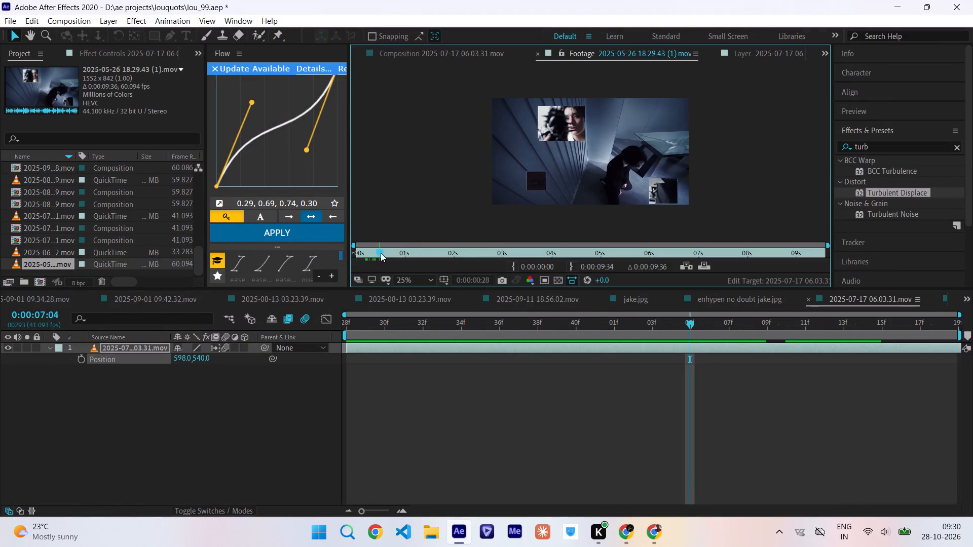
pyautogui.moveTo(381, 253); pyautogui.dragTo(391, 253)
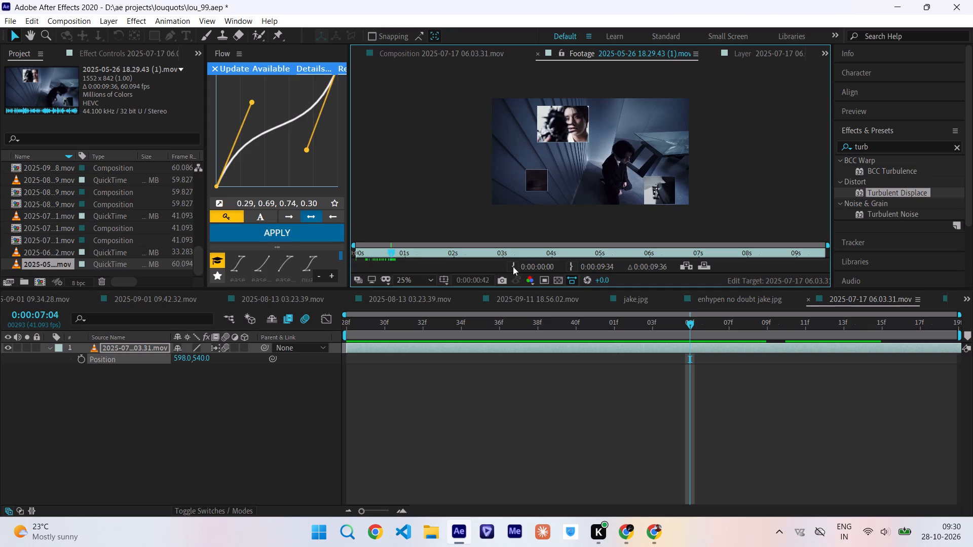
pyautogui.click(513, 267)
# Add 2025-05-26 18.29.43 (1).mov as the top layer of the 2025-07-17 06.03.31.mov precomp.
pyautogui.moveTo(61, 264); pyautogui.dragTo(96, 324)
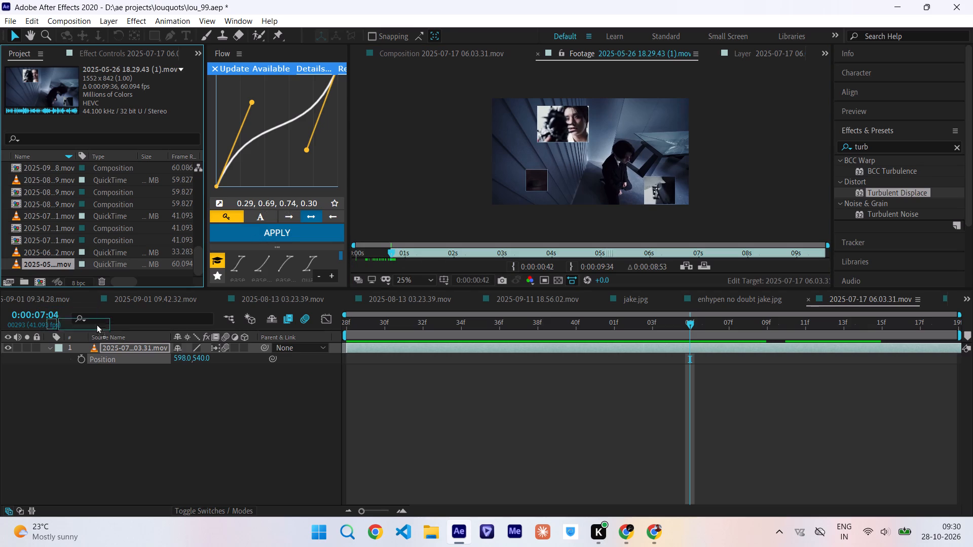
pyautogui.moveTo(96, 324); pyautogui.dragTo(109, 344)
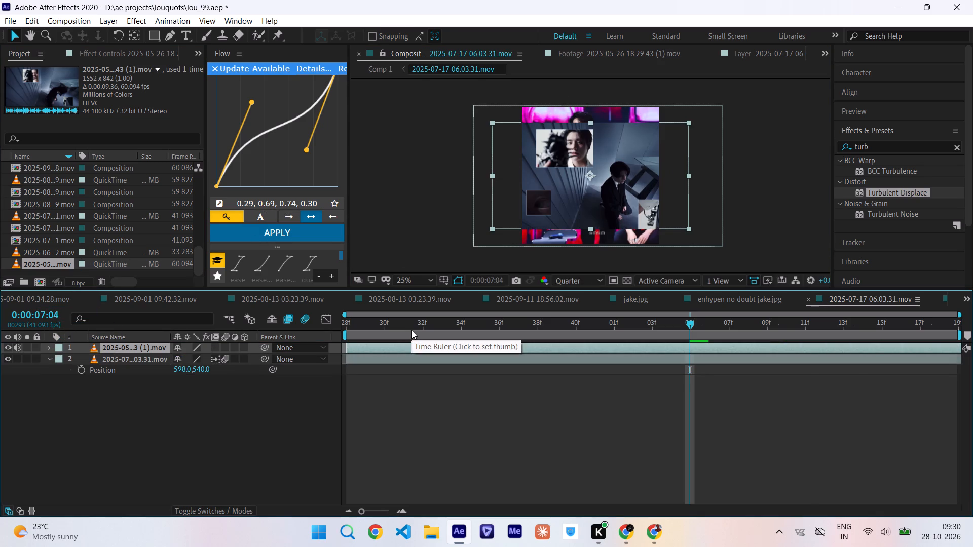
# Scale the new 2025-05-26 18.29.43 (1).mov layer to 163% and reposition it so the seated man fills the square frame.
pyautogui.press('s')
pyautogui.moveTo(194, 360); pyautogui.dragTo(235, 372)
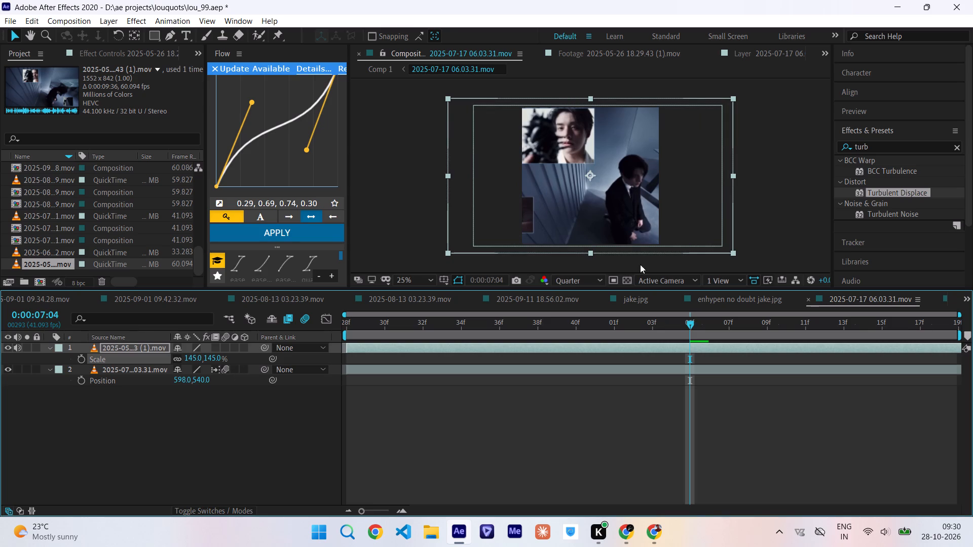
pyautogui.moveTo(628, 222); pyautogui.dragTo(585, 207)
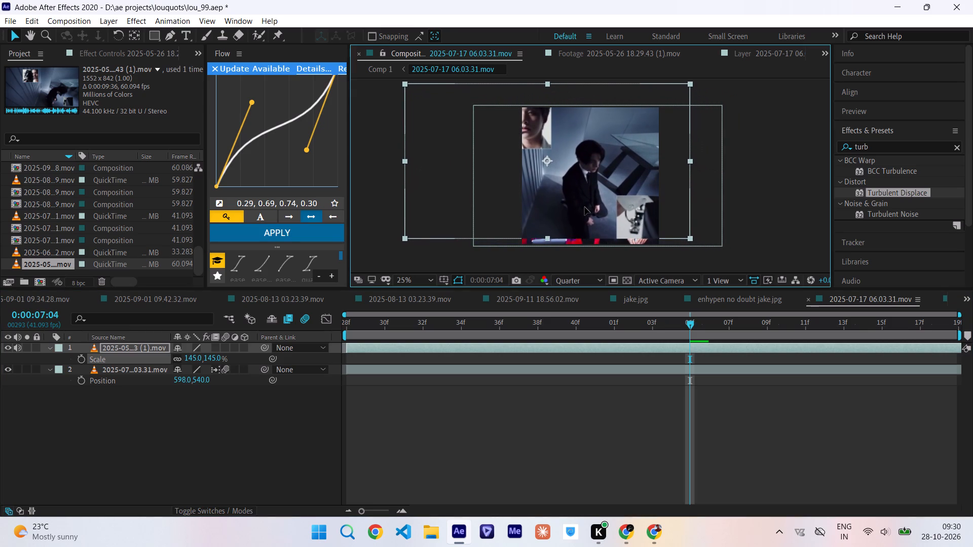
pyautogui.moveTo(585, 207); pyautogui.dragTo(585, 206)
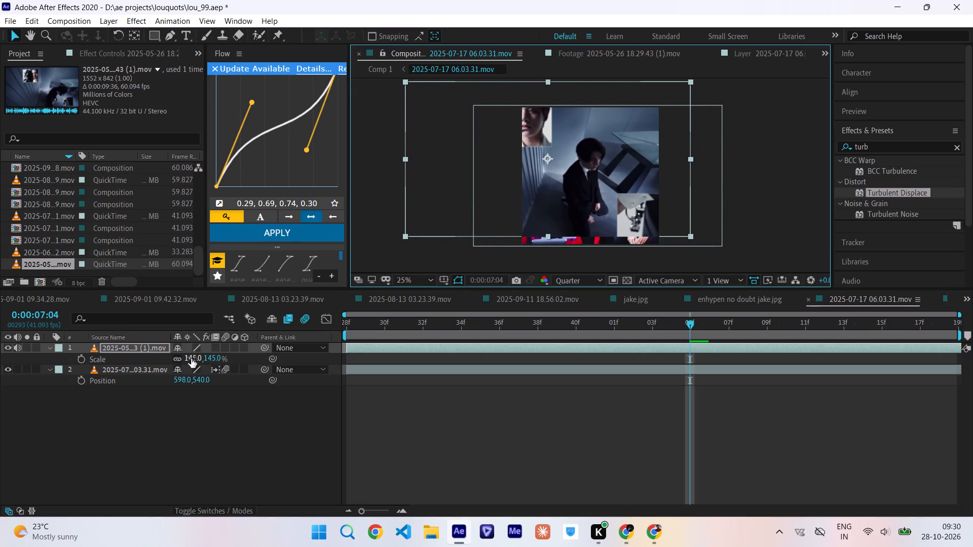
pyautogui.moveTo(191, 357); pyautogui.dragTo(202, 361)
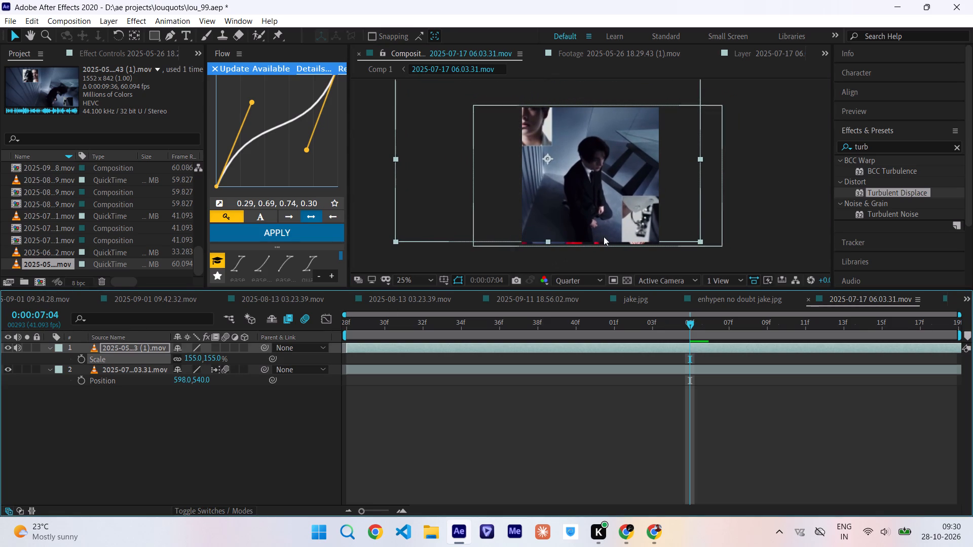
pyautogui.moveTo(639, 210); pyautogui.dragTo(639, 215)
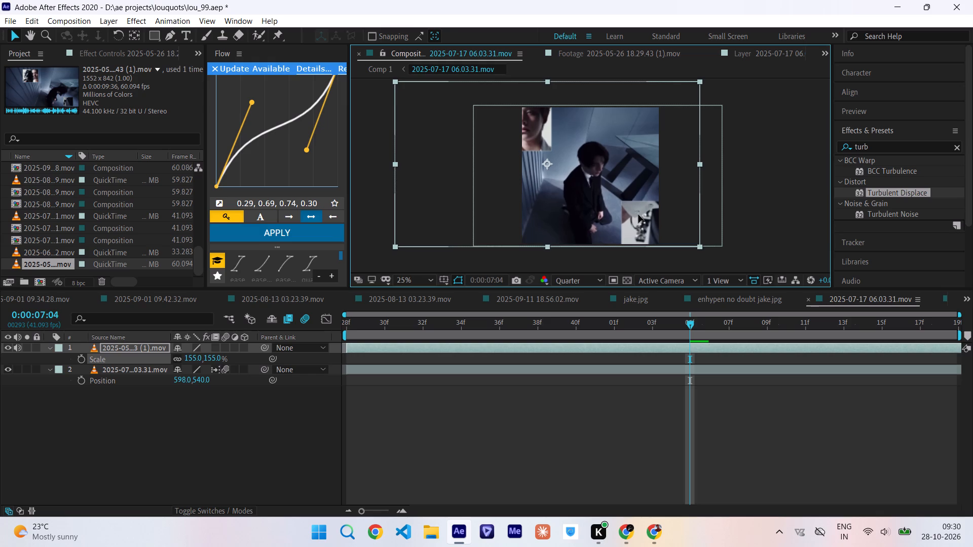
pyautogui.moveTo(639, 215); pyautogui.dragTo(639, 215)
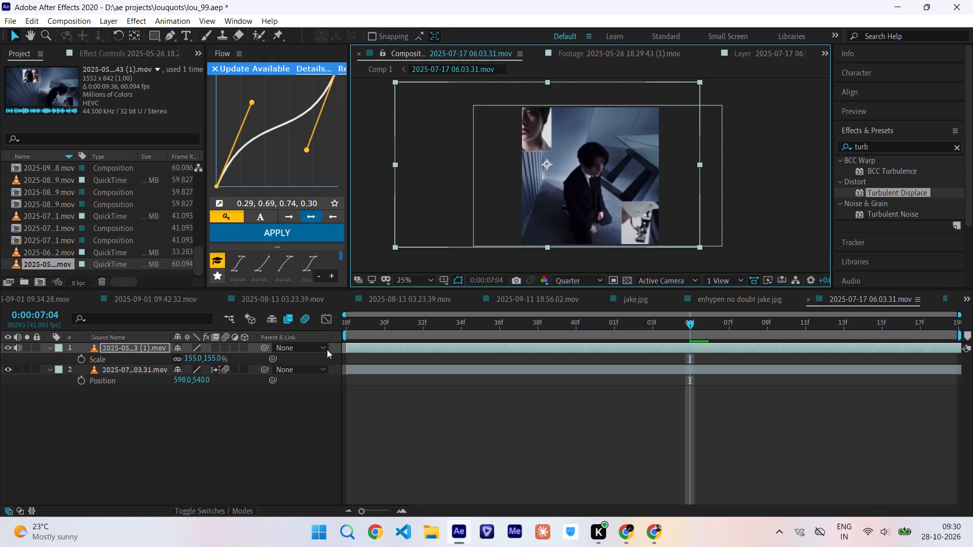
pyautogui.moveTo(191, 361); pyautogui.dragTo(197, 361)
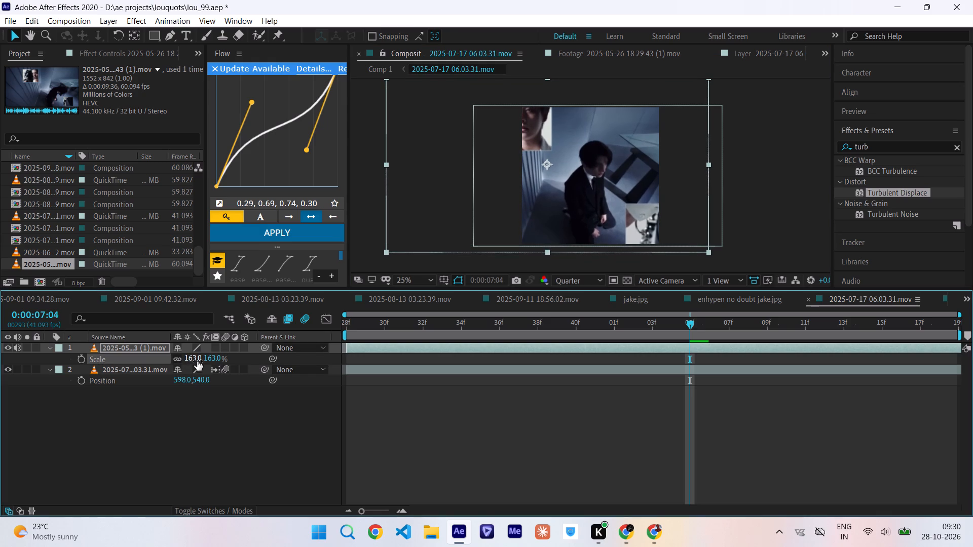
pyautogui.click(647, 215)
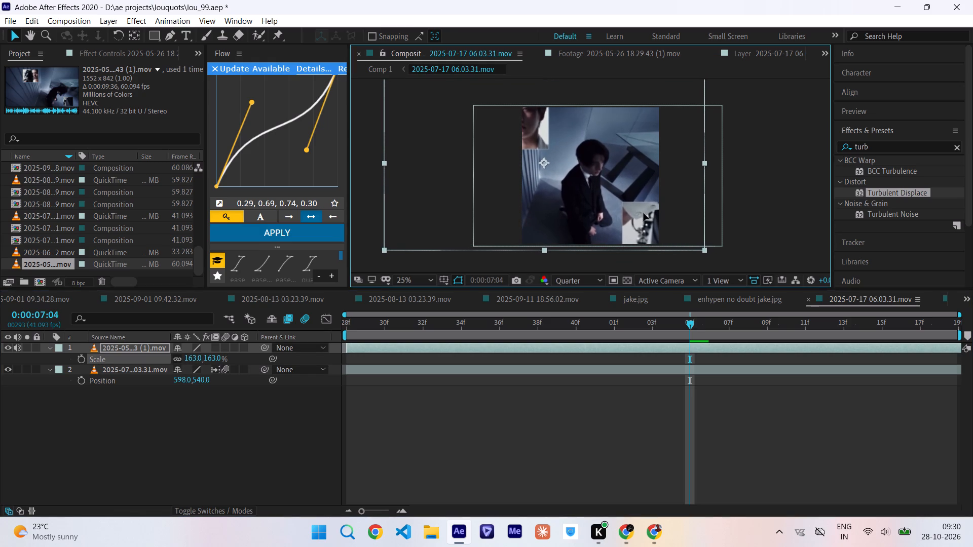
# Enable frame blending and motion blur on the 2025-05-26 18.29.43 (1).mov layer and mute its audio.
pyautogui.doubleClick(215, 347)
pyautogui.click(225, 350)
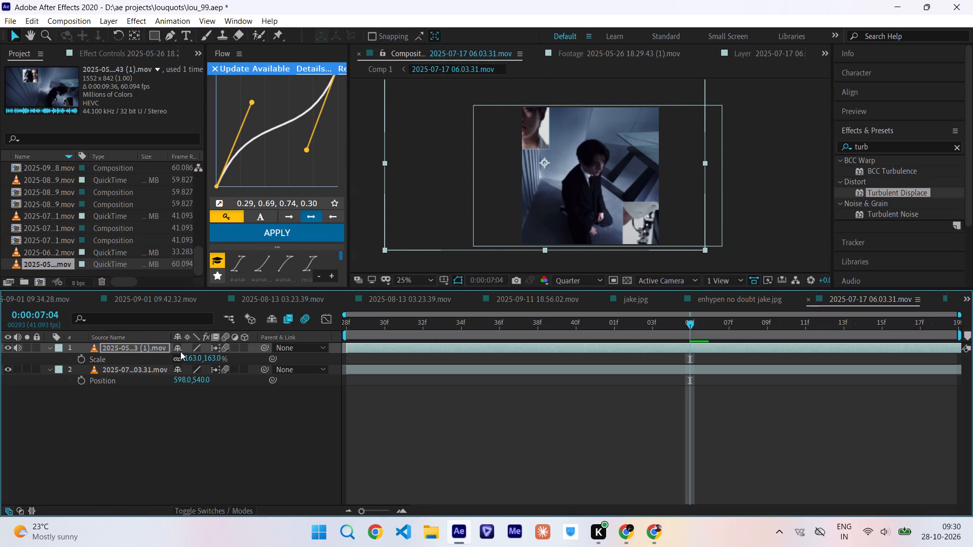
pyautogui.click(17, 349)
# Scrub through the precomp, return to Comp 1, and check the new clip and its transition into layer 2.
pyautogui.moveTo(432, 336); pyautogui.dragTo(518, 354)
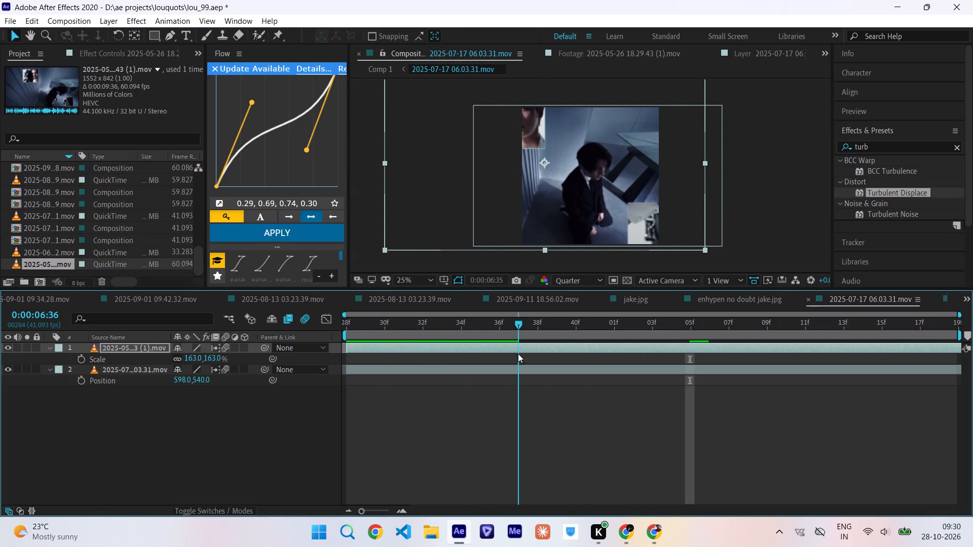
pyautogui.moveTo(518, 354); pyautogui.dragTo(972, 356)
pyautogui.hscroll(2, 668, 334)
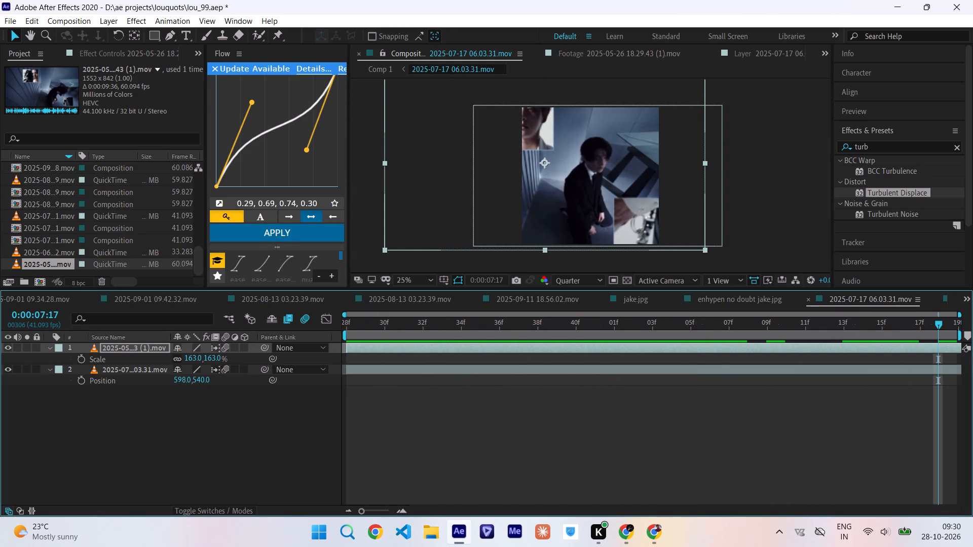
pyautogui.click(376, 67)
pyautogui.hscroll(-1, 594, 413)
pyautogui.hscroll(1, 594, 413)
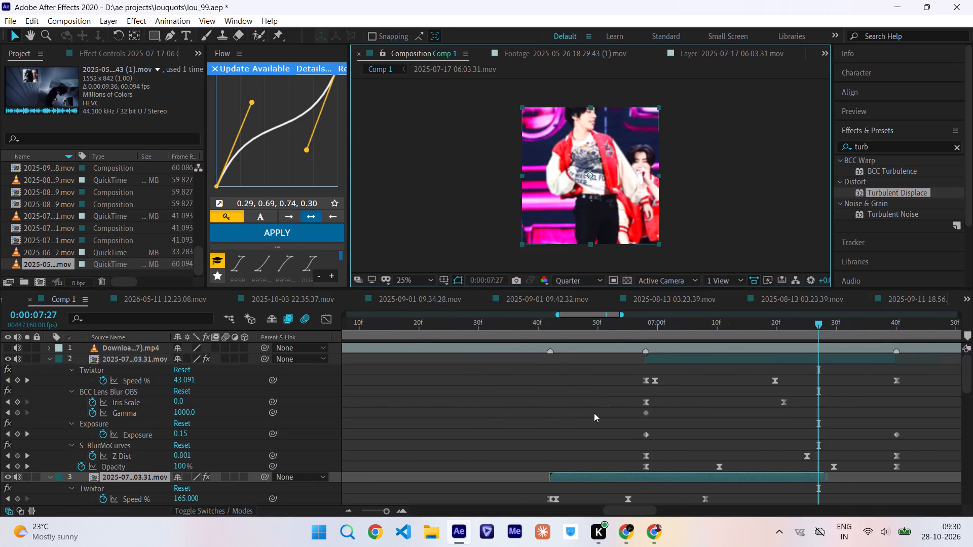
pyautogui.moveTo(546, 332); pyautogui.dragTo(620, 338)
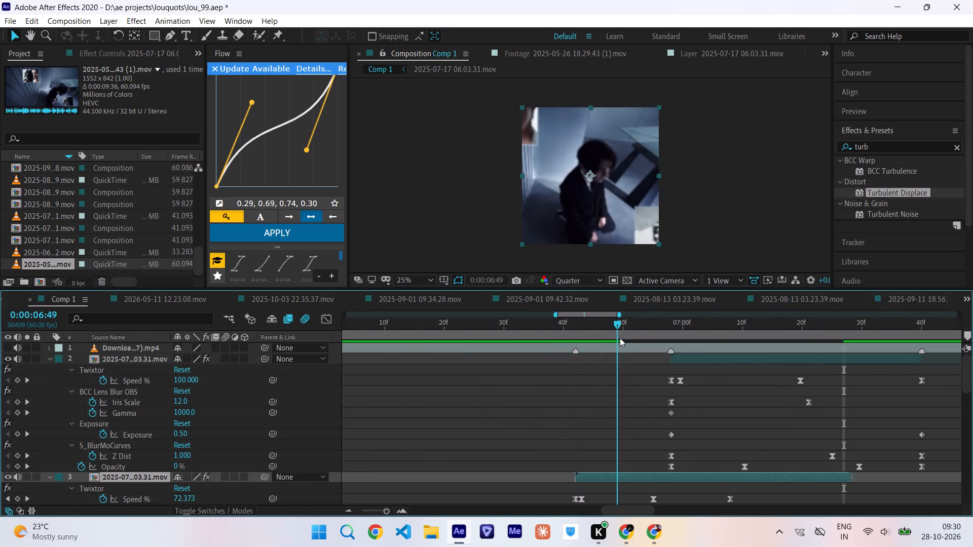
pyautogui.moveTo(620, 338); pyautogui.dragTo(680, 339)
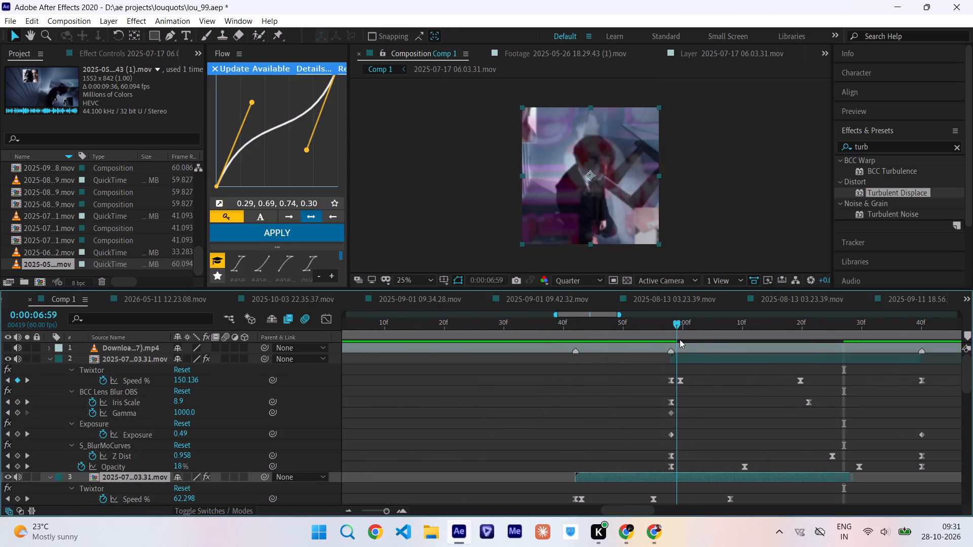
pyautogui.moveTo(680, 339); pyautogui.dragTo(721, 340)
# Open layer 2's 2025-07-17 06.03.31.mov precomp, and set the 2025-05-26 18.29.43 (1).mov footage in point to 0:00:02:03.
pyautogui.doubleClick(722, 361)
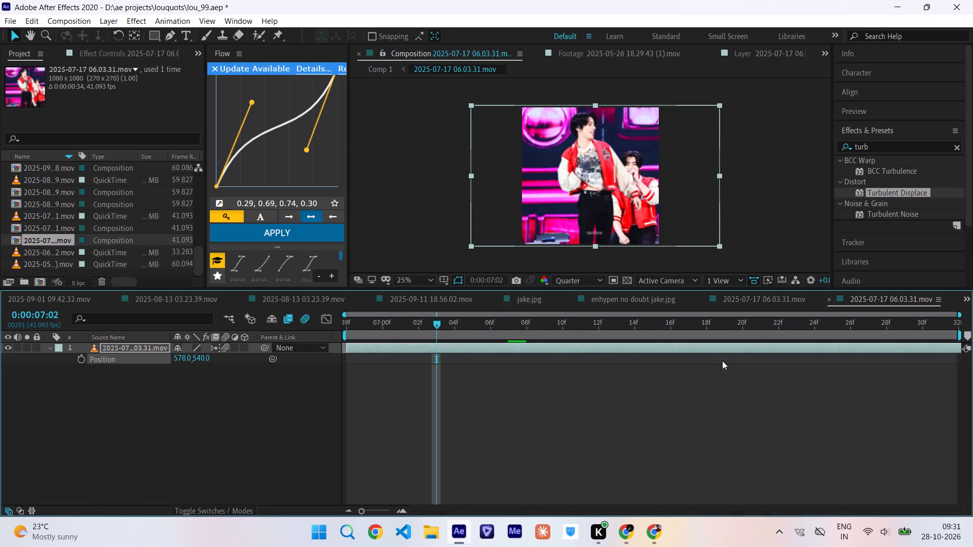
pyautogui.doubleClick(61, 263)
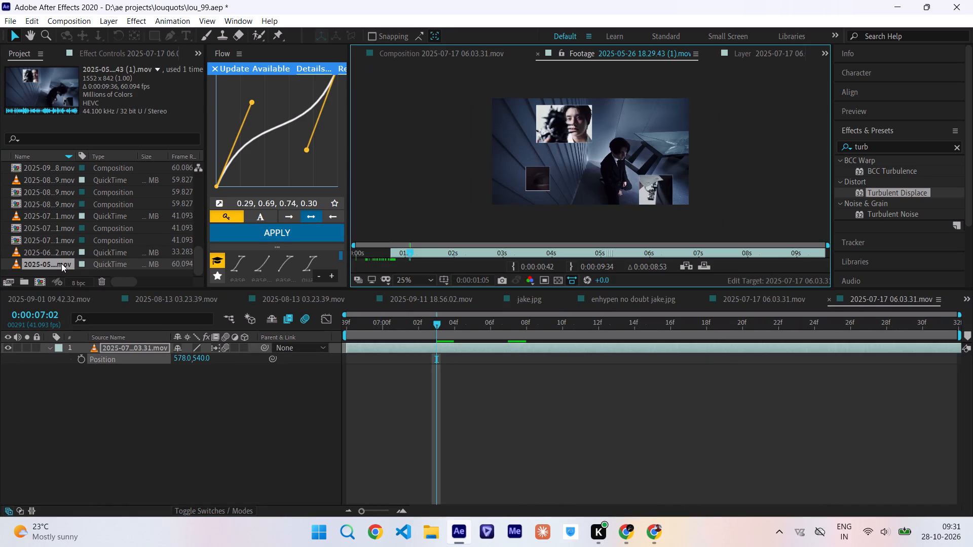
pyautogui.moveTo(412, 253); pyautogui.dragTo(443, 260)
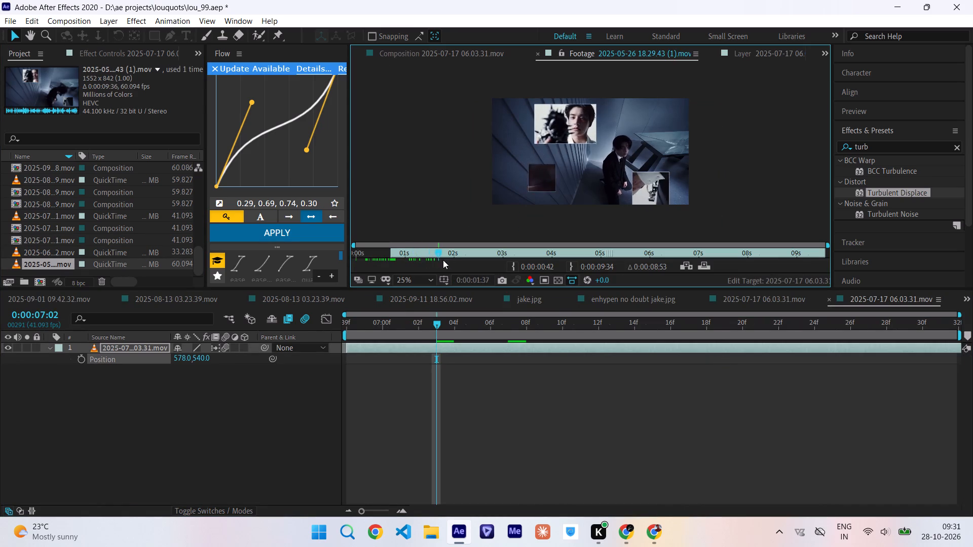
pyautogui.moveTo(443, 260); pyautogui.dragTo(500, 266)
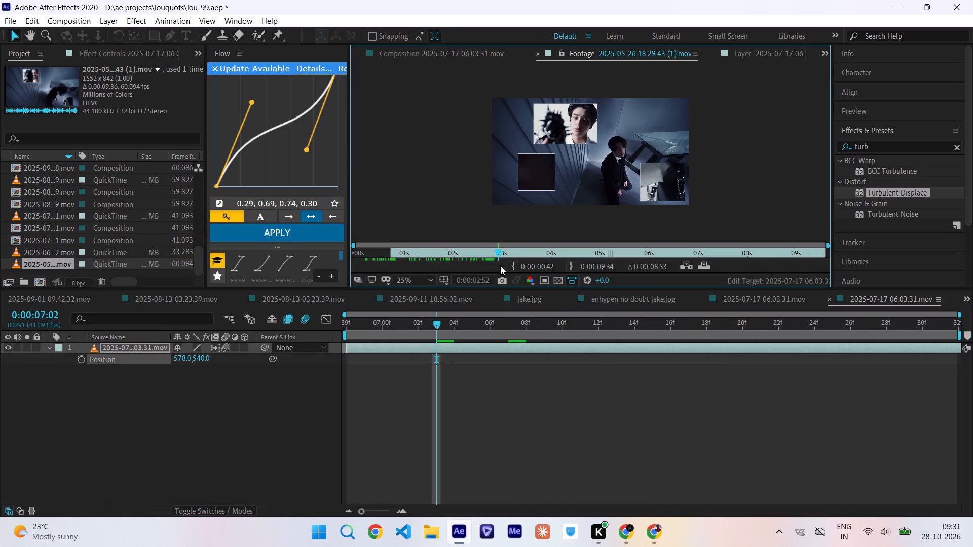
pyautogui.moveTo(500, 266); pyautogui.dragTo(457, 267)
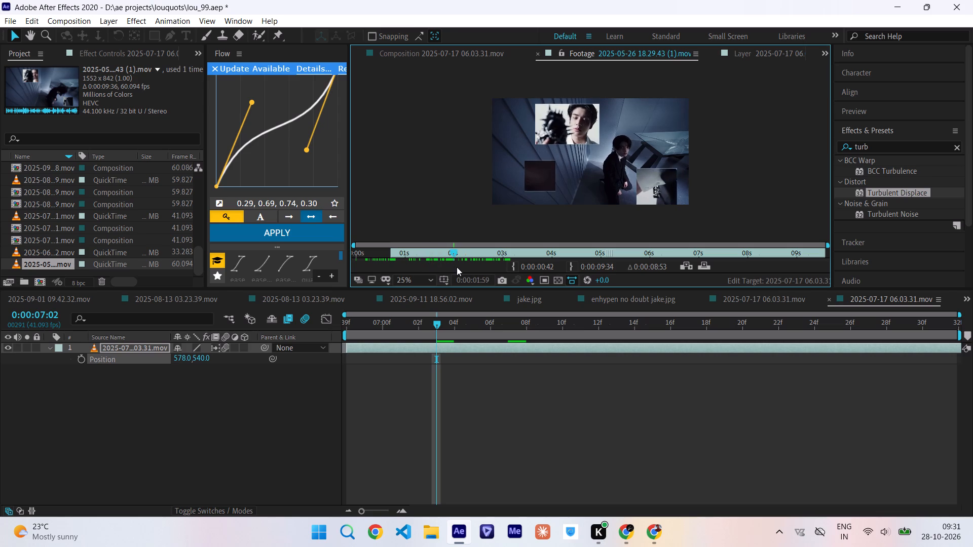
pyautogui.moveTo(457, 267); pyautogui.dragTo(459, 268)
pyautogui.click(513, 269)
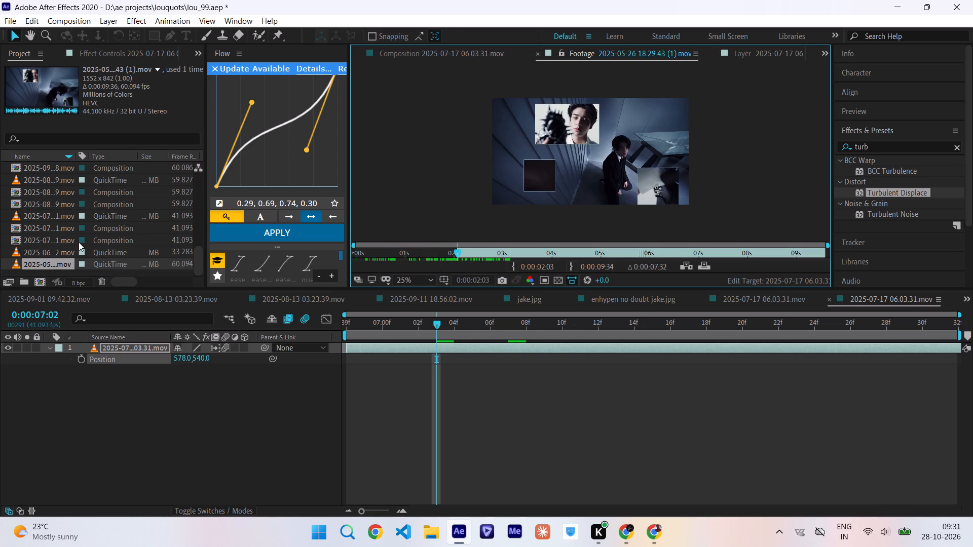
# Add 2025-05-26 18.29.43 (1).mov as the top layer of layer 2's precomp.
pyautogui.moveTo(61, 267); pyautogui.dragTo(108, 343)
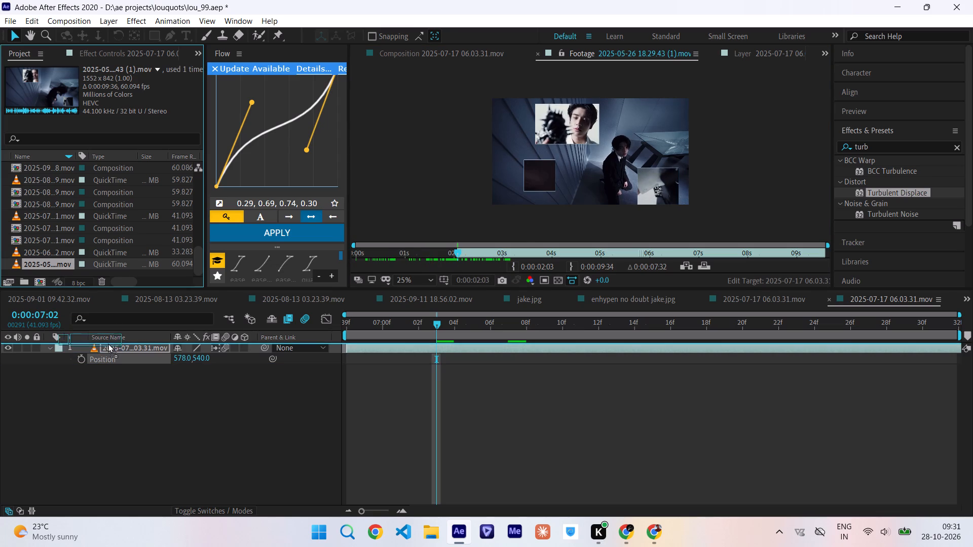
pyautogui.moveTo(108, 343); pyautogui.dragTo(107, 343)
# Scale the added clip to 163% and reposition it so the seated man fills the square frame.
pyautogui.press('s')
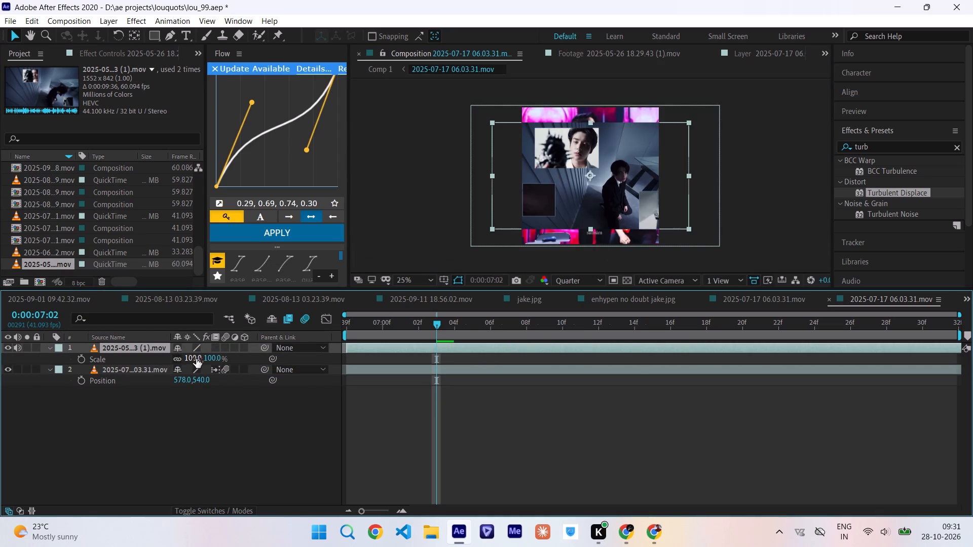
pyautogui.click(195, 359)
pyautogui.write('163')
pyautogui.press('Return')
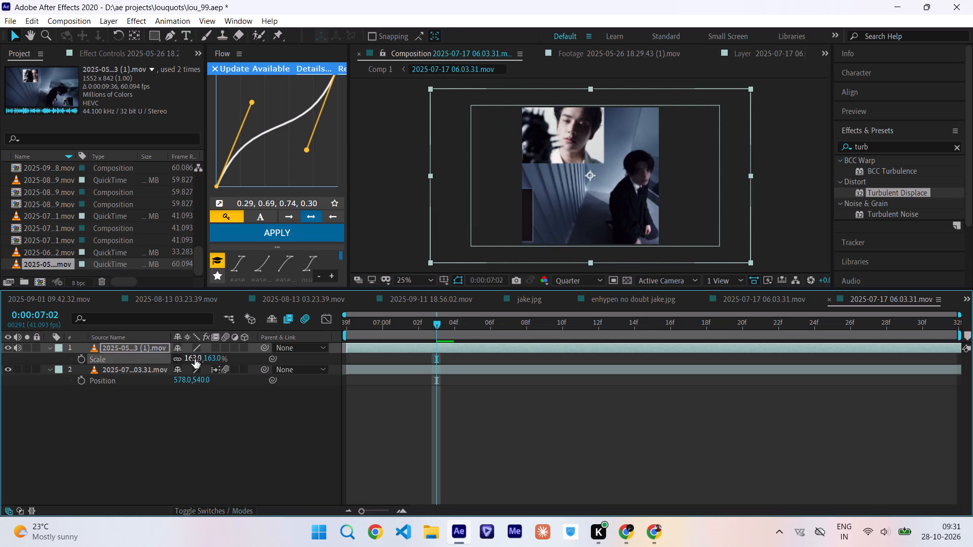
pyautogui.moveTo(657, 213); pyautogui.dragTo(614, 199)
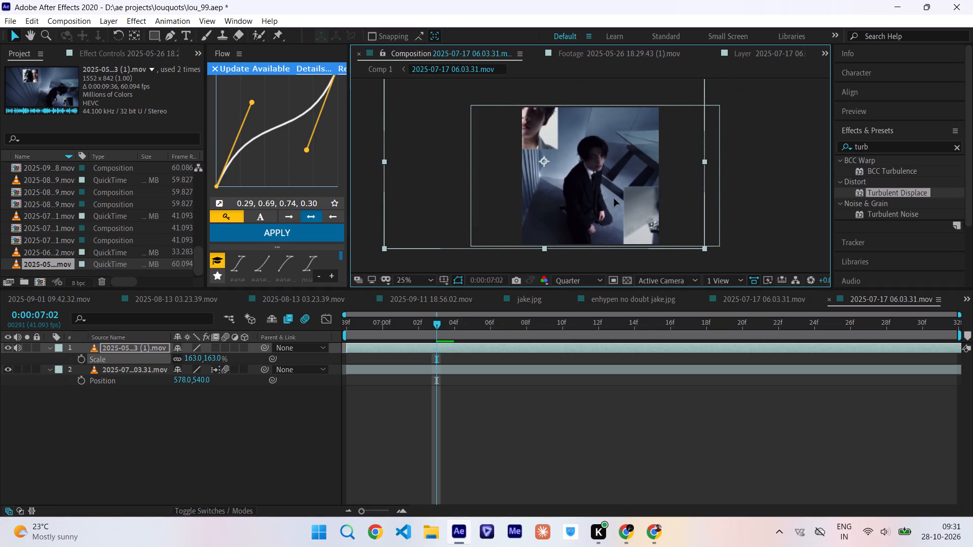
pyautogui.moveTo(614, 199); pyautogui.dragTo(616, 199)
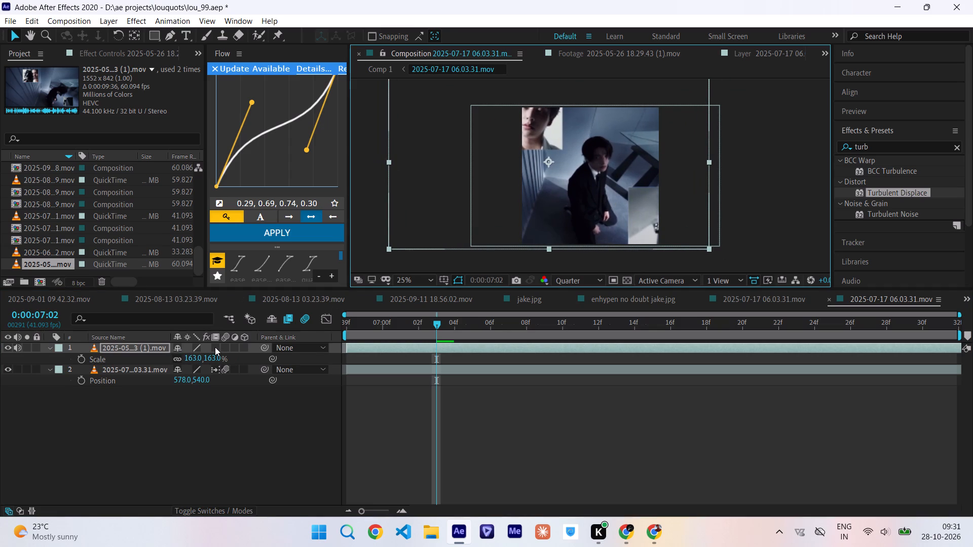
# Enable frame blending and motion blur on the added clip and mute its audio.
pyautogui.click(215, 347)
pyautogui.moveTo(215, 347); pyautogui.dragTo(224, 348)
pyautogui.click(224, 348)
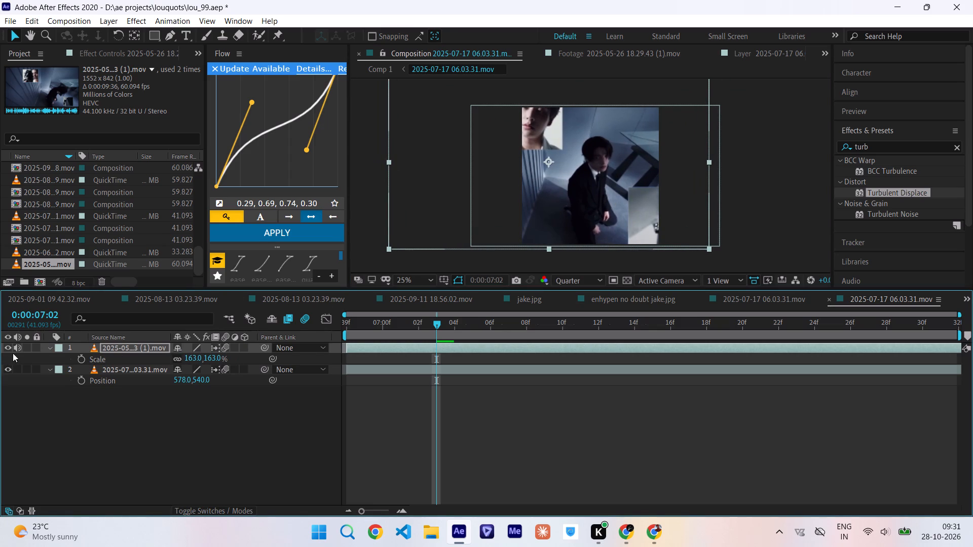
pyautogui.click(15, 348)
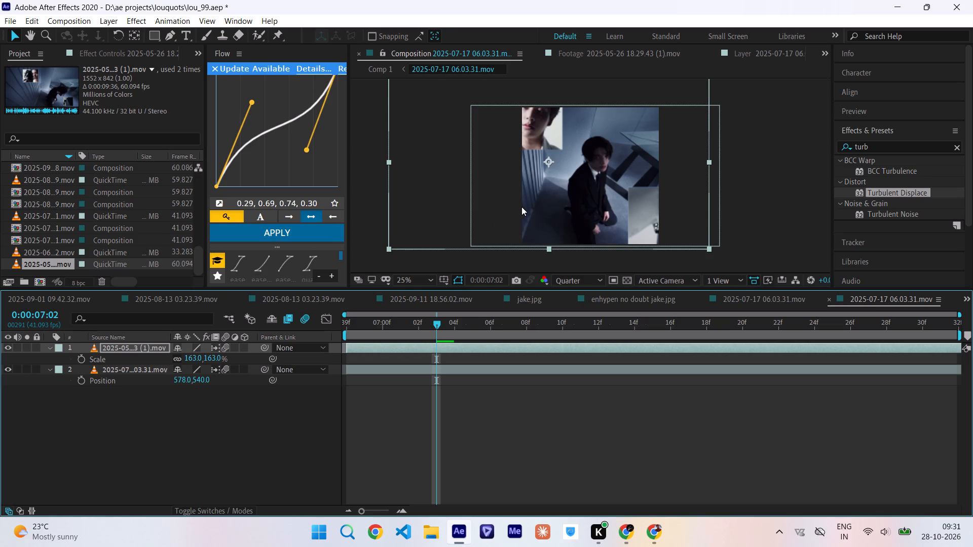
# Nudge the added clip slightly left within the composition frame.
pyautogui.click(521, 207)
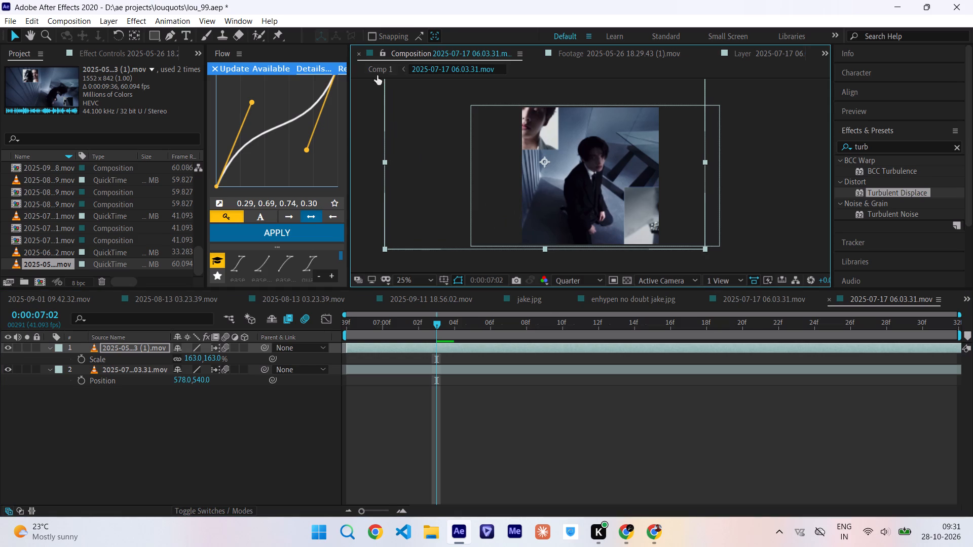
# Return to Comp 1, play back from 0:00:04:57, and examine the replaced clips at 0:00:06:56 with layer 3's effect keyframes.
pyautogui.click(377, 65)
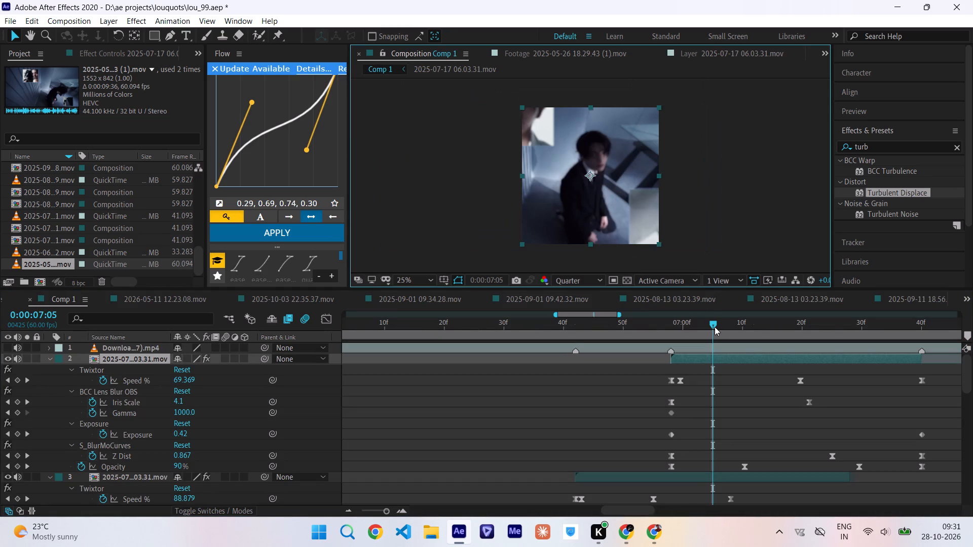
pyautogui.moveTo(715, 327); pyautogui.dragTo(695, 334)
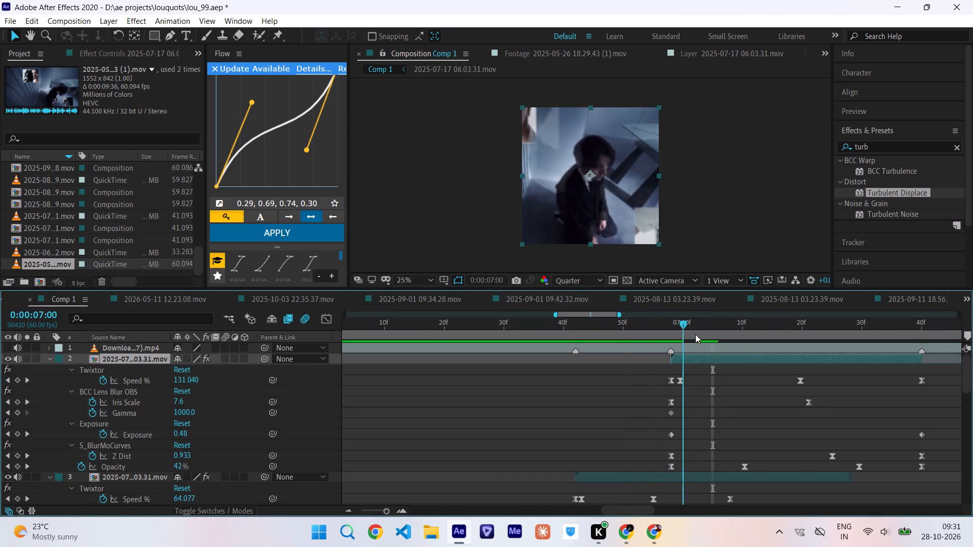
pyautogui.moveTo(695, 334); pyautogui.dragTo(465, 371)
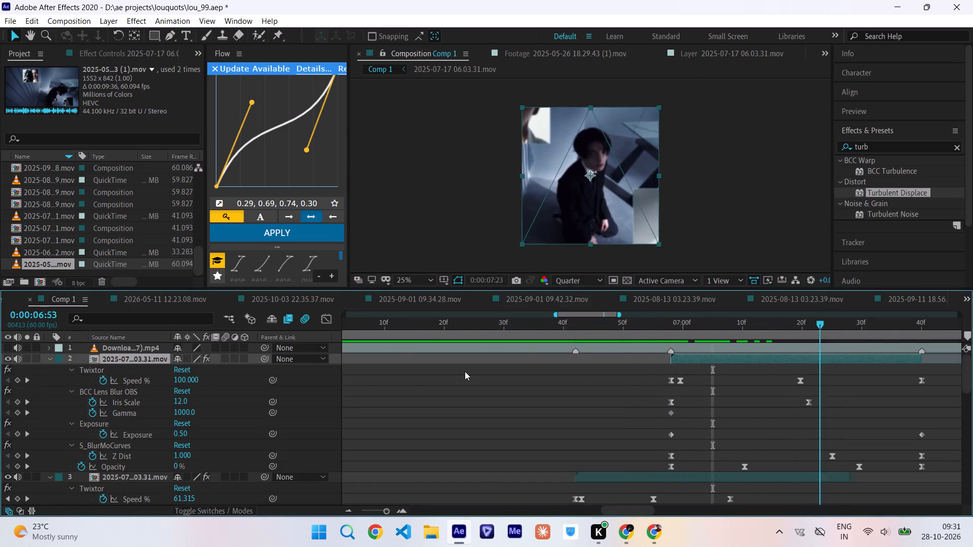
pyautogui.moveTo(465, 371); pyautogui.dragTo(251, 396)
pyautogui.press('space')
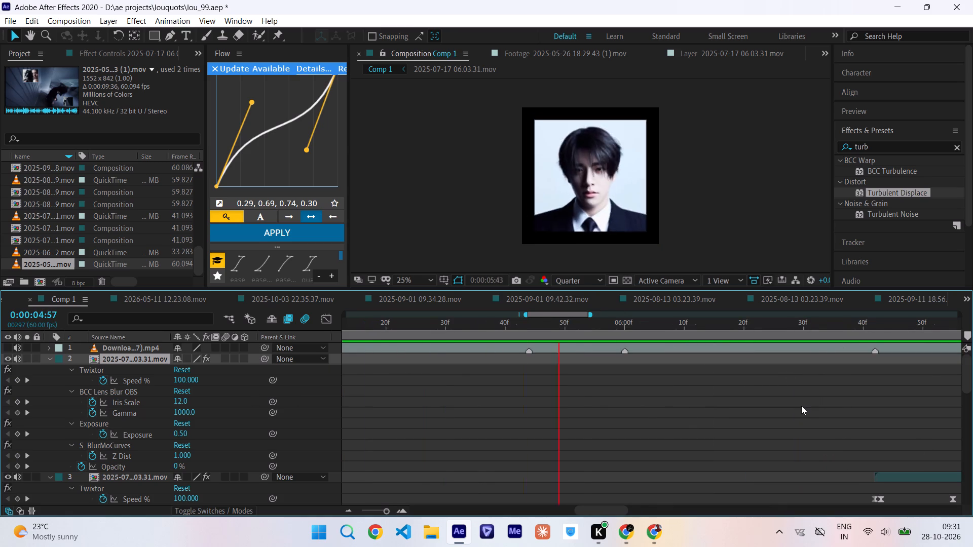
pyautogui.hscroll(-4, 801, 406)
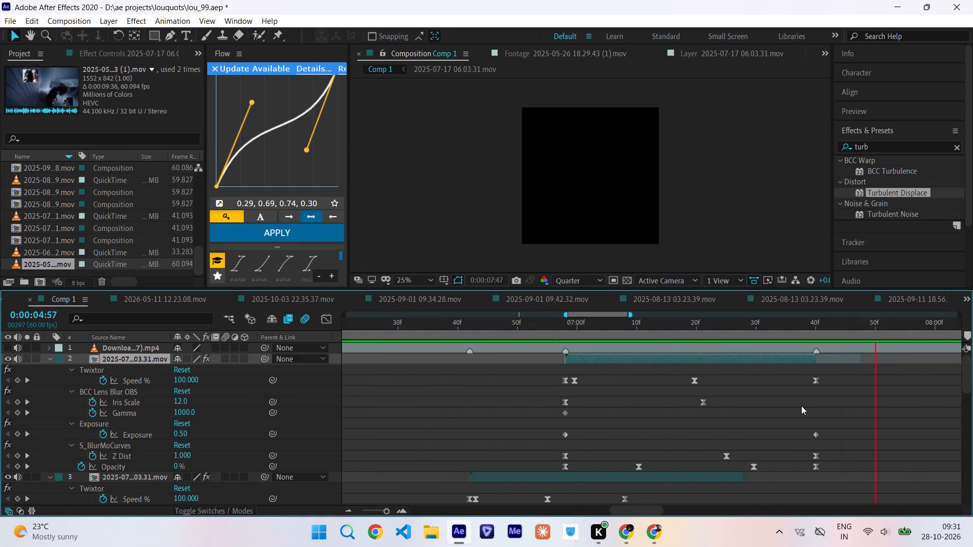
pyautogui.click(552, 331)
pyautogui.scroll(-1, 552, 331)
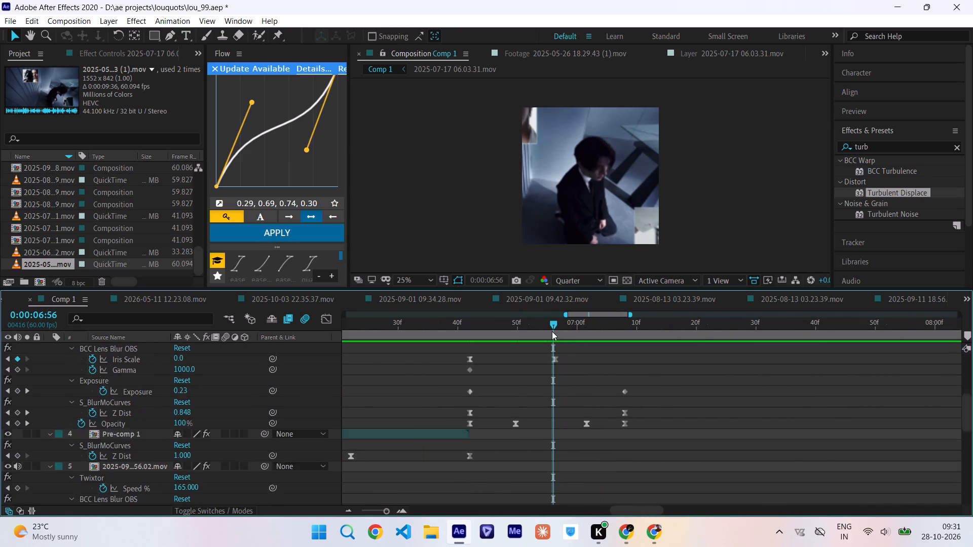
# Set layer 3's S_BlurMoCurves Z Dist keyframe at 0:00:07:08 to 0.8.
pyautogui.scroll(-1, 552, 331)
pyautogui.moveTo(552, 331); pyautogui.dragTo(552, 326)
pyautogui.moveTo(552, 326); pyautogui.dragTo(622, 341)
pyautogui.click(617, 469)
pyautogui.click(177, 383)
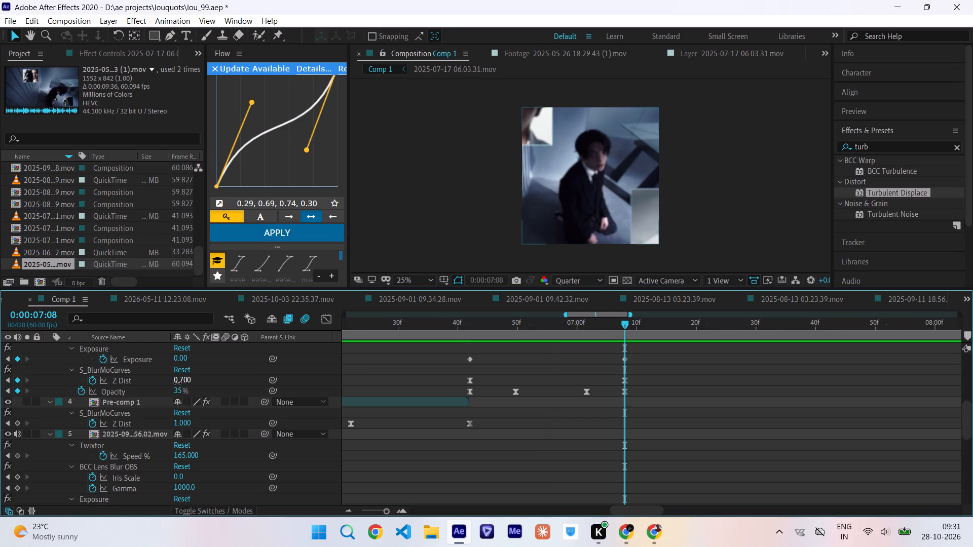
pyautogui.write('0.8')
pyautogui.press('Return')
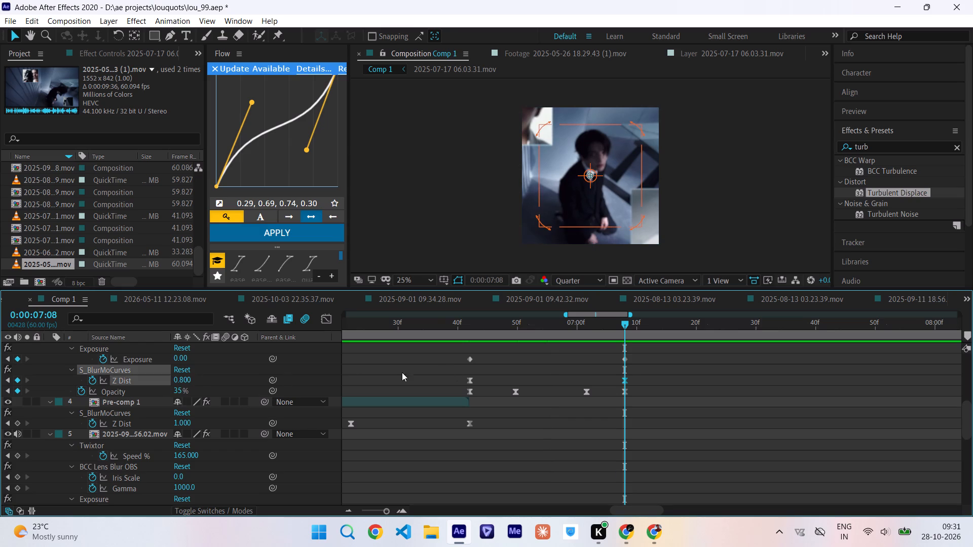
# Apply the 0.29, 0.69, 0.74, 0.30 Flow easing curve to layer 3's two Z Dist keyframes.
pyautogui.moveTo(455, 371); pyautogui.dragTo(633, 389)
pyautogui.click(633, 389)
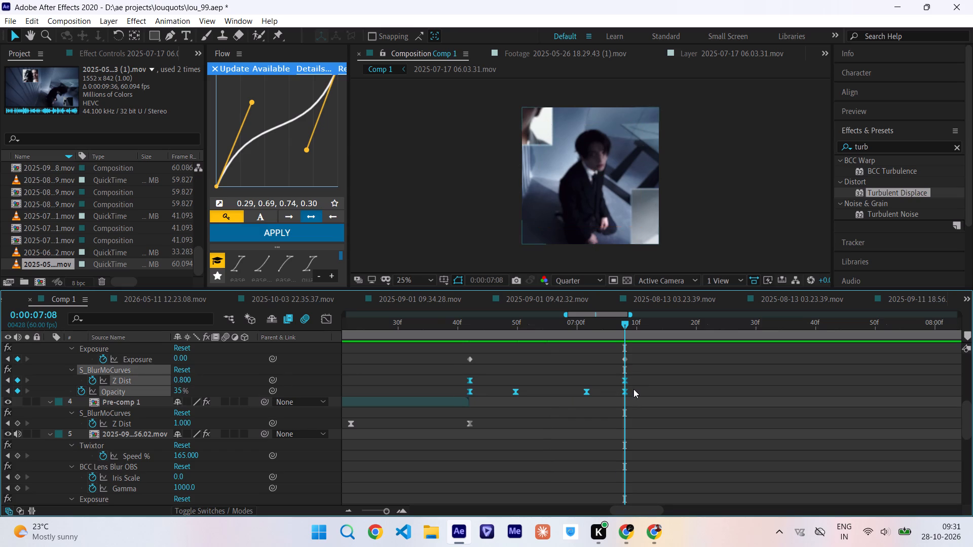
pyautogui.moveTo(635, 380); pyautogui.dragTo(460, 380)
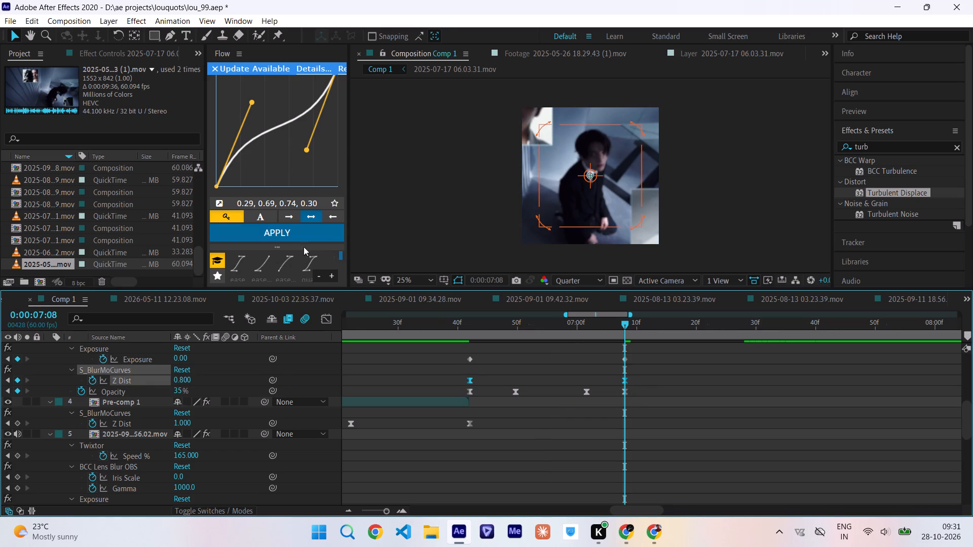
pyautogui.click(299, 232)
# Scrub layer 3's eased Z Dist animation and play back from 0:00:04:55 to examine the transitions through layer 2.
pyautogui.moveTo(434, 324); pyautogui.dragTo(465, 329)
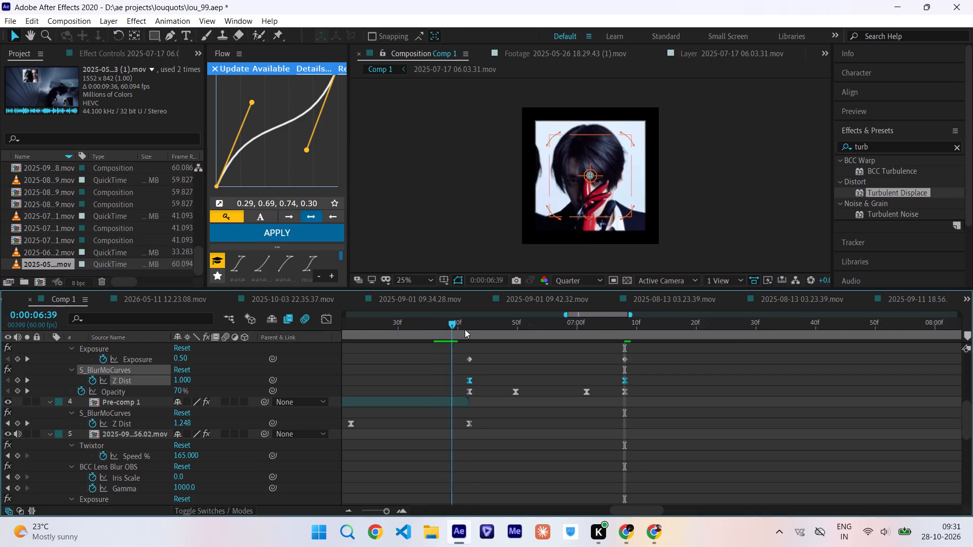
pyautogui.moveTo(465, 329); pyautogui.dragTo(616, 329)
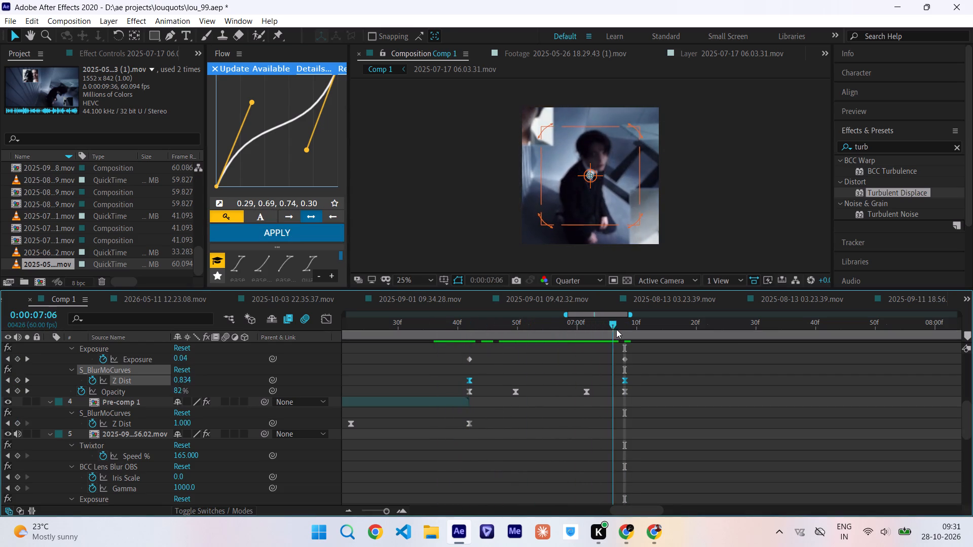
pyautogui.moveTo(616, 329); pyautogui.dragTo(188, 431)
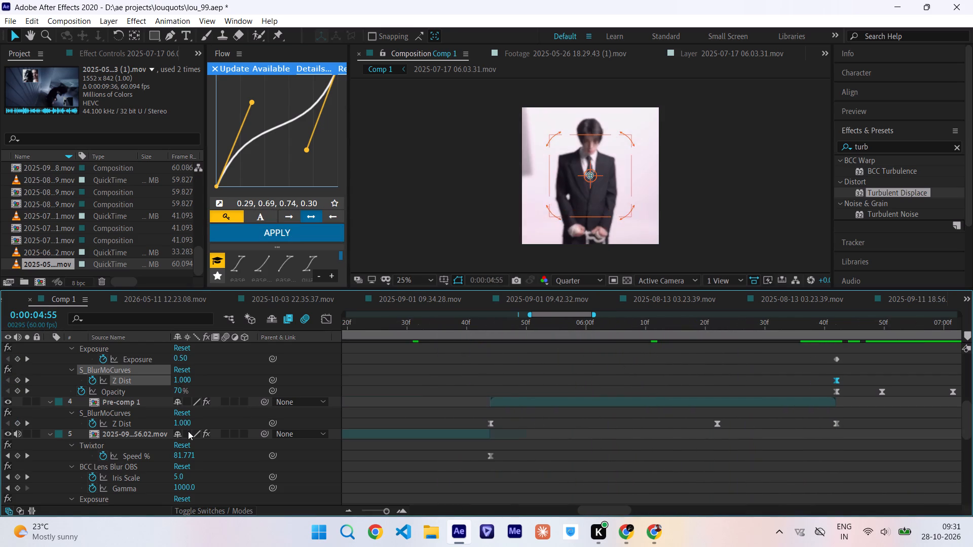
pyautogui.press('space')
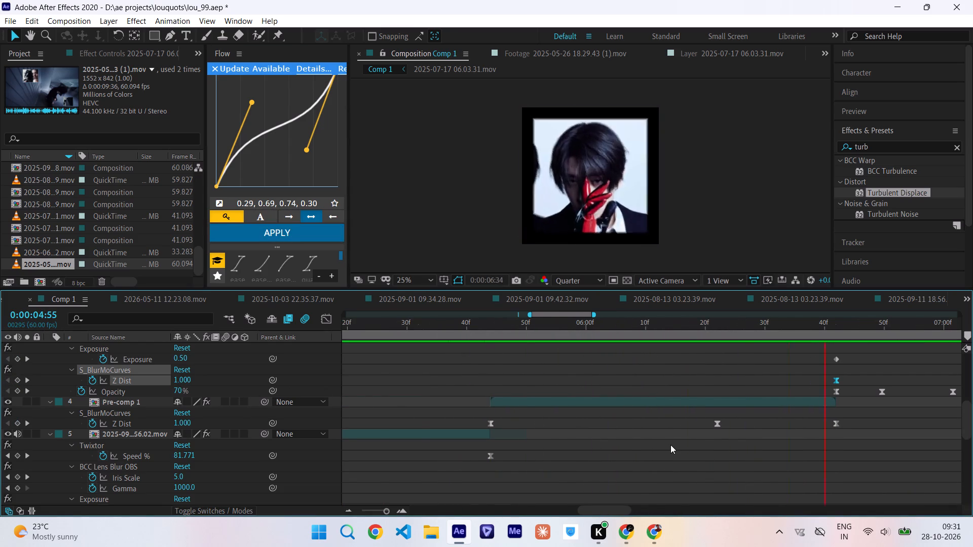
pyautogui.hscroll(-3, 670, 445)
pyautogui.scroll(1, 670, 445)
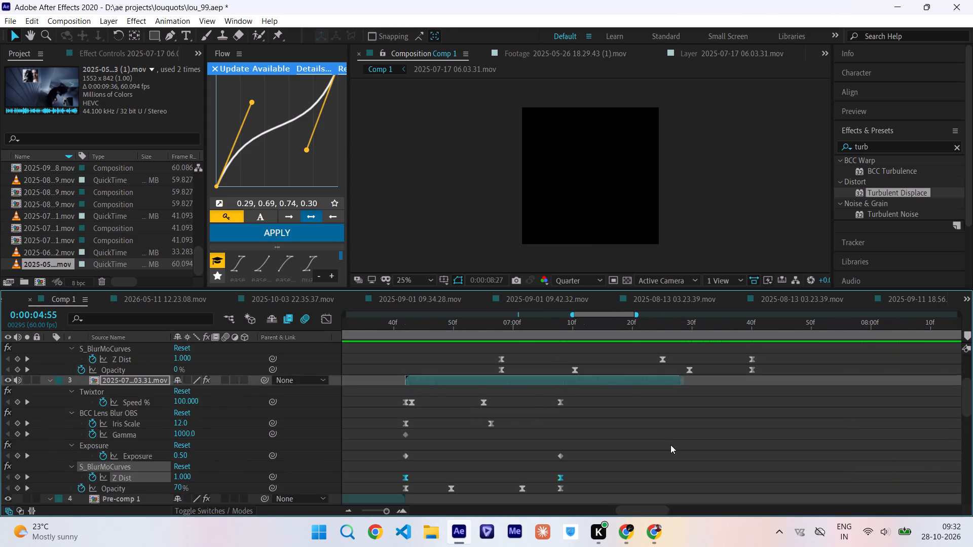
pyautogui.scroll(1, 670, 445)
pyautogui.hscroll(-1, 670, 445)
pyautogui.scroll(1, 603, 326)
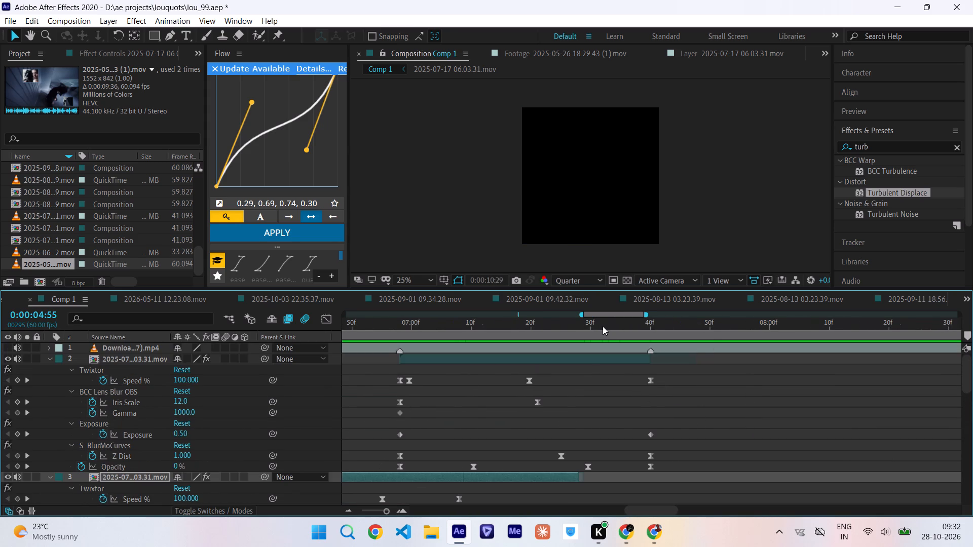
pyautogui.scroll(1, 603, 326)
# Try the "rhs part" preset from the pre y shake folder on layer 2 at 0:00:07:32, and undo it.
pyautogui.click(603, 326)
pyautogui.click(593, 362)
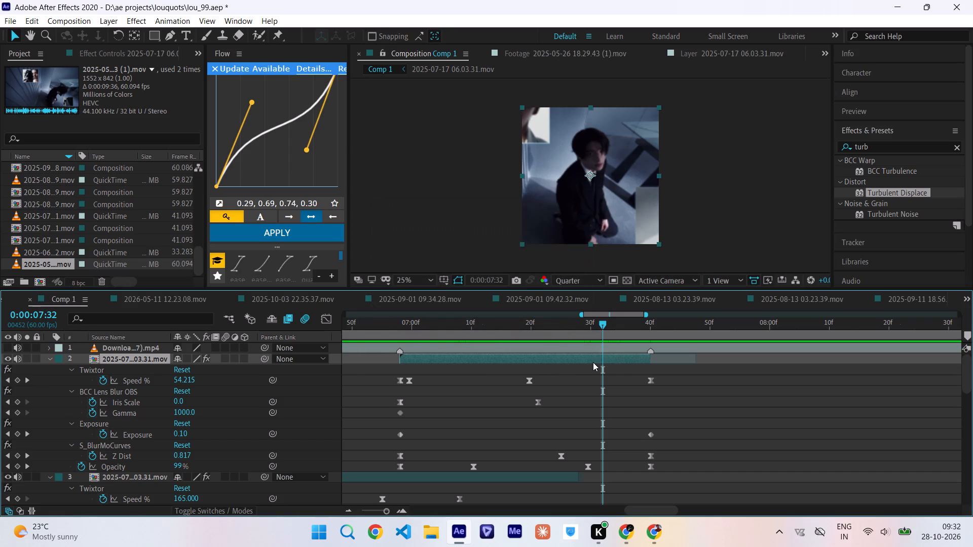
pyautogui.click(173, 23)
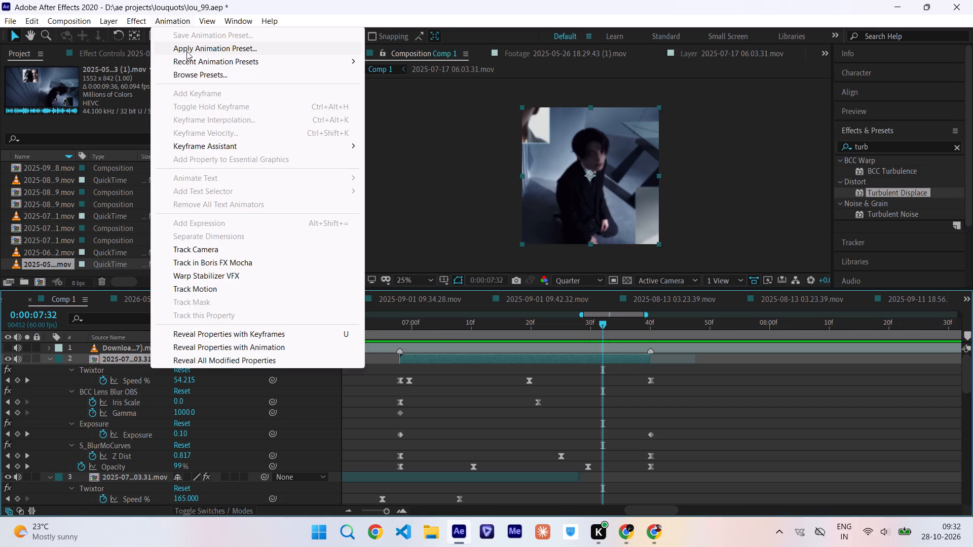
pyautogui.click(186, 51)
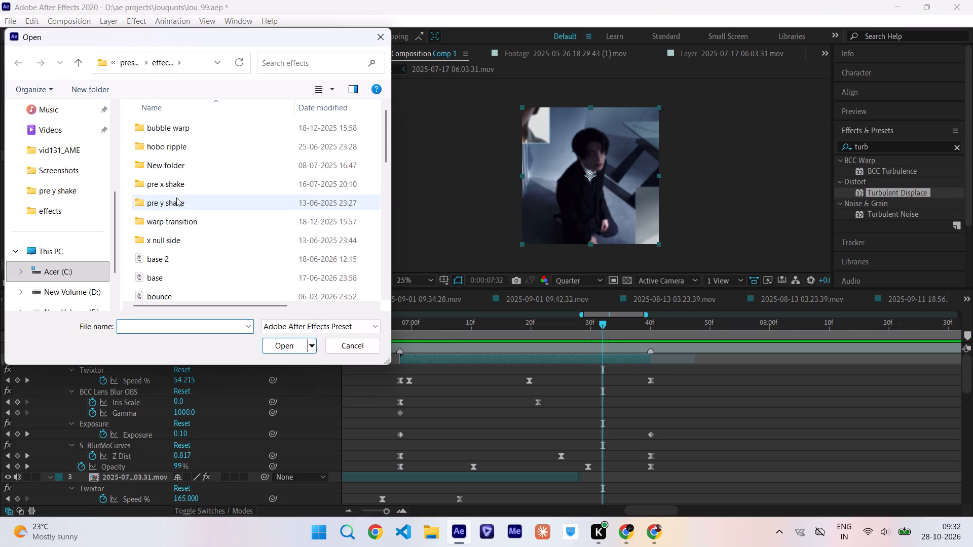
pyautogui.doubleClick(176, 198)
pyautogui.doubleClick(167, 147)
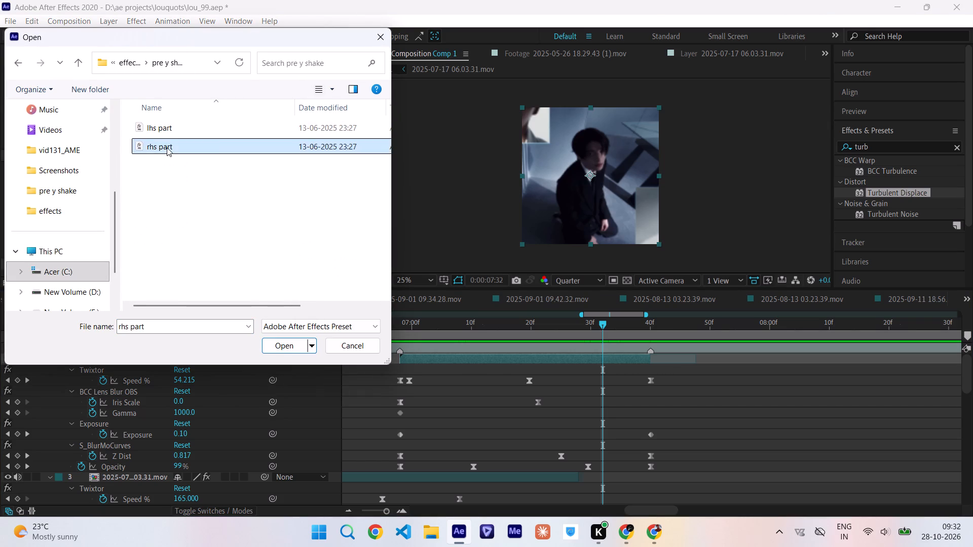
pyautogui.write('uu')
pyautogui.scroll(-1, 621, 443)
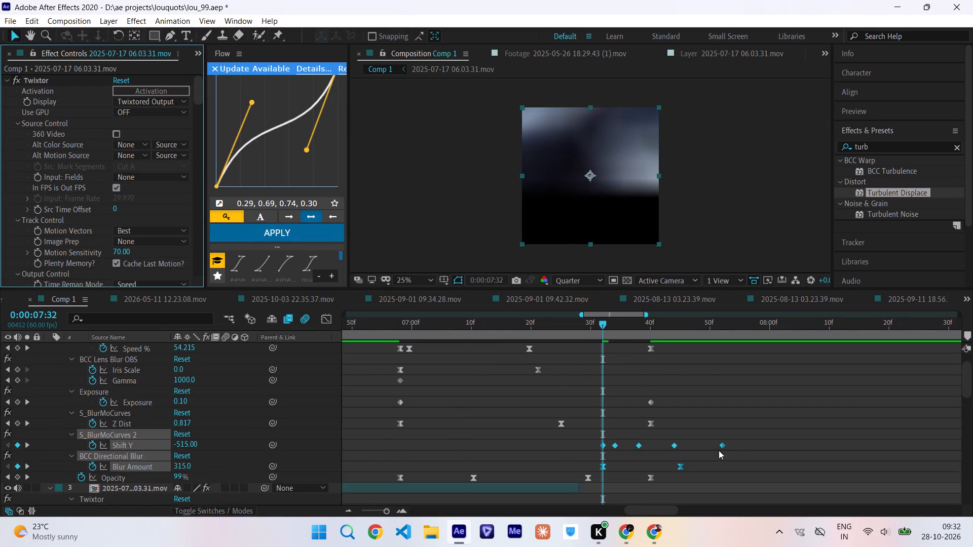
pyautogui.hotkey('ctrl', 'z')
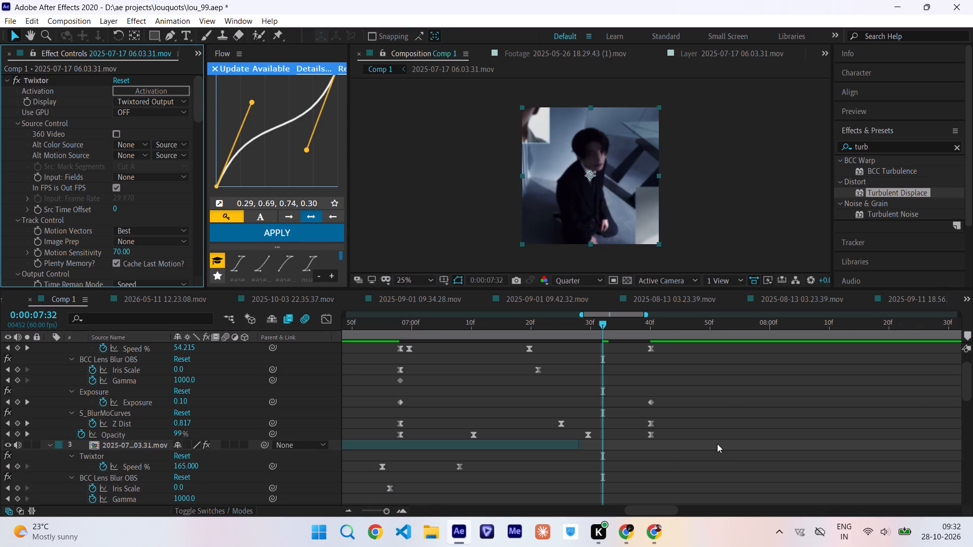
# Apply the pre y shake "lhs part" preset to layer 2 and shift its keyframes earlier so they end at 0:00:07:40.
pyautogui.click(167, 21)
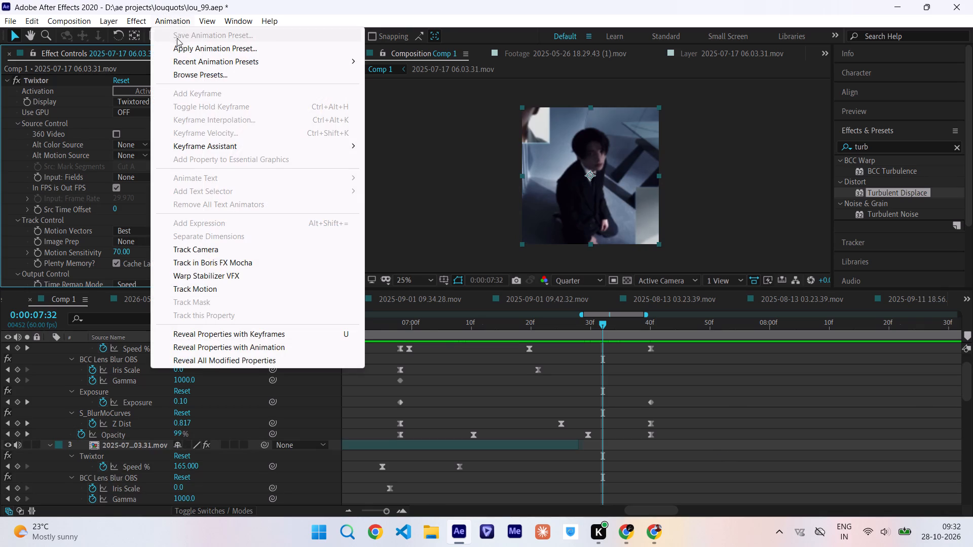
pyautogui.click(180, 43)
pyautogui.doubleClick(157, 132)
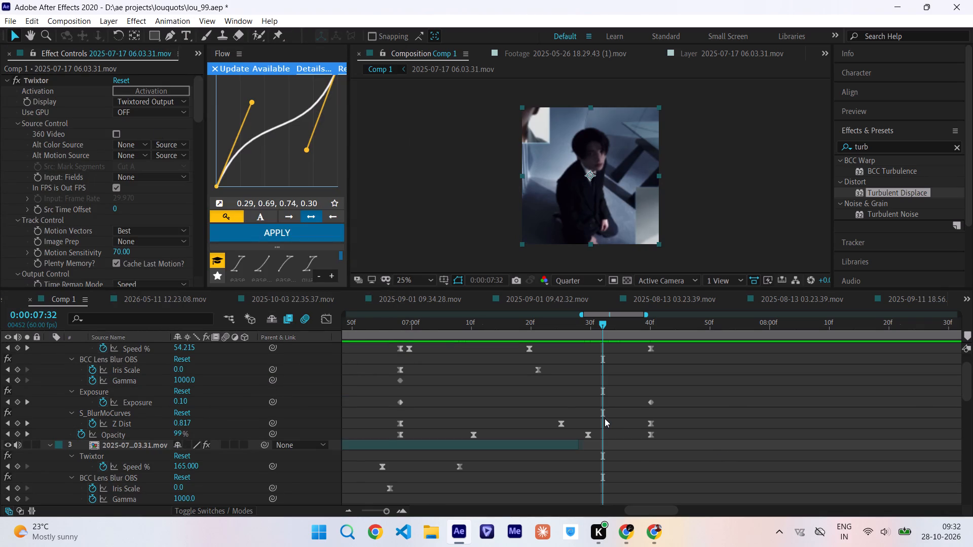
pyautogui.write('uu')
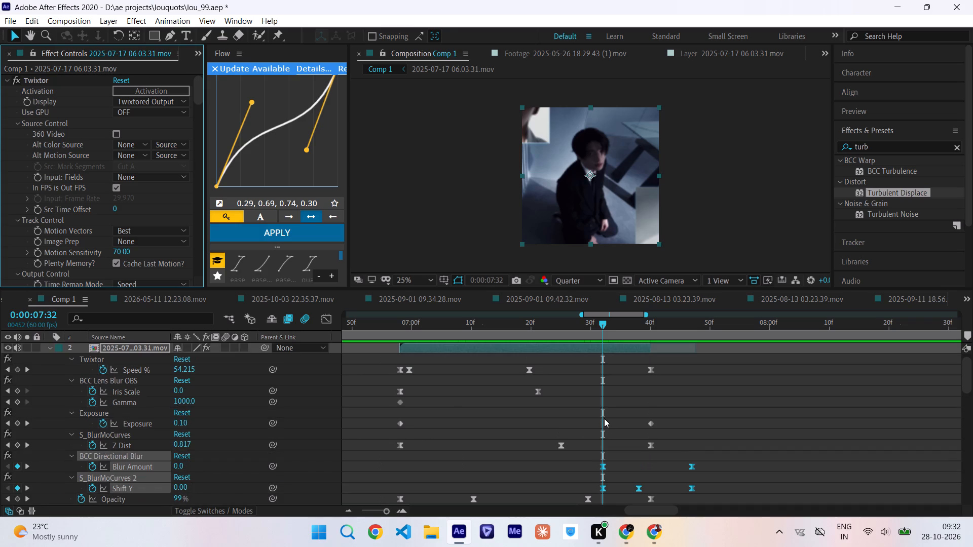
pyautogui.moveTo(692, 467); pyautogui.dragTo(663, 471)
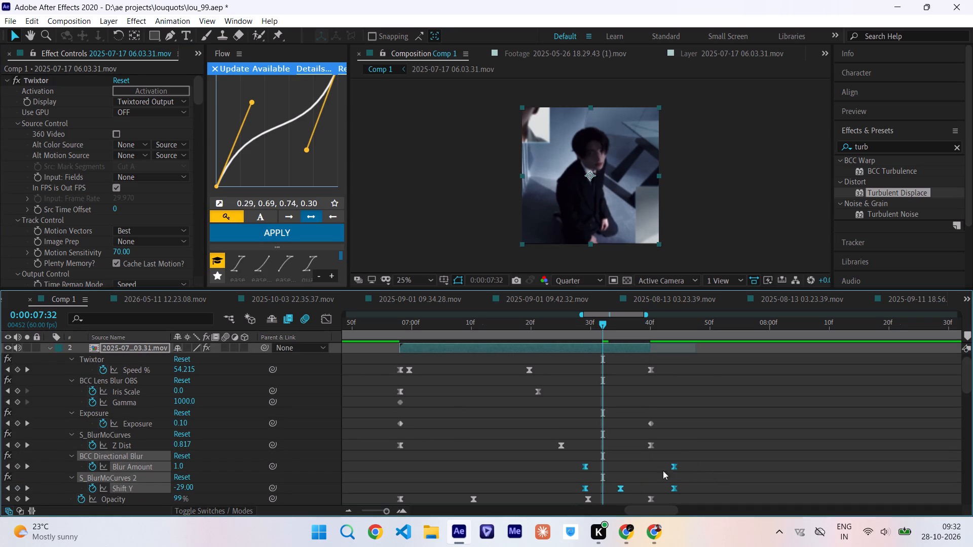
pyautogui.moveTo(663, 471); pyautogui.dragTo(650, 473)
# Check layer 2's shake at 0:00:07:37 and set S_BlurMoCurves 2's Wrap Y to Reflect.
pyautogui.moveTo(614, 326); pyautogui.dragTo(618, 326)
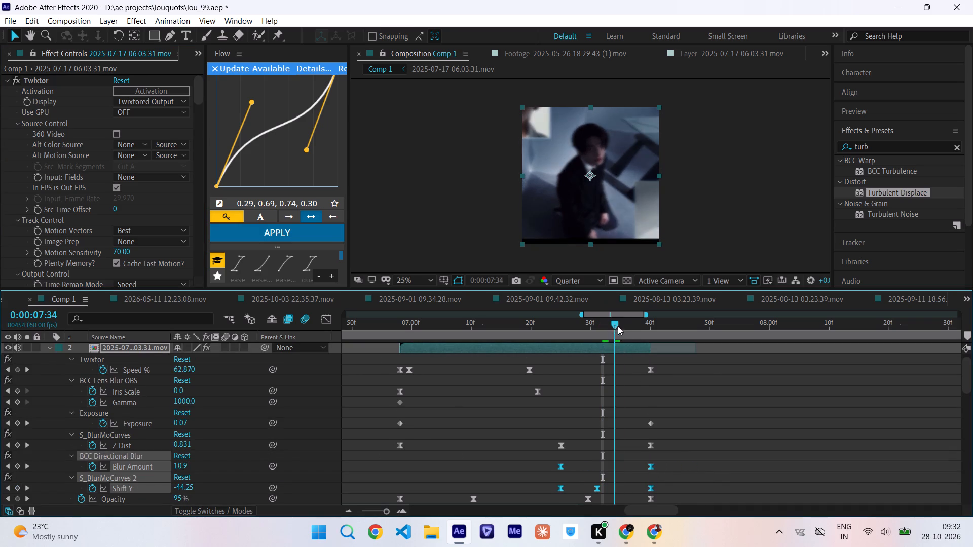
pyautogui.moveTo(618, 326); pyautogui.dragTo(632, 332)
pyautogui.scroll(-8, 174, 201)
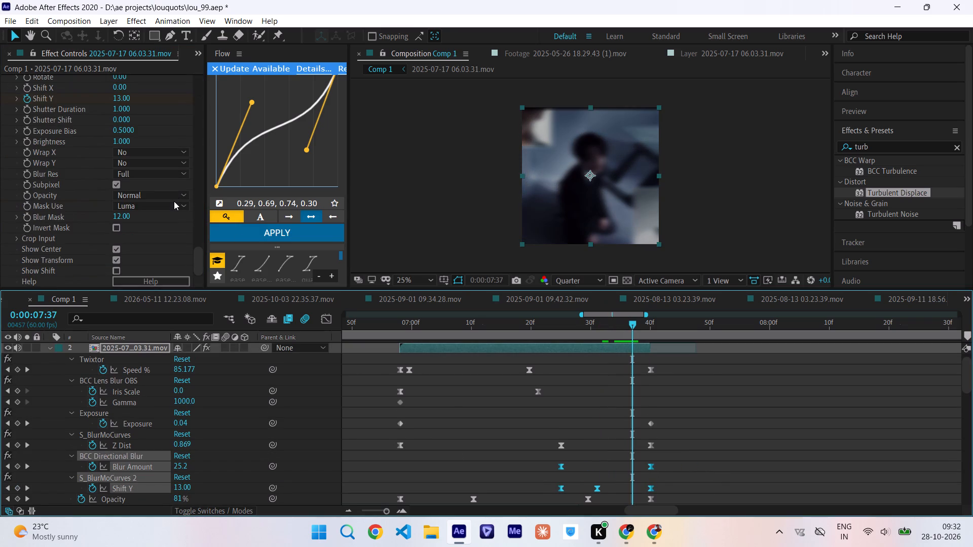
pyautogui.click(129, 164)
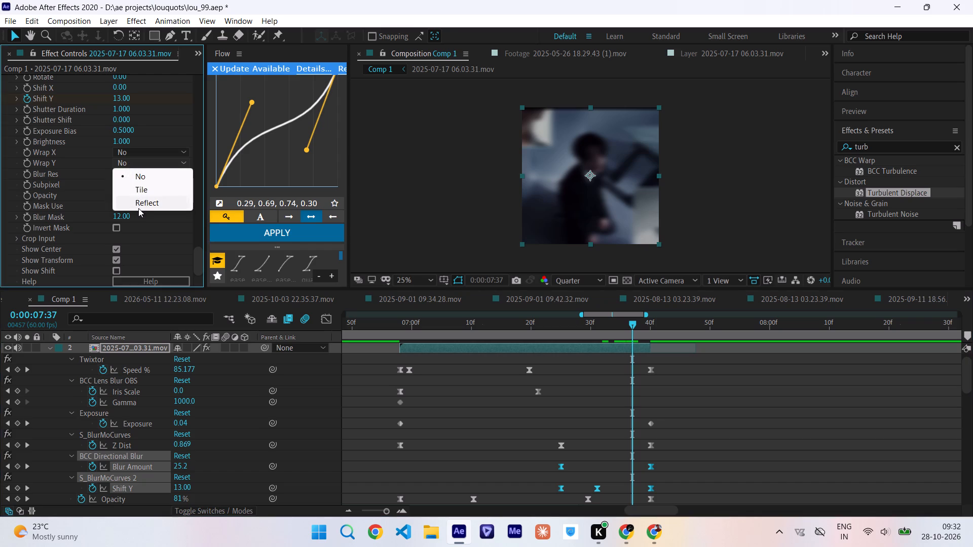
pyautogui.click(136, 201)
# Set layer 2's BCC Directional Blur angle to 0°.
pyautogui.scroll(2, 136, 201)
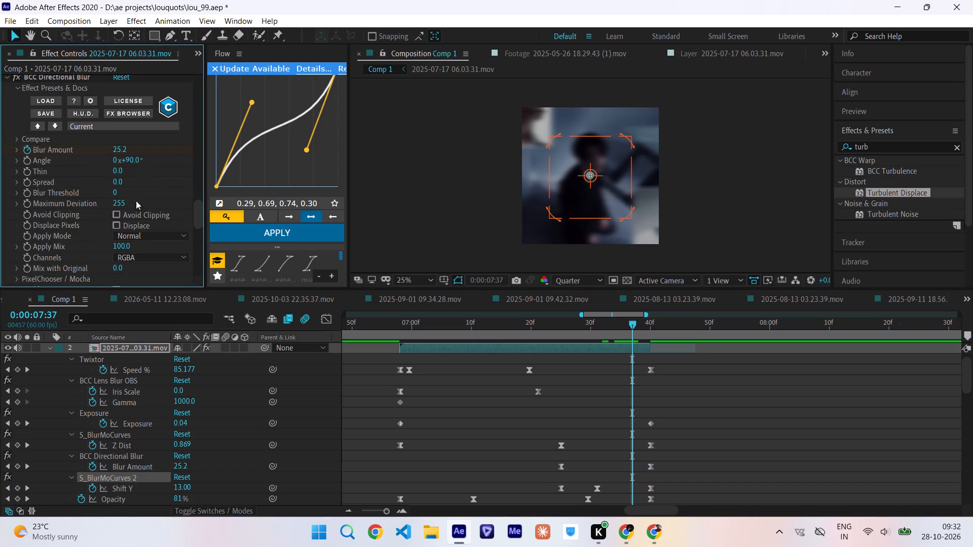
pyautogui.scroll(1, 136, 201)
pyautogui.click(133, 160)
pyautogui.press('0')
pyautogui.press('Return')
# Scrub layer 2's shake, collapse the layers' keyframed properties, and play Comp 1 from 0:00:00:00 to examine all the transitions.
pyautogui.moveTo(413, 327); pyautogui.dragTo(434, 330)
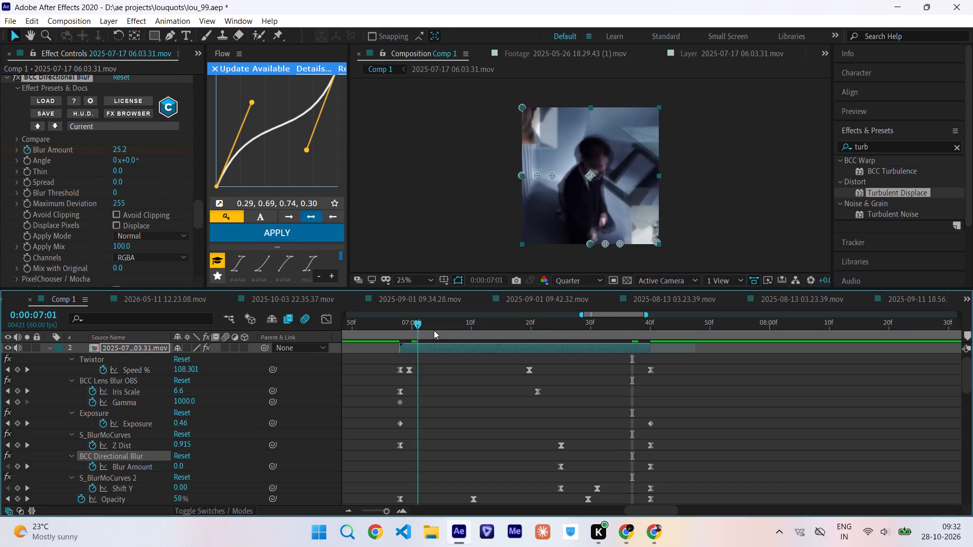
pyautogui.moveTo(434, 330); pyautogui.dragTo(595, 323)
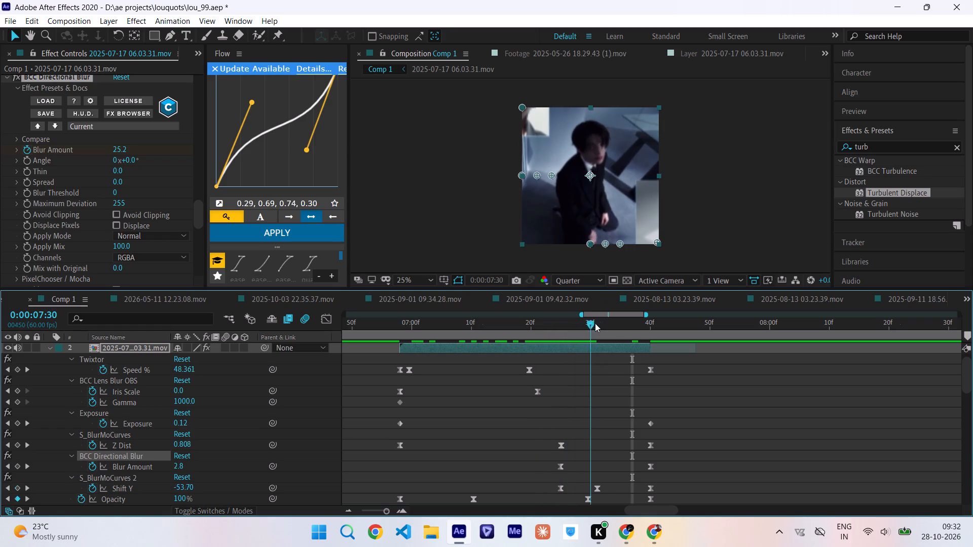
pyautogui.moveTo(595, 323); pyautogui.dragTo(0, 392)
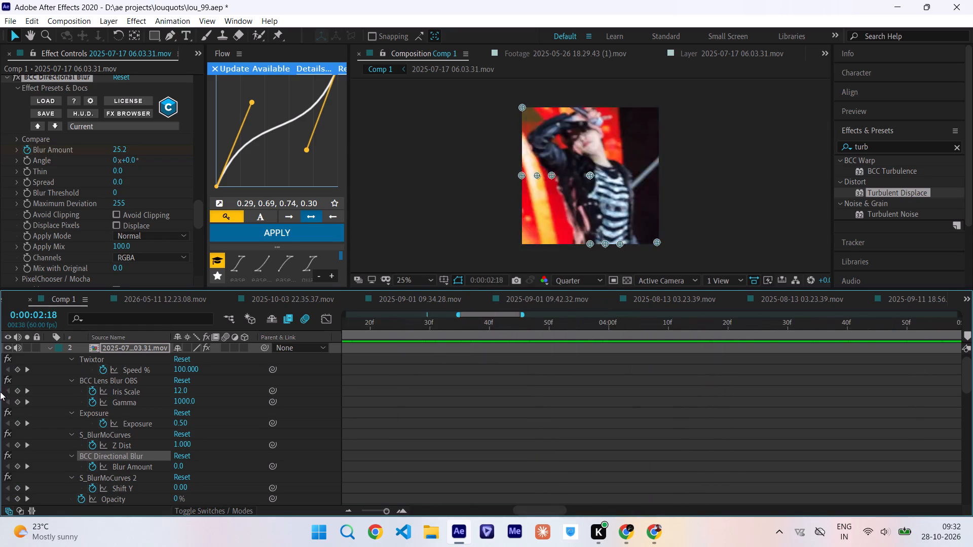
pyautogui.moveTo(0, 392); pyautogui.dragTo(0, 408)
pyautogui.press('space')
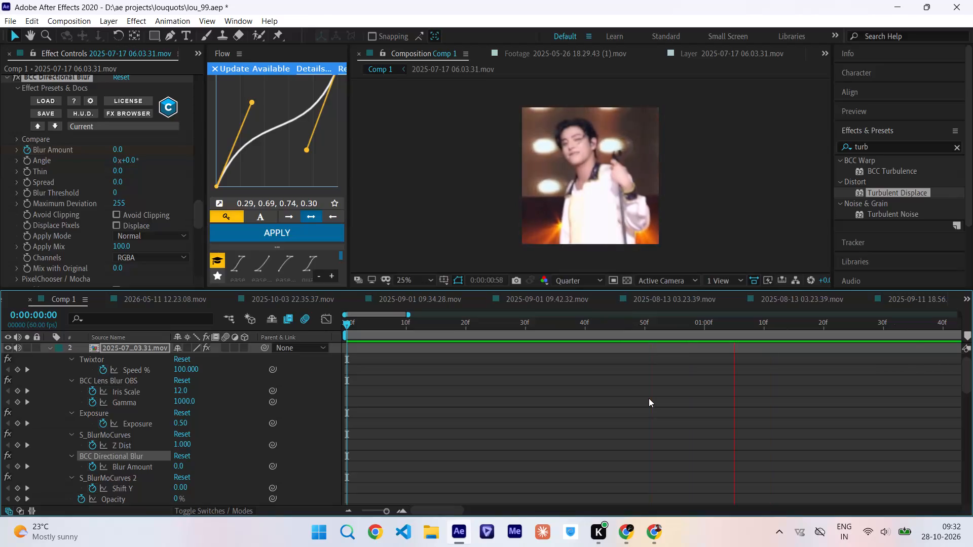
pyautogui.click(649, 398)
pyautogui.press('u')
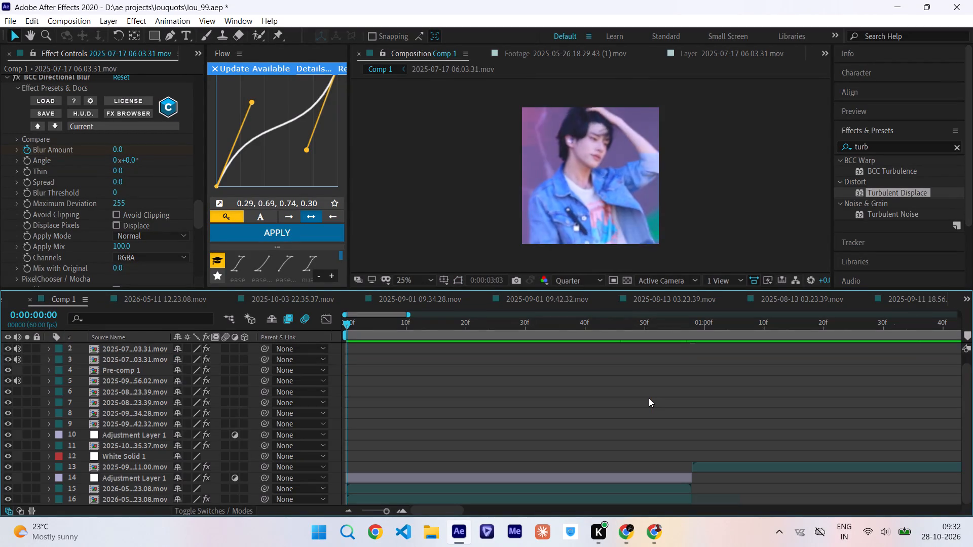
pyautogui.scroll(3, 649, 398)
pyautogui.hscroll(-5, 649, 398)
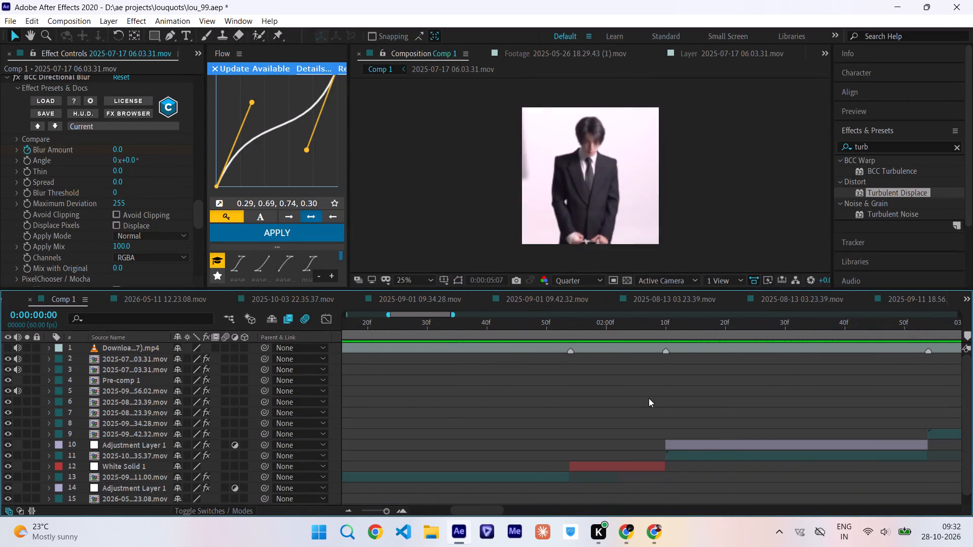
pyautogui.hscroll(-6, 649, 398)
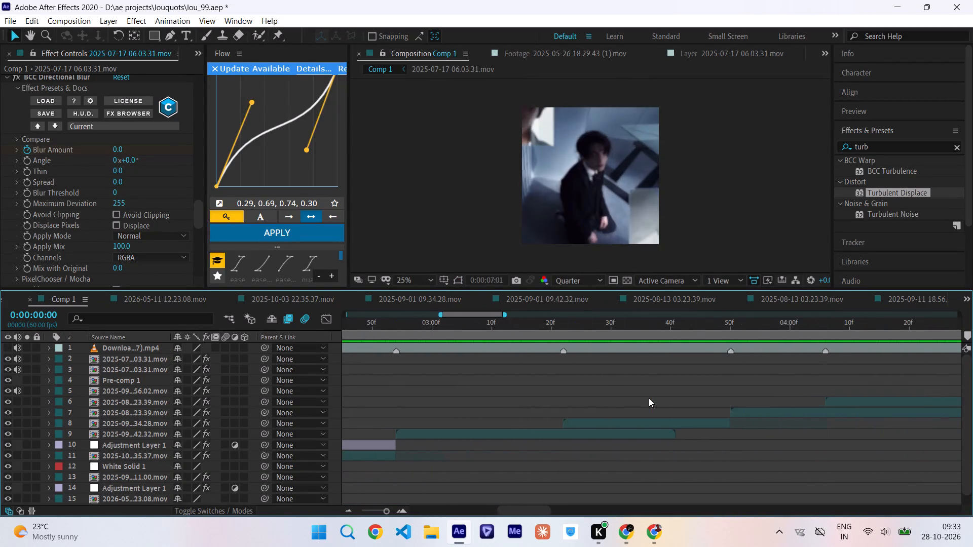
pyautogui.hscroll(-3, 649, 398)
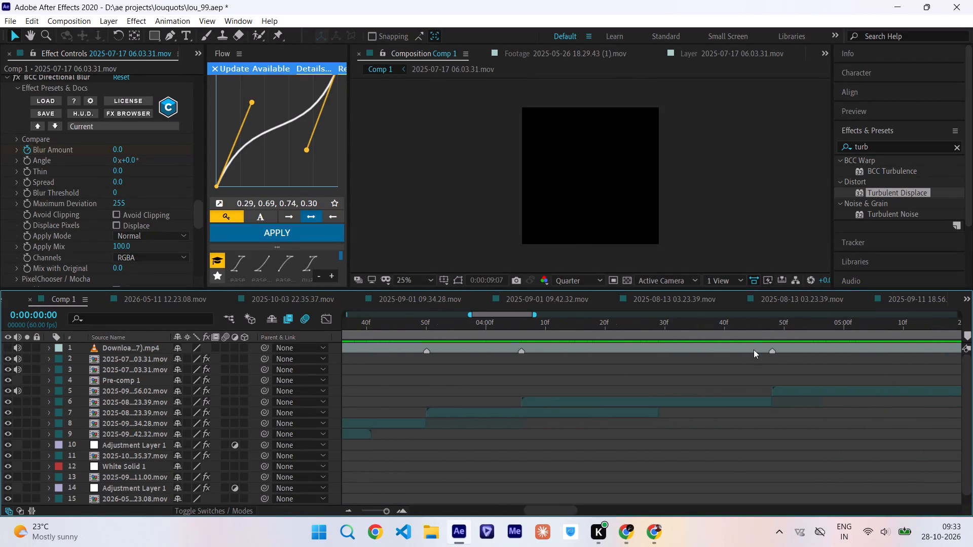
pyautogui.moveTo(706, 332); pyautogui.dragTo(0, 449)
pyautogui.press('space')
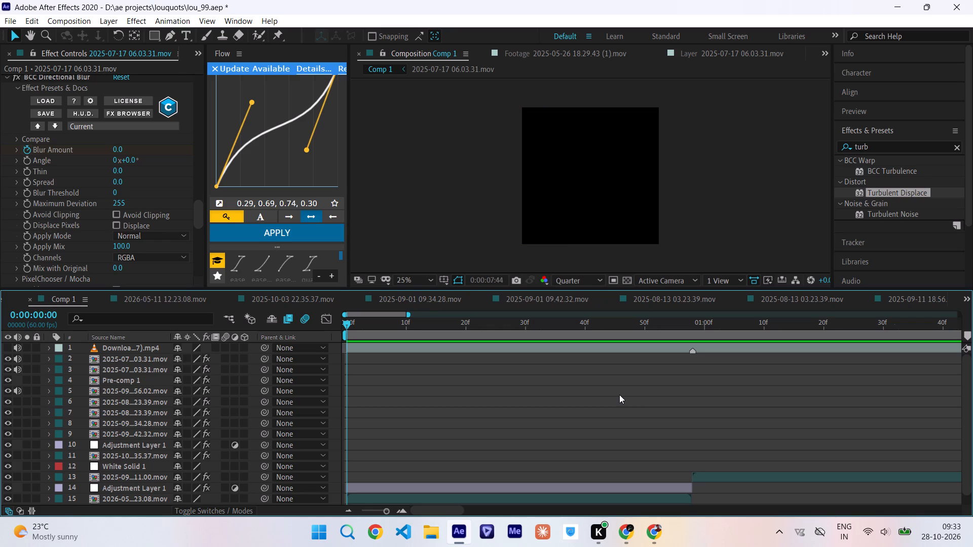
pyautogui.moveTo(546, 333); pyautogui.dragTo(307, 355)
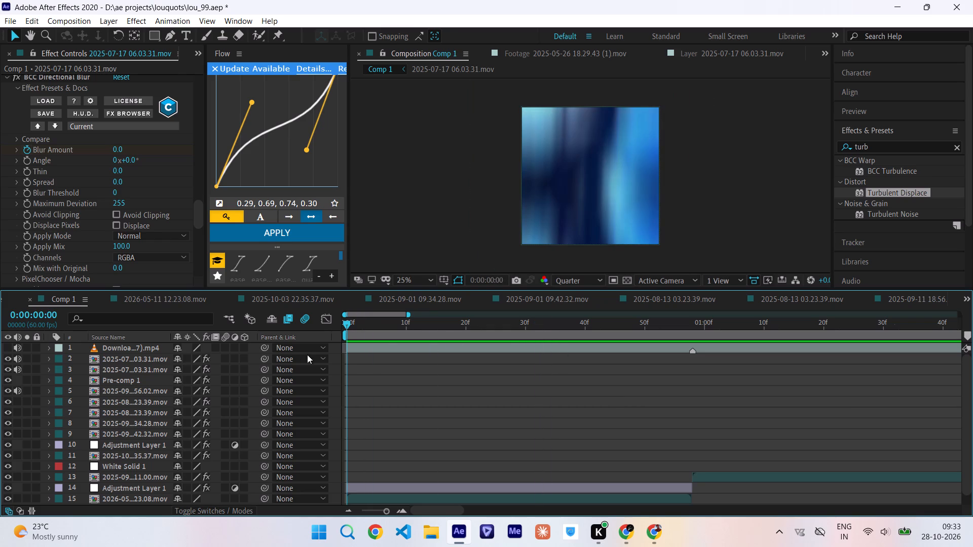
# Mute the audio of layers 2, 3 and 5 and make the reference video on layer 1 visible.
pyautogui.moveTo(307, 355); pyautogui.dragTo(292, 356)
pyautogui.moveTo(18, 360); pyautogui.dragTo(19, 392)
pyautogui.click(6, 347)
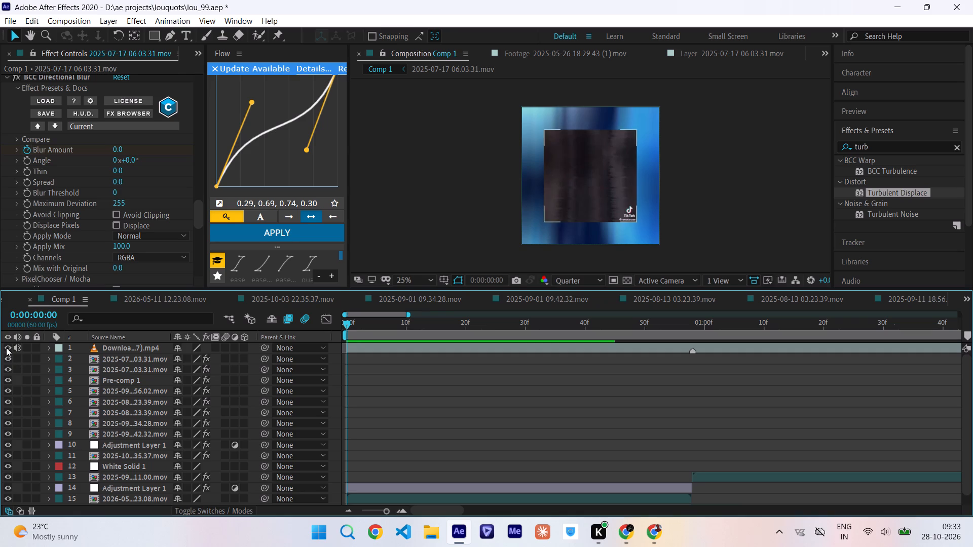
# Play Comp 1 from the start and scrub from about 0:00:02:06 to 0:00:03:10, comparing the clips' transitions with the reference overlay.
pyautogui.press('space')
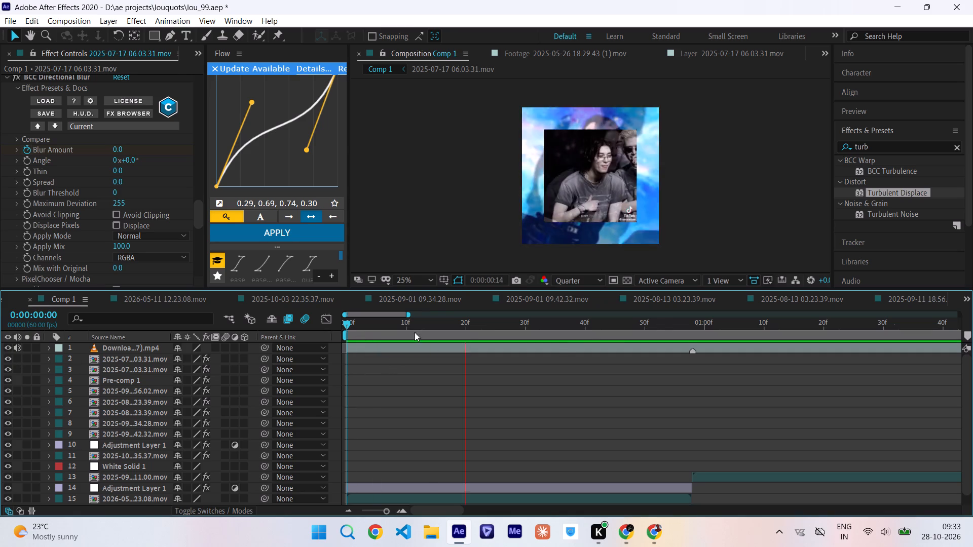
pyautogui.hscroll(-3, 582, 334)
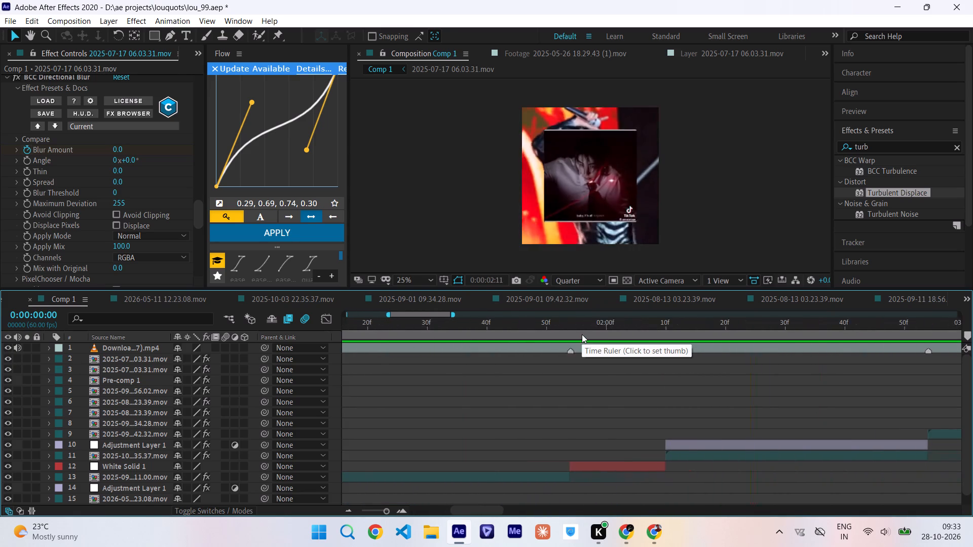
pyautogui.hscroll(-1, 582, 334)
pyautogui.moveTo(520, 331); pyautogui.dragTo(590, 336)
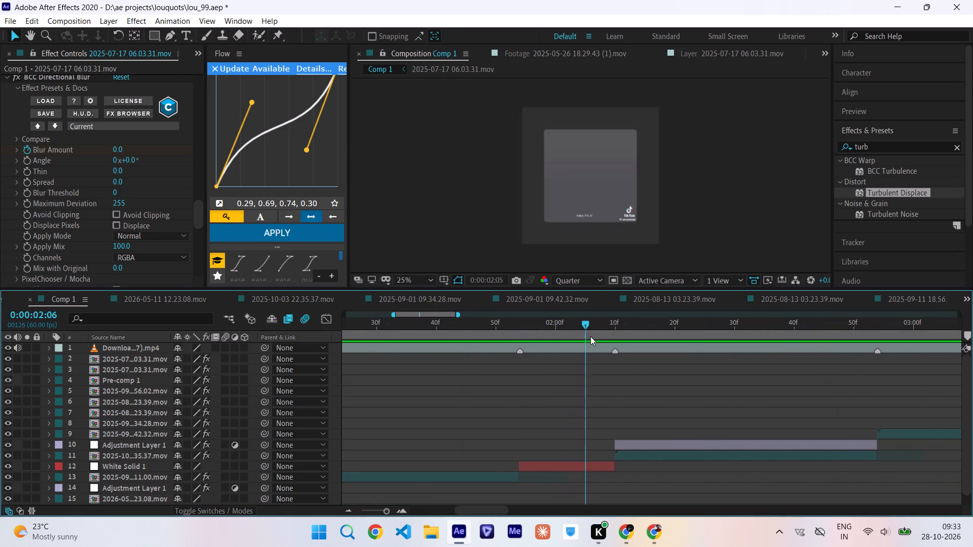
pyautogui.moveTo(590, 336); pyautogui.dragTo(684, 343)
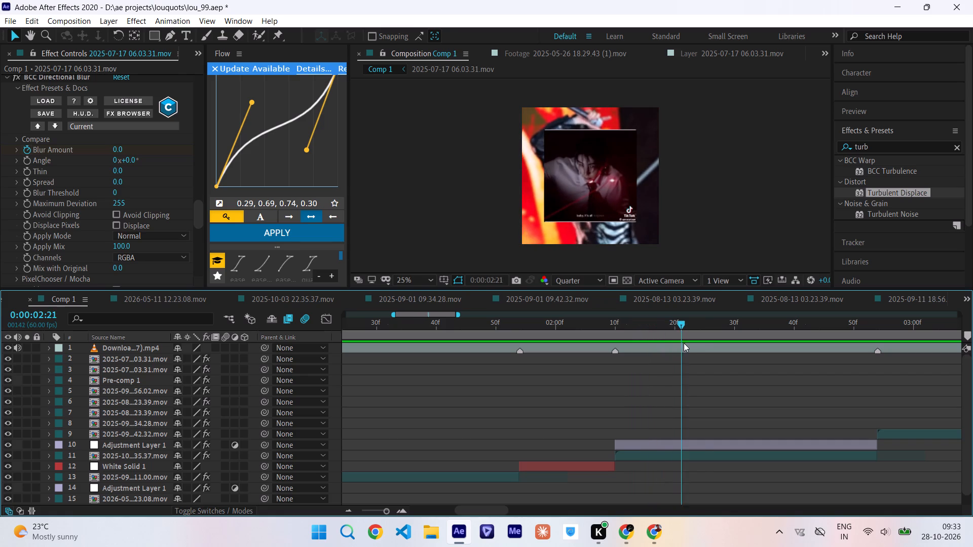
pyautogui.moveTo(684, 343); pyautogui.dragTo(789, 353)
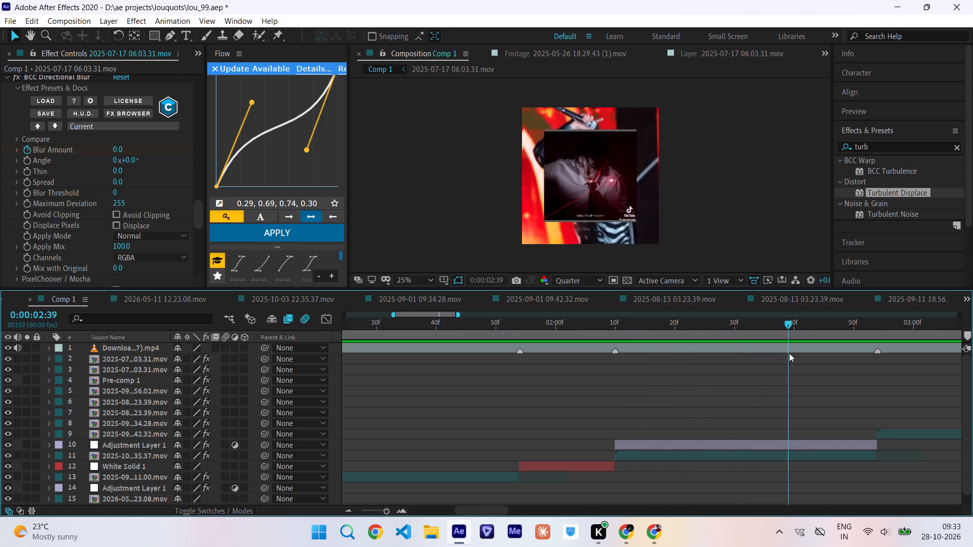
pyautogui.moveTo(789, 353); pyautogui.dragTo(812, 359)
pyautogui.hscroll(-1, 812, 359)
pyautogui.moveTo(662, 327); pyautogui.dragTo(836, 357)
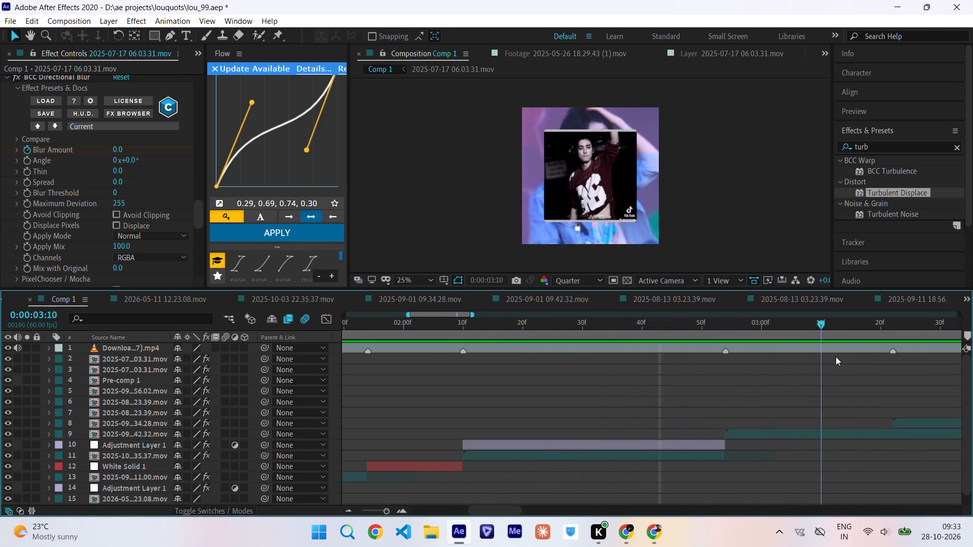
pyautogui.moveTo(836, 357); pyautogui.dragTo(496, 375)
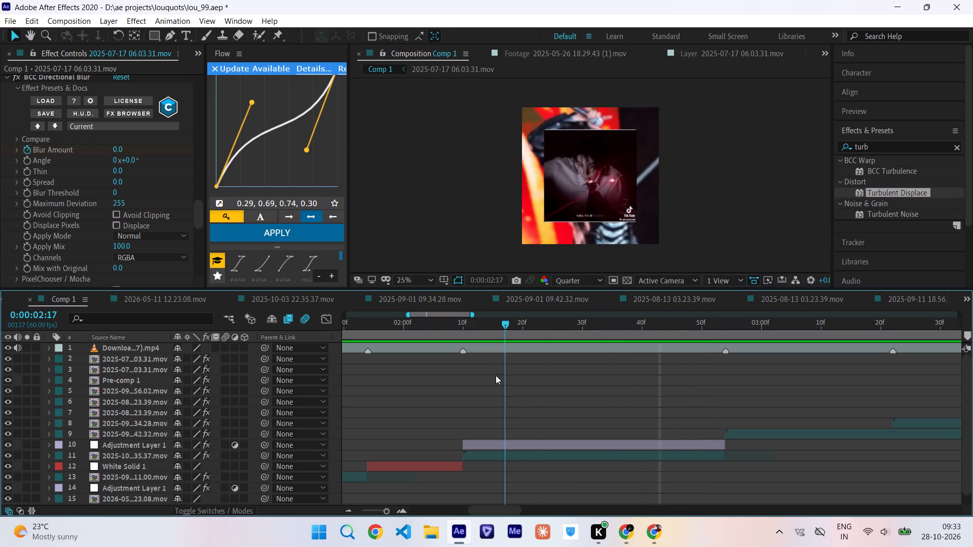
pyautogui.moveTo(496, 375); pyautogui.dragTo(588, 376)
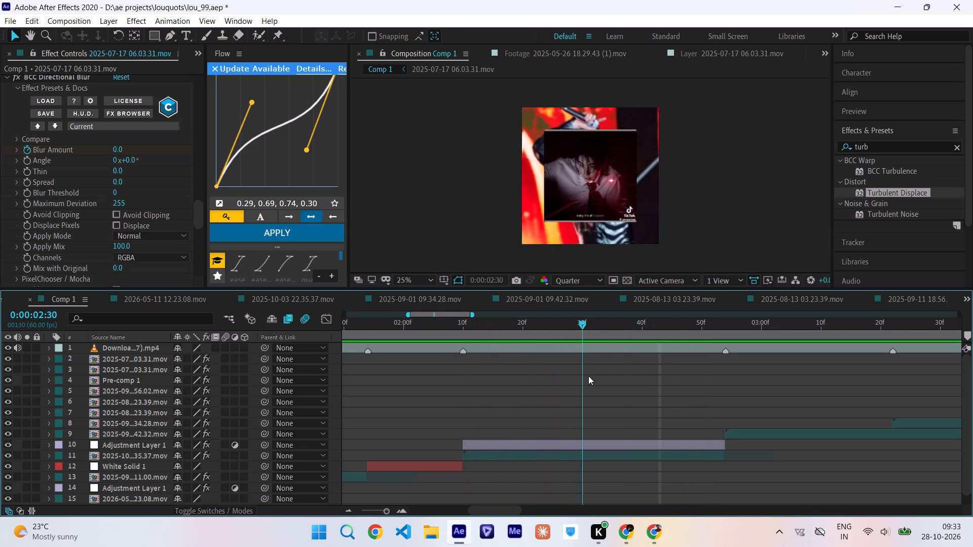
pyautogui.moveTo(588, 376); pyautogui.dragTo(593, 380)
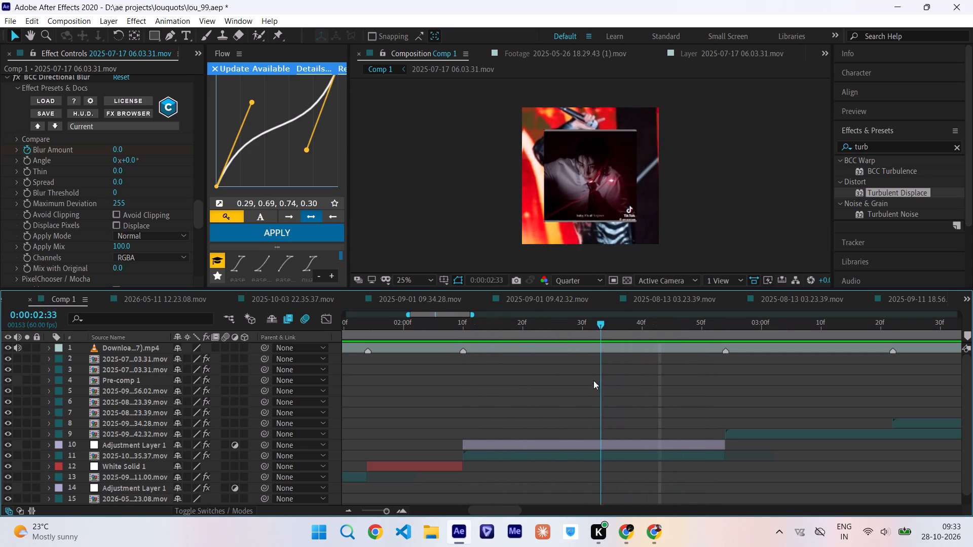
pyautogui.moveTo(593, 380); pyautogui.dragTo(581, 380)
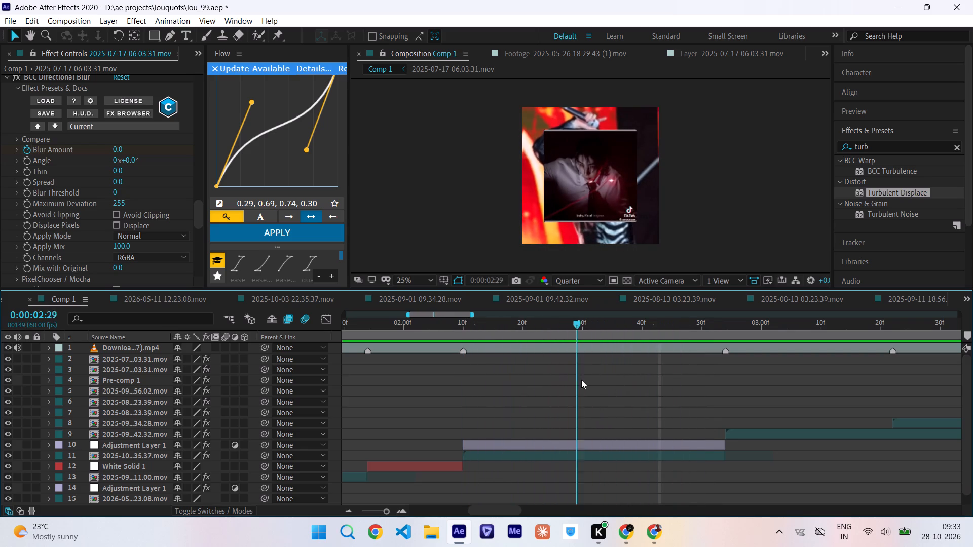
pyautogui.moveTo(581, 380); pyautogui.dragTo(798, 397)
# Scrub from 0:00:03:01 to 0:00:04:03 and play onward, comparing layers 5 to 9 with the reference overlay.
pyautogui.hscroll(-1, 798, 397)
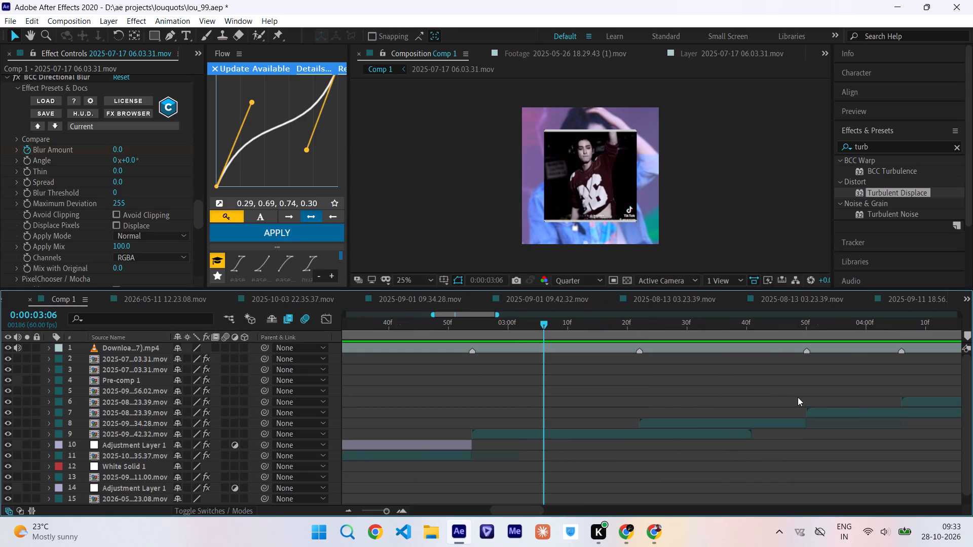
pyautogui.moveTo(433, 331); pyautogui.dragTo(495, 335)
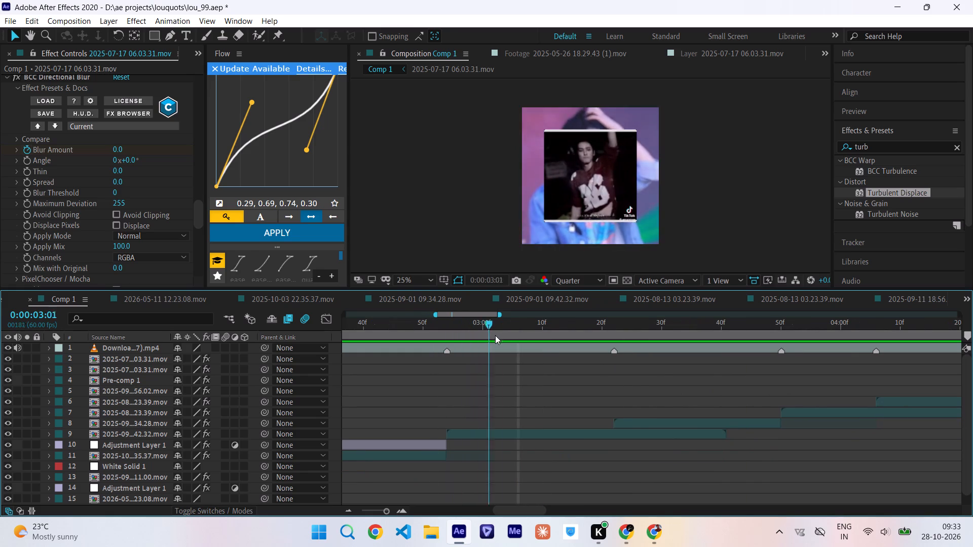
pyautogui.moveTo(495, 335); pyautogui.dragTo(716, 352)
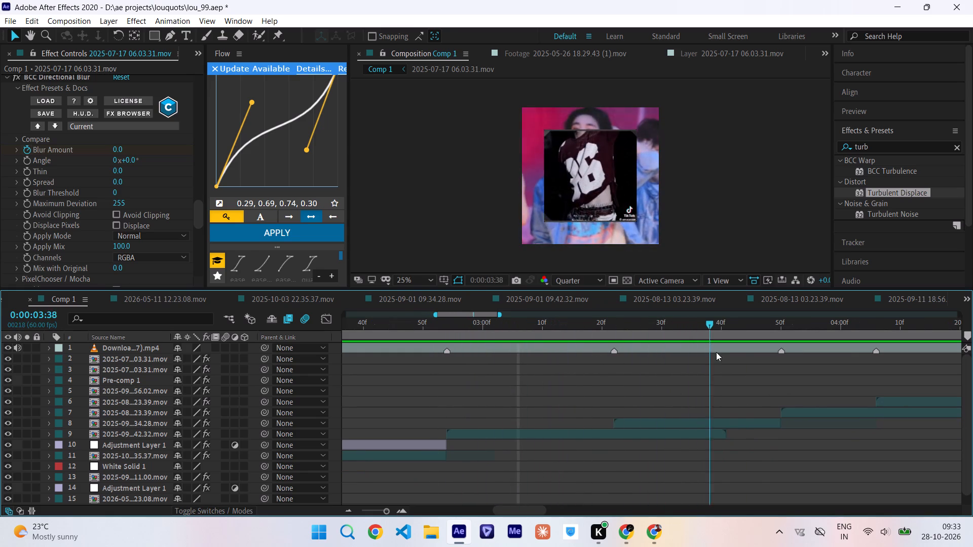
pyautogui.moveTo(716, 352); pyautogui.dragTo(849, 342)
pyautogui.hscroll(1, 731, 353)
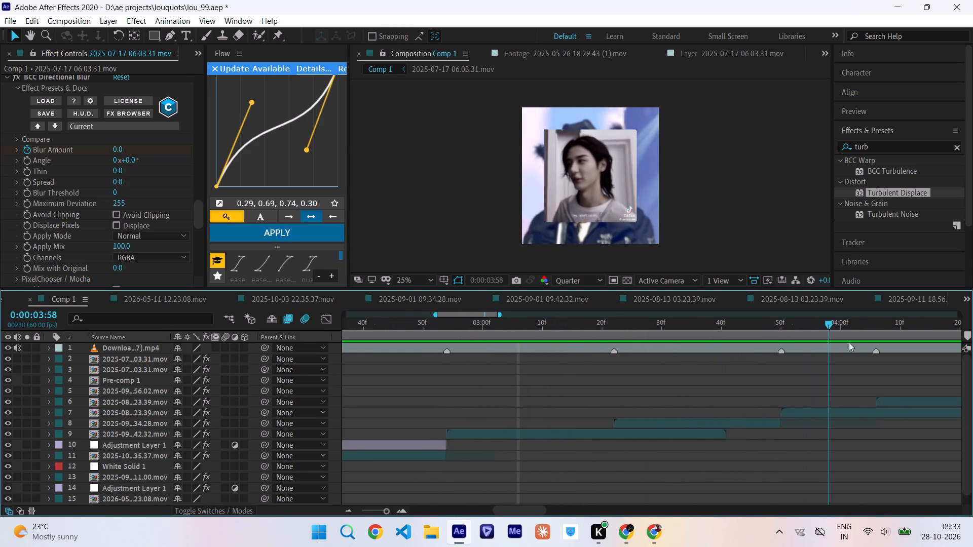
pyautogui.moveTo(849, 342); pyautogui.dragTo(859, 343)
pyautogui.hscroll(-4, 859, 343)
pyautogui.press('space')
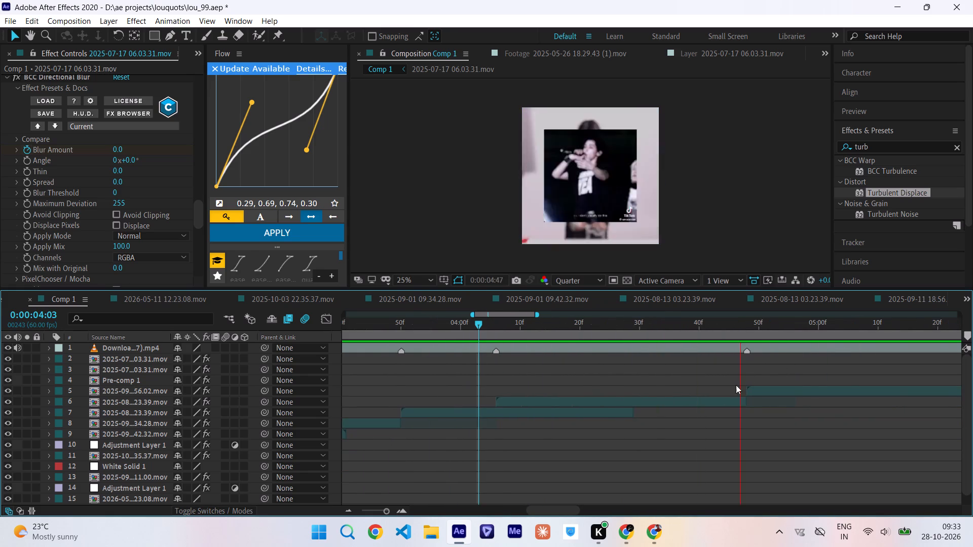
pyautogui.hscroll(-2, 722, 397)
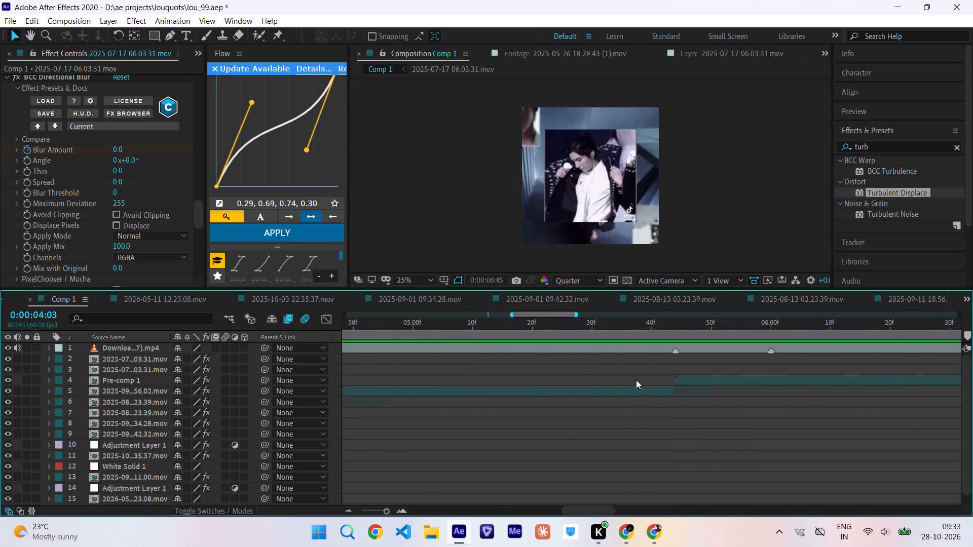
# Compare the reference overlay with the clips from 0:00:03:56 onward, focusing on the start of Pre-comp 1 between 0:00:05:47 and 0:00:06:02.
pyautogui.moveTo(450, 332); pyautogui.dragTo(309, 349)
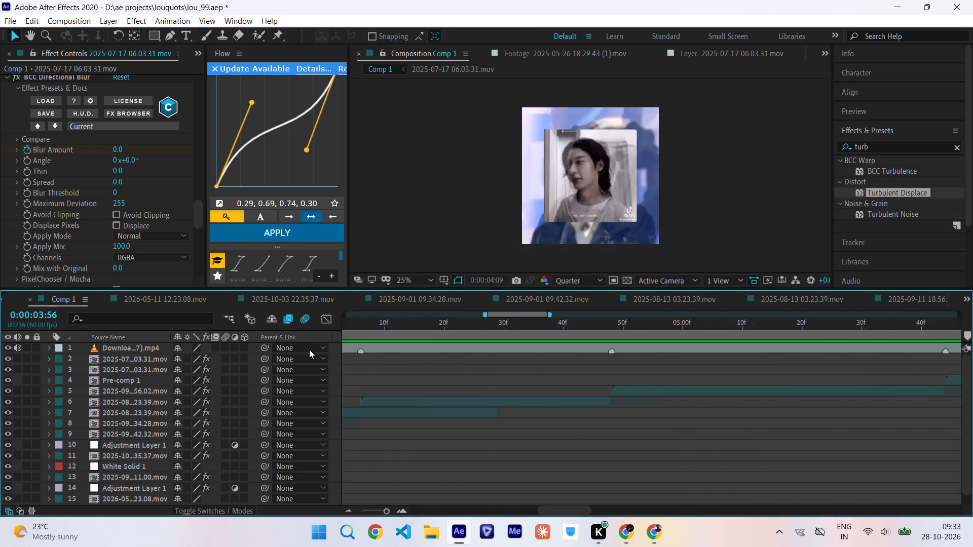
pyautogui.moveTo(309, 349); pyautogui.dragTo(777, 363)
pyautogui.hscroll(-1, 777, 363)
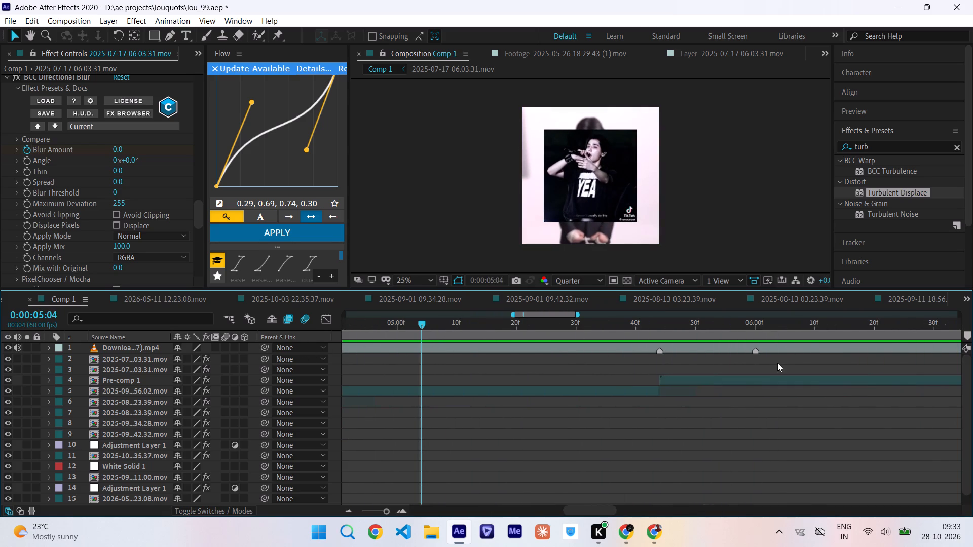
pyautogui.press('space')
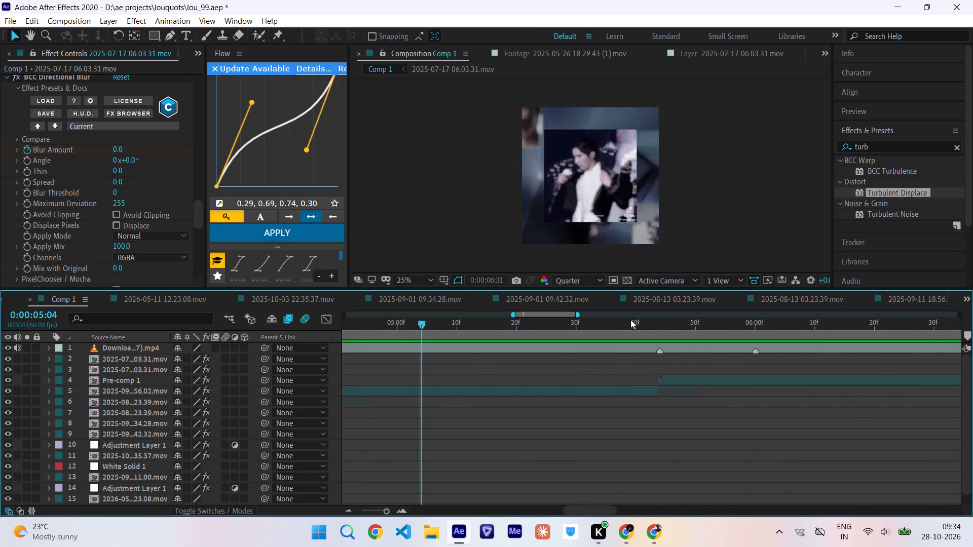
pyautogui.moveTo(631, 322); pyautogui.dragTo(695, 333)
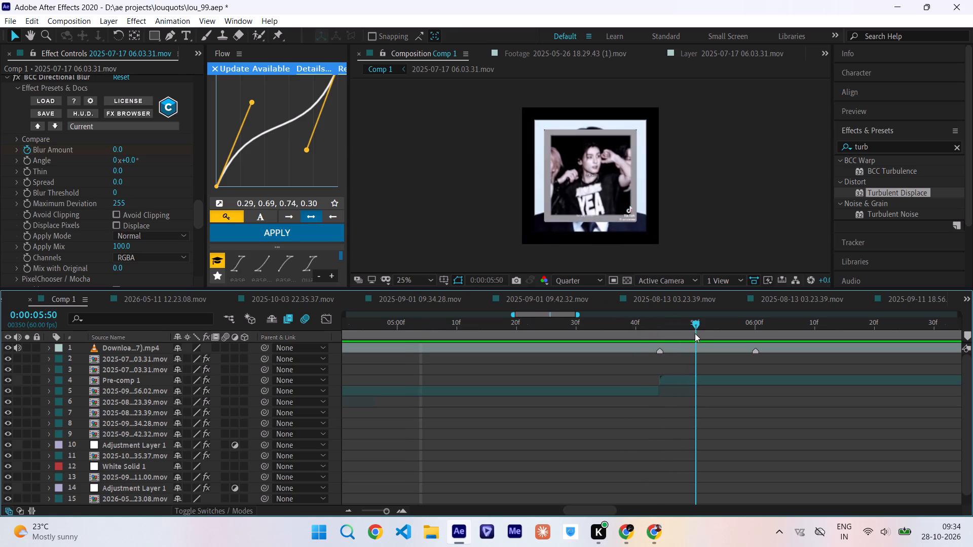
pyautogui.moveTo(695, 333); pyautogui.dragTo(771, 337)
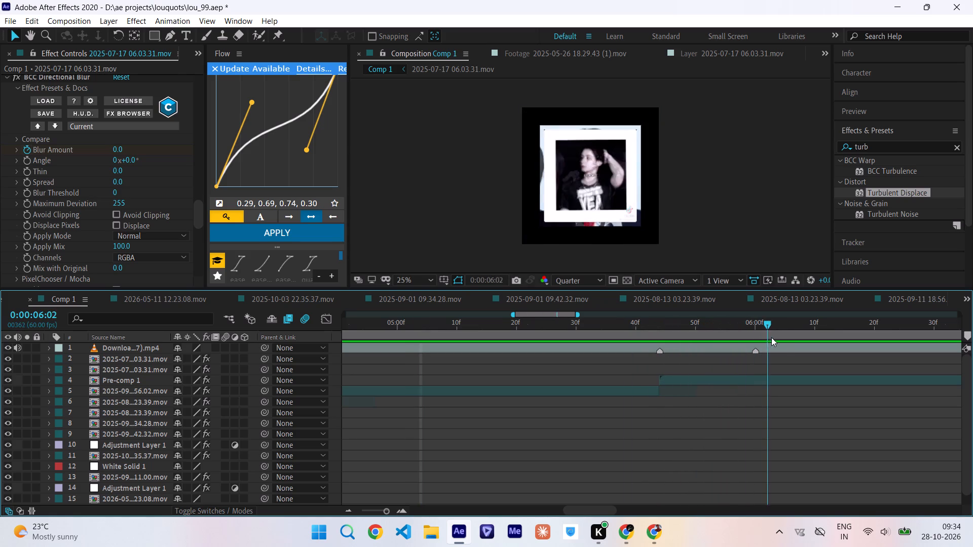
pyautogui.moveTo(771, 337); pyautogui.dragTo(679, 367)
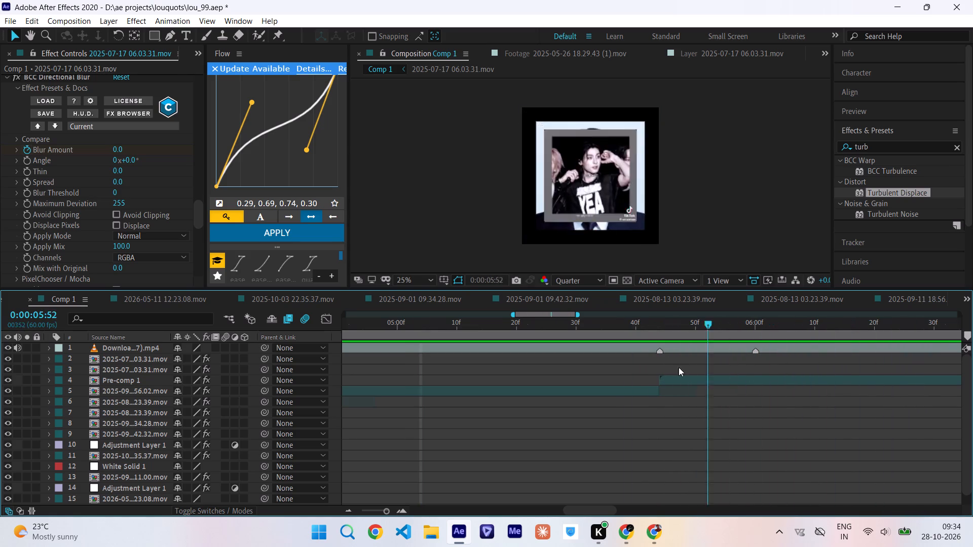
pyautogui.moveTo(679, 367); pyautogui.dragTo(752, 370)
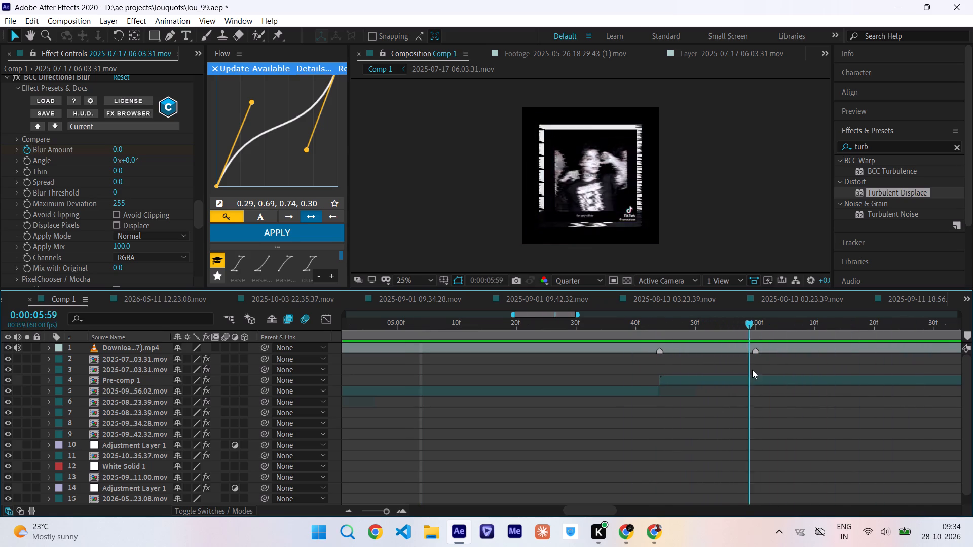
pyautogui.moveTo(752, 370); pyautogui.dragTo(673, 380)
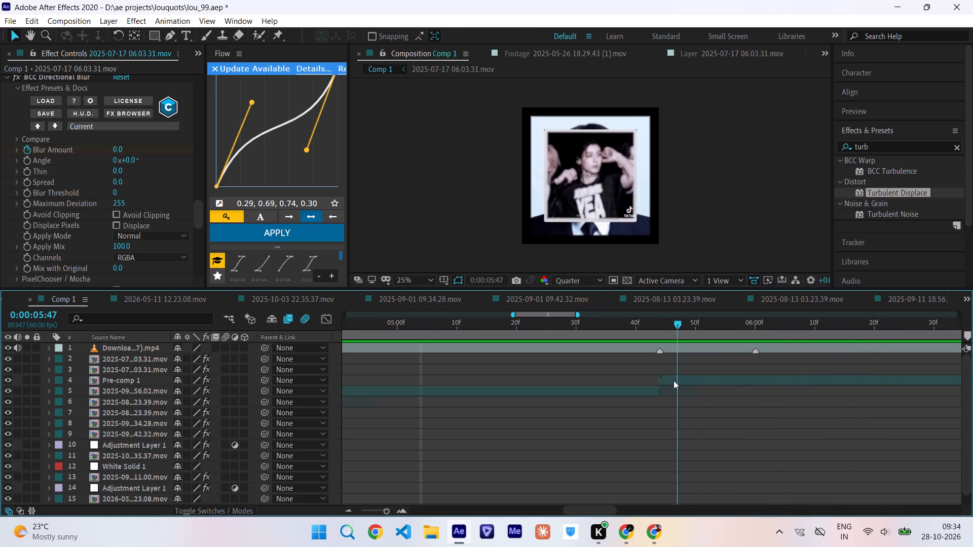
# Add a 1080 × 1080 px white solid directly below Pre-comp 1, trimmed to run from 0:00:05:44 to 0:00:06:00.
pyautogui.moveTo(673, 380); pyautogui.dragTo(661, 380)
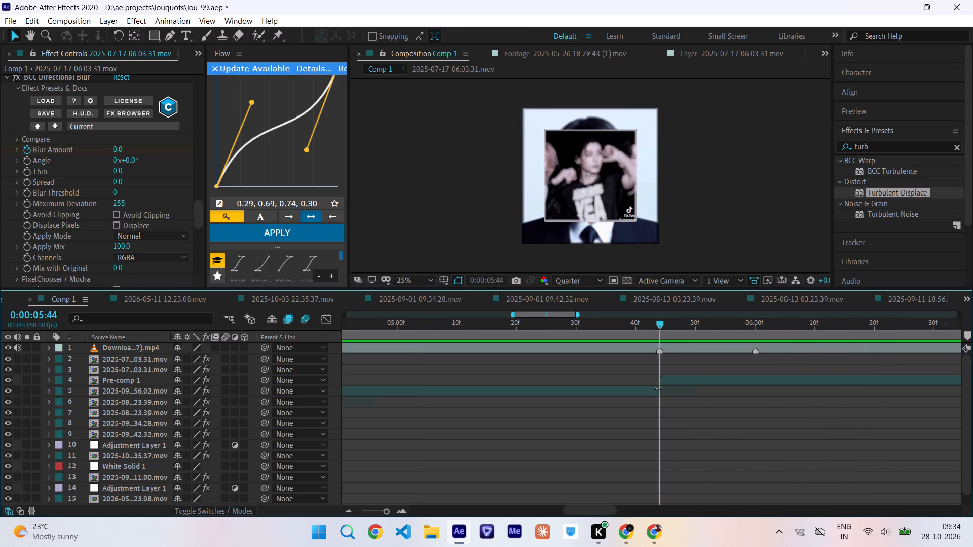
pyautogui.click(657, 389)
pyautogui.hotkey('ctrl', 'y')
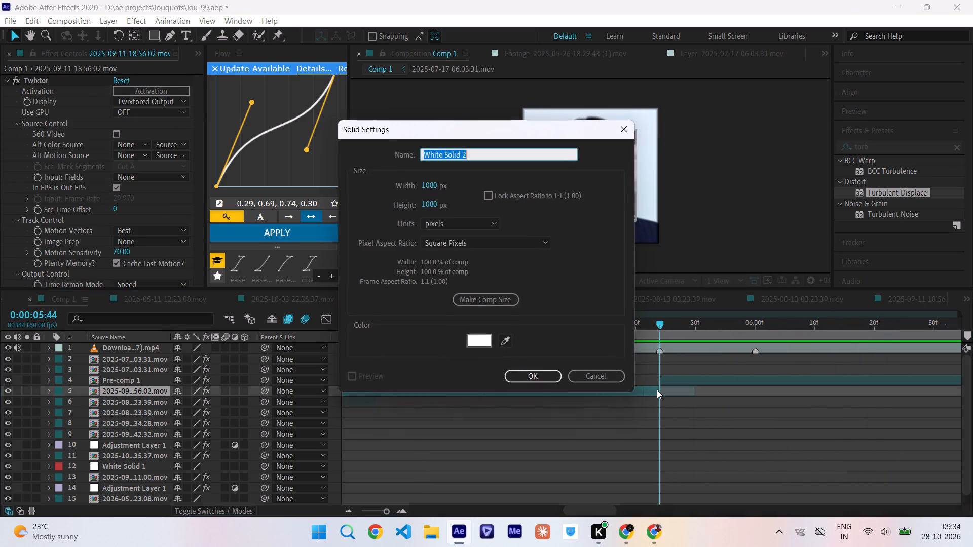
pyautogui.press('Return')
pyautogui.hotkey('ctrl', 'shift', 'd')
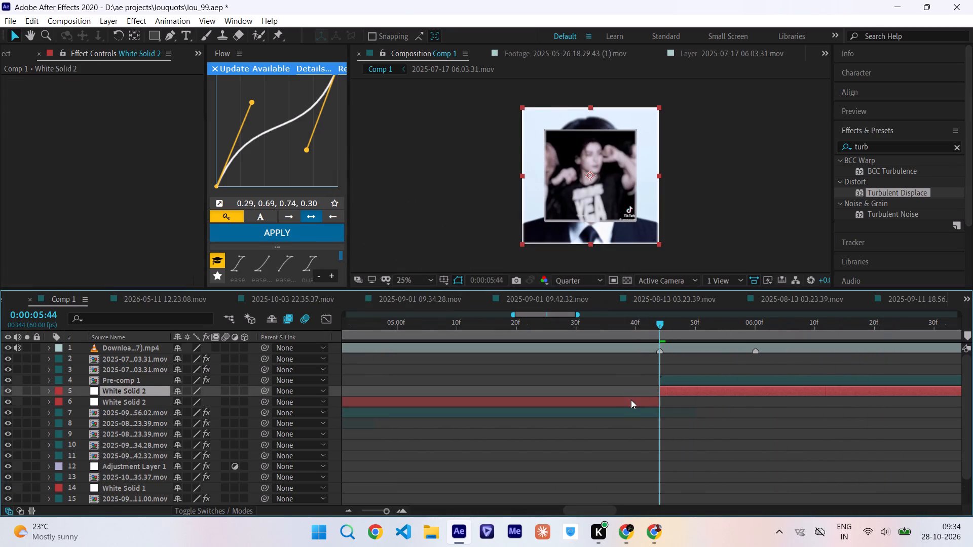
pyautogui.click(631, 403)
pyautogui.press('Delete')
pyautogui.hscroll(-1, 631, 403)
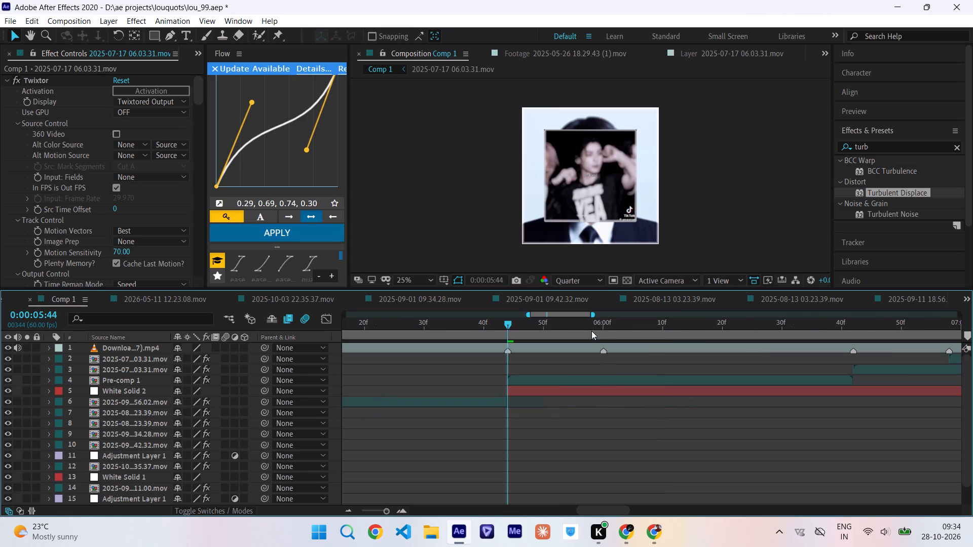
pyautogui.click(604, 332)
pyautogui.keyDown('ctrl'); pyautogui.click(615, 390); pyautogui.keyUp('ctrl')
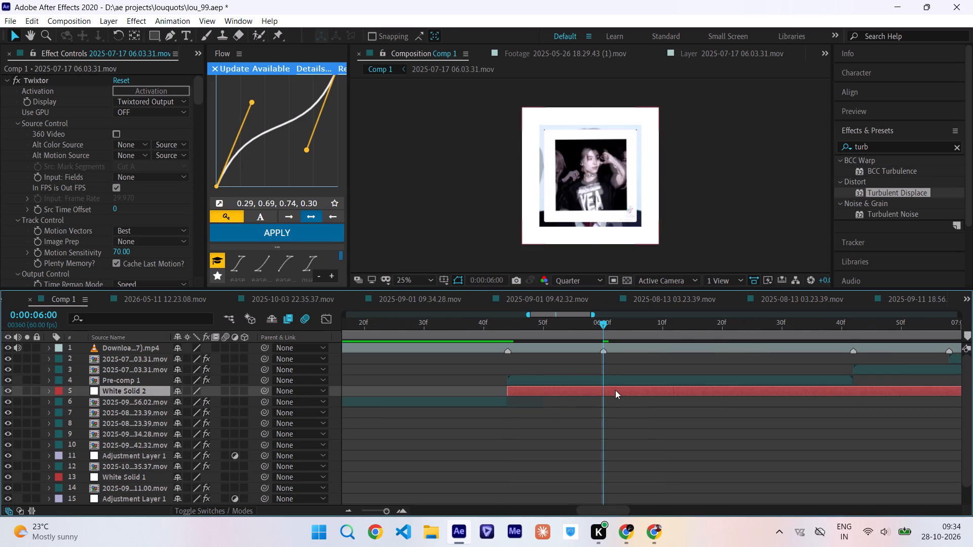
pyautogui.hotkey('ctrl', 'shift', 'd')
pyautogui.press('Delete')
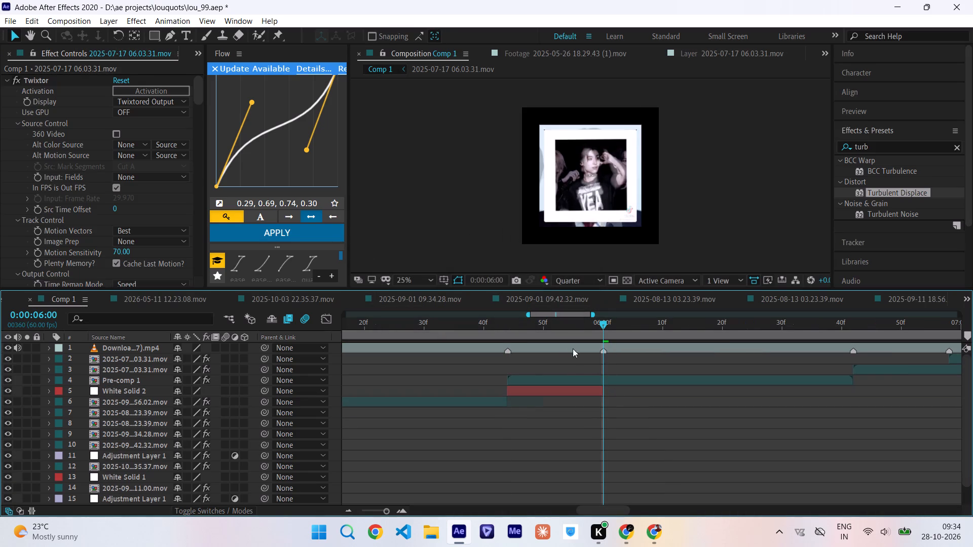
# Animate the white solid's opacity from 100% at 0:00:05:44 to 0% at 0:00:06:00 and preview the fade.
pyautogui.click(506, 324)
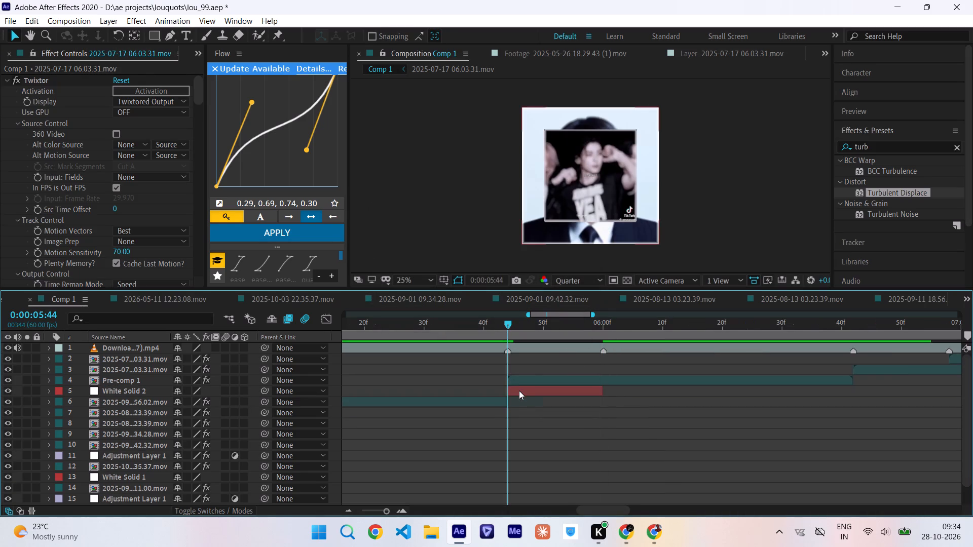
pyautogui.click(519, 390)
pyautogui.press('t')
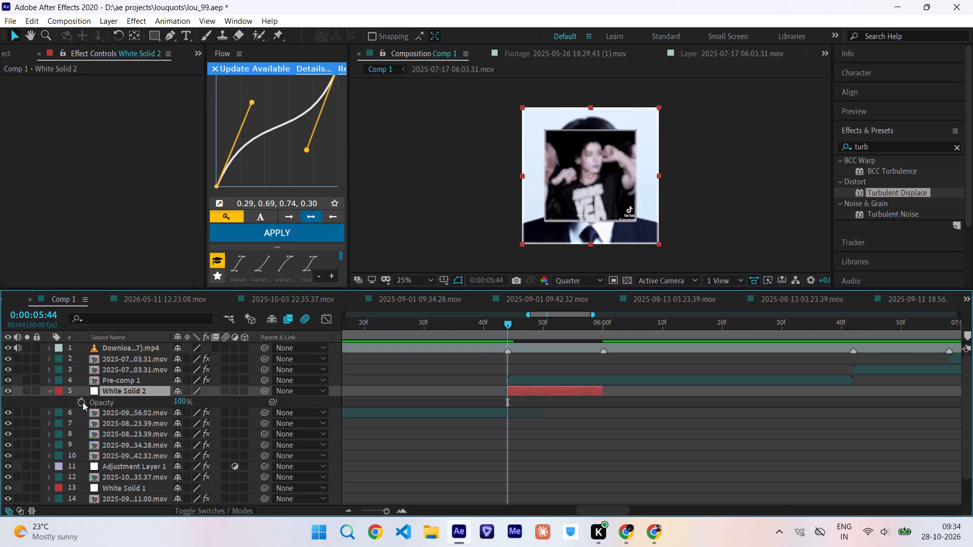
pyautogui.click(82, 402)
pyautogui.click(601, 335)
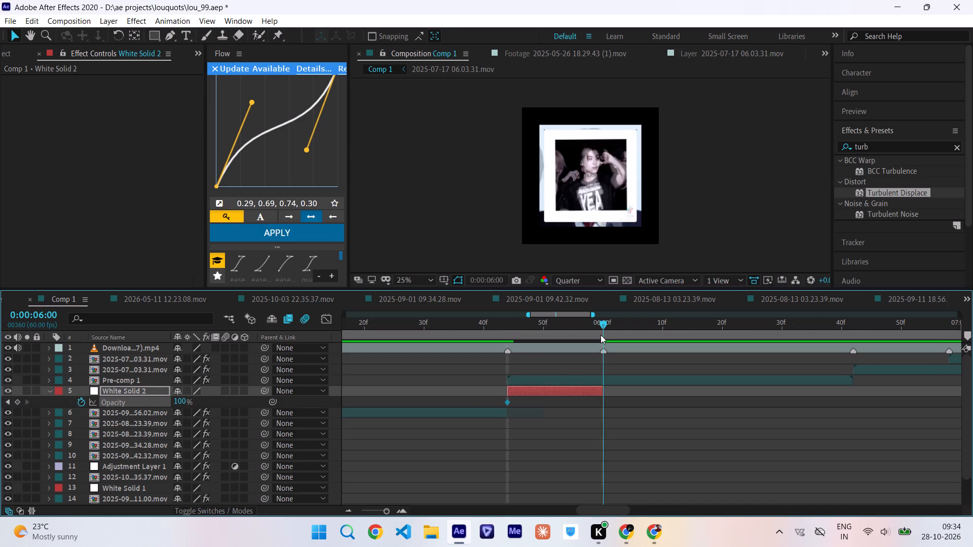
pyautogui.moveTo(180, 402); pyautogui.dragTo(16, 405)
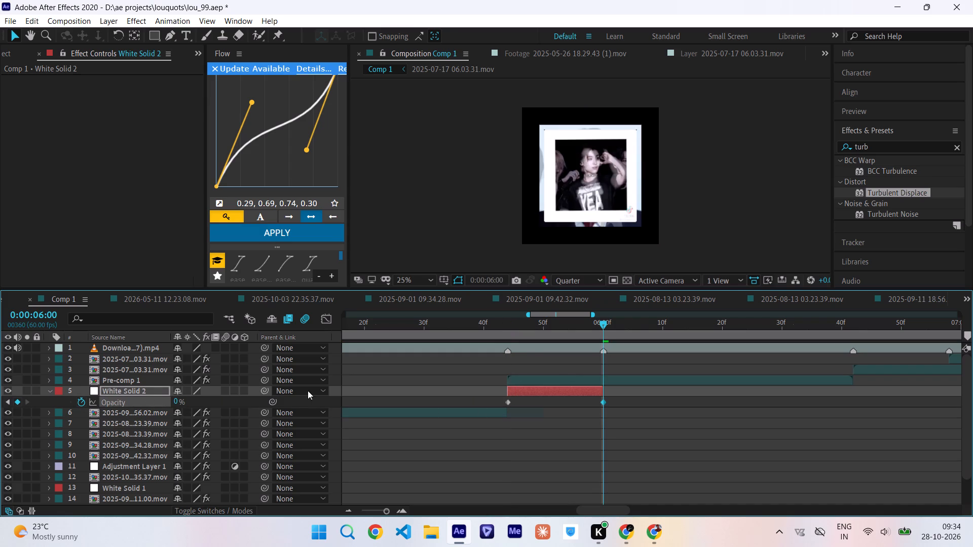
pyautogui.moveTo(490, 333); pyautogui.dragTo(570, 340)
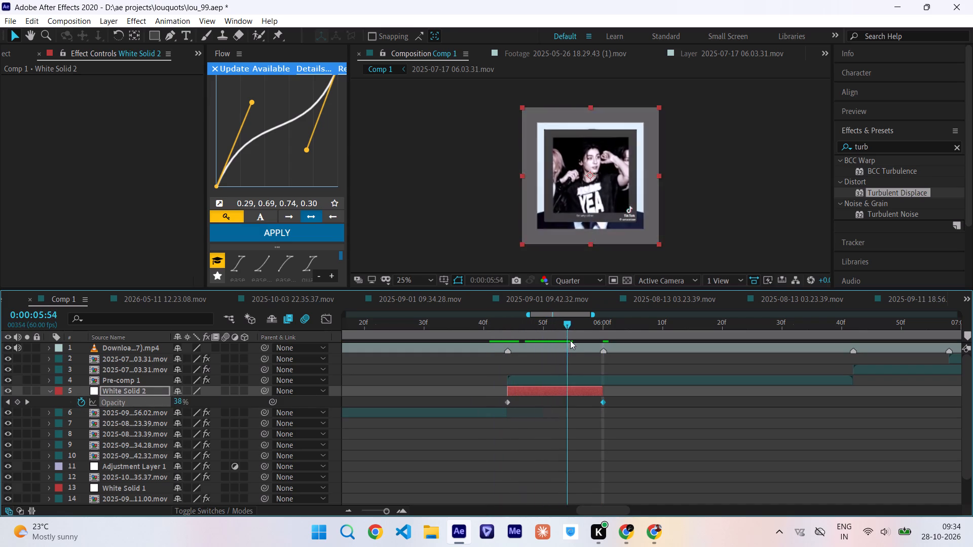
pyautogui.moveTo(570, 340); pyautogui.dragTo(395, 361)
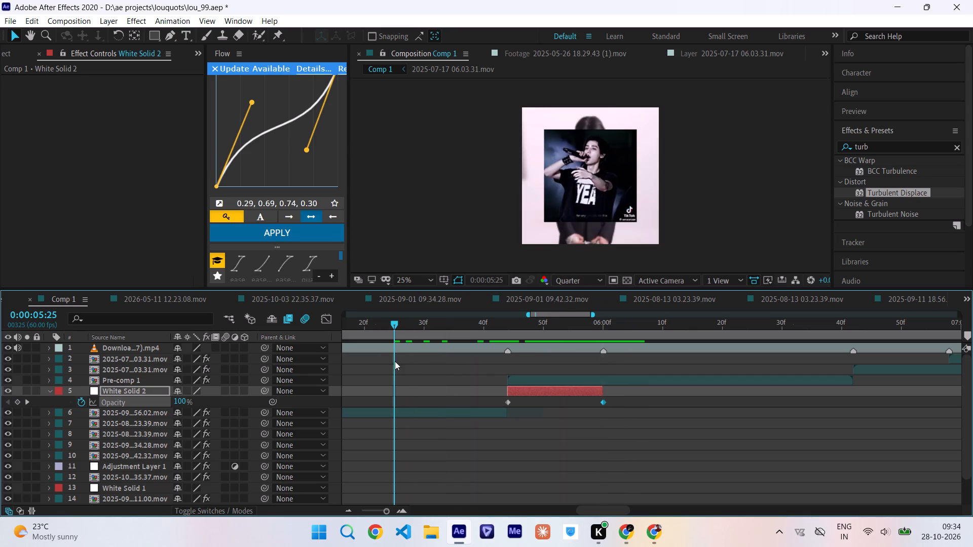
pyautogui.press('space')
# Duplicate the animated white solid and make the copy span 0:00:06:00 to 0:00:06:42, ending with Pre-comp 1.
pyautogui.click(571, 330)
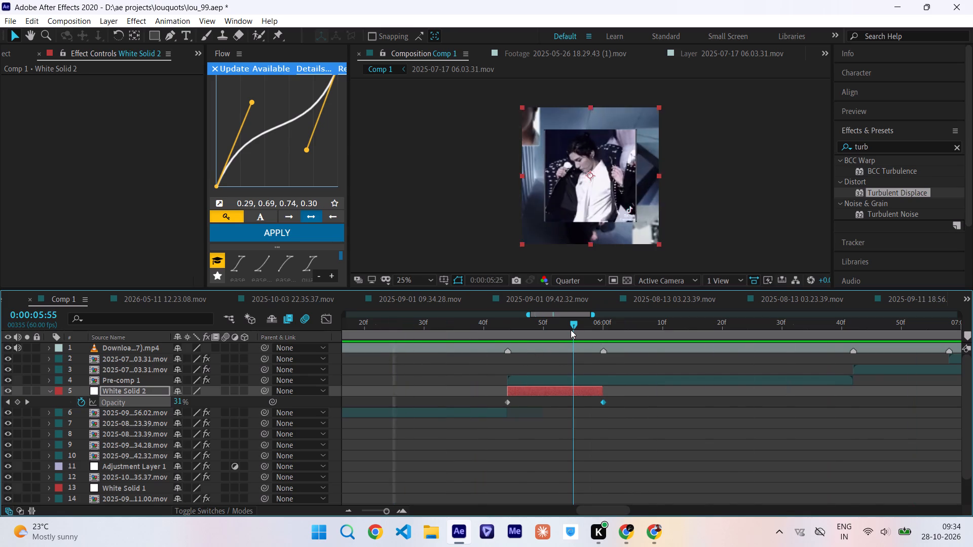
pyautogui.click(569, 393)
pyautogui.hotkey('ctrl', 'c')
pyautogui.hotkey('ctrl', 'v')
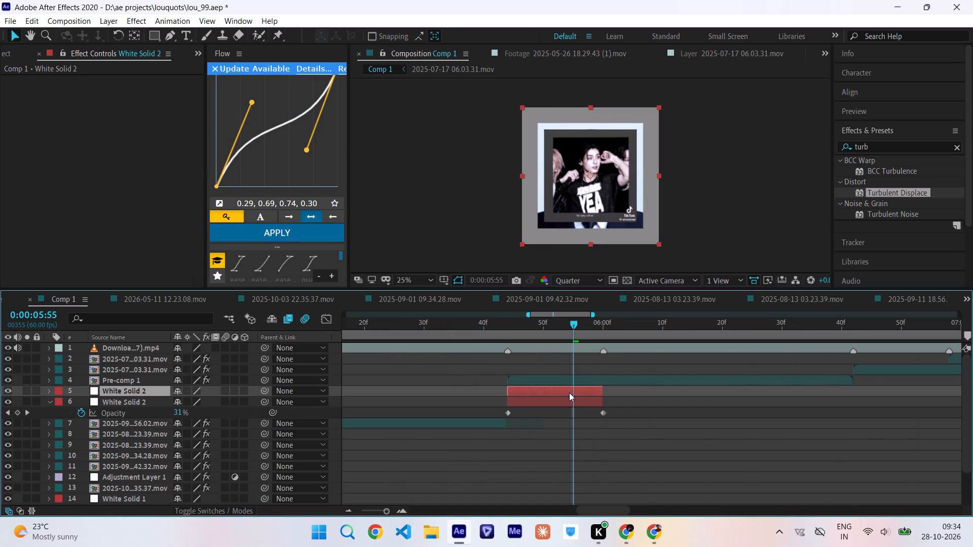
pyautogui.moveTo(569, 393); pyautogui.dragTo(663, 401)
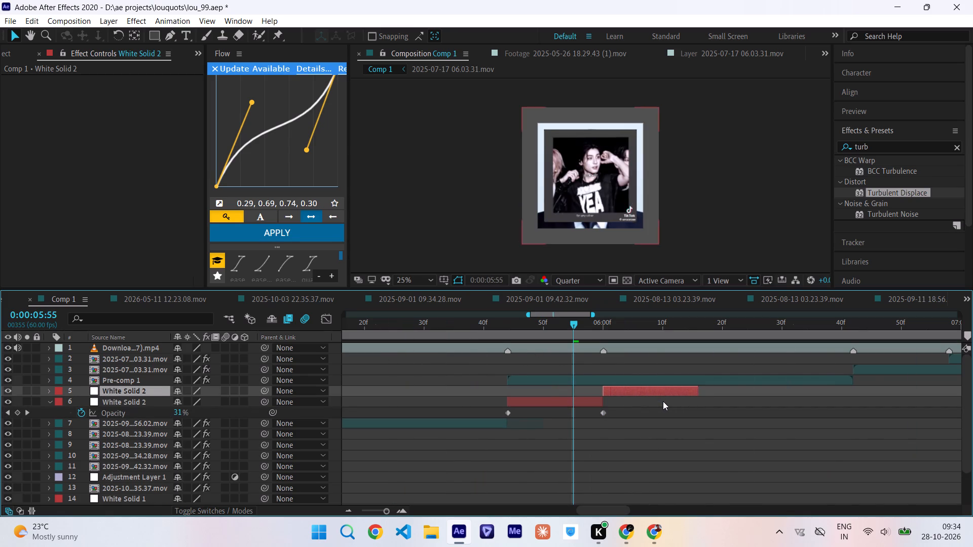
pyautogui.keyDown('alt'); pyautogui.moveTo(697, 392); pyautogui.dragTo(849, 403); pyautogui.keyUp('alt')
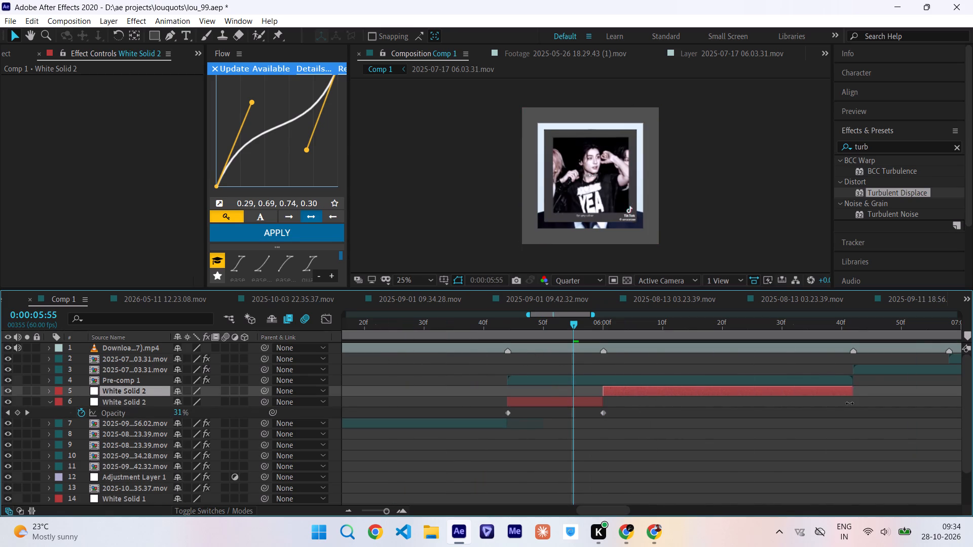
pyautogui.keyDown('alt'); pyautogui.moveTo(849, 403); pyautogui.dragTo(845, 411); pyautogui.keyUp('alt')
# Review the white backgrounds behind Pre-comp 1 with and without the reference overlay, and compare the following clip up to 0:00:06:55.
pyautogui.moveTo(584, 330); pyautogui.dragTo(713, 336)
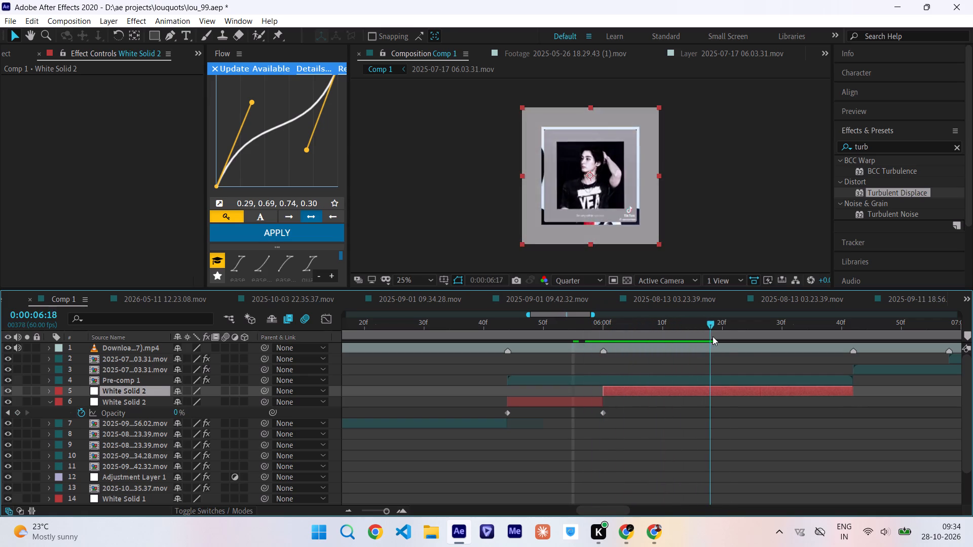
pyautogui.moveTo(713, 336); pyautogui.dragTo(839, 347)
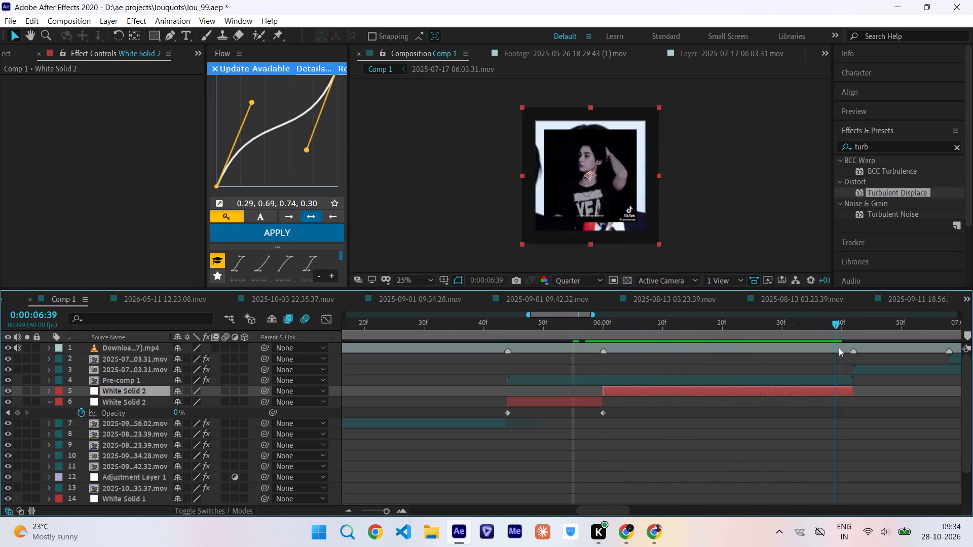
pyautogui.moveTo(839, 347); pyautogui.dragTo(525, 367)
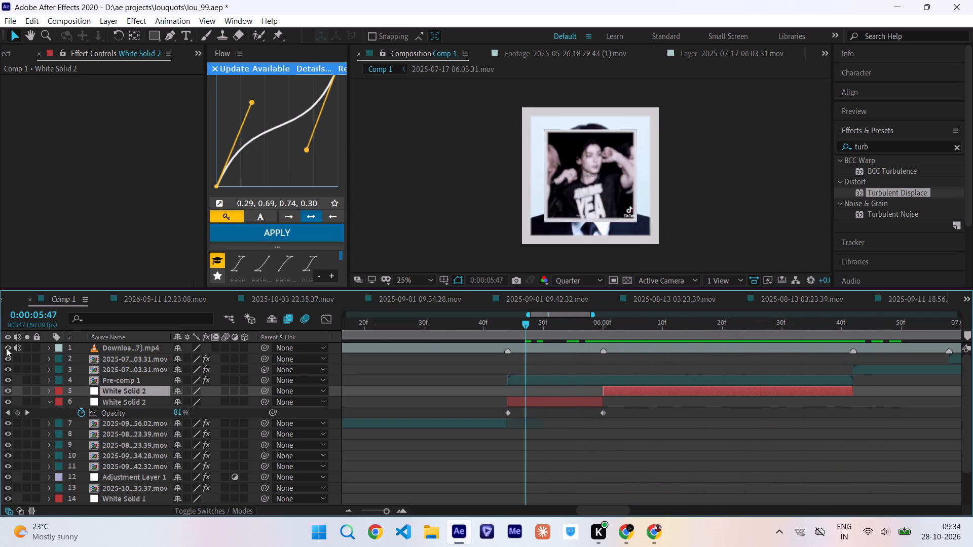
pyautogui.click(7, 345)
pyautogui.click(368, 330)
pyautogui.press('space')
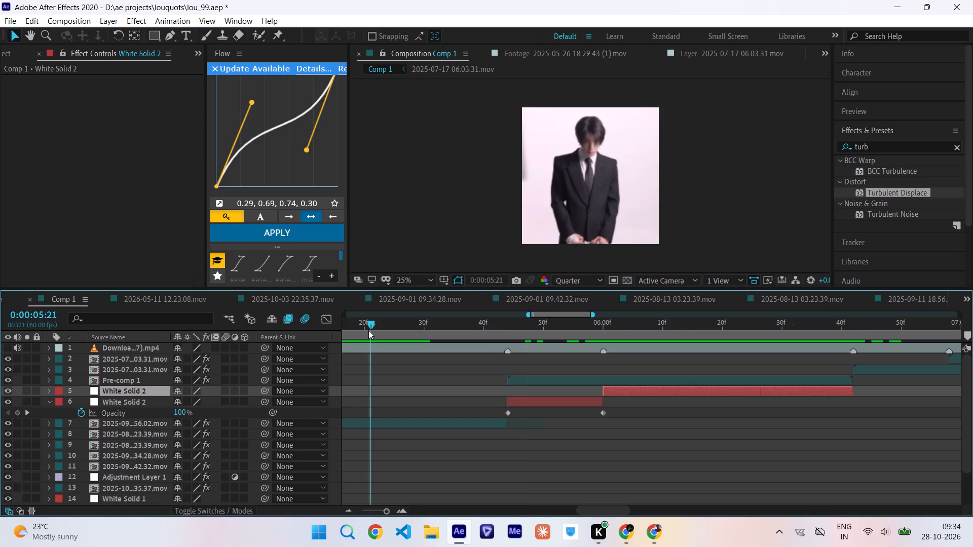
pyautogui.hscroll(-1, 725, 375)
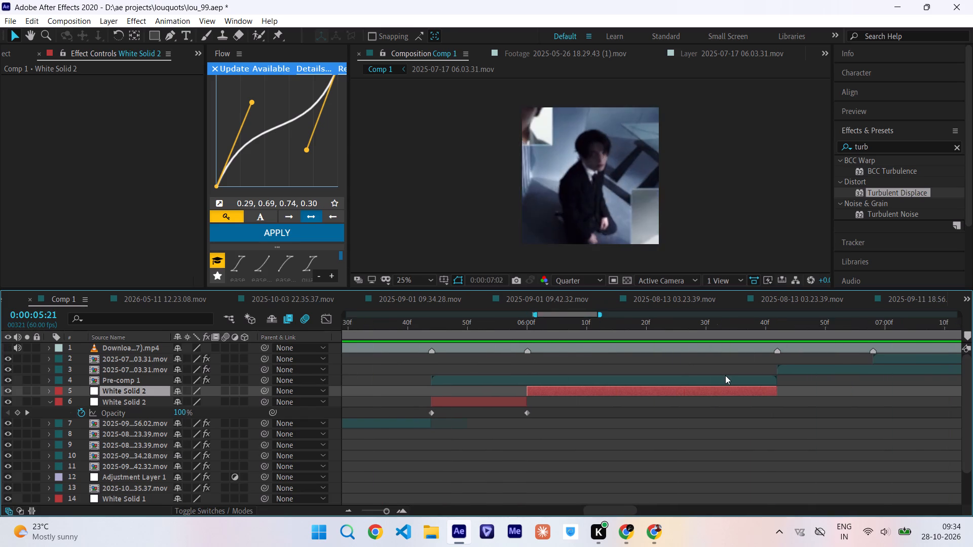
pyautogui.hscroll(-1, 725, 375)
pyautogui.click(527, 332)
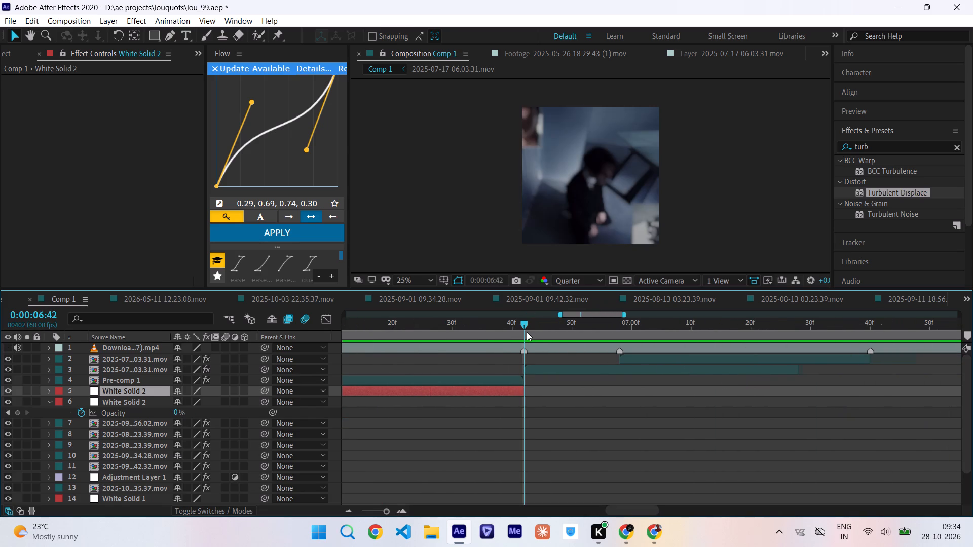
pyautogui.click(7, 348)
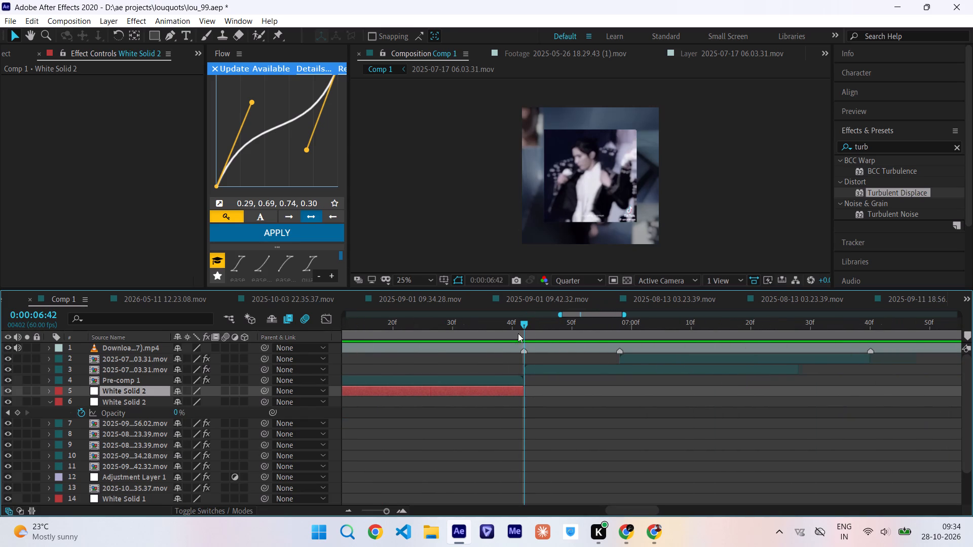
pyautogui.moveTo(525, 329); pyautogui.dragTo(601, 339)
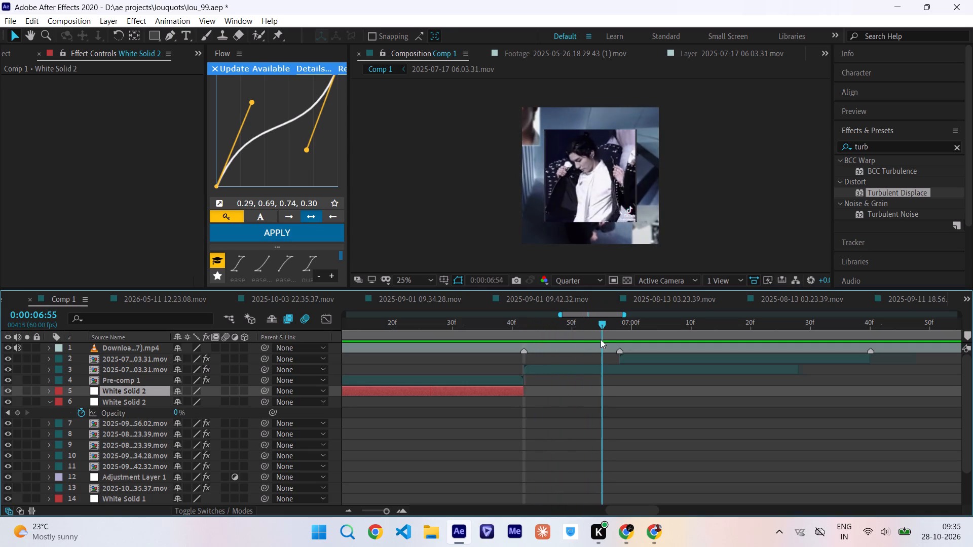
pyautogui.moveTo(601, 339); pyautogui.dragTo(603, 344)
# Add a 1080 × 1080 px black solid above the clips, split it at 0:00:06:56 and 0:00:06:58, and delete the part before 0:00:06:56.
pyautogui.hotkey('ctrl', 'Right')
pyautogui.click(623, 360)
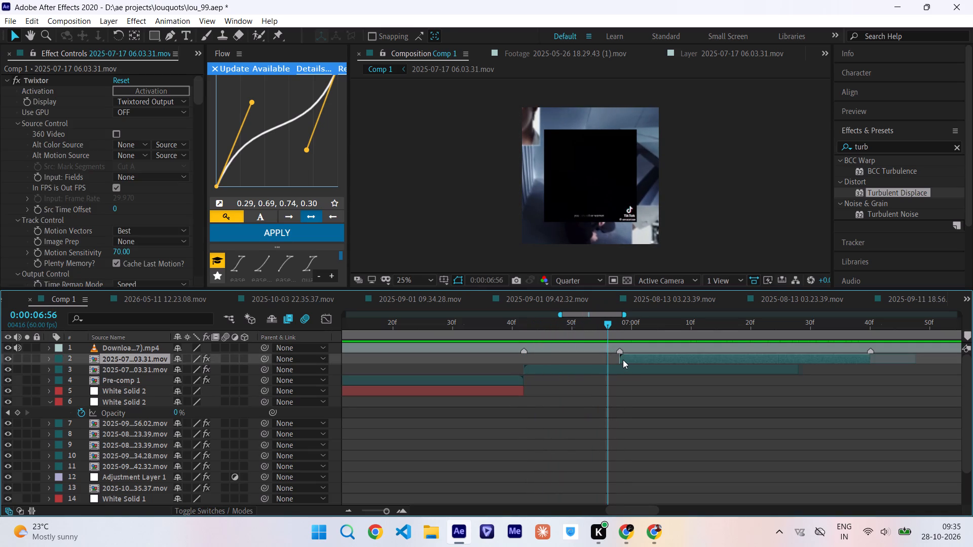
pyautogui.hotkey('ctrl', 'y')
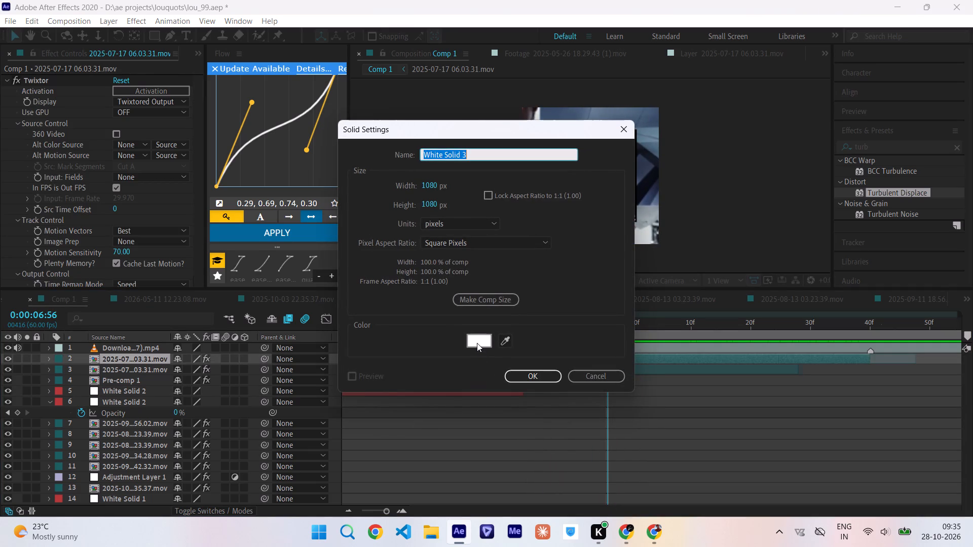
pyautogui.click(477, 343)
pyautogui.moveTo(223, 351); pyautogui.dragTo(291, 546)
pyautogui.press('Return')
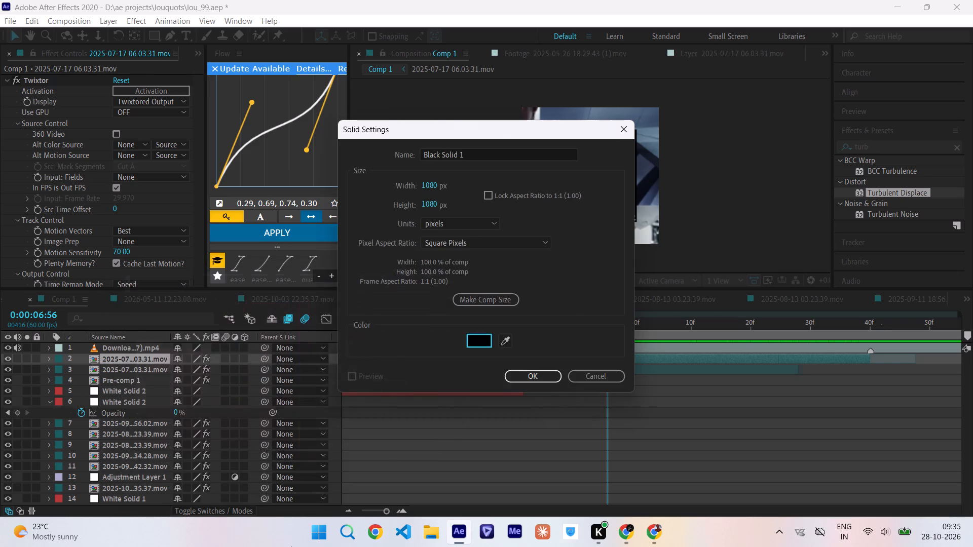
pyautogui.press('Return')
pyautogui.hotkey('ctrl', 'shift', 'd')
pyautogui.hotkey('ctrl', 'Right')
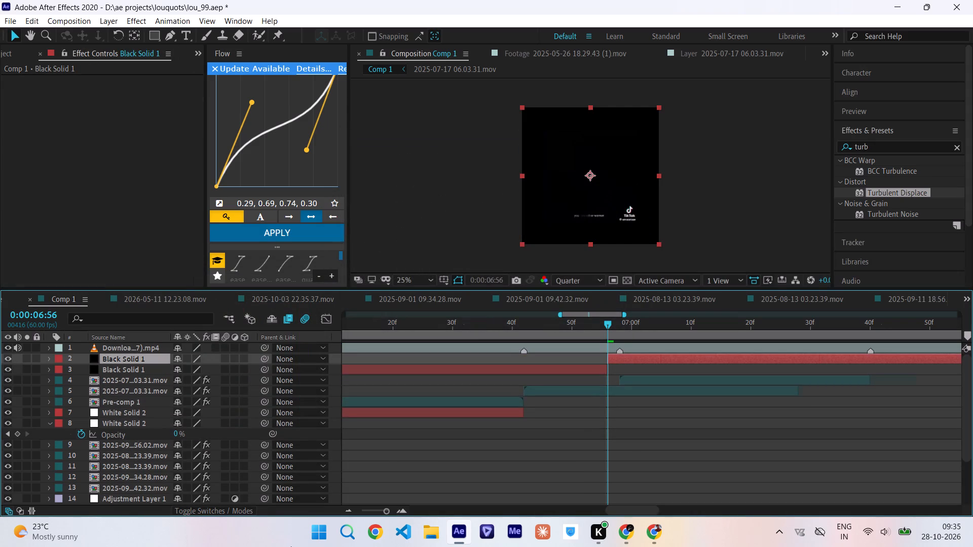
pyautogui.hotkey('ctrl', 'Right')
pyautogui.hotkey('ctrl', 'shift', 'd')
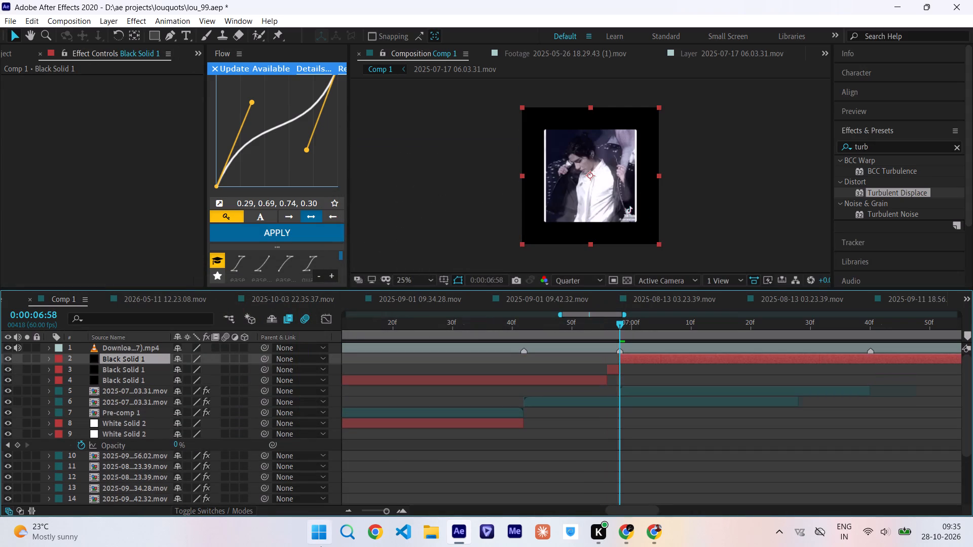
pyautogui.click(594, 382)
pyautogui.press('Delete')
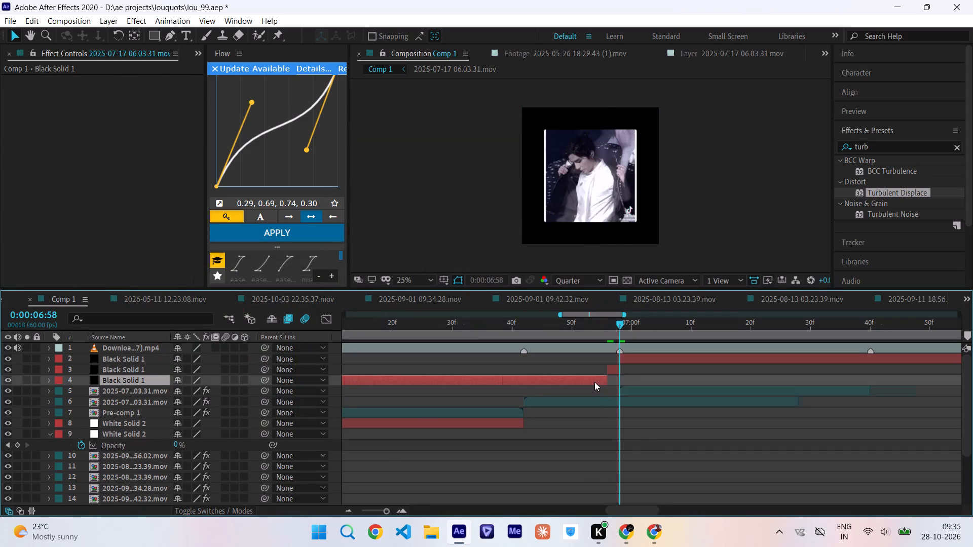
# Step frame by frame from 0:00:06:58 to 0:00:07:11, examining the reference overlay for its next black flash.
pyautogui.hotkey('ctrl', 'Right')
pyautogui.hotkey('ctrl', 'Right')
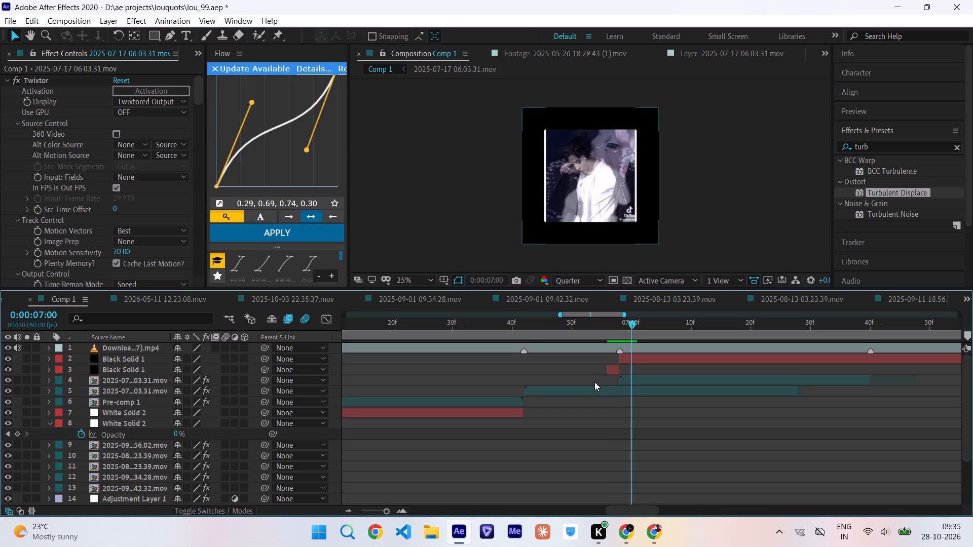
pyautogui.hotkey('ctrl', 'Right')
pyautogui.hotkey('ctrl', 'Right')
pyautogui.hotkey('ctrl', 'Right')
pyautogui.hotkey('ctrl', 'Right')
pyautogui.hotkey('ctrl', 'Right')
pyautogui.hotkey('ctrl', 'Right')
pyautogui.hotkey('ctrl', 'Right')
pyautogui.hotkey('ctrl', 'Right')
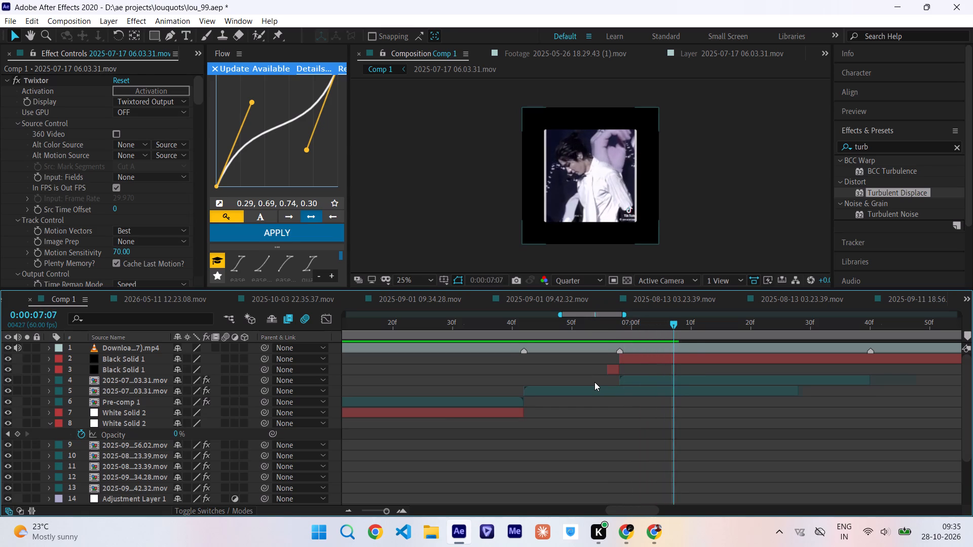
pyautogui.hotkey('ctrl', 'Right')
pyautogui.hotkey('ctrl', 'Right')
pyautogui.hotkey('ctrl', 'Right')
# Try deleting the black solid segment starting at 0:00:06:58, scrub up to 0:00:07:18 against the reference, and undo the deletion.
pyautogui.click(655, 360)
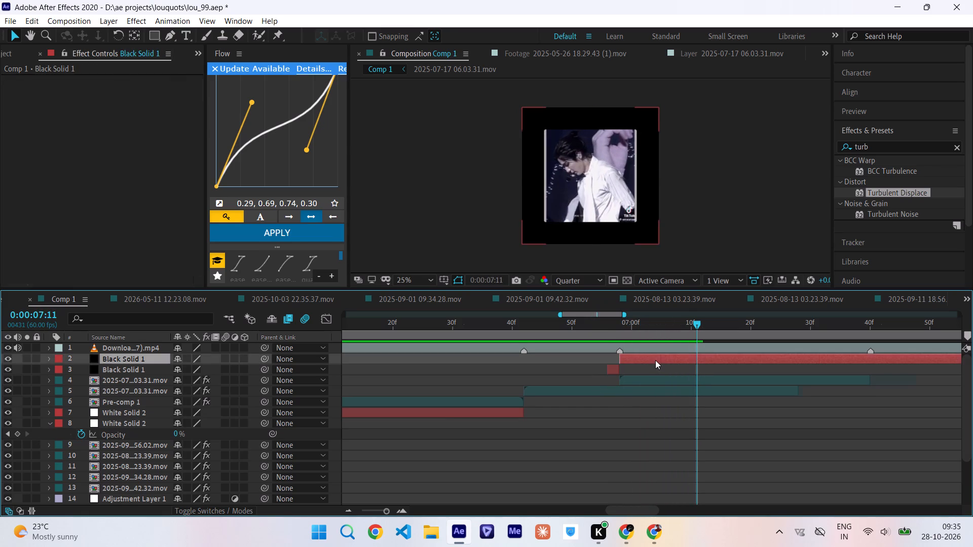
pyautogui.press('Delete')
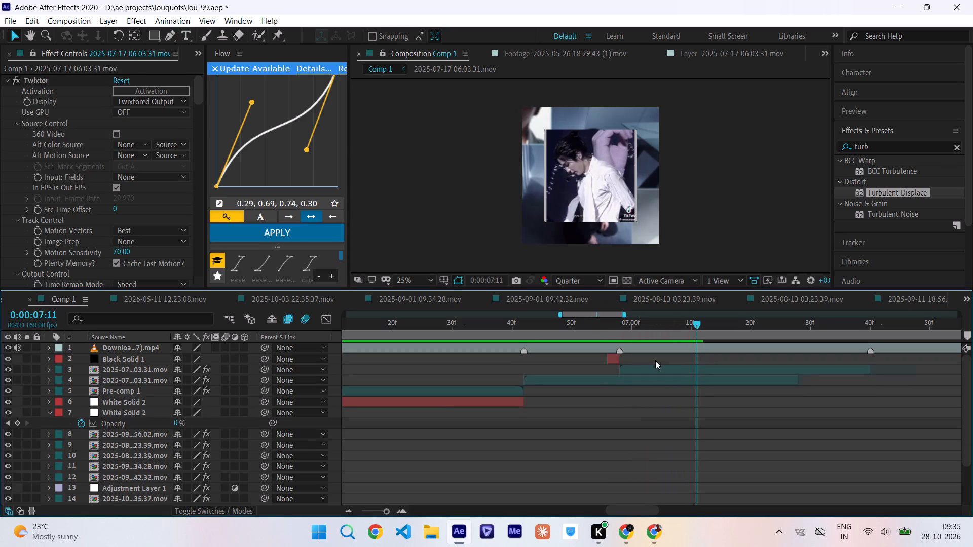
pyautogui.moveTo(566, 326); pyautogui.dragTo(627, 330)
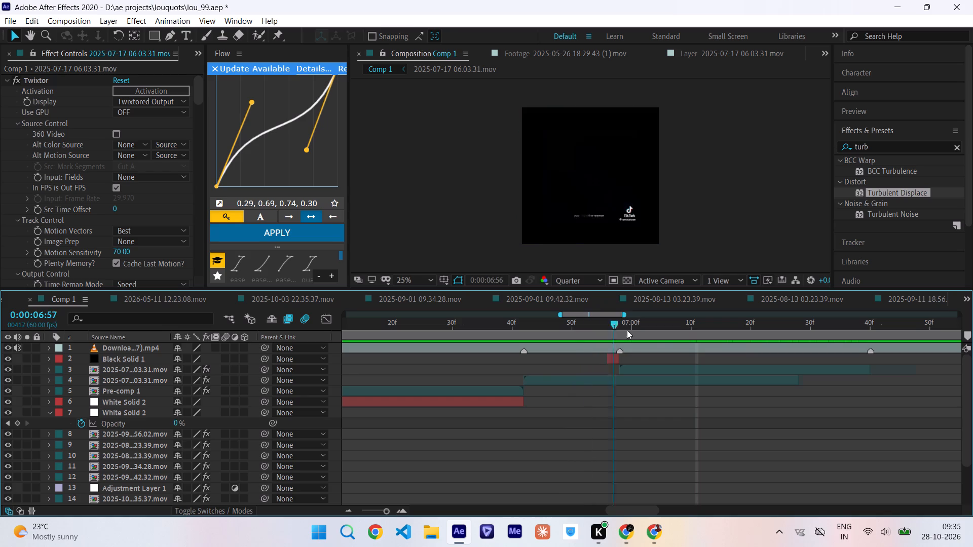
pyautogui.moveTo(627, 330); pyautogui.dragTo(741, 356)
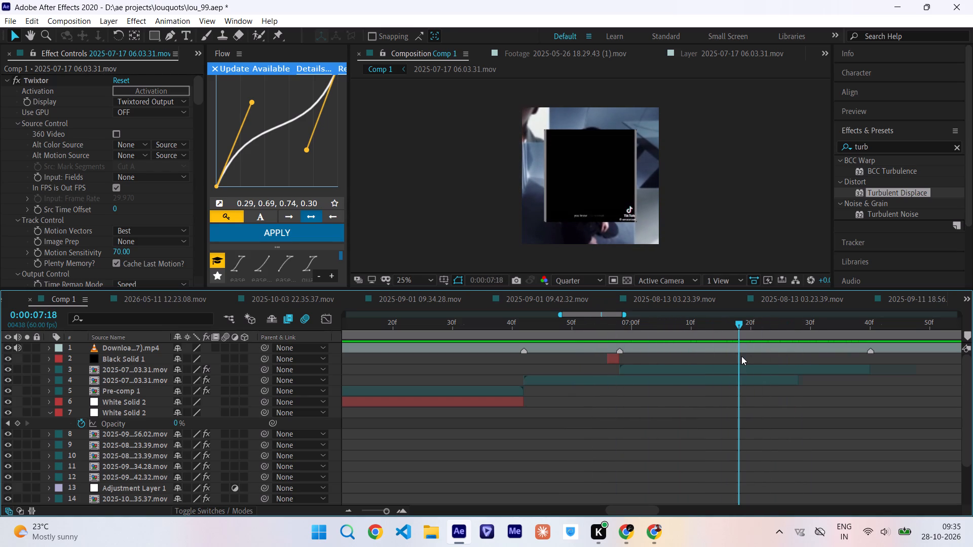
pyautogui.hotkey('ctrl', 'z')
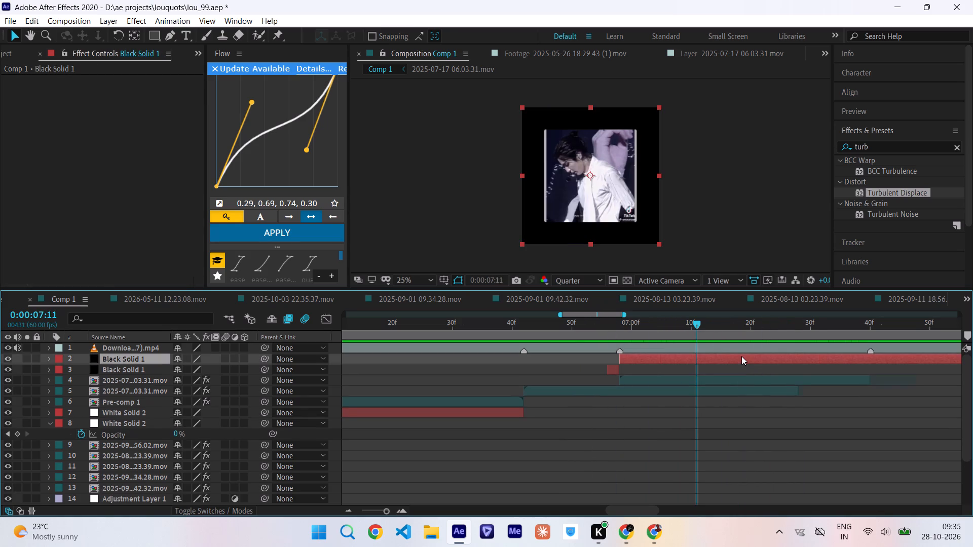
# Compare frames with the reference up to its next black flash and trim the remaining black solid's start to 0:00:07:18.
pyautogui.hotkey('ctrl', 'Left')
pyautogui.hotkey('ctrl', 'Left')
pyautogui.hotkey('ctrl', 'Right')
pyautogui.hotkey('ctrl', 'Right')
pyautogui.hotkey('ctrl', 'Right')
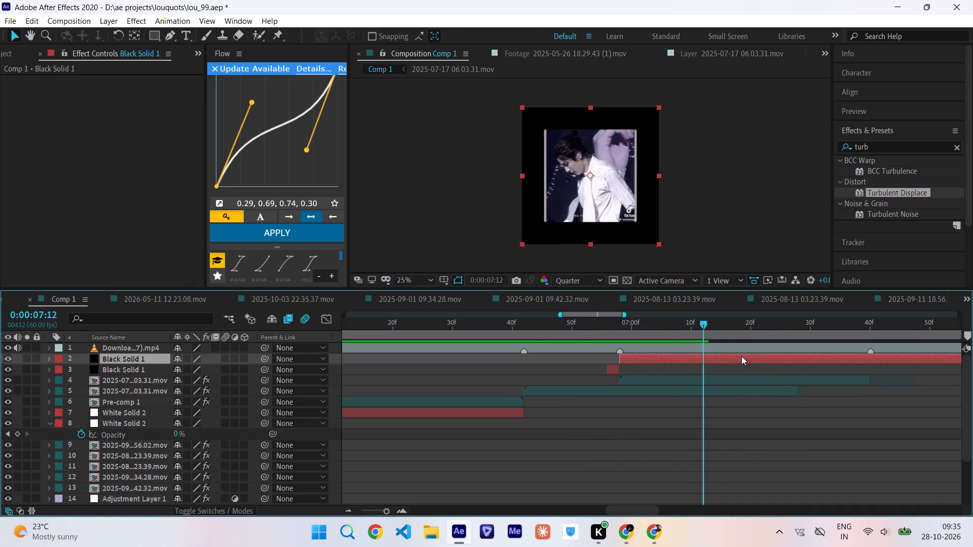
pyautogui.hotkey('ctrl', 'Right')
pyautogui.hotkey('ctrl', 'Right')
pyautogui.hotkey('ctrl', 'Right')
pyautogui.hotkey('ctrl', 'Right')
pyautogui.hotkey('ctrl', 'Right')
pyautogui.hotkey('ctrl', 'Right')
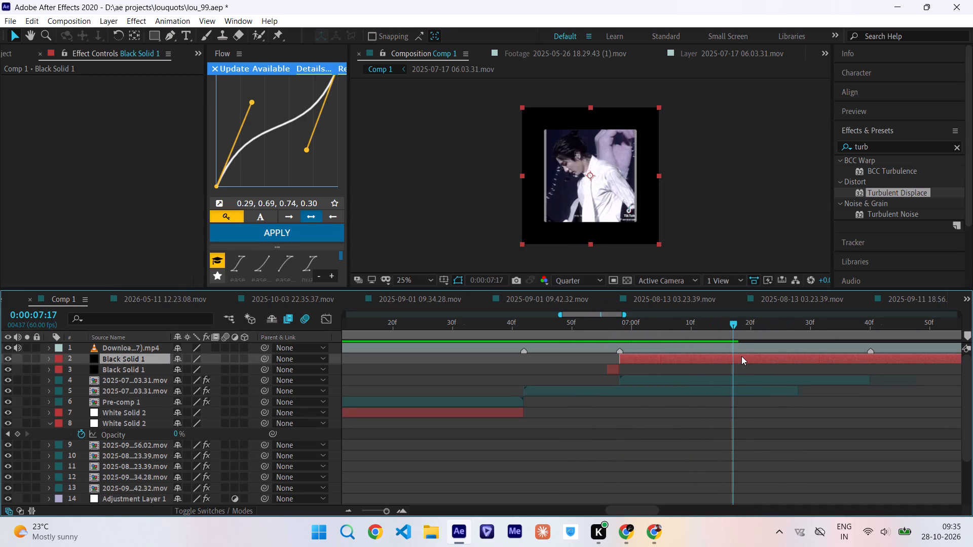
pyautogui.hotkey('ctrl', 'Right')
pyautogui.hotkey('ctrl', 'Left')
pyautogui.hotkey('ctrl', 'Left')
pyautogui.hotkey('ctrl', 'Right')
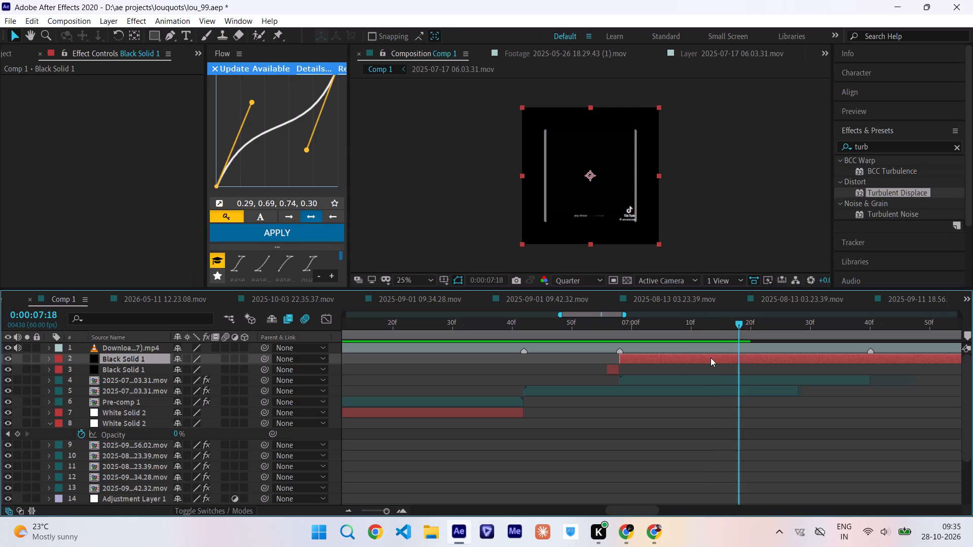
pyautogui.moveTo(620, 358); pyautogui.dragTo(737, 388)
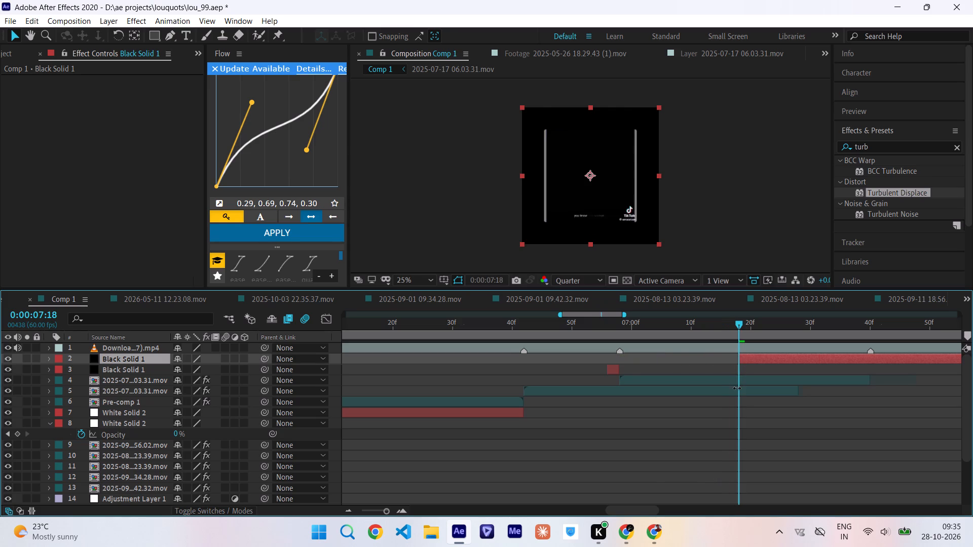
pyautogui.moveTo(737, 388); pyautogui.dragTo(738, 389)
# Split the black solid at 0:00:07:22, where the reference's black flash ends.
pyautogui.hotkey('ctrl', 'Right')
pyautogui.hotkey('ctrl', 'Right')
pyautogui.hotkey('ctrl', 'Right')
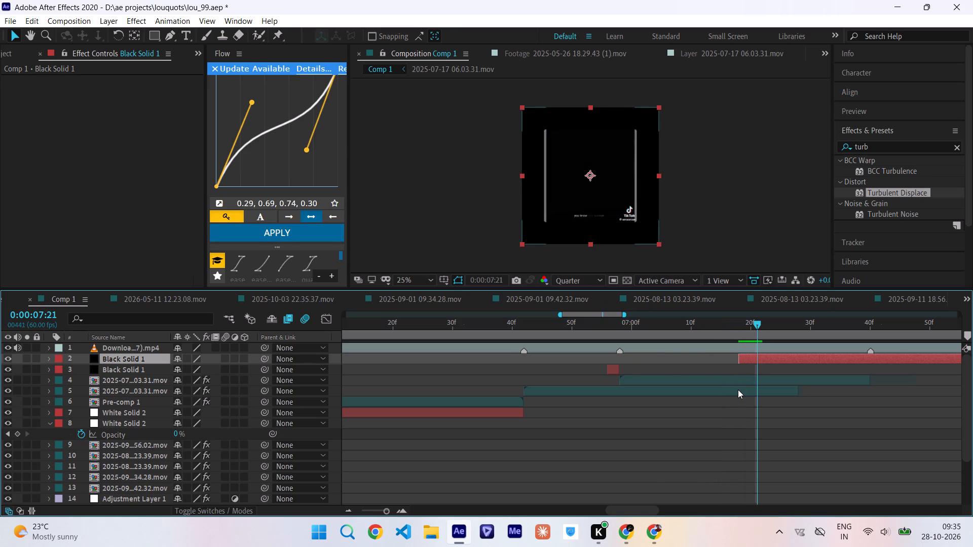
pyautogui.hotkey('ctrl', 'Right')
pyautogui.hotkey('ctrl', 'shift', 'd')
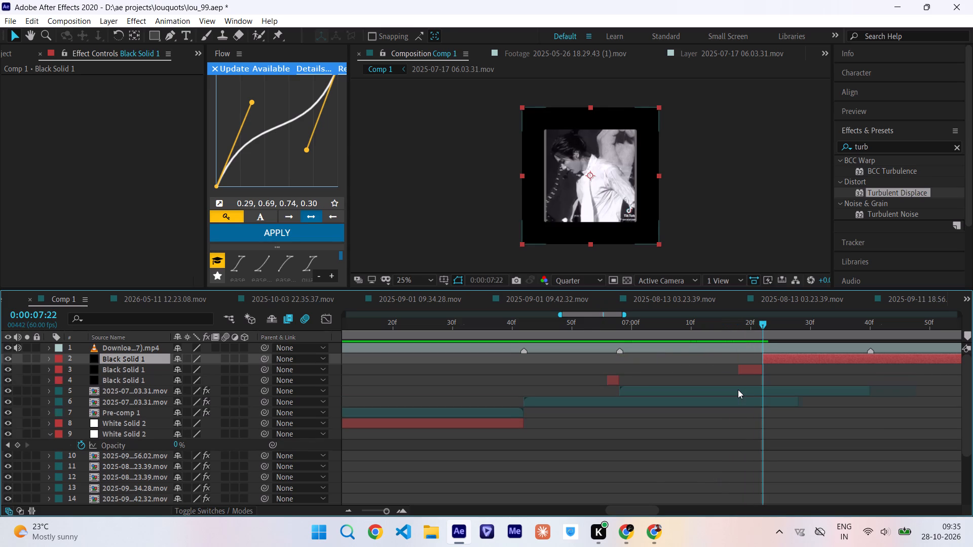
# Trim the start of the black solid segment after 0:00:07:22 to the reference's following flash at 0:00:07:26.
pyautogui.hotkey('ctrl', 'Right')
pyautogui.hotkey('ctrl', 'Right')
pyautogui.moveTo(766, 326); pyautogui.dragTo(776, 329)
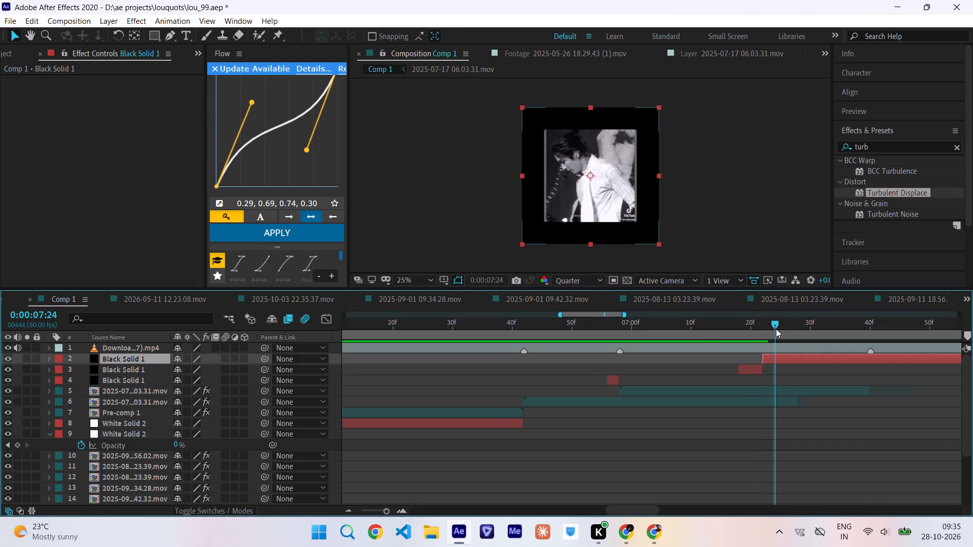
pyautogui.moveTo(776, 329); pyautogui.dragTo(787, 334)
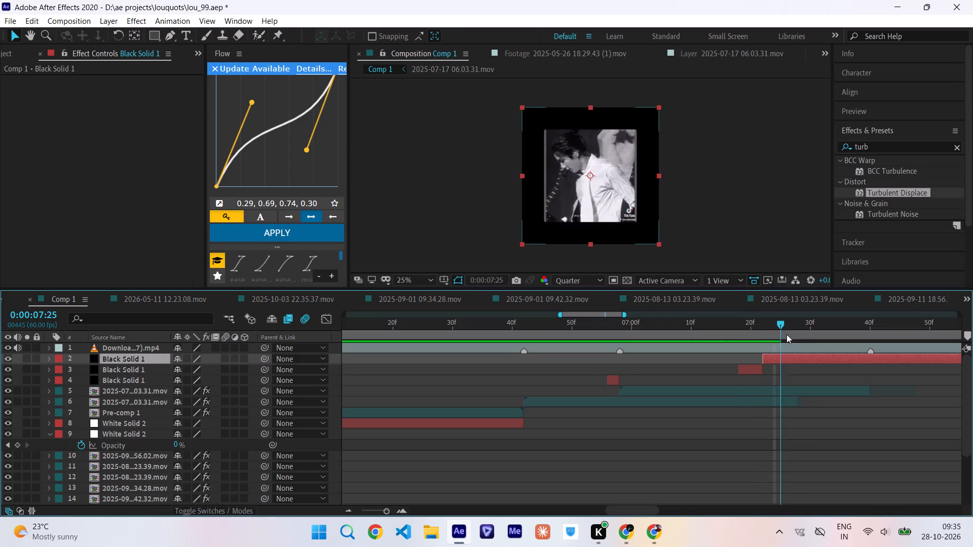
pyautogui.moveTo(787, 334); pyautogui.dragTo(787, 340)
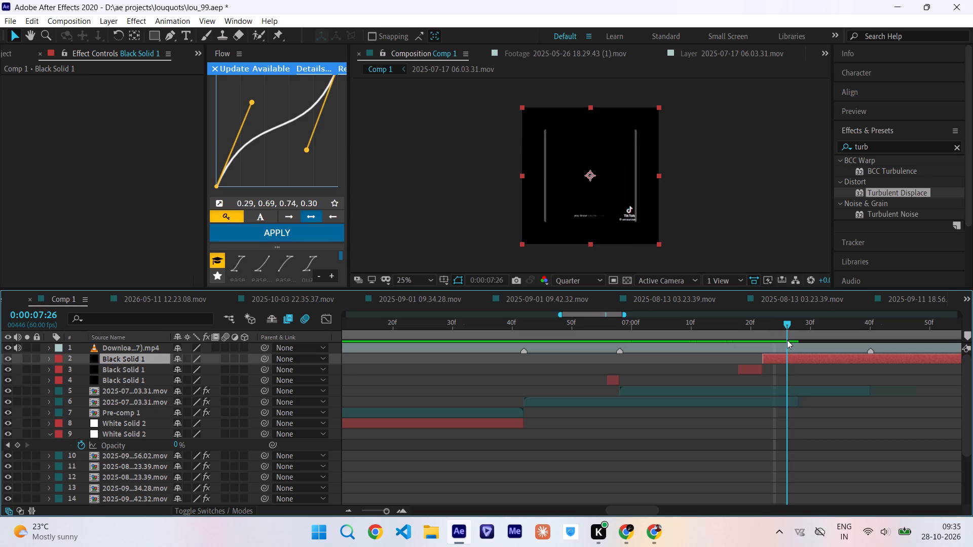
pyautogui.moveTo(765, 358); pyautogui.dragTo(790, 369)
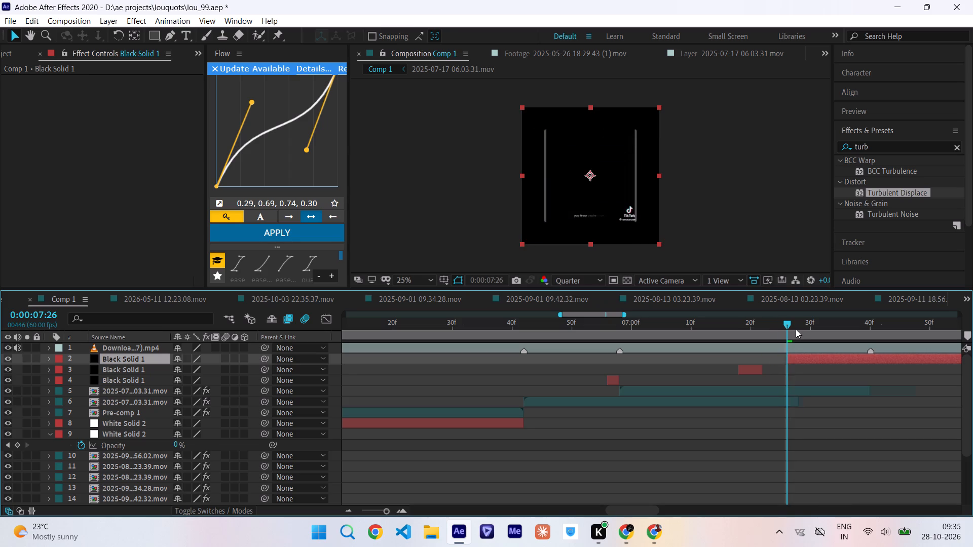
# Split the last black solid segment at 0:00:07:30 and delete the part after it.
pyautogui.moveTo(790, 325); pyautogui.dragTo(814, 331)
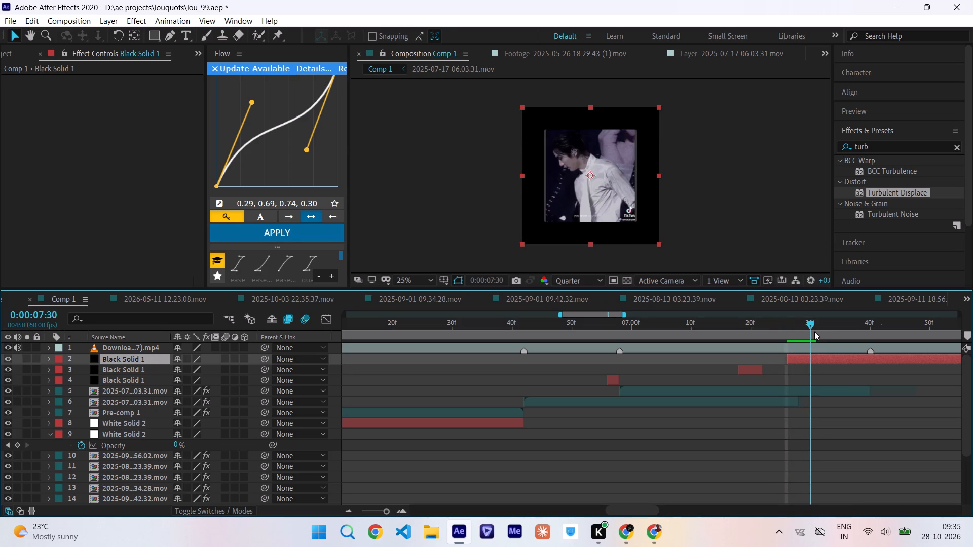
pyautogui.moveTo(814, 331); pyautogui.dragTo(816, 332)
pyautogui.hotkey('ctrl', 'shift', 'd')
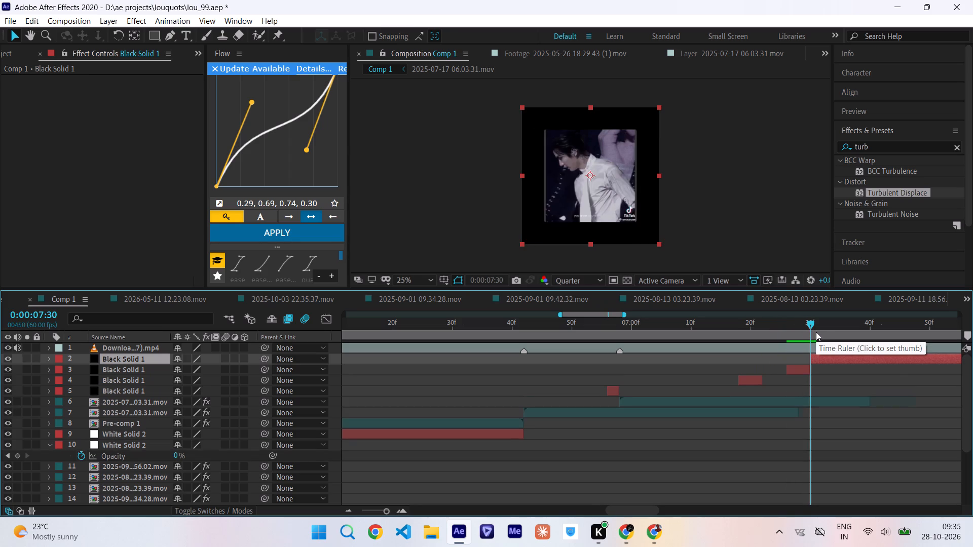
pyautogui.moveTo(811, 327); pyautogui.dragTo(872, 340)
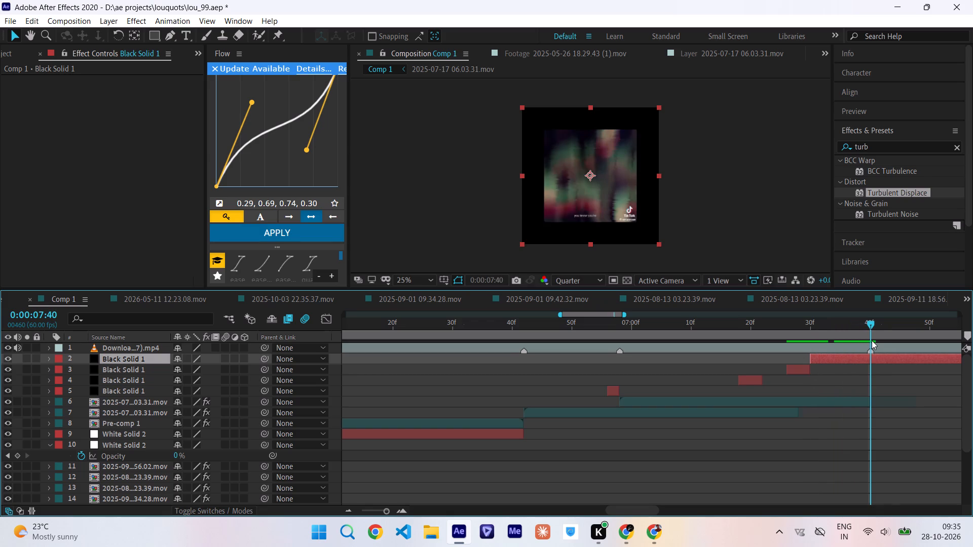
pyautogui.press('Delete')
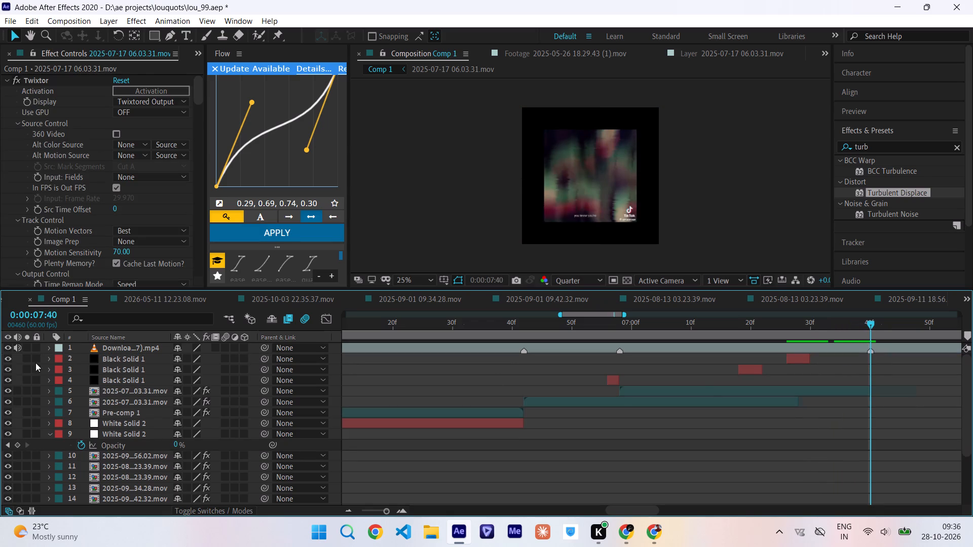
# Hide the reference video overlay and play back Comp 1 from 0:00:06:18 and from 0:00:04:39 to review the flashes and backgrounds.
pyautogui.click(10, 345)
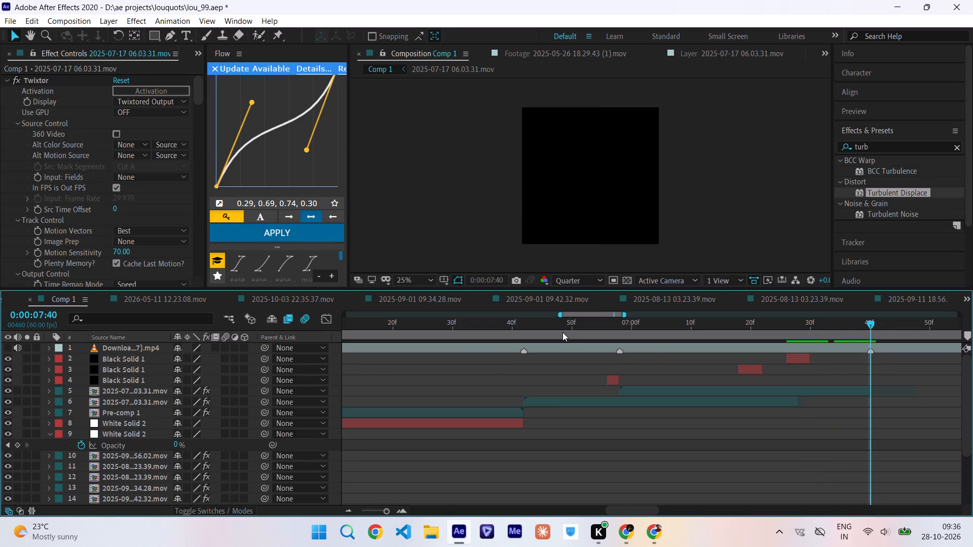
pyautogui.moveTo(563, 332); pyautogui.dragTo(371, 392)
pyautogui.press('space')
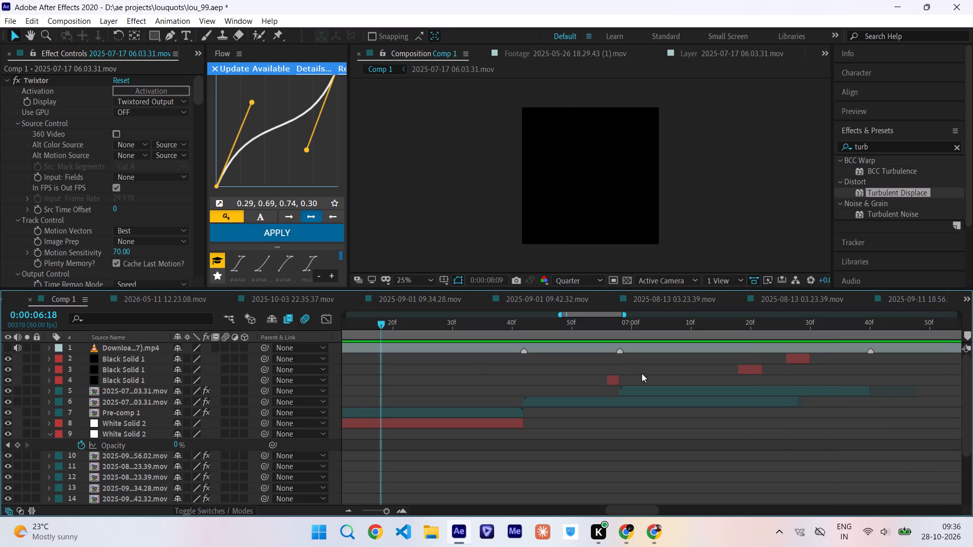
pyautogui.moveTo(551, 321); pyautogui.dragTo(265, 367)
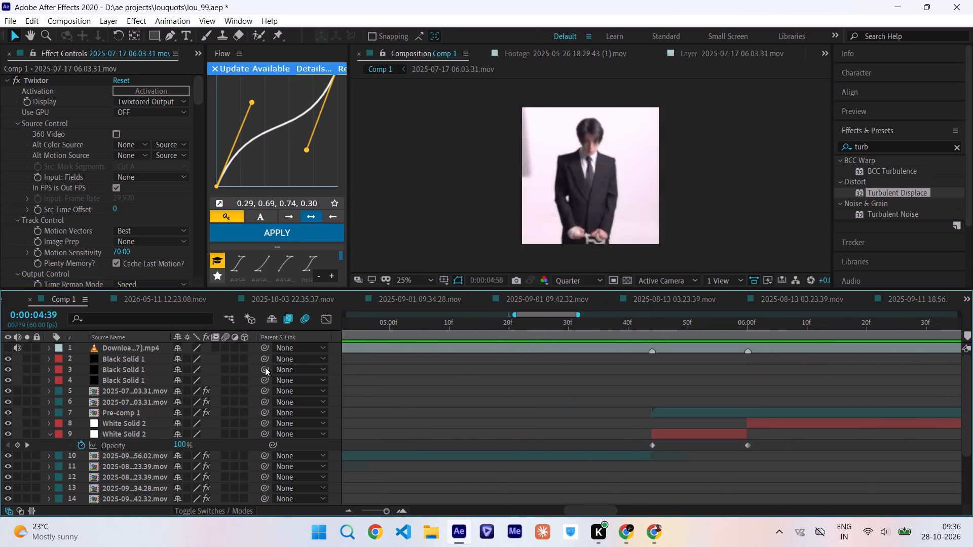
pyautogui.press('space')
pyautogui.hscroll(-1, 772, 419)
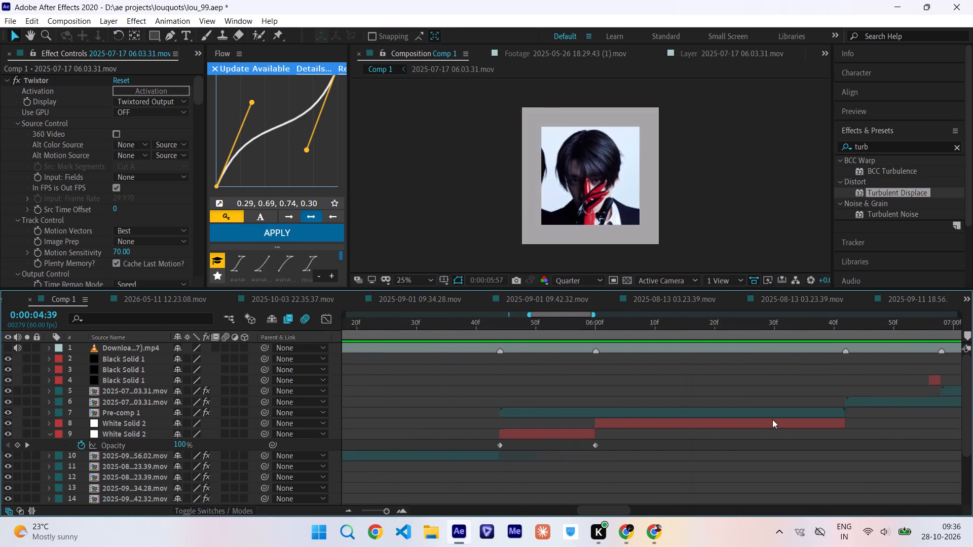
pyautogui.hscroll(-1, 772, 419)
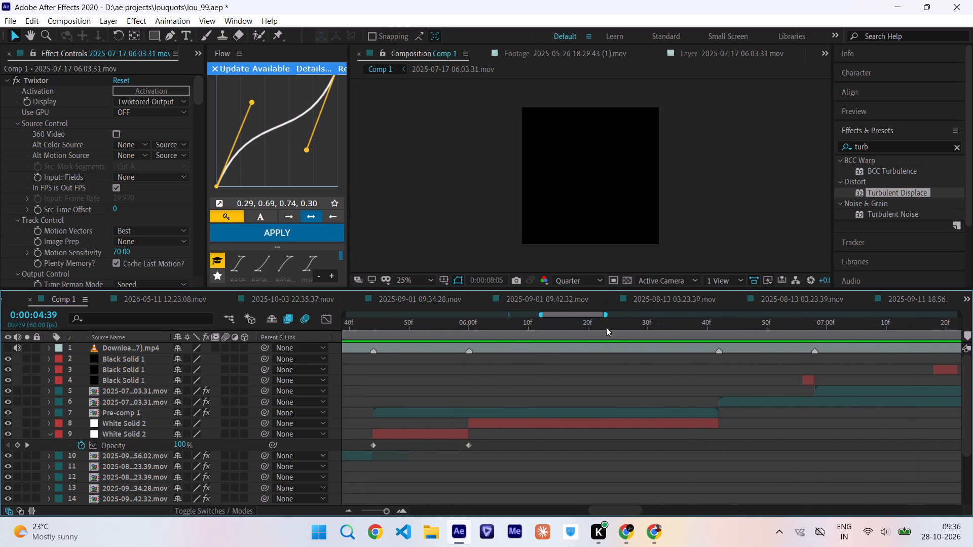
# Scrub through the white background's fade to 0:00:06:18 and select Pre-comp 1.
pyautogui.moveTo(606, 327); pyautogui.dragTo(515, 373)
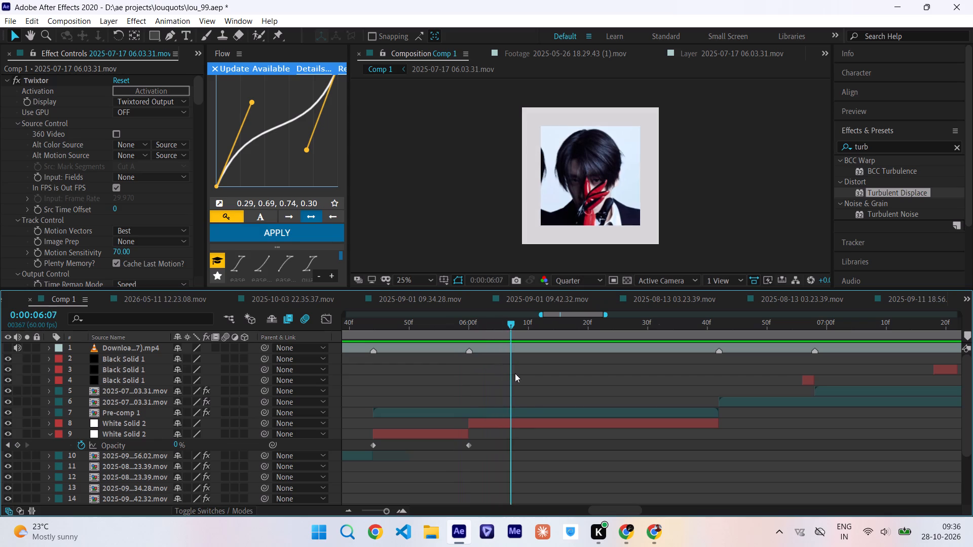
pyautogui.moveTo(515, 373); pyautogui.dragTo(578, 386)
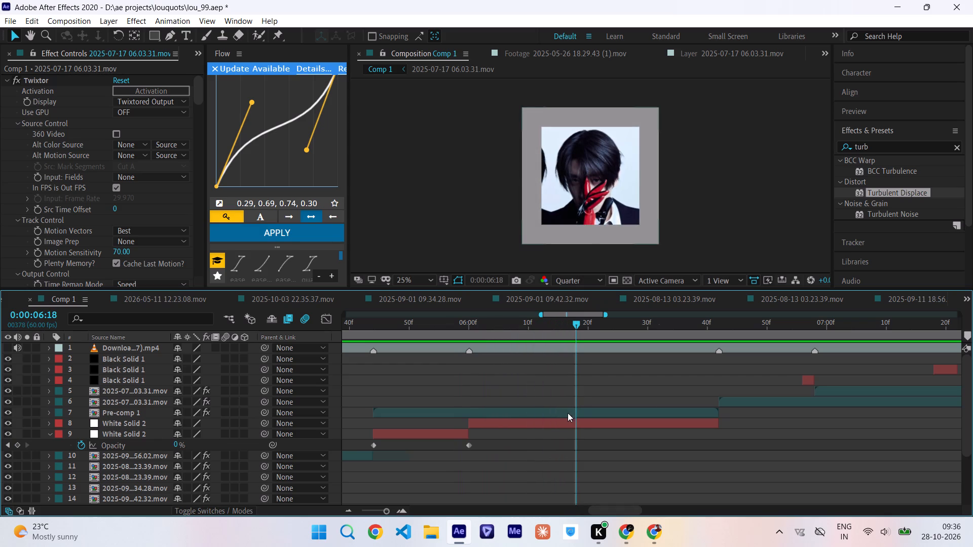
pyautogui.click(568, 414)
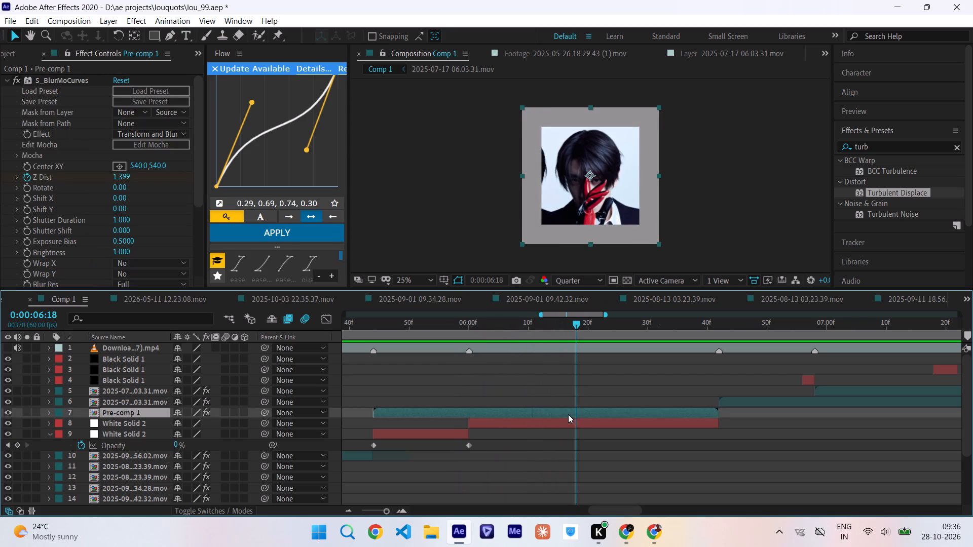
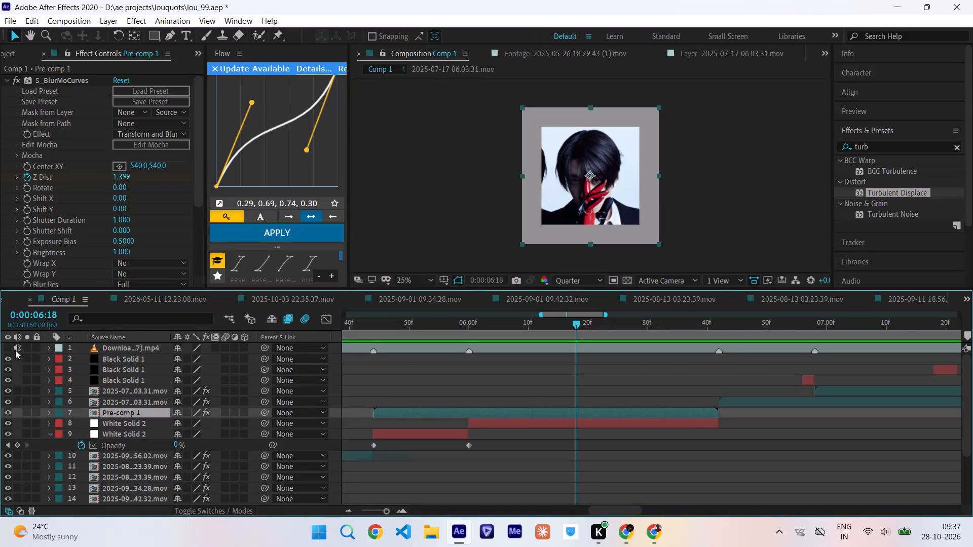
# Show the reference video overlay, scrub between 0:00:05:56 and 0:00:06:24 to compare its background, and hide it again.
pyautogui.click(9, 347)
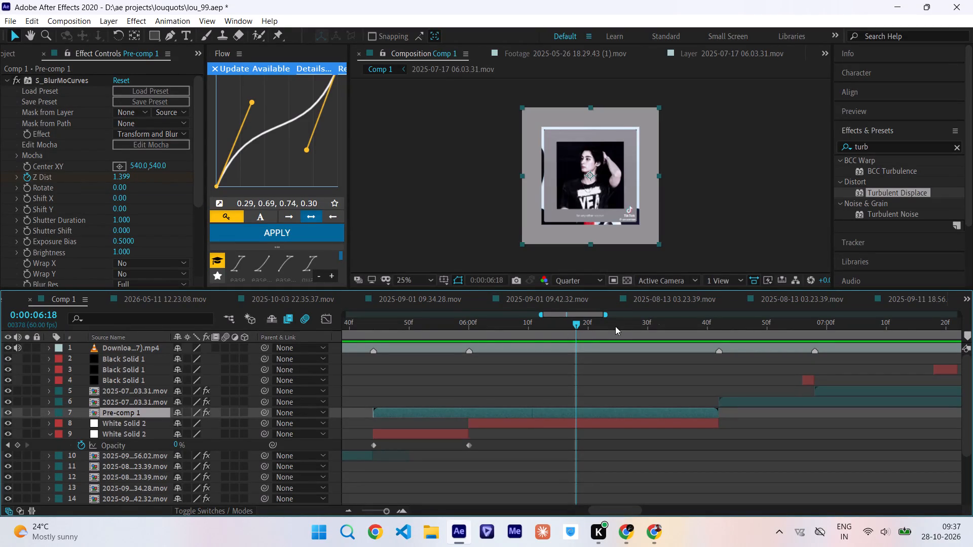
pyautogui.moveTo(577, 326); pyautogui.dragTo(615, 336)
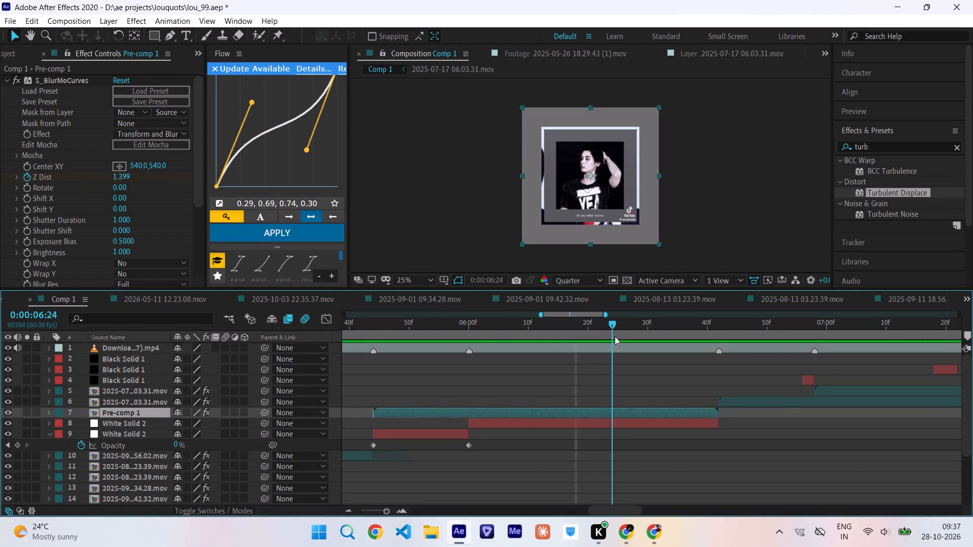
pyautogui.moveTo(615, 336); pyautogui.dragTo(469, 376)
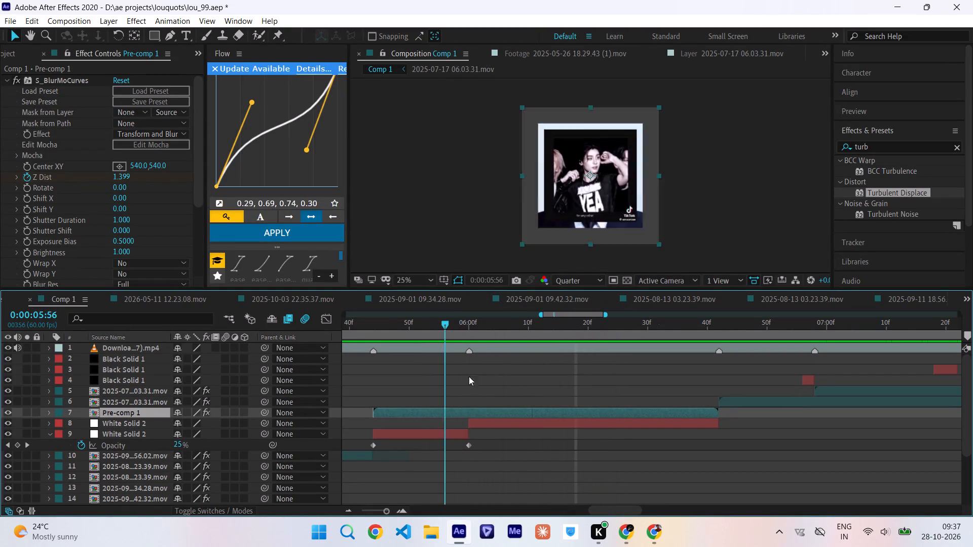
pyautogui.moveTo(469, 376); pyautogui.dragTo(562, 389)
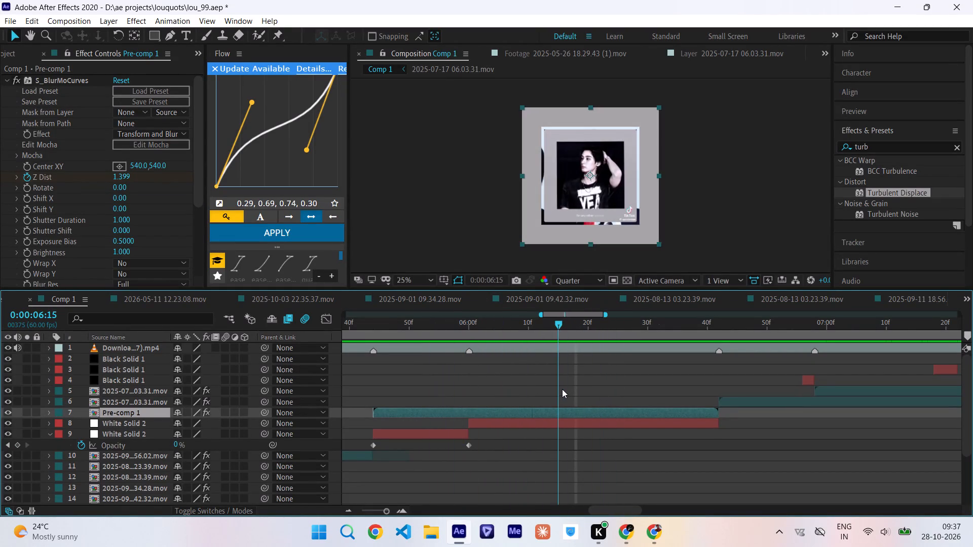
pyautogui.moveTo(562, 389); pyautogui.dragTo(585, 398)
pyautogui.click(6, 347)
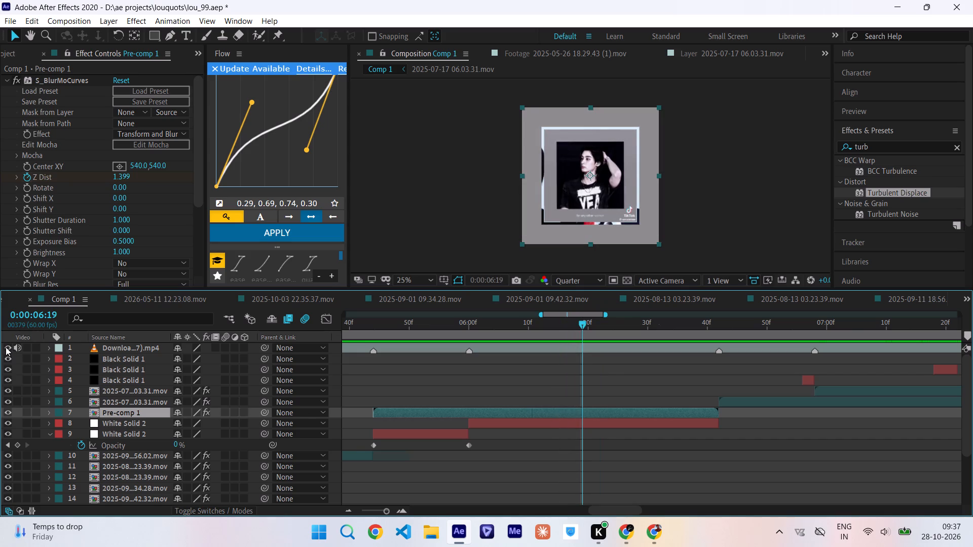
# Play back Comp 1 from just before the white backgrounds and again from 0:00:00:00 to review the clips and transitions.
pyautogui.moveTo(546, 324); pyautogui.dragTo(436, 344)
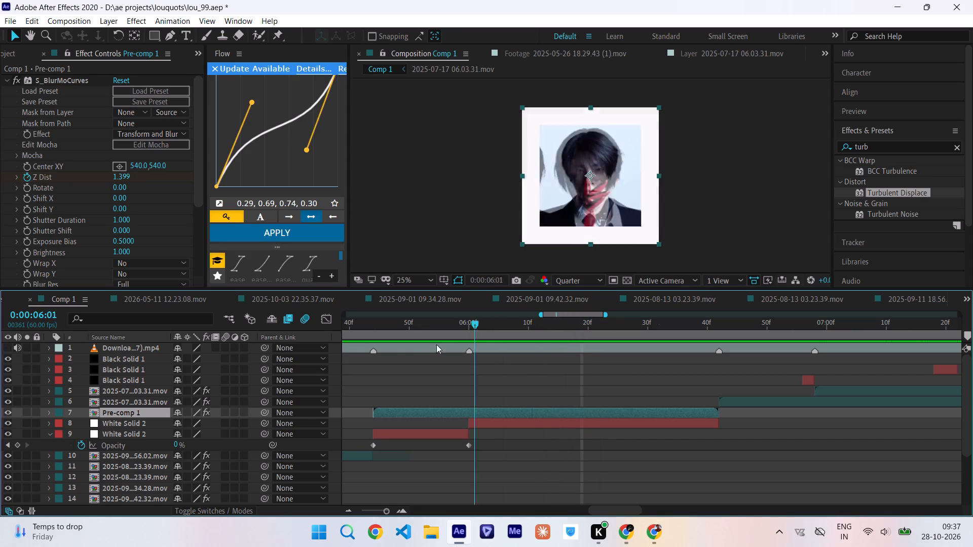
pyautogui.moveTo(436, 344); pyautogui.dragTo(302, 388)
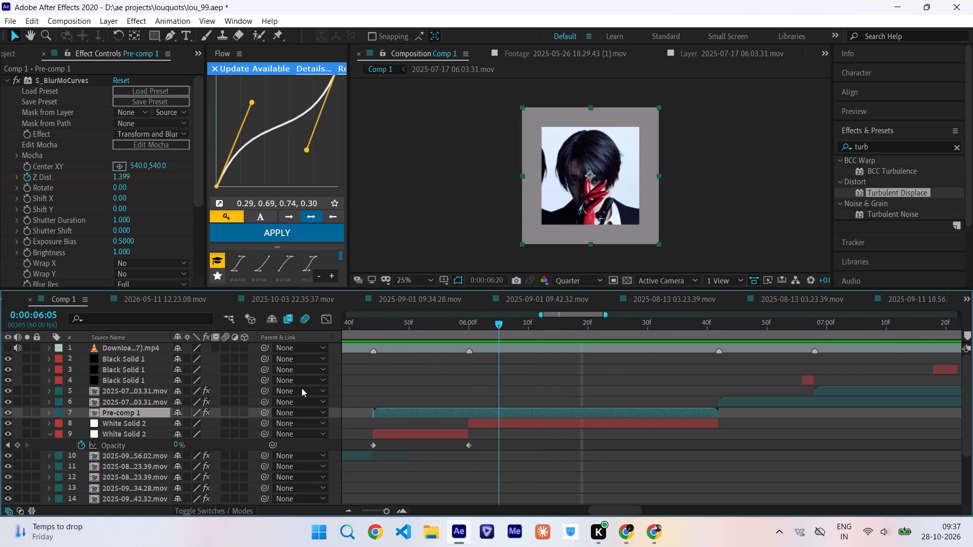
pyautogui.moveTo(302, 388); pyautogui.dragTo(266, 386)
pyautogui.press('space')
pyautogui.hscroll(1, 709, 447)
pyautogui.hscroll(-1, 709, 447)
pyautogui.hscroll(4, 709, 447)
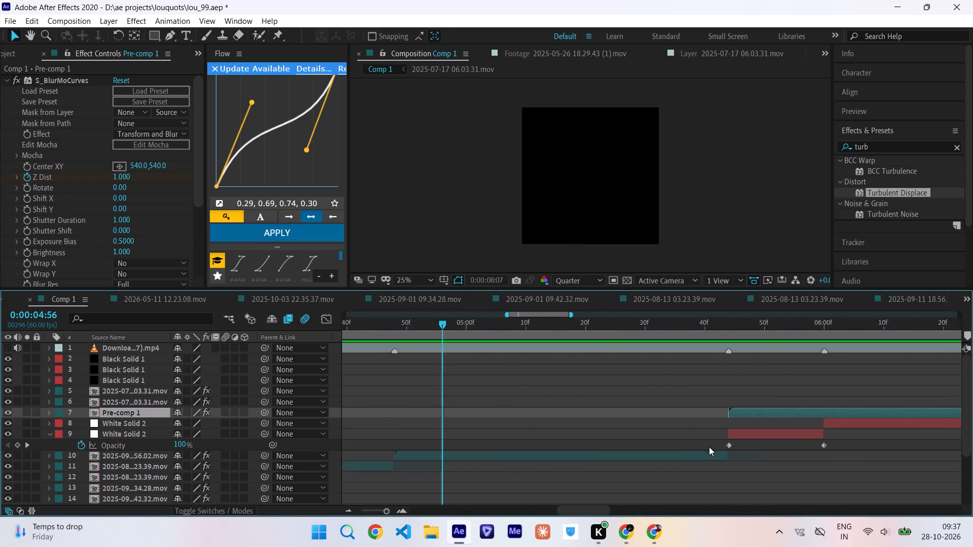
pyautogui.hscroll(1, 709, 447)
pyautogui.moveTo(591, 326); pyautogui.dragTo(97, 406)
pyautogui.press('space')
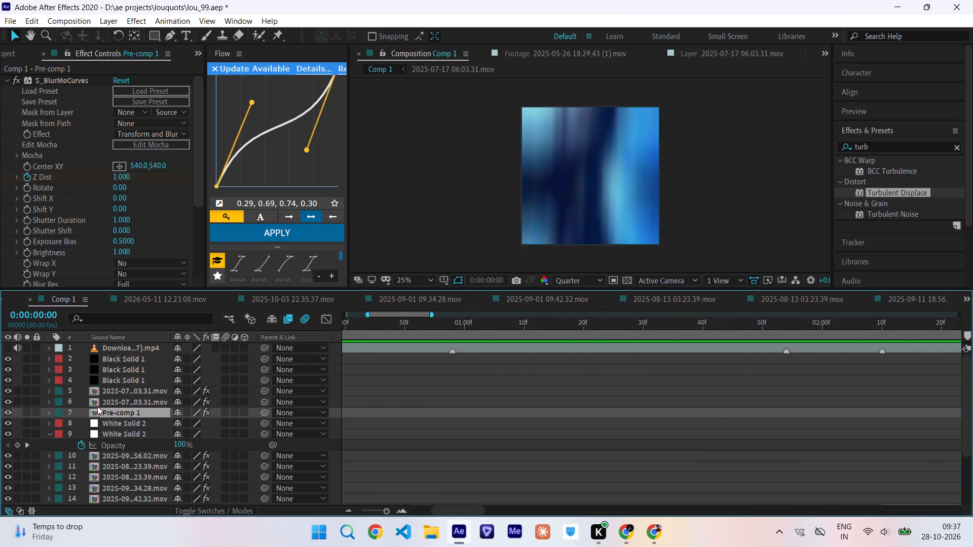
pyautogui.hscroll(-3, 546, 389)
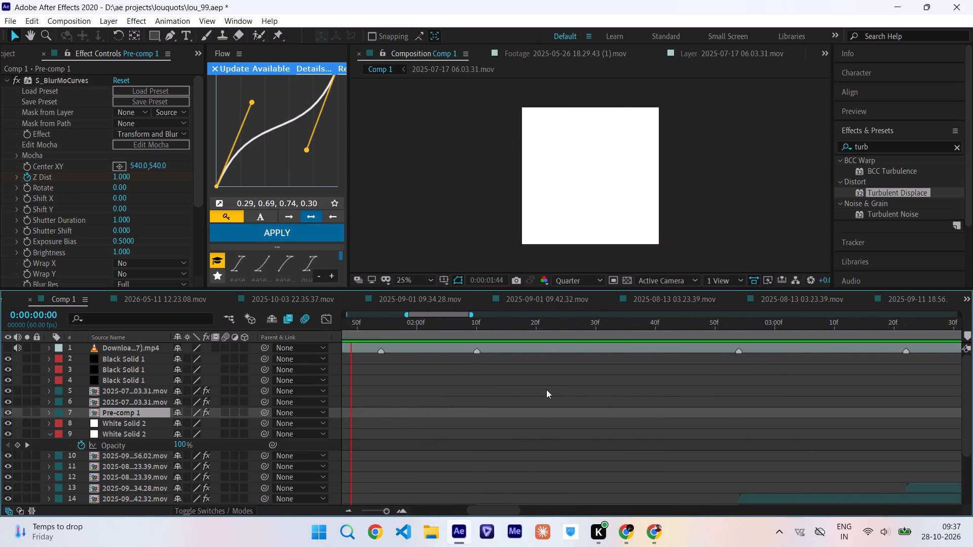
pyautogui.hscroll(1, 546, 389)
pyautogui.hscroll(-1, 546, 389)
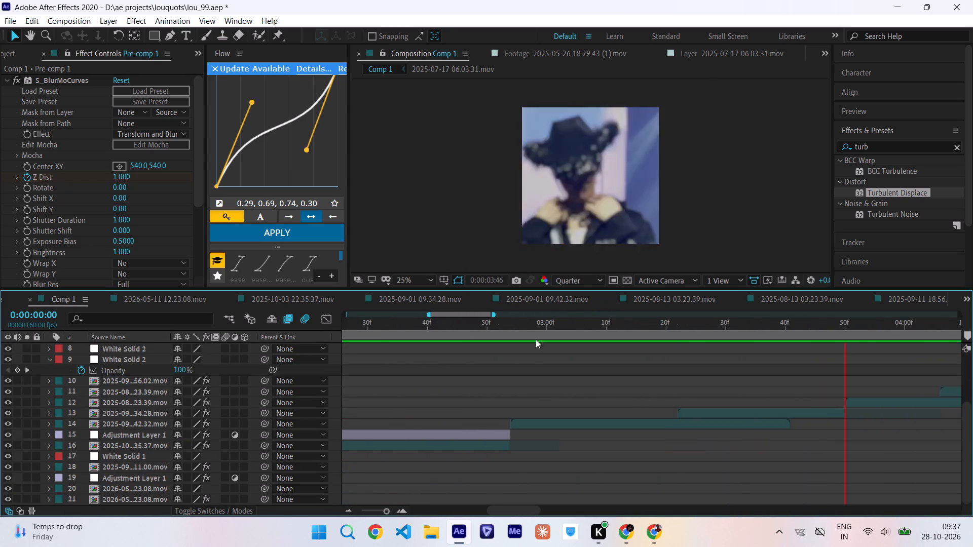
# Add an adjustment layer directly above the clip that starts at 0:00:02:54.
pyautogui.click(512, 325)
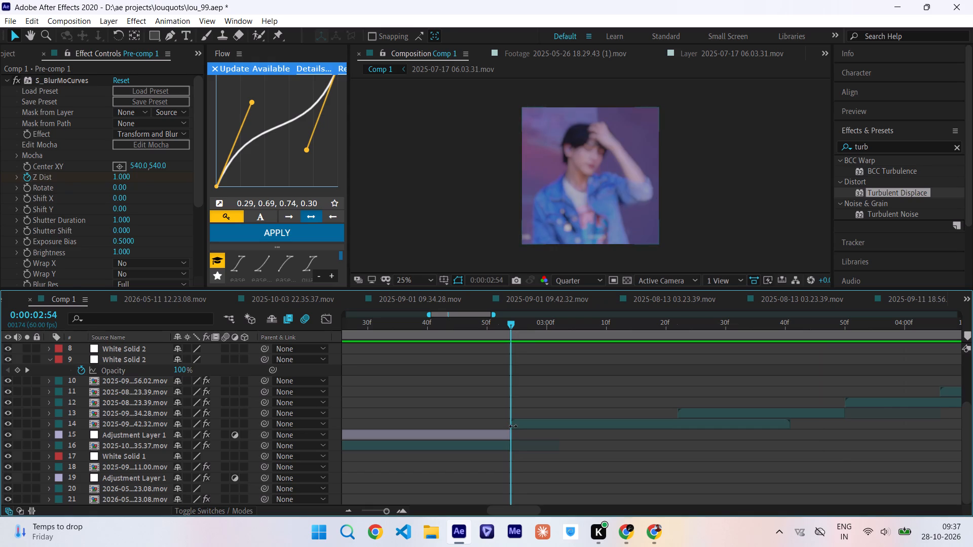
pyautogui.click(513, 426)
pyautogui.hotkey('ctrl', 'alt', 'y')
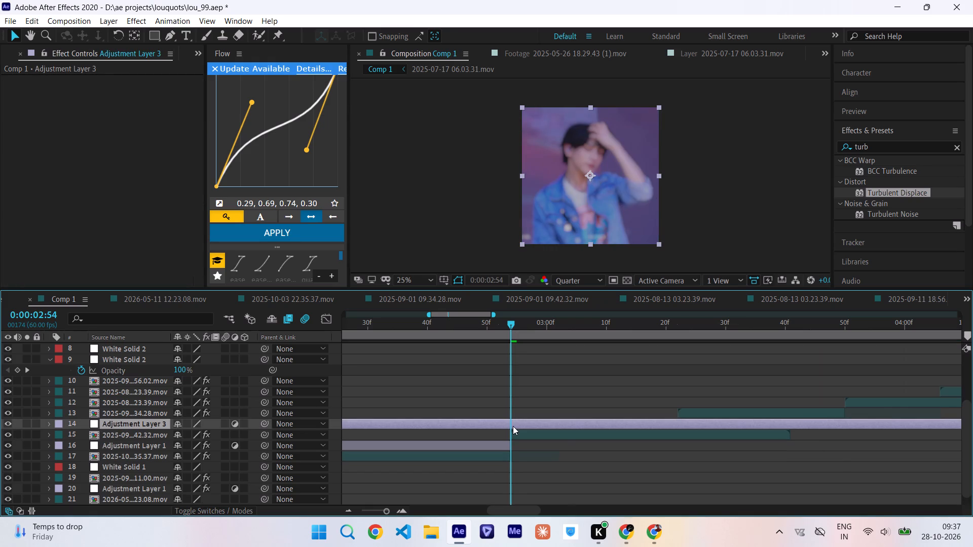
# Apply the recent skew animation preset to the new adjustment layer and shift its Skew and Skew Axis keyframes about 8 frames earlier.
pyautogui.click(179, 21)
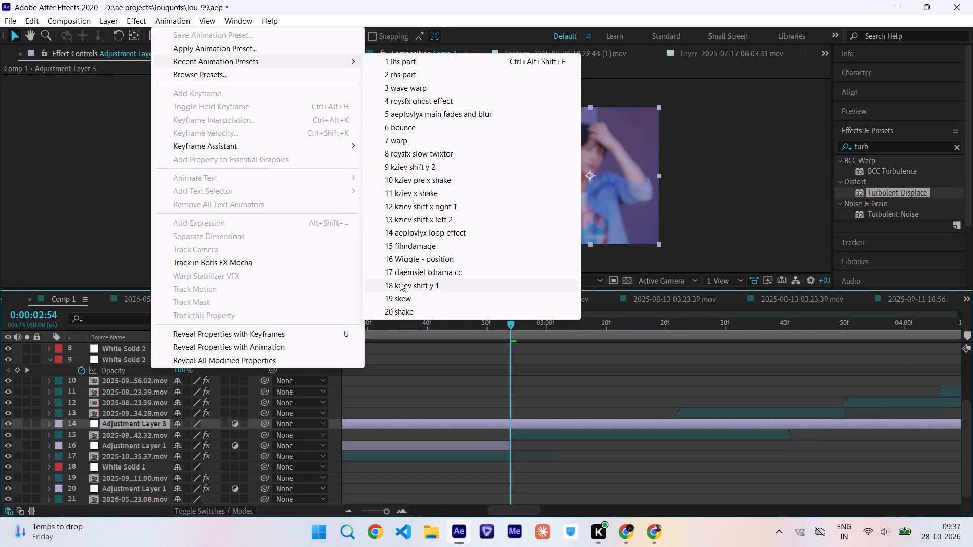
pyautogui.click(402, 297)
pyautogui.press('u')
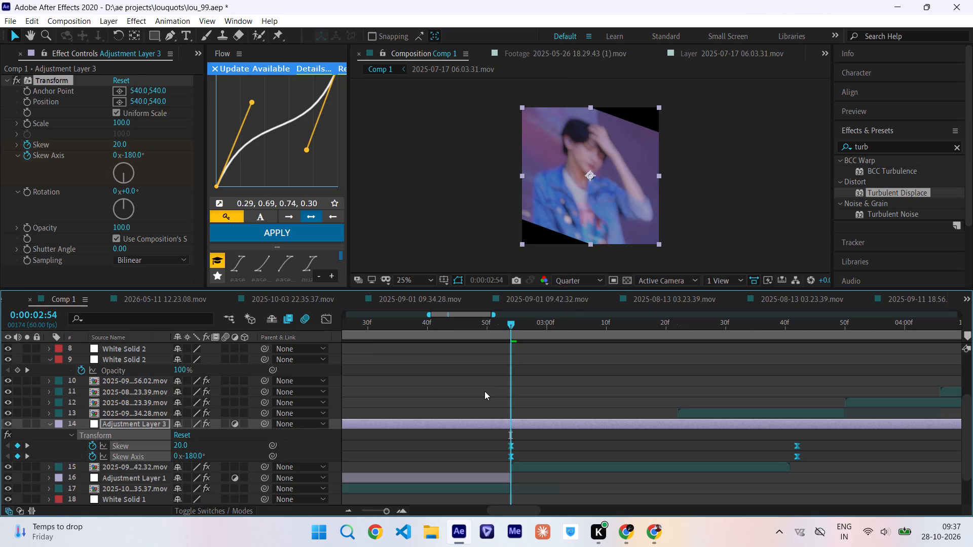
pyautogui.moveTo(508, 446); pyautogui.dragTo(458, 454)
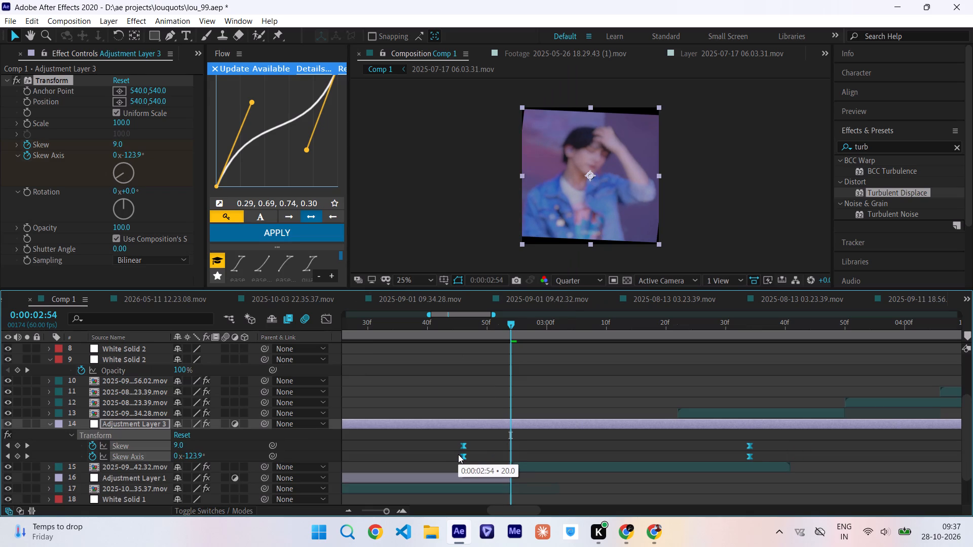
pyautogui.moveTo(458, 454); pyautogui.dragTo(459, 454)
# Apply Motion Tile to the skew adjustment layer with output width 270, output height 390 and mirrored edges.
pyautogui.moveTo(883, 146); pyautogui.dragTo(772, 165)
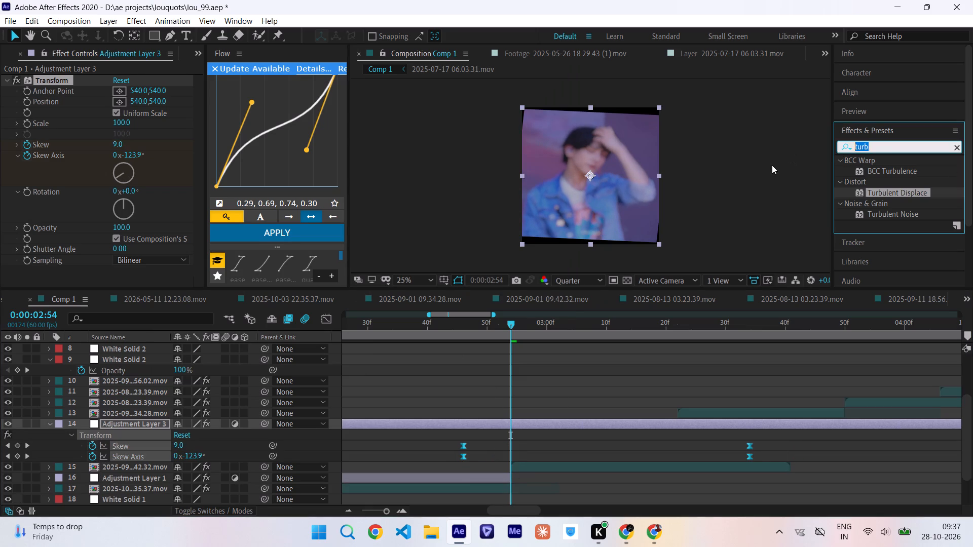
pyautogui.write('motion t')
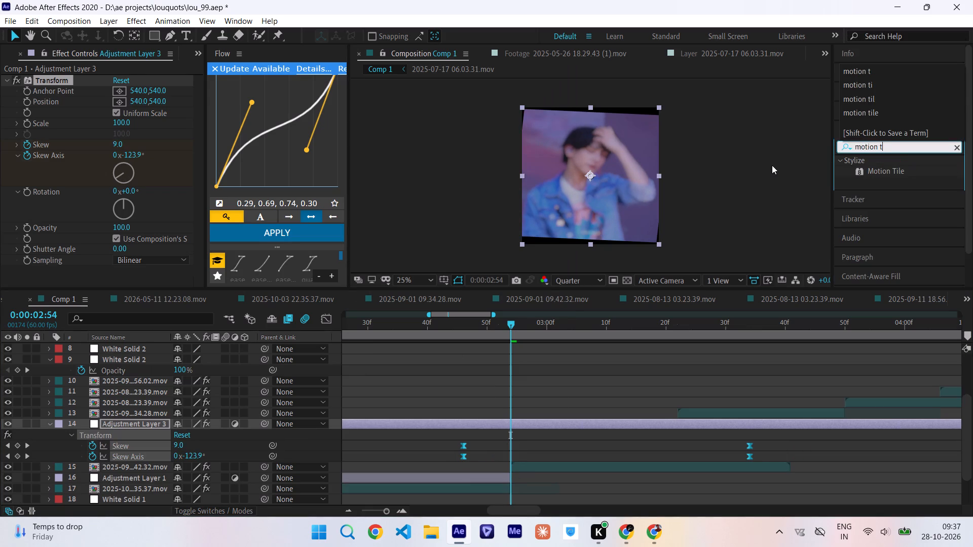
pyautogui.moveTo(888, 170); pyautogui.dragTo(568, 416)
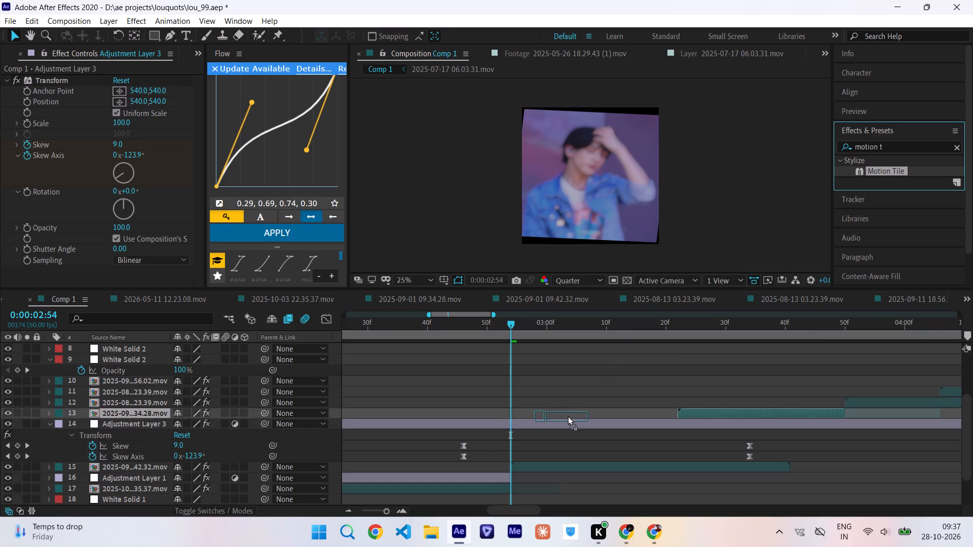
pyautogui.moveTo(568, 416); pyautogui.dragTo(571, 422)
pyautogui.moveTo(122, 190); pyautogui.dragTo(134, 191)
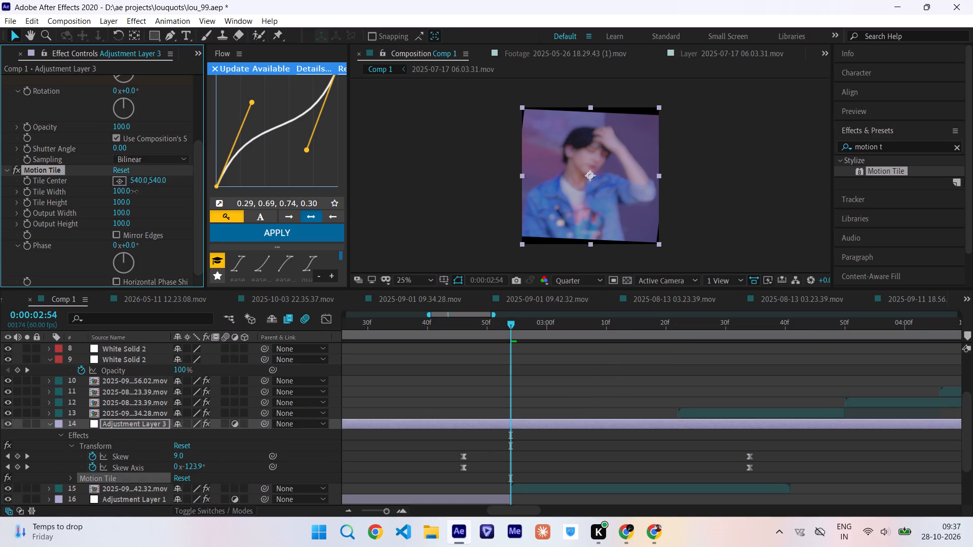
pyautogui.moveTo(134, 191); pyautogui.dragTo(133, 191)
pyautogui.hotkey('ctrl', 'z')
pyautogui.moveTo(125, 215); pyautogui.dragTo(136, 216)
pyautogui.moveTo(126, 220); pyautogui.dragTo(145, 221)
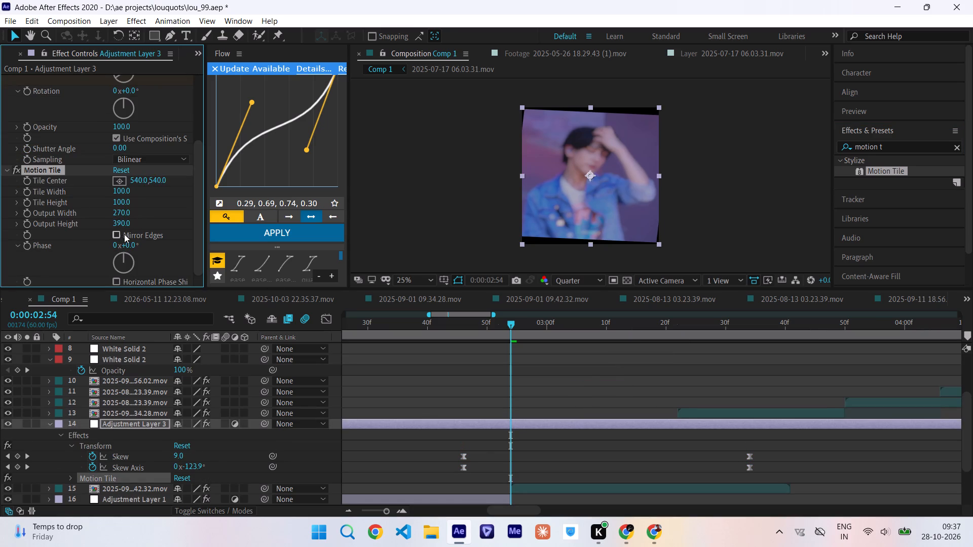
pyautogui.click(118, 234)
# Move Motion Tile above the Transform effect on the skew adjustment layer.
pyautogui.moveTo(54, 171); pyautogui.dragTo(56, 68)
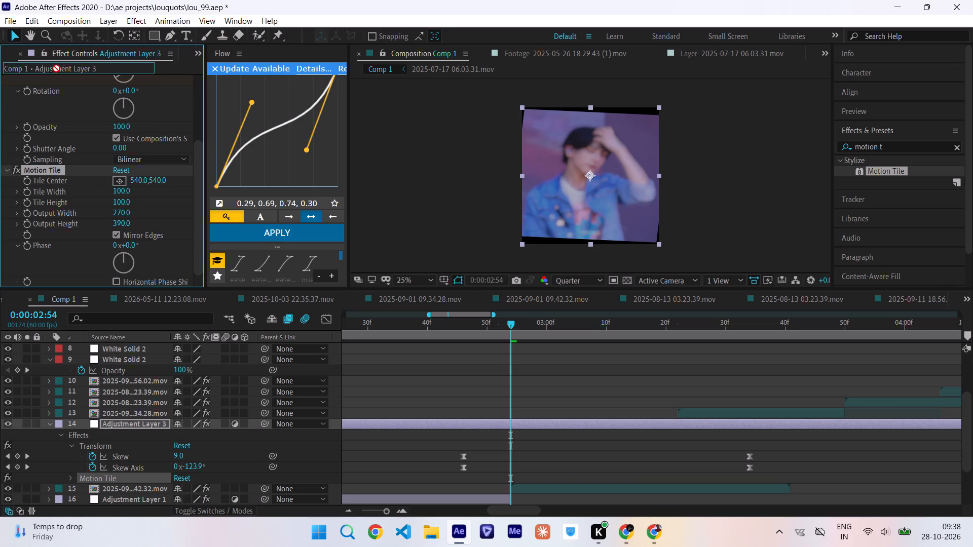
pyautogui.moveTo(56, 68); pyautogui.dragTo(57, 78)
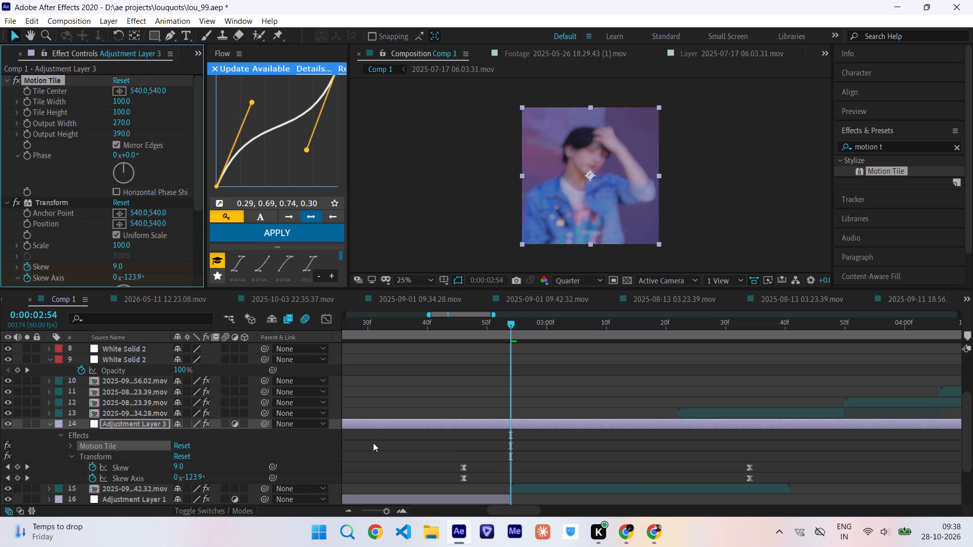
# Split the skew adjustment layer at 0:00:02:54 and delete the part before it.
pyautogui.hotkey('ctrl', 'shift', 'd')
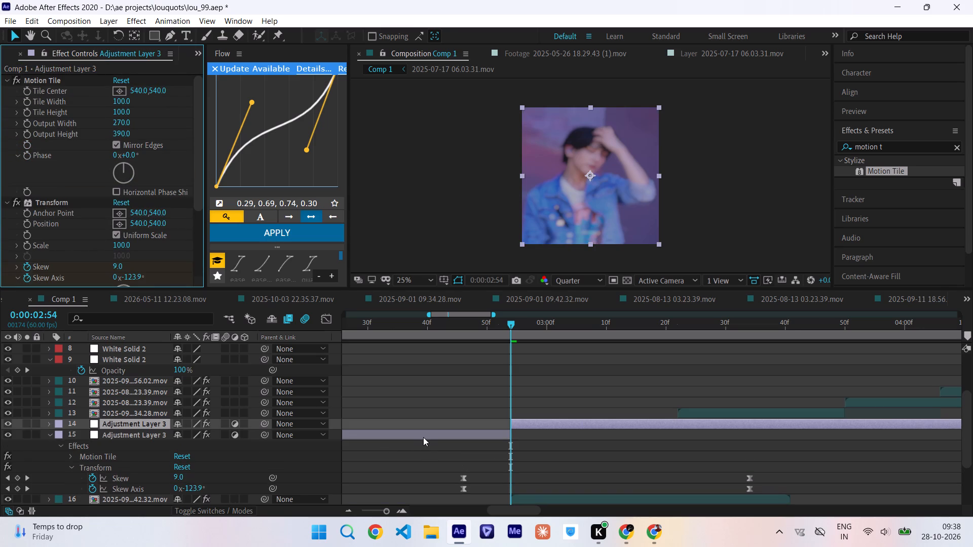
pyautogui.click(423, 437)
pyautogui.press('Delete')
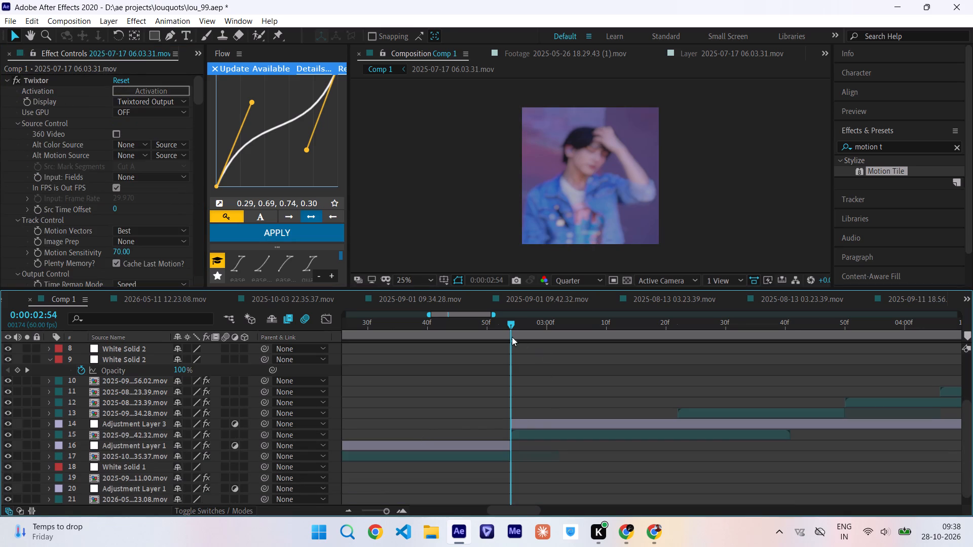
# Split the skew adjustment layer at the underlying clip's end, 0:00:03:41, and delete the part after it.
pyautogui.moveTo(511, 334); pyautogui.dragTo(618, 343)
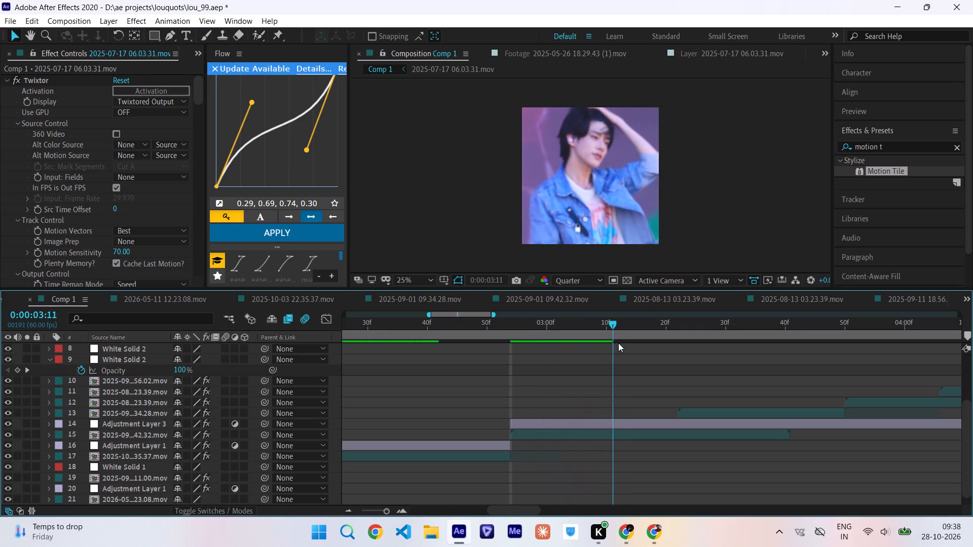
pyautogui.moveTo(618, 343); pyautogui.dragTo(697, 363)
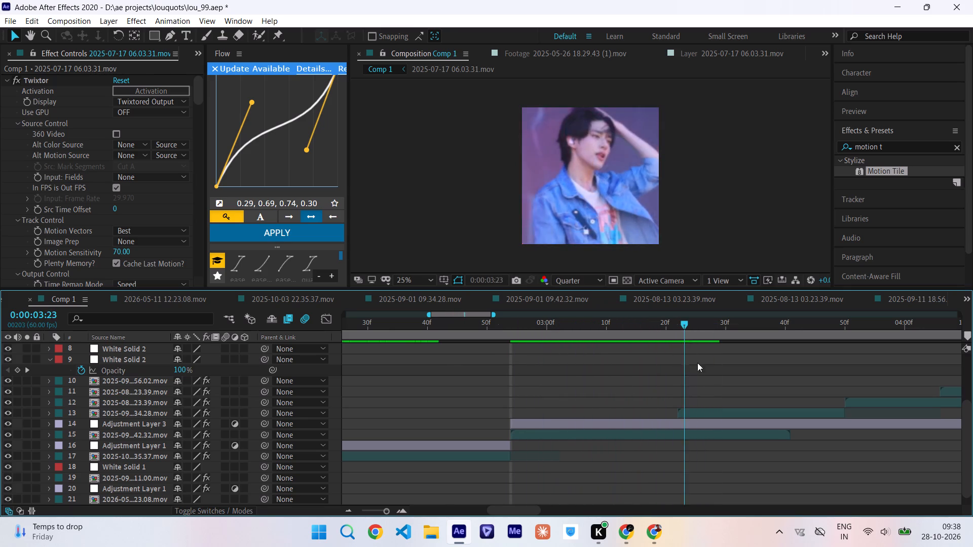
pyautogui.moveTo(697, 363); pyautogui.dragTo(790, 435)
pyautogui.click(786, 423)
pyautogui.hotkey('ctrl', 'shift', 'd')
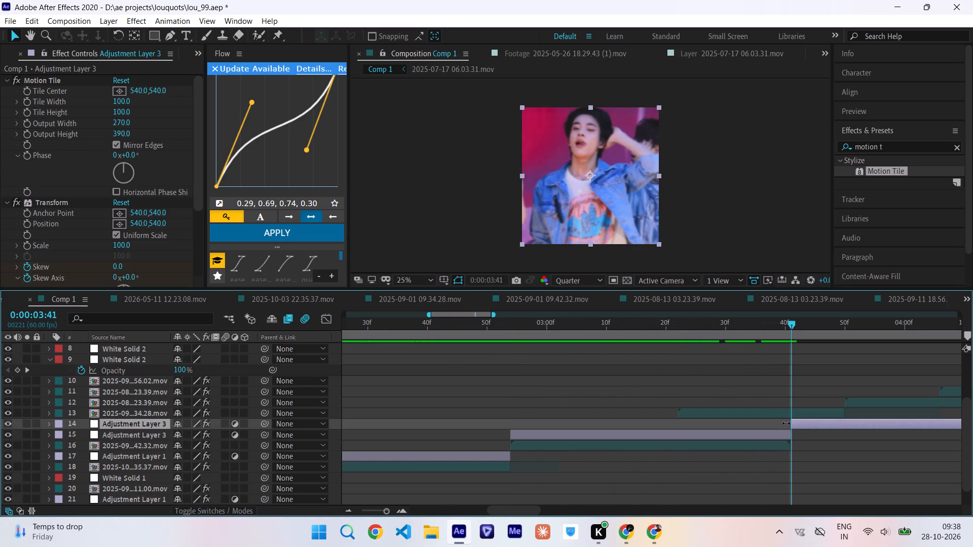
pyautogui.press('Delete')
# Play back Comp 1 from 0:00:02:10 to review the skew transition on the clip starting at 0:00:02:54.
pyautogui.moveTo(454, 324); pyautogui.dragTo(527, 332)
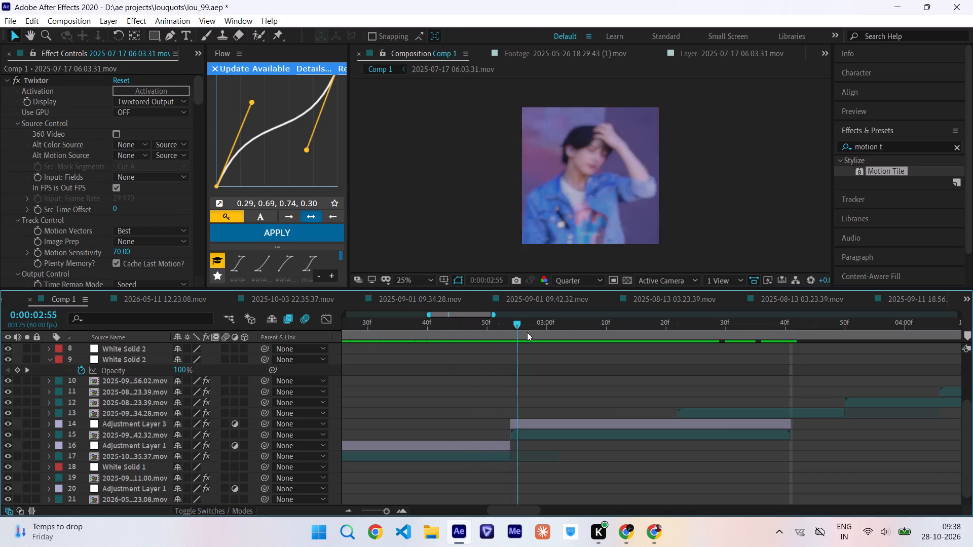
pyautogui.moveTo(527, 332); pyautogui.dragTo(309, 360)
pyautogui.press('space')
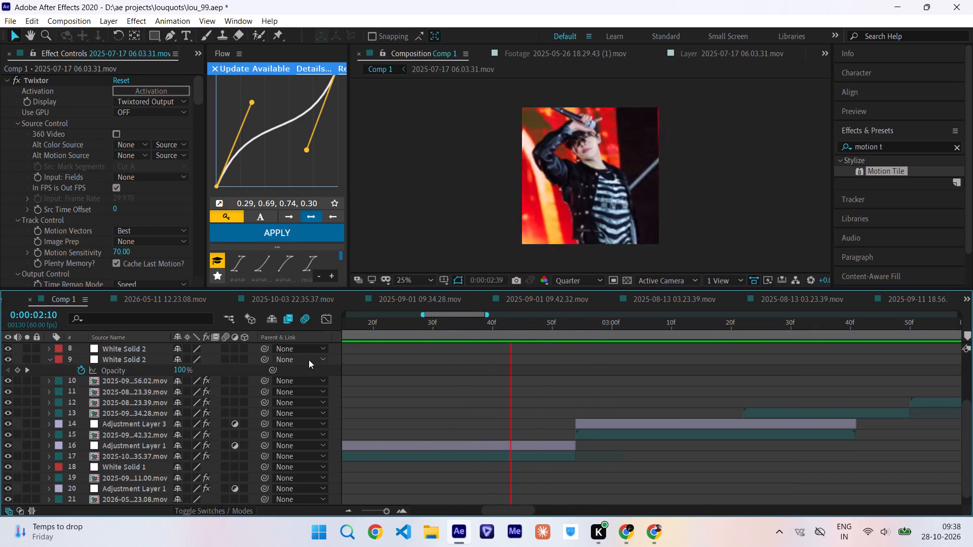
pyautogui.click(571, 332)
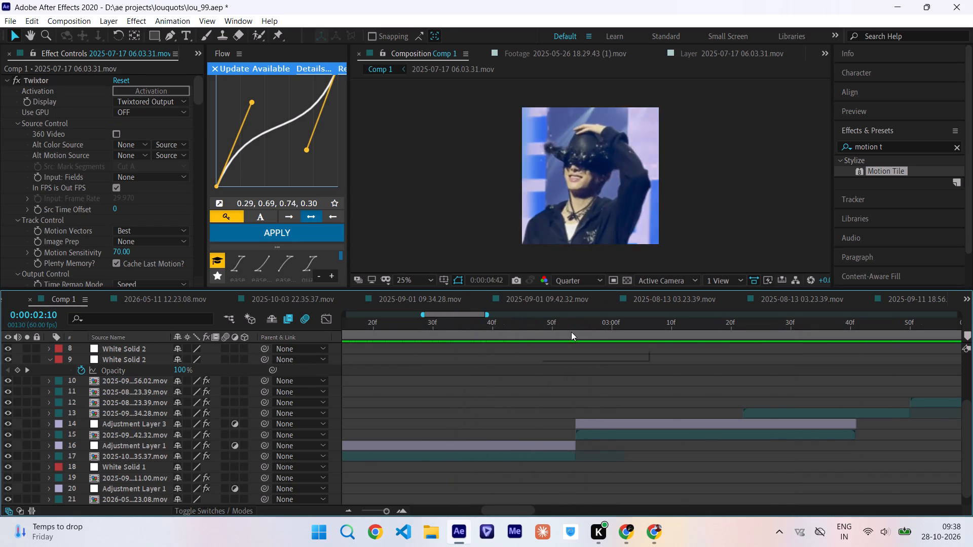
# Reveal the skew adjustment layer's keyframes and shift all Skew and Skew Axis keyframes about 2 frames earlier.
pyautogui.click(594, 424)
pyautogui.press('i')
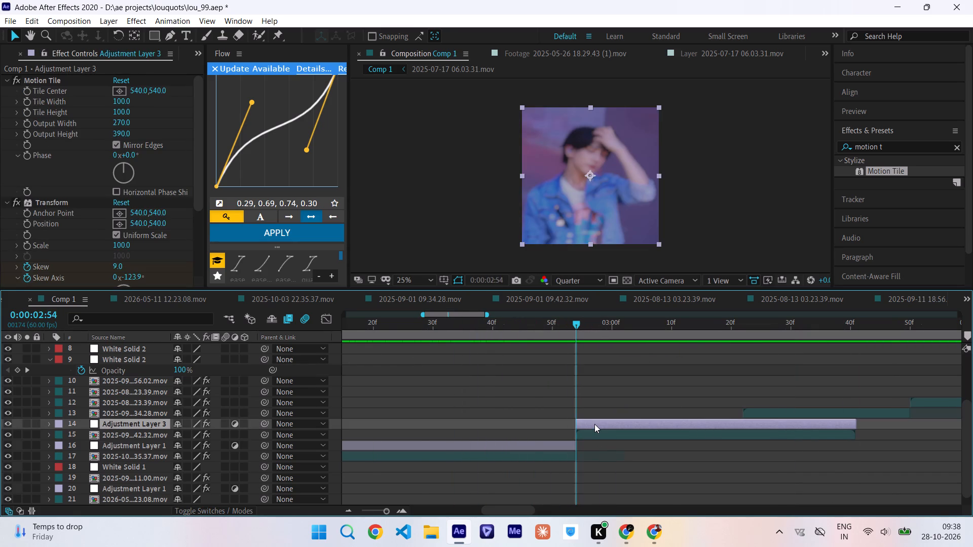
pyautogui.press('u')
pyautogui.moveTo(500, 450); pyautogui.dragTo(709, 460)
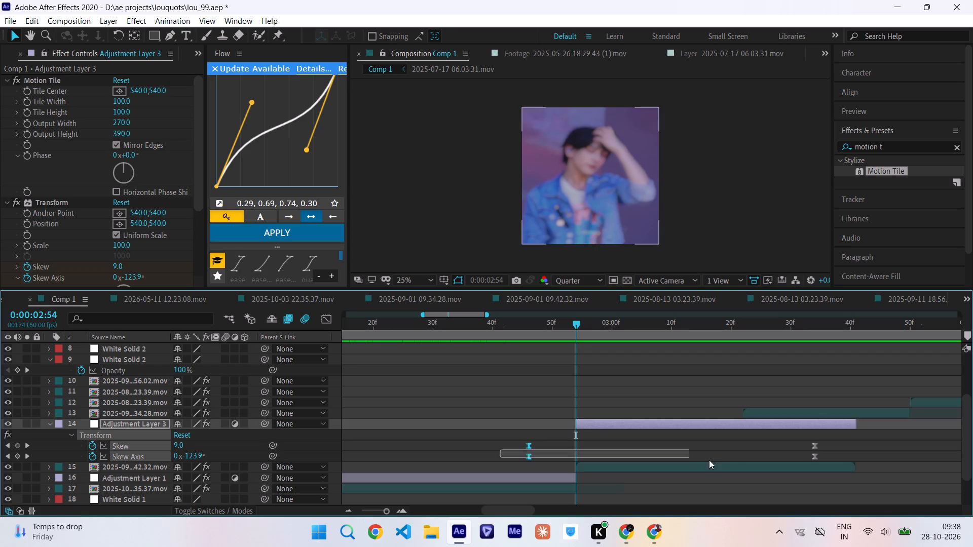
pyautogui.moveTo(709, 460); pyautogui.dragTo(828, 460)
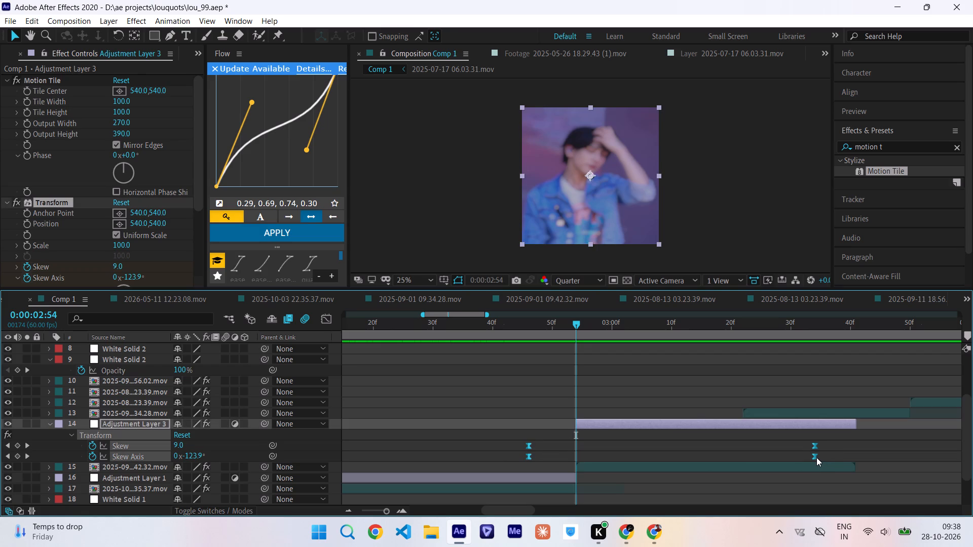
pyautogui.moveTo(816, 457); pyautogui.dragTo(804, 457)
# Scrub forward from 0:00:02:54 to preview the retimed skew.
pyautogui.moveTo(576, 322); pyautogui.dragTo(583, 328)
pyautogui.click(583, 328)
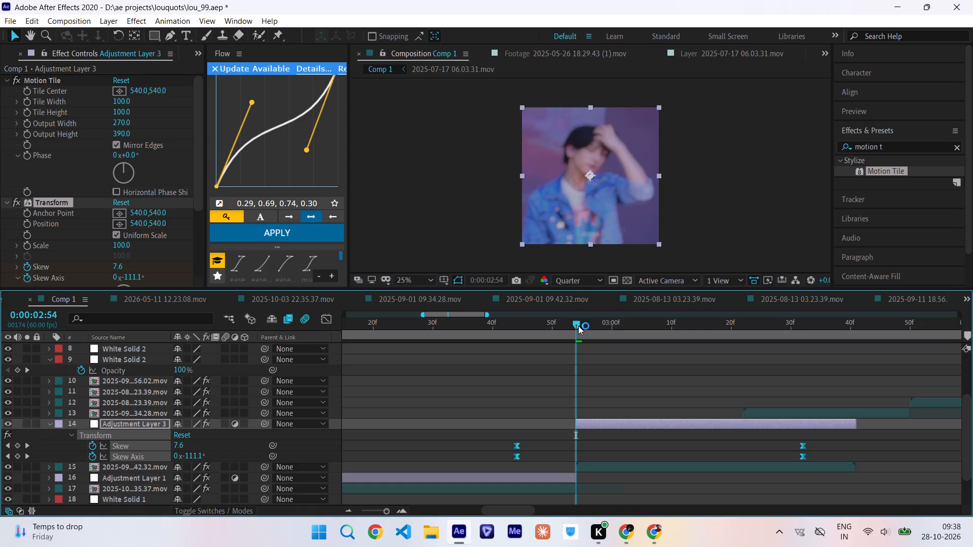
pyautogui.moveTo(578, 326); pyautogui.dragTo(592, 327)
pyautogui.click(592, 327)
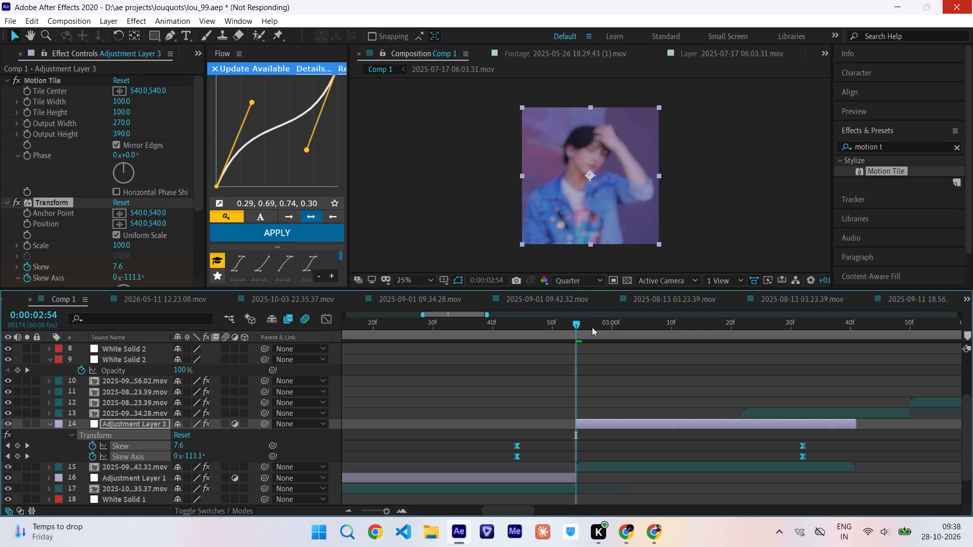
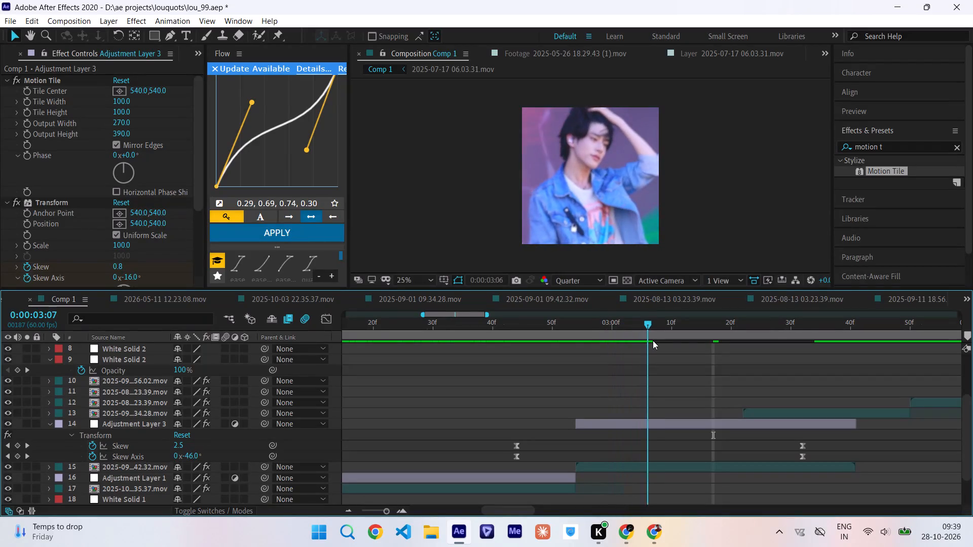
# Save the project.
pyautogui.hotkey('ctrl', 's')
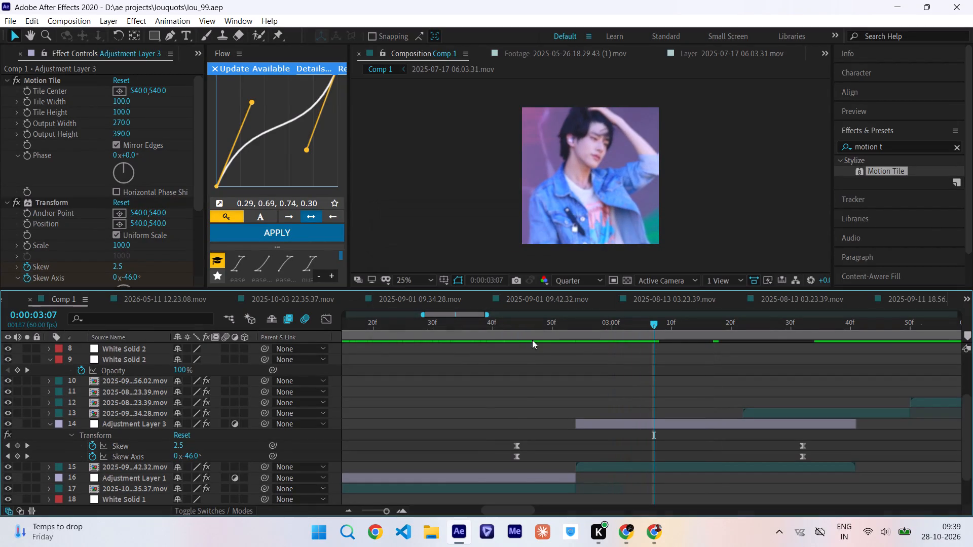
# Play back Comp 1 from 0:00:02:37 and scrub through the skewed clip starting at 0:00:02:54 to review the retimed skew.
pyautogui.click(477, 326)
pyautogui.press('space')
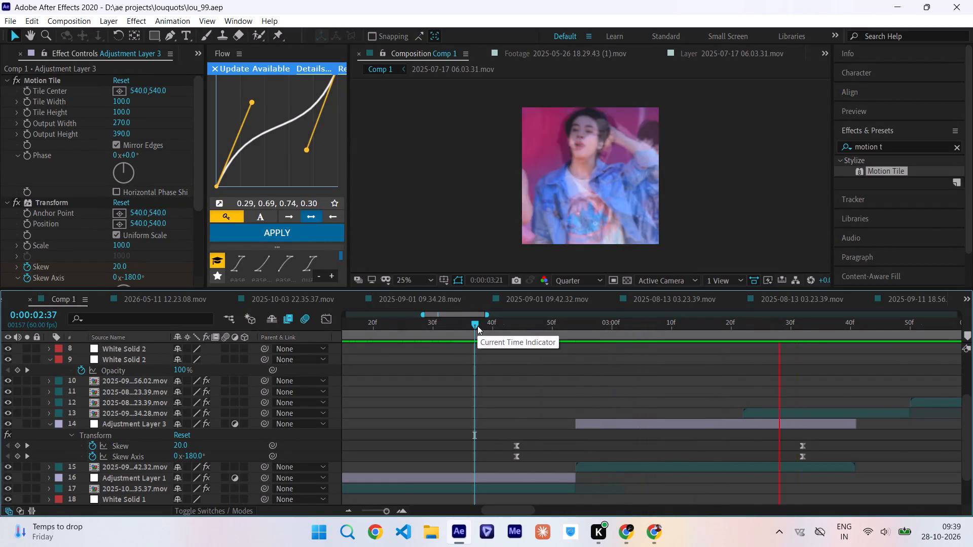
pyautogui.moveTo(555, 330); pyautogui.dragTo(618, 338)
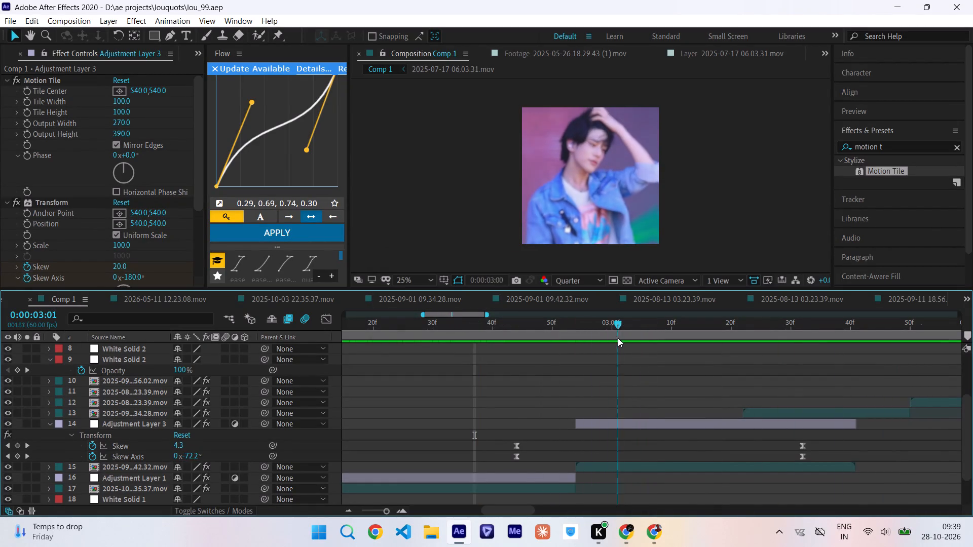
pyautogui.moveTo(618, 338); pyautogui.dragTo(539, 413)
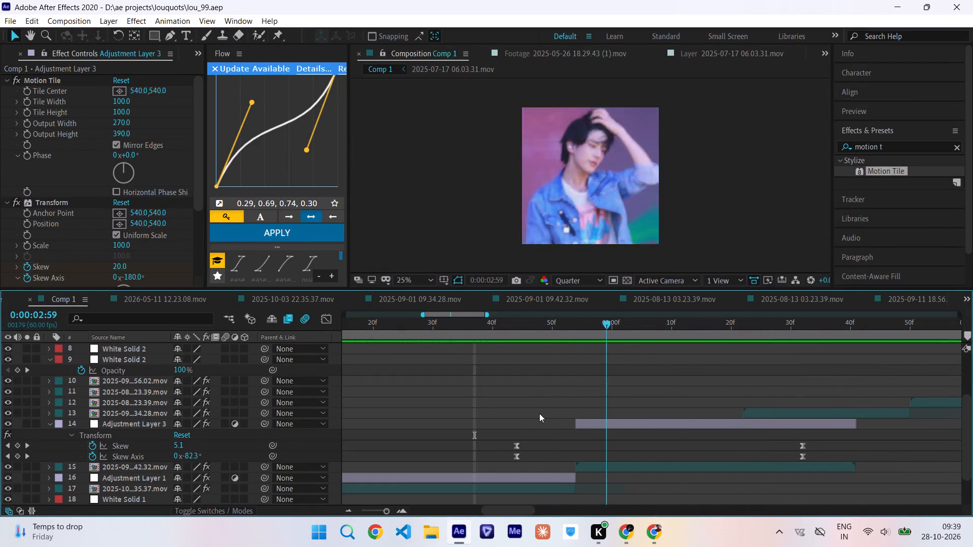
pyautogui.moveTo(539, 413); pyautogui.dragTo(664, 418)
# Delete the skew adjustment layer above the clip that starts at 0:00:02:54.
pyautogui.click(663, 424)
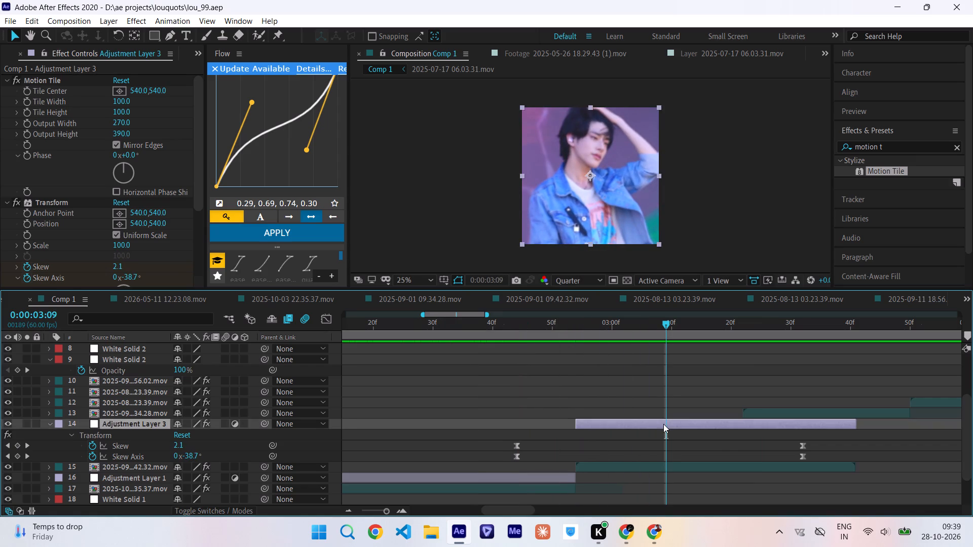
pyautogui.press('Delete')
# Scrub the clip from about 0:00:02:54 to 0:00:03:33, and play back Comp 1 from 0:00:01:02 to check its clips without the skew.
pyautogui.moveTo(552, 329); pyautogui.dragTo(597, 330)
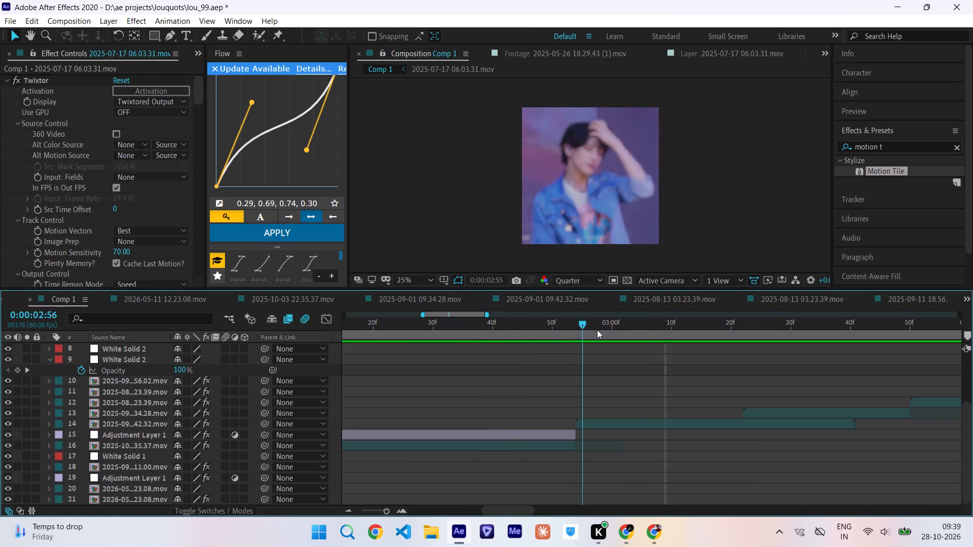
pyautogui.moveTo(597, 330); pyautogui.dragTo(821, 384)
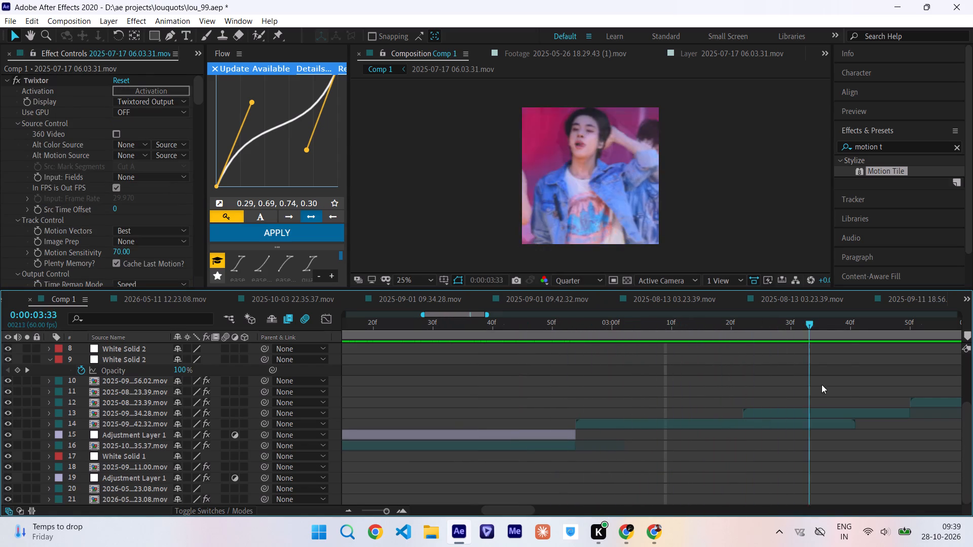
pyautogui.moveTo(821, 384); pyautogui.dragTo(174, 407)
pyautogui.press('space')
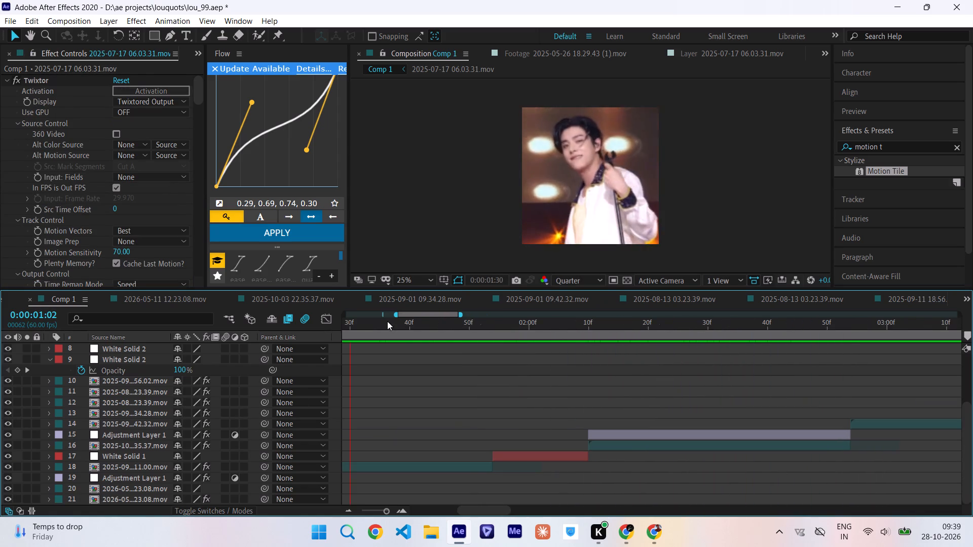
pyautogui.hscroll(-4, 661, 420)
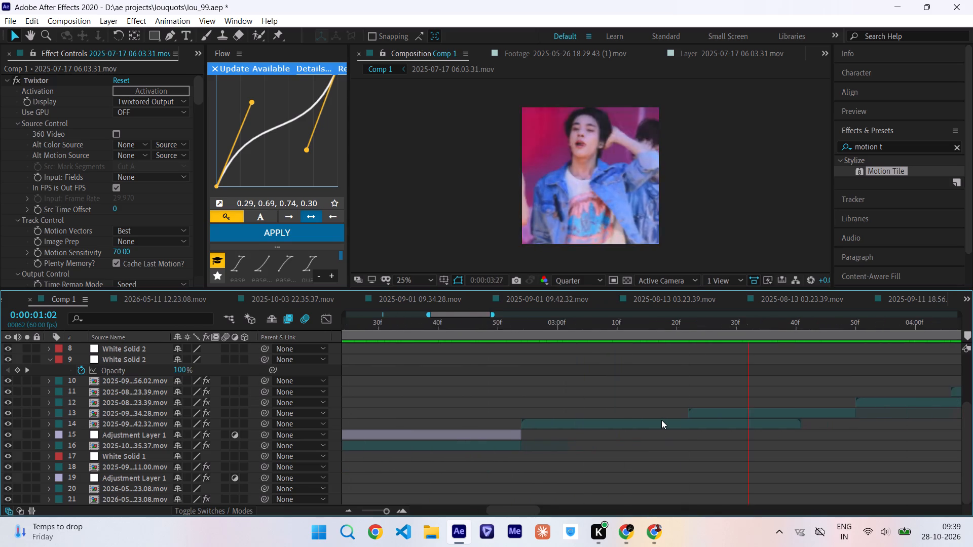
pyautogui.hscroll(-2, 661, 420)
pyautogui.hscroll(9, 661, 420)
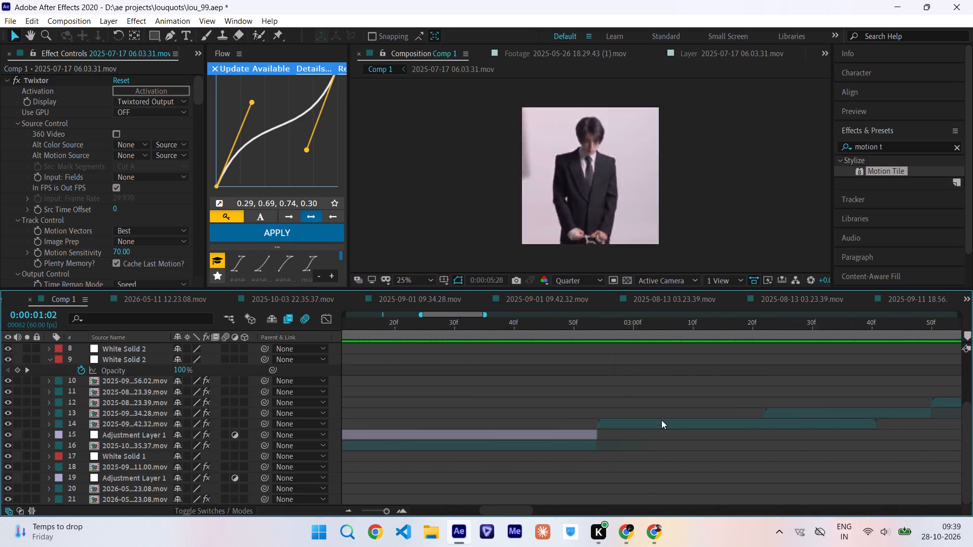
pyautogui.hscroll(-4, 661, 420)
pyautogui.hscroll(1, 661, 420)
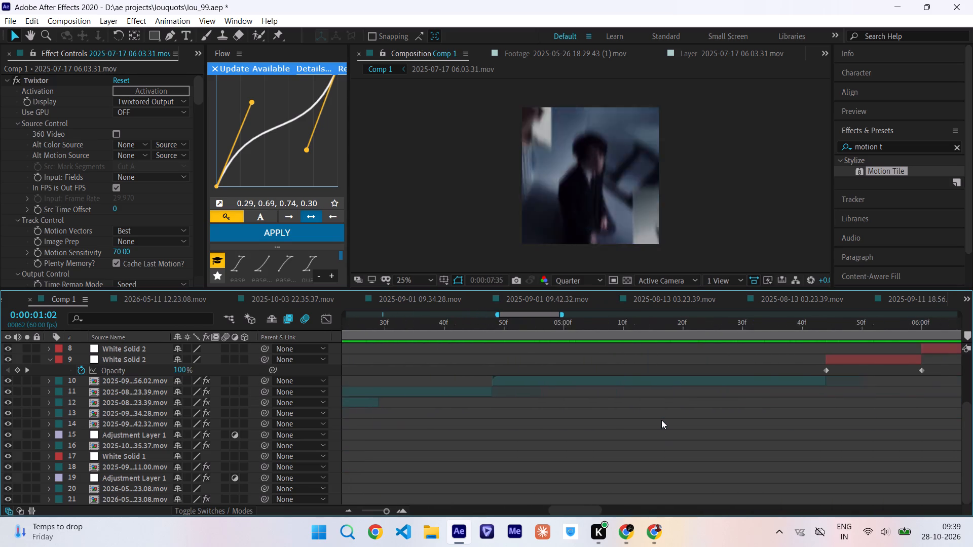
pyautogui.hscroll(7, 661, 420)
# Play back Comp 1 from 0:00:00:00 and follow the clips and solids along the timeline to review the edit.
pyautogui.moveTo(571, 327); pyautogui.dragTo(219, 381)
pyautogui.press('space')
pyautogui.hscroll(-1, 702, 410)
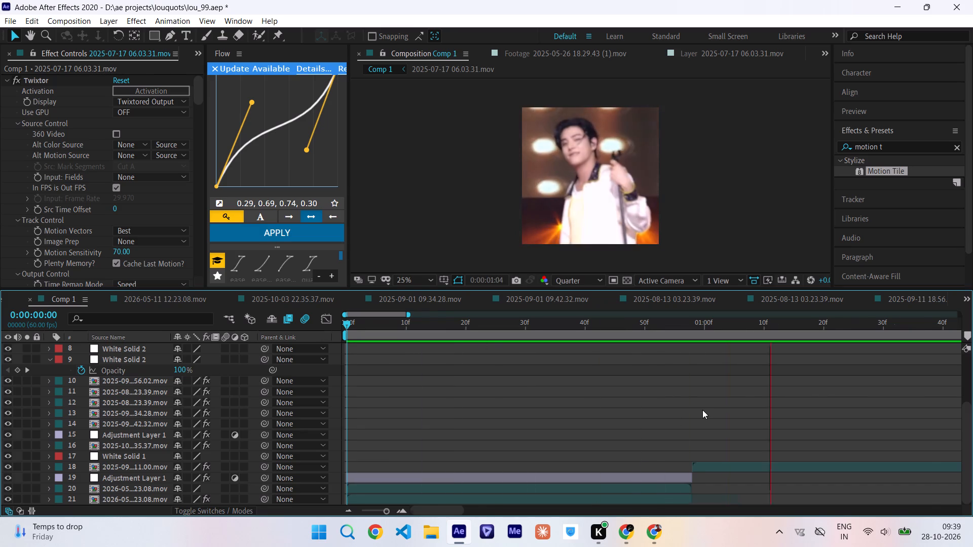
pyautogui.hscroll(-8, 702, 410)
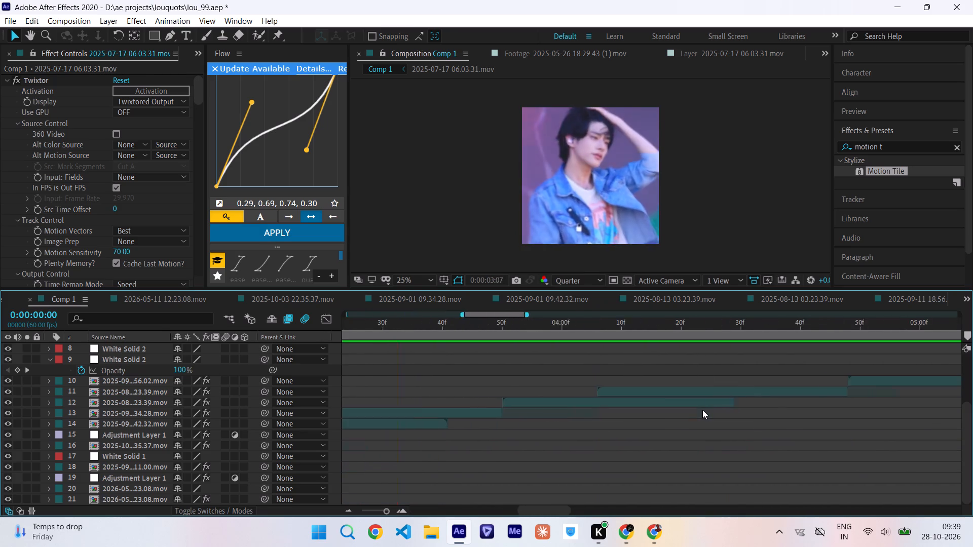
pyautogui.hscroll(-2, 702, 410)
pyautogui.doubleClick(702, 410)
pyautogui.hscroll(-3, 702, 410)
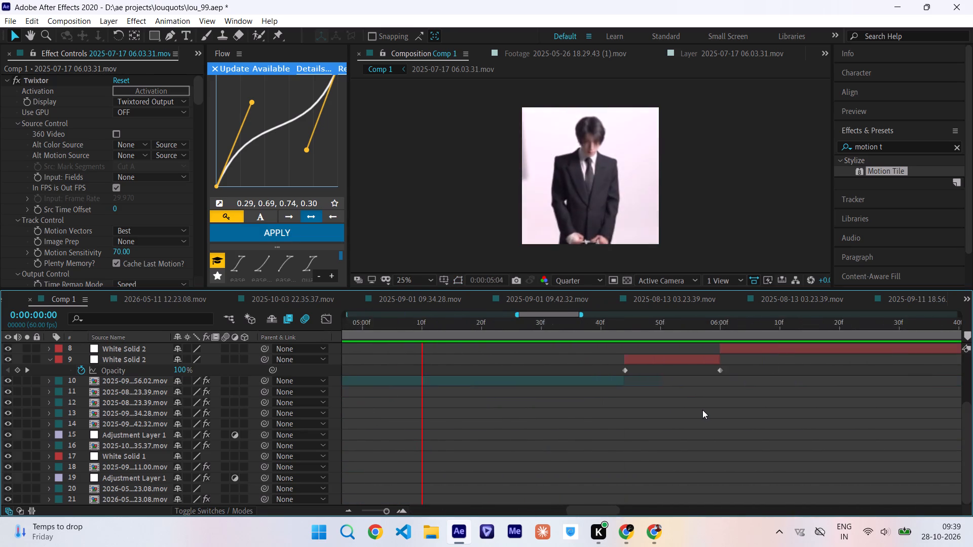
pyautogui.hscroll(-1, 702, 410)
pyautogui.hscroll(1, 702, 410)
pyautogui.hscroll(-3, 702, 410)
pyautogui.hscroll(2, 702, 410)
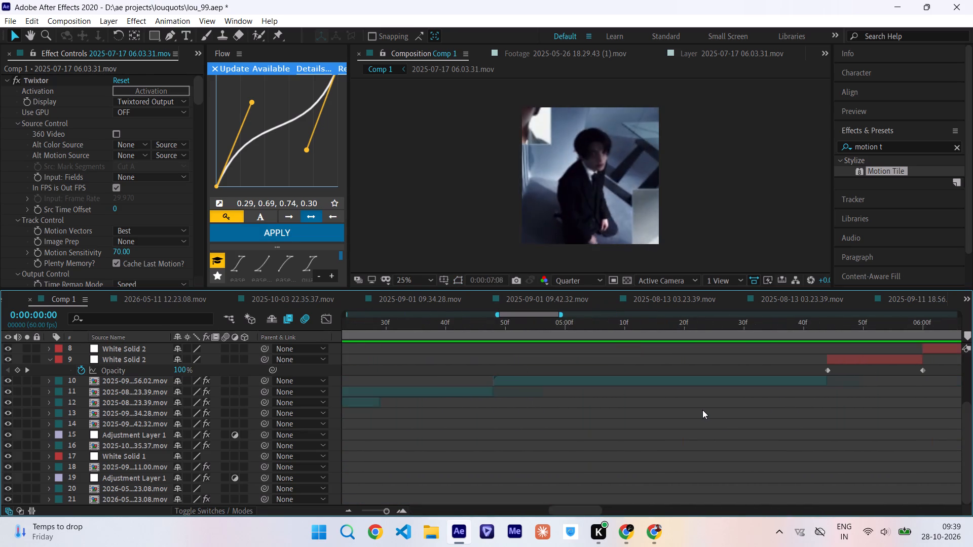
pyautogui.hscroll(9, 702, 410)
# Replay Comp 1 from 0:00:00:00 to review the transitions between its clips once more.
pyautogui.moveTo(563, 324); pyautogui.dragTo(416, 332)
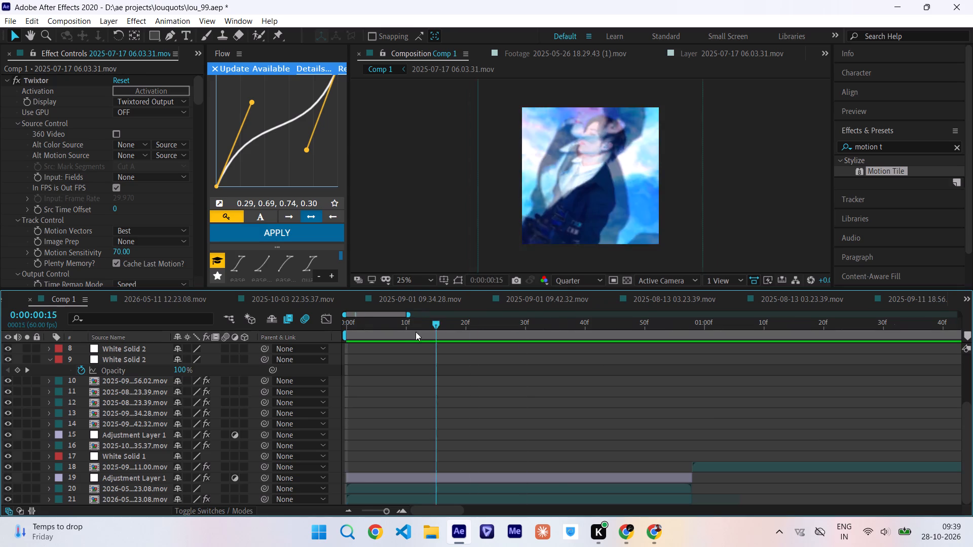
pyautogui.moveTo(416, 332); pyautogui.dragTo(313, 351)
pyautogui.press('space')
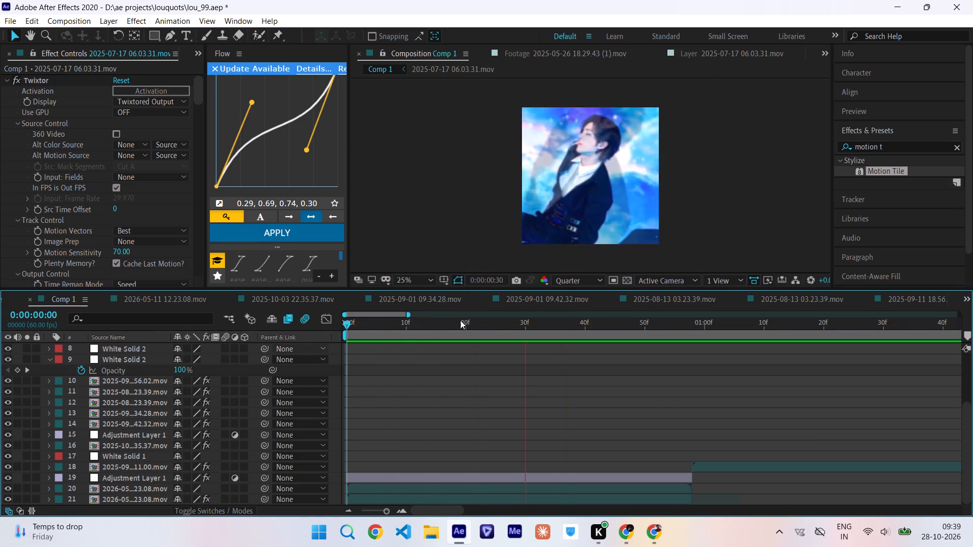
pyautogui.hscroll(-3, 667, 399)
pyautogui.hscroll(1, 667, 399)
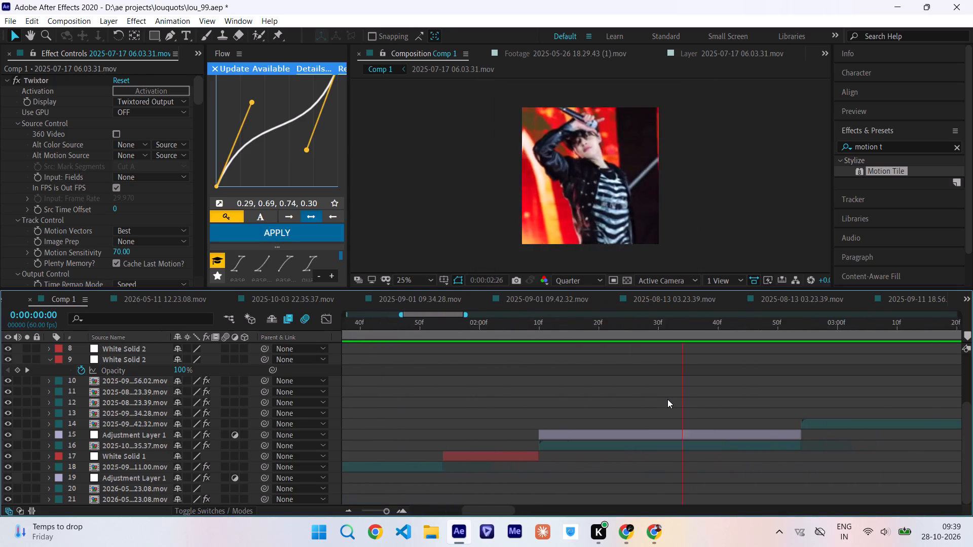
pyautogui.hscroll(2, 667, 399)
# Save the project.
pyautogui.hotkey('ctrl', 's')
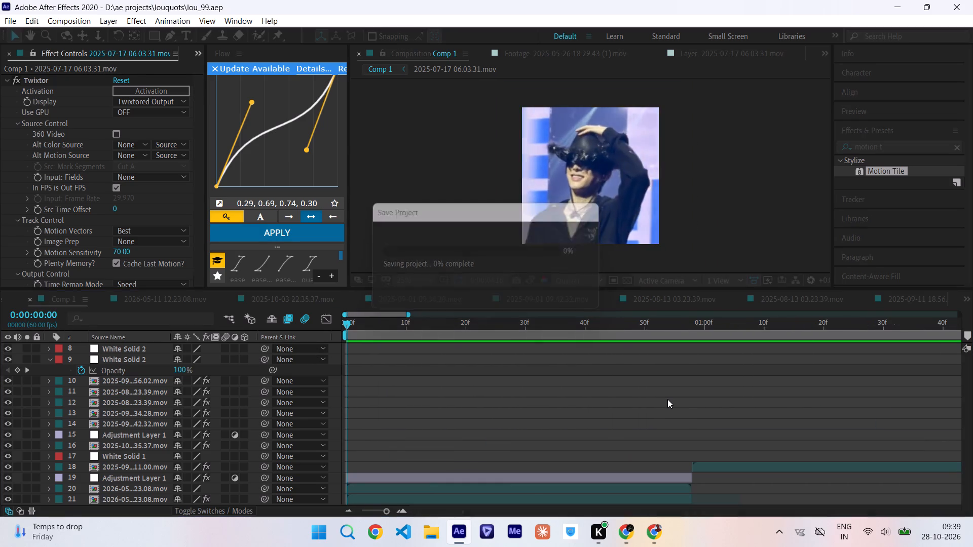
# Turn on the visibility of the reference video layer at the top of Comp 1's layer stack.
pyautogui.hscroll(7, 395, 379)
pyautogui.scroll(-1, 395, 379)
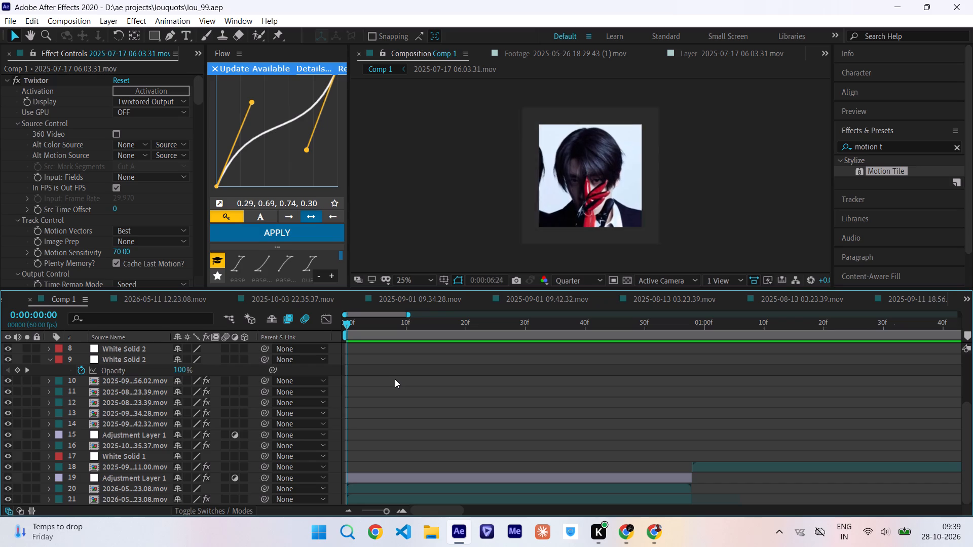
pyautogui.scroll(-2, 395, 379)
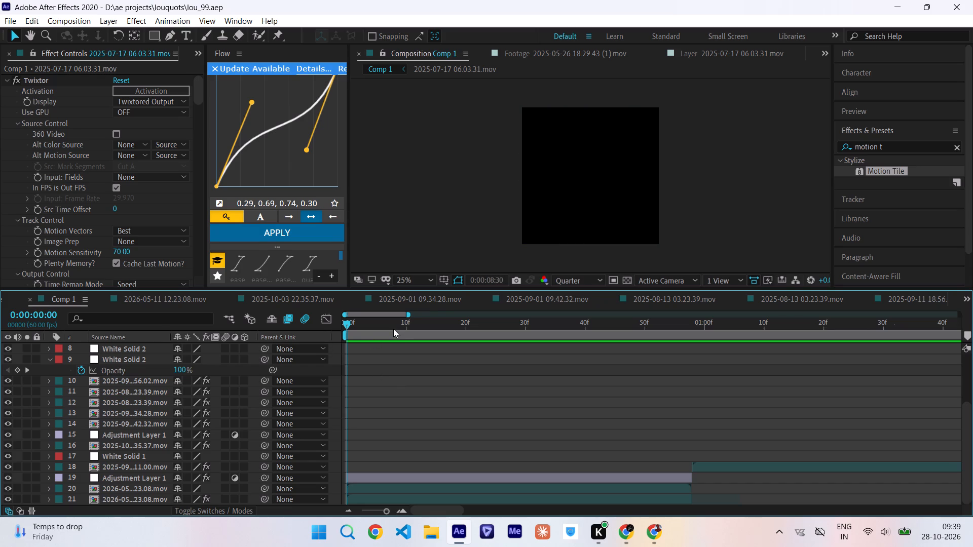
pyautogui.scroll(3, 44, 371)
pyautogui.click(5, 344)
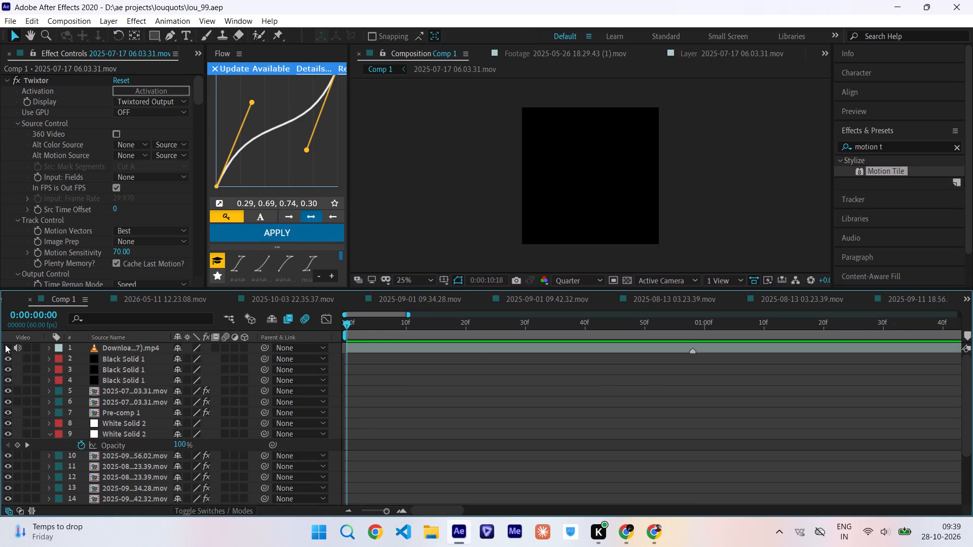
# Scrub from about 0:00:00:54 to 0:00:02:34 to examine the reference video's transitions over Comp 1's clips.
pyautogui.hscroll(-1, 558, 335)
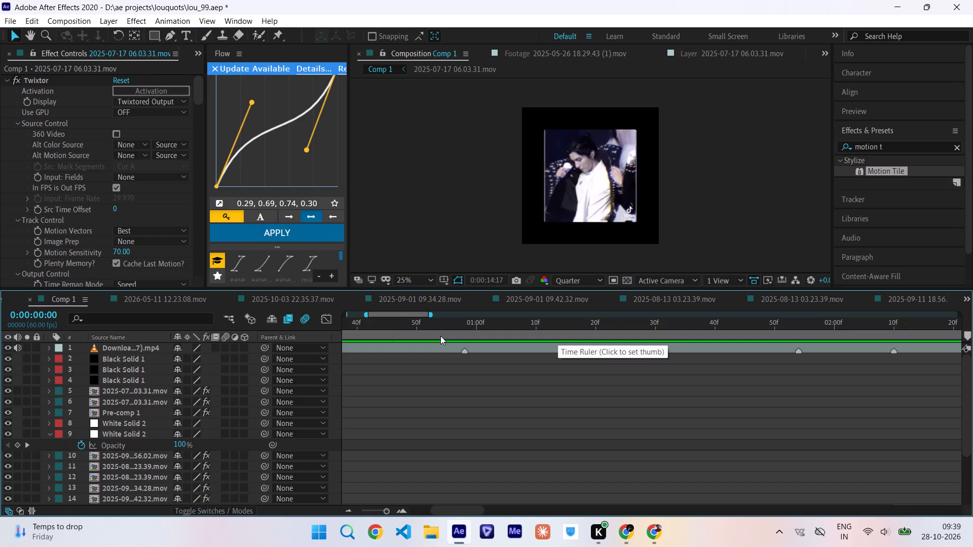
pyautogui.moveTo(440, 336); pyautogui.dragTo(512, 344)
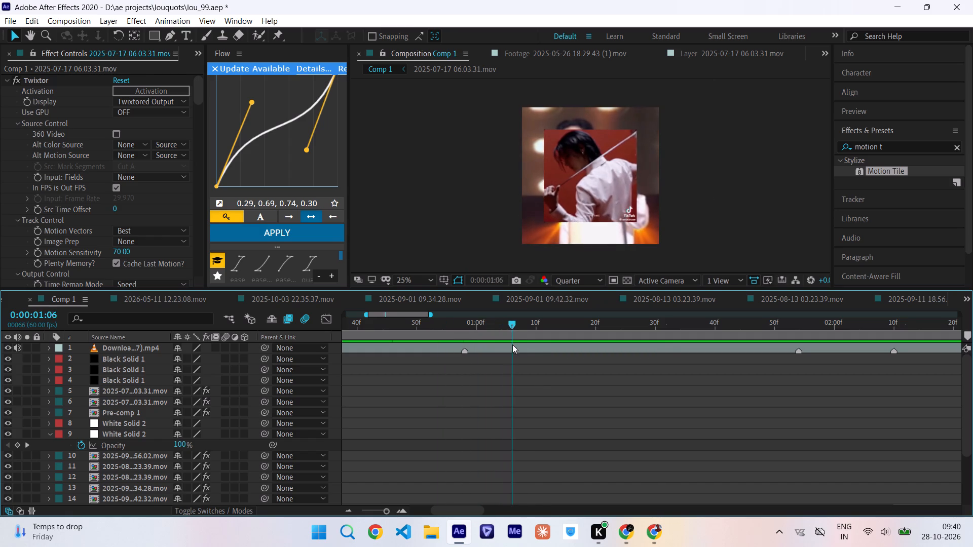
pyautogui.moveTo(512, 344); pyautogui.dragTo(763, 374)
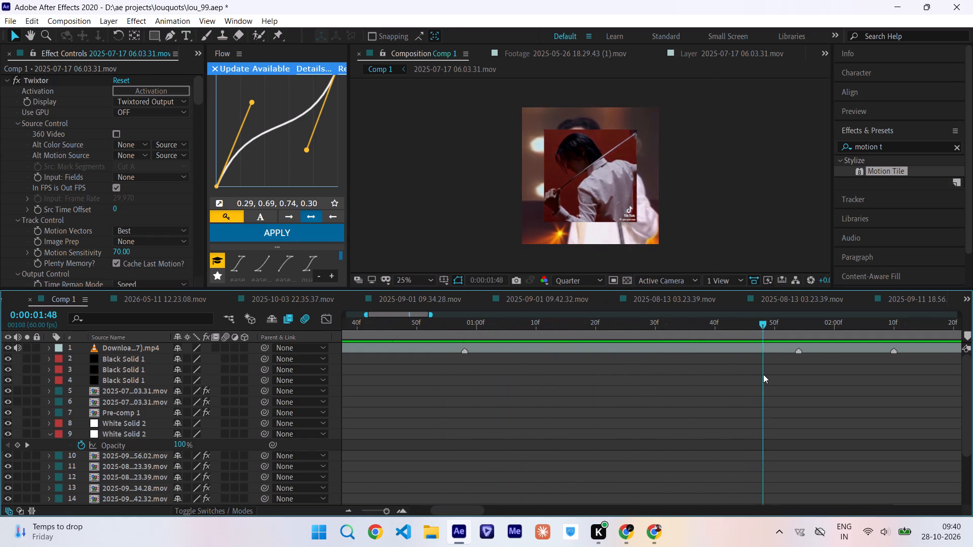
pyautogui.hscroll(-2, 763, 374)
pyautogui.moveTo(405, 327); pyautogui.dragTo(434, 331)
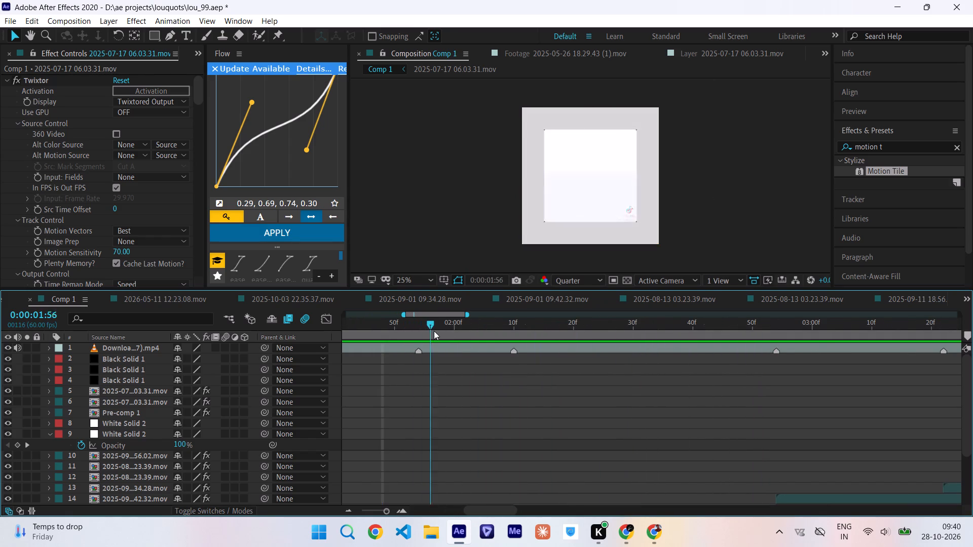
pyautogui.moveTo(434, 331); pyautogui.dragTo(555, 350)
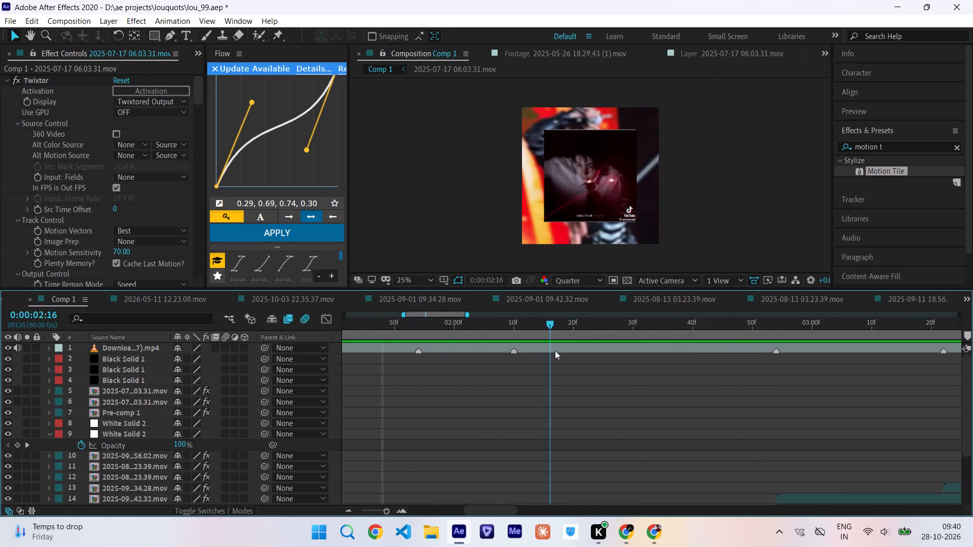
pyautogui.moveTo(555, 350); pyautogui.dragTo(656, 353)
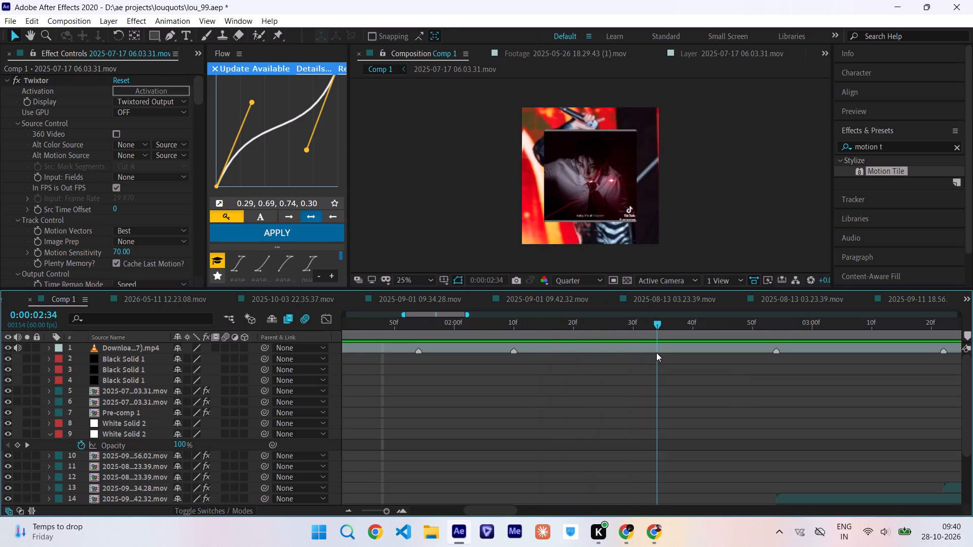
pyautogui.moveTo(656, 353); pyautogui.dragTo(657, 353)
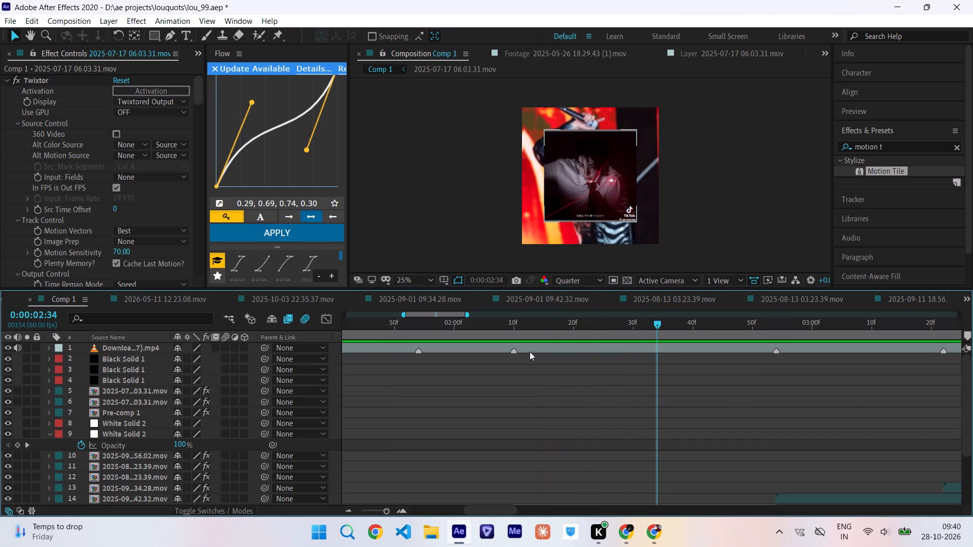
# Add a new adjustment layer directly above the existing adjustment layer covering the clip that starts at 0:00:02:10.
pyautogui.scroll(-4, 530, 351)
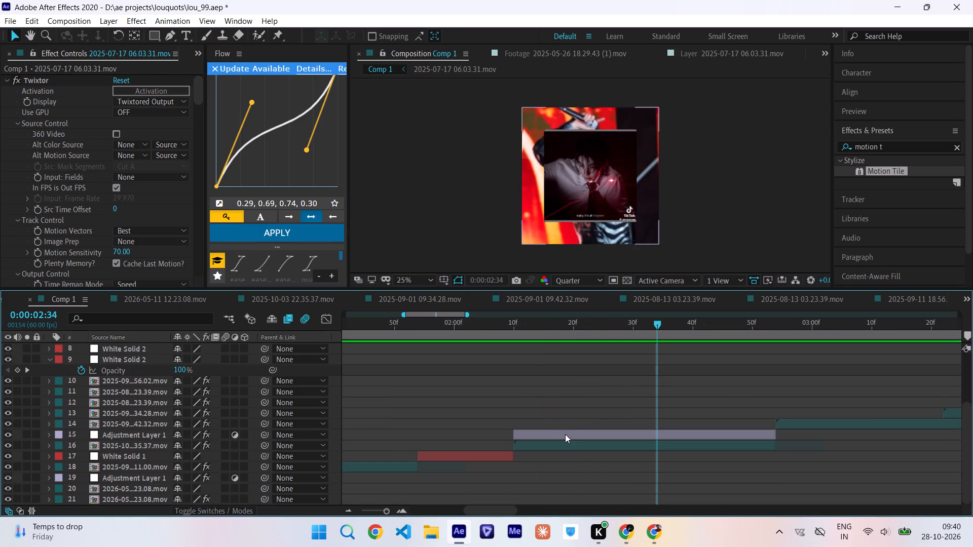
pyautogui.click(565, 435)
pyautogui.hotkey('ctrl', 'alt', 'y')
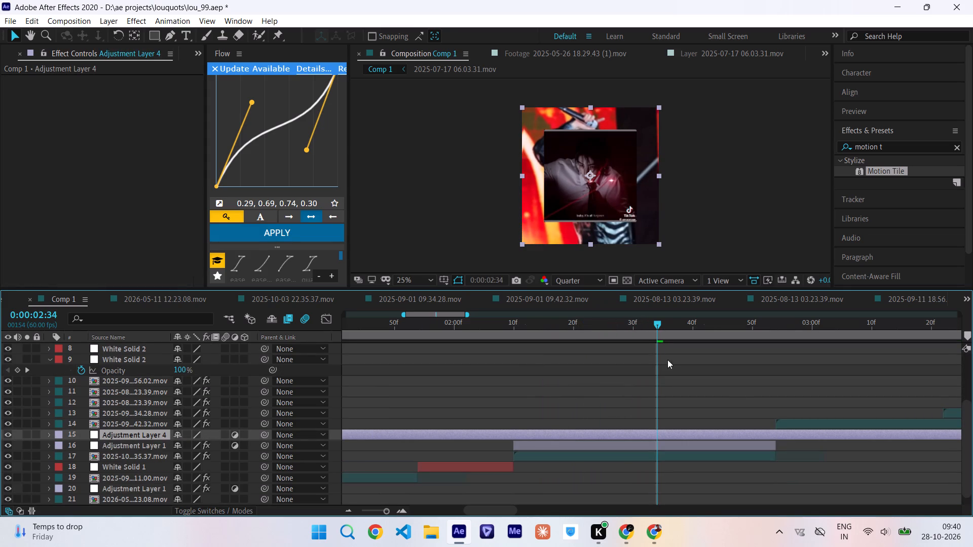
# Search the effects for "cc ja" and apply CC Jaws to the new adjustment layer.
pyautogui.moveTo(892, 149); pyautogui.dragTo(813, 149)
pyautogui.write('cc ja')
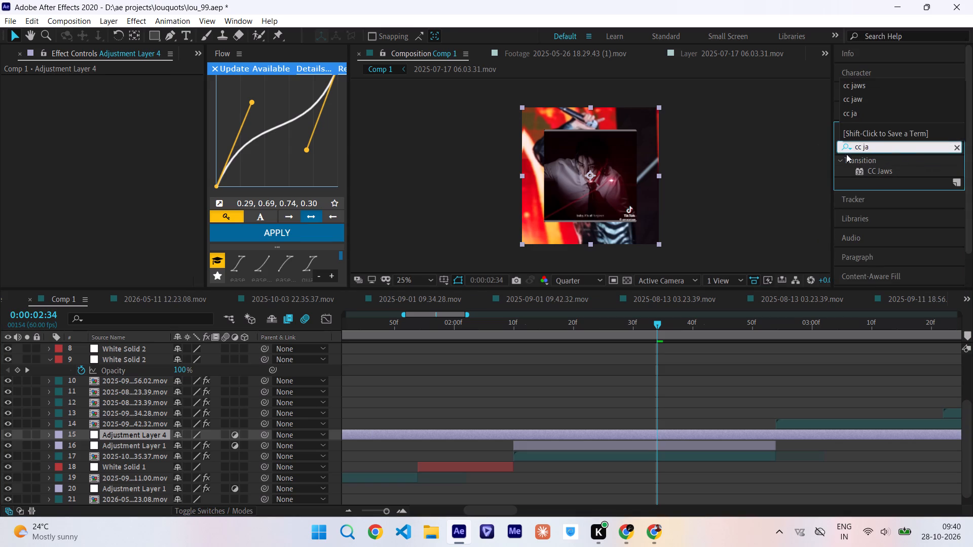
pyautogui.moveTo(883, 173); pyautogui.dragTo(662, 434)
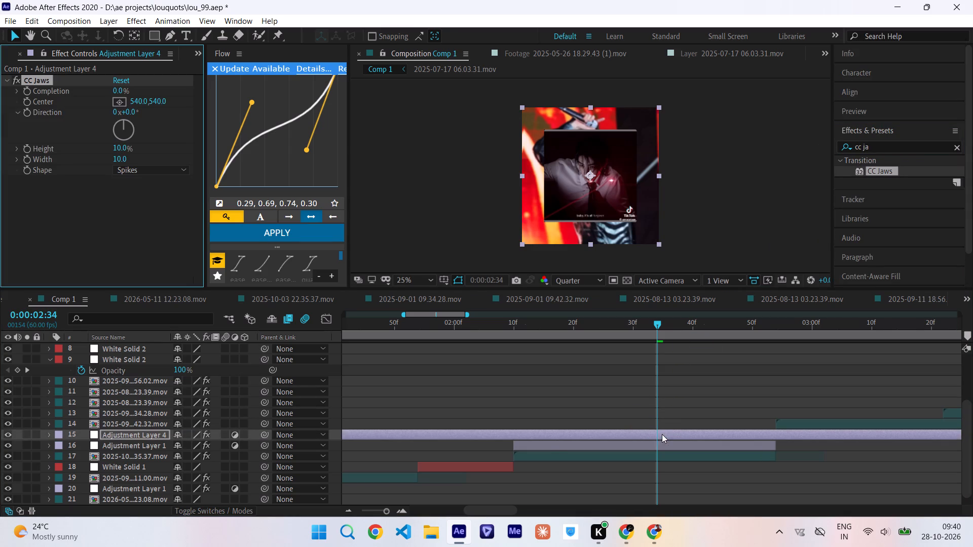
# Search the effects for "fill", apply Fill to Adjustment Layer 4 and set its colour to black (000000).
pyautogui.moveTo(908, 146); pyautogui.dragTo(789, 159)
pyautogui.write('fill')
pyautogui.moveTo(886, 236); pyautogui.dragTo(603, 433)
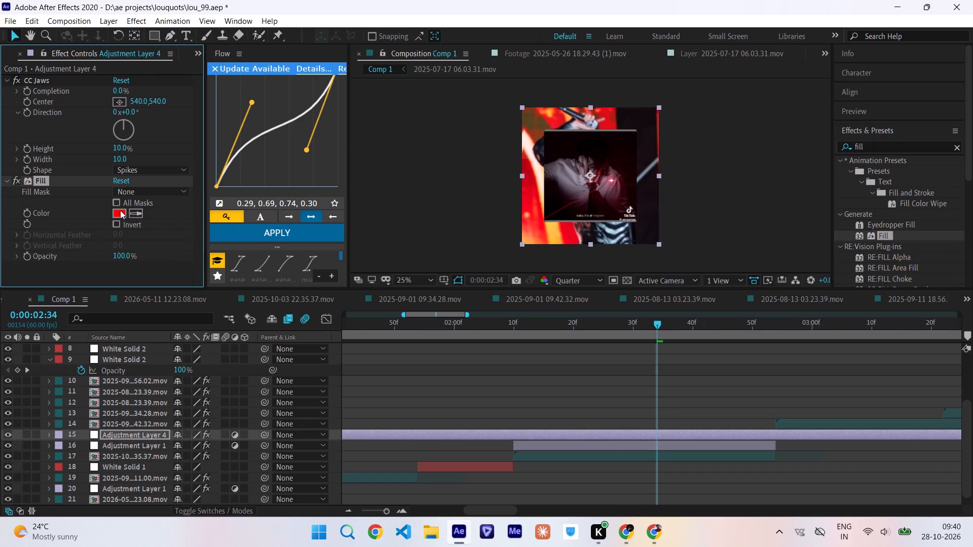
pyautogui.click(120, 210)
pyautogui.moveTo(255, 365); pyautogui.dragTo(338, 546)
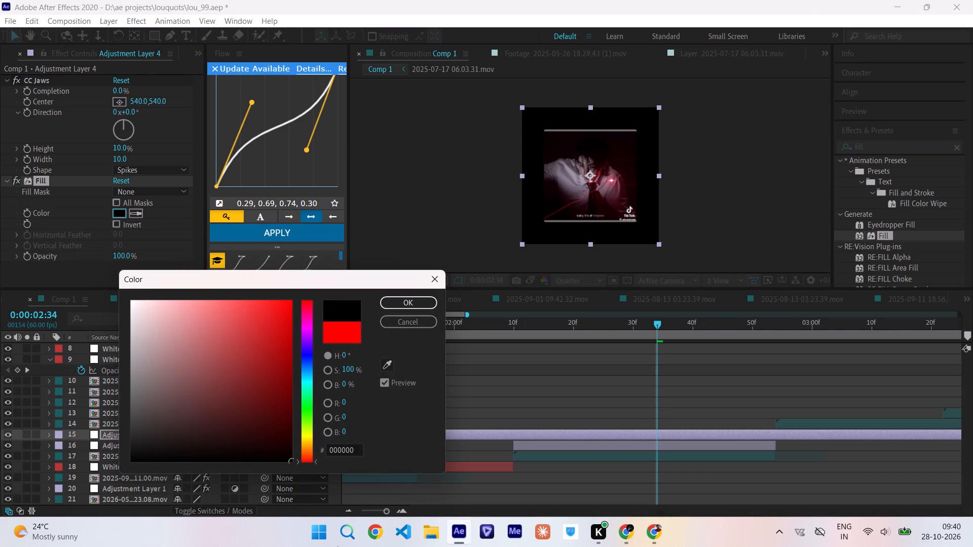
pyautogui.press('Return')
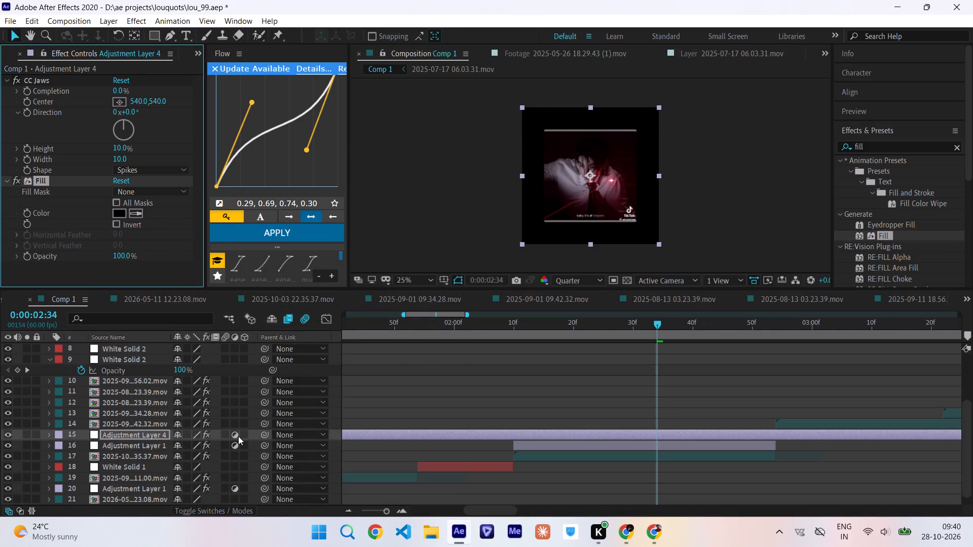
# Turn off the adjustment layer switch of Adjustment Layer 4.
pyautogui.click(235, 434)
# Trim Adjustment Layer 4 to span 0:00:02:10 to 0:00:02:54 by splitting it at both times and deleting the outer pieces.
pyautogui.click(548, 445)
pyautogui.press('i')
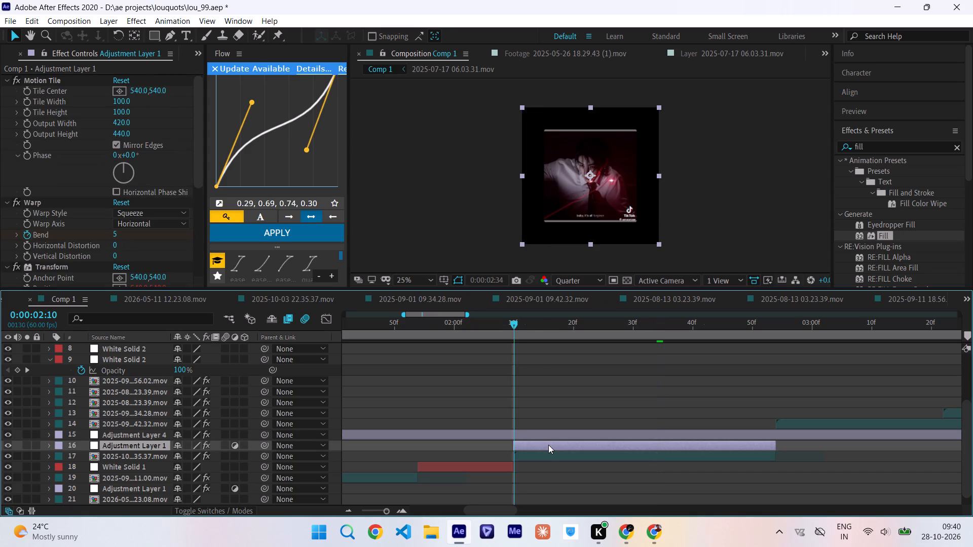
pyautogui.click(541, 435)
pyautogui.hotkey('ctrl', 'shift', 'd')
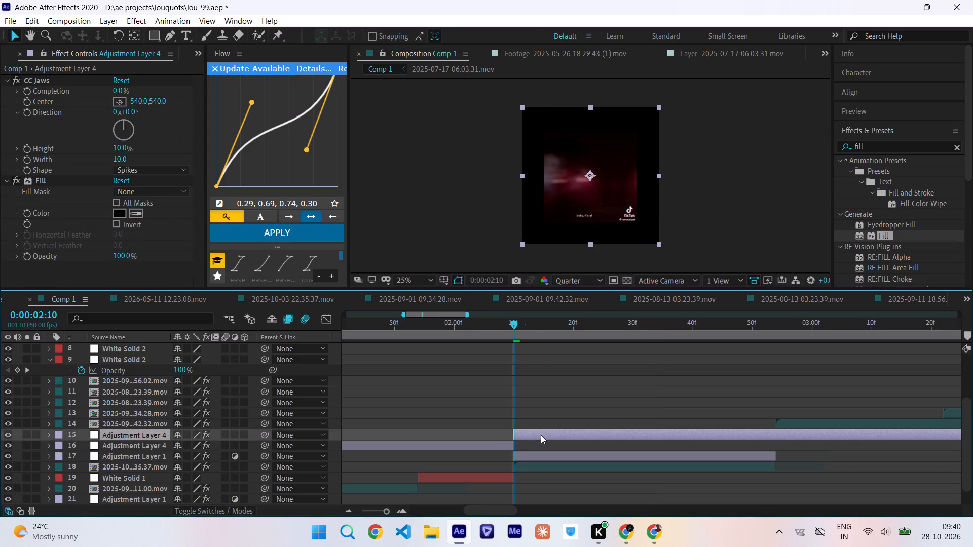
pyautogui.click(505, 444)
pyautogui.press('Delete')
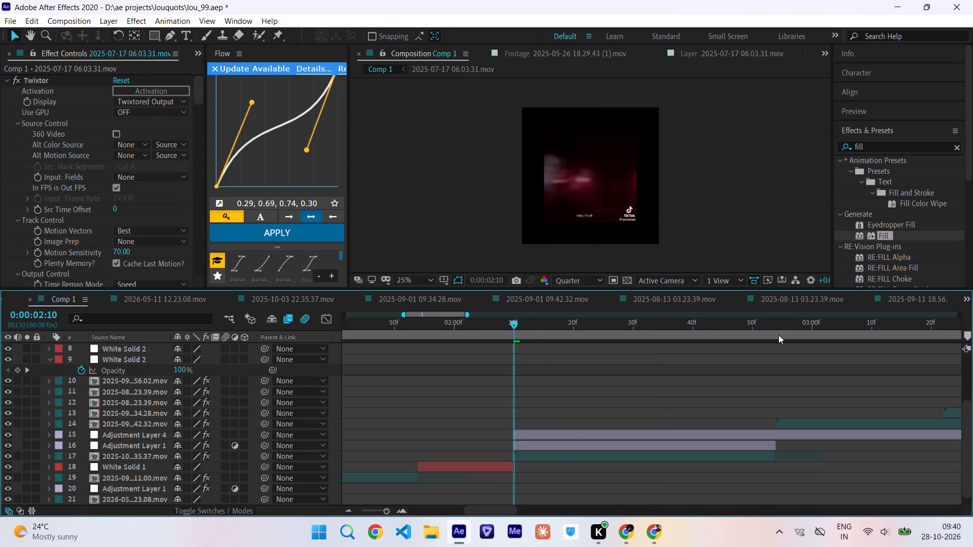
pyautogui.click(777, 328)
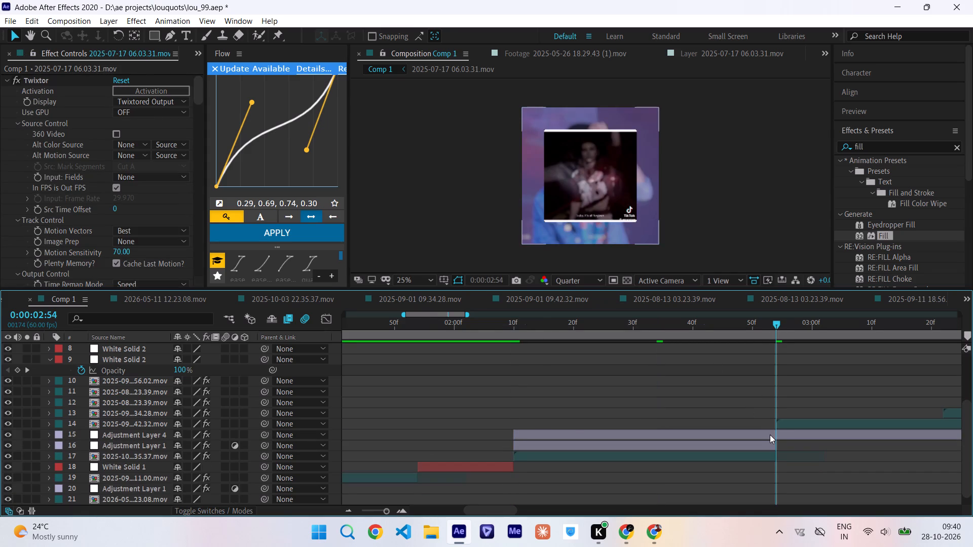
pyautogui.click(770, 435)
pyautogui.hotkey('ctrl', 'shift', 'd')
pyautogui.press('Delete')
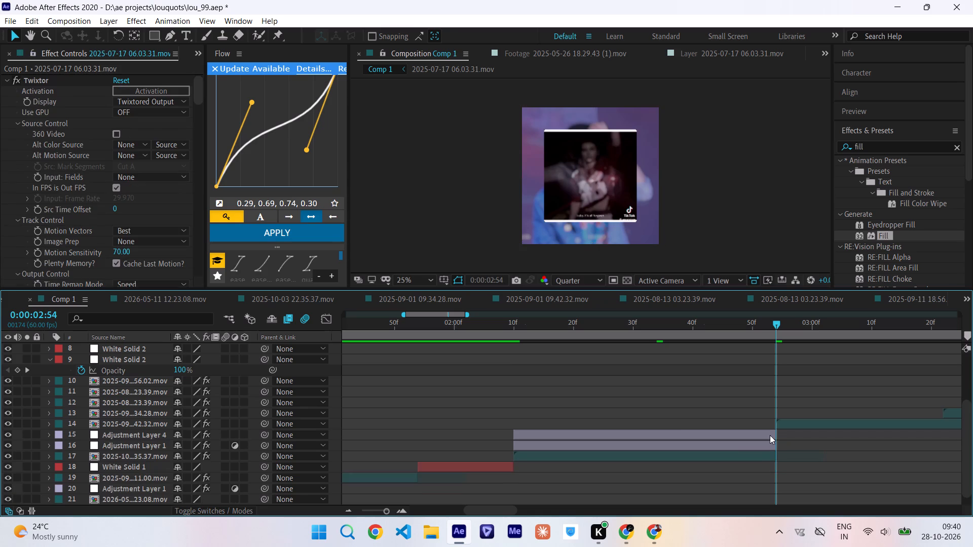
# Set Adjustment Layer 4's CC Jaws height to 0% and its completion to about 93%, using the reference video as a guide.
pyautogui.moveTo(532, 329); pyautogui.dragTo(644, 333)
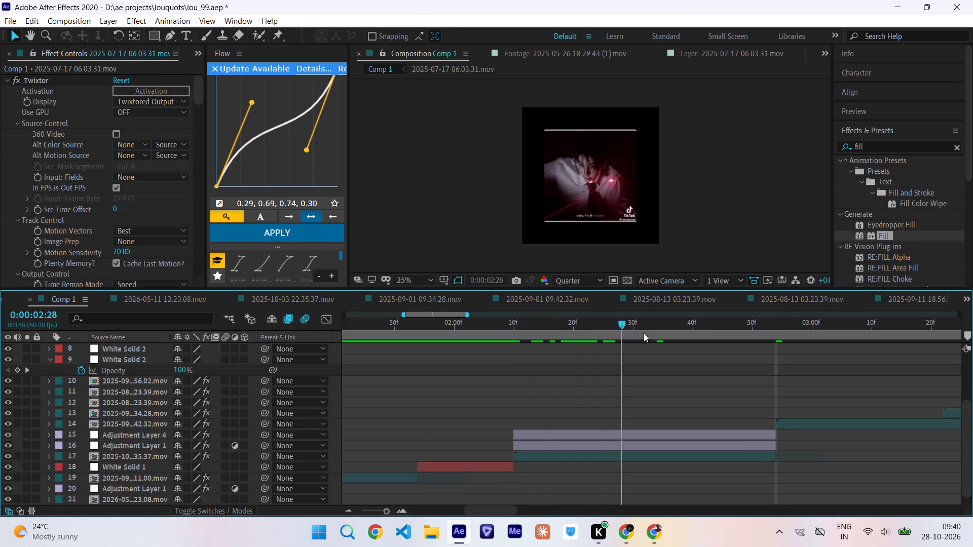
pyautogui.moveTo(644, 333); pyautogui.dragTo(692, 349)
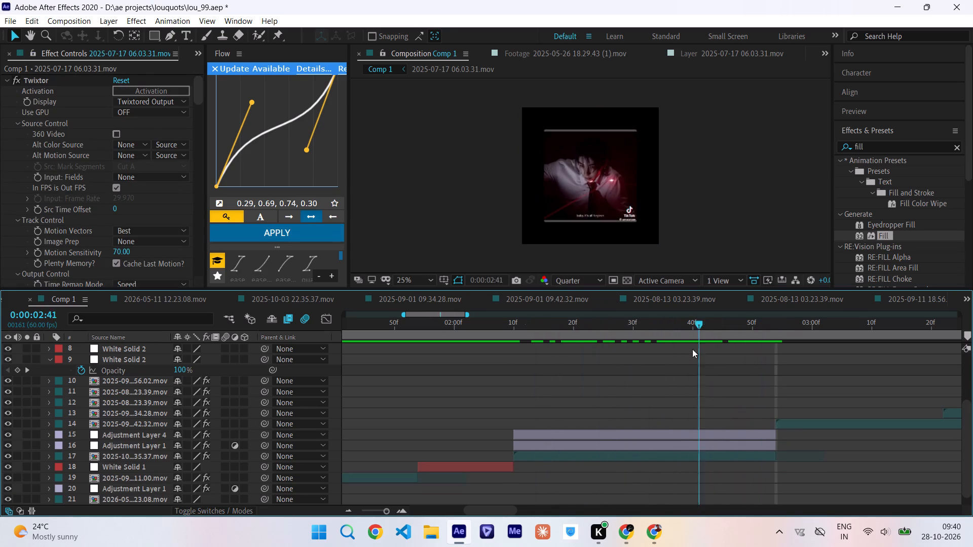
pyautogui.moveTo(692, 349); pyautogui.dragTo(573, 359)
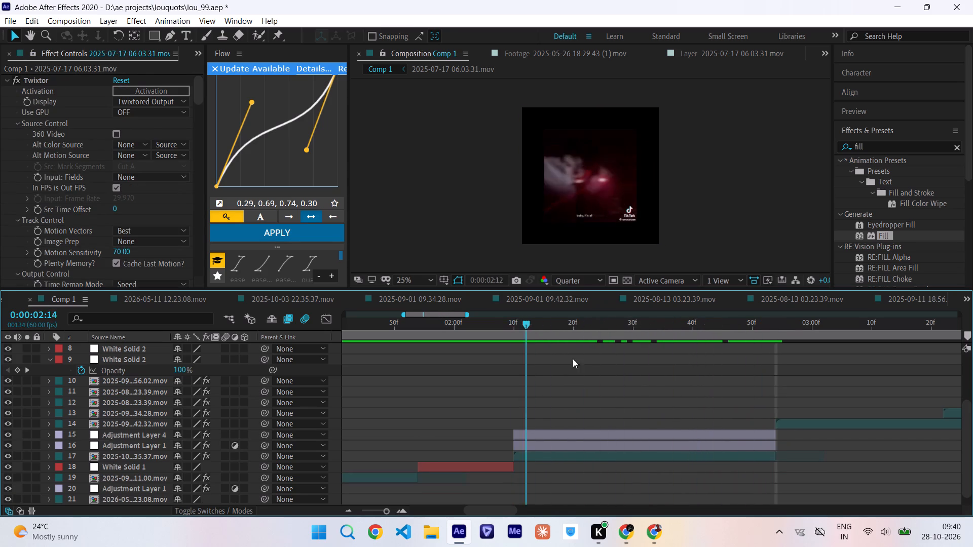
pyautogui.moveTo(573, 359); pyautogui.dragTo(586, 362)
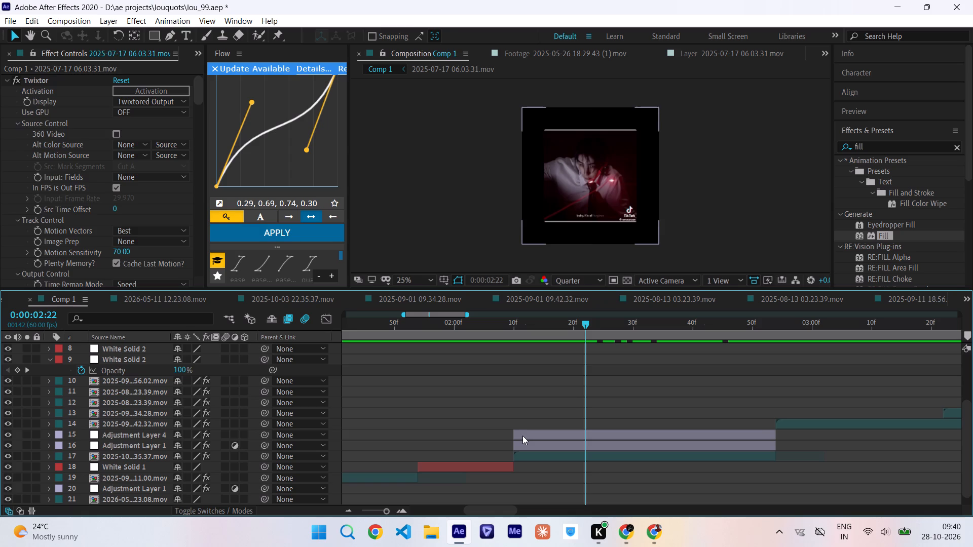
pyautogui.click(522, 436)
pyautogui.moveTo(598, 332); pyautogui.dragTo(626, 373)
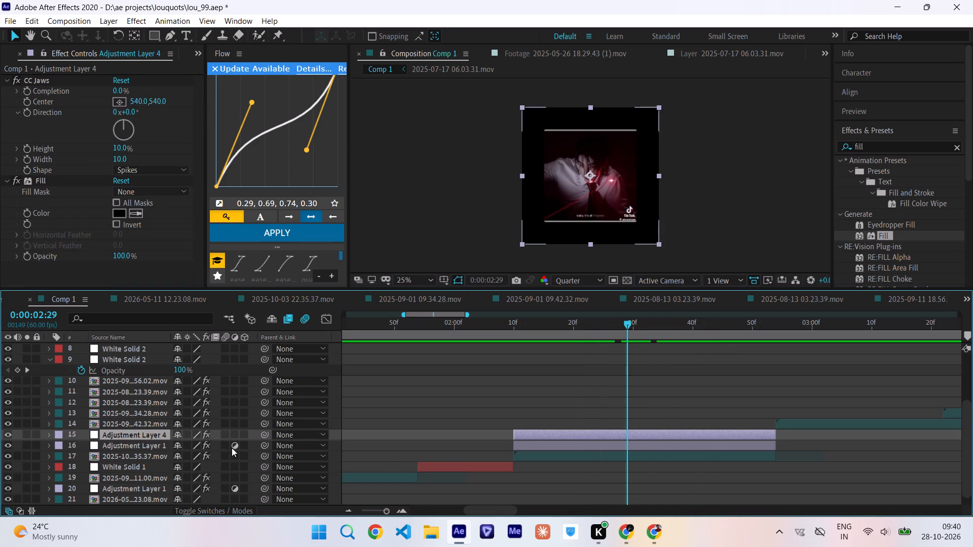
pyautogui.moveTo(119, 91); pyautogui.dragTo(146, 93)
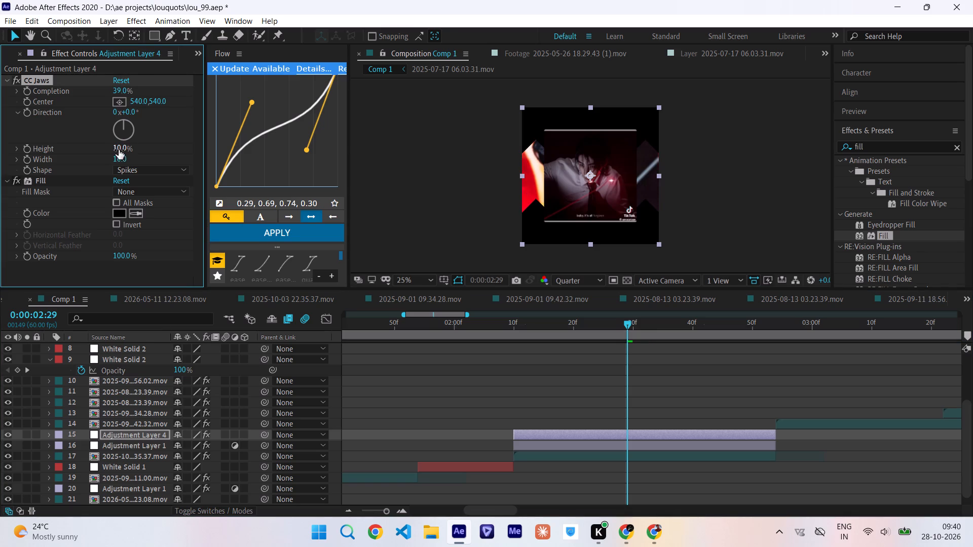
pyautogui.moveTo(119, 150); pyautogui.dragTo(87, 149)
pyautogui.moveTo(115, 93); pyautogui.dragTo(162, 113)
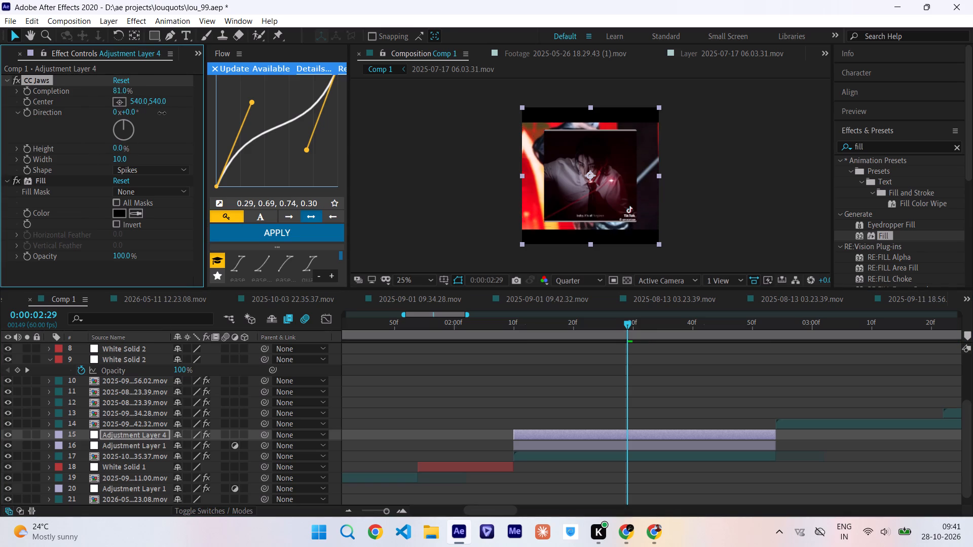
pyautogui.moveTo(162, 113); pyautogui.dragTo(171, 115)
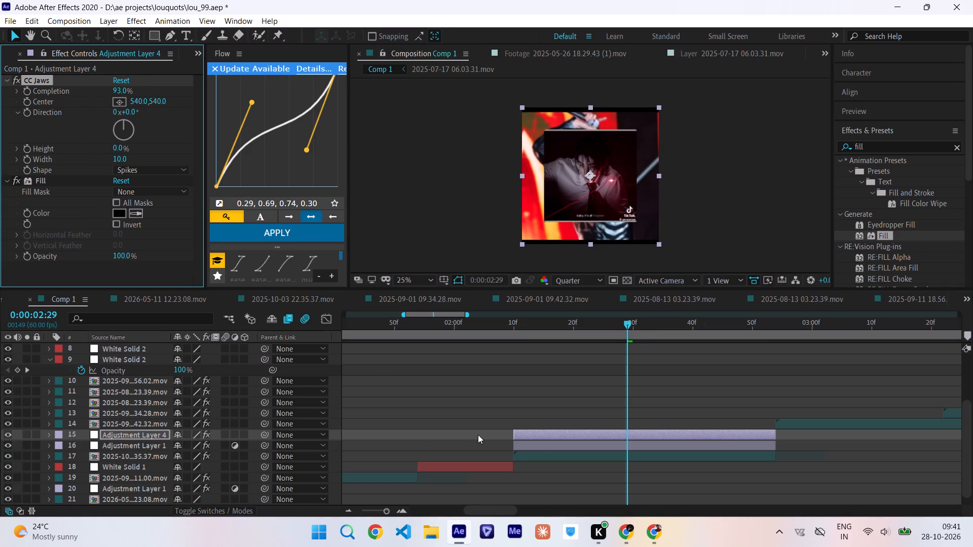
# Scale the Download (17).mp4 reference layer to 189% so it fills the composition frame.
pyautogui.scroll(2, 115, 350)
pyautogui.click(115, 350)
pyautogui.press('s')
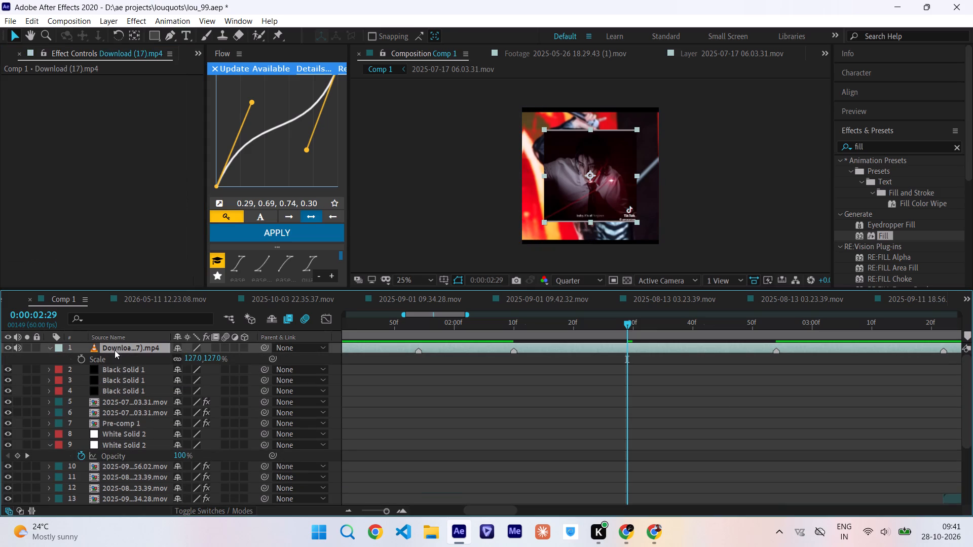
pyautogui.moveTo(191, 355); pyautogui.dragTo(226, 365)
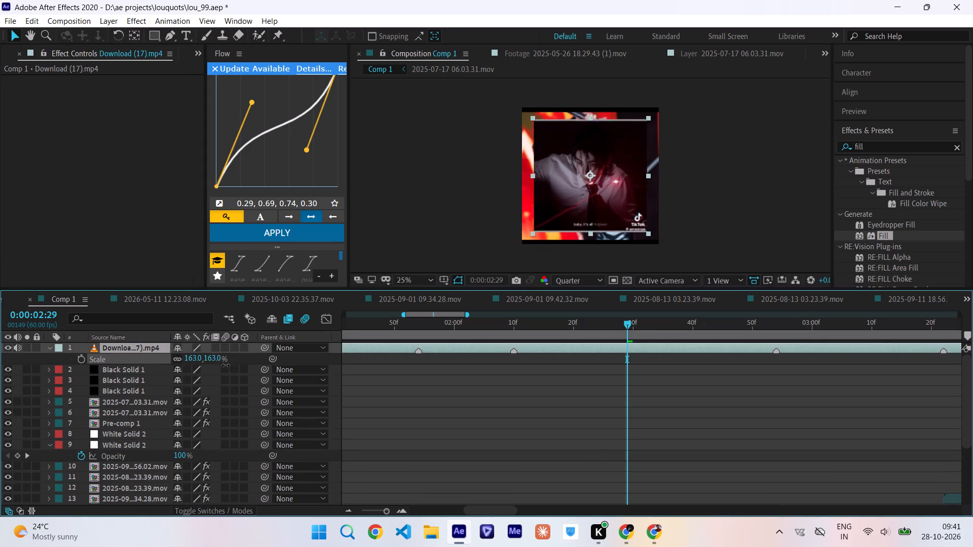
pyautogui.moveTo(226, 365); pyautogui.dragTo(251, 375)
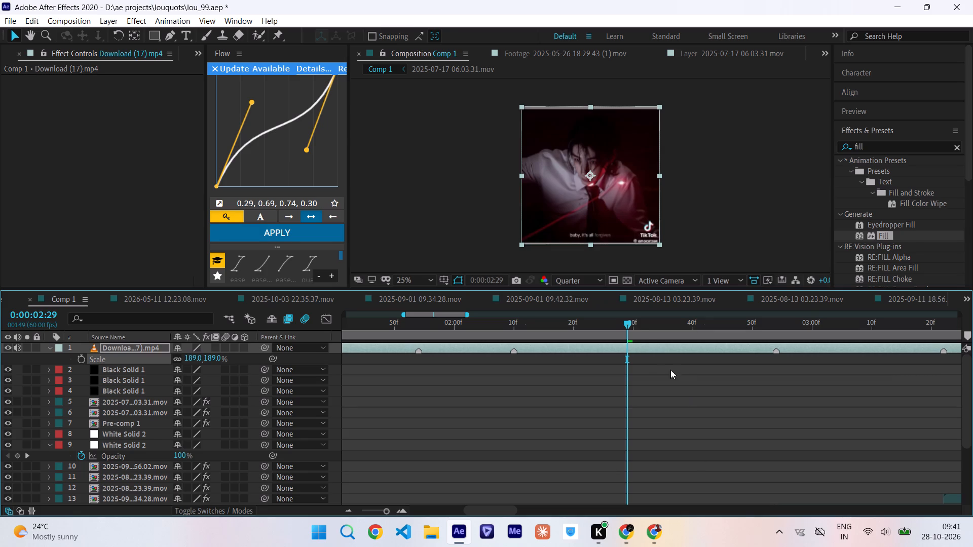
# Review the enlarged reference video up to 0:00:02:47, then hide its layer.
pyautogui.moveTo(636, 327); pyautogui.dragTo(690, 345)
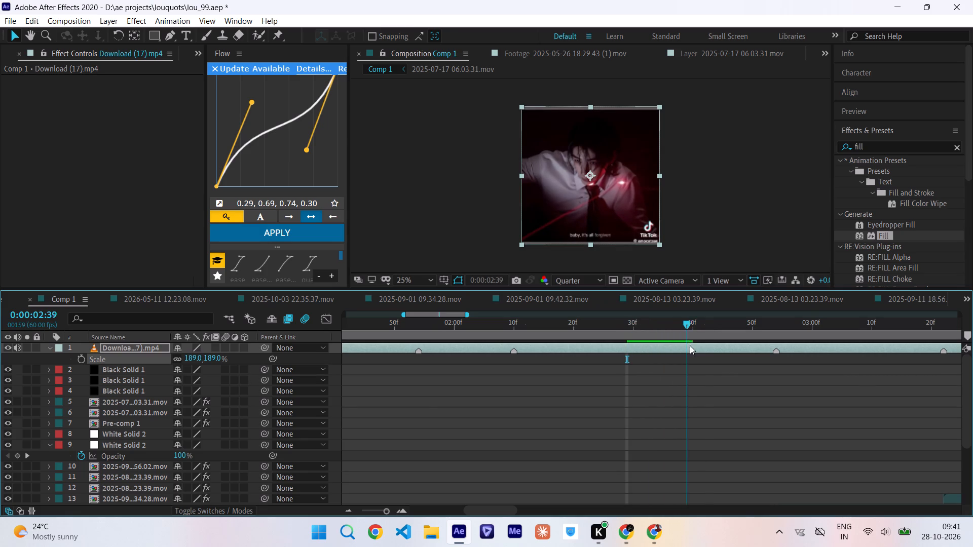
pyautogui.moveTo(690, 345); pyautogui.dragTo(733, 354)
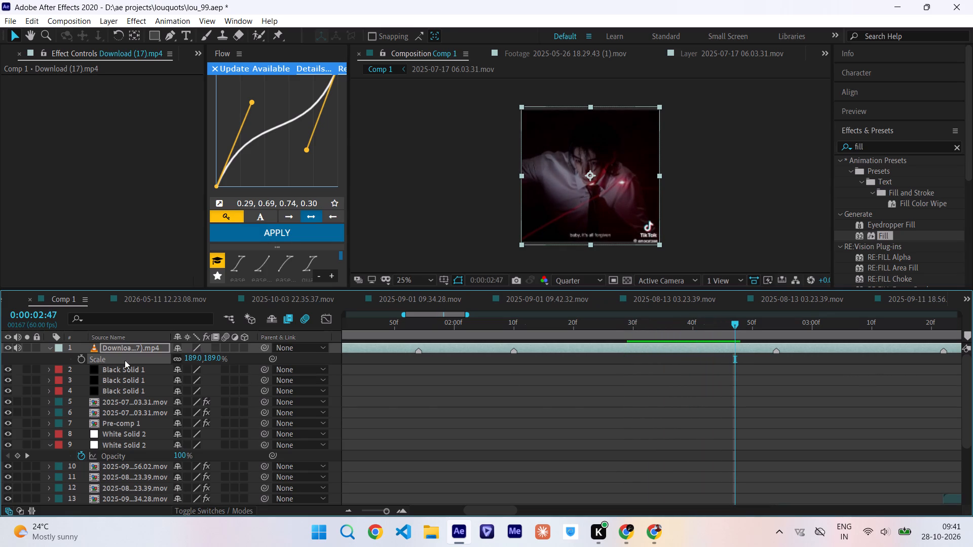
pyautogui.click(7, 347)
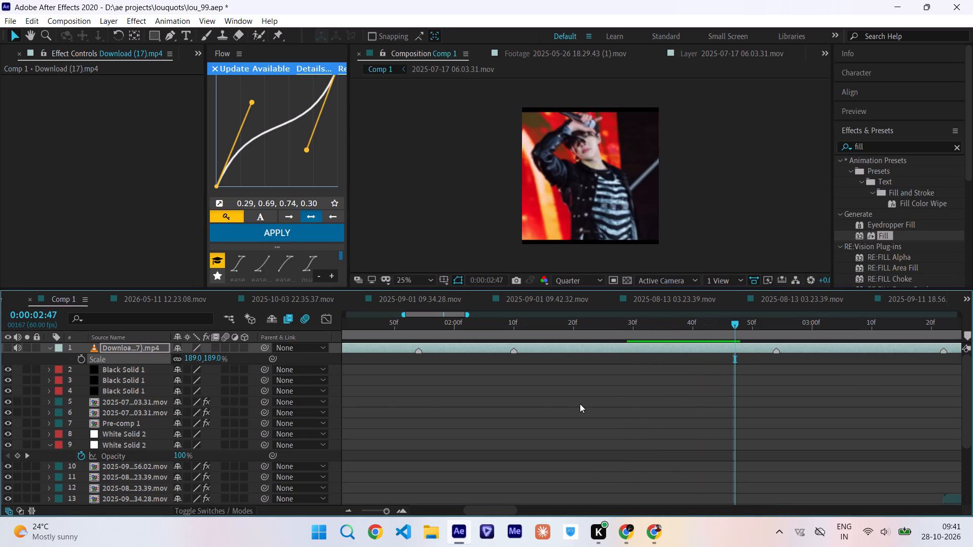
# Set the CC Jaws completion on Adjustment Layer 4 to 90%.
pyautogui.scroll(-2, 580, 404)
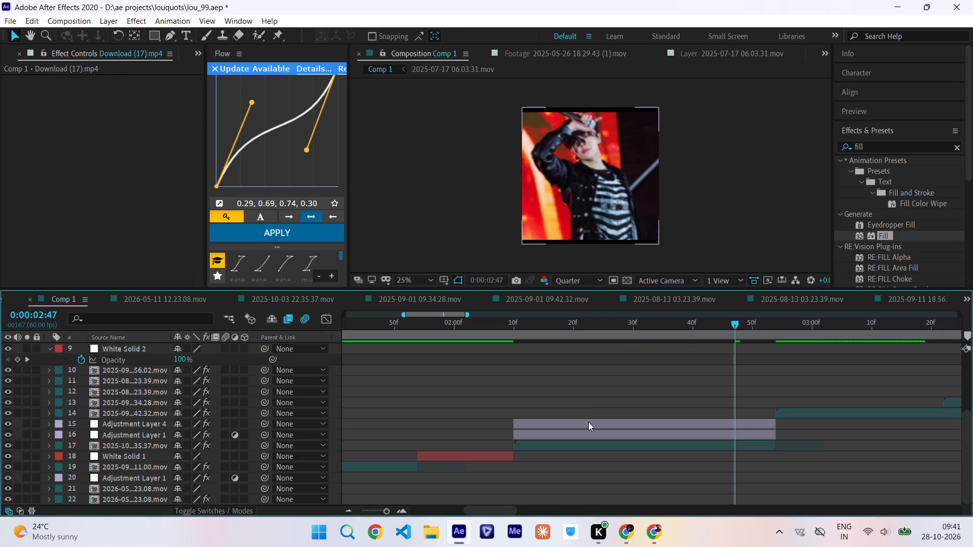
pyautogui.click(588, 422)
pyautogui.click(121, 91)
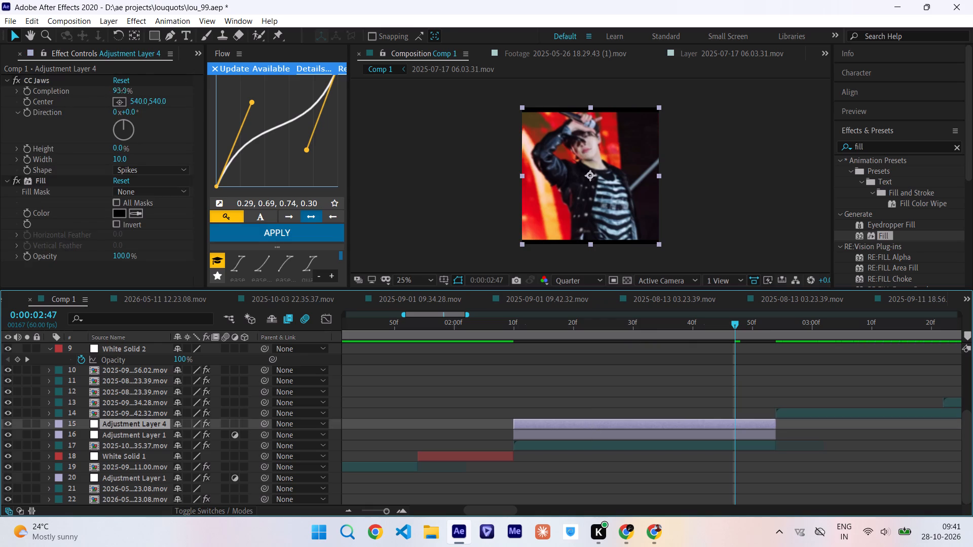
pyautogui.write('90')
pyautogui.press('Return')
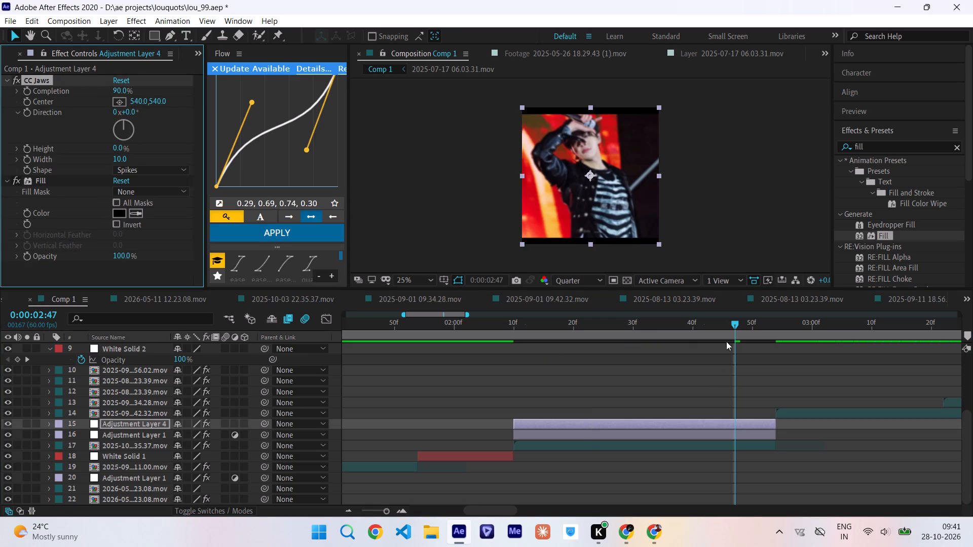
# Keyframe CC Jaws Completion at 100% at 0:00:02:10 and 90% at 0:00:02:54, and preview the bars closing in.
pyautogui.moveTo(730, 327); pyautogui.dragTo(518, 375)
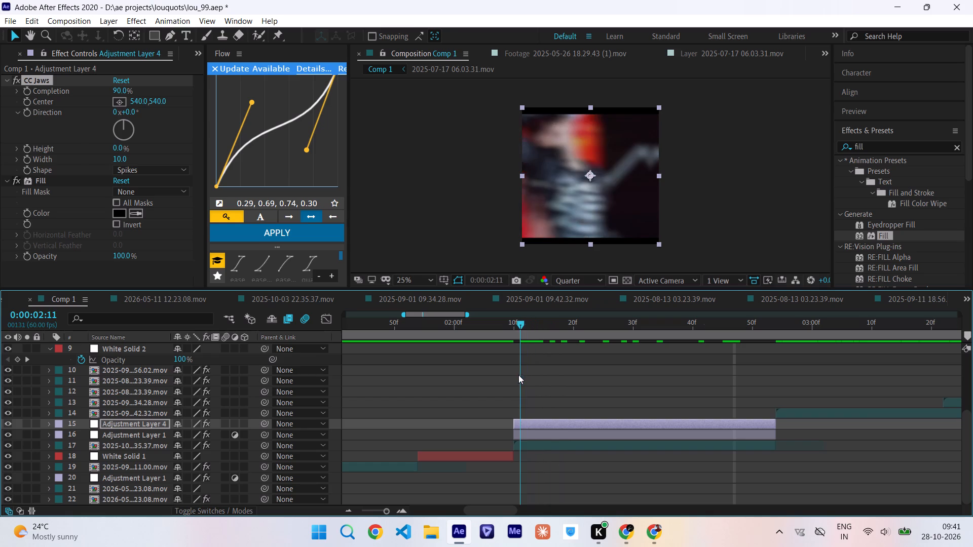
pyautogui.moveTo(518, 375); pyautogui.dragTo(515, 375)
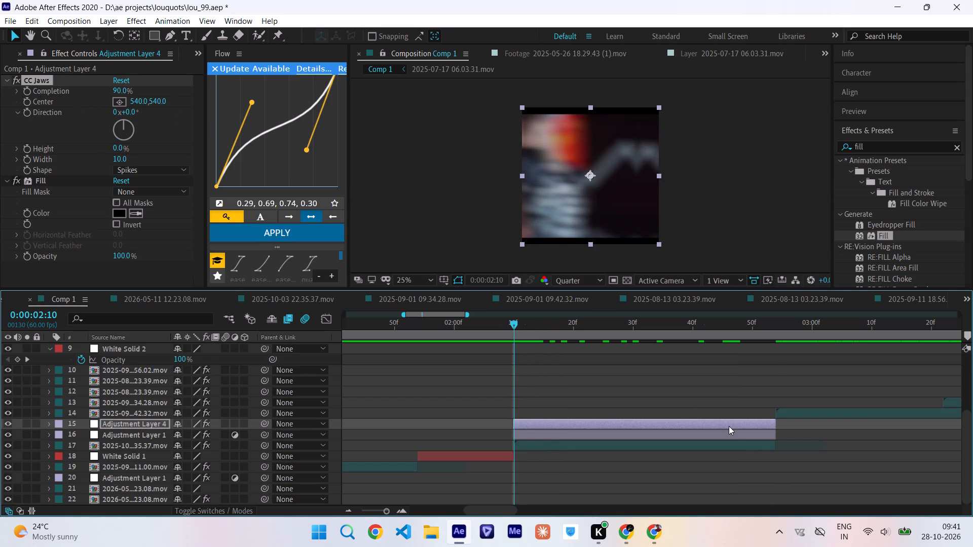
pyautogui.press('o')
pyautogui.hotkey('ctrl', 'Right')
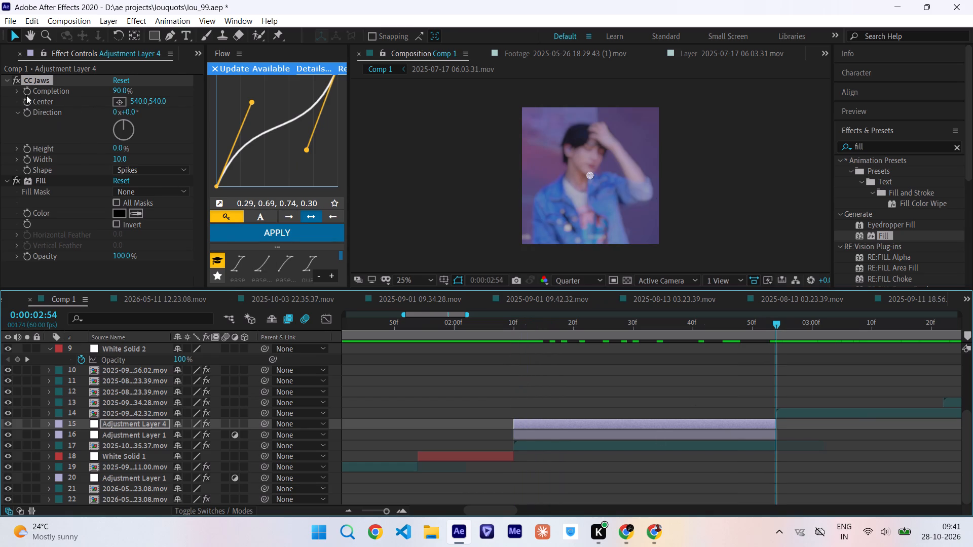
pyautogui.click(26, 93)
pyautogui.press('i')
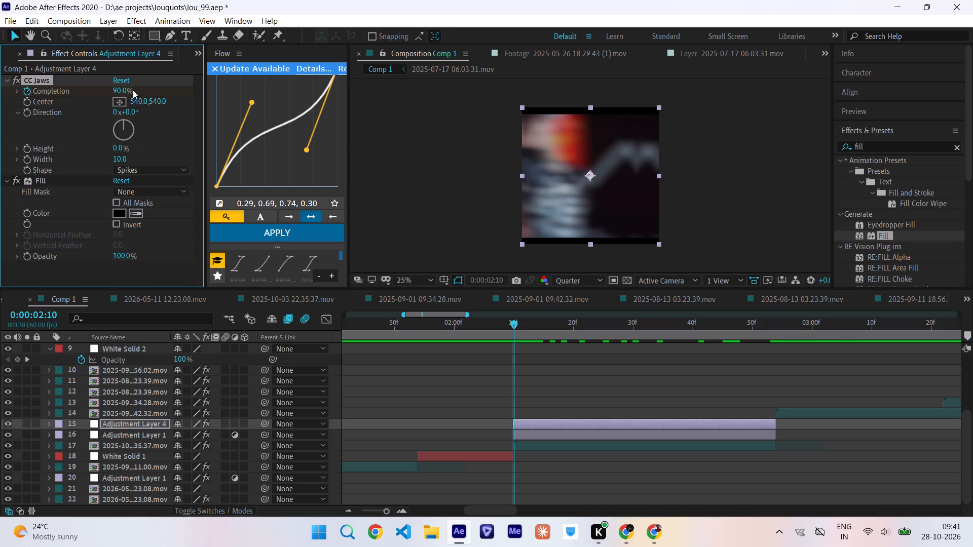
pyautogui.moveTo(120, 93); pyautogui.dragTo(215, 95)
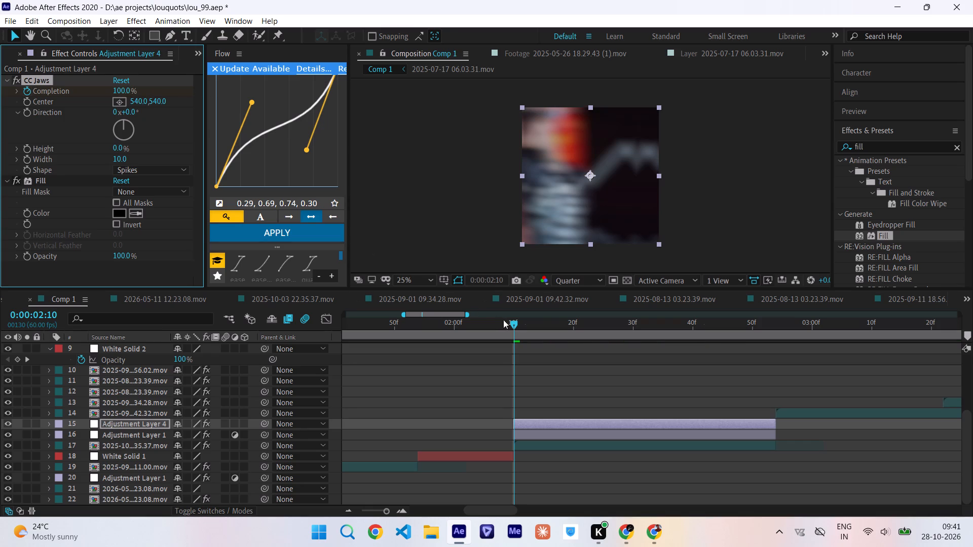
pyautogui.moveTo(516, 325); pyautogui.dragTo(633, 339)
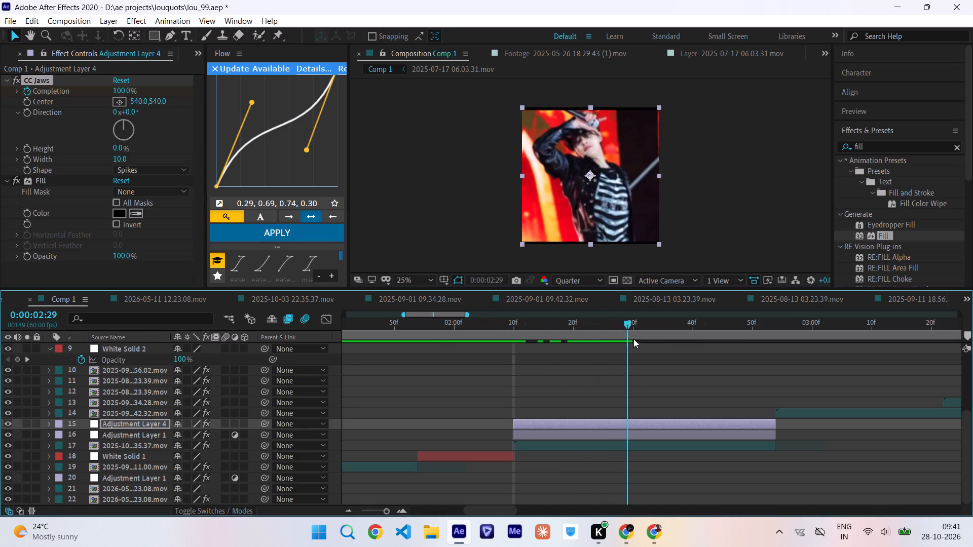
pyautogui.moveTo(633, 339); pyautogui.dragTo(385, 366)
pyautogui.press('space')
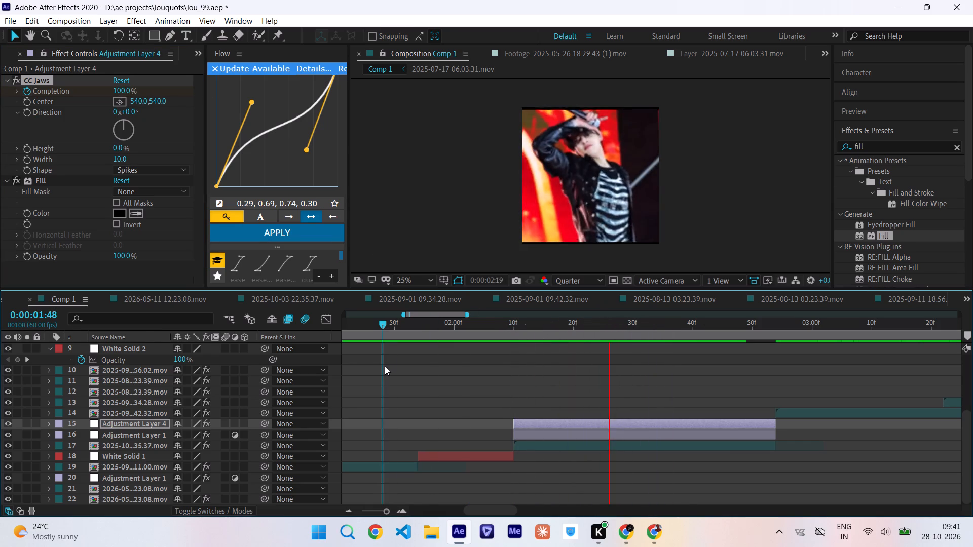
# Apply Easy Ease to both CC Jaws Completion keyframes on Adjustment Layer 4.
pyautogui.click(643, 321)
pyautogui.press('u')
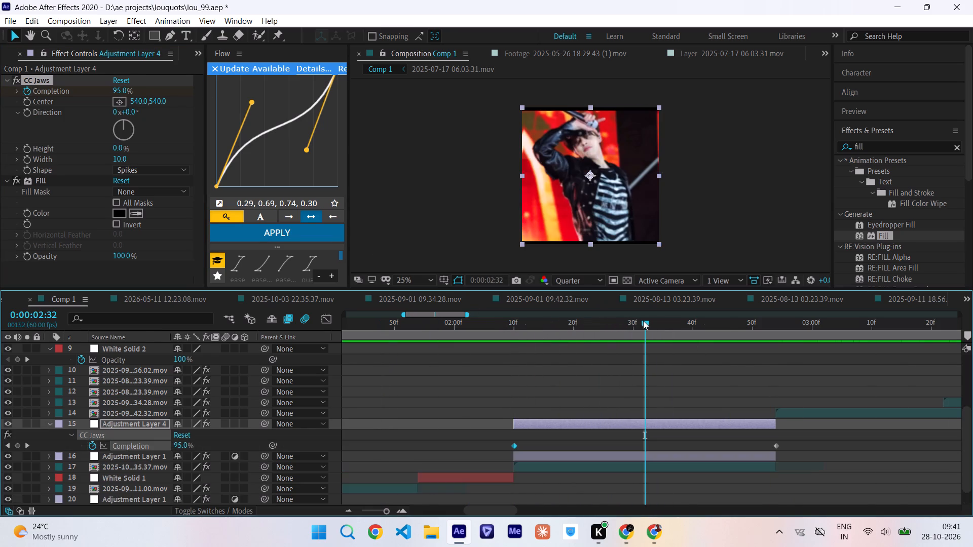
pyautogui.moveTo(498, 445); pyautogui.dragTo(808, 443)
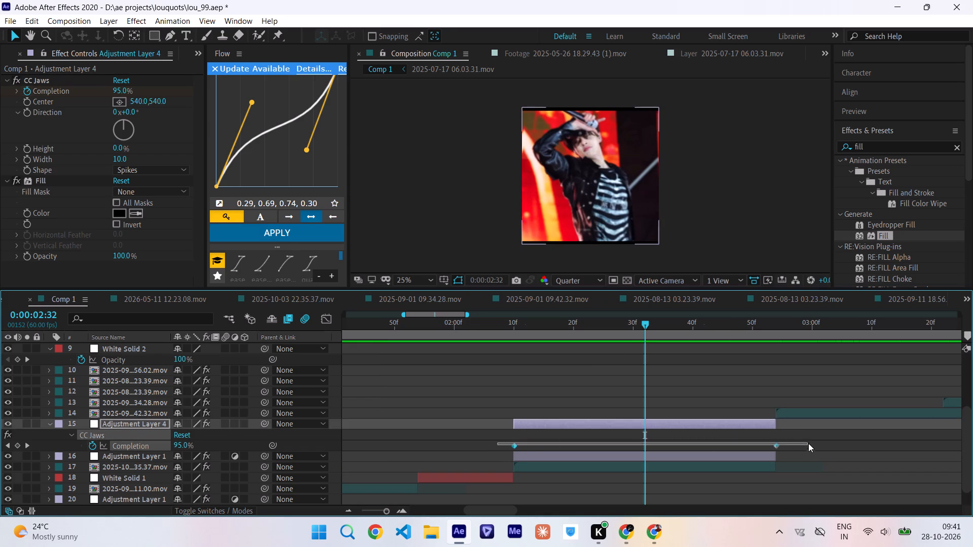
pyautogui.moveTo(808, 443); pyautogui.dragTo(809, 445)
pyautogui.press('F9')
pyautogui.moveTo(809, 445); pyautogui.dragTo(582, 445)
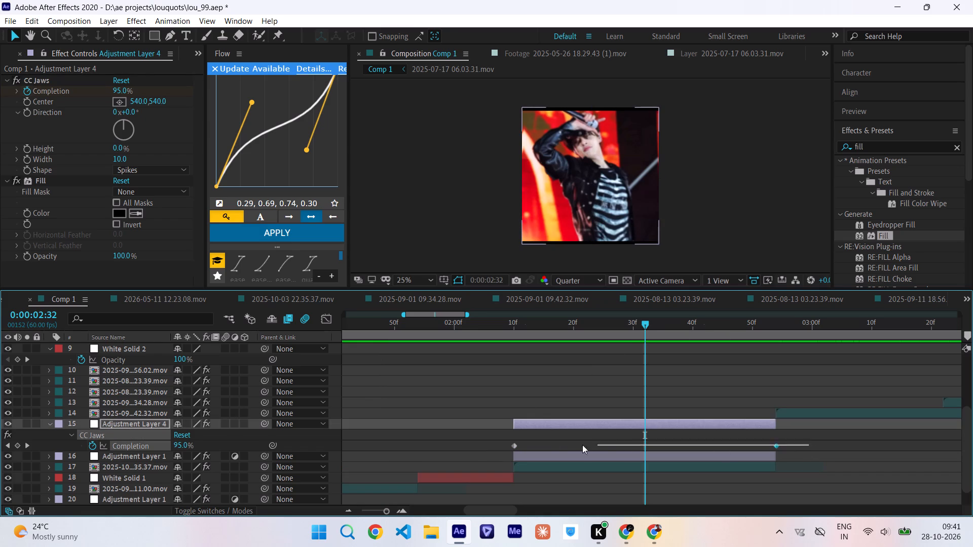
pyautogui.moveTo(582, 445); pyautogui.dragTo(484, 450)
pyautogui.press('F9')
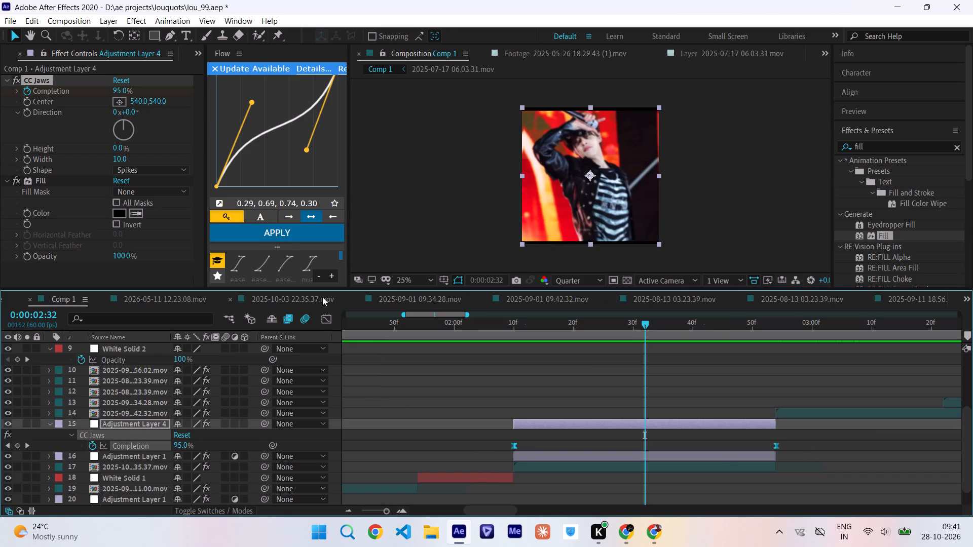
# Reshape the Completion value curve so it drops steeply from 0:00:02:10 and eases out toward 0:00:02:54, and scrub through the result.
pyautogui.click(330, 315)
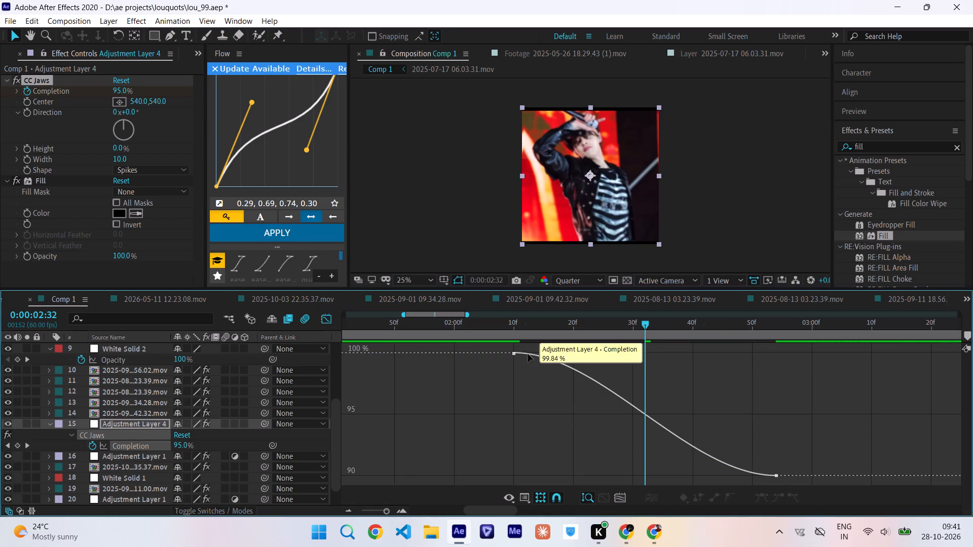
pyautogui.click(514, 354)
pyautogui.moveTo(602, 353); pyautogui.dragTo(602, 353)
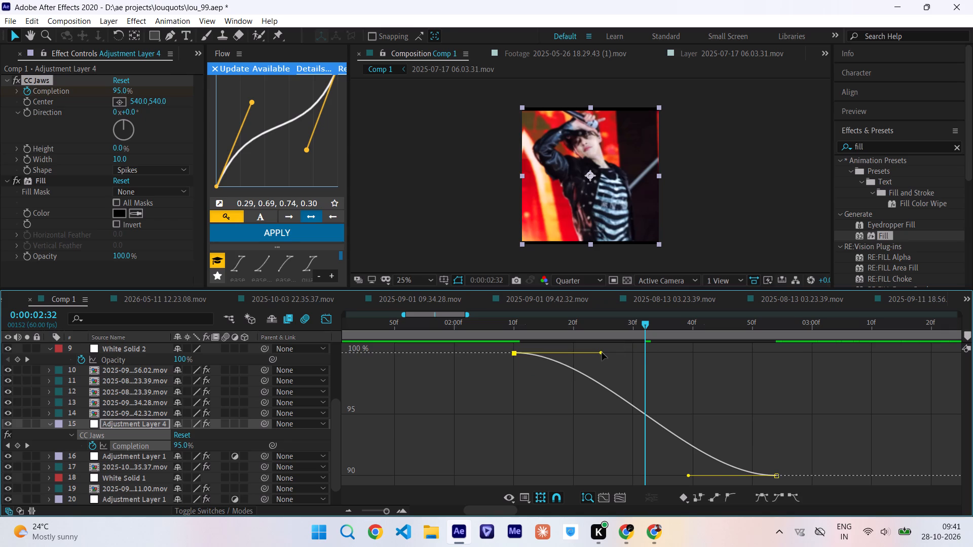
pyautogui.moveTo(602, 353); pyautogui.dragTo(487, 409)
pyautogui.moveTo(486, 330); pyautogui.dragTo(538, 332)
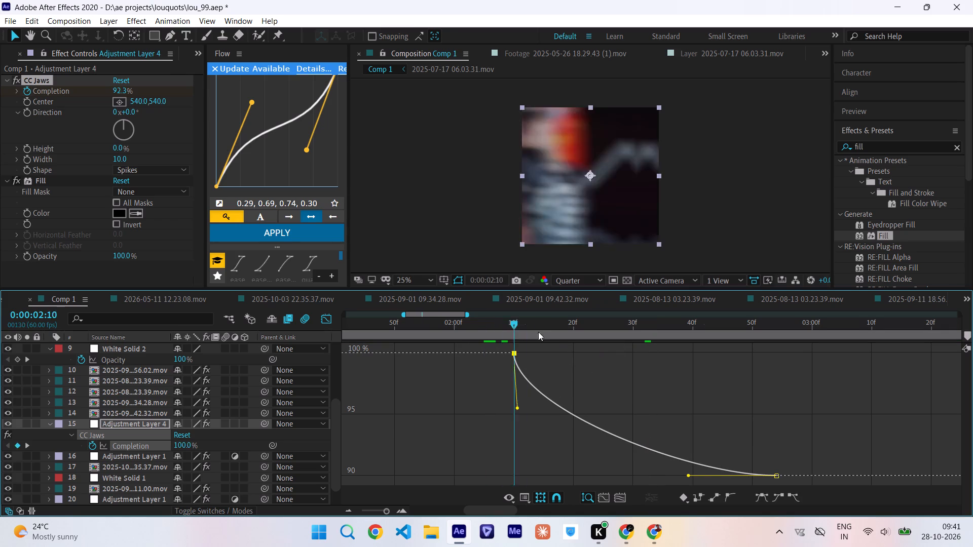
pyautogui.moveTo(538, 332); pyautogui.dragTo(741, 330)
# Keyframe Adjustment Layer 4's Opacity at 100% at 0:00:02:29 and 0% at 0:00:02:54, and preview the bars fading out.
pyautogui.press('t')
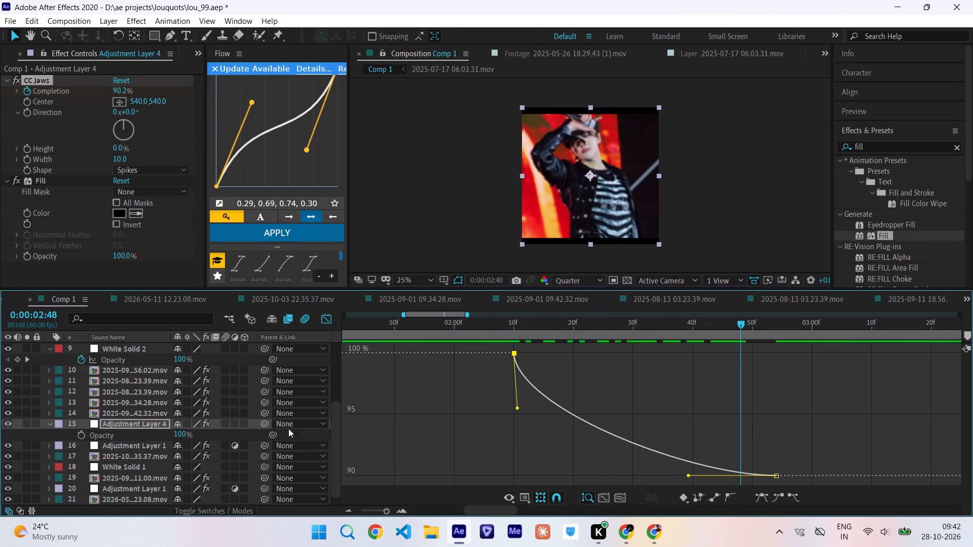
pyautogui.click(328, 321)
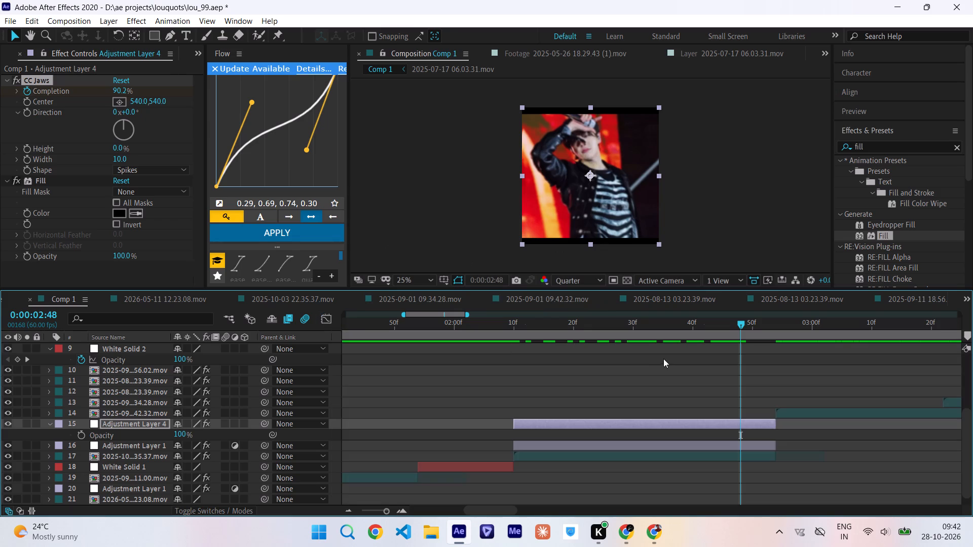
pyautogui.click(649, 329)
pyautogui.moveTo(649, 329); pyautogui.dragTo(626, 332)
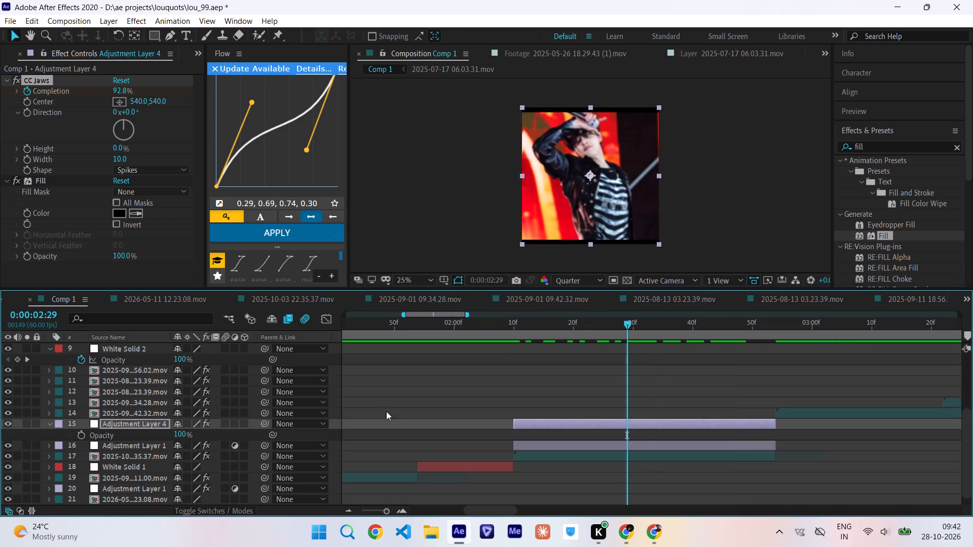
pyautogui.click(80, 435)
pyautogui.press('o')
pyautogui.hotkey('ctrl', 'Right')
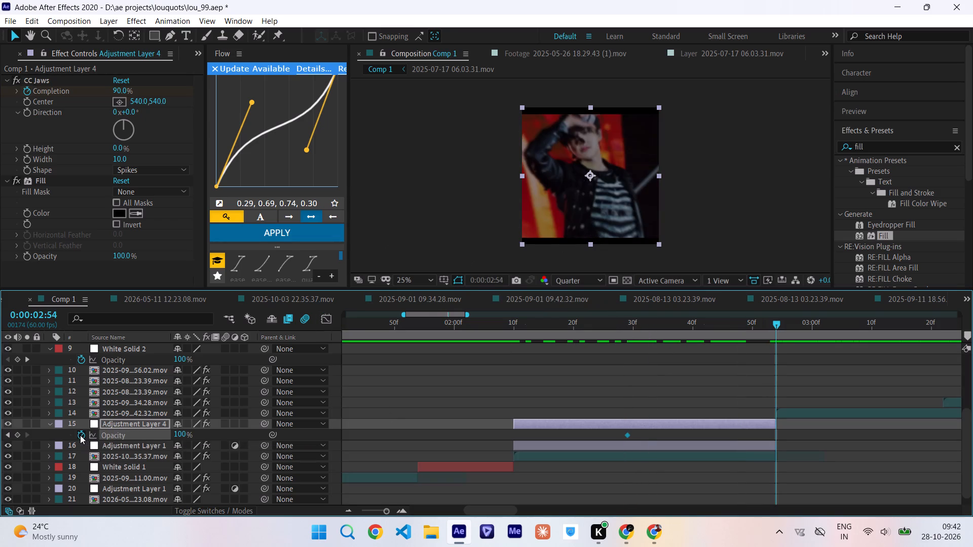
pyautogui.moveTo(186, 434); pyautogui.dragTo(85, 434)
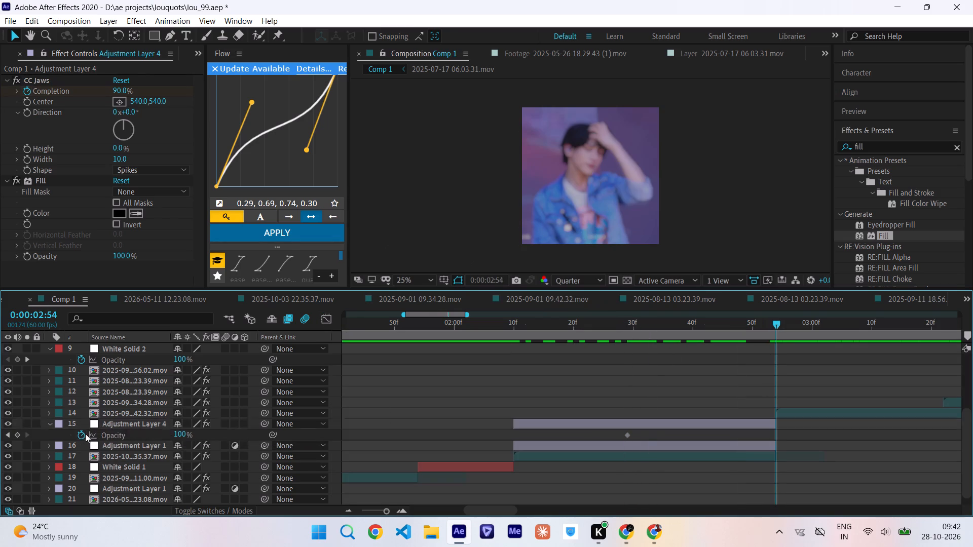
pyautogui.moveTo(85, 434); pyautogui.dragTo(85, 433)
pyautogui.moveTo(179, 436); pyautogui.dragTo(47, 437)
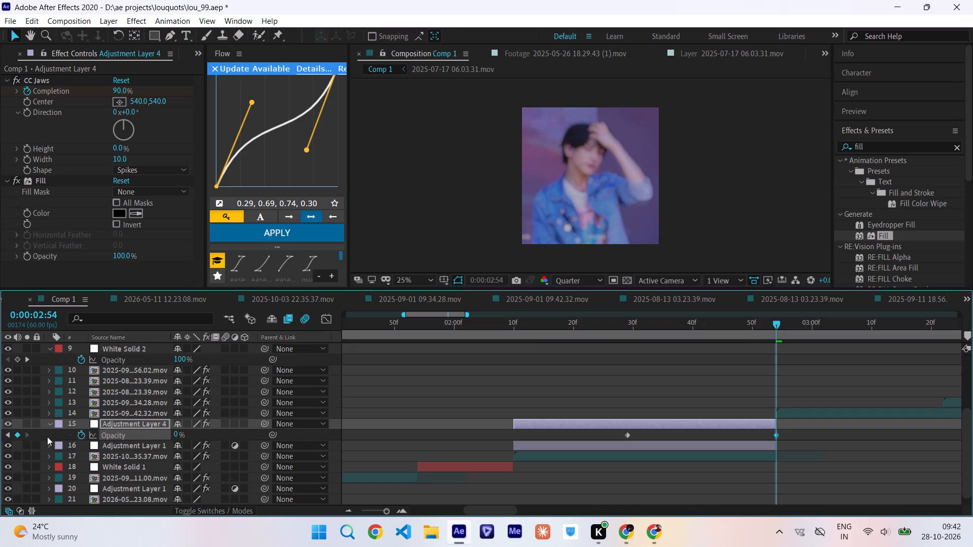
pyautogui.moveTo(497, 322); pyautogui.dragTo(636, 333)
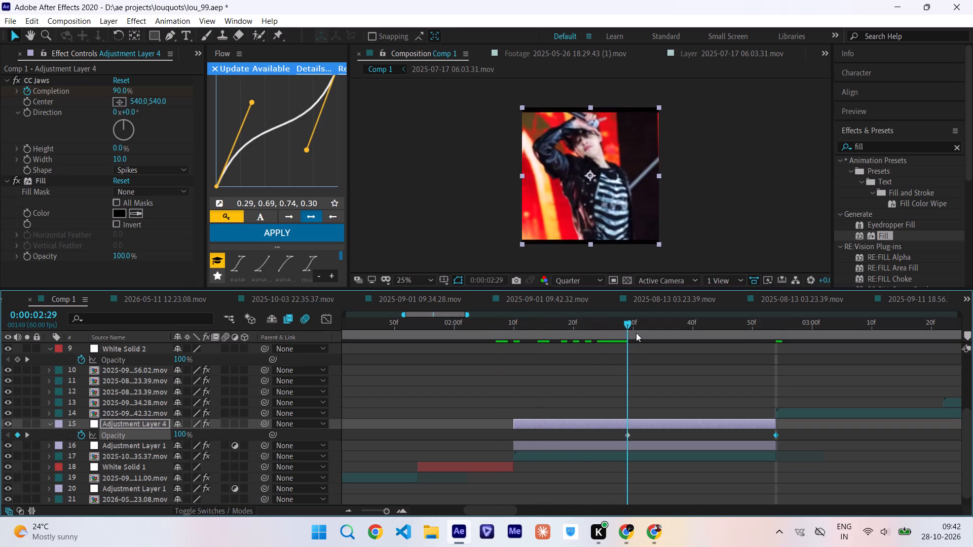
pyautogui.moveTo(636, 333); pyautogui.dragTo(341, 350)
pyautogui.press('space')
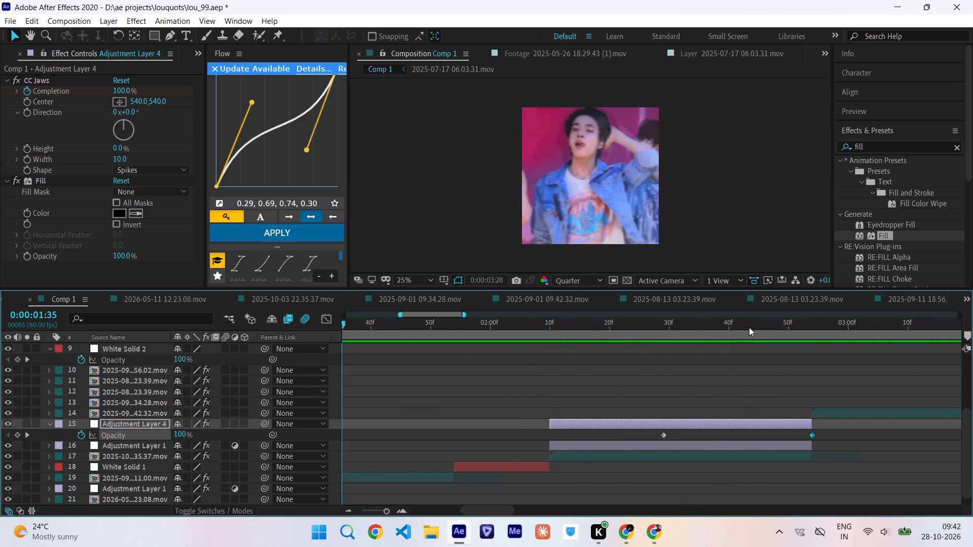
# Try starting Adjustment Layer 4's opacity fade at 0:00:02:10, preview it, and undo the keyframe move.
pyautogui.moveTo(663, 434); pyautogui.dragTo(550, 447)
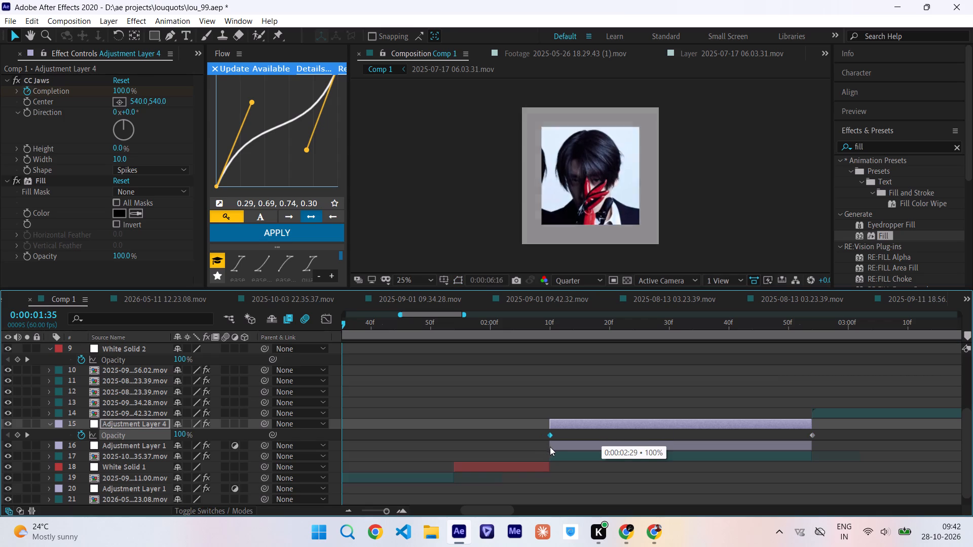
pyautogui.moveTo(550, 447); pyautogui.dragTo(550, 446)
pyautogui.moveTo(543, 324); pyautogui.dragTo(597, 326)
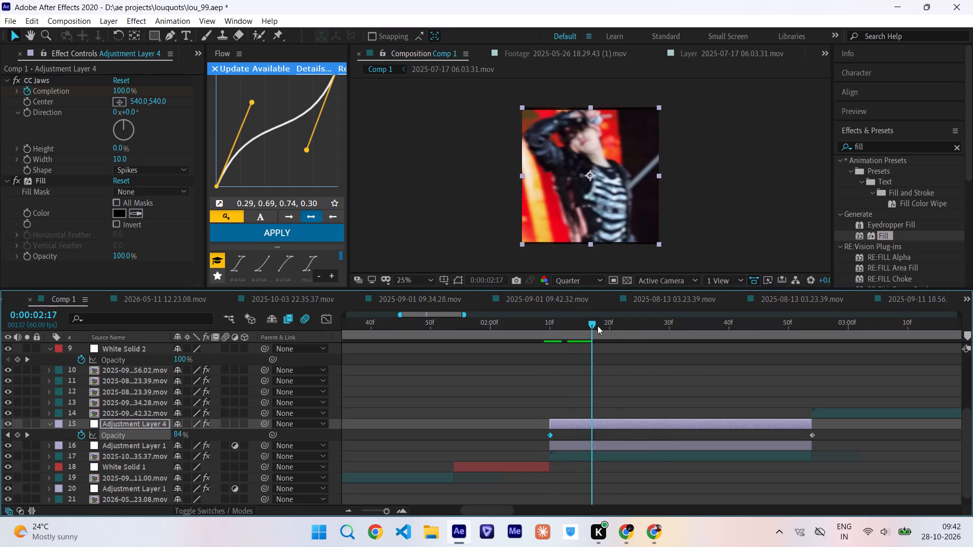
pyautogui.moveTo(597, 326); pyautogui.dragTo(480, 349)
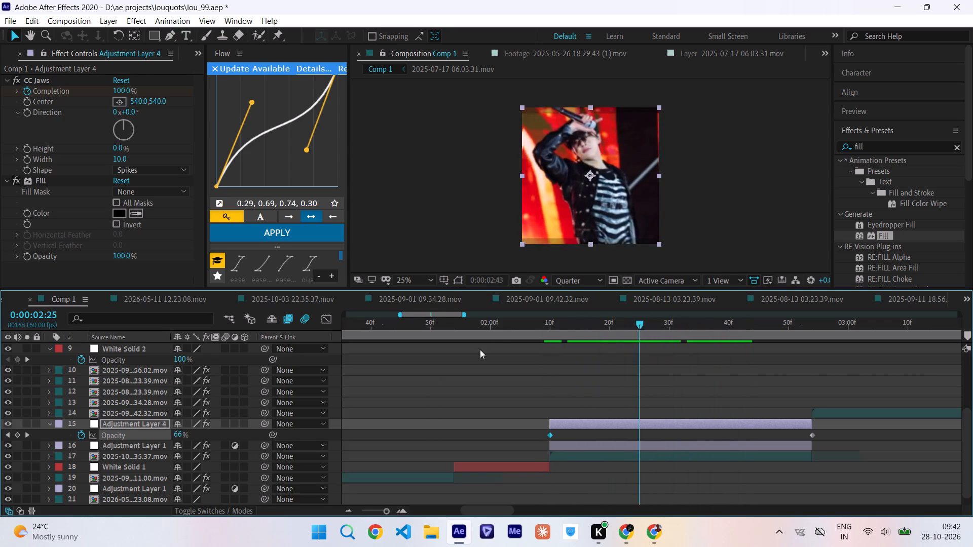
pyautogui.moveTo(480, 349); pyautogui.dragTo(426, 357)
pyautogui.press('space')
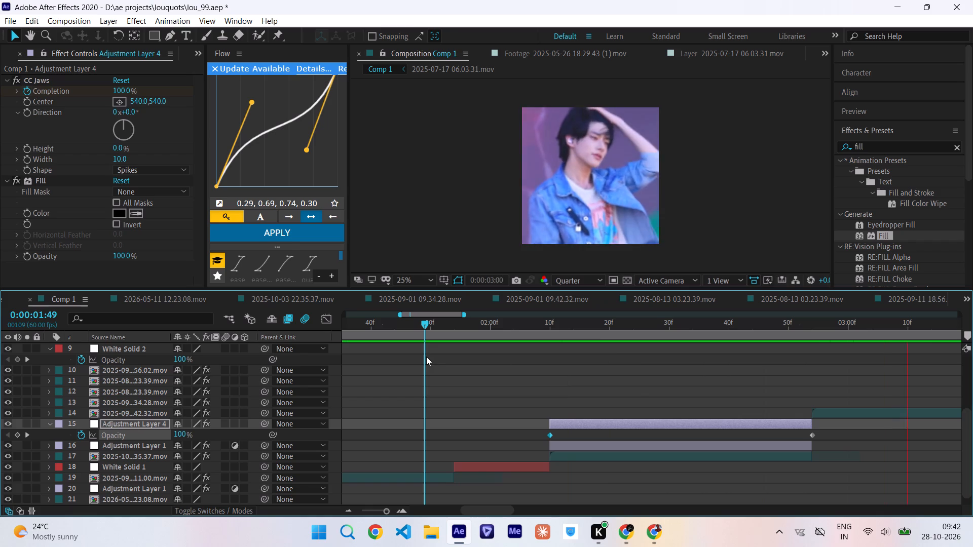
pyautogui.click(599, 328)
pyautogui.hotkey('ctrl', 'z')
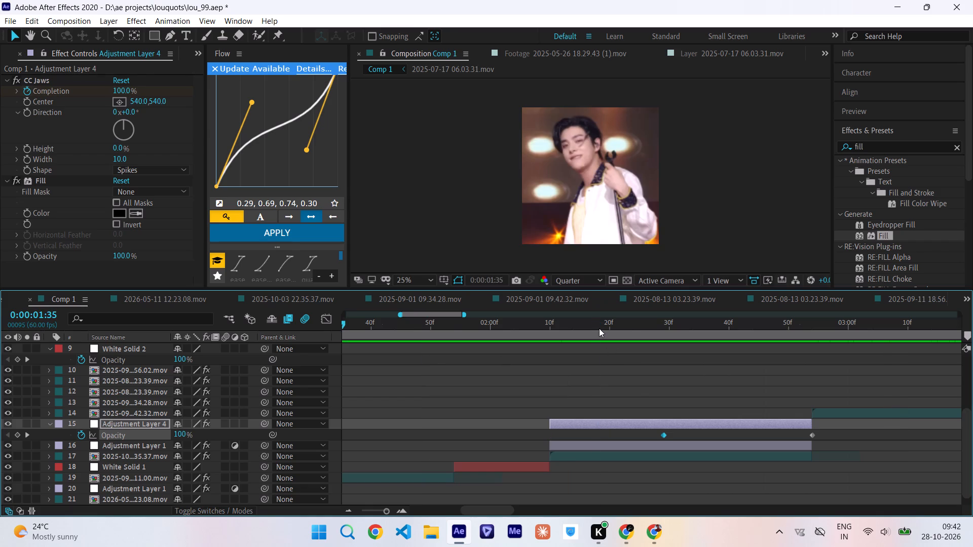
# Show the Download (17).mp4 reference layer and examine its black bars between about 0:00:02:29 and 0:00:02:45 against the new fade.
pyautogui.moveTo(641, 327); pyautogui.dragTo(692, 335)
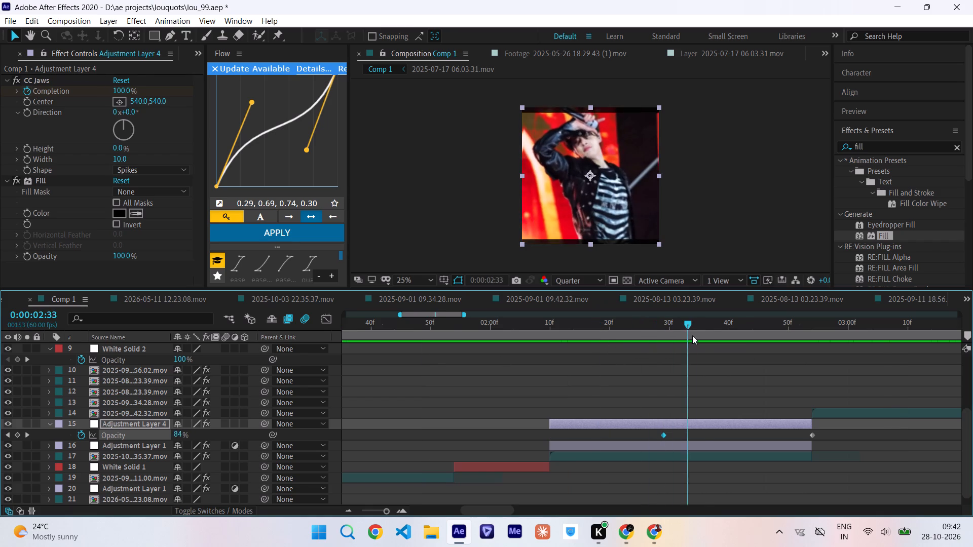
pyautogui.moveTo(692, 335); pyautogui.dragTo(714, 337)
pyautogui.scroll(1, 9, 350)
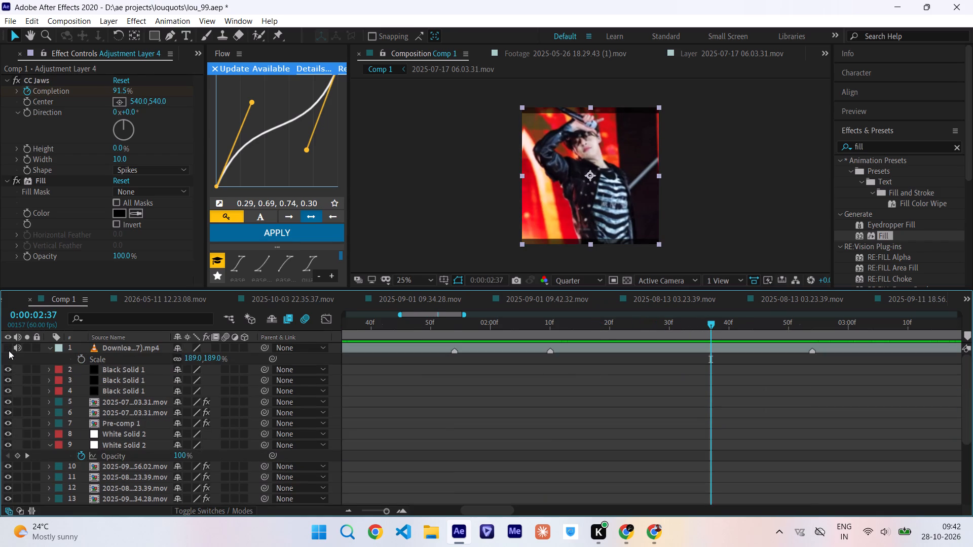
pyautogui.click(9, 350)
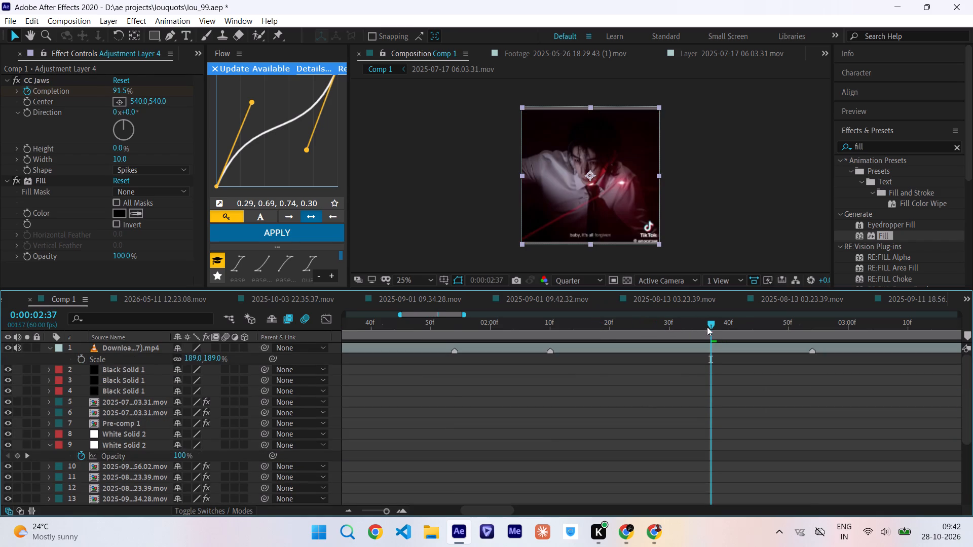
pyautogui.moveTo(707, 327); pyautogui.dragTo(666, 351)
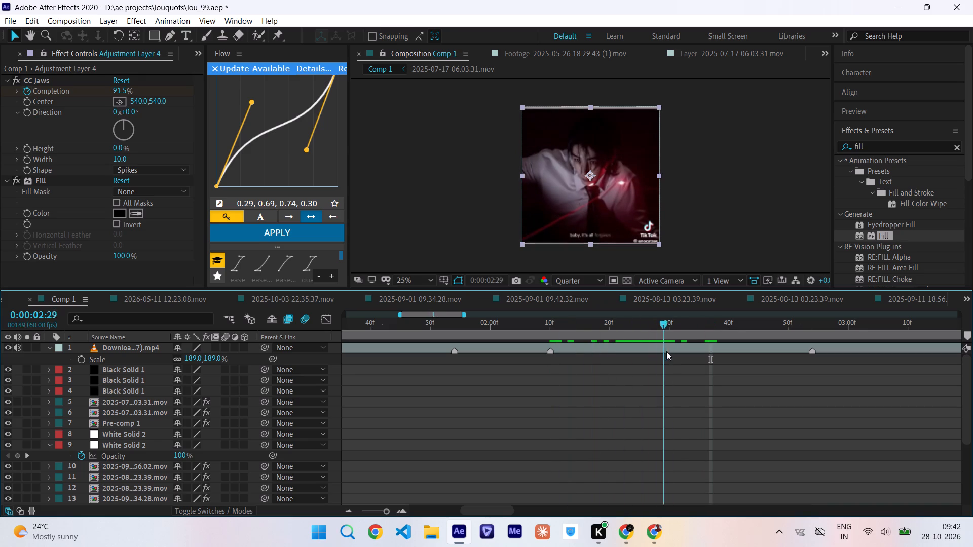
pyautogui.moveTo(666, 351); pyautogui.dragTo(758, 352)
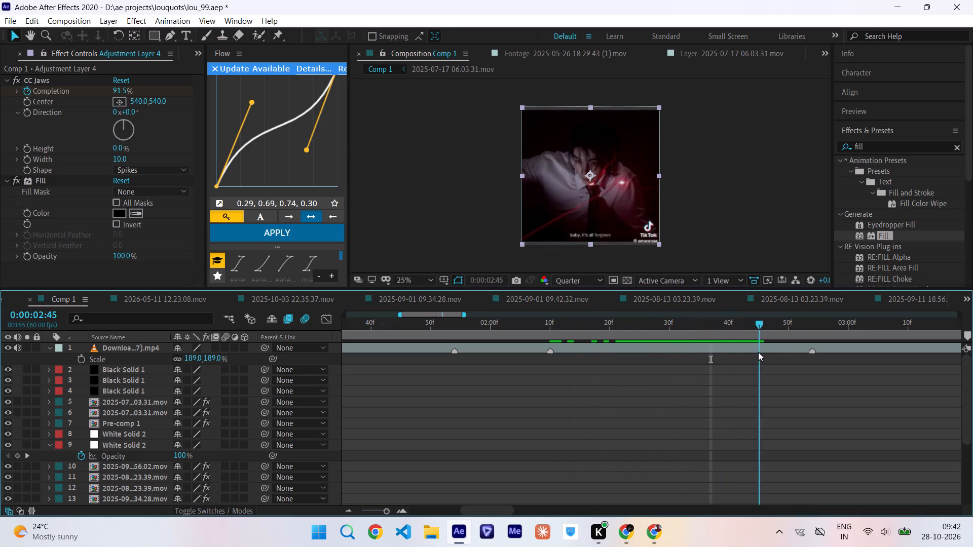
pyautogui.moveTo(758, 352); pyautogui.dragTo(703, 364)
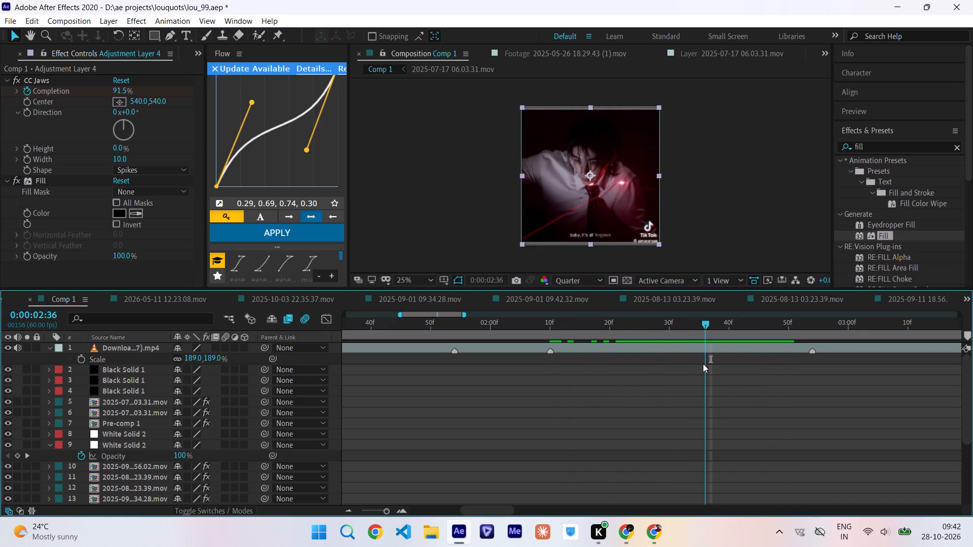
pyautogui.moveTo(703, 364); pyautogui.dragTo(702, 362)
# Save the project.
pyautogui.hotkey('ctrl', 's')
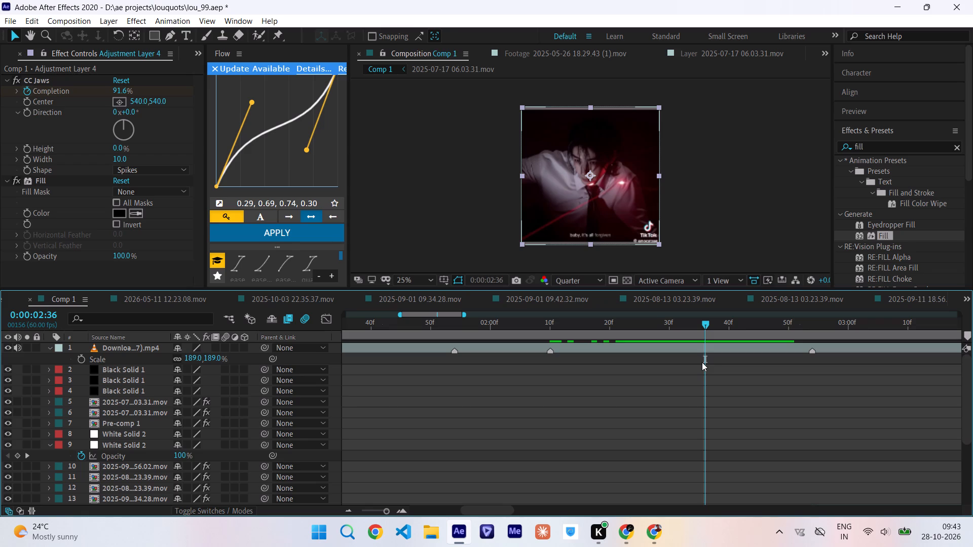
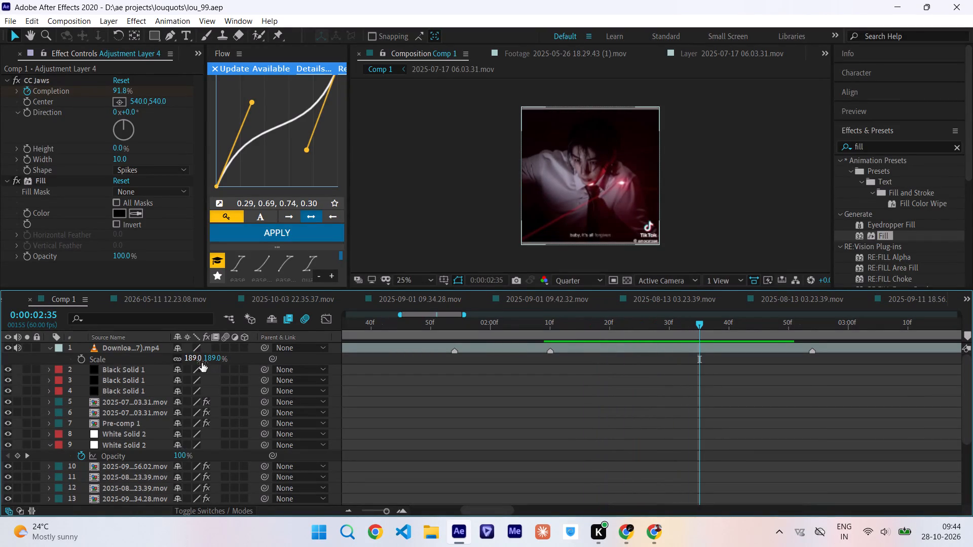
# Scale the Download (17).mp4 reference layer down to 130% and hide its picture.
pyautogui.moveTo(194, 358); pyautogui.dragTo(156, 358)
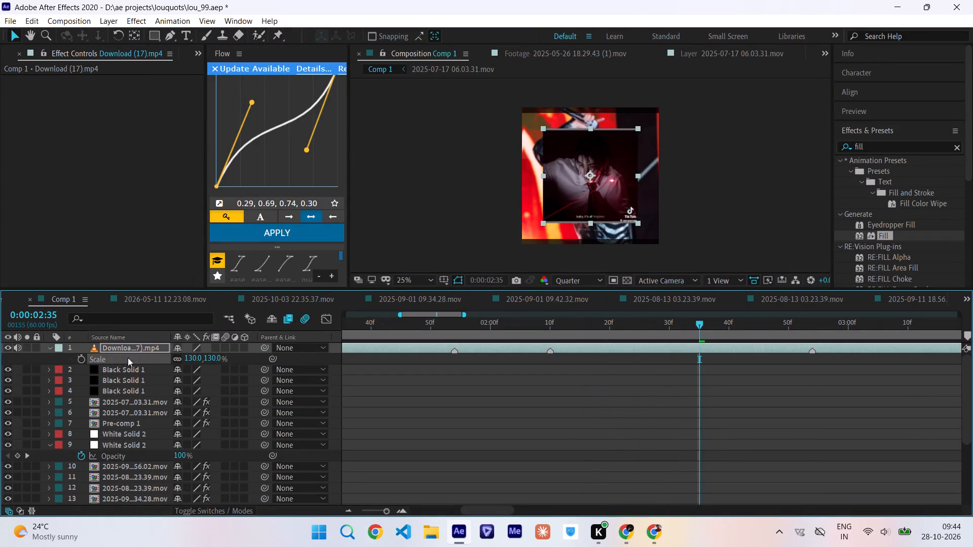
pyautogui.click(8, 346)
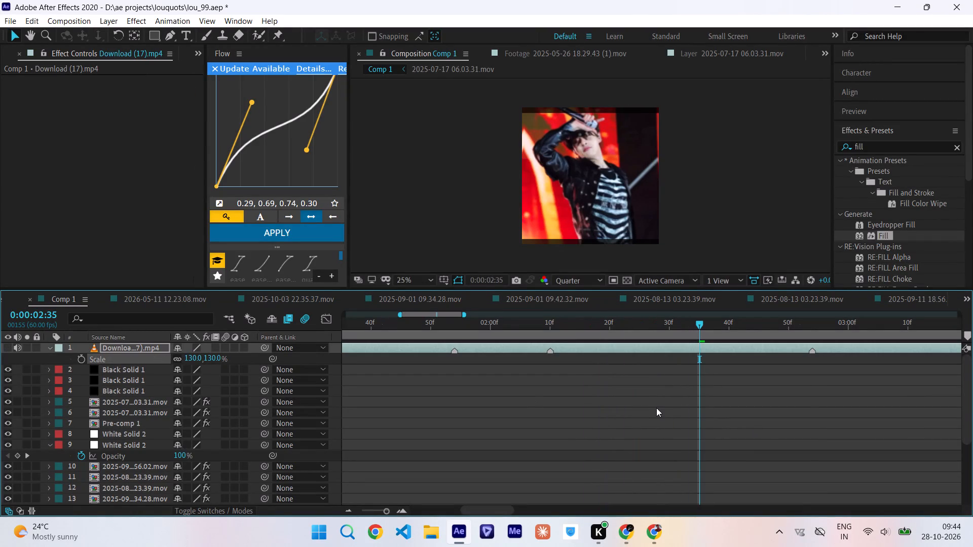
# Preview the clip and move Adjustment Layer 4's first Opacity keyframe to about 0:00:02:39 so the fade starts later.
pyautogui.scroll(-1, 656, 408)
pyautogui.moveTo(555, 327); pyautogui.dragTo(663, 347)
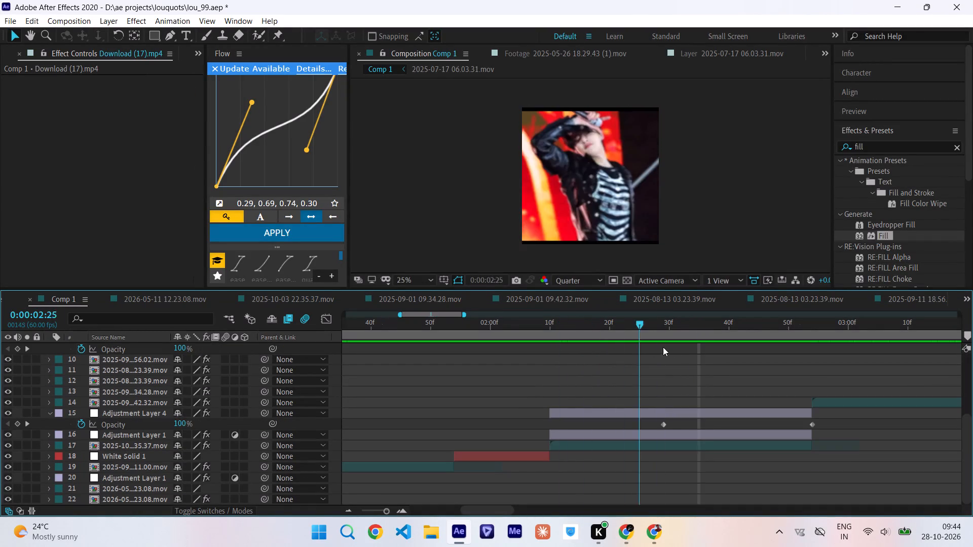
pyautogui.moveTo(663, 347); pyautogui.dragTo(450, 349)
pyautogui.press('space')
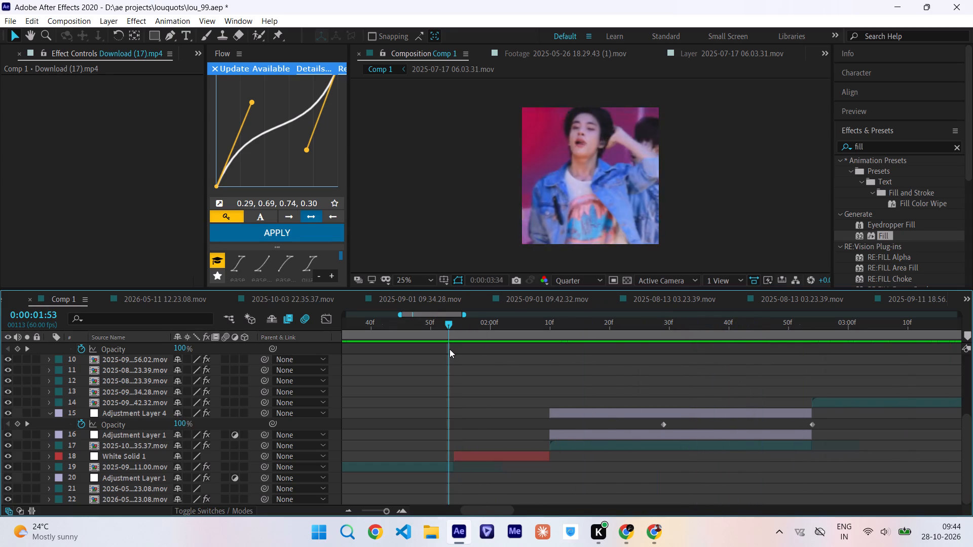
pyautogui.click(728, 328)
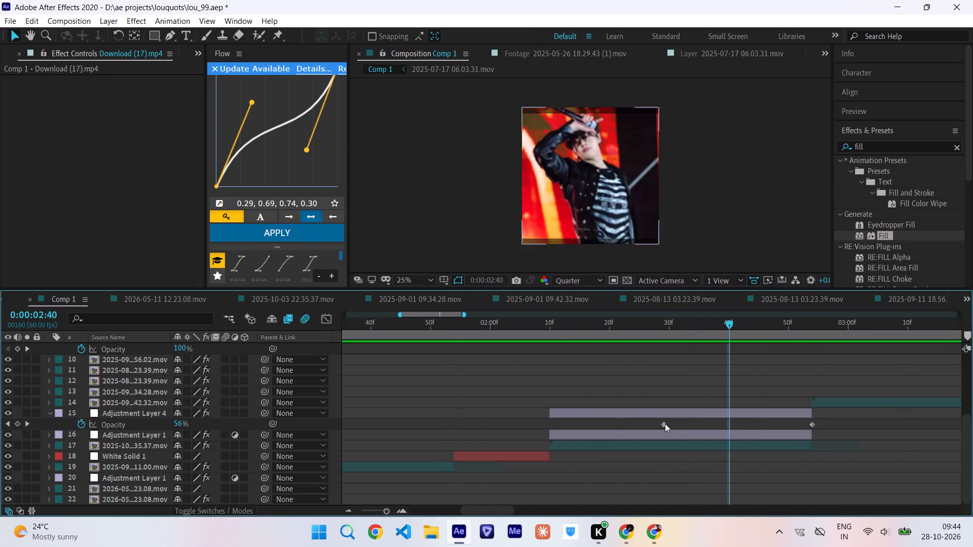
pyautogui.moveTo(664, 424); pyautogui.dragTo(726, 437)
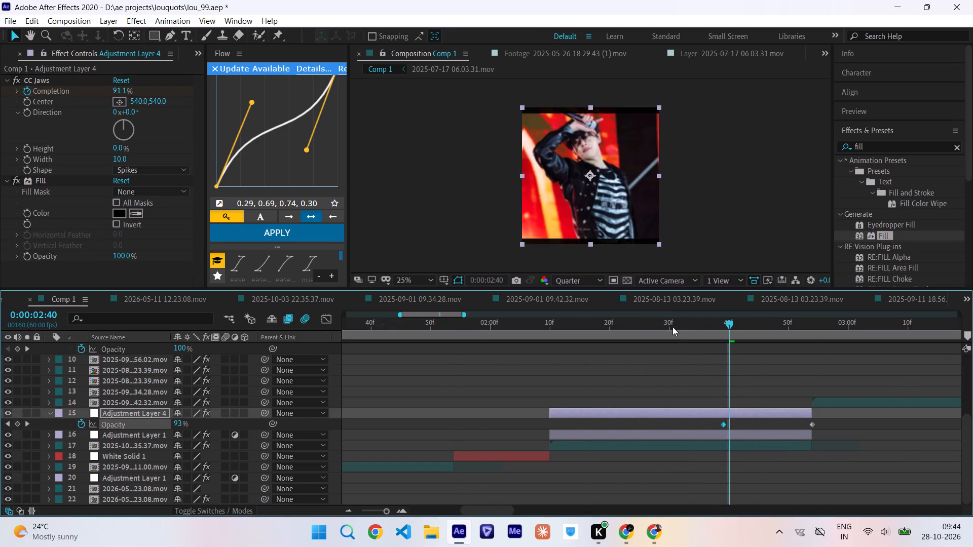
# Set the CC Jaws Completion keyframe at 0:00:02:54 on Adjustment Layer 4 to 93%.
pyautogui.moveTo(672, 326); pyautogui.dragTo(763, 334)
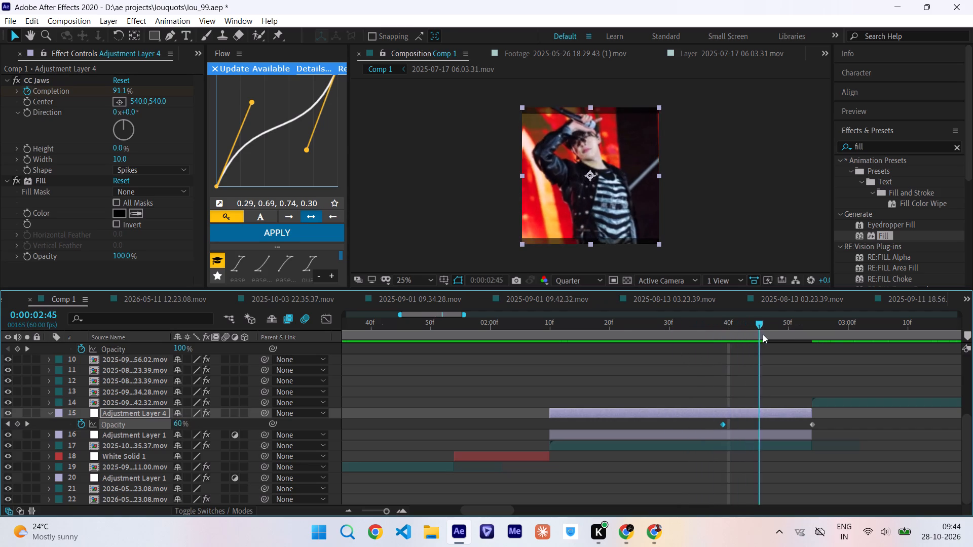
pyautogui.moveTo(763, 334); pyautogui.dragTo(796, 334)
pyautogui.press('u')
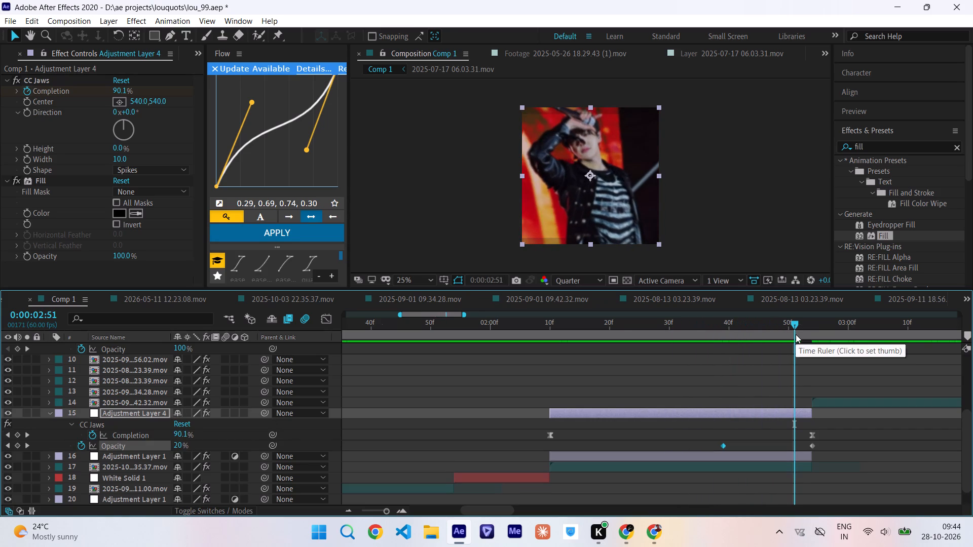
pyautogui.moveTo(796, 334); pyautogui.dragTo(810, 345)
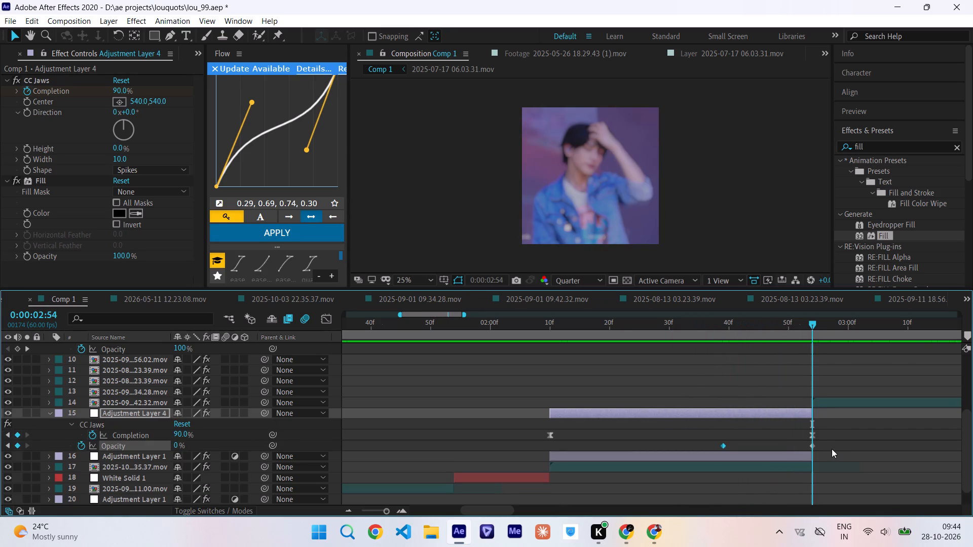
pyautogui.click(828, 441)
pyautogui.click(181, 431)
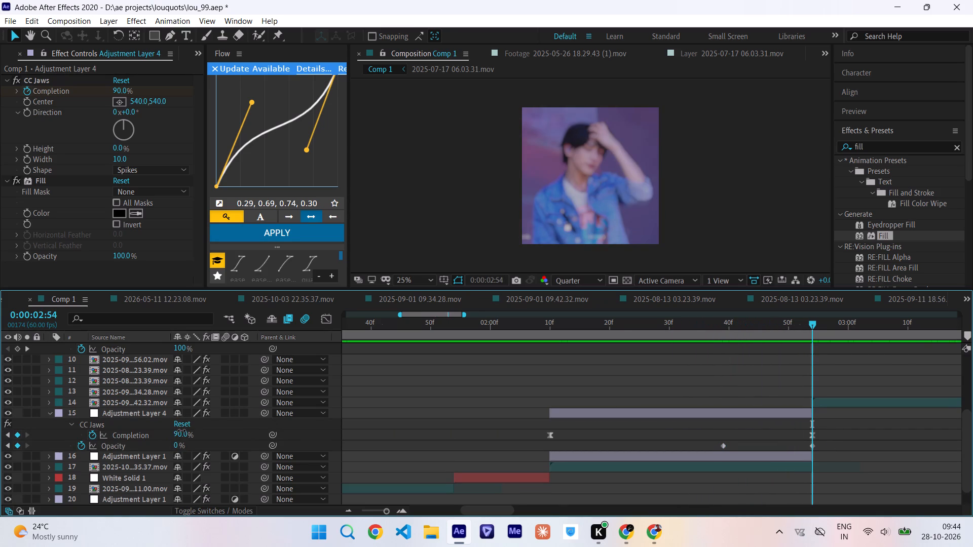
pyautogui.write('933')
pyautogui.press('Return')
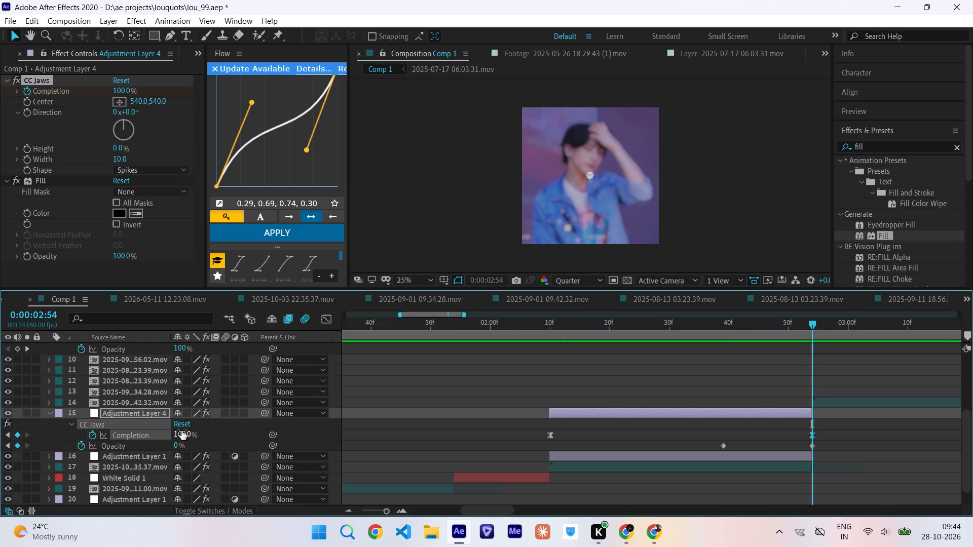
pyautogui.click(175, 435)
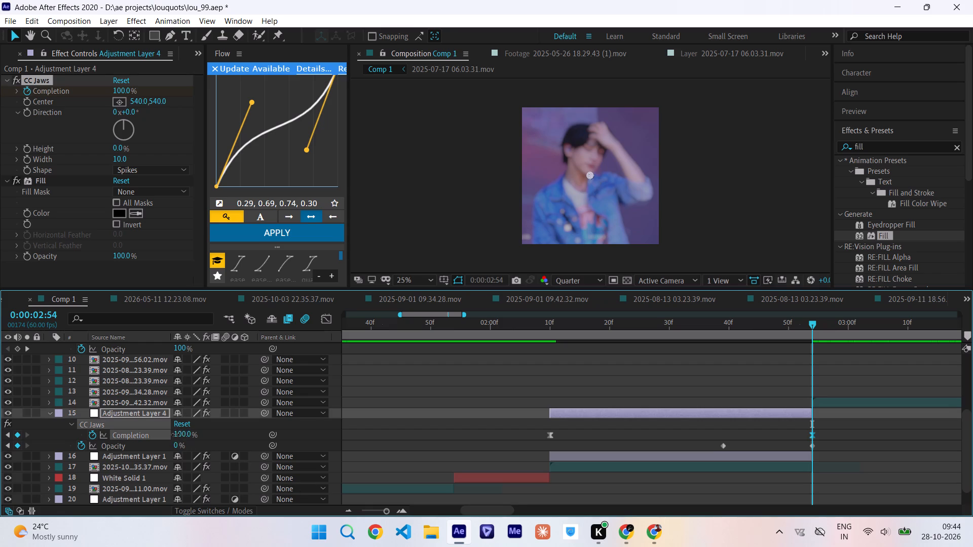
pyautogui.write('93')
pyautogui.press('Return')
# Slightly lengthen the incoming ease handle of the last CC Jaws Completion keyframe in the Graph Editor, and preview the motion.
pyautogui.moveTo(523, 429); pyautogui.dragTo(836, 437)
pyautogui.click(331, 321)
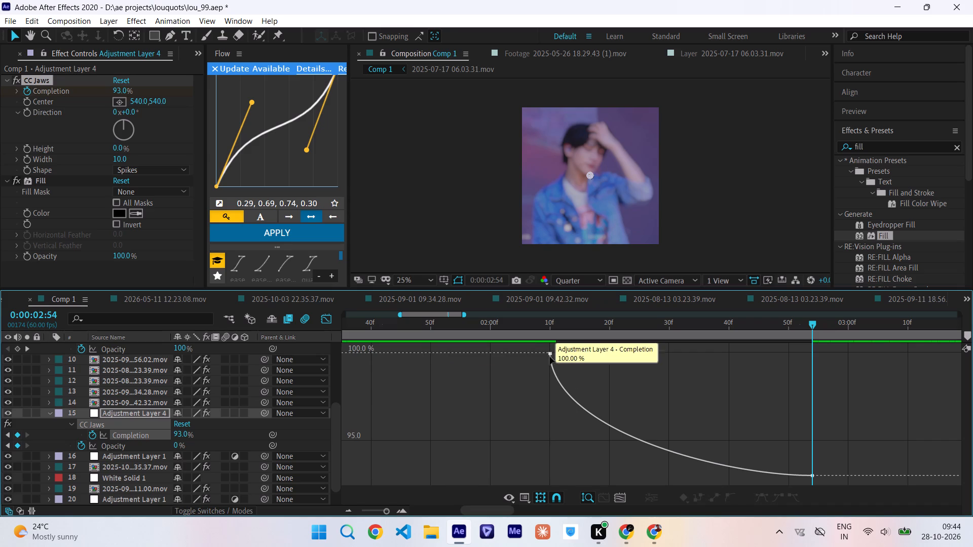
pyautogui.click(550, 355)
pyautogui.moveTo(723, 475); pyautogui.dragTo(696, 475)
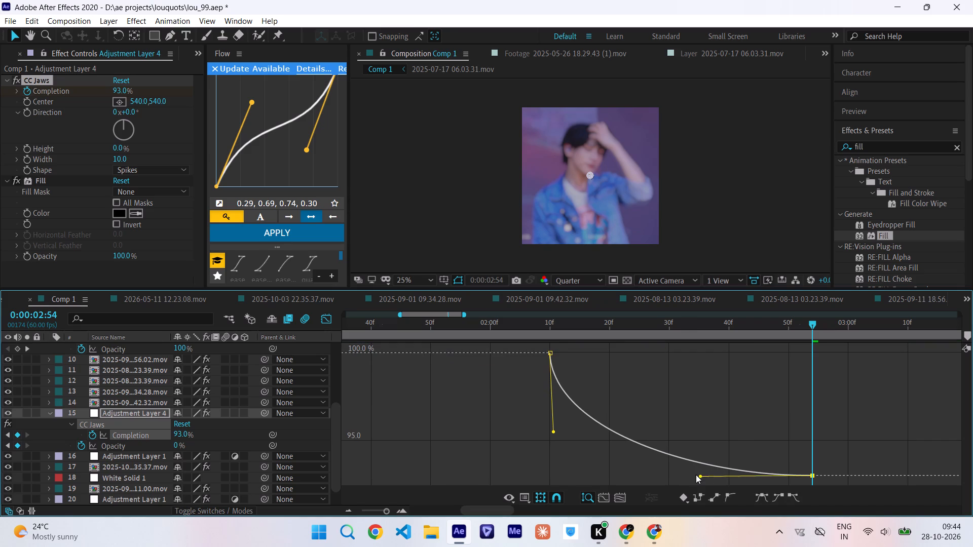
pyautogui.moveTo(696, 475); pyautogui.dragTo(690, 474)
pyautogui.moveTo(550, 328); pyautogui.dragTo(619, 337)
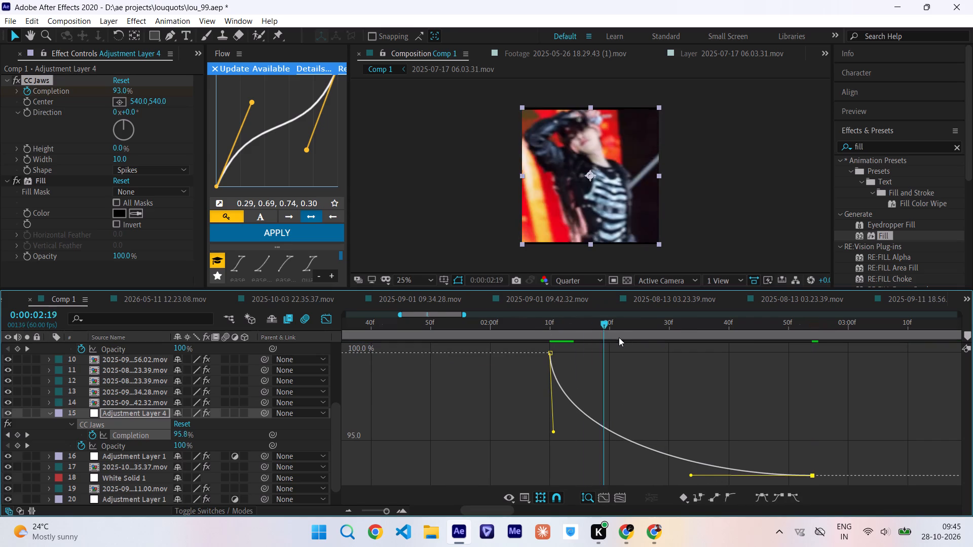
pyautogui.moveTo(619, 337); pyautogui.dragTo(810, 345)
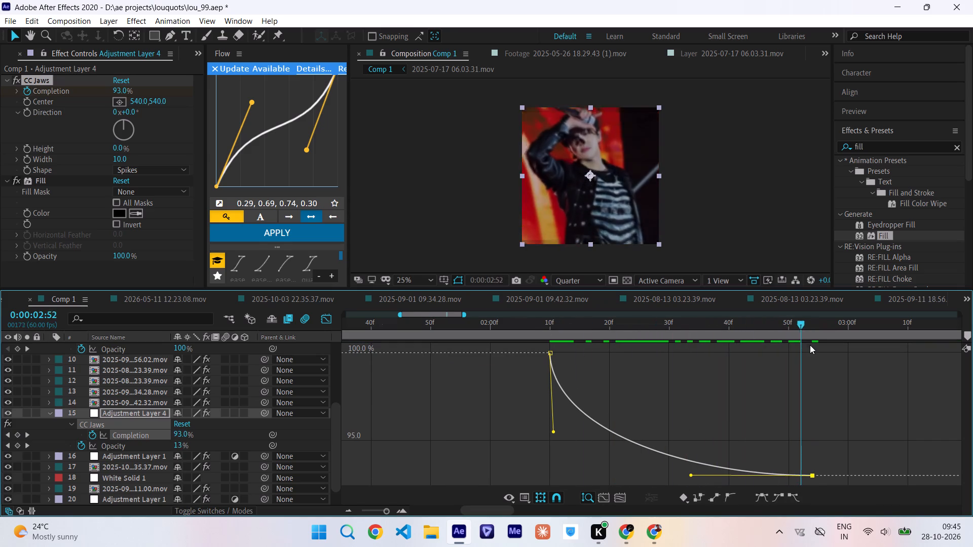
pyautogui.moveTo(810, 345); pyautogui.dragTo(360, 377)
pyautogui.press('space')
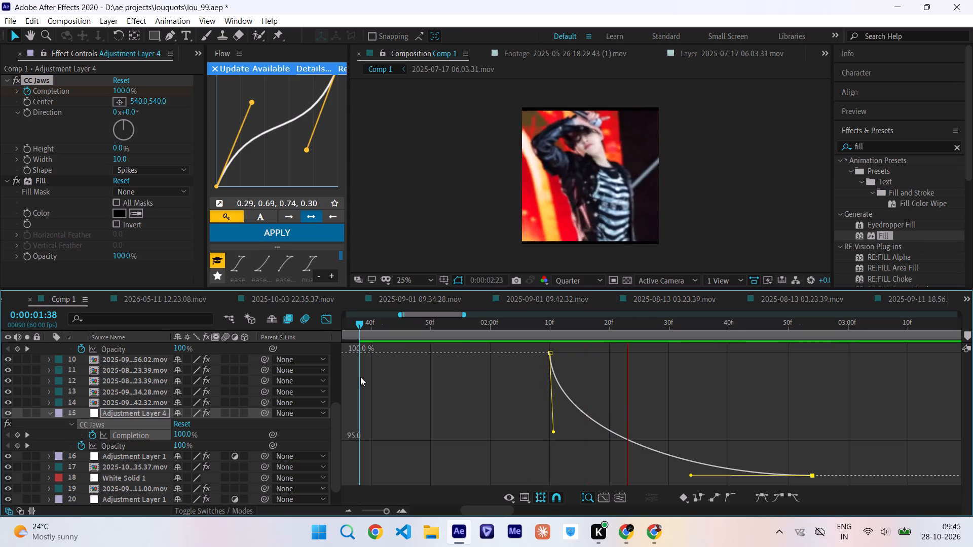
pyautogui.click(548, 333)
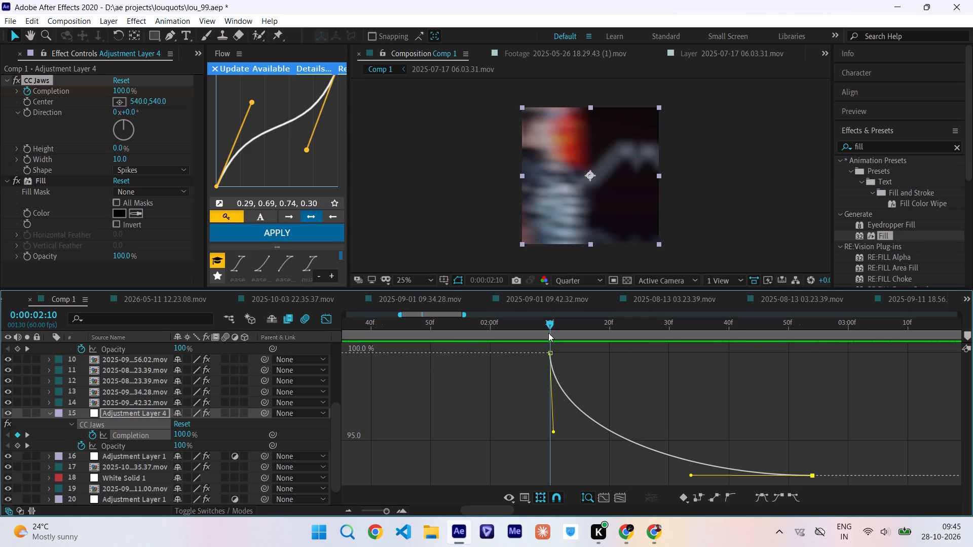
pyautogui.click(324, 322)
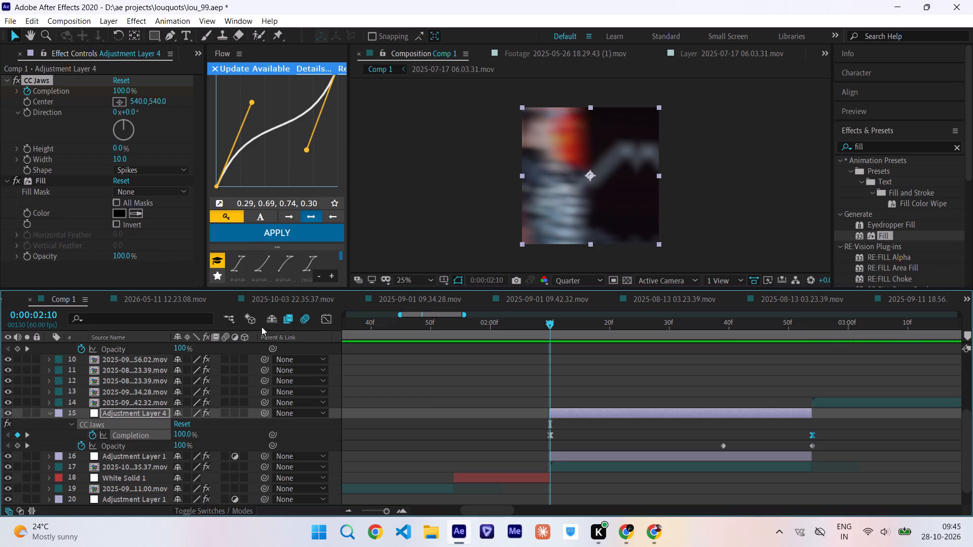
# Temporarily show the reference video layer to compare its bar animation from 0:00:02:10 to about 0:00:02:25.
pyautogui.scroll(4, 82, 394)
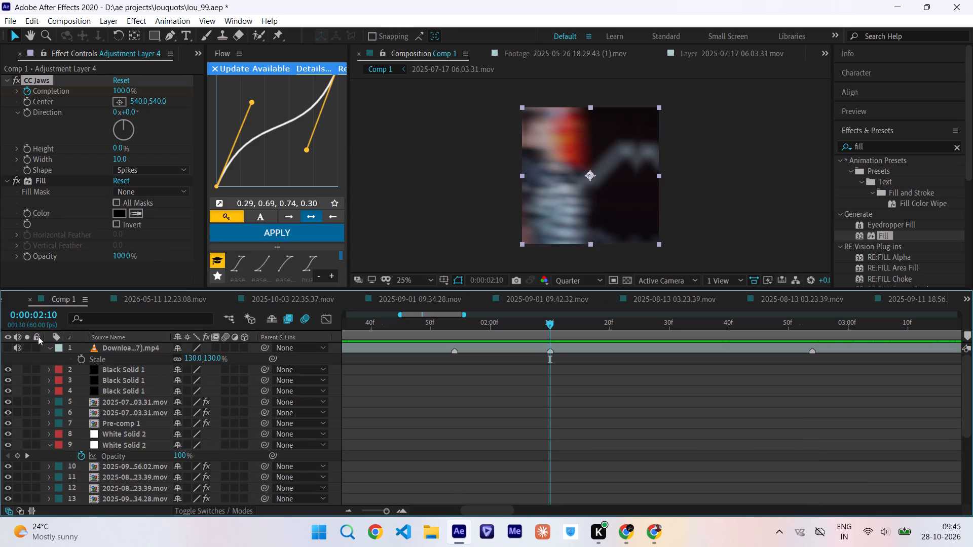
pyautogui.click(4, 348)
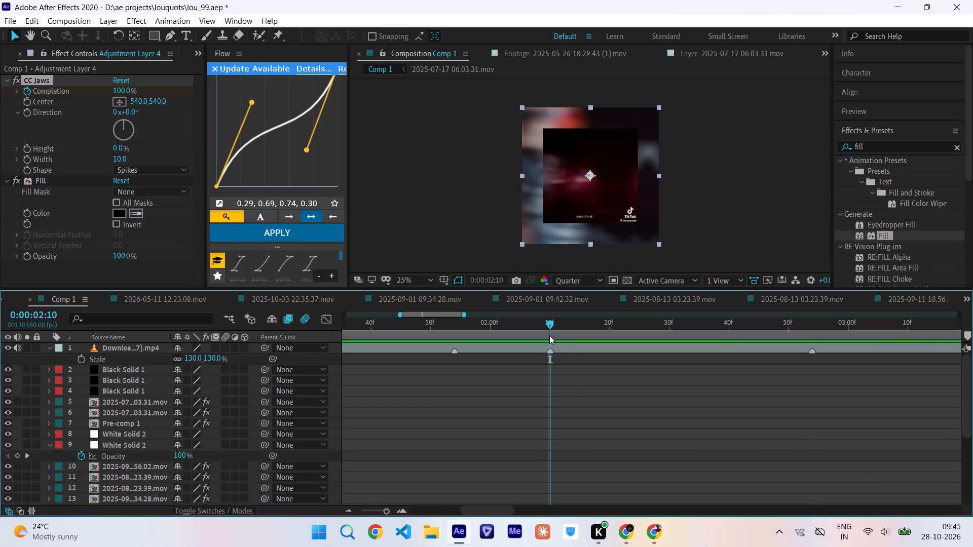
pyautogui.moveTo(550, 331); pyautogui.dragTo(646, 331)
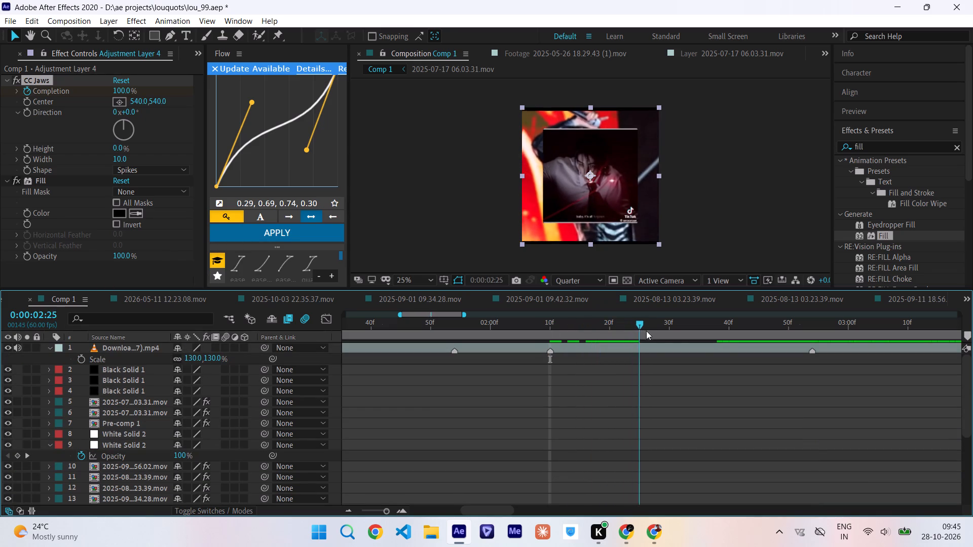
pyautogui.moveTo(646, 331); pyautogui.dragTo(550, 356)
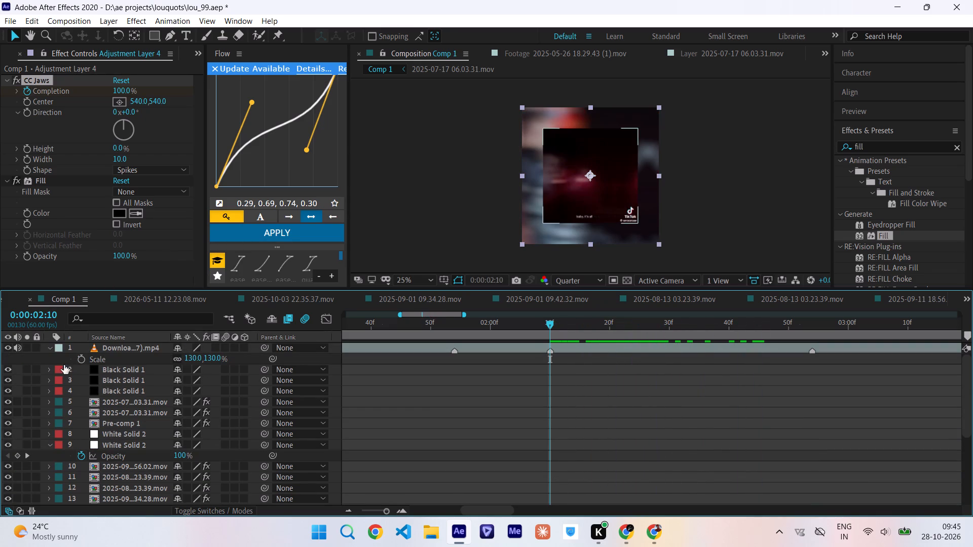
pyautogui.click(9, 346)
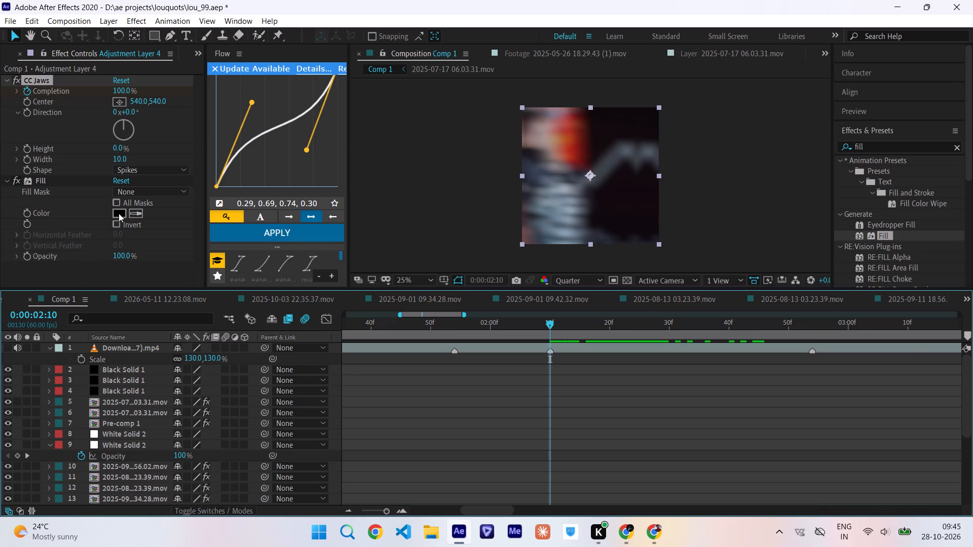
# Set the colour of the Fill effect on Adjustment Layer 4 to white.
pyautogui.click(119, 213)
pyautogui.moveTo(227, 370); pyautogui.dragTo(246, 395)
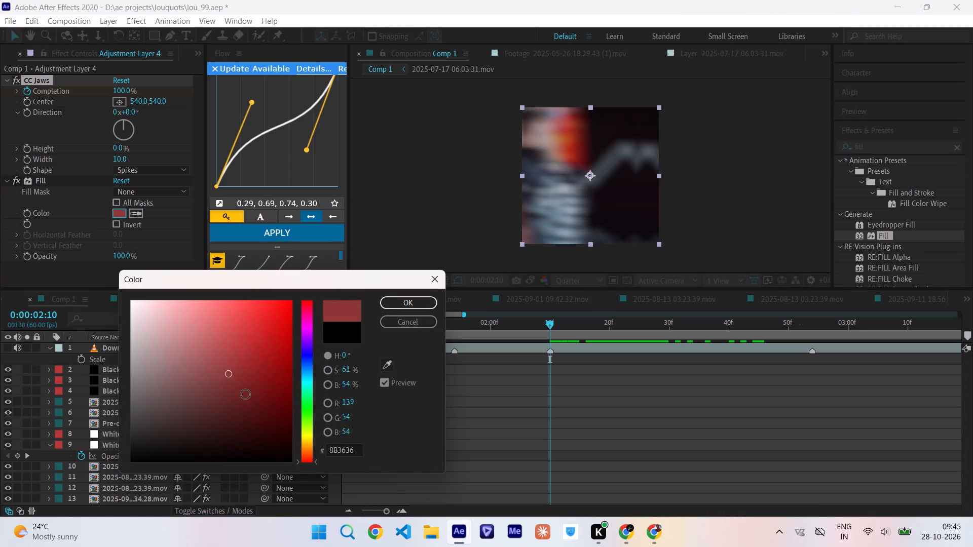
pyautogui.moveTo(246, 395); pyautogui.dragTo(119, 280)
pyautogui.press('Return')
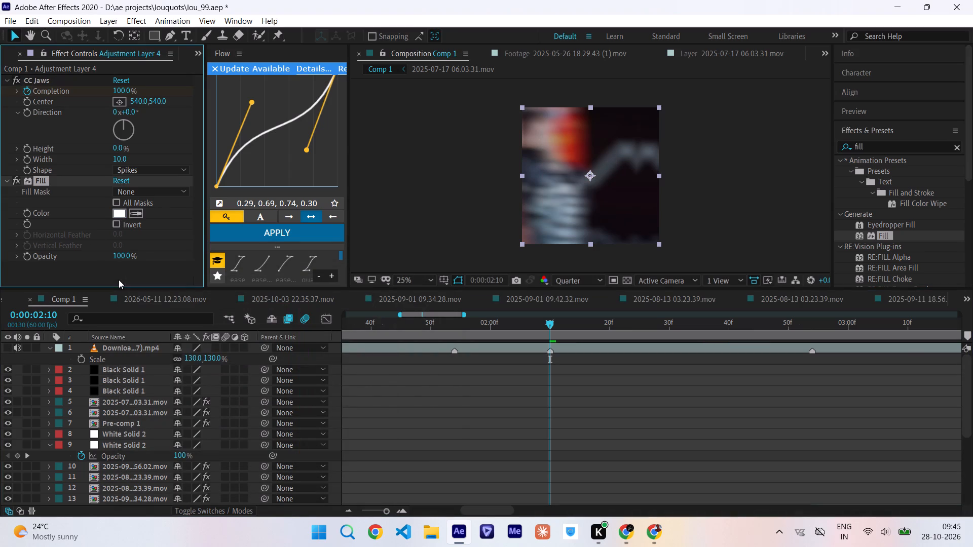
# Play and scrub through Adjustment Layer 4's span to examine the white CC Jaws bars and their fade.
pyautogui.scroll(-1, 631, 485)
pyautogui.moveTo(551, 317); pyautogui.dragTo(561, 330)
pyautogui.moveTo(561, 330); pyautogui.dragTo(609, 331)
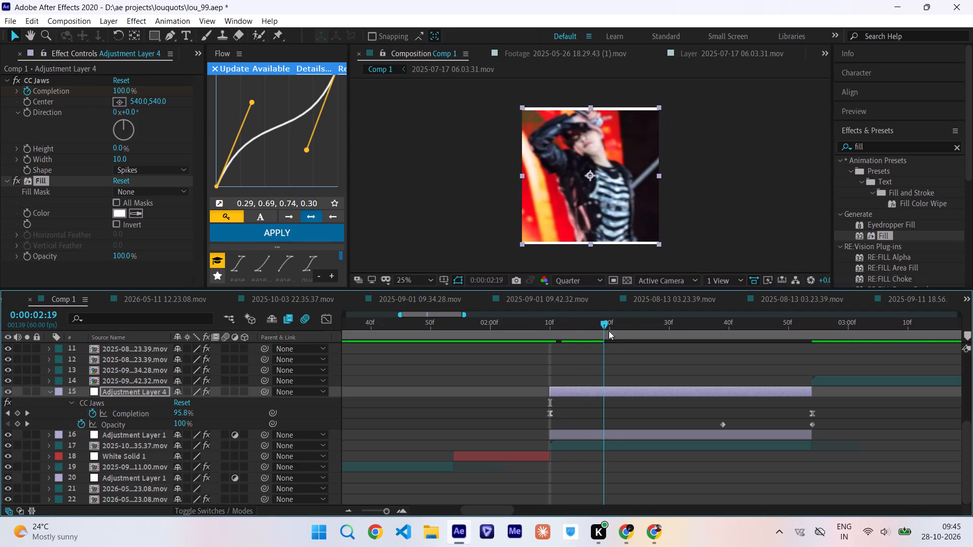
pyautogui.moveTo(609, 331); pyautogui.dragTo(766, 335)
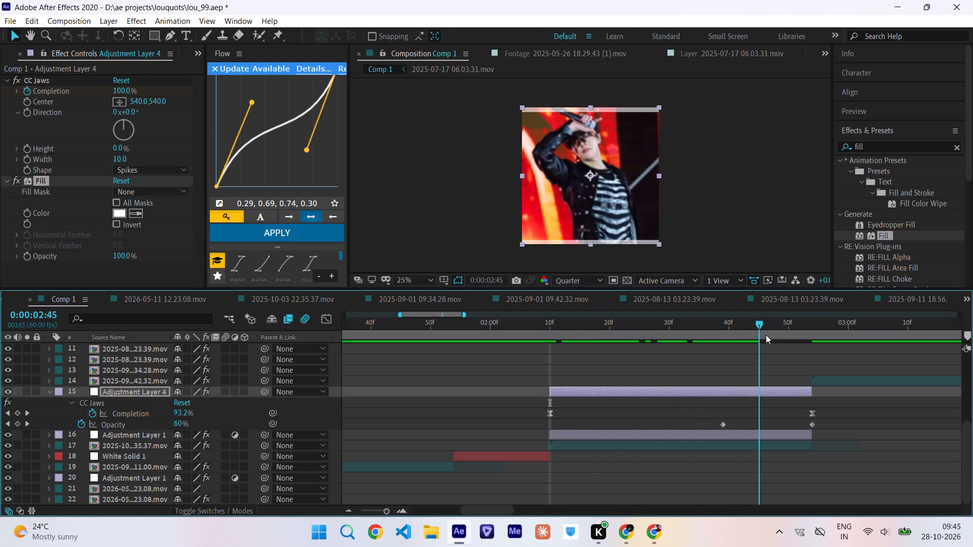
pyautogui.moveTo(766, 335); pyautogui.dragTo(638, 356)
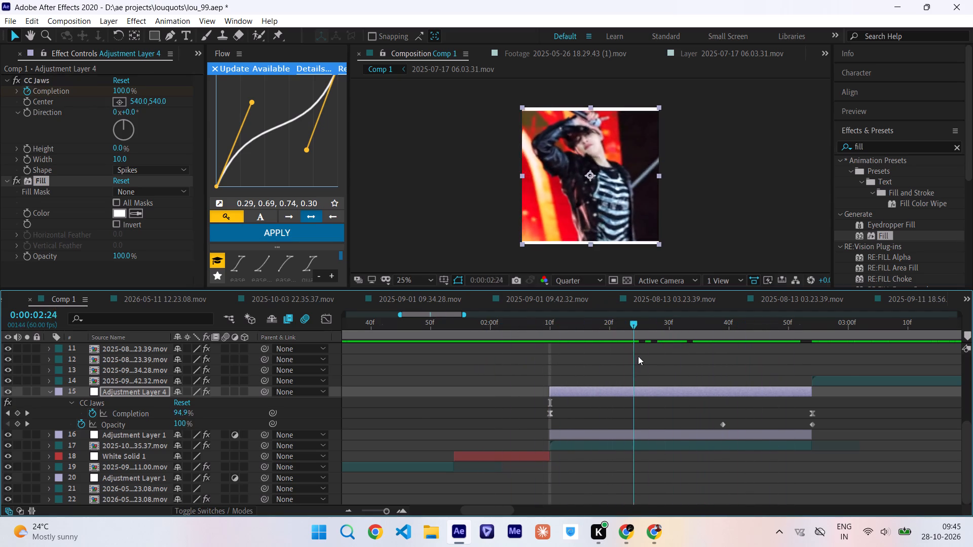
pyautogui.moveTo(638, 356); pyautogui.dragTo(339, 393)
pyautogui.press('space')
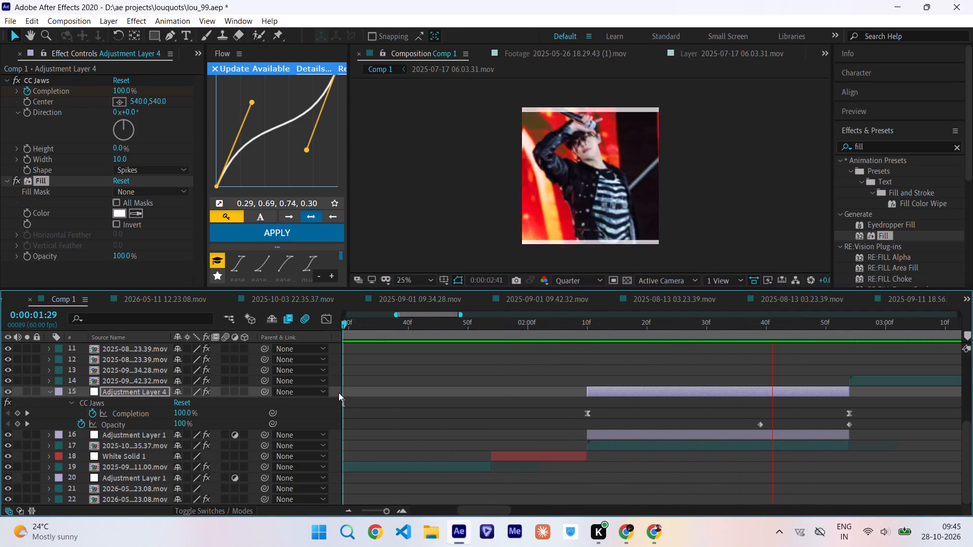
pyautogui.moveTo(589, 328); pyautogui.dragTo(601, 331)
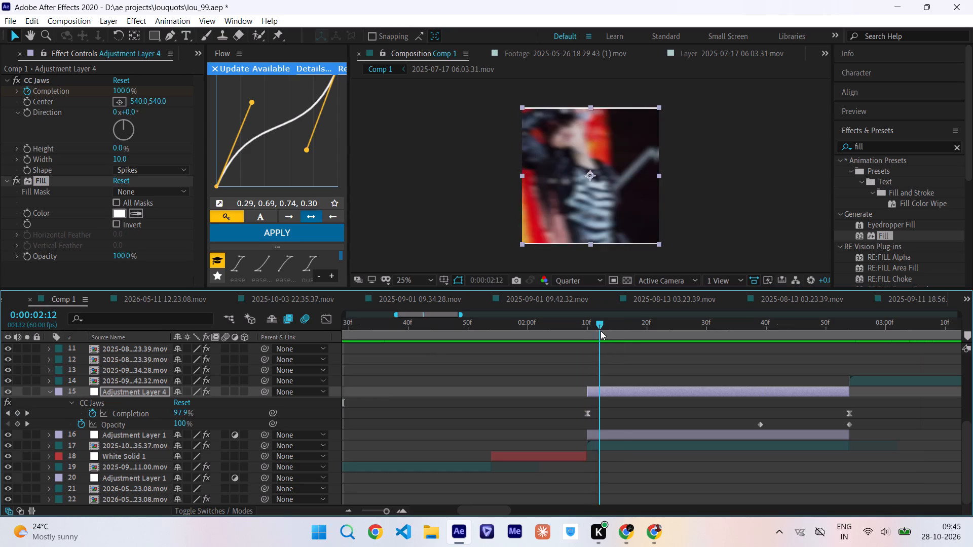
pyautogui.moveTo(601, 331); pyautogui.dragTo(672, 333)
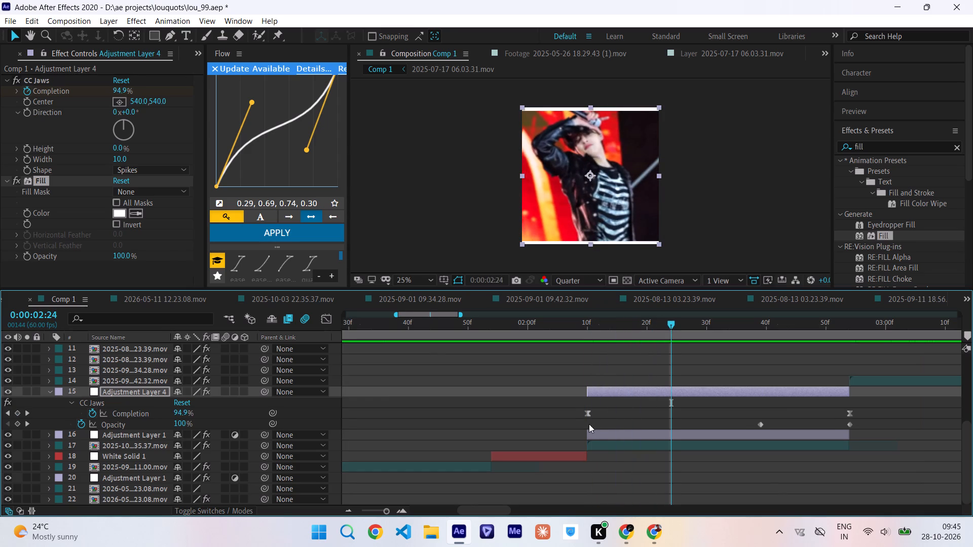
# Retract the outgoing ease handle of Adjustment Layer 4's first CC Jaws Completion keyframe in the Graph Editor for a gentler start.
pyautogui.click(585, 413)
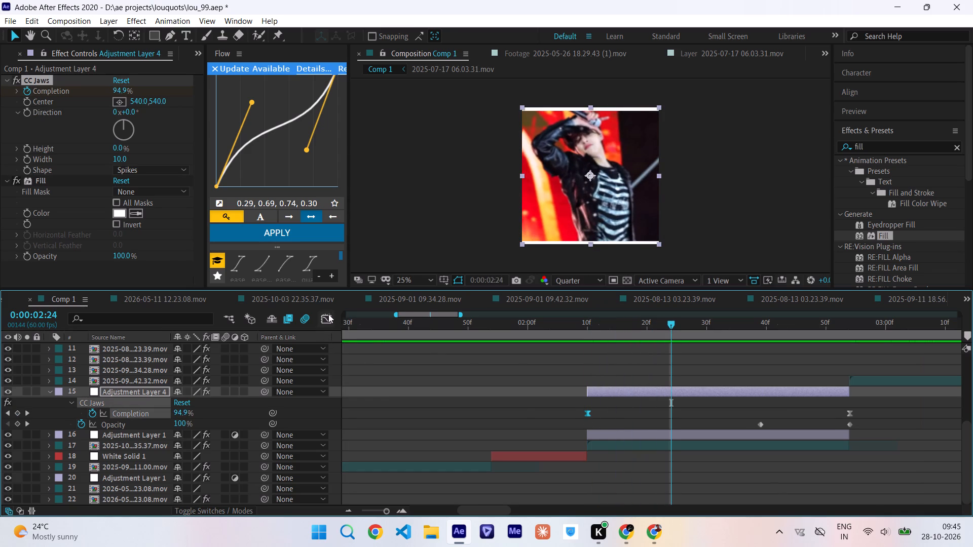
pyautogui.click(328, 314)
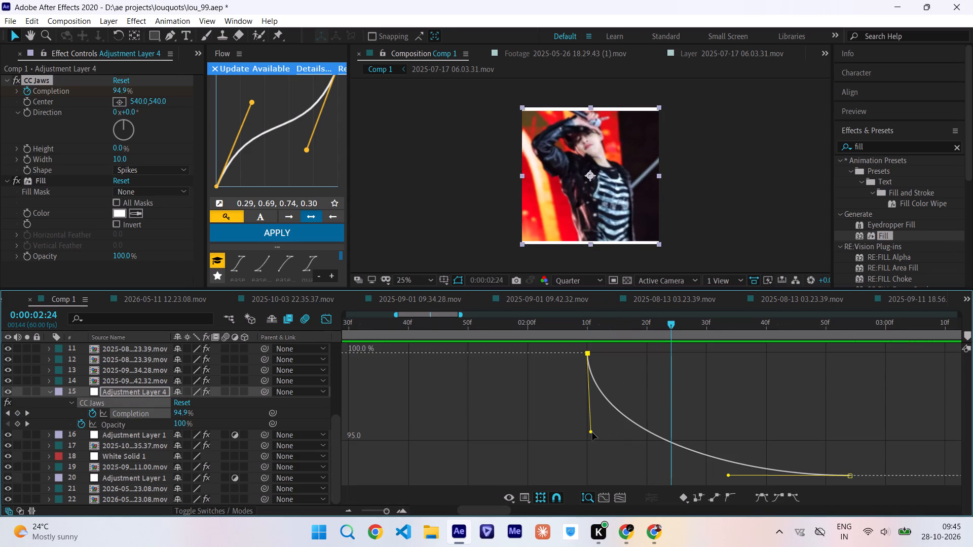
pyautogui.moveTo(590, 432); pyautogui.dragTo(579, 355)
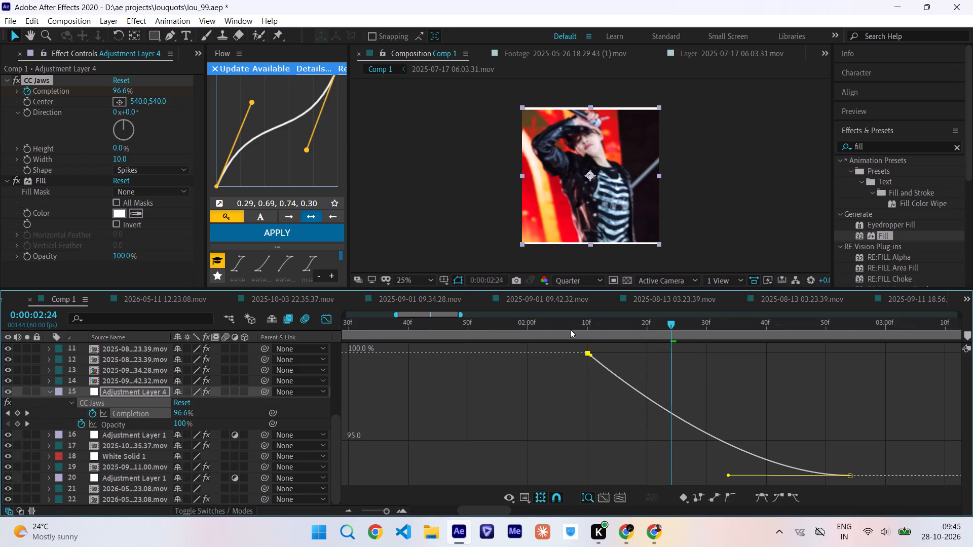
# Play and scrub the composition around Adjustment Layer 4 to examine the bar motion with the new Completion curve, and leave the Graph Editor.
pyautogui.moveTo(570, 329); pyautogui.dragTo(669, 322)
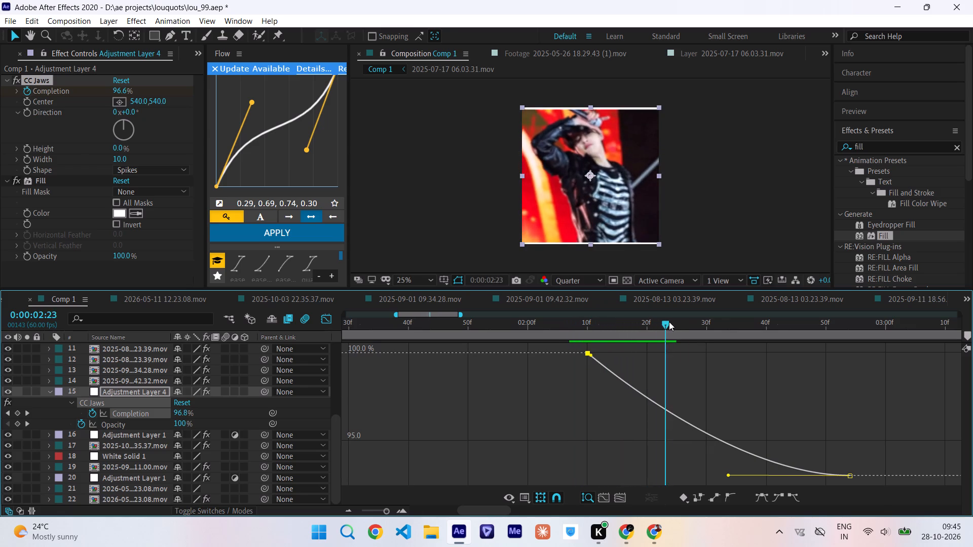
pyautogui.moveTo(669, 322); pyautogui.dragTo(678, 323)
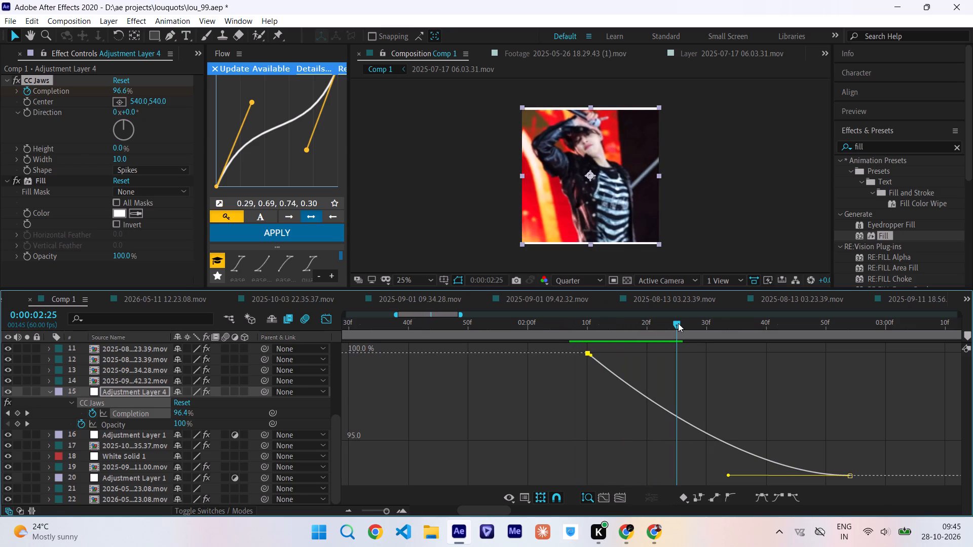
pyautogui.moveTo(678, 323); pyautogui.dragTo(653, 335)
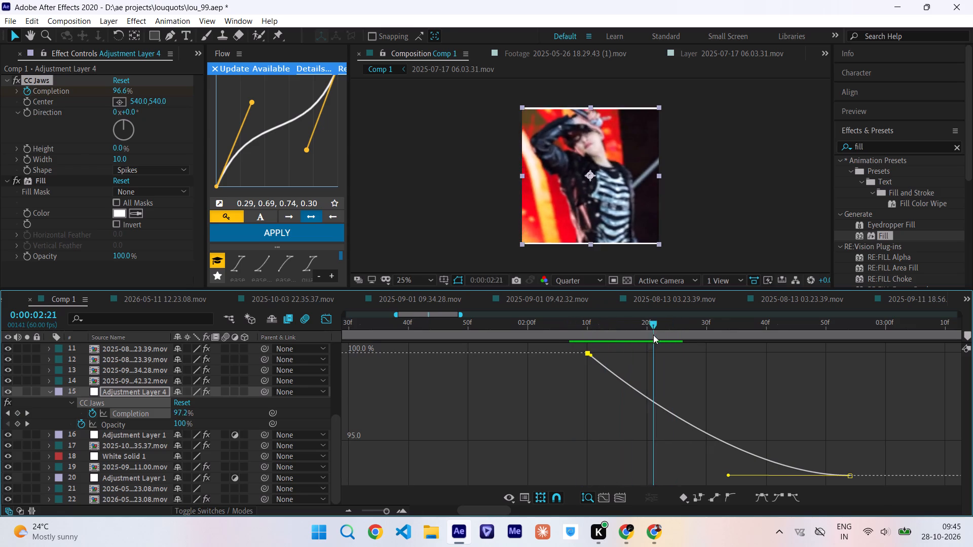
pyautogui.moveTo(653, 335); pyautogui.dragTo(469, 355)
pyautogui.press('space')
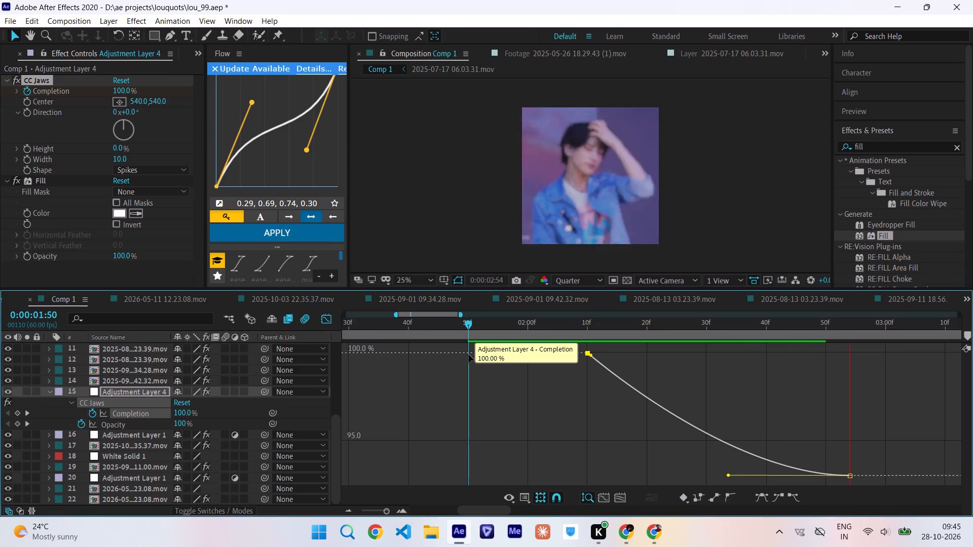
pyautogui.click(478, 331)
pyautogui.press('space')
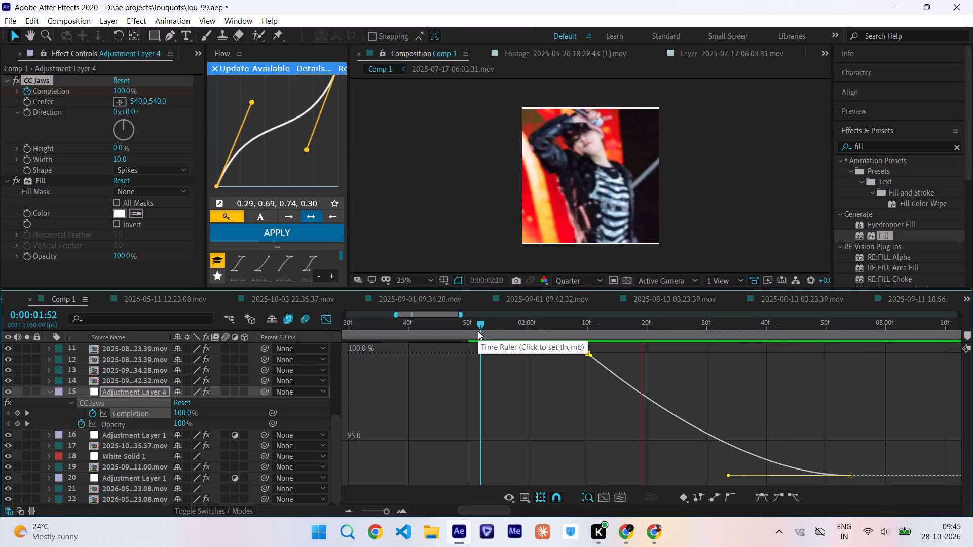
pyautogui.moveTo(586, 334); pyautogui.dragTo(592, 336)
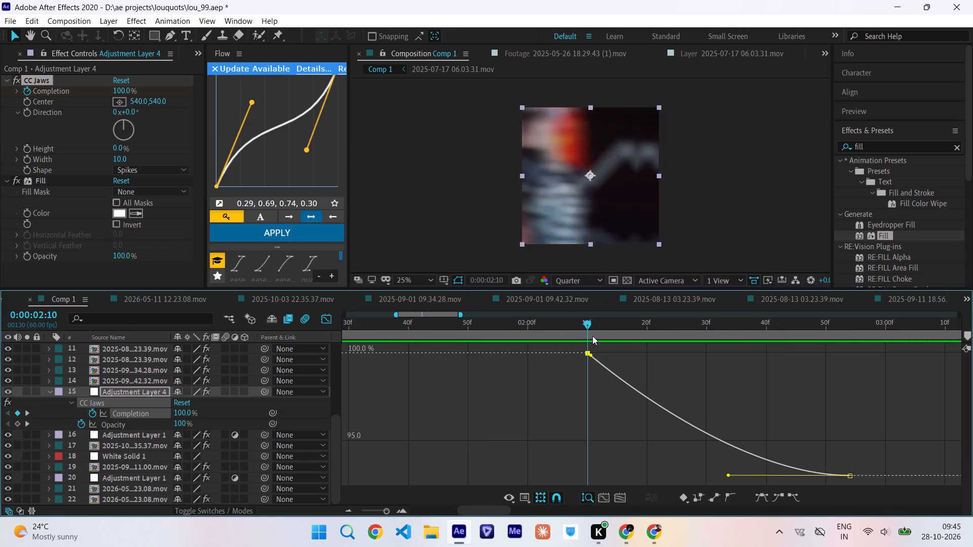
pyautogui.moveTo(592, 336); pyautogui.dragTo(700, 336)
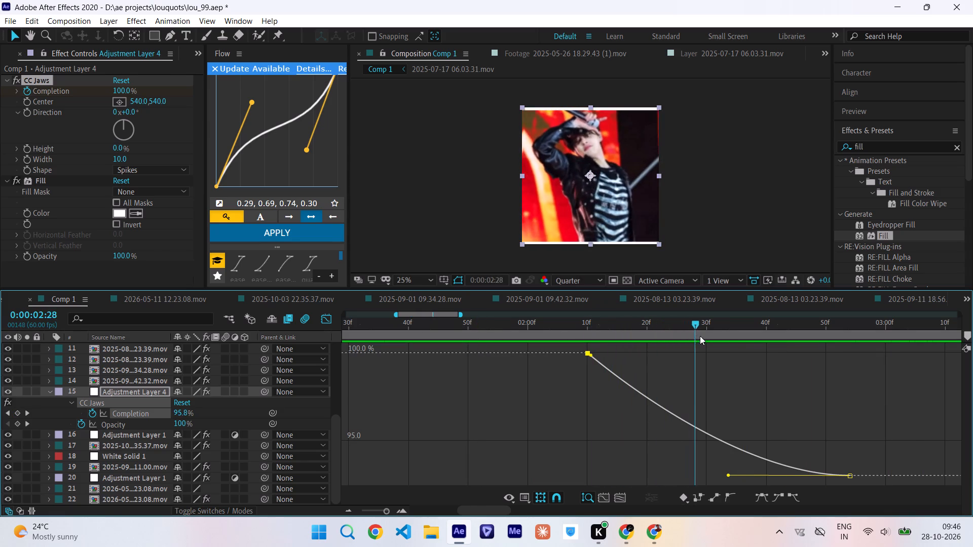
pyautogui.moveTo(700, 336); pyautogui.dragTo(813, 325)
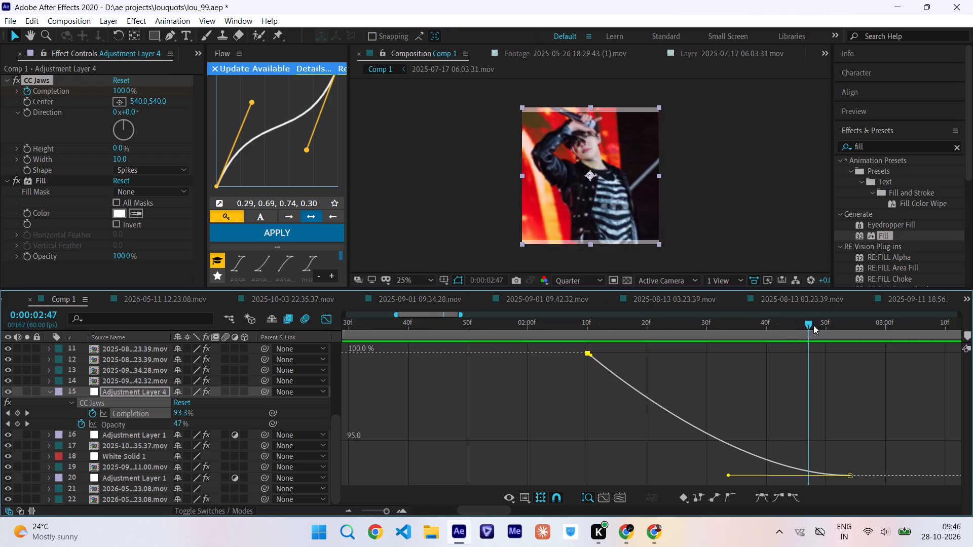
pyautogui.moveTo(813, 325); pyautogui.dragTo(114, 397)
pyautogui.press('space')
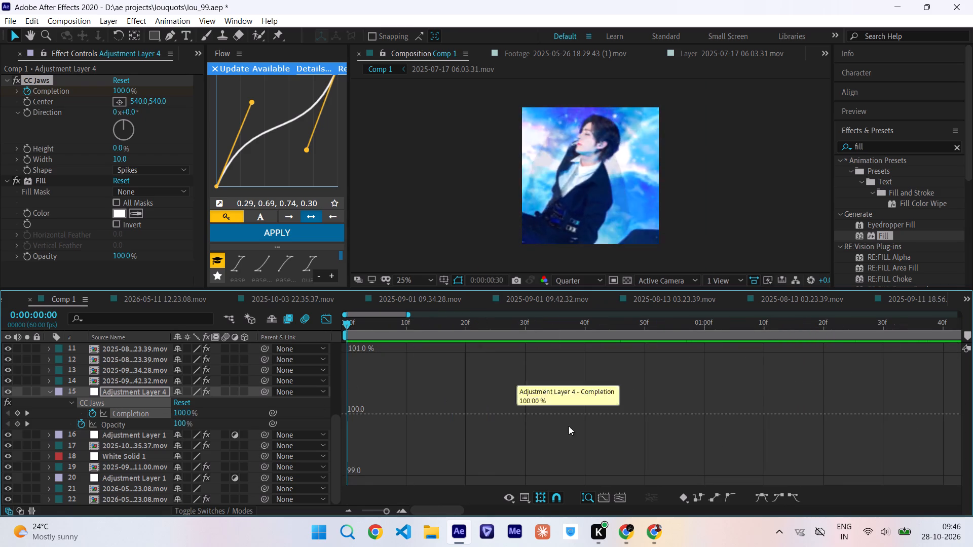
pyautogui.hscroll(-8, 671, 420)
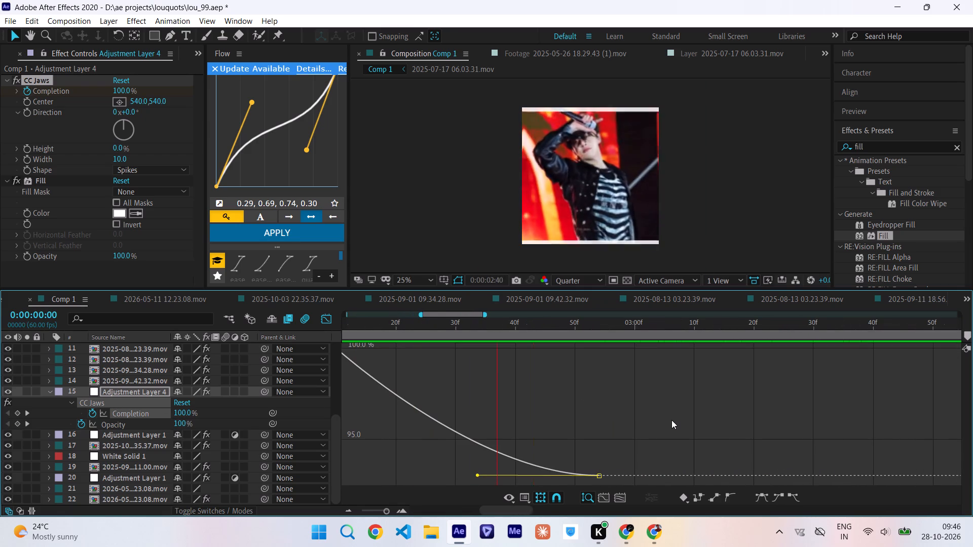
pyautogui.hscroll(1, 671, 420)
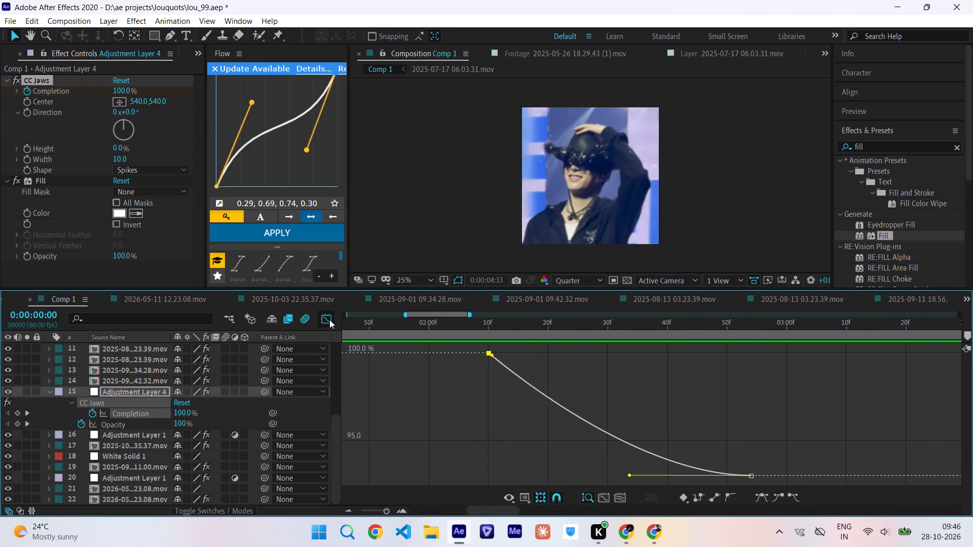
pyautogui.click(329, 320)
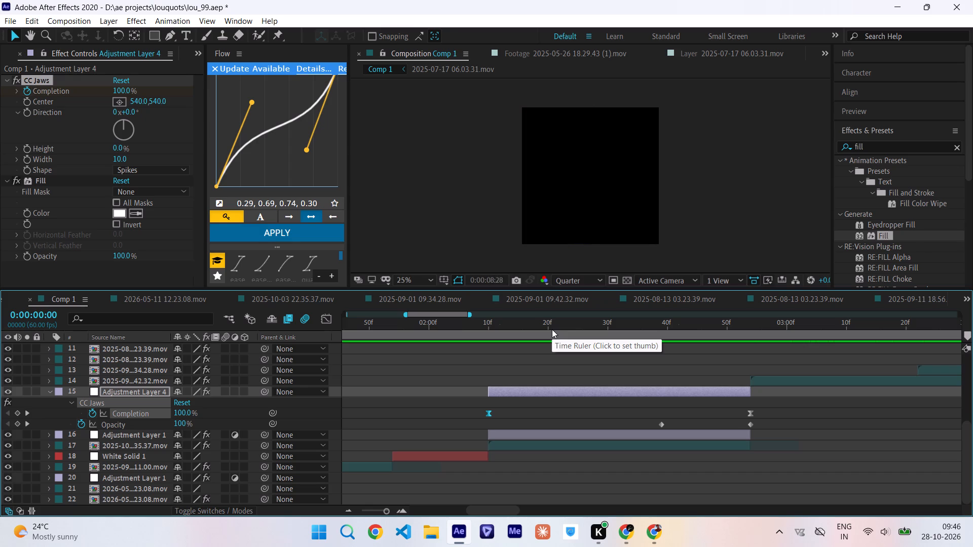
# Replay the bar transition from 0:00:01:51 and save the project.
pyautogui.moveTo(552, 329); pyautogui.dragTo(723, 339)
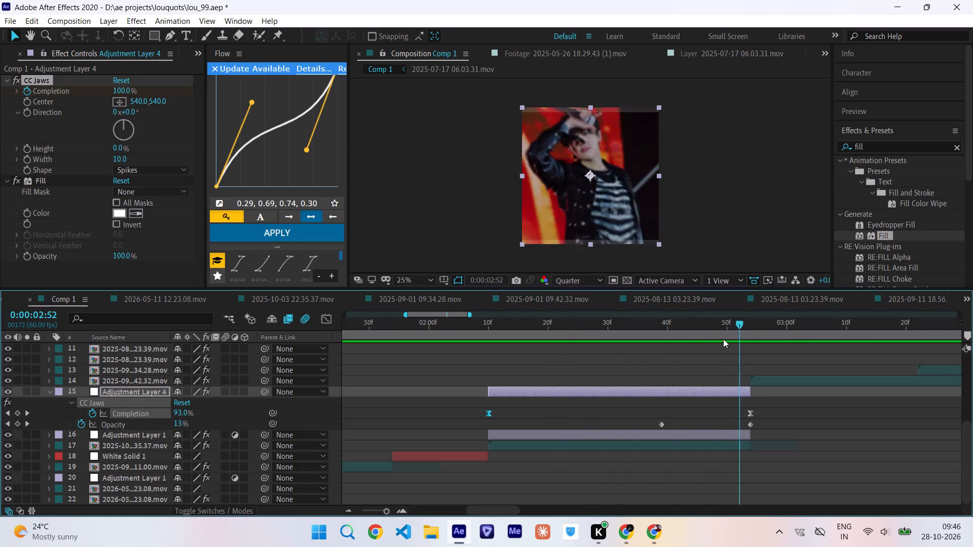
pyautogui.moveTo(723, 339); pyautogui.dragTo(373, 382)
pyautogui.press('space')
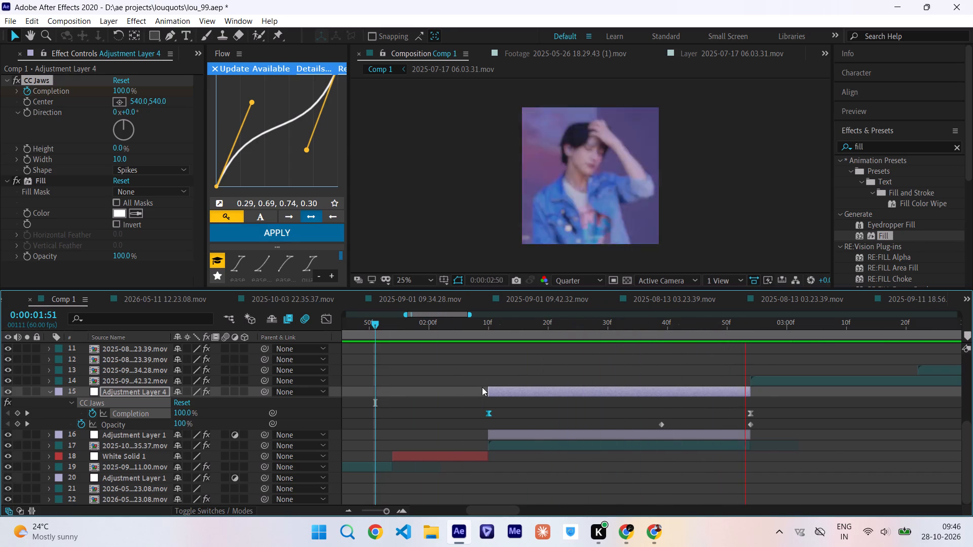
pyautogui.hscroll(-1, 691, 397)
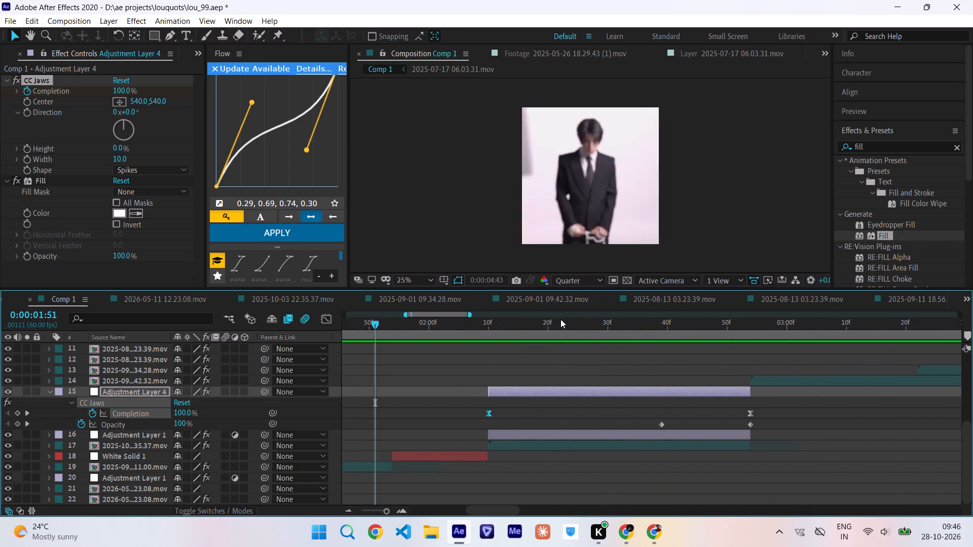
pyautogui.hotkey('ctrl', 's')
# Temporarily show the reference video layer and compare its transitions with the edit from about 0:00:02:46 to 0:00:07:23.
pyautogui.moveTo(565, 326); pyautogui.dragTo(682, 323)
pyautogui.scroll(6, 657, 383)
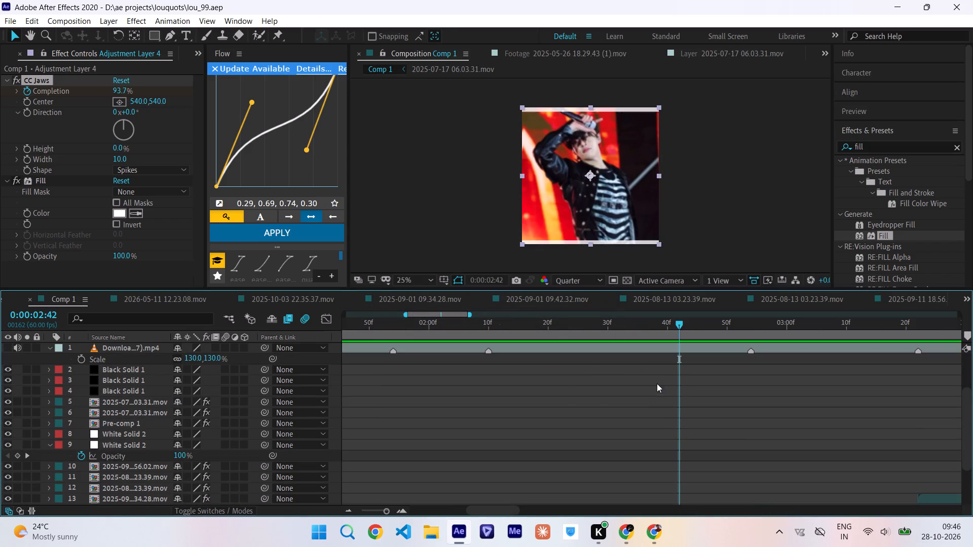
pyautogui.click(10, 349)
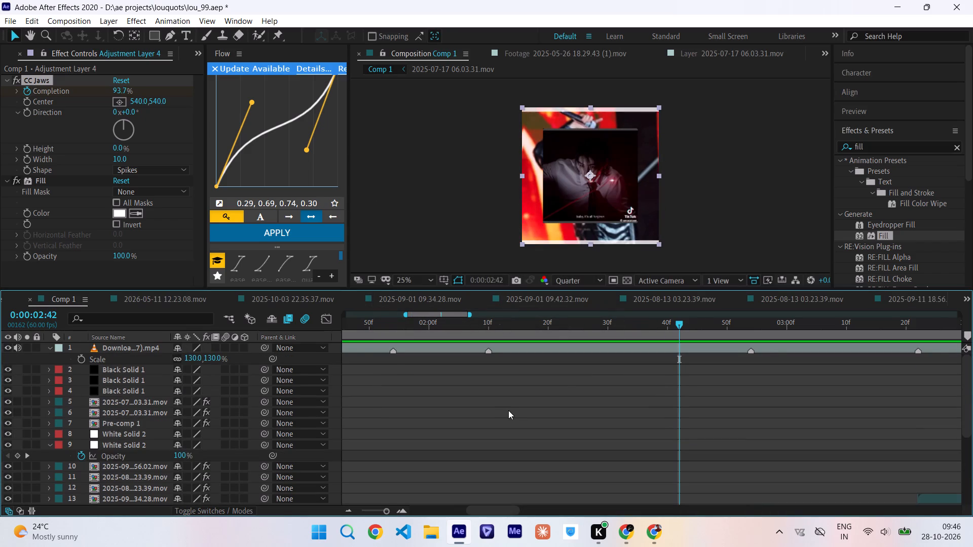
pyautogui.hscroll(-3, 508, 410)
pyautogui.moveTo(462, 327); pyautogui.dragTo(497, 332)
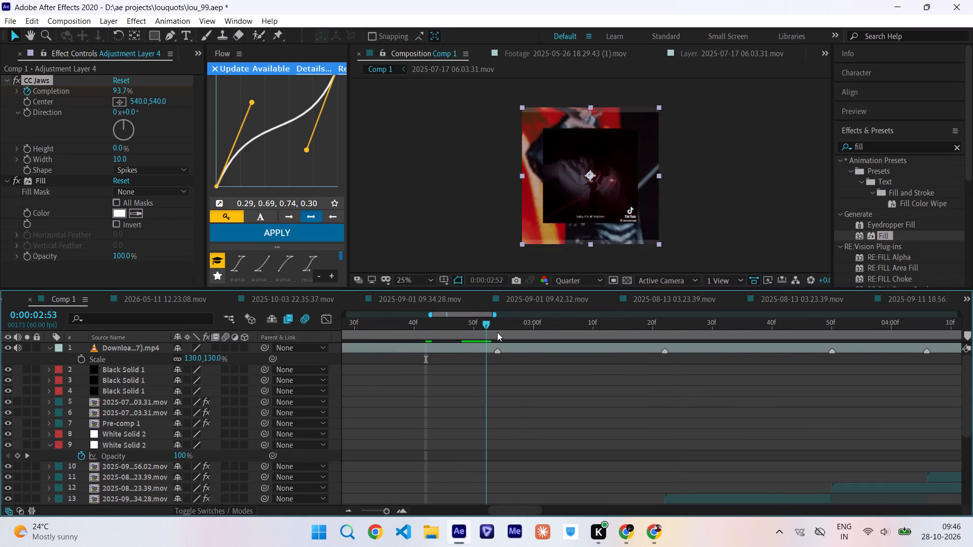
pyautogui.moveTo(497, 332); pyautogui.dragTo(672, 323)
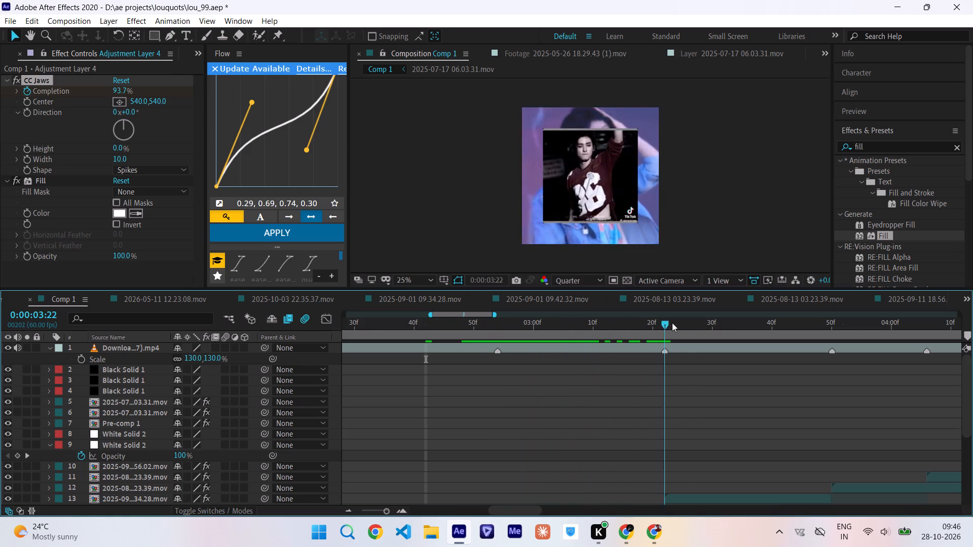
pyautogui.moveTo(672, 323); pyautogui.dragTo(447, 367)
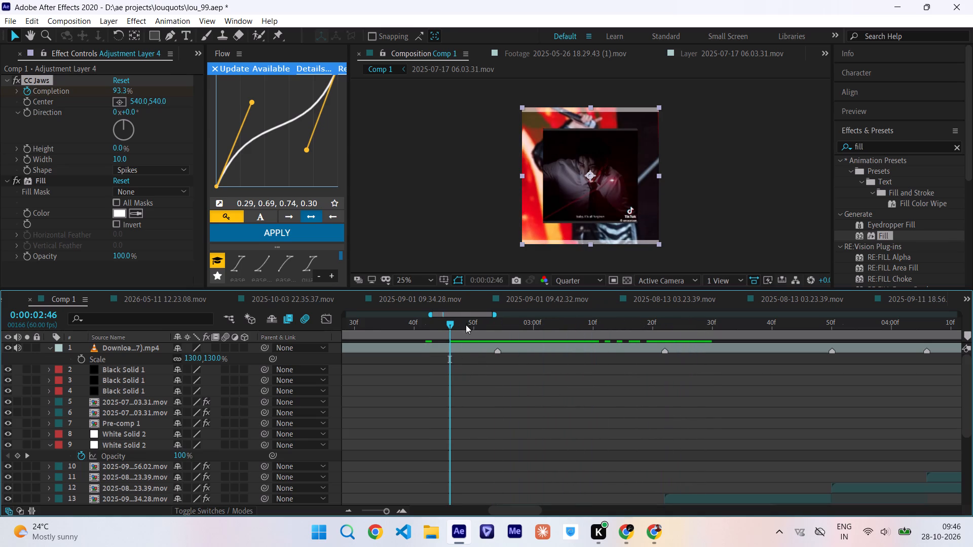
pyautogui.moveTo(466, 325); pyautogui.dragTo(651, 336)
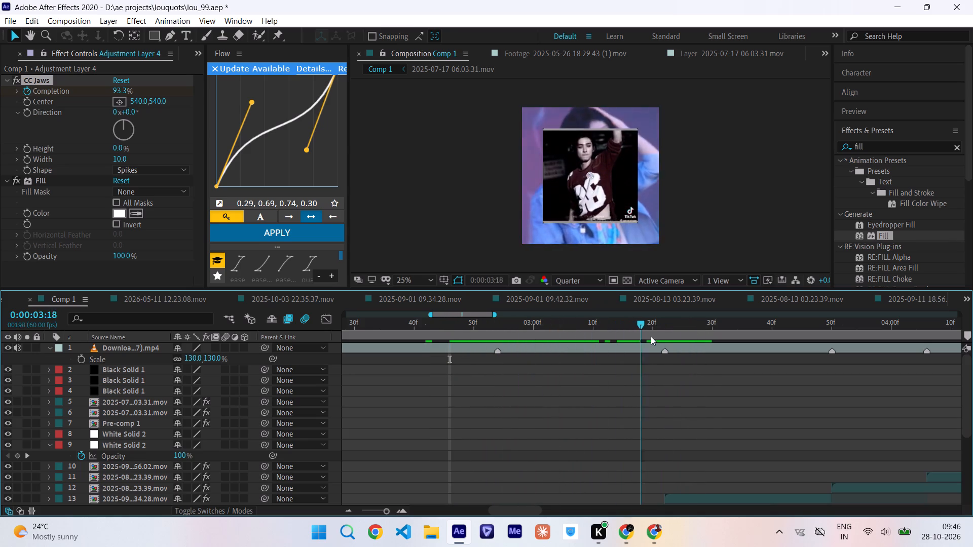
pyautogui.moveTo(651, 336); pyautogui.dragTo(928, 344)
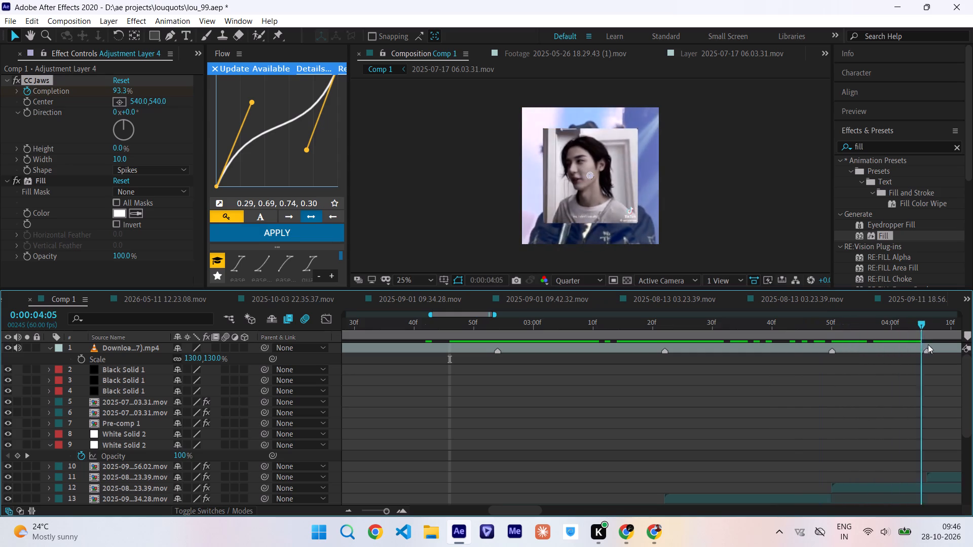
pyautogui.moveTo(928, 344); pyautogui.dragTo(959, 348)
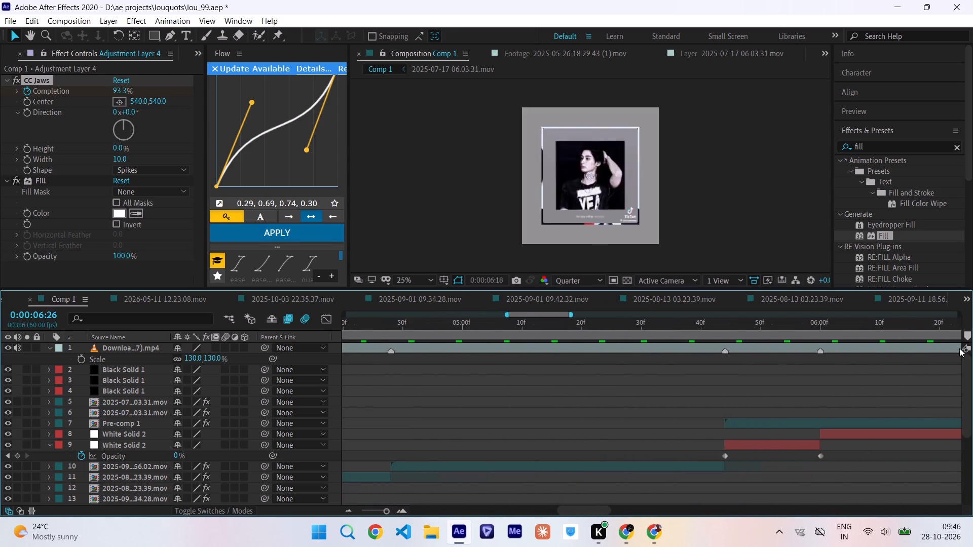
pyautogui.moveTo(959, 348); pyautogui.dragTo(781, 371)
pyautogui.hscroll(-4, 781, 371)
pyautogui.press('space')
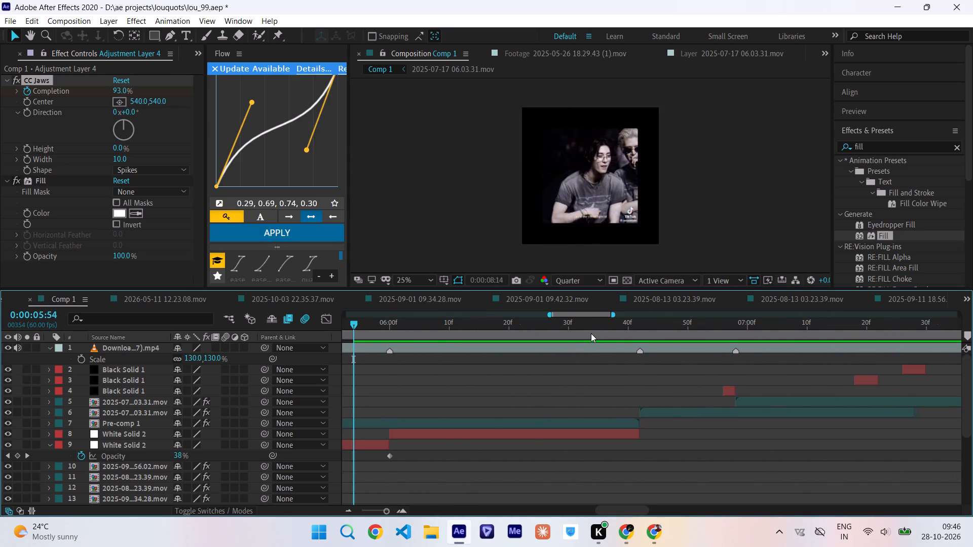
pyautogui.moveTo(591, 333); pyautogui.dragTo(774, 372)
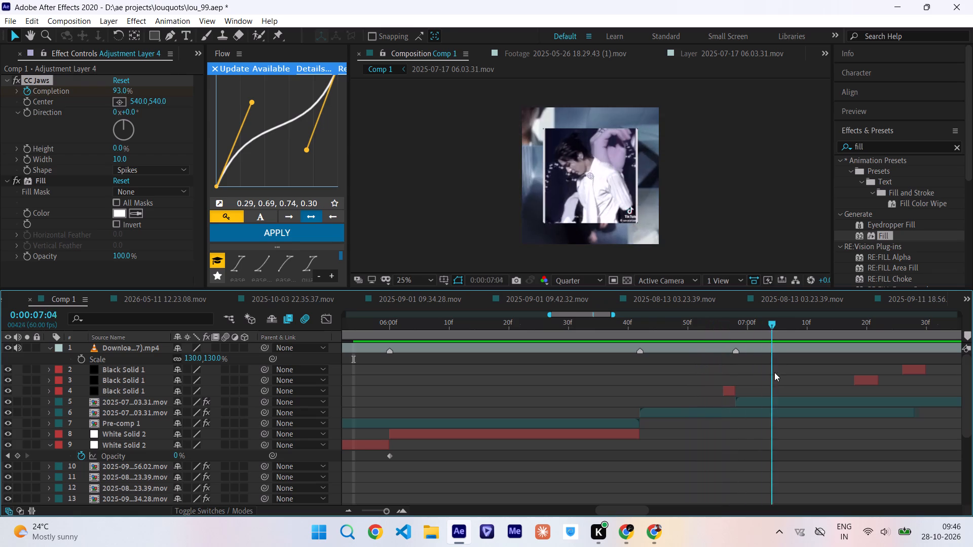
pyautogui.moveTo(774, 372); pyautogui.dragTo(882, 396)
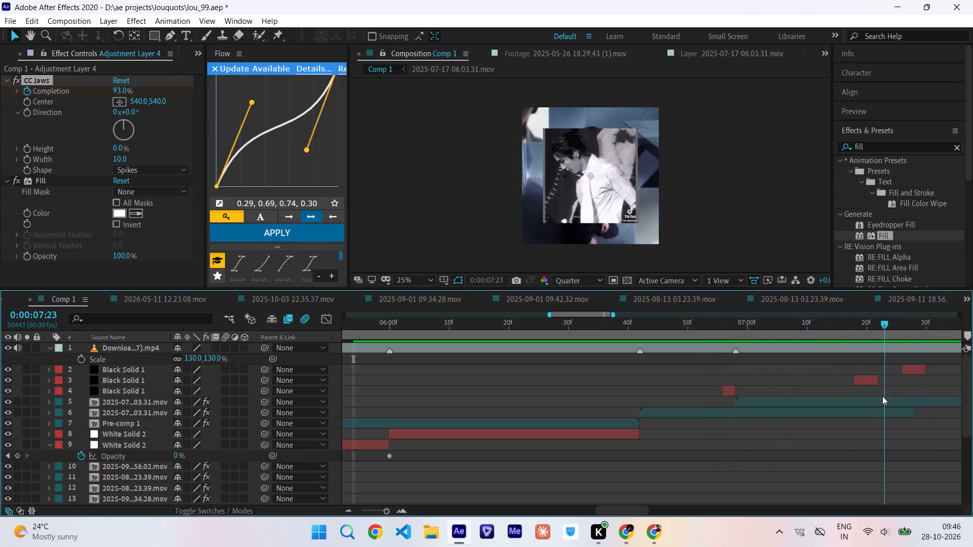
pyautogui.moveTo(882, 396); pyautogui.dragTo(380, 407)
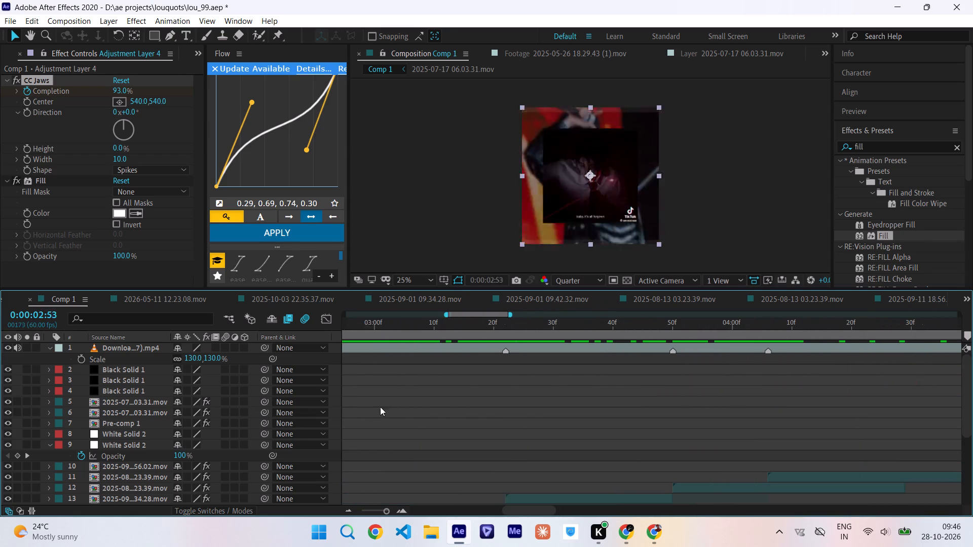
pyautogui.moveTo(380, 407); pyautogui.dragTo(465, 410)
pyautogui.click(7, 346)
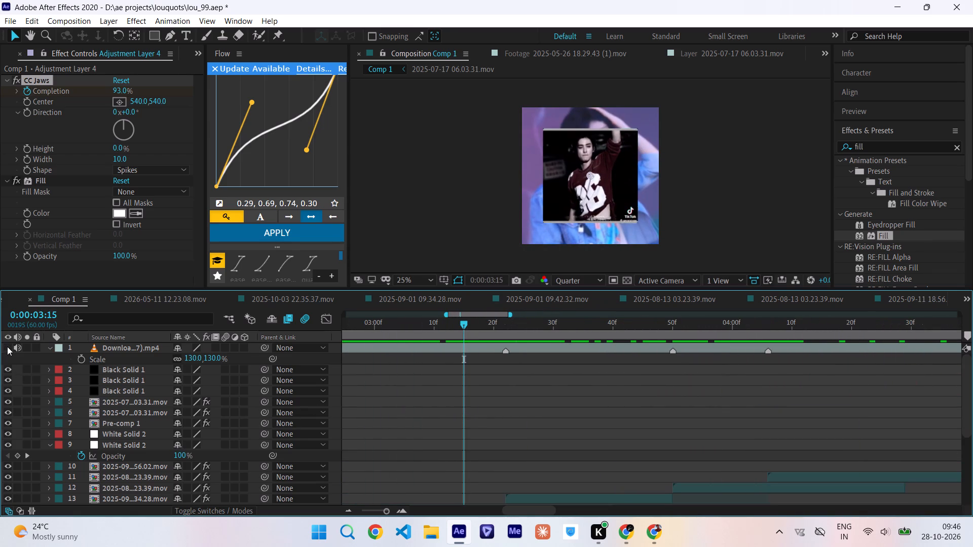
# Play from 0:00:01:37 and scrub through Adjustment Layer 4's span to examine the white bars and their fade.
pyautogui.scroll(-1, 472, 422)
pyautogui.moveTo(483, 333); pyautogui.dragTo(309, 357)
pyautogui.press('space')
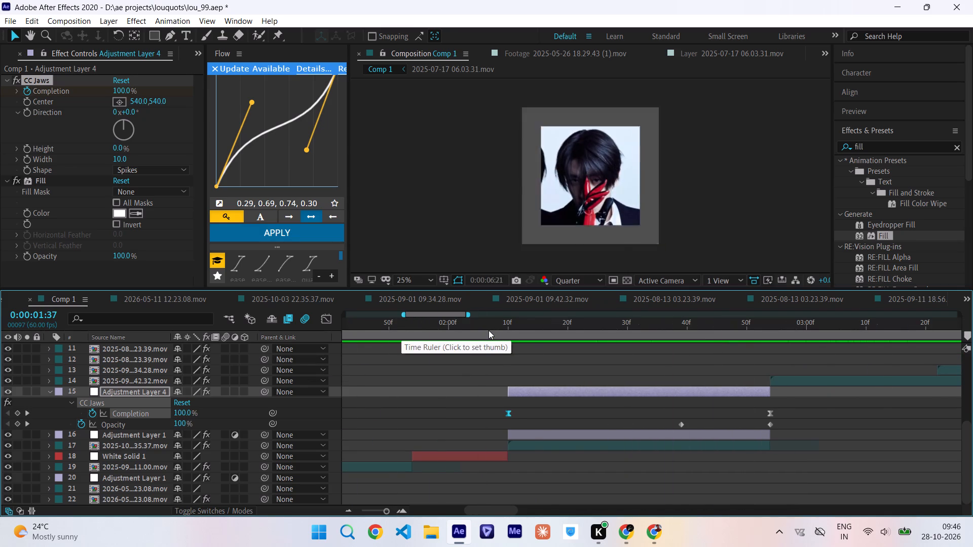
pyautogui.moveTo(489, 330); pyautogui.dragTo(636, 346)
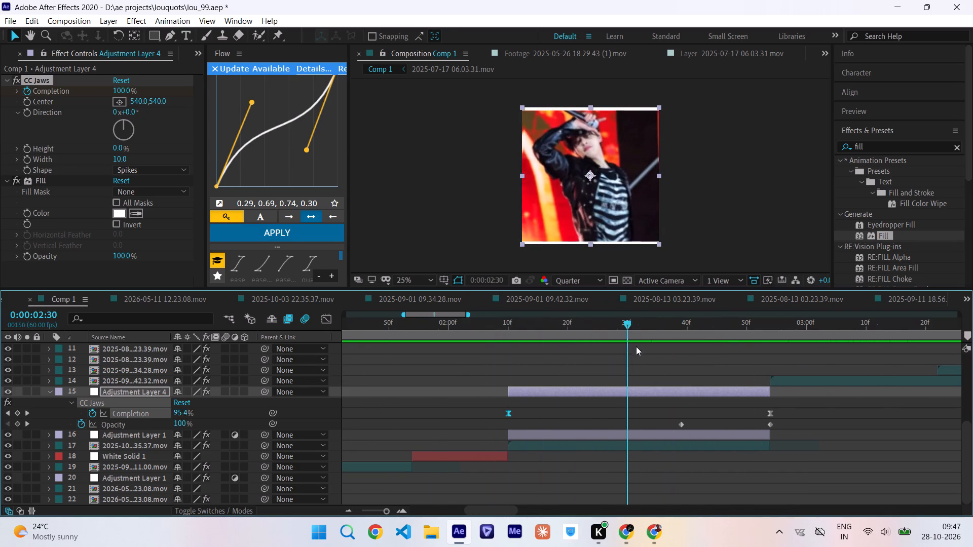
pyautogui.moveTo(636, 346); pyautogui.dragTo(751, 342)
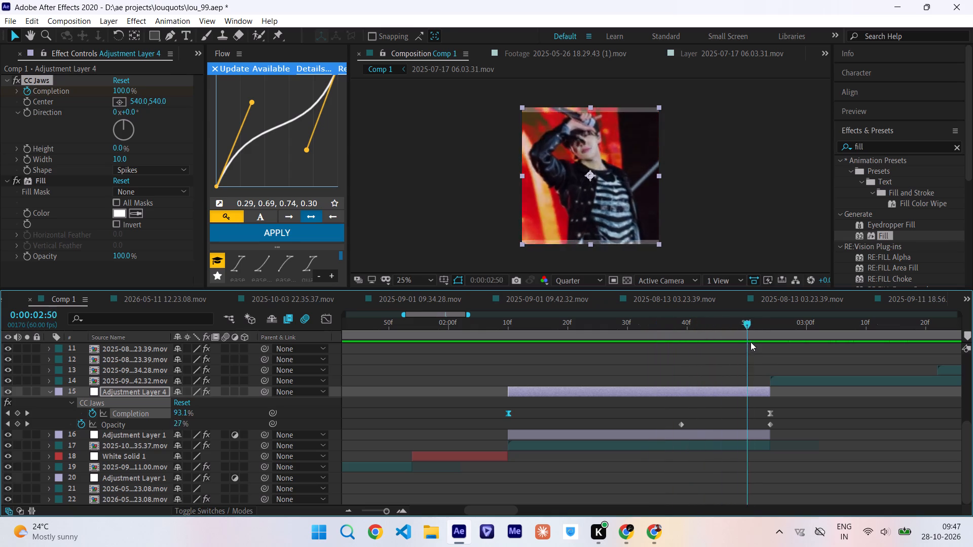
pyautogui.moveTo(751, 342); pyautogui.dragTo(672, 357)
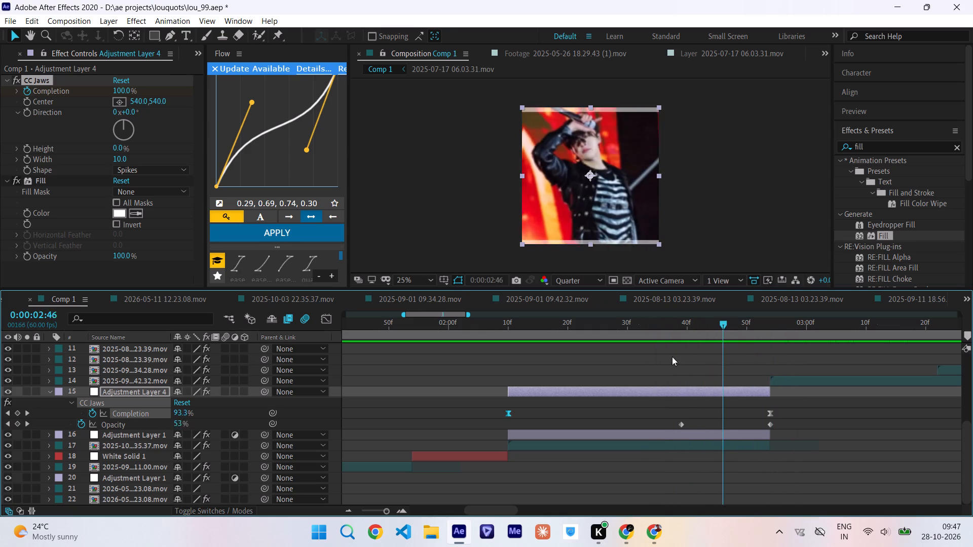
# Check the fade on Adjustment Layer 4, show the reference video layer, and examine its bar transitions between about 0:00:02:53 and 0:00:03:47.
pyautogui.moveTo(672, 357); pyautogui.dragTo(658, 385)
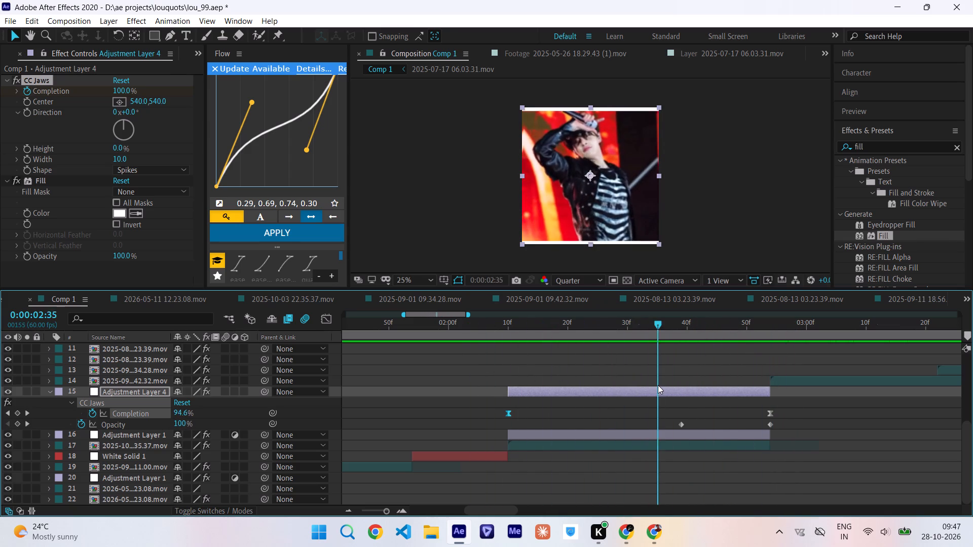
pyautogui.moveTo(658, 385); pyautogui.dragTo(702, 384)
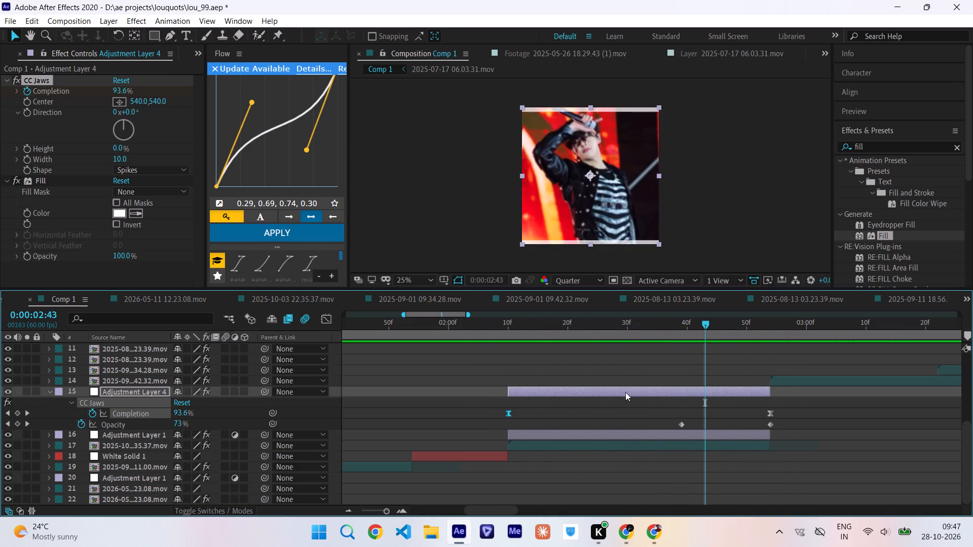
pyautogui.scroll(2, 469, 422)
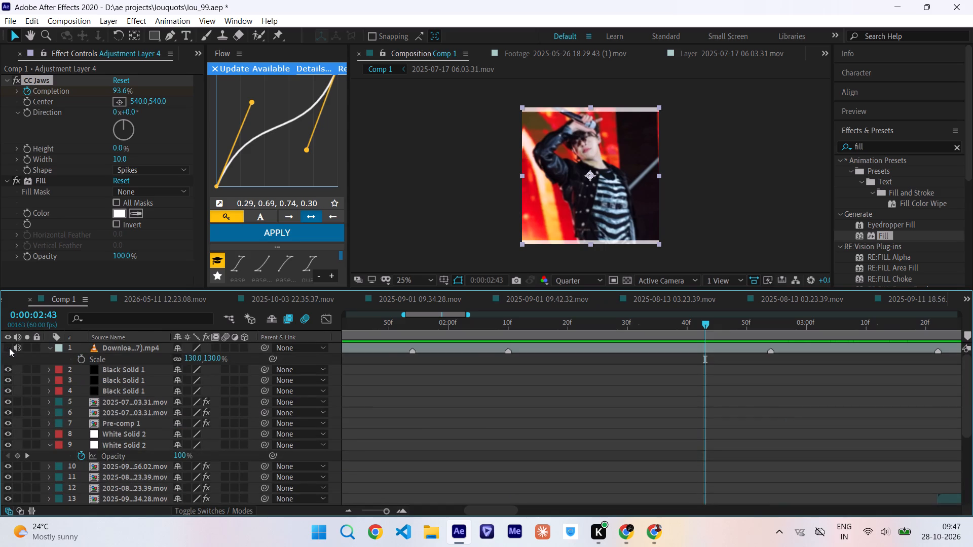
pyautogui.click(9, 348)
pyautogui.hscroll(-1, 545, 444)
pyautogui.moveTo(498, 324); pyautogui.dragTo(538, 343)
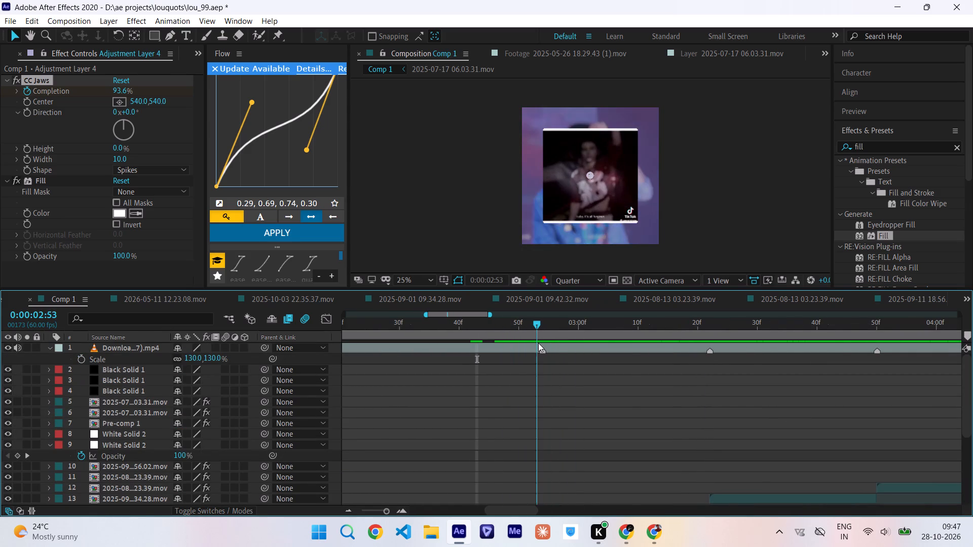
pyautogui.moveTo(538, 343); pyautogui.dragTo(696, 361)
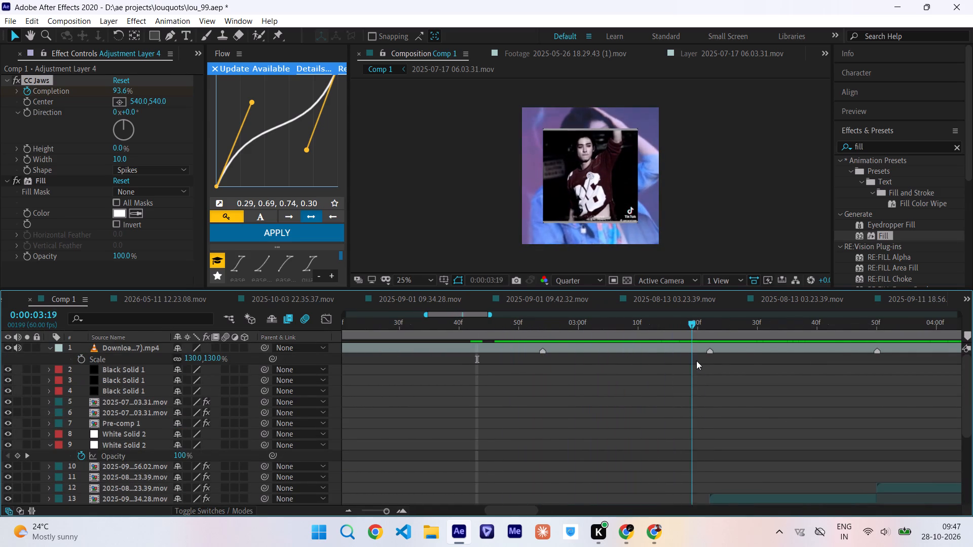
pyautogui.moveTo(696, 361); pyautogui.dragTo(750, 346)
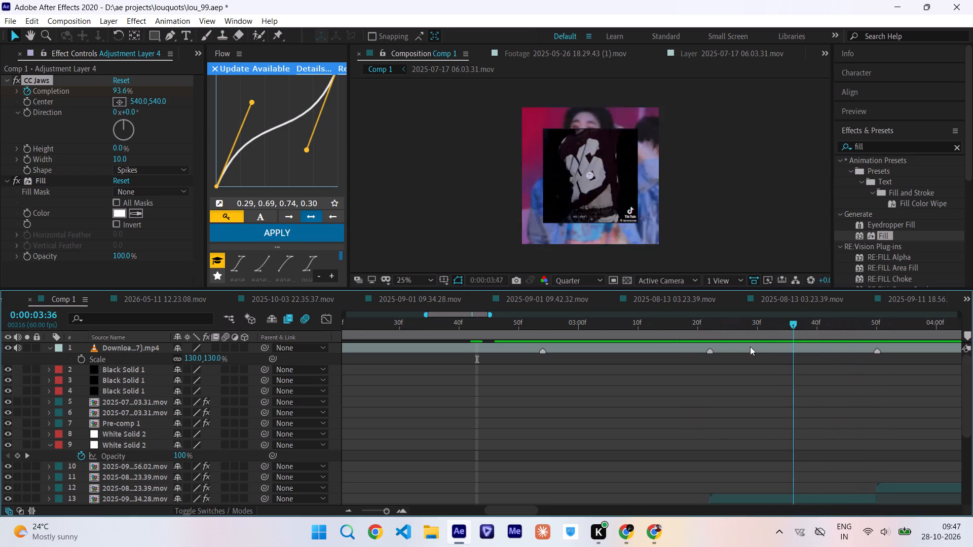
pyautogui.moveTo(750, 346); pyautogui.dragTo(744, 348)
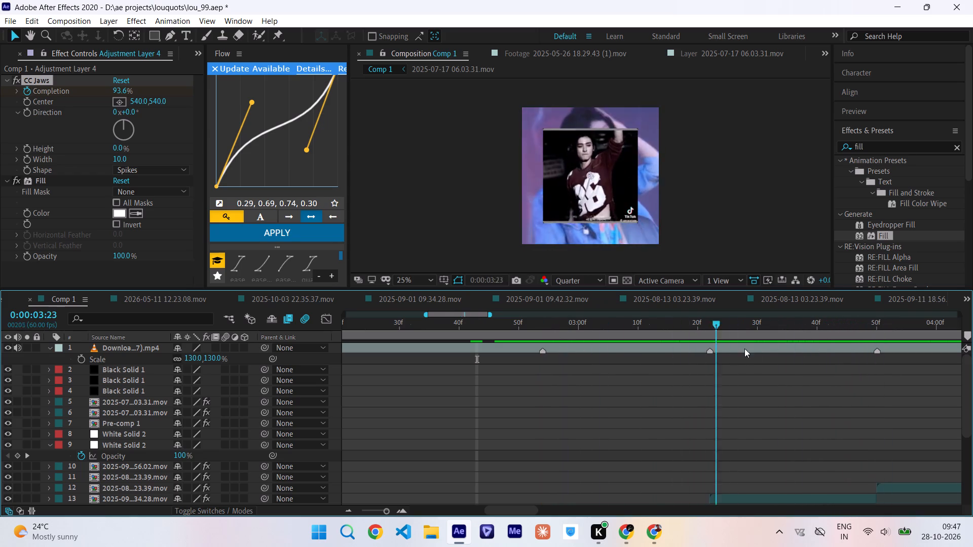
pyautogui.moveTo(744, 348); pyautogui.dragTo(719, 353)
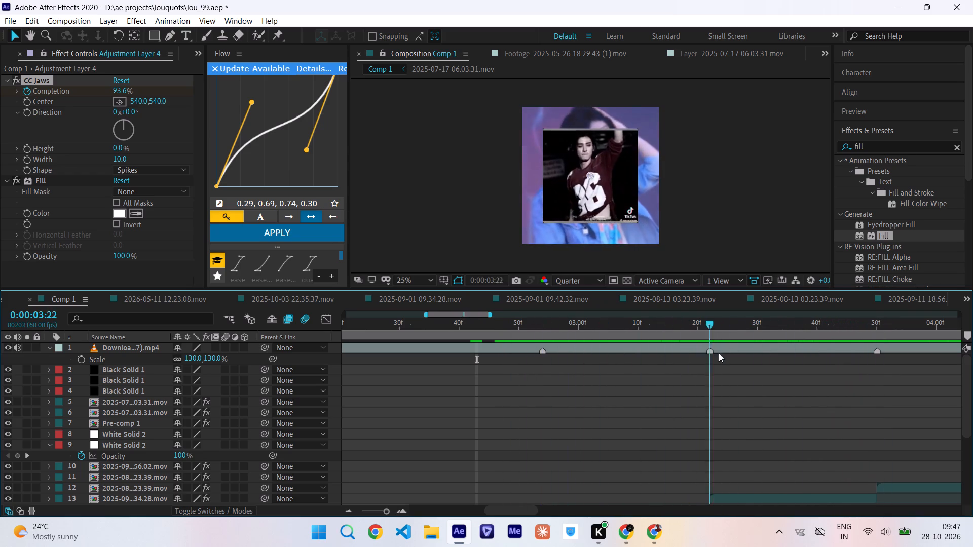
pyautogui.moveTo(719, 353); pyautogui.dragTo(544, 367)
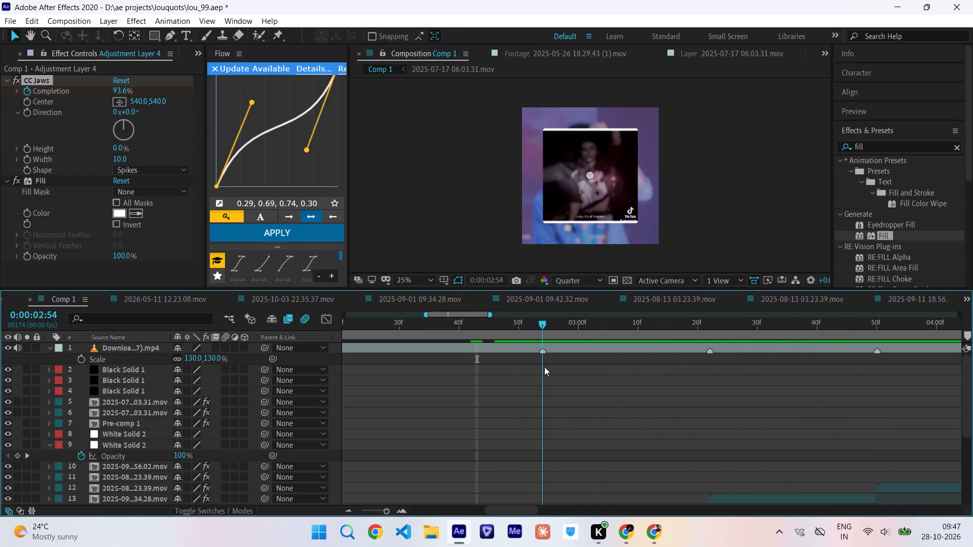
pyautogui.moveTo(544, 367); pyautogui.dragTo(543, 366)
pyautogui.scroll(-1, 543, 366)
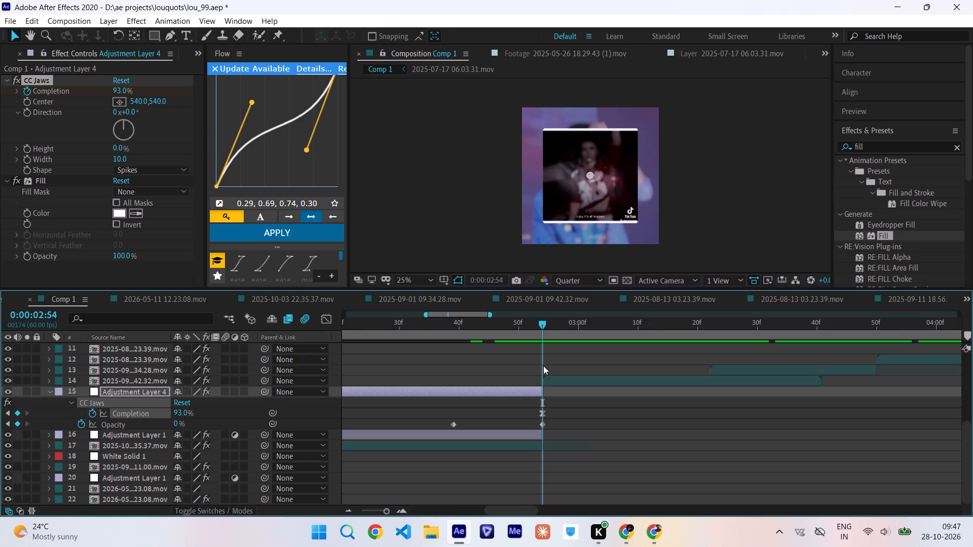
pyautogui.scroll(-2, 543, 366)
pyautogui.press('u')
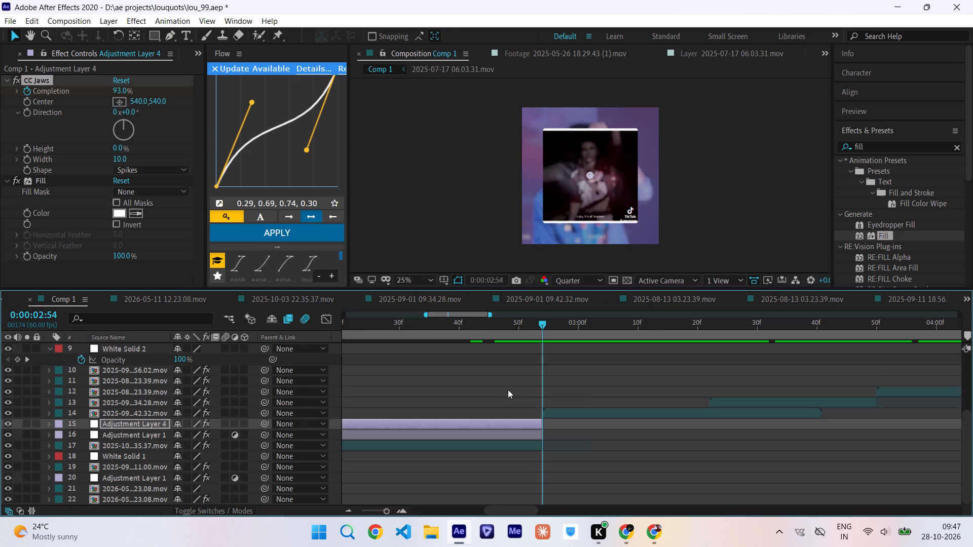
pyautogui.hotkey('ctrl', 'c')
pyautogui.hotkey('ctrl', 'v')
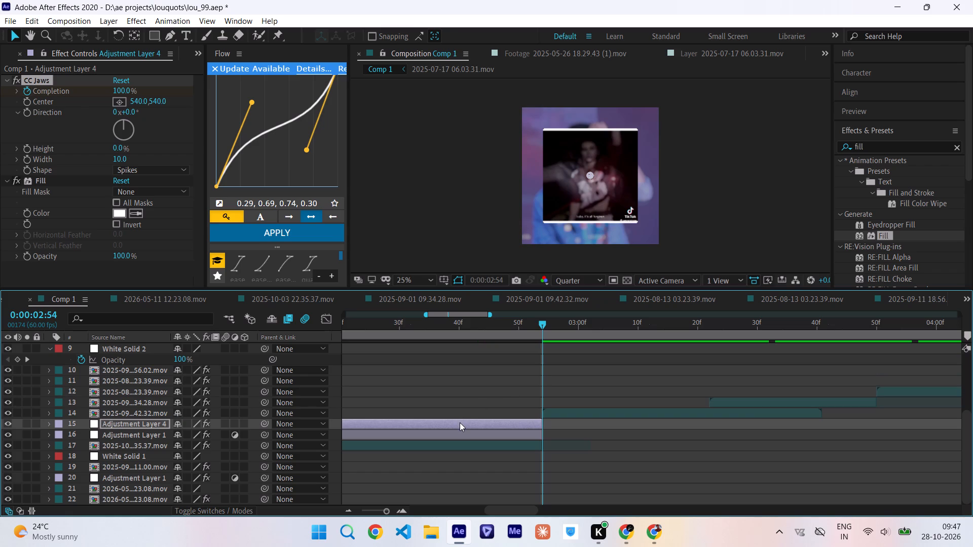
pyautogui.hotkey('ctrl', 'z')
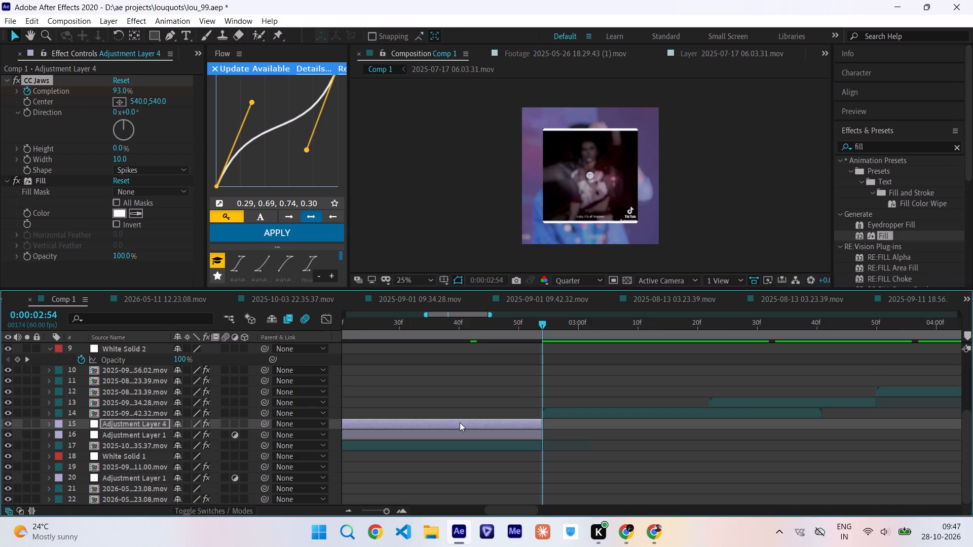
# Duplicate Adjustment Layer 4, place the copy above the 2025-09…34.28.mov layer, and start it at 0:00:02:54.
pyautogui.click(460, 422)
pyautogui.hotkey('ctrl', 'c')
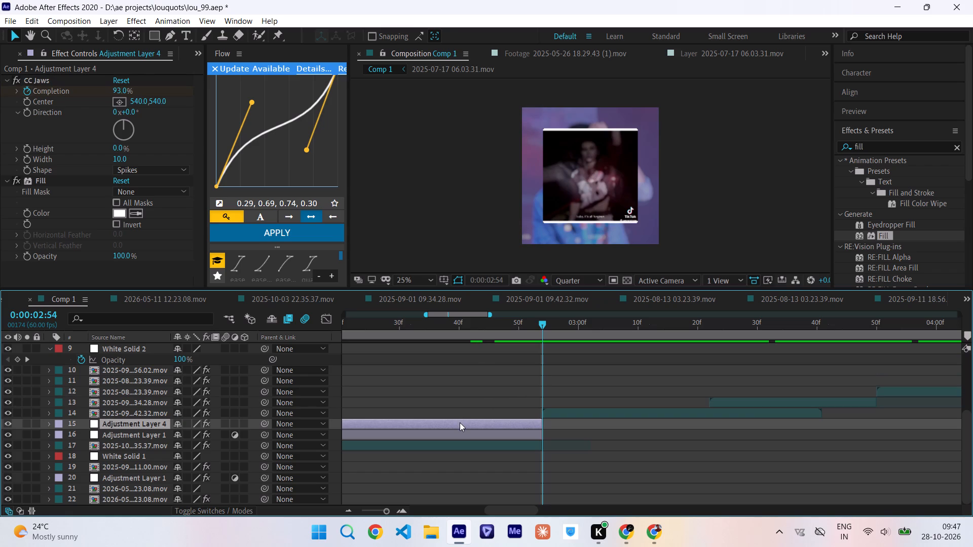
pyautogui.hotkey('ctrl', 'v')
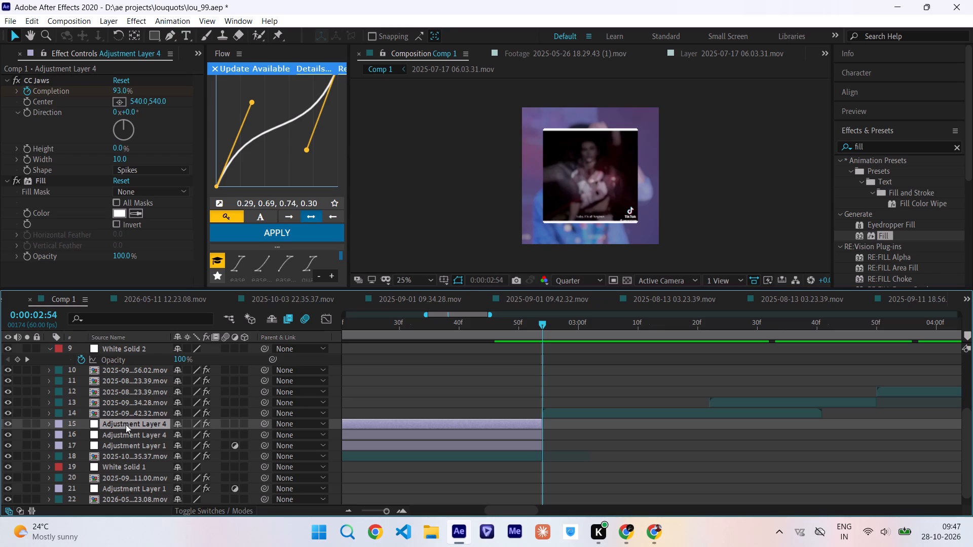
pyautogui.moveTo(126, 424); pyautogui.dragTo(133, 393)
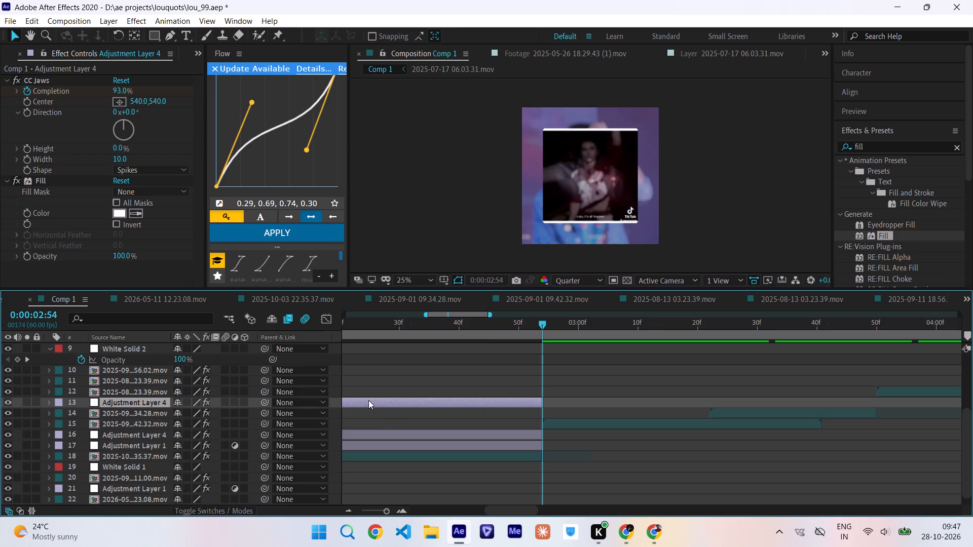
pyautogui.moveTo(368, 400); pyautogui.dragTo(631, 438)
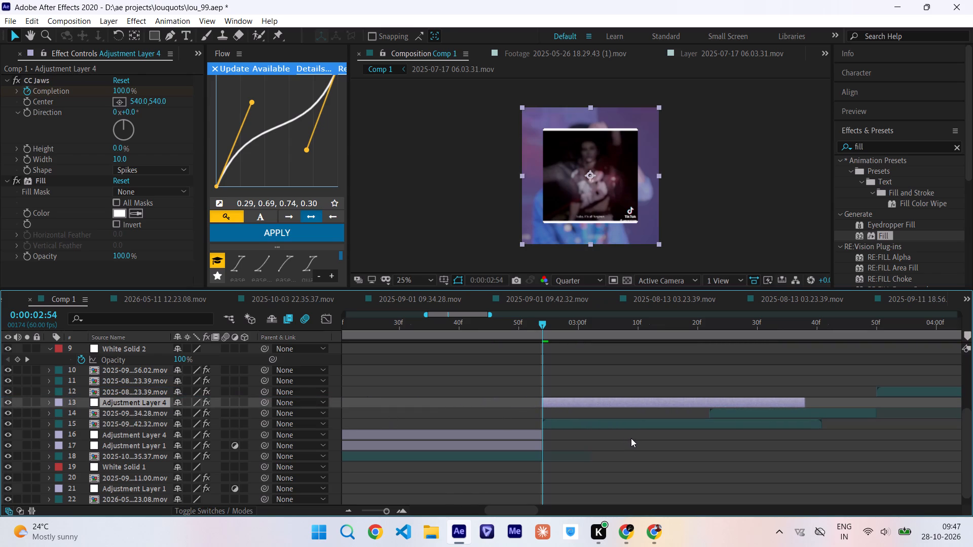
# Remove the copy's CC Jaws Completion keyframes at 0:00:03:38, keeping a constant 93%, and scrub through the static bars.
pyautogui.press('u')
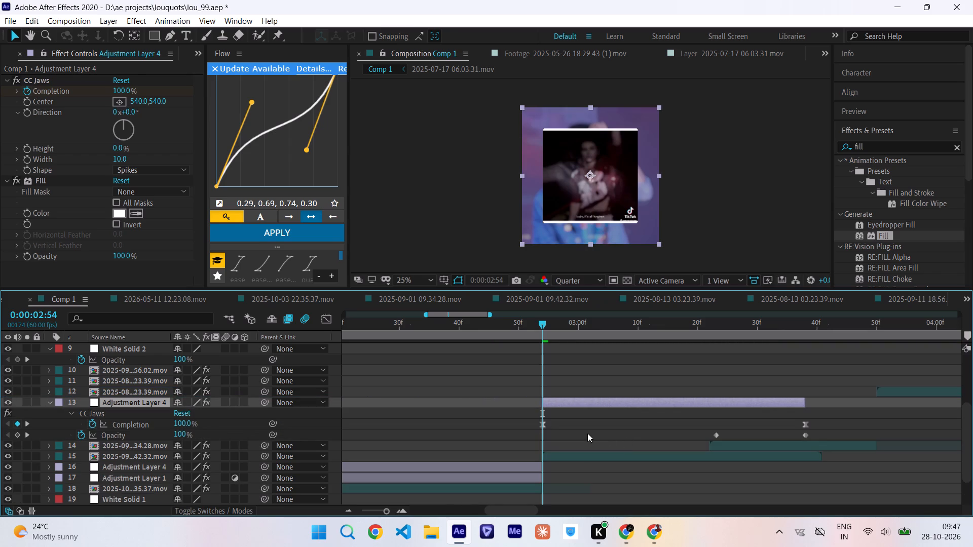
pyautogui.click(809, 327)
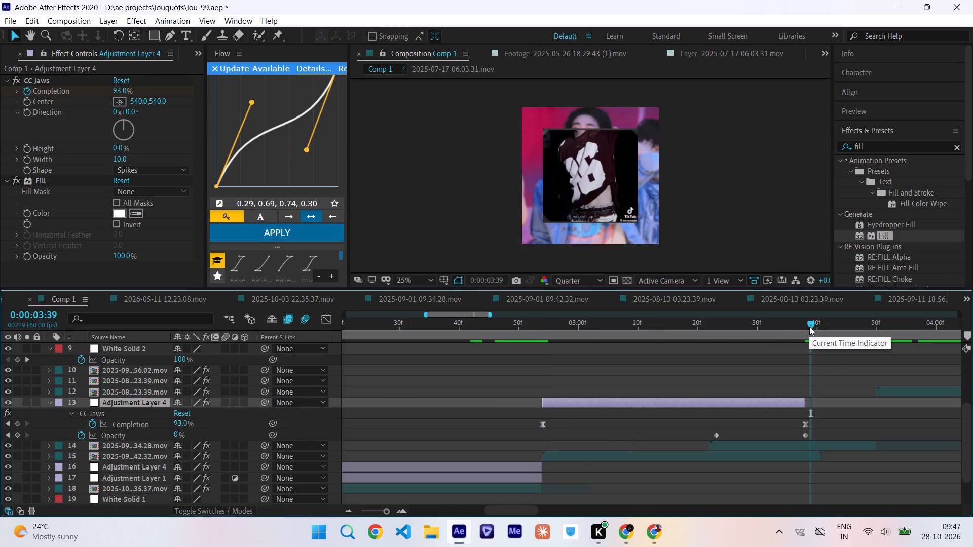
pyautogui.moveTo(809, 327); pyautogui.dragTo(805, 327)
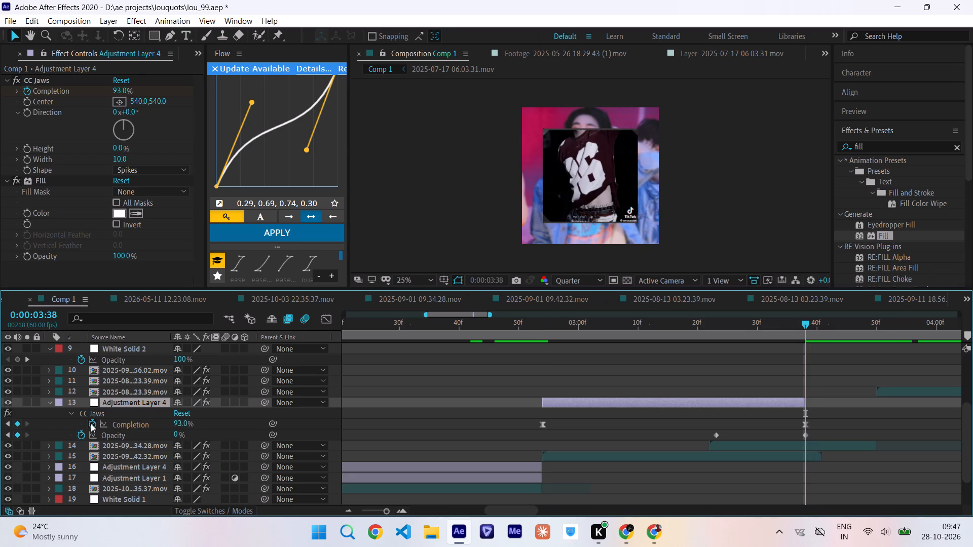
pyautogui.click(88, 424)
pyautogui.click(557, 327)
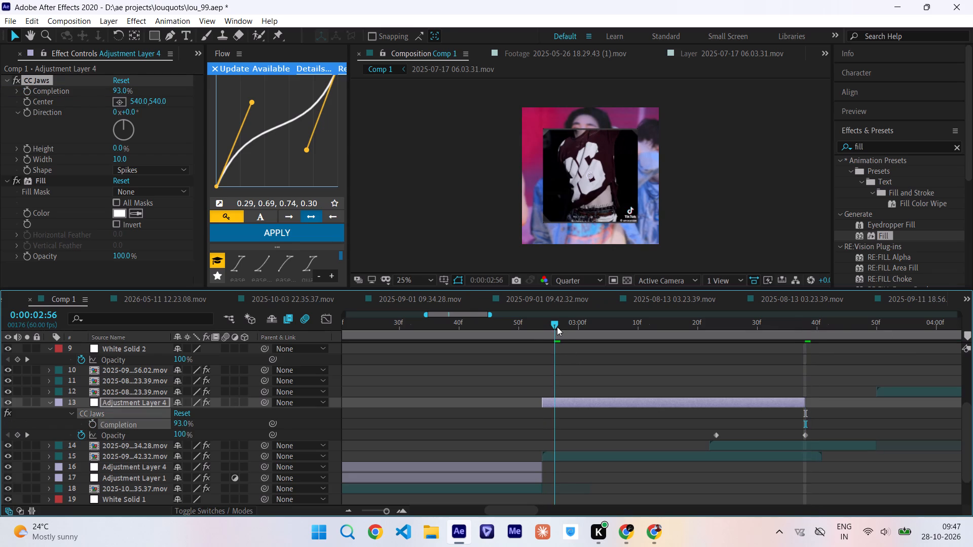
pyautogui.moveTo(557, 327); pyautogui.dragTo(725, 330)
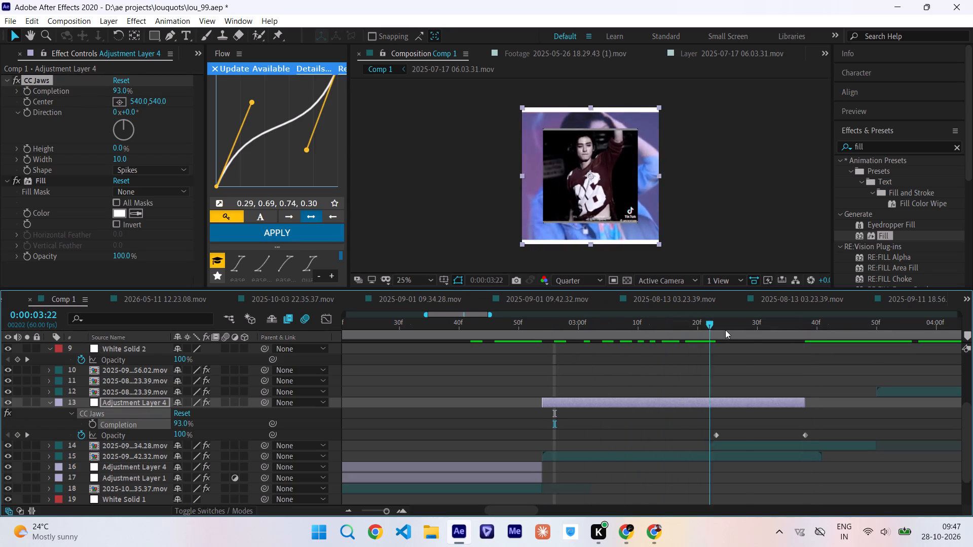
pyautogui.moveTo(725, 330); pyautogui.dragTo(751, 333)
# Extend the copied adjustment layer to about 0:00:03:50 and move its two Opacity keyframes to the layer's start and end.
pyautogui.moveTo(805, 405); pyautogui.dragTo(860, 415)
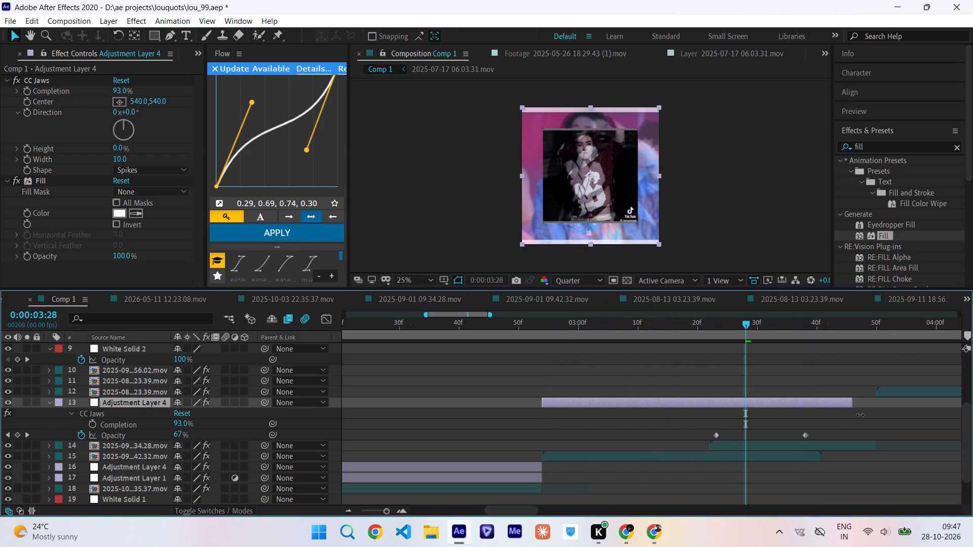
pyautogui.moveTo(860, 415); pyautogui.dragTo(876, 423)
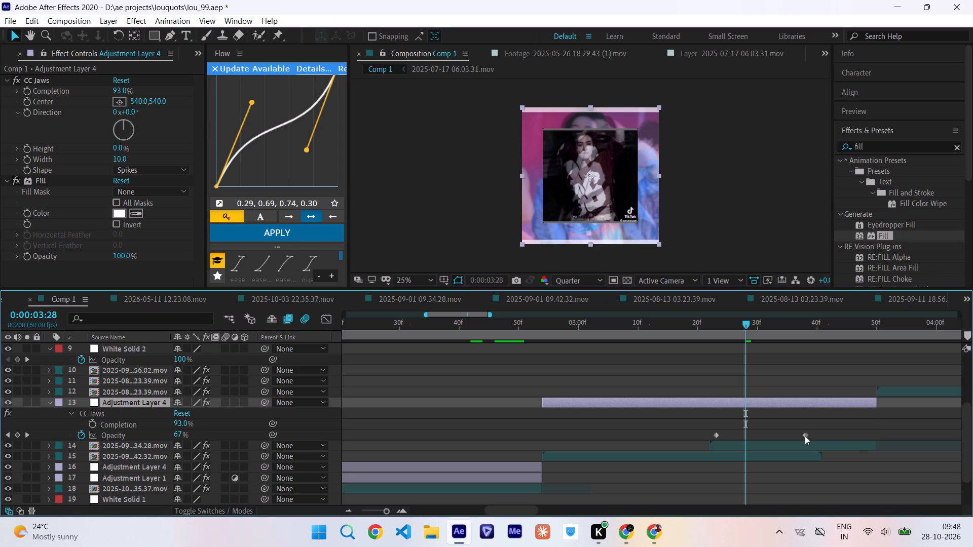
pyautogui.moveTo(805, 436); pyautogui.dragTo(875, 468)
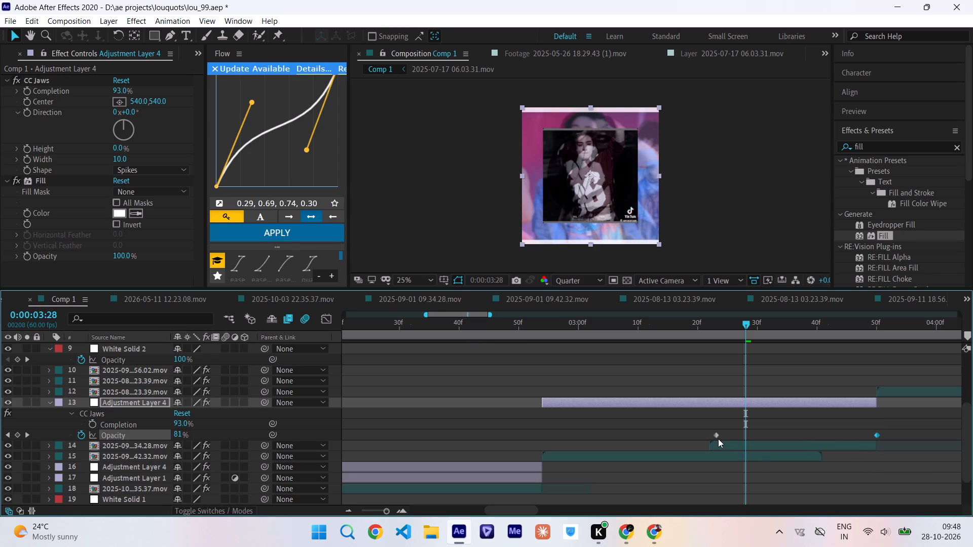
pyautogui.moveTo(715, 435); pyautogui.dragTo(541, 456)
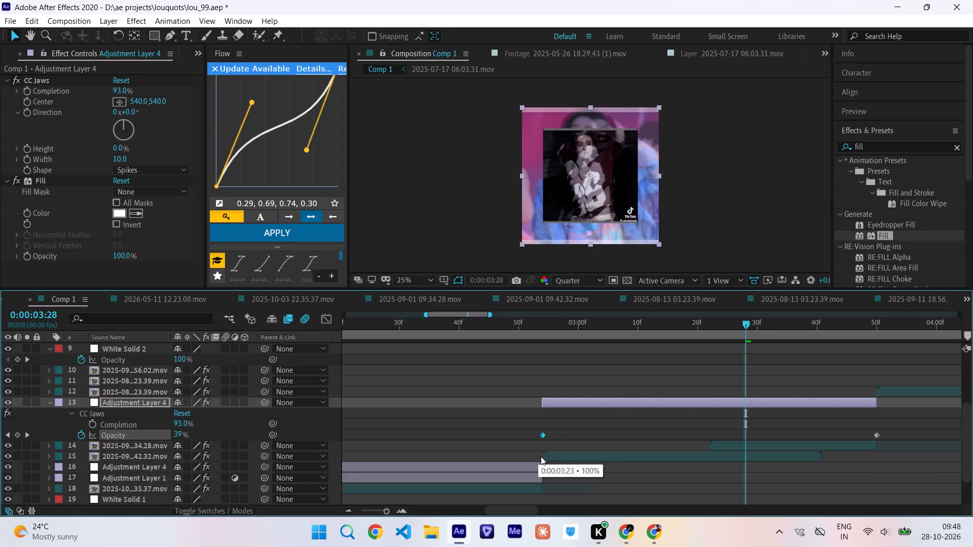
pyautogui.moveTo(541, 456); pyautogui.dragTo(543, 458)
# Scrub and play the copied layer's span to examine the longer bar fade against the reference.
pyautogui.moveTo(508, 325); pyautogui.dragTo(591, 328)
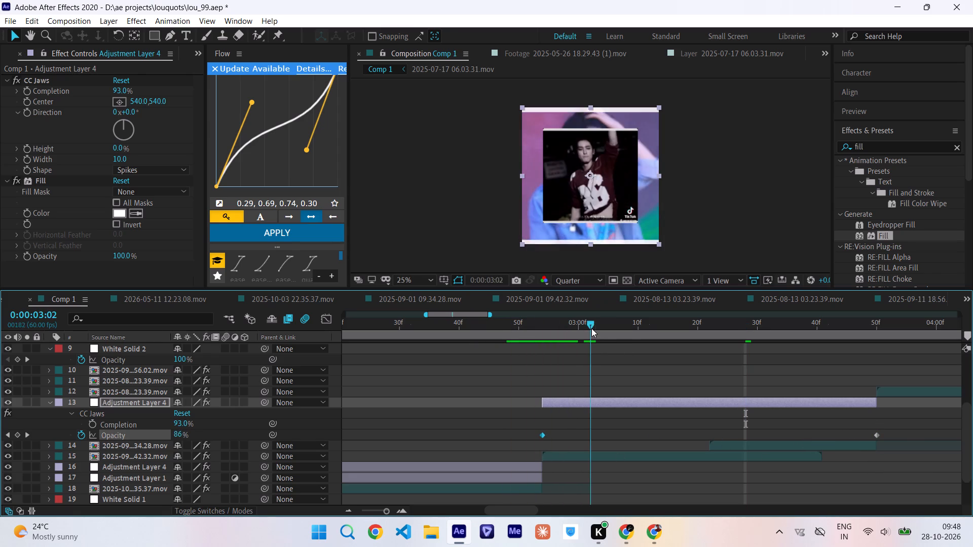
pyautogui.moveTo(591, 328); pyautogui.dragTo(627, 345)
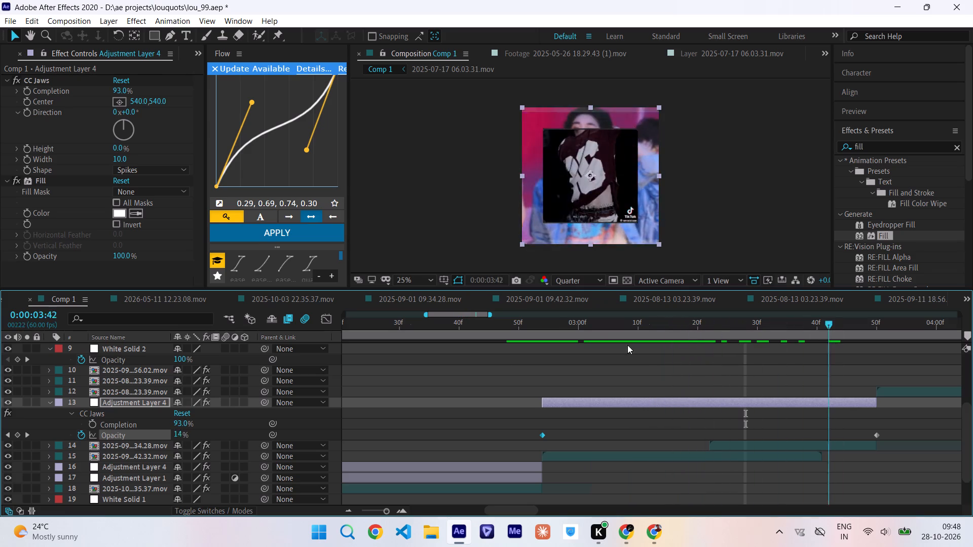
pyautogui.moveTo(627, 345); pyautogui.dragTo(383, 377)
pyautogui.press('space')
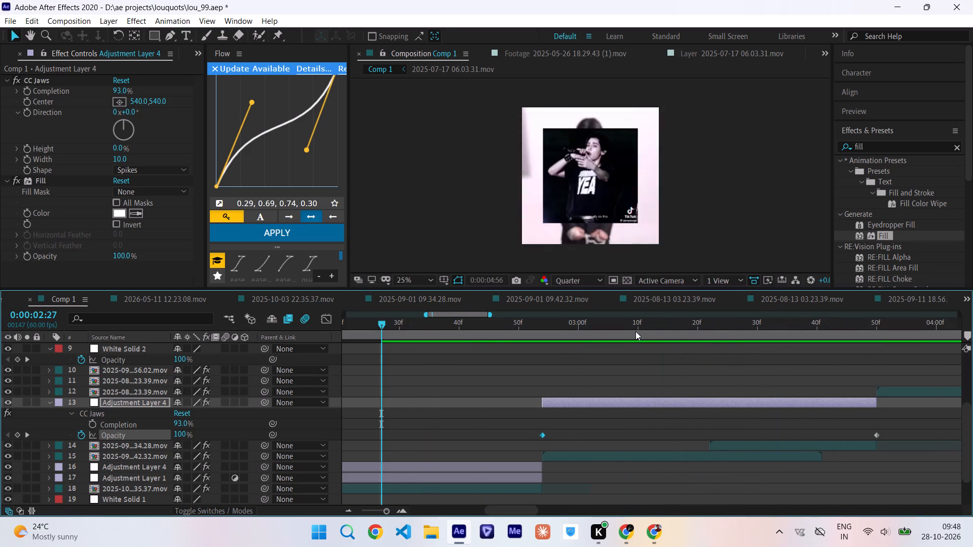
pyautogui.moveTo(634, 330); pyautogui.dragTo(651, 330)
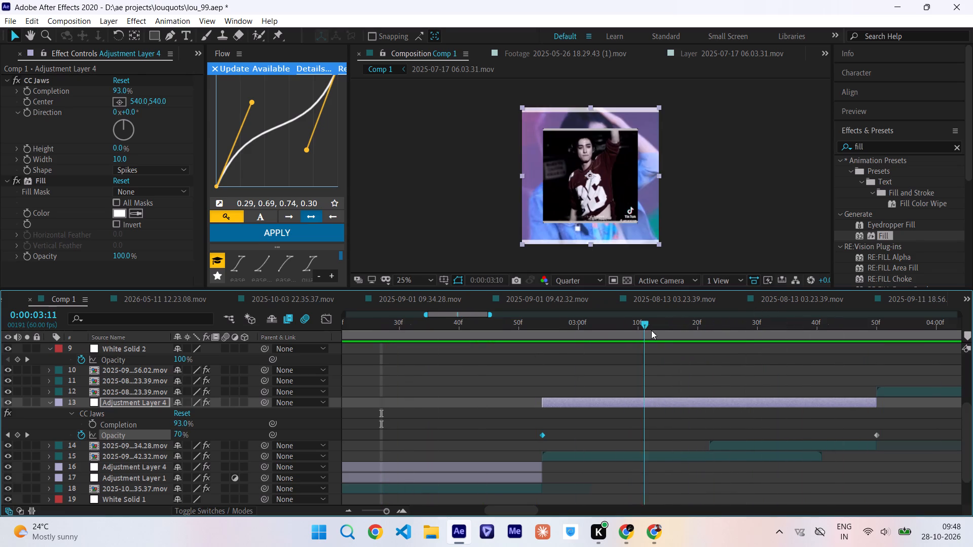
pyautogui.moveTo(651, 330); pyautogui.dragTo(680, 335)
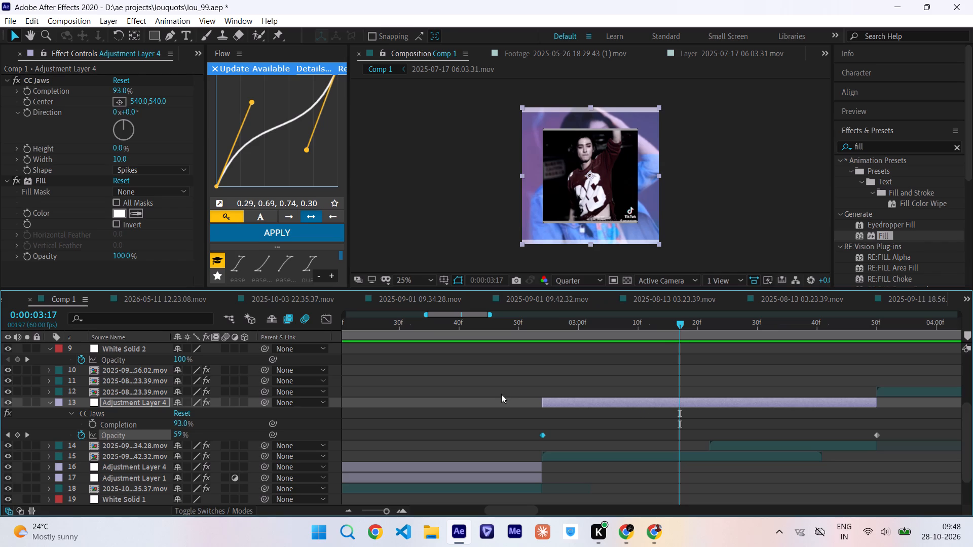
# Set the copied adjustment layer's CC Jaws Completion to 95%.
pyautogui.click(174, 425)
pyautogui.write('95')
pyautogui.press('Return')
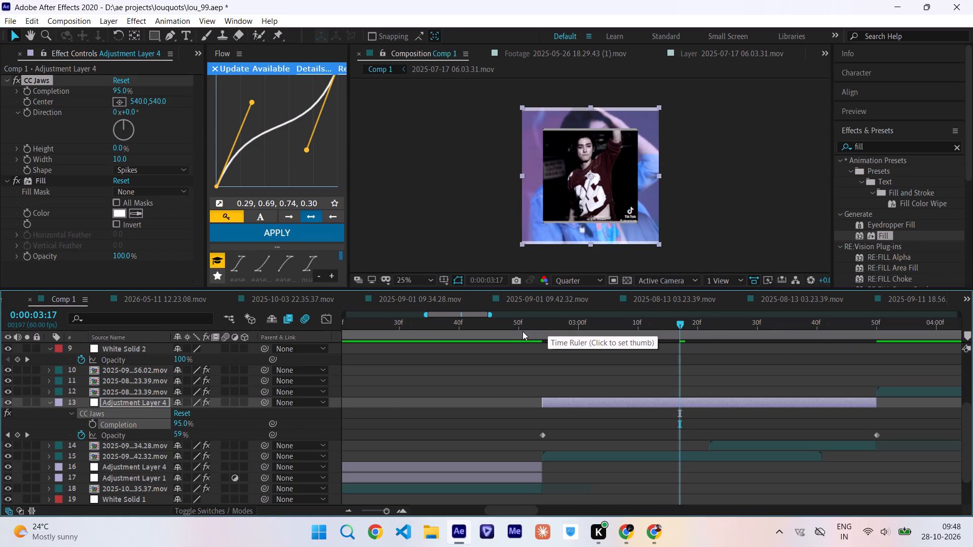
# Set the ending CC Jaws Completion keyframe of the earlier Adjustment Layer 4 to 95% at 0:00:02:54.
pyautogui.moveTo(522, 331); pyautogui.dragTo(742, 340)
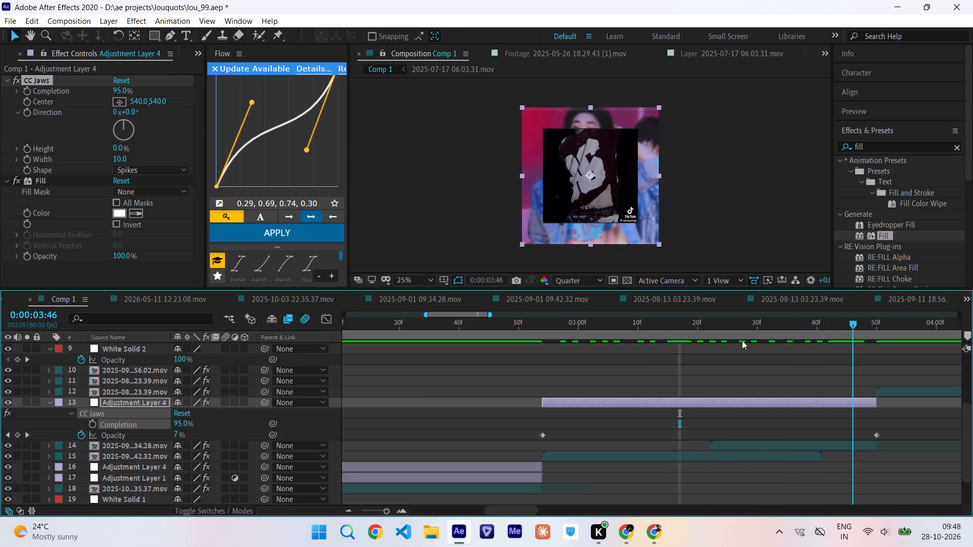
pyautogui.moveTo(742, 340); pyautogui.dragTo(418, 397)
pyautogui.press('space')
pyautogui.press('space')
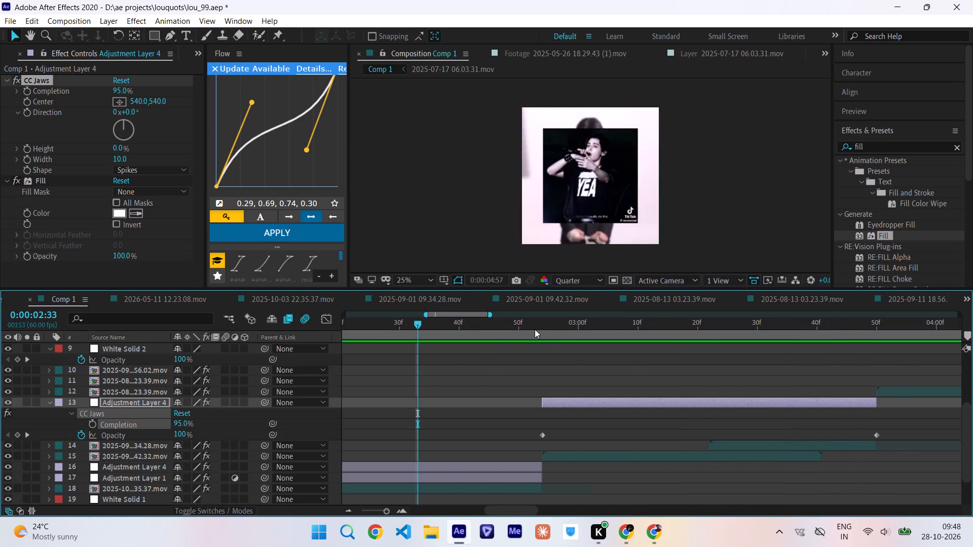
pyautogui.moveTo(535, 329); pyautogui.dragTo(571, 444)
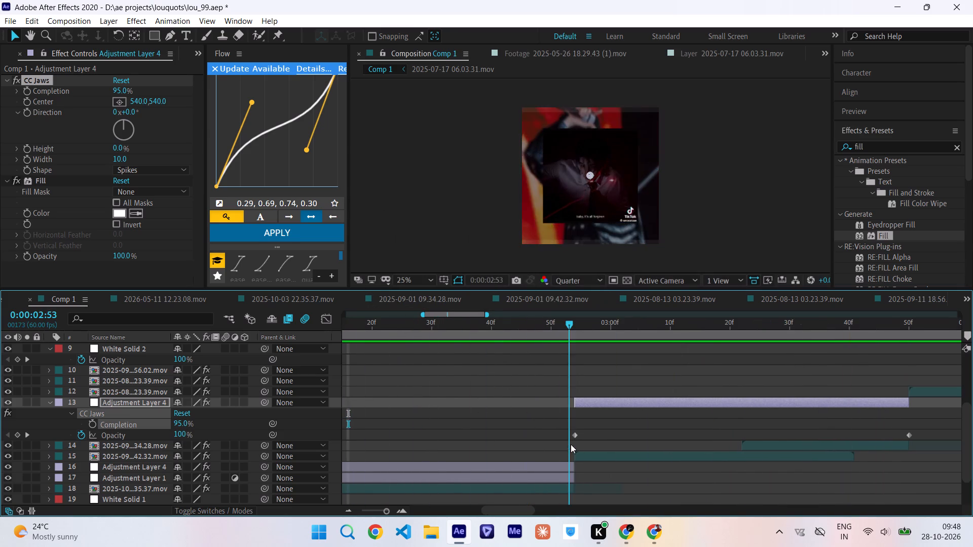
pyautogui.moveTo(571, 444); pyautogui.dragTo(575, 450)
pyautogui.click(573, 465)
pyautogui.press('u')
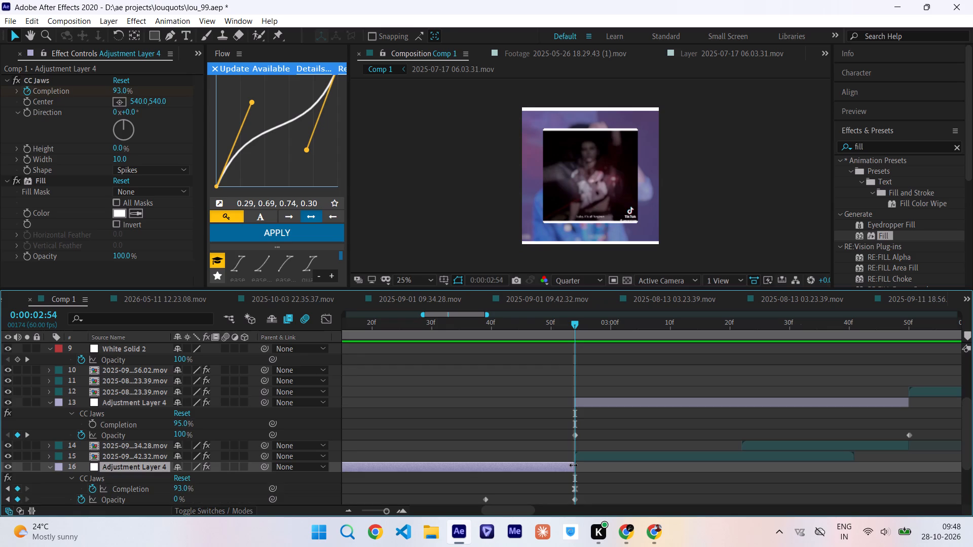
pyautogui.click(181, 485)
pyautogui.press('8')
pyautogui.press('BackSpace')
pyautogui.write('95')
pyautogui.press('Return')
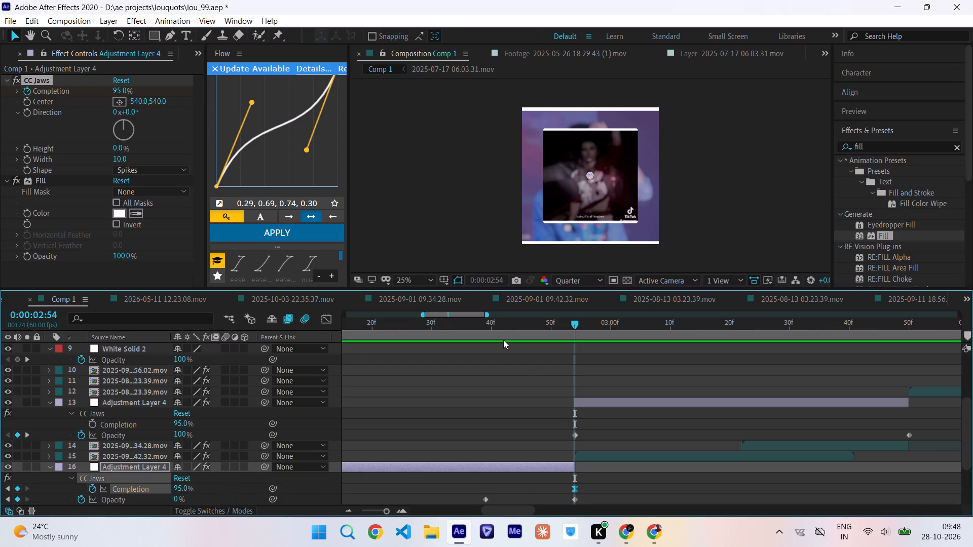
# Scrub and play through both Adjustment Layer 4 spans and the following clips to examine the bar transitions.
pyautogui.moveTo(496, 339); pyautogui.dragTo(614, 337)
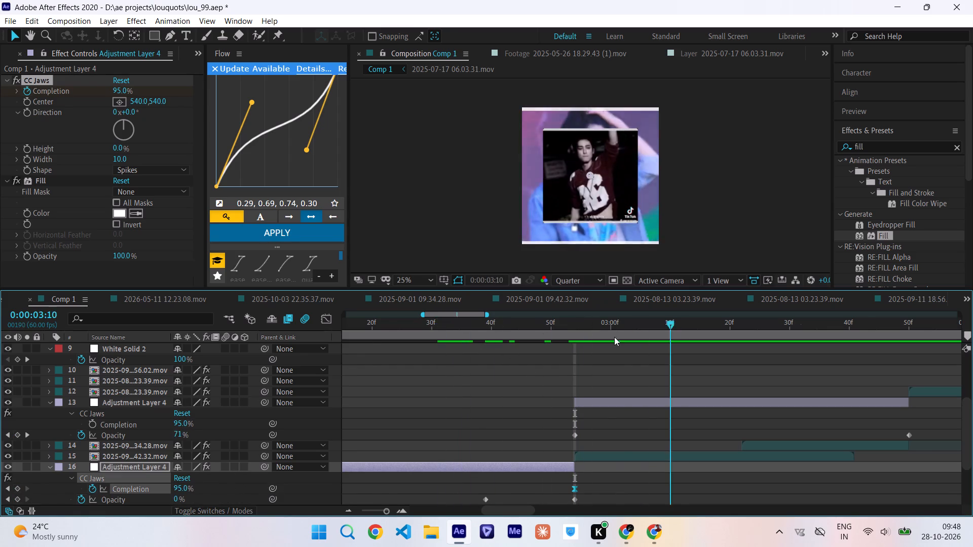
pyautogui.moveTo(614, 337); pyautogui.dragTo(259, 382)
pyautogui.press('space')
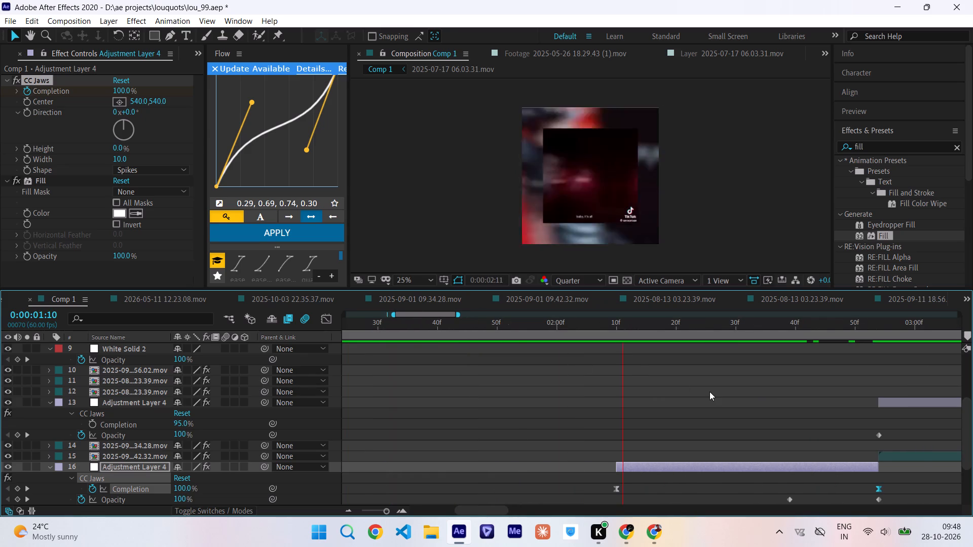
pyautogui.hscroll(-4, 709, 392)
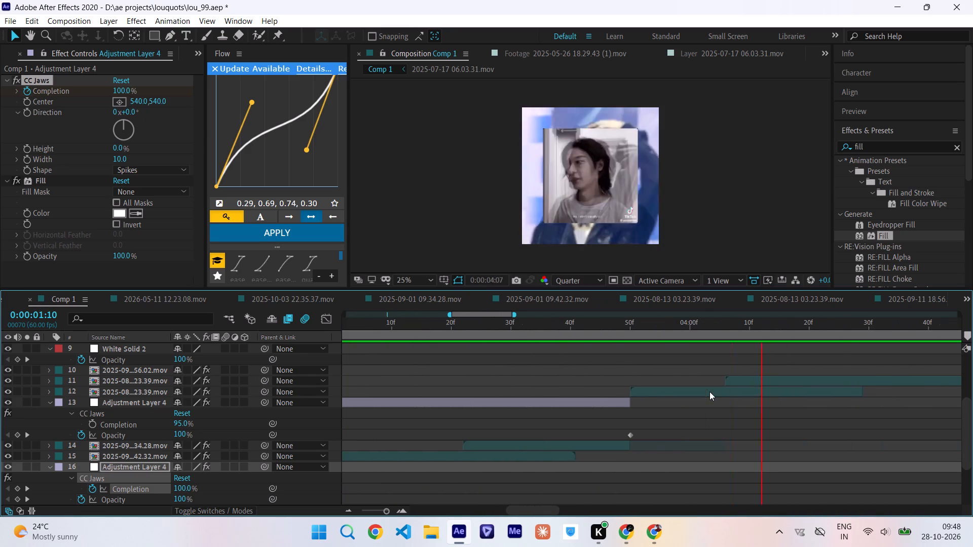
pyautogui.hscroll(-1, 683, 375)
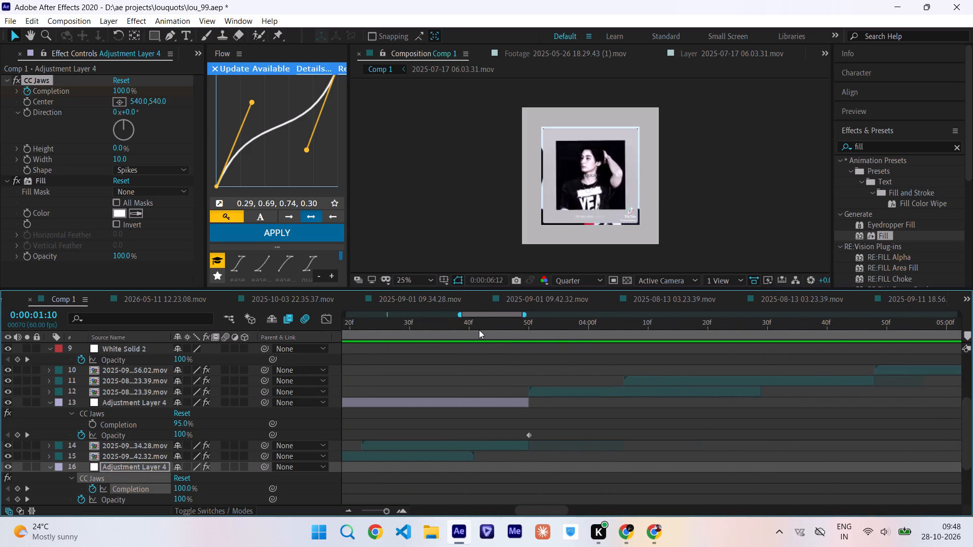
pyautogui.moveTo(479, 330); pyautogui.dragTo(494, 334)
pyautogui.press('space')
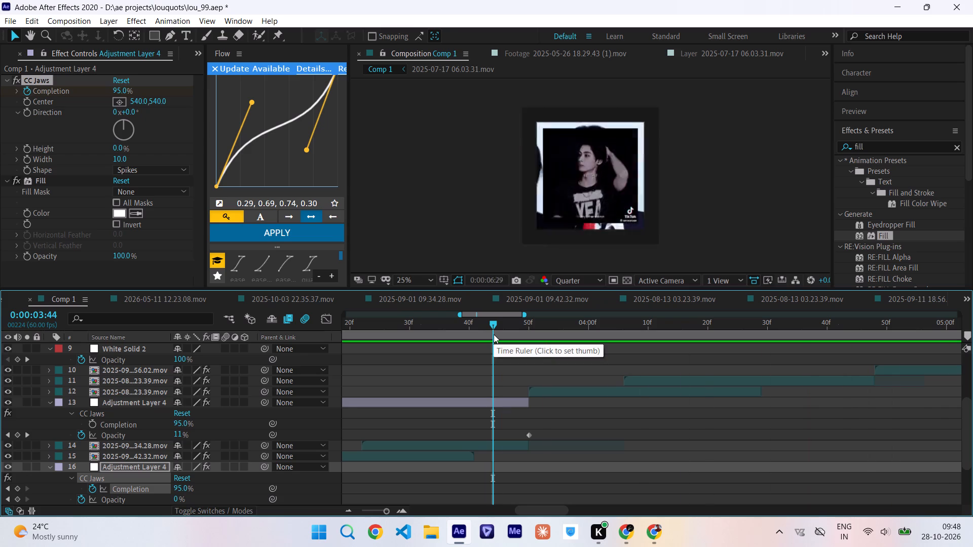
pyautogui.click(494, 334)
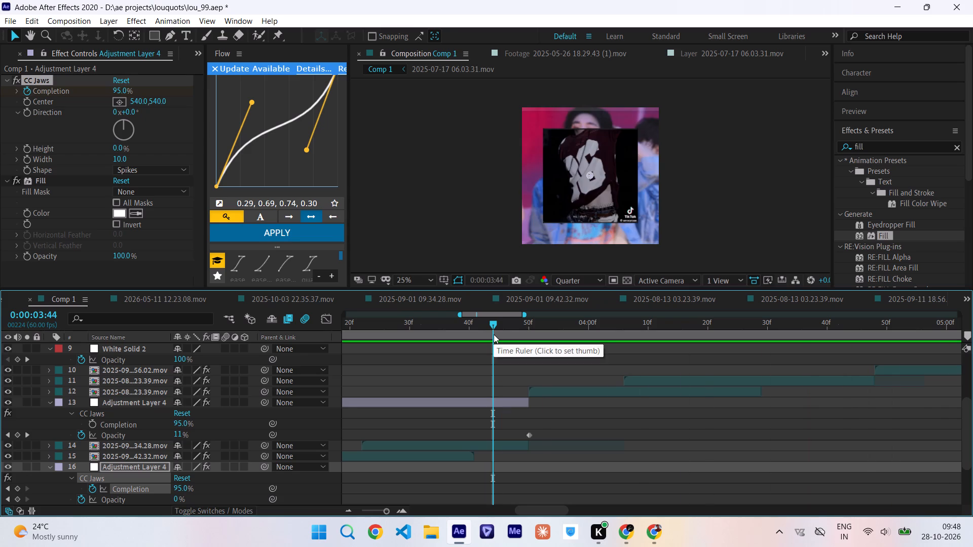
pyautogui.moveTo(494, 334); pyautogui.dragTo(316, 443)
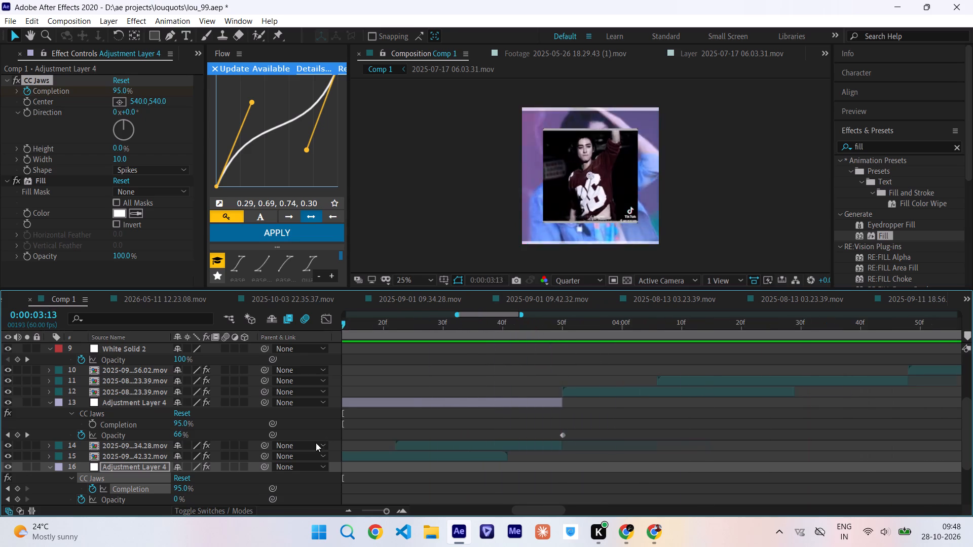
pyautogui.moveTo(316, 443); pyautogui.dragTo(492, 438)
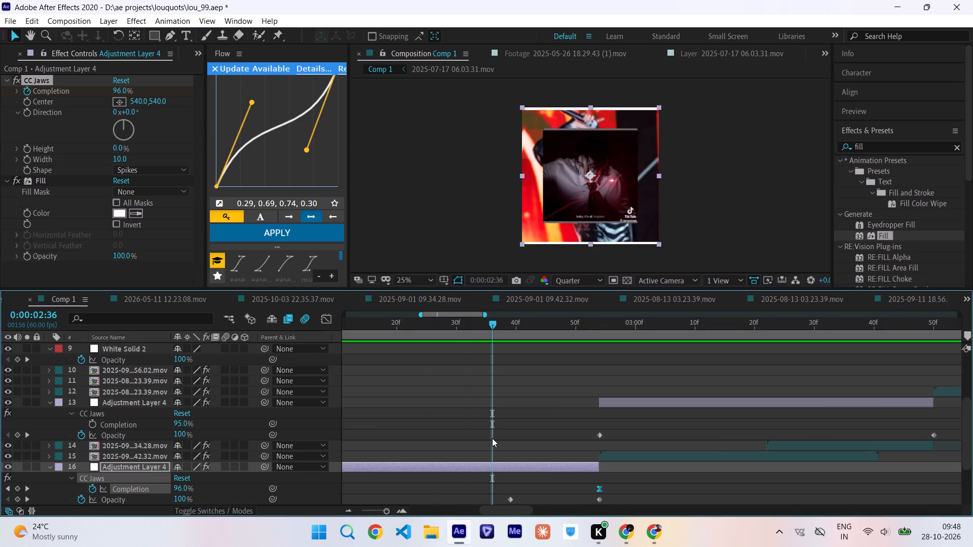
# Collapse the earlier Adjustment Layer 4's keyframed properties and save the project.
pyautogui.press('u')
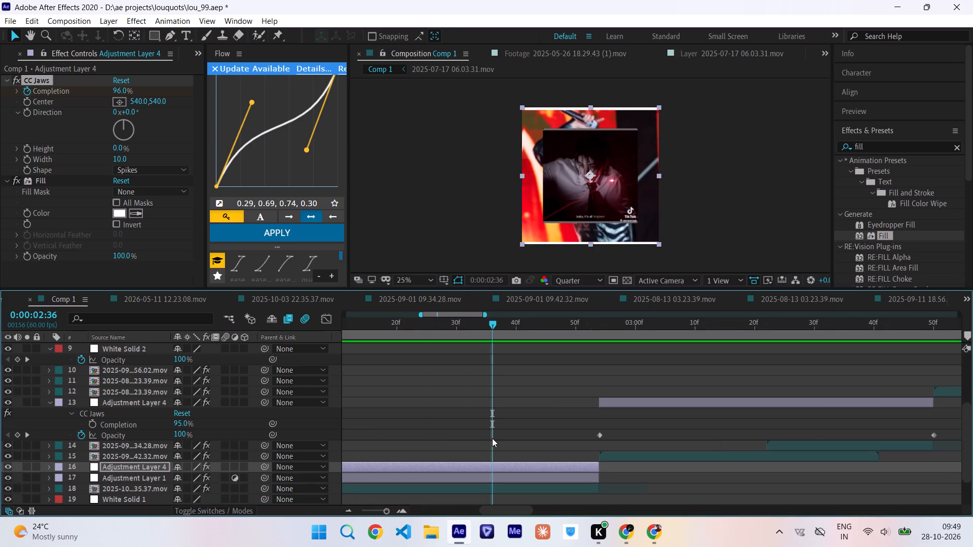
pyautogui.hotkey('ctrl', 's')
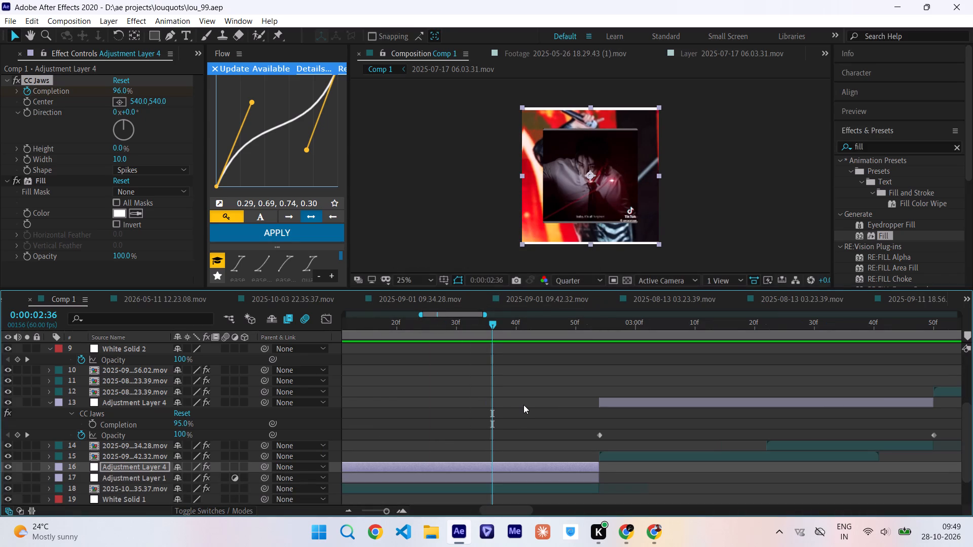
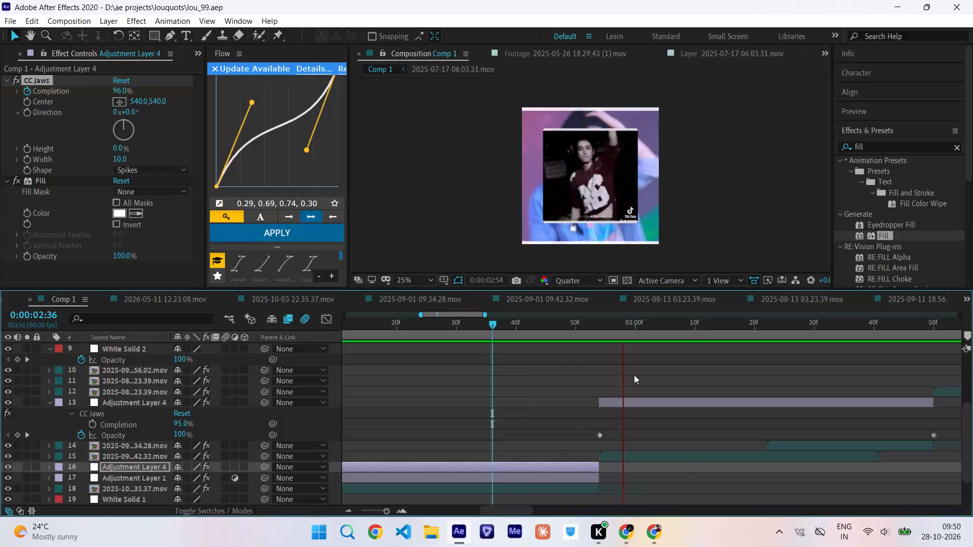
# Play and scrub through Comp 1 from the second Adjustment Layer 4 span to the 2025-07-17 clips to examine the transitions.
pyautogui.hscroll(-1, 737, 412)
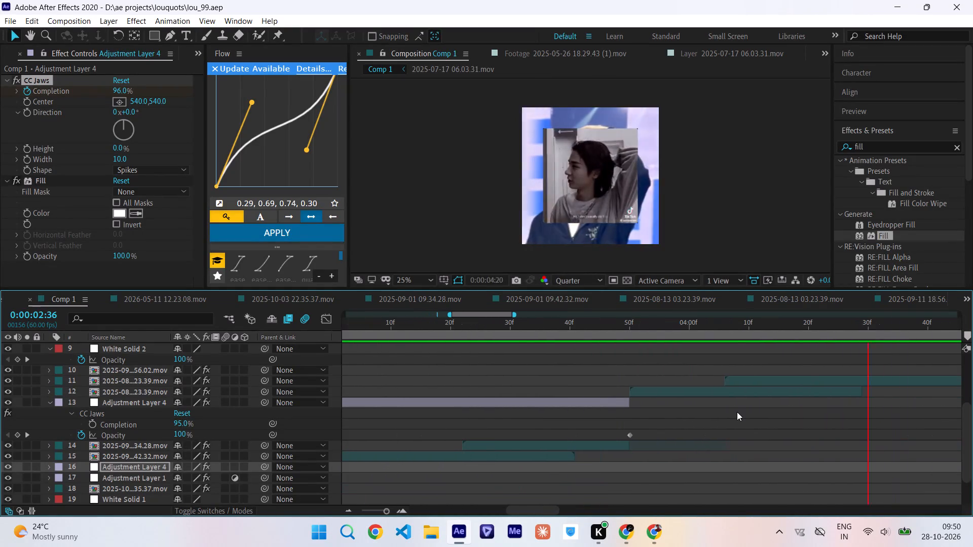
pyautogui.hscroll(-1, 737, 412)
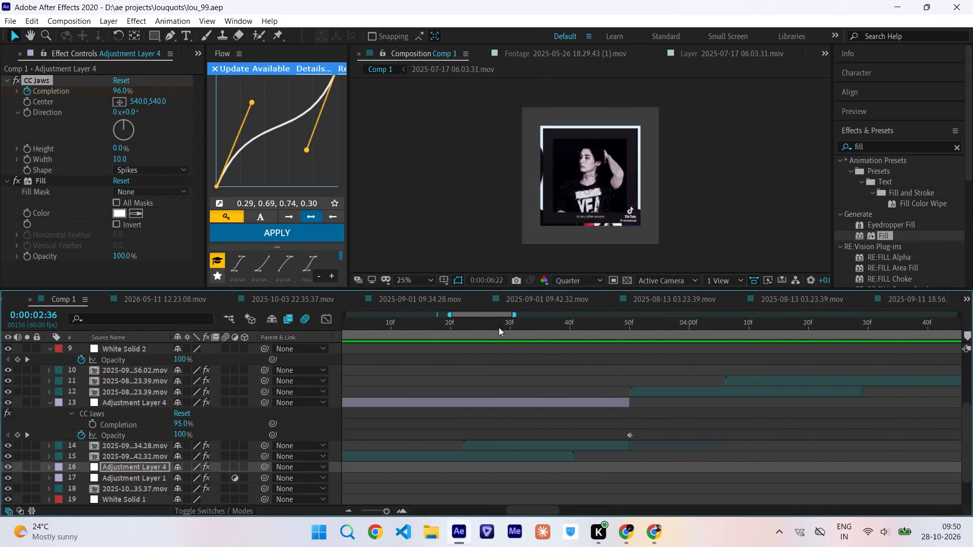
pyautogui.moveTo(499, 330); pyautogui.dragTo(381, 350)
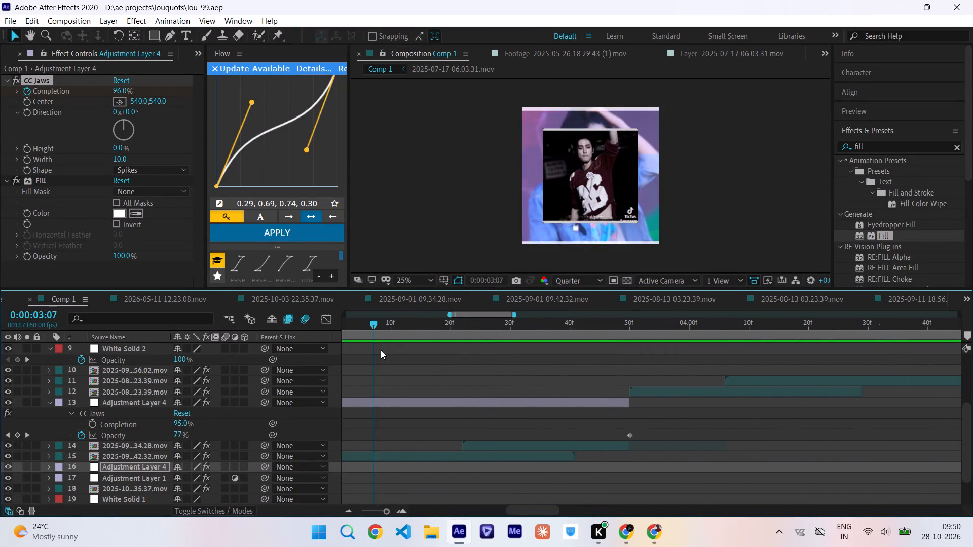
pyautogui.moveTo(381, 350); pyautogui.dragTo(551, 358)
pyautogui.press('space')
pyautogui.hscroll(-7, 551, 358)
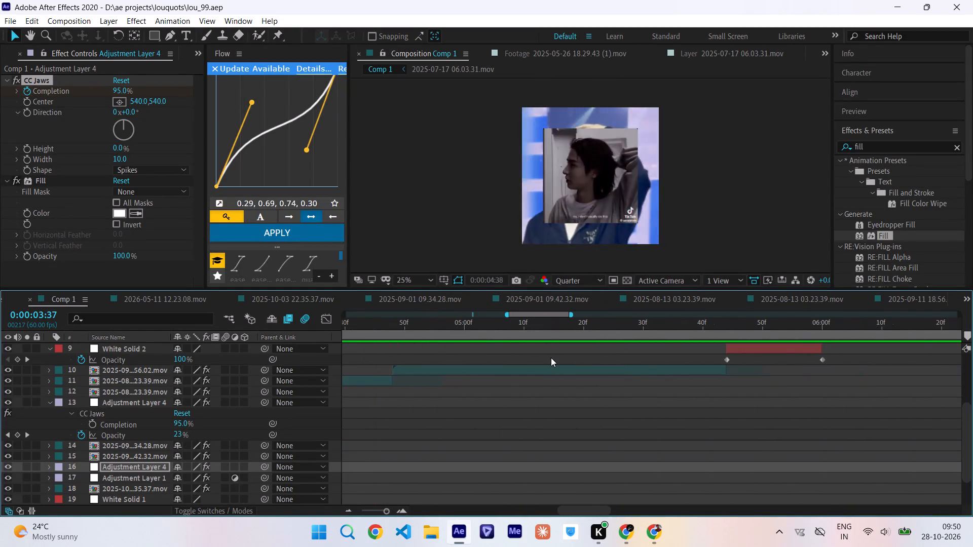
pyautogui.scroll(1, 551, 358)
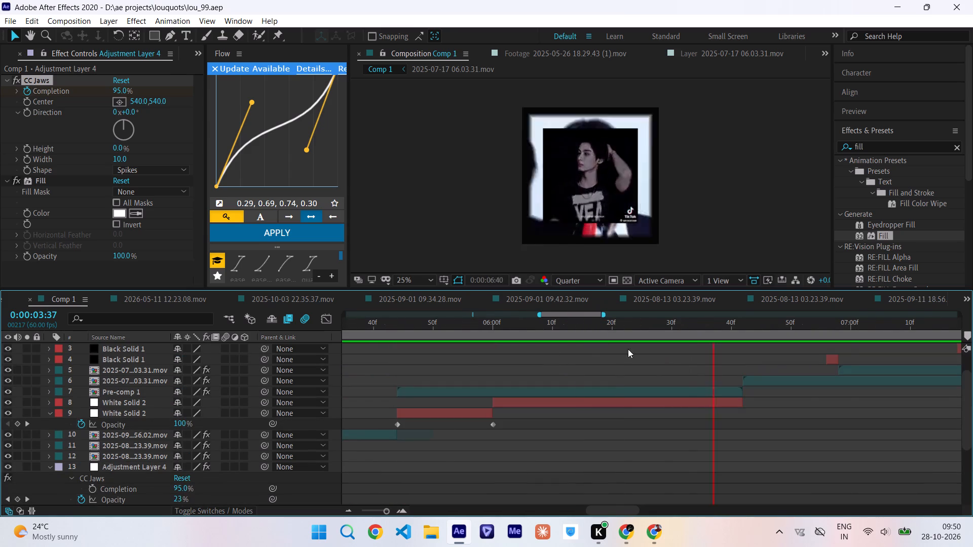
pyautogui.hscroll(-2, 710, 382)
pyautogui.moveTo(490, 333); pyautogui.dragTo(493, 331)
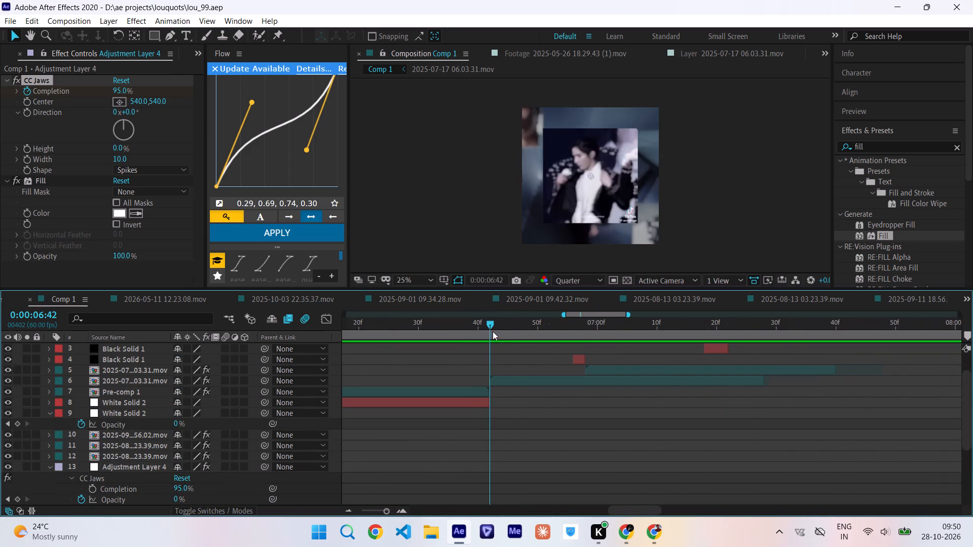
pyautogui.moveTo(493, 331); pyautogui.dragTo(625, 347)
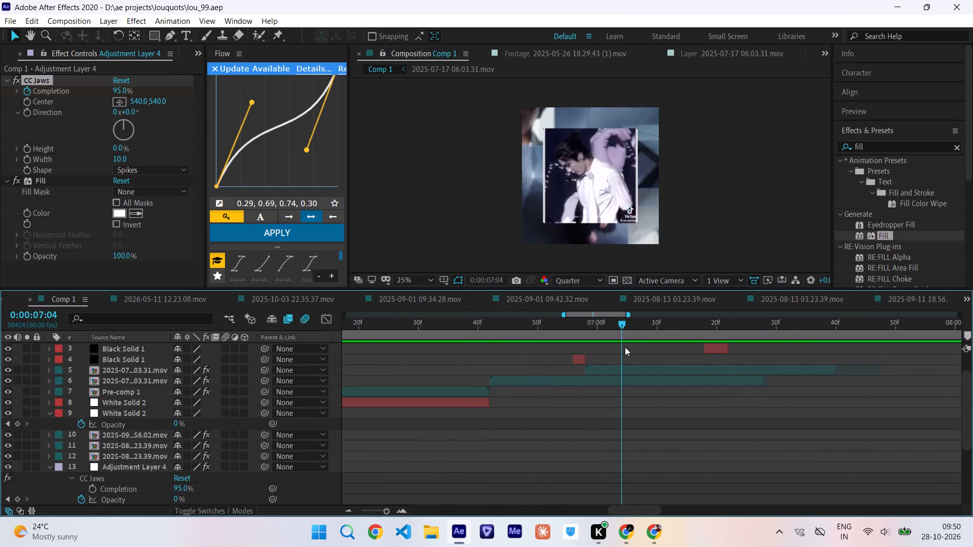
pyautogui.moveTo(625, 347); pyautogui.dragTo(803, 348)
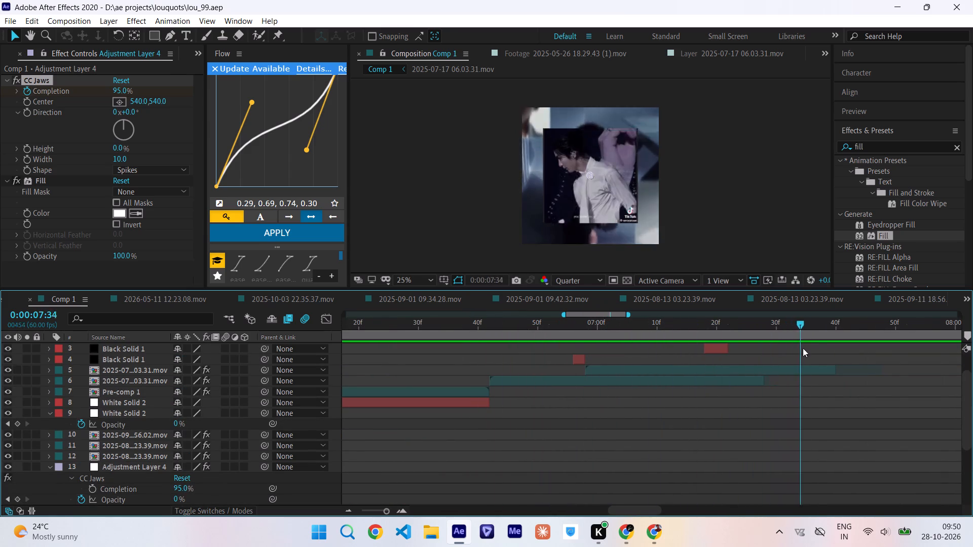
pyautogui.moveTo(803, 348); pyautogui.dragTo(448, 438)
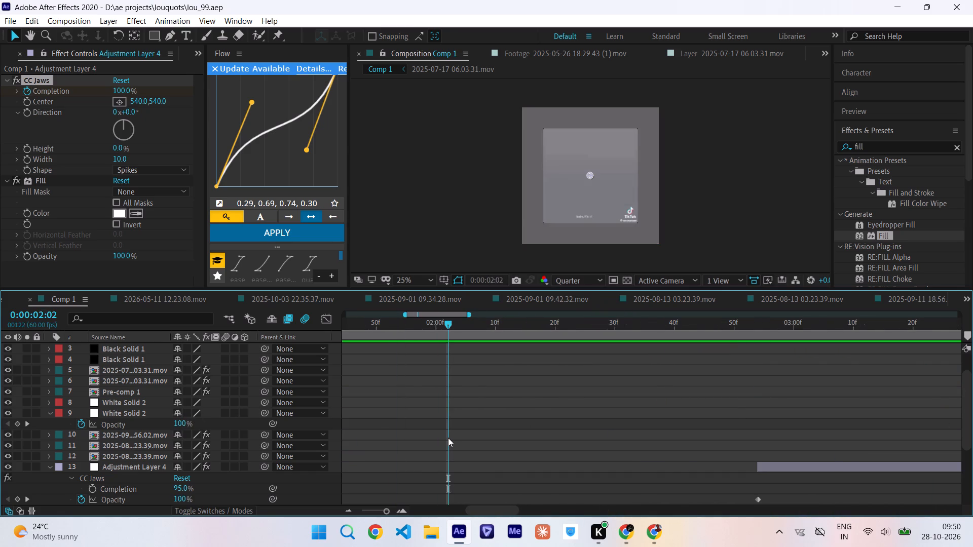
# Duplicate both Adjustment Layer 4 layers and stack the copies directly beneath the top Download video layer.
pyautogui.scroll(-1, 448, 438)
pyautogui.hscroll(-1, 448, 438)
pyautogui.click(632, 361)
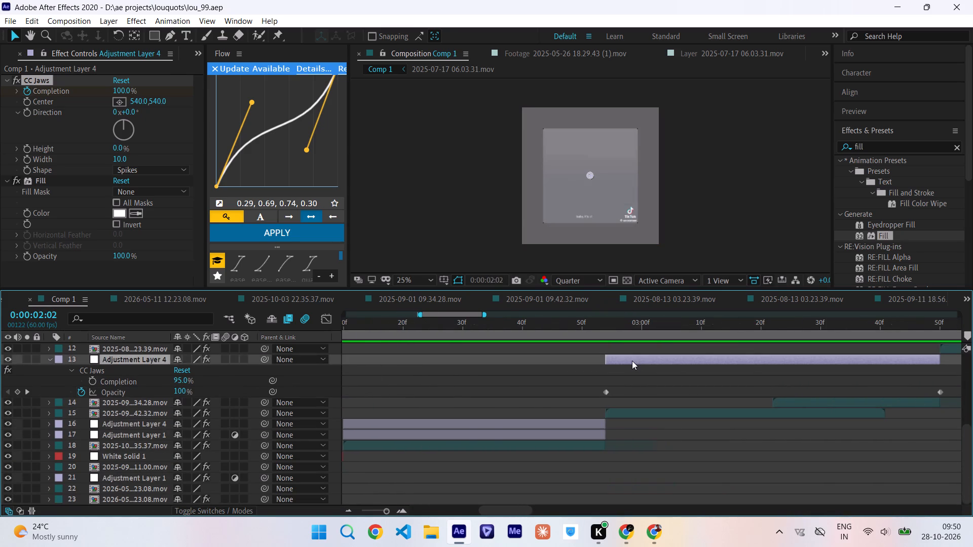
pyautogui.press('u')
pyautogui.moveTo(141, 422); pyautogui.dragTo(139, 400)
pyautogui.moveTo(82, 392); pyautogui.dragTo(95, 401)
pyautogui.hotkey('ctrl', 'c')
pyautogui.hotkey('ctrl', 'v')
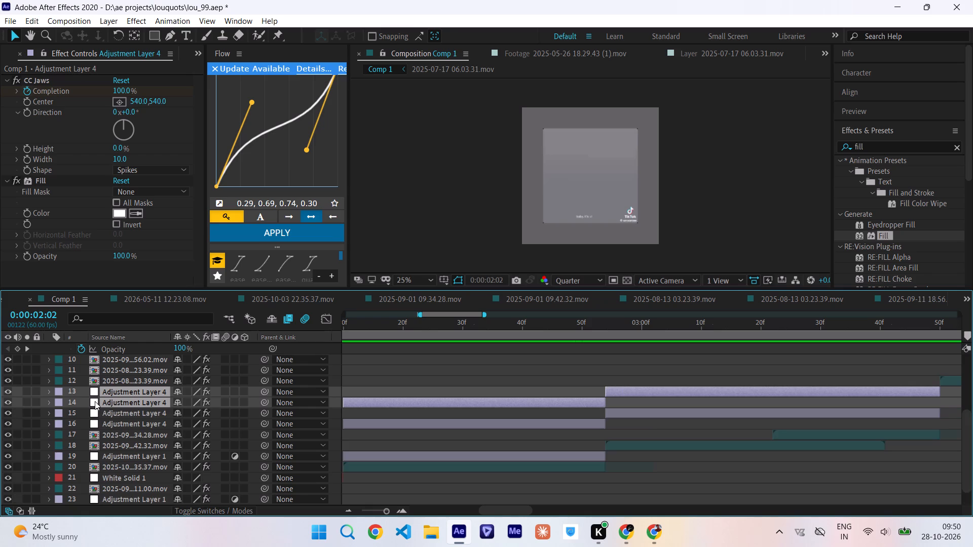
pyautogui.moveTo(114, 402); pyautogui.dragTo(127, 354)
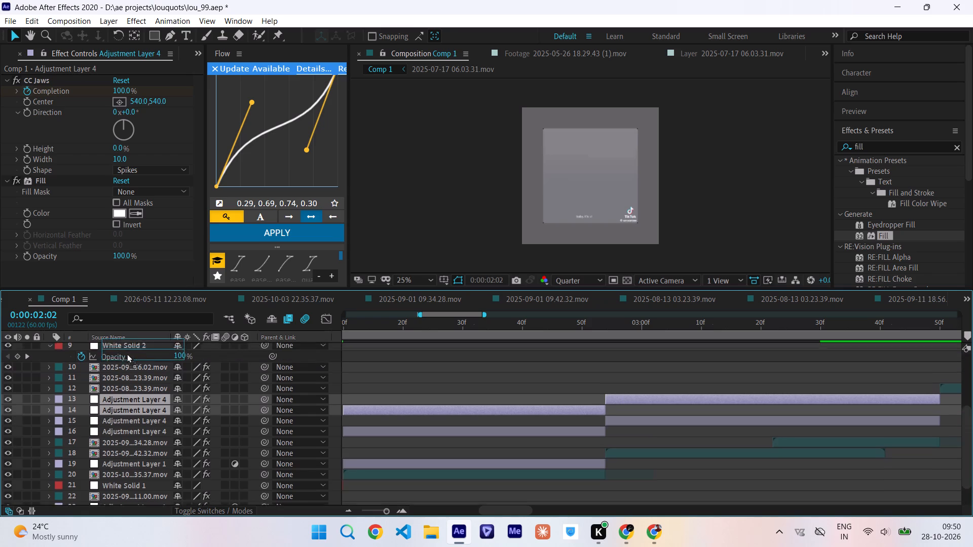
pyautogui.moveTo(127, 354); pyautogui.dragTo(128, 374)
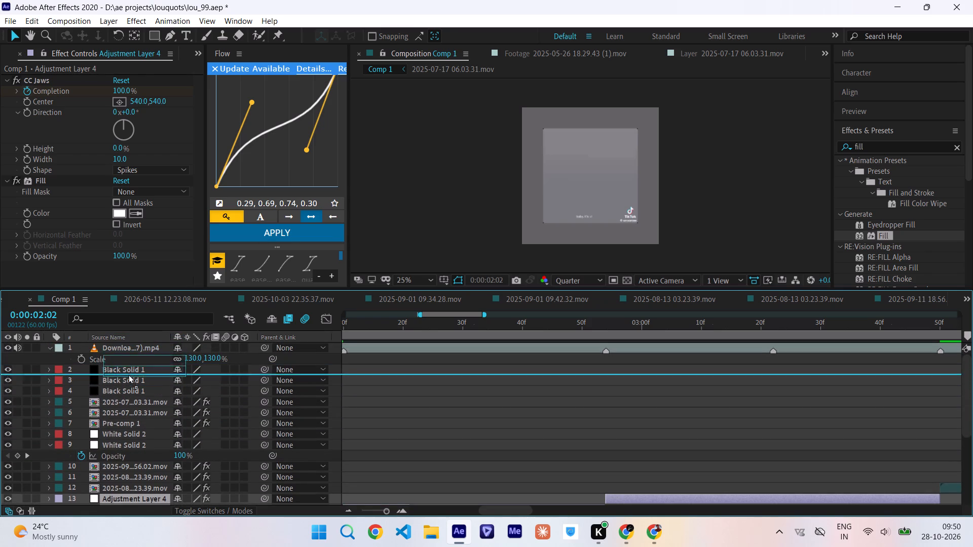
pyautogui.moveTo(128, 374); pyautogui.dragTo(126, 369)
# Shift both copied adjustment layers in time together so the first copy starts at 0:00:06:42.
pyautogui.moveTo(465, 381); pyautogui.dragTo(481, 381)
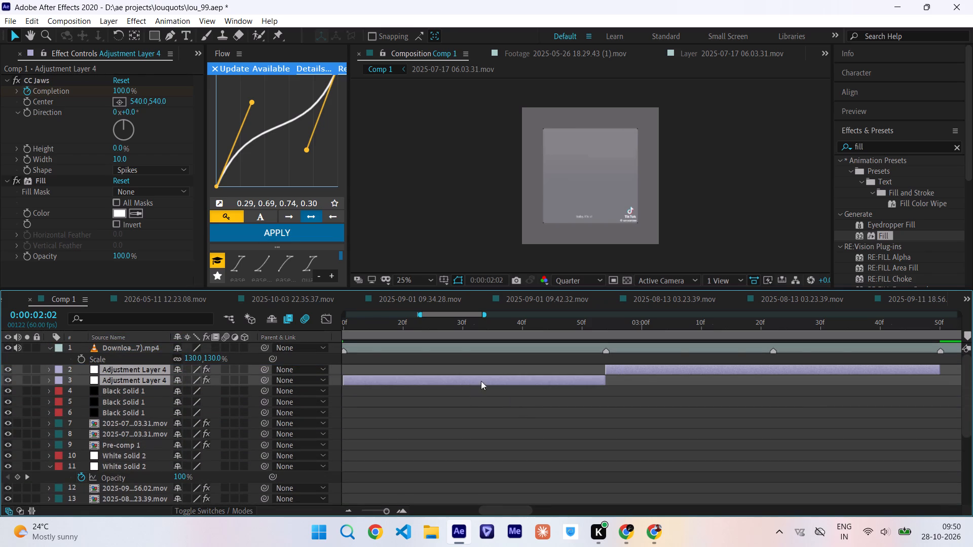
pyautogui.moveTo(481, 381); pyautogui.dragTo(900, 402)
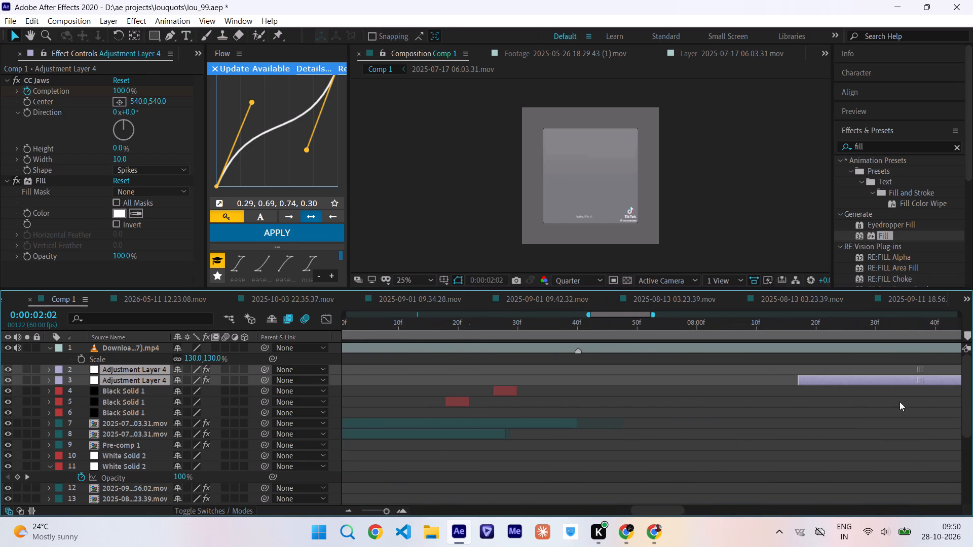
pyautogui.moveTo(900, 402); pyautogui.dragTo(431, 443)
pyautogui.hscroll(1, 431, 443)
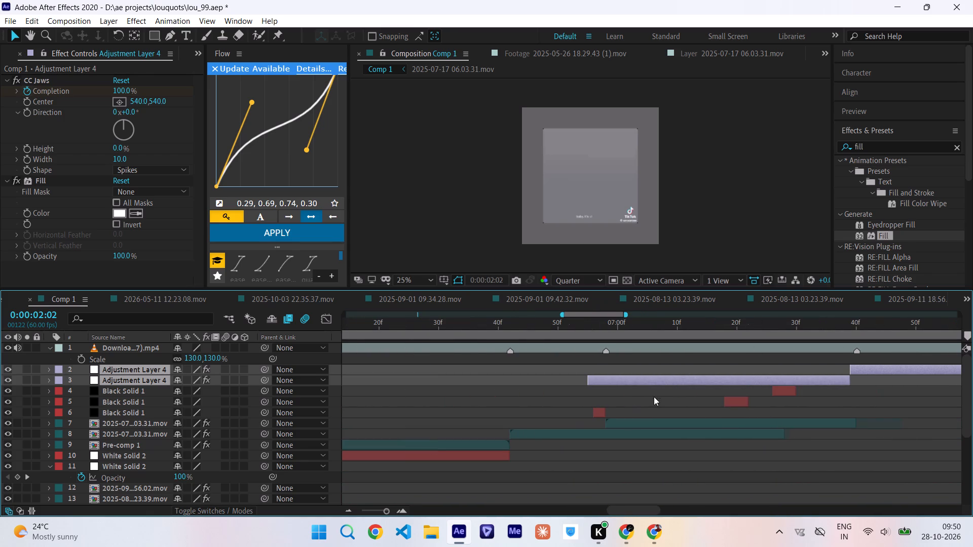
pyautogui.moveTo(645, 381); pyautogui.dragTo(571, 386)
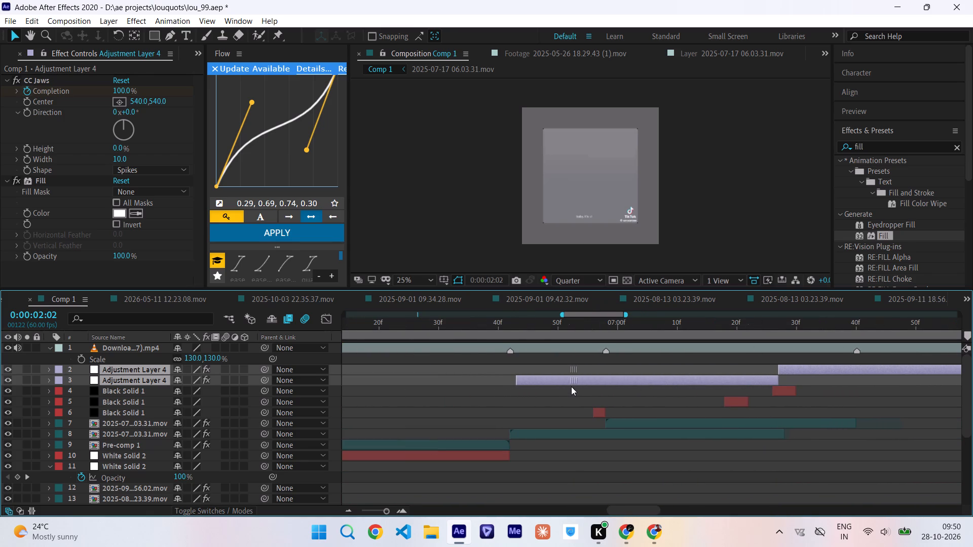
pyautogui.moveTo(571, 386); pyautogui.dragTo(567, 386)
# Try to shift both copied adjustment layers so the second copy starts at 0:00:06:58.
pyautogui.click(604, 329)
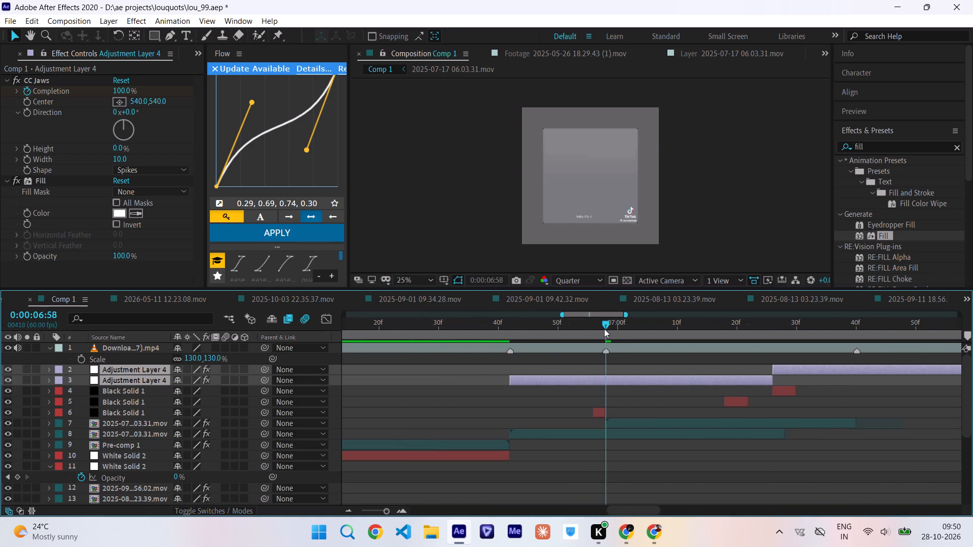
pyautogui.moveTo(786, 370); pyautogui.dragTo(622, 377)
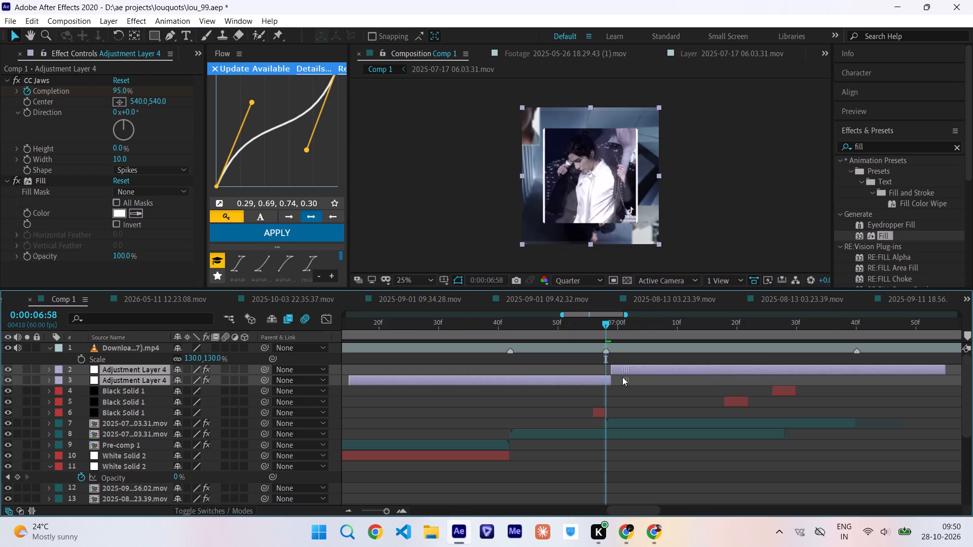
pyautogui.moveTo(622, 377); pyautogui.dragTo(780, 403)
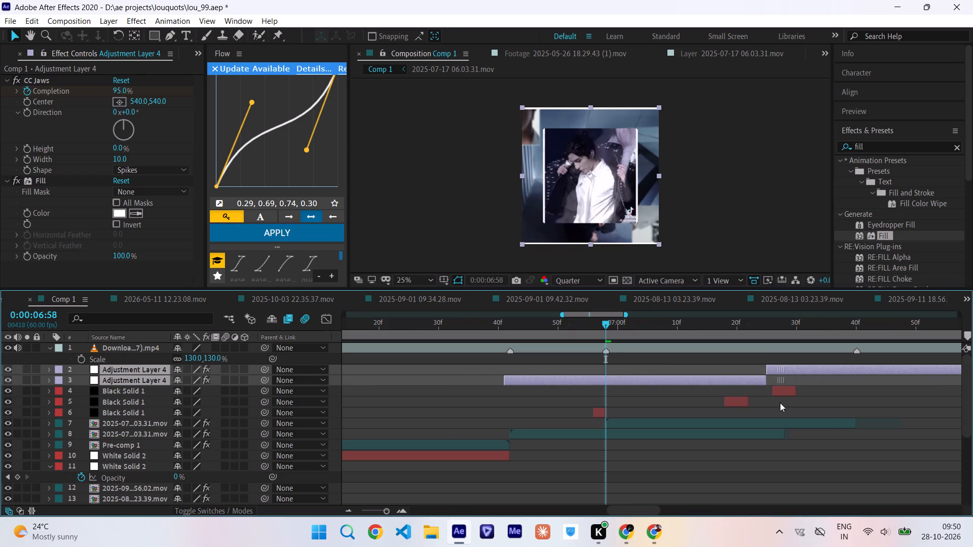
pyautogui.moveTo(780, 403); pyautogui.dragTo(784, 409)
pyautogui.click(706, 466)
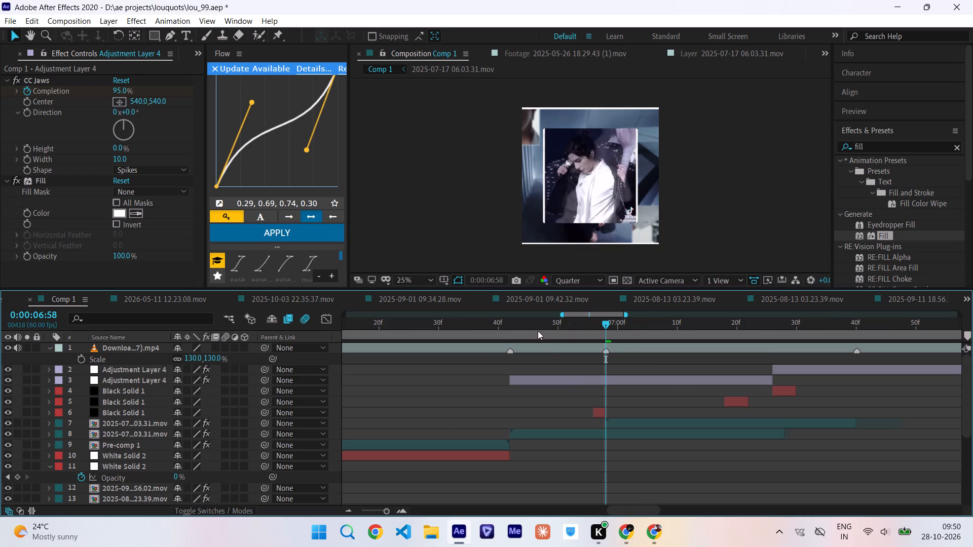
# Reveal the first copy's keyframes and shorten that layer to end at 0:00:06:58, compressing its keyframes into the new span.
pyautogui.moveTo(538, 332); pyautogui.dragTo(575, 334)
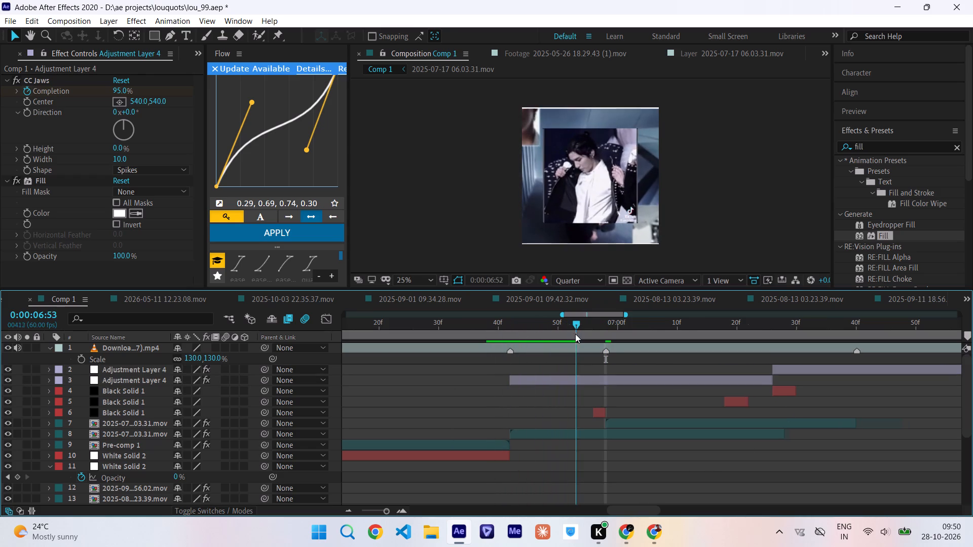
pyautogui.moveTo(575, 334); pyautogui.dragTo(605, 347)
pyautogui.click(612, 380)
pyautogui.press('u')
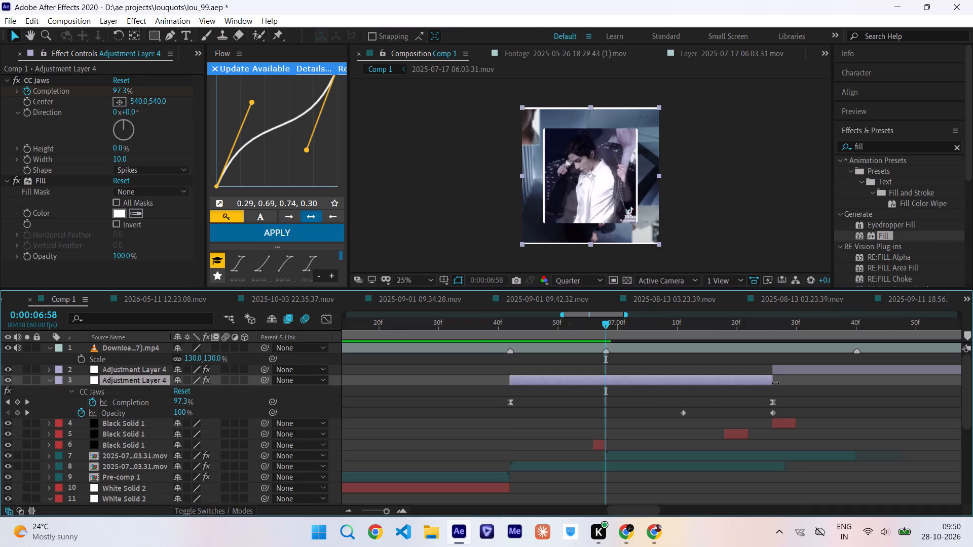
pyautogui.keyDown('alt'); pyautogui.moveTo(775, 383); pyautogui.dragTo(605, 399); pyautogui.keyUp('alt')
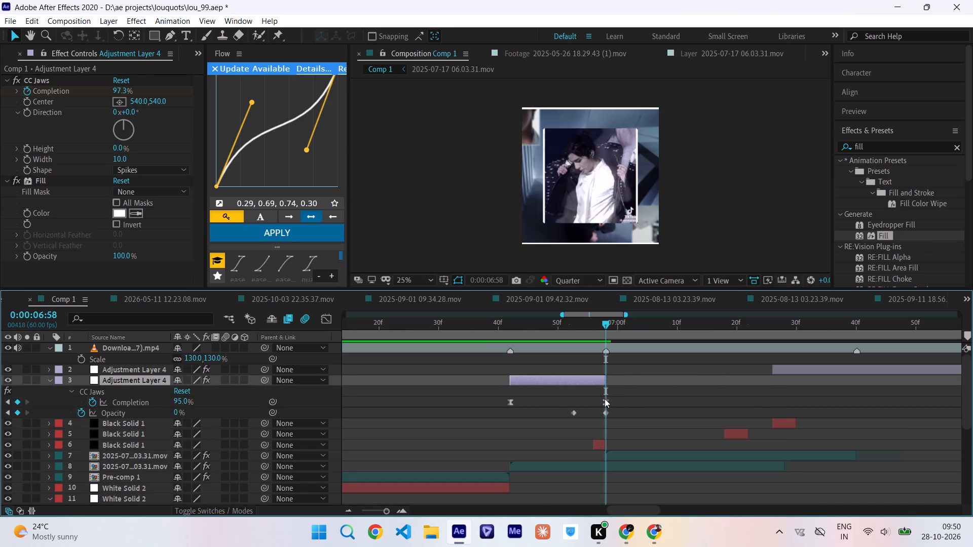
# Check the first copy's bars across its shortened span and set its CC Jaws Direction to 90°.
pyautogui.moveTo(519, 325); pyautogui.dragTo(586, 337)
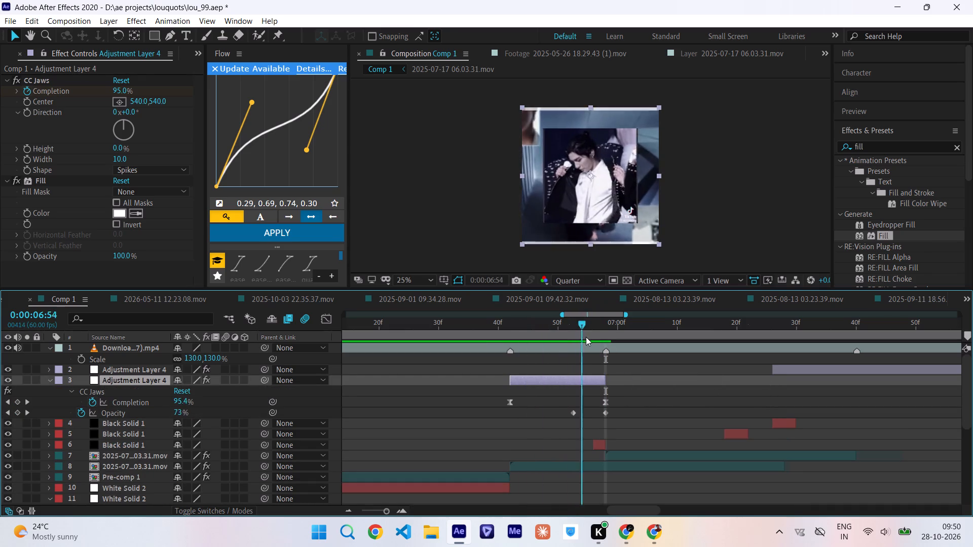
pyautogui.moveTo(586, 337); pyautogui.dragTo(607, 344)
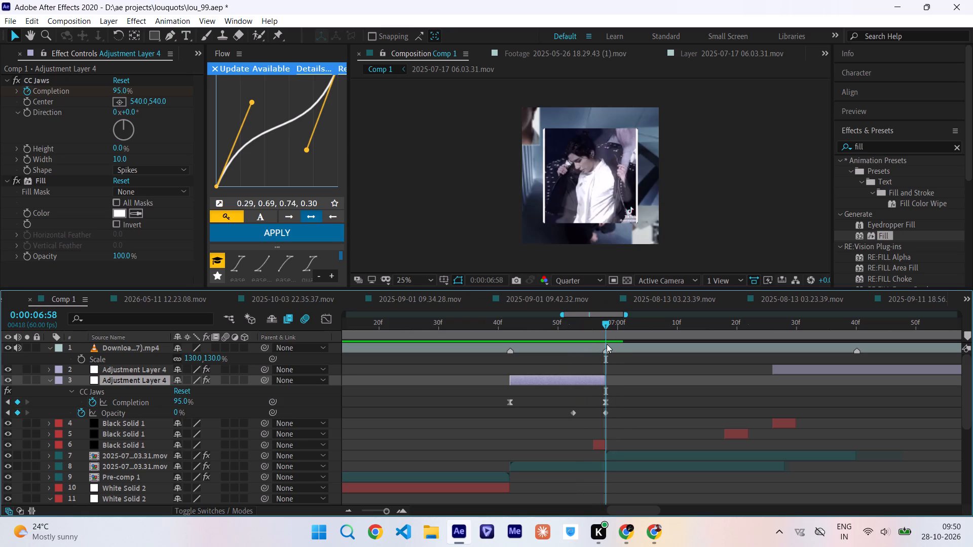
pyautogui.moveTo(607, 344); pyautogui.dragTo(604, 354)
pyautogui.moveTo(604, 354); pyautogui.dragTo(550, 350)
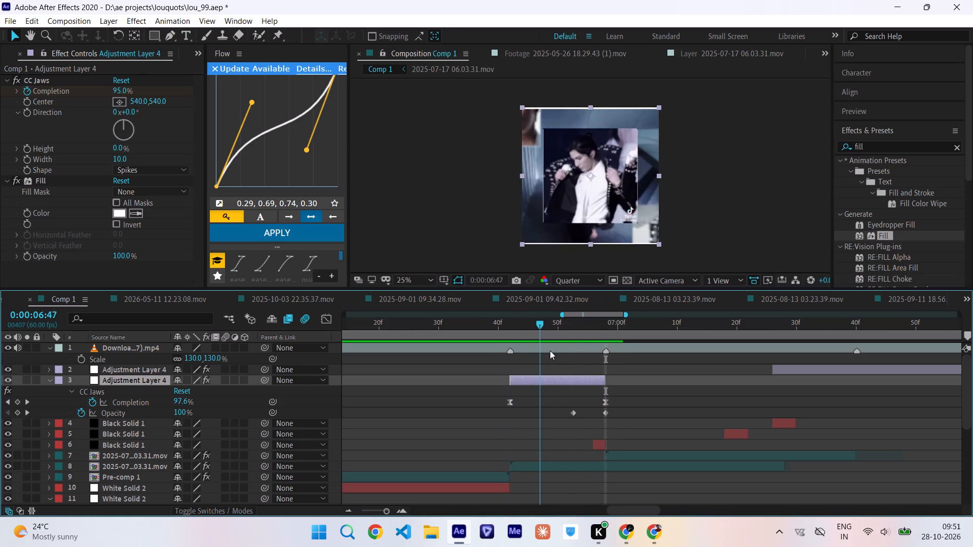
pyautogui.moveTo(550, 350); pyautogui.dragTo(566, 353)
pyautogui.click(126, 113)
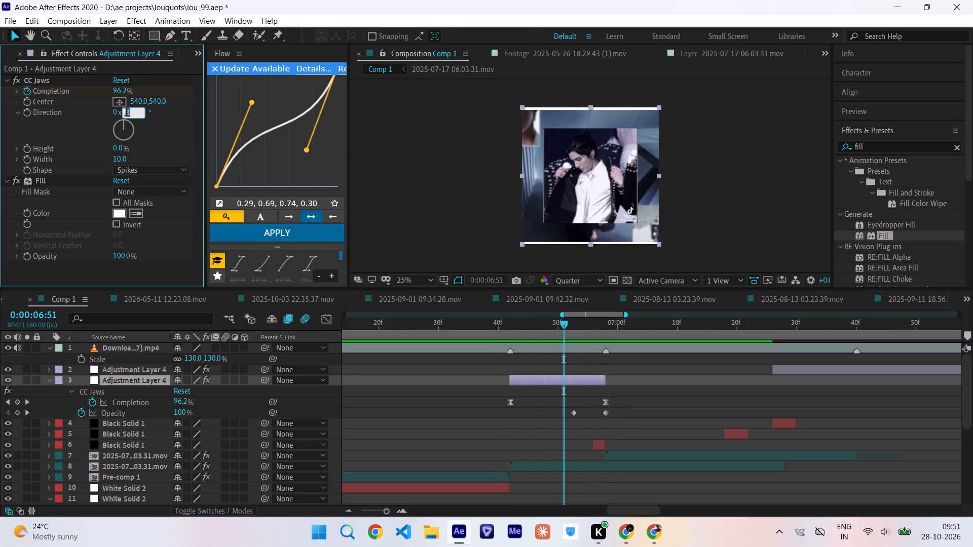
pyautogui.write('90')
pyautogui.press('Return')
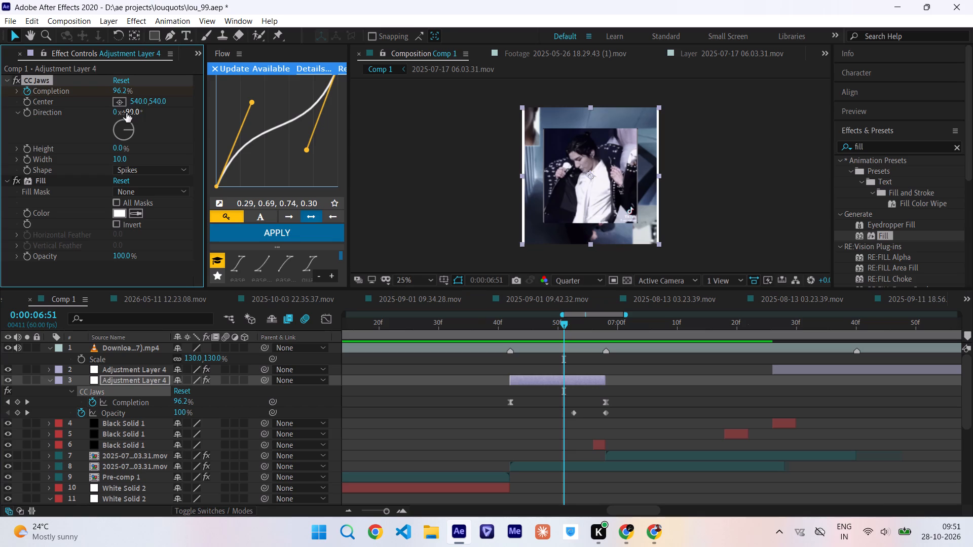
# Move the second copied Adjustment Layer 4 to start at 0:00:06:58, right after the first copy.
pyautogui.moveTo(786, 367); pyautogui.dragTo(689, 382)
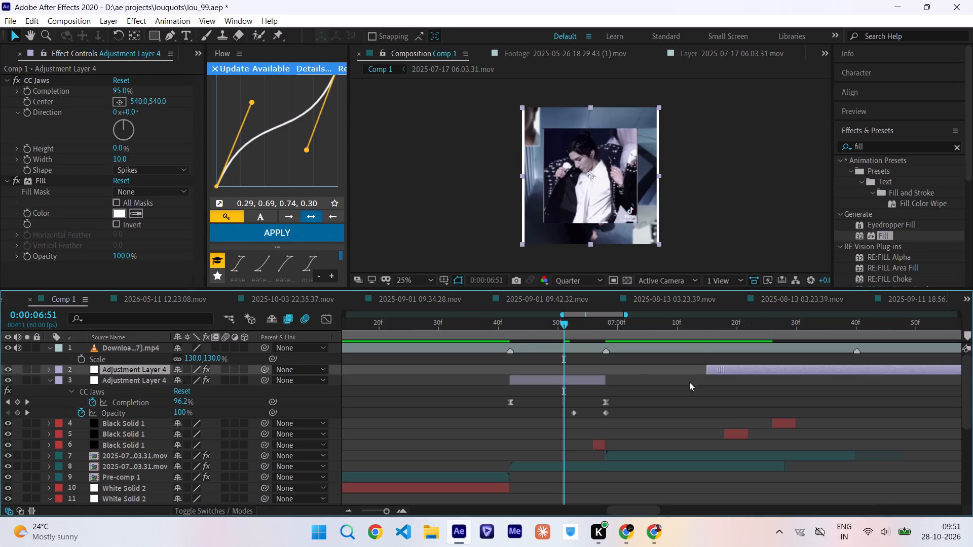
pyautogui.moveTo(689, 382); pyautogui.dragTo(619, 387)
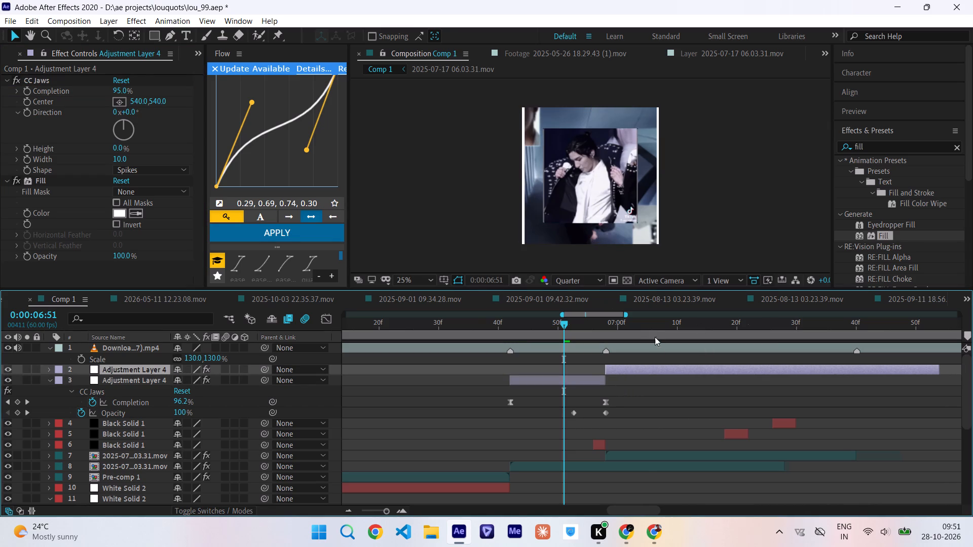
# Set the second copied adjustment layer's CC Jaws Direction to 90°.
pyautogui.click(650, 324)
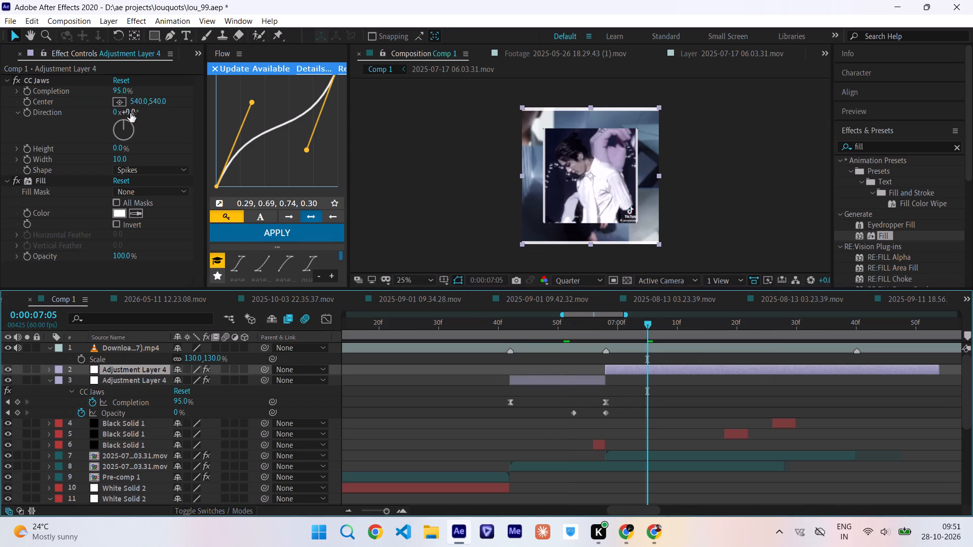
pyautogui.click(130, 113)
pyautogui.write('90')
pyautogui.press('Return')
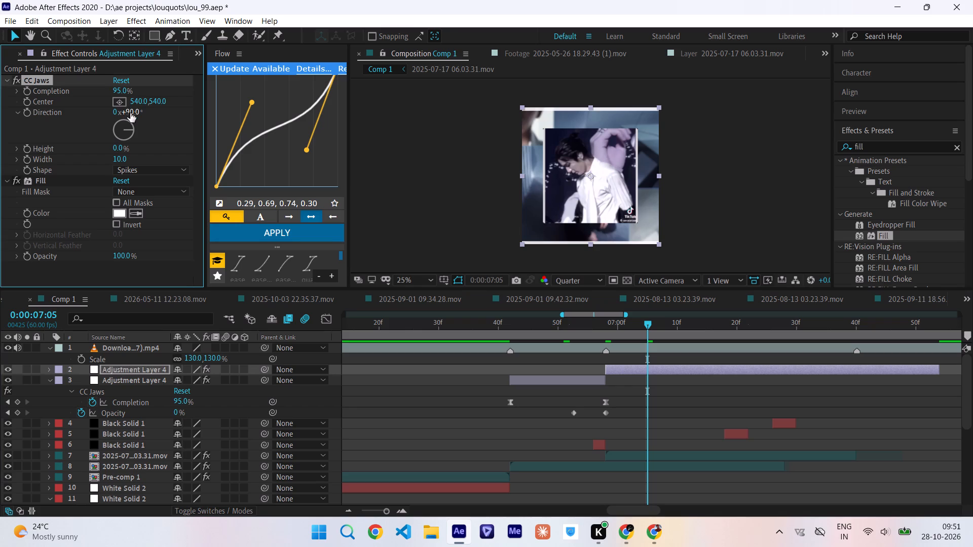
# Reveal the second copied adjustment layer's keyframes and shorten the layer to end at 0:00:07:40, compressing its keyframes into the new span.
pyautogui.click(856, 331)
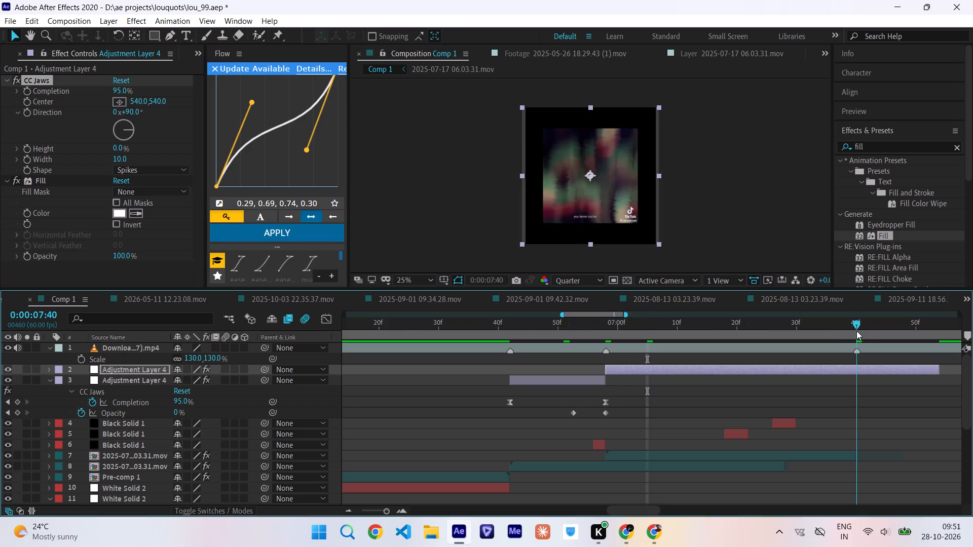
pyautogui.press('u')
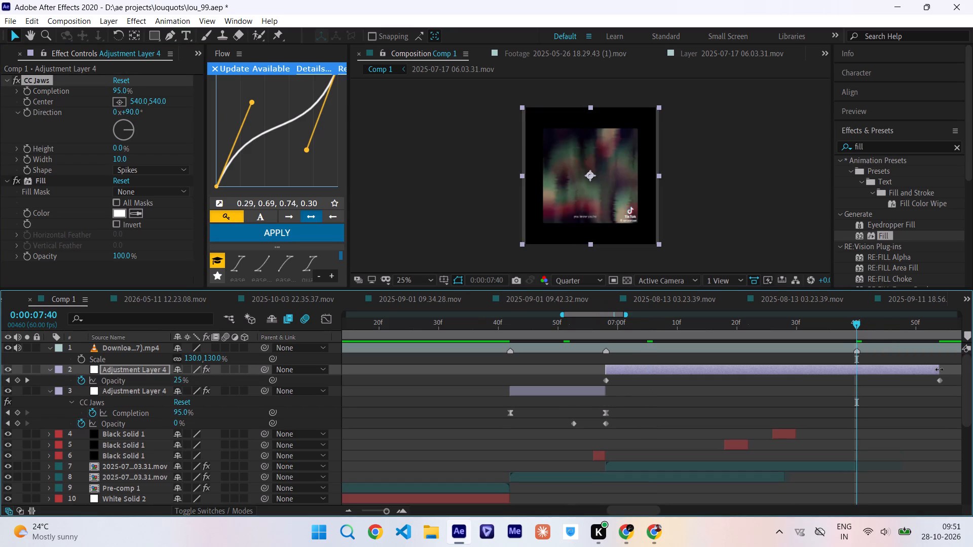
pyautogui.keyDown('alt'); pyautogui.moveTo(938, 369); pyautogui.dragTo(851, 382); pyautogui.keyUp('alt')
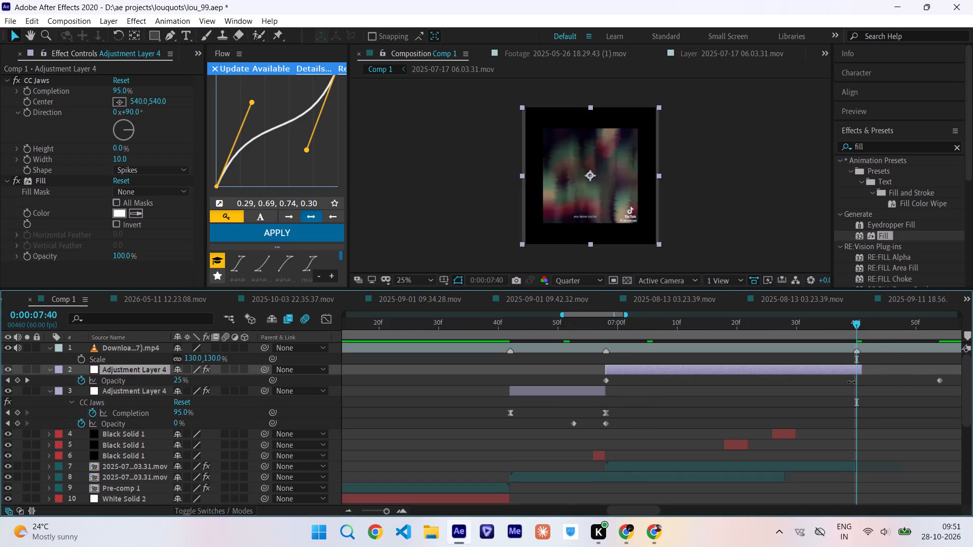
pyautogui.keyDown('alt'); pyautogui.moveTo(851, 382); pyautogui.dragTo(850, 382); pyautogui.keyUp('alt')
# Check the second copy's bars across its shortened span and collapse the keyframes shown on both adjustment layers.
pyautogui.moveTo(661, 334); pyautogui.dragTo(675, 333)
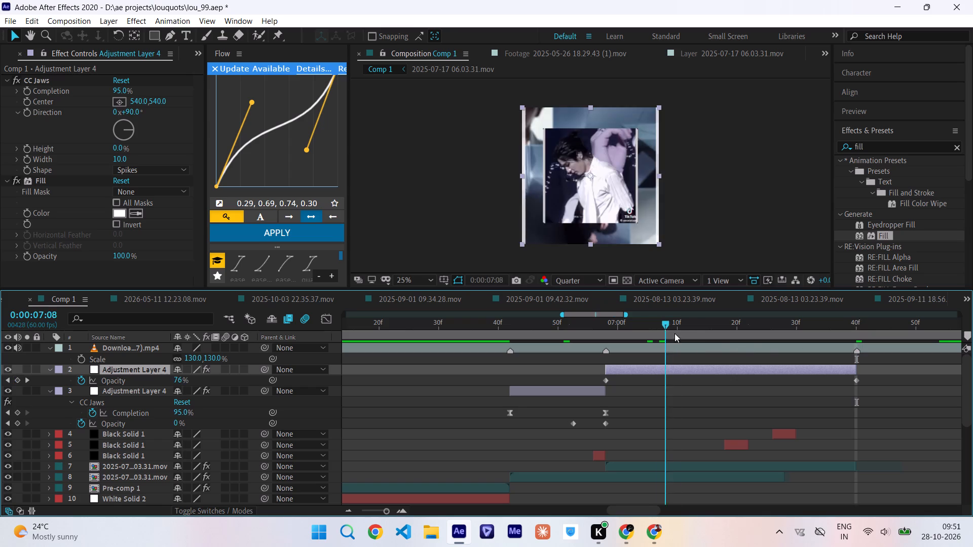
pyautogui.moveTo(675, 333); pyautogui.dragTo(868, 343)
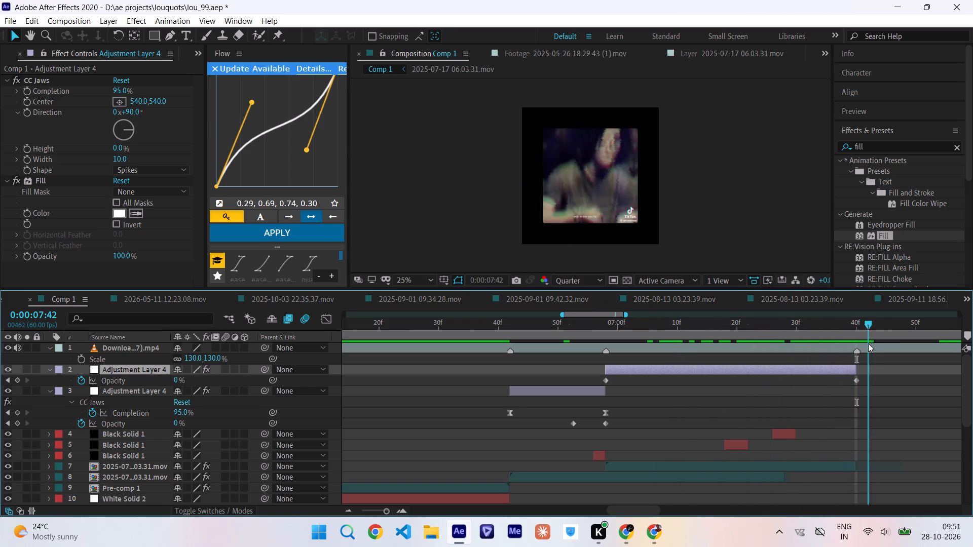
pyautogui.moveTo(868, 343); pyautogui.dragTo(419, 373)
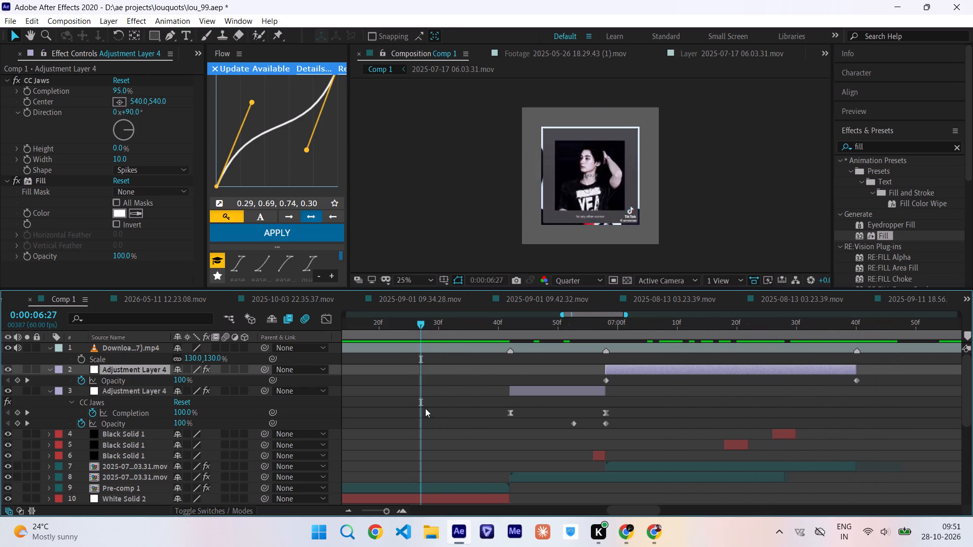
pyautogui.click(425, 409)
pyautogui.press('u')
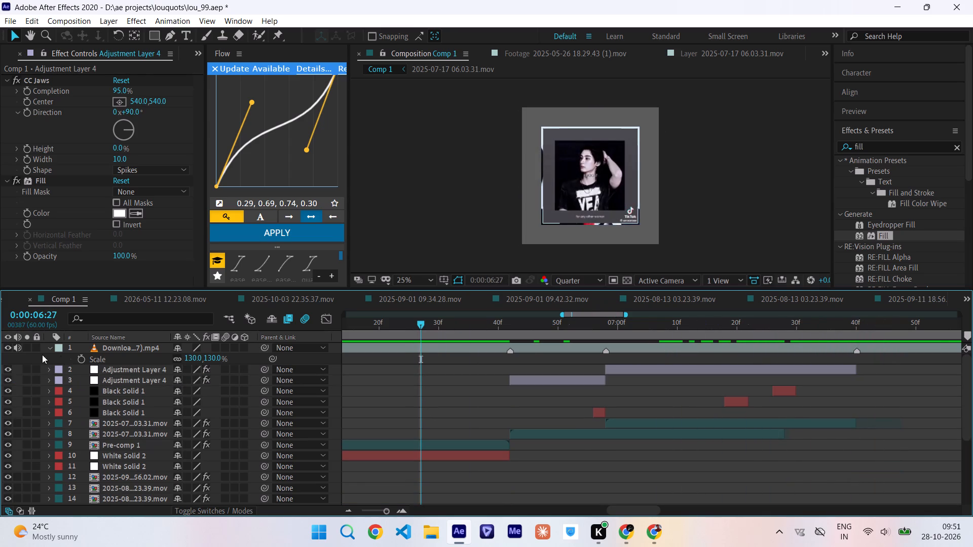
# Hide the reference video layer's picture and start previewing Comp 1 from the beginning.
pyautogui.click(9, 349)
pyautogui.moveTo(454, 328); pyautogui.dragTo(4, 417)
pyautogui.press('space')
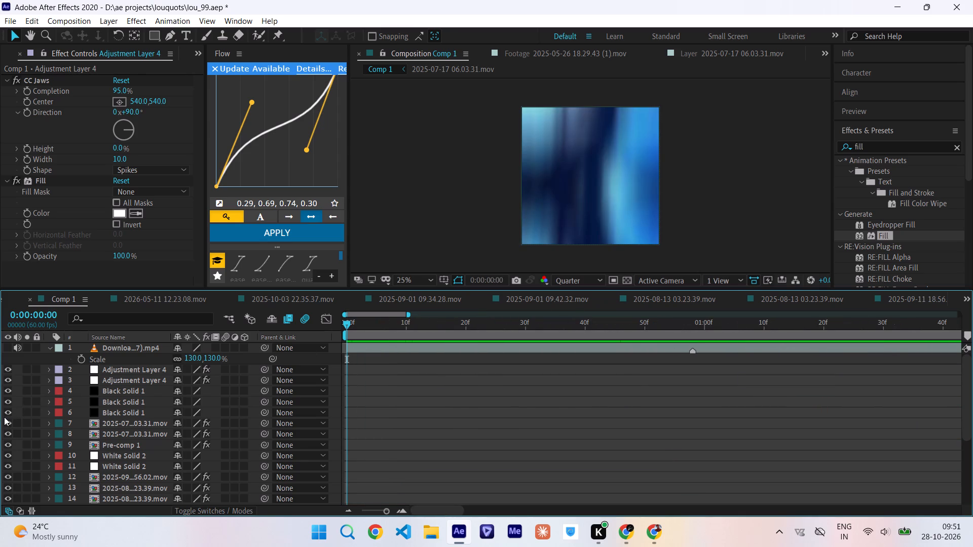
# Save the project.
pyautogui.hotkey('ctrl', 's')
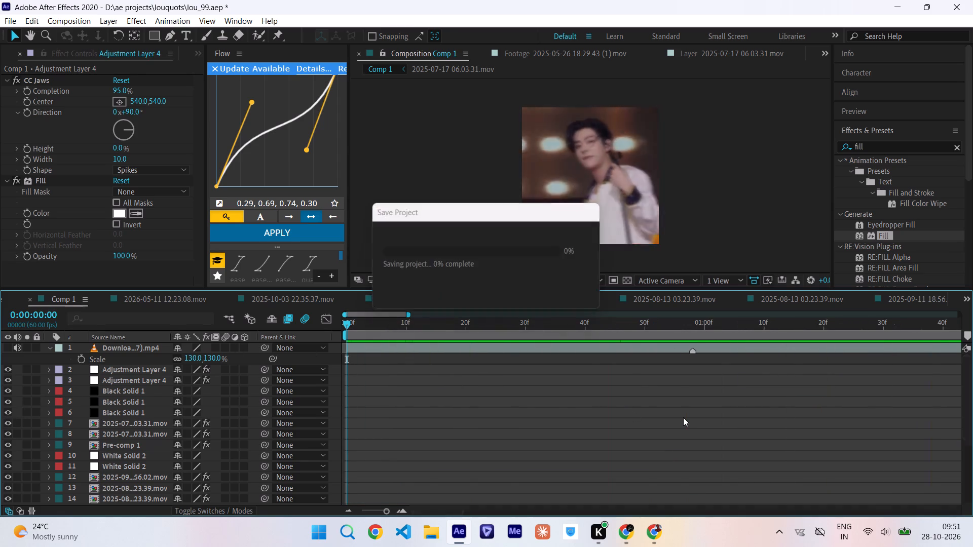
# Watch the preview and scrub through the 2025-07-17 clips up to 0:00:07:40 to check the transitions.
pyautogui.hscroll(-10, 683, 417)
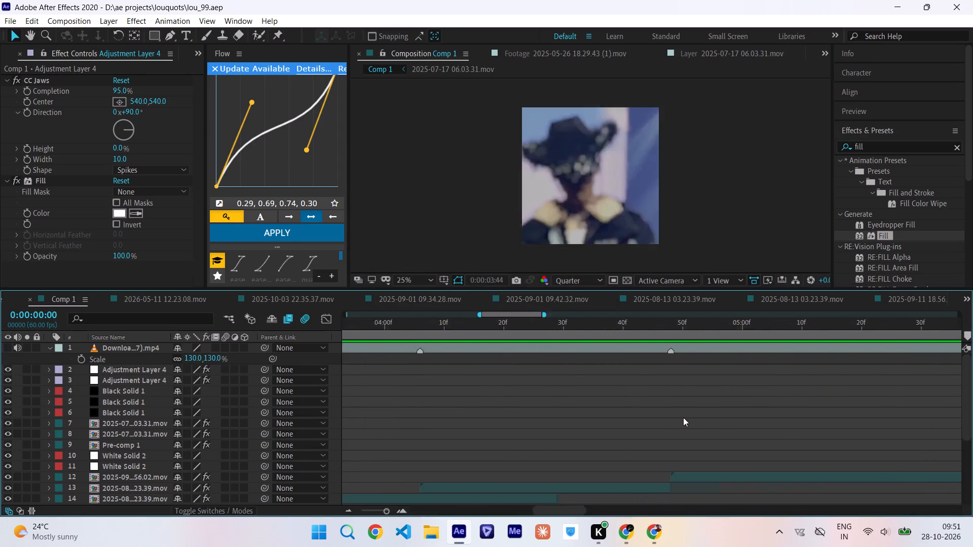
pyautogui.scroll(1, 683, 417)
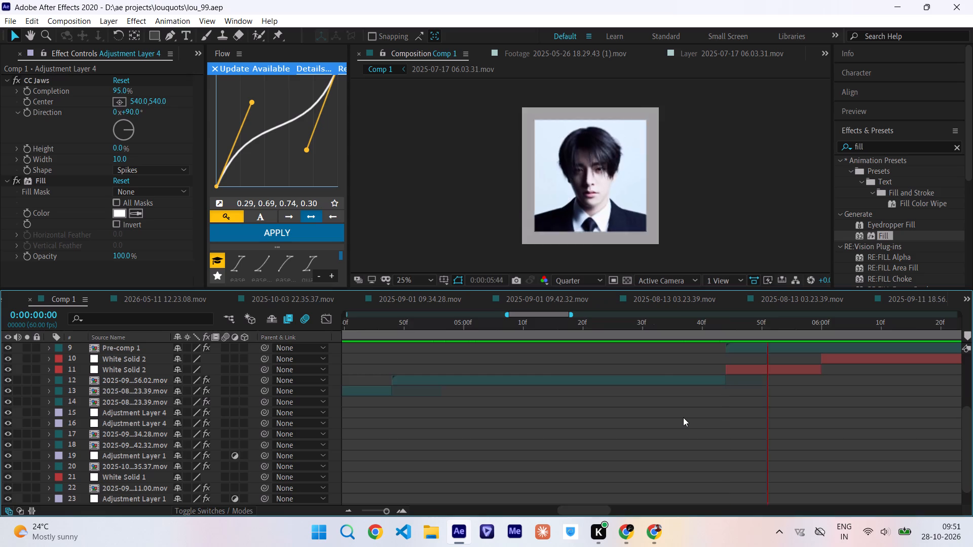
pyautogui.hscroll(-3, 683, 417)
pyautogui.scroll(1, 683, 417)
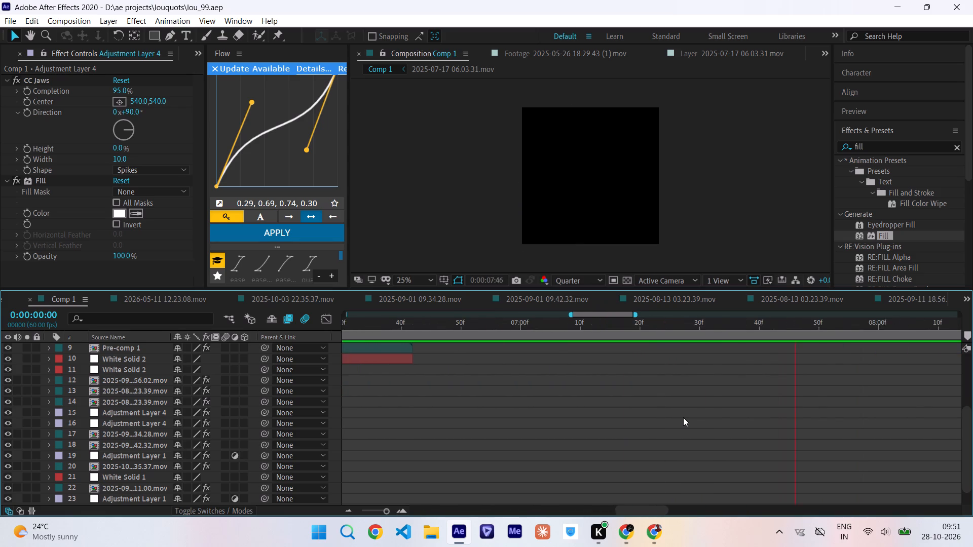
pyautogui.scroll(1, 683, 417)
pyautogui.hscroll(1, 683, 417)
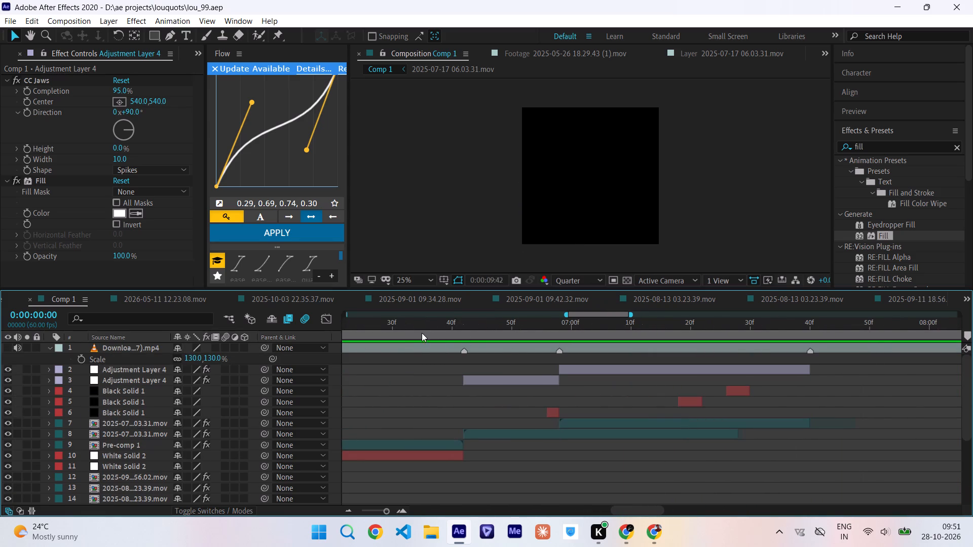
pyautogui.moveTo(422, 331); pyautogui.dragTo(812, 347)
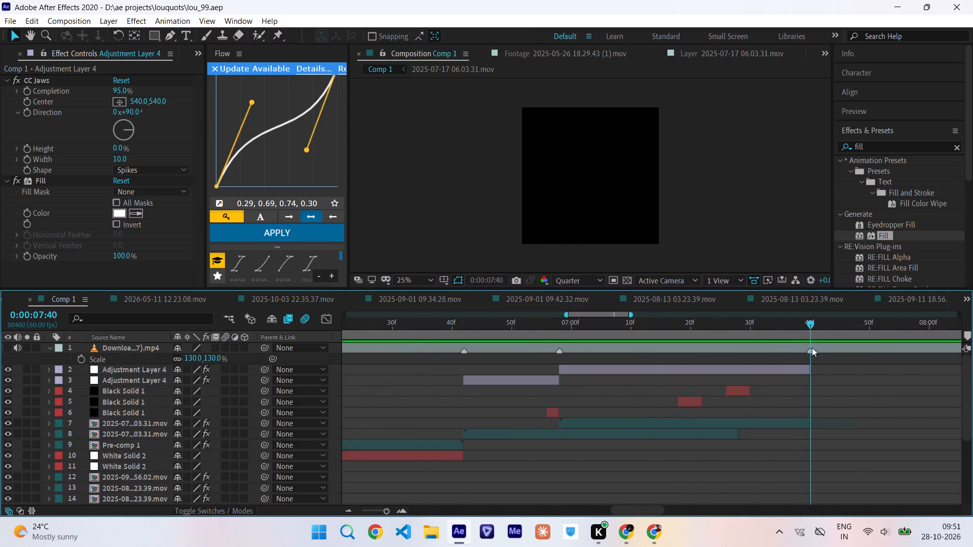
pyautogui.moveTo(812, 347); pyautogui.dragTo(710, 381)
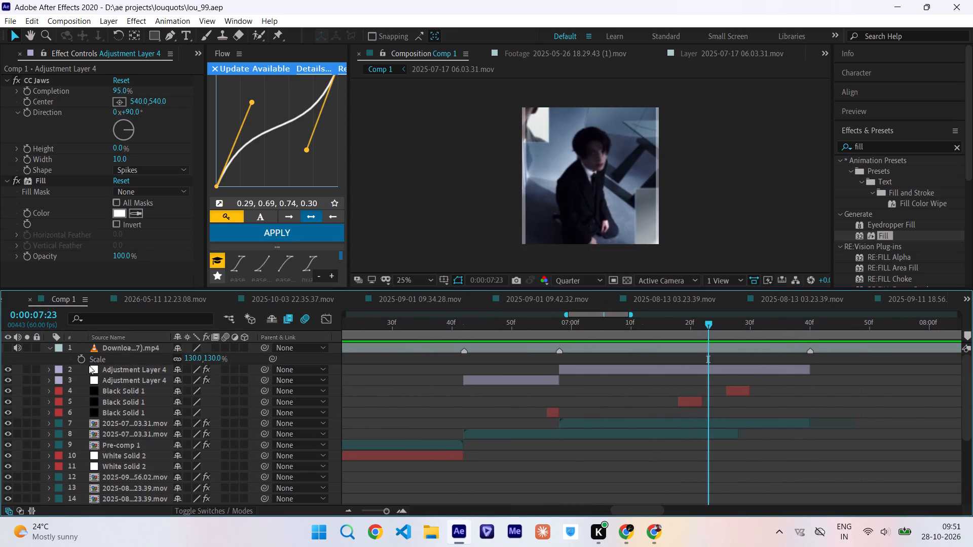
# Duplicate every layer below the reference video, from the top Adjustment Layer 4 down to the 2026-05 clips.
pyautogui.moveTo(84, 371); pyautogui.dragTo(160, 546)
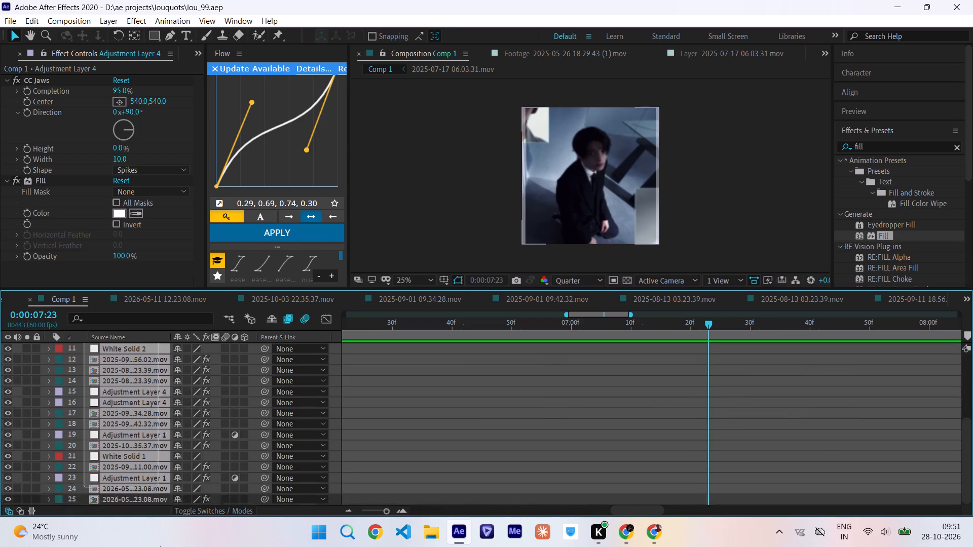
pyautogui.moveTo(160, 546); pyautogui.dragTo(167, 546)
pyautogui.hotkey('ctrl', 'c')
pyautogui.hotkey('ctrl', 'v')
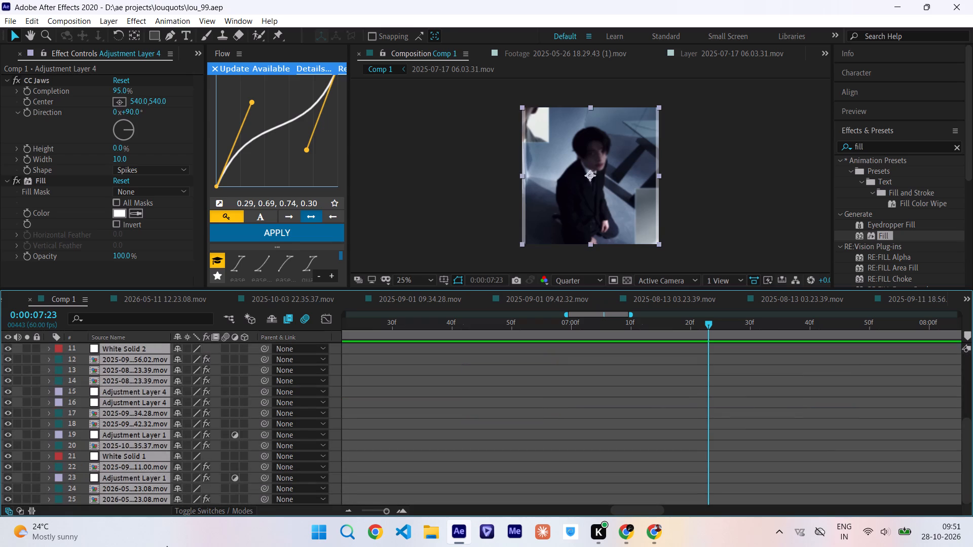
pyautogui.scroll(7, 528, 428)
pyautogui.scroll(20, 528, 428)
pyautogui.scroll(11, 528, 428)
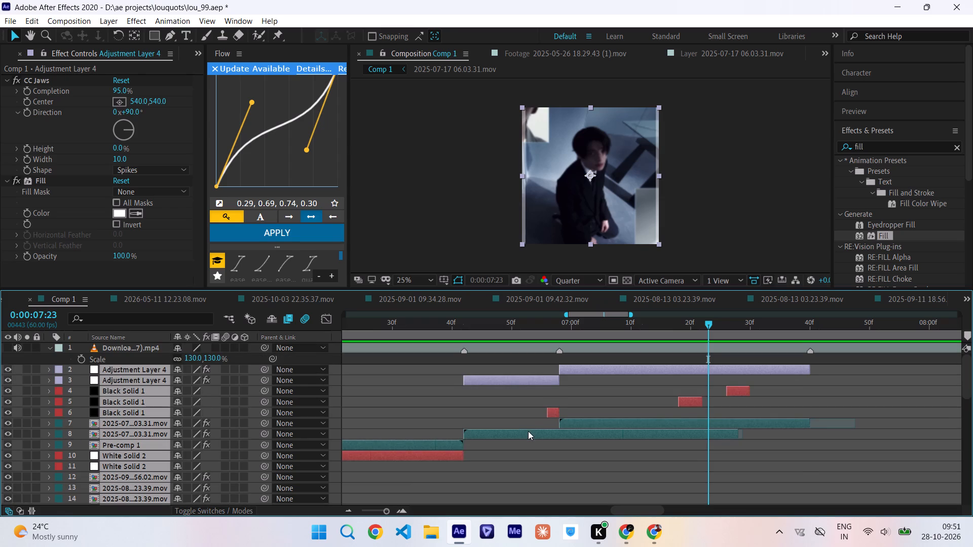
# Move the whole pasted layer set so its first clips start at 0:00:07:40, right after the original sequence.
pyautogui.moveTo(509, 435); pyautogui.dragTo(867, 436)
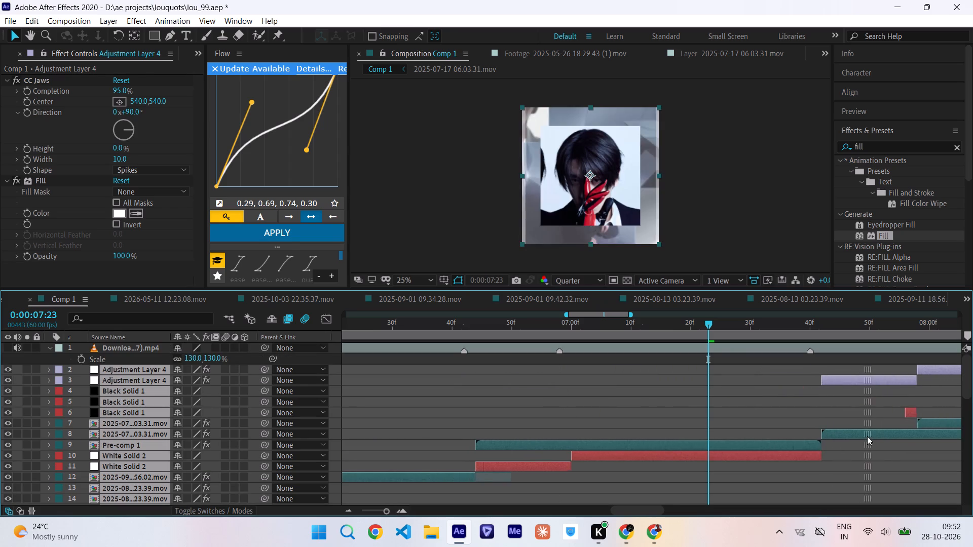
pyautogui.scroll(-2, 630, 415)
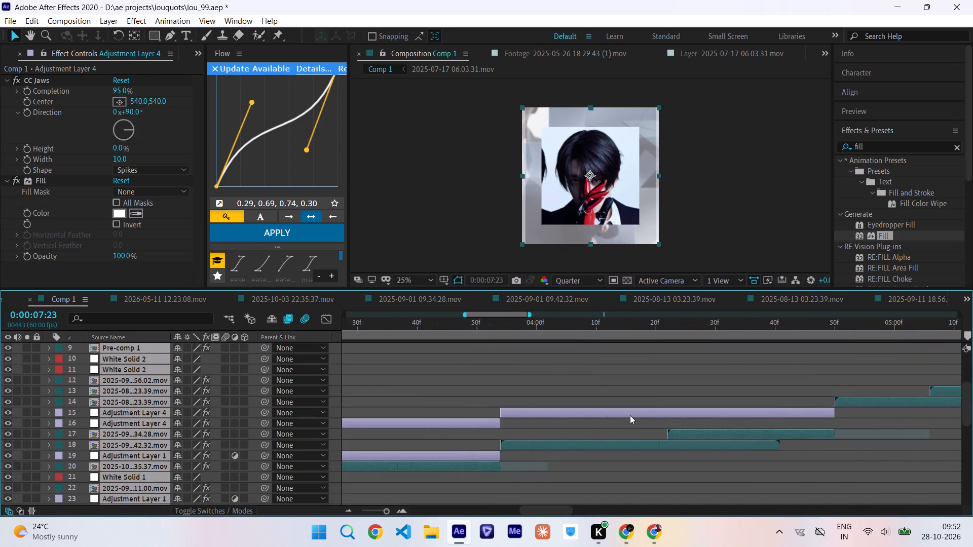
pyautogui.scroll(-1, 630, 415)
pyautogui.hscroll(1, 630, 415)
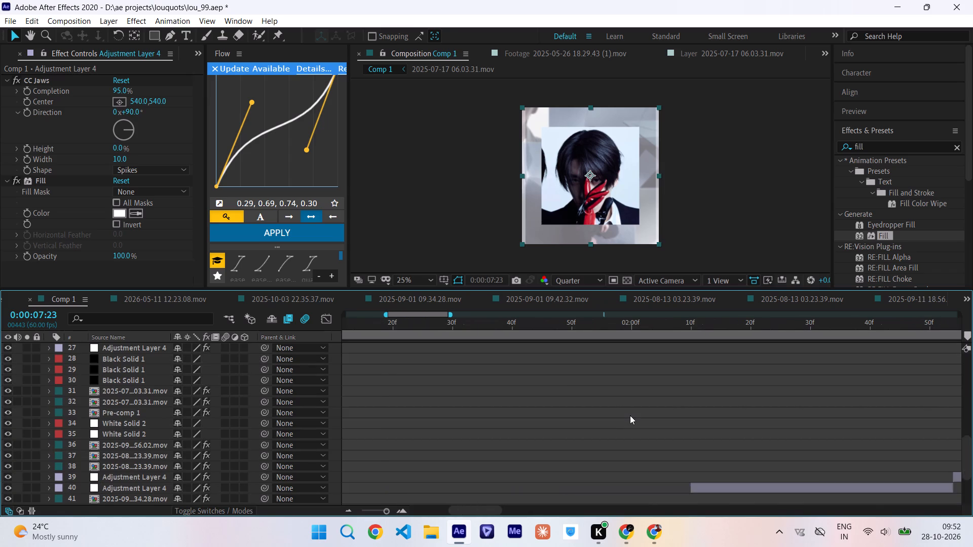
pyautogui.scroll(1, 630, 415)
pyautogui.hscroll(1, 630, 415)
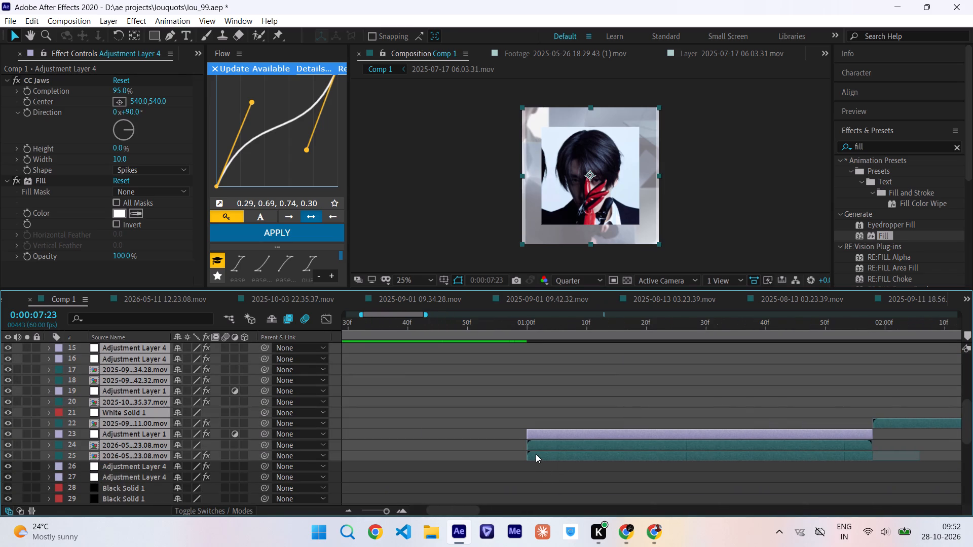
pyautogui.moveTo(536, 454); pyautogui.dragTo(972, 397)
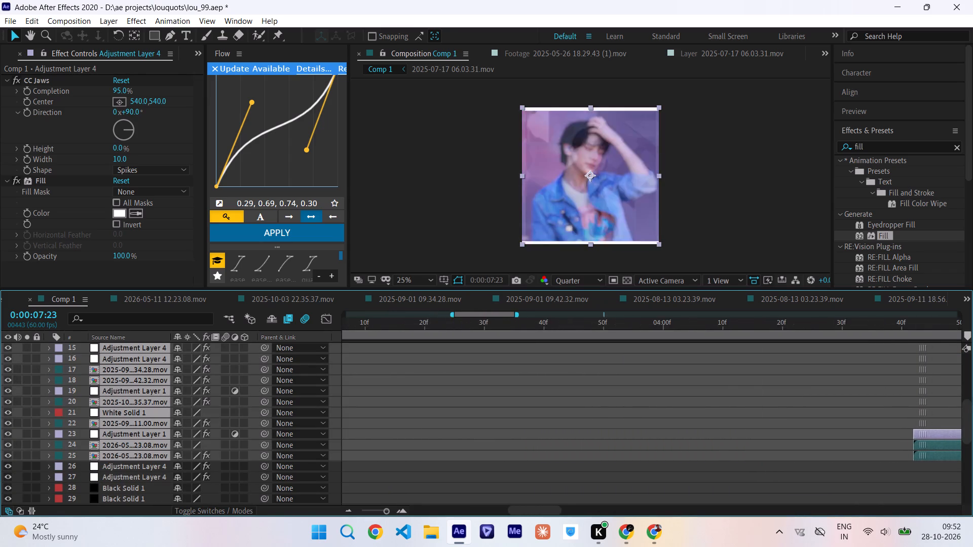
pyautogui.moveTo(972, 397); pyautogui.dragTo(910, 414)
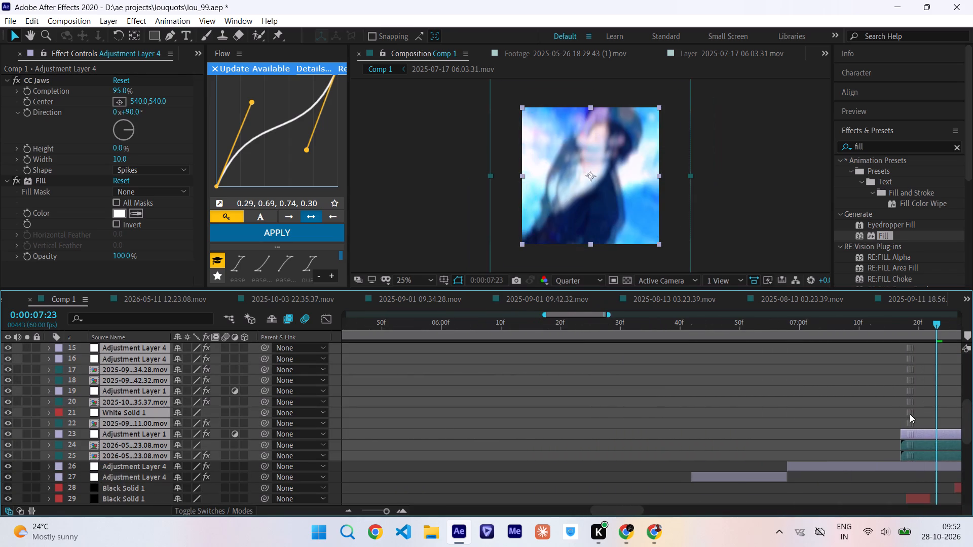
pyautogui.moveTo(910, 414); pyautogui.dragTo(622, 432)
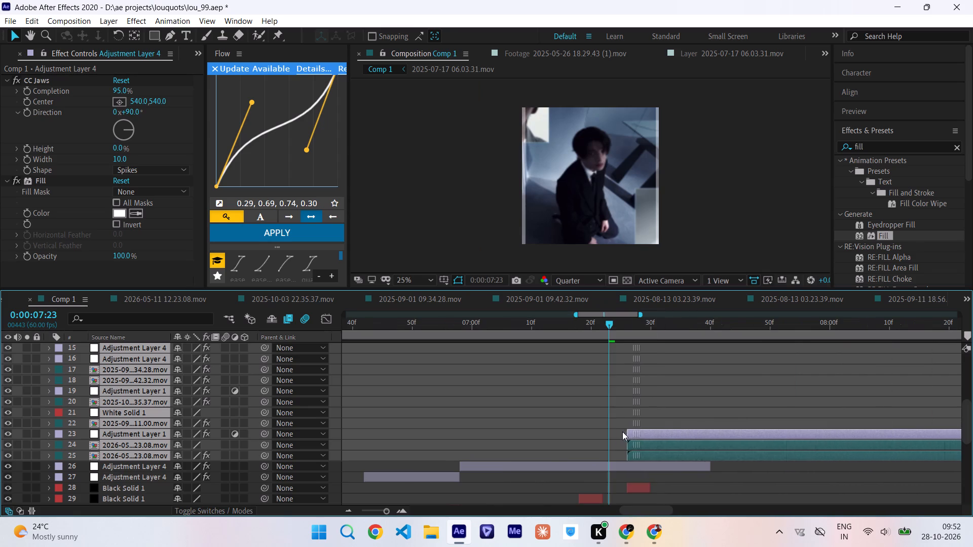
pyautogui.moveTo(622, 432); pyautogui.dragTo(619, 433)
pyautogui.scroll(1, 619, 433)
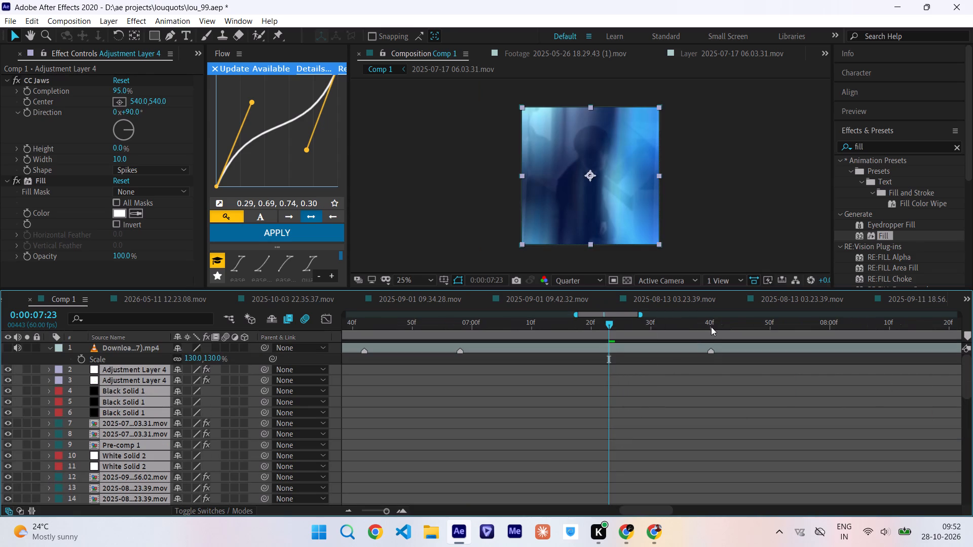
pyautogui.click(711, 327)
pyautogui.scroll(-1, 711, 327)
pyautogui.moveTo(624, 486); pyautogui.dragTo(725, 486)
# Preview Comp 1 from the start and examine how the duplicated sequence follows on from 0:00:07:40.
pyautogui.moveTo(702, 324); pyautogui.dragTo(792, 343)
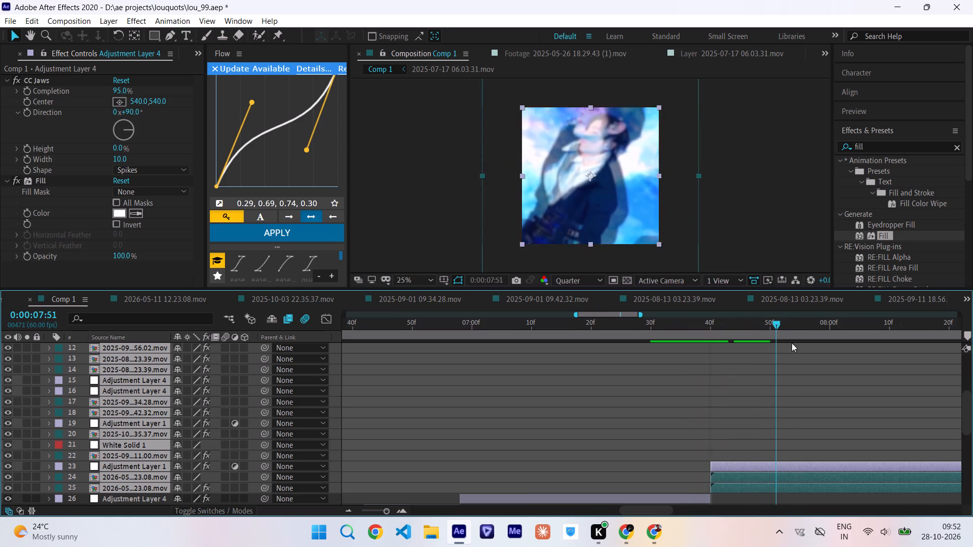
pyautogui.moveTo(792, 343); pyautogui.dragTo(0, 447)
pyautogui.press('space')
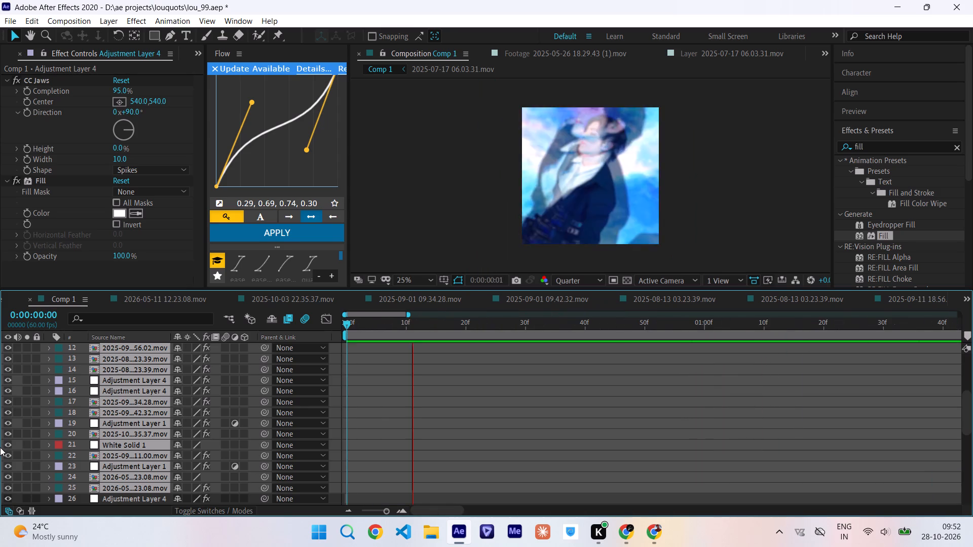
pyautogui.hscroll(-4, 642, 362)
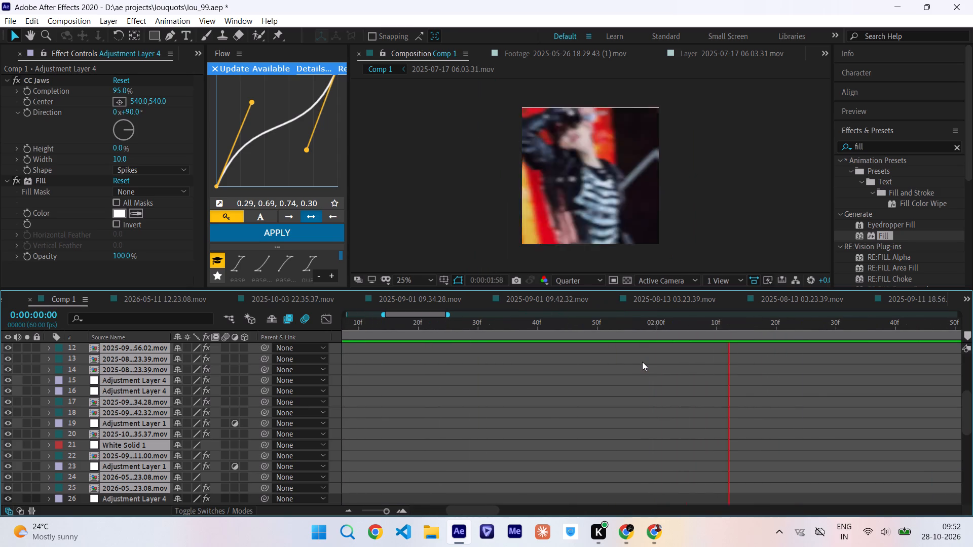
pyautogui.hscroll(-9, 642, 362)
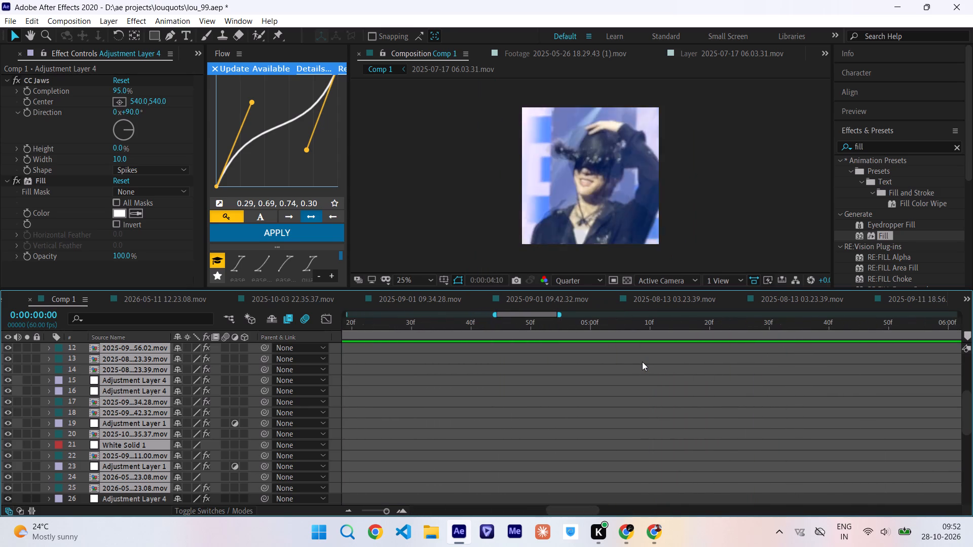
pyautogui.hscroll(-8, 642, 362)
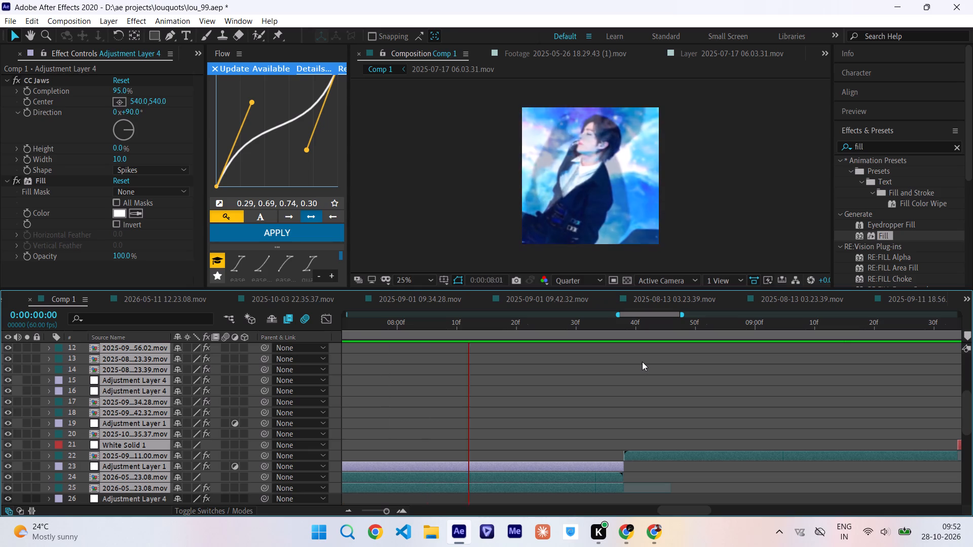
pyautogui.hscroll(-1, 642, 362)
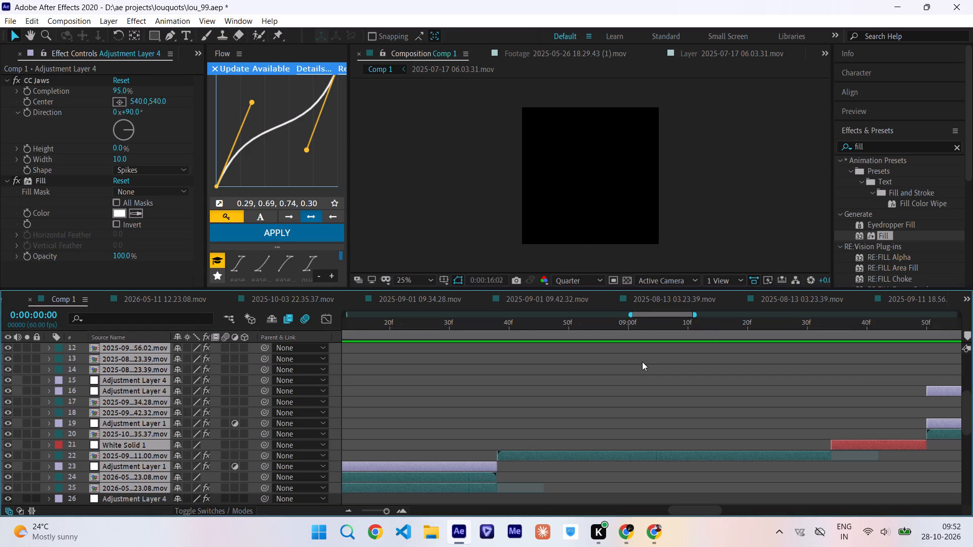
pyautogui.hscroll(2, 642, 362)
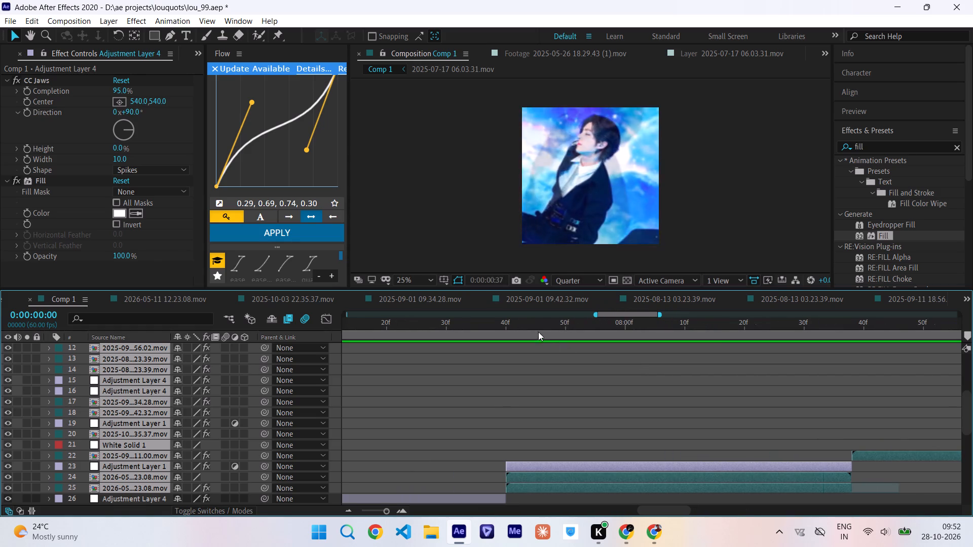
# Delete the duplicated layer set that starts at 0:00:07:40 in Comp 1 and save the project.
pyautogui.press('Delete')
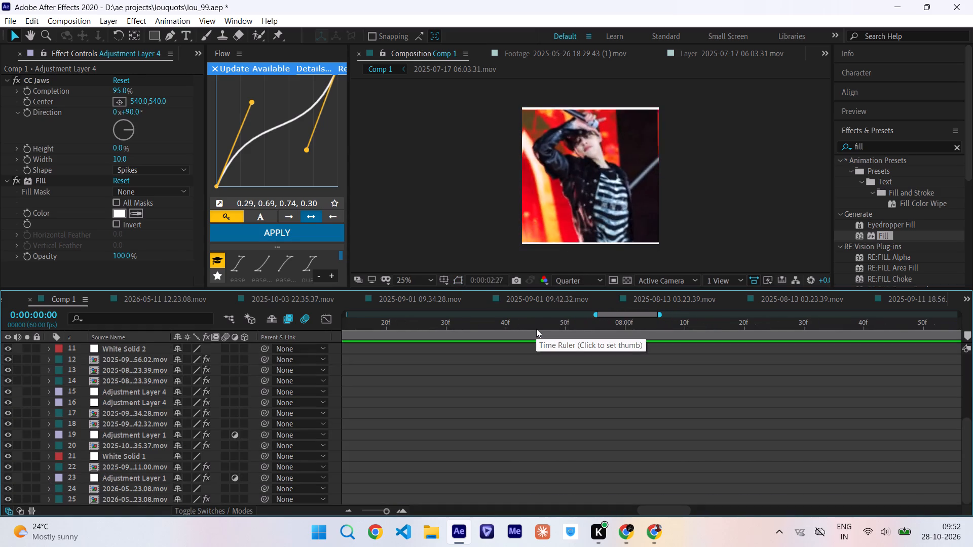
pyautogui.hotkey('ctrl', 's')
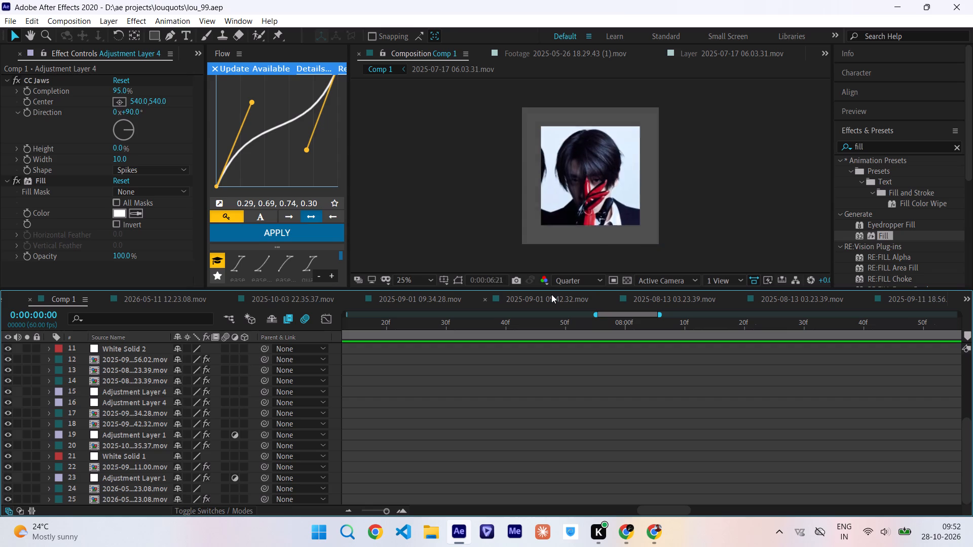
# Scrub through the original sequence in Comp 1 up to 0:00:06:13 and examine the transitions and the framed photo.
pyautogui.doubleClick(347, 509)
pyautogui.hscroll(2, 445, 419)
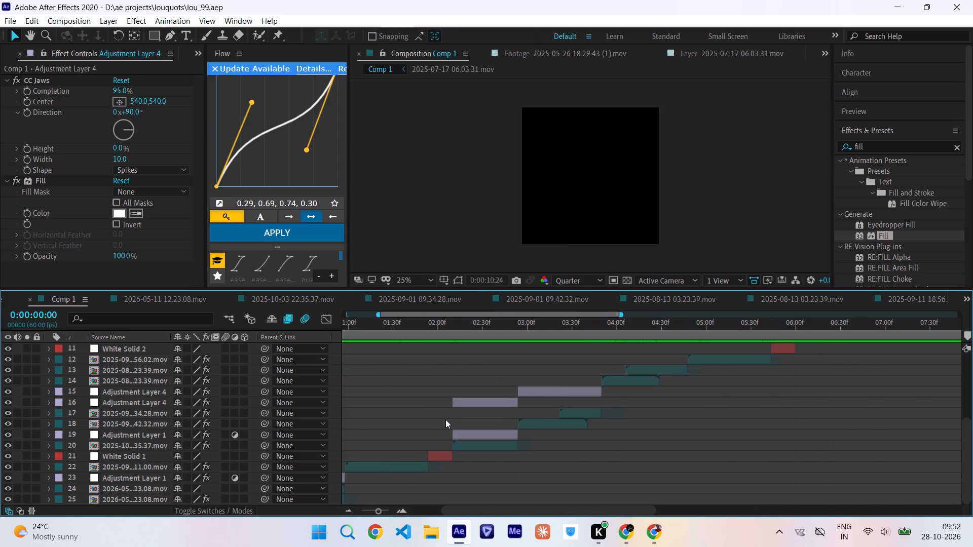
pyautogui.moveTo(483, 326); pyautogui.dragTo(558, 341)
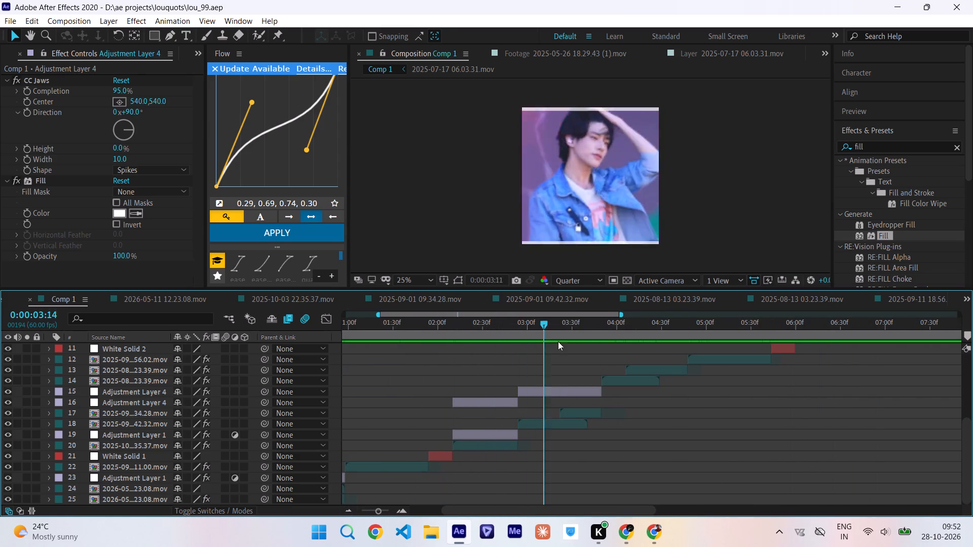
pyautogui.moveTo(558, 341); pyautogui.dragTo(780, 333)
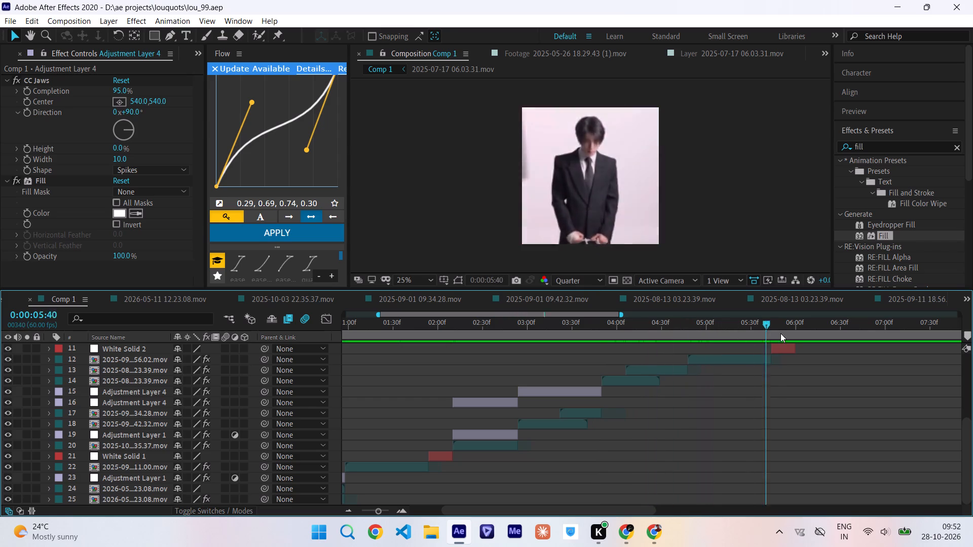
pyautogui.moveTo(780, 333); pyautogui.dragTo(815, 335)
pyautogui.hscroll(-1, 815, 335)
pyautogui.scroll(1, 588, 409)
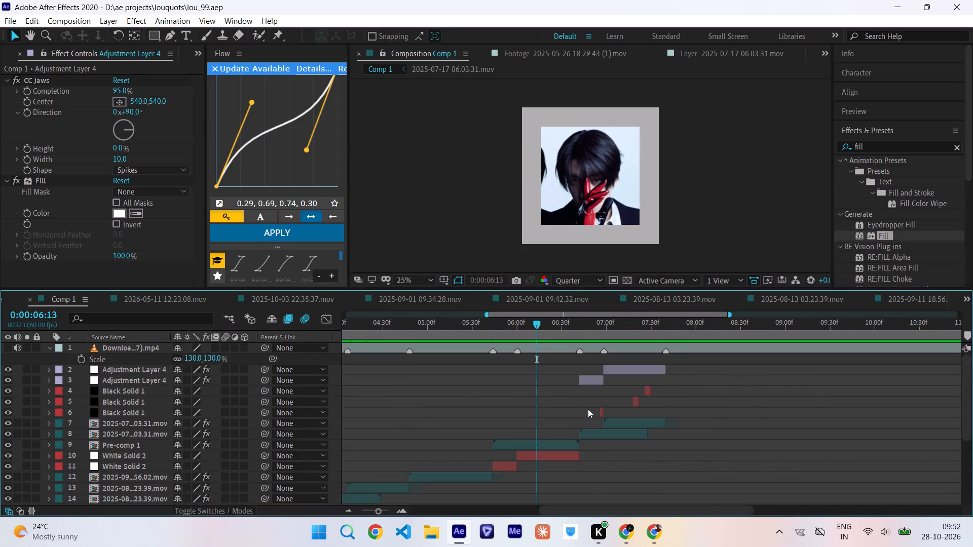
pyautogui.scroll(1, 588, 409)
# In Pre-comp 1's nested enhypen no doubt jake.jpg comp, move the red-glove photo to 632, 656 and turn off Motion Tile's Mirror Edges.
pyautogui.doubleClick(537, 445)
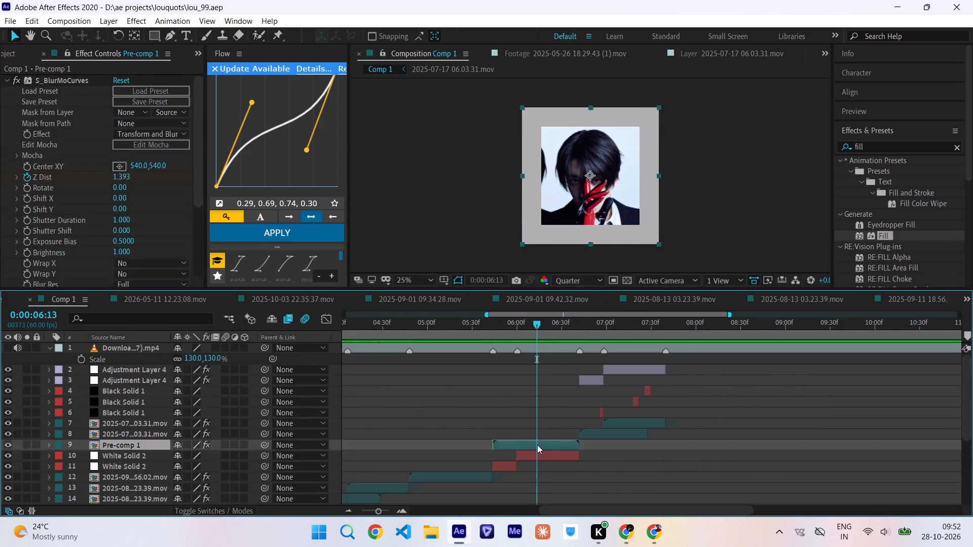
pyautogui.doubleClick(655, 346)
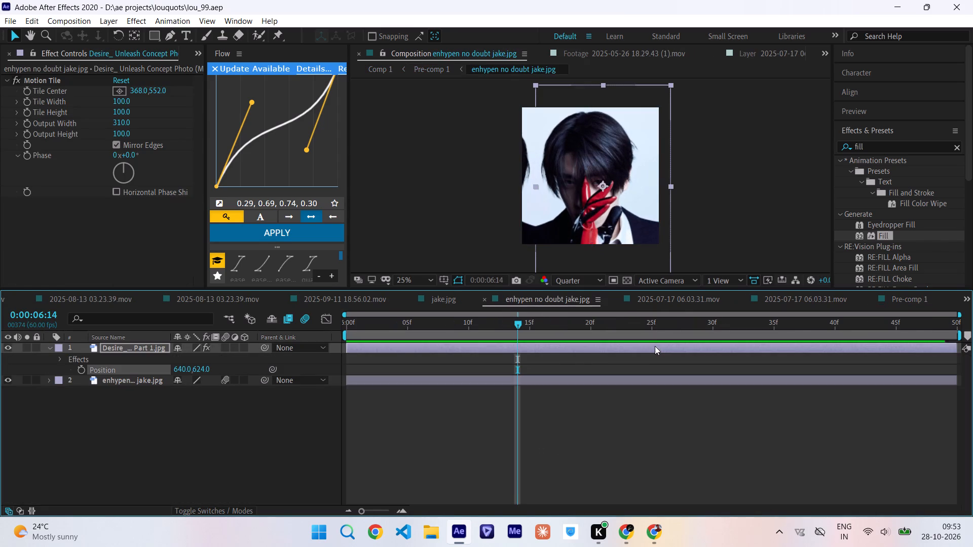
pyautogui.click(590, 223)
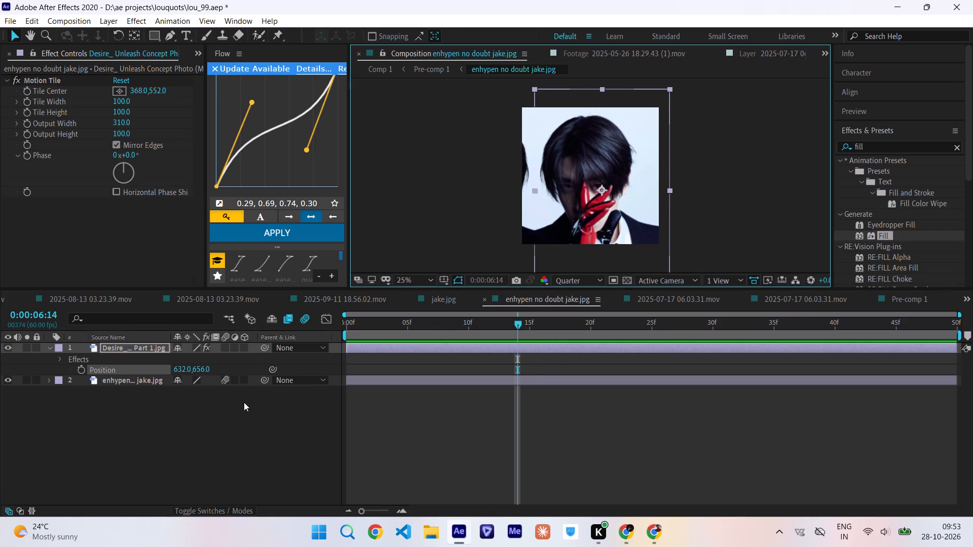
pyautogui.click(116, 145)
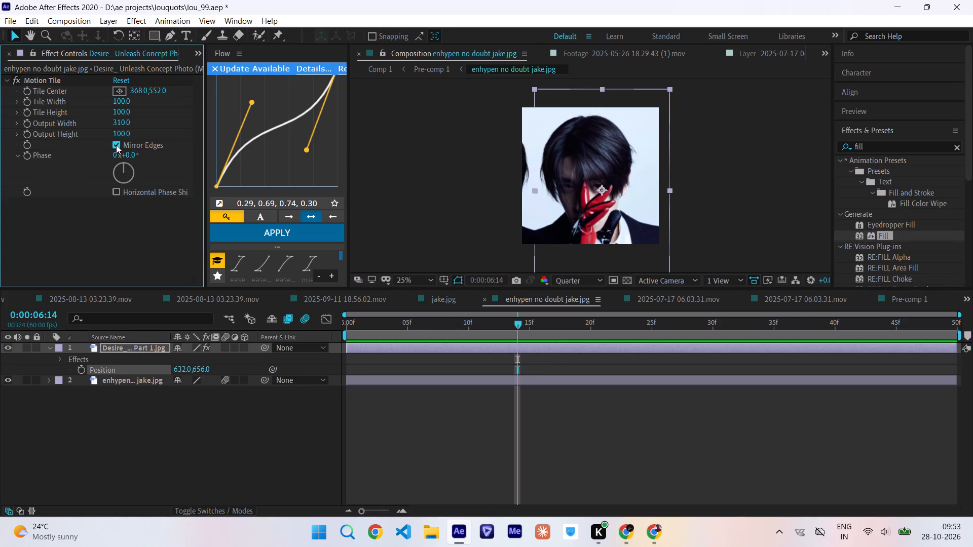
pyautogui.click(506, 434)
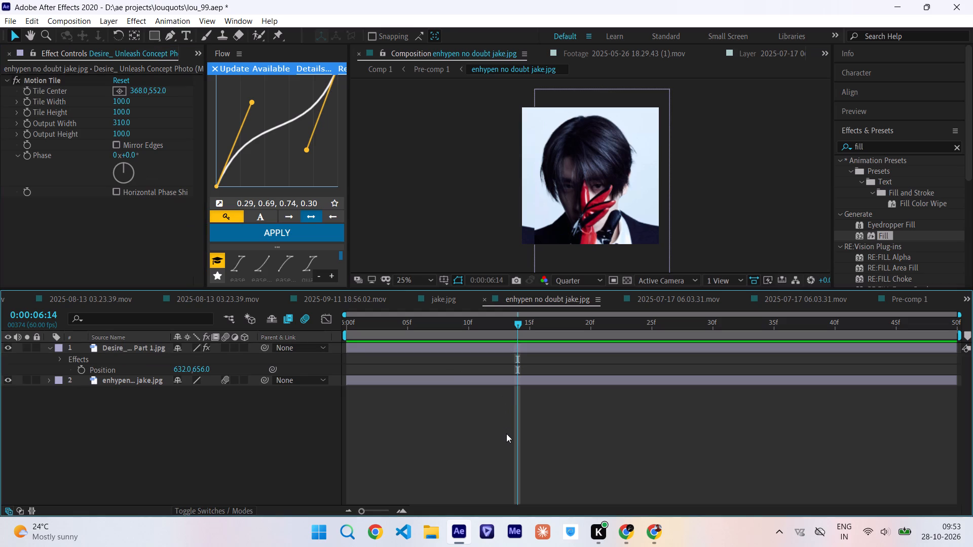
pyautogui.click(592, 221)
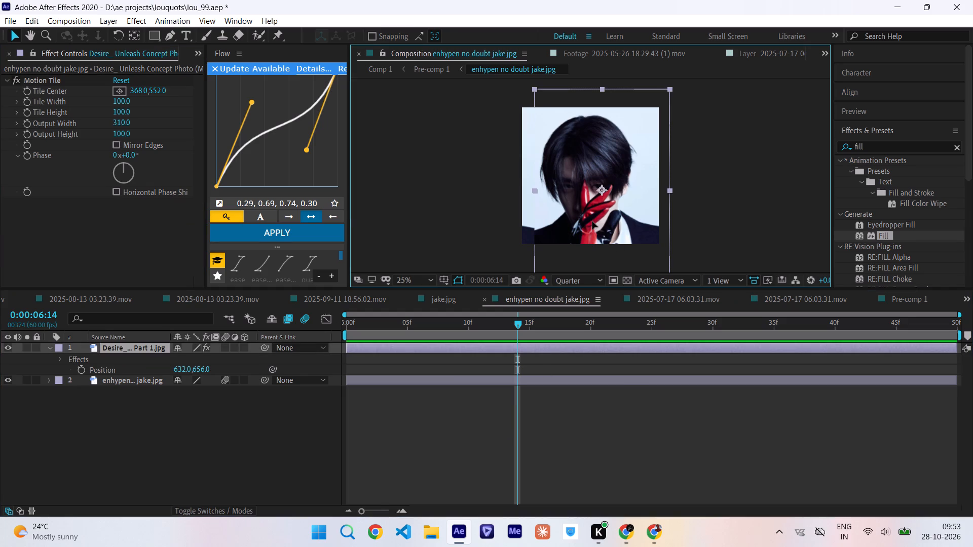
# Return through Pre-comp 1 to Comp 1 and check the adjusted photo inside its frame at 0:00:06:13.
pyautogui.click(428, 68)
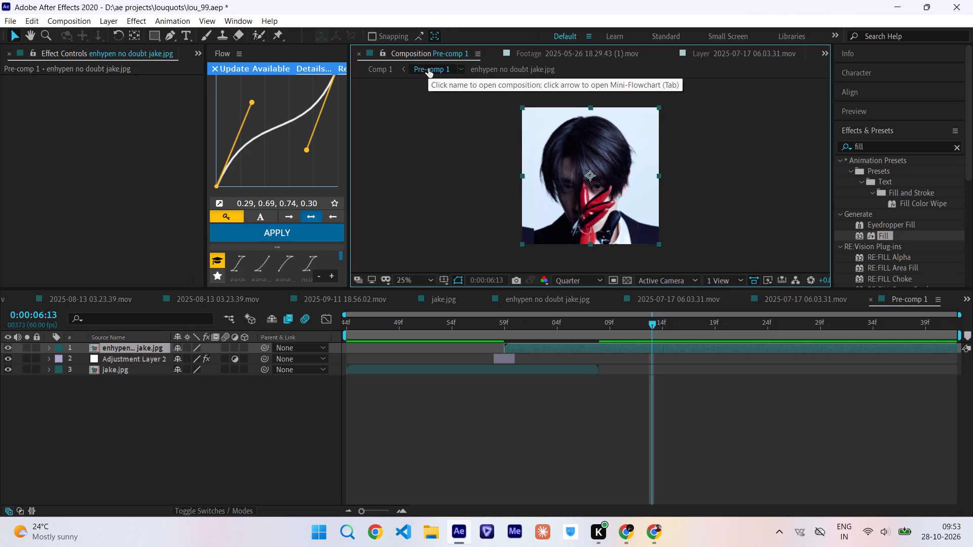
pyautogui.click(380, 72)
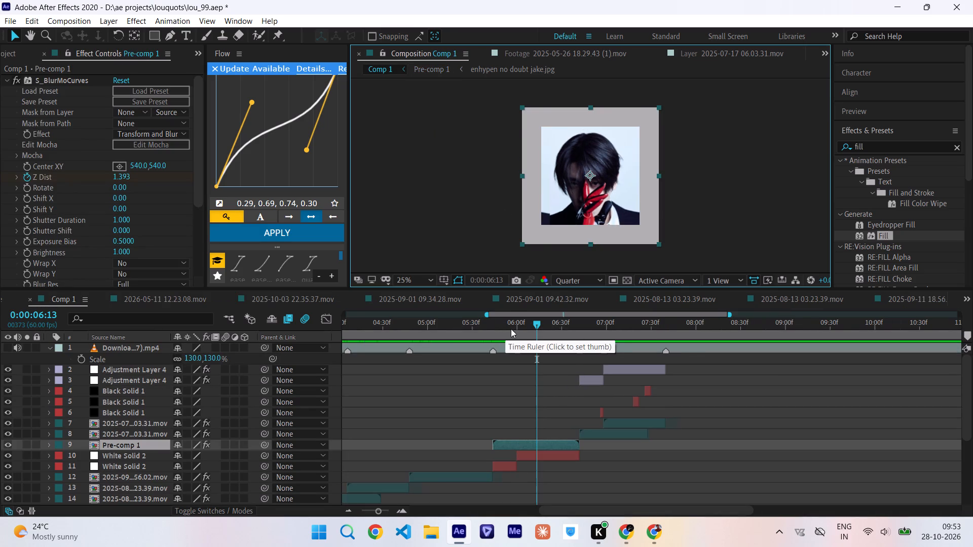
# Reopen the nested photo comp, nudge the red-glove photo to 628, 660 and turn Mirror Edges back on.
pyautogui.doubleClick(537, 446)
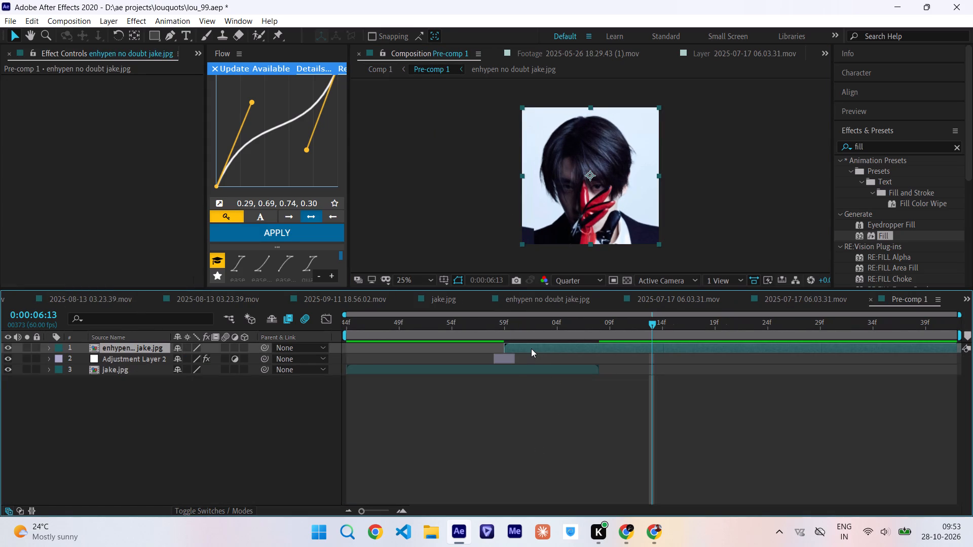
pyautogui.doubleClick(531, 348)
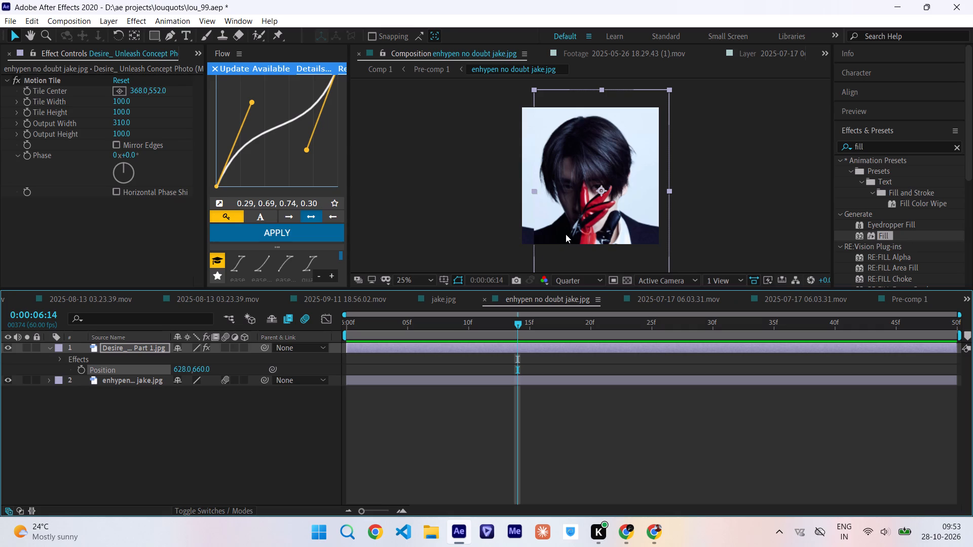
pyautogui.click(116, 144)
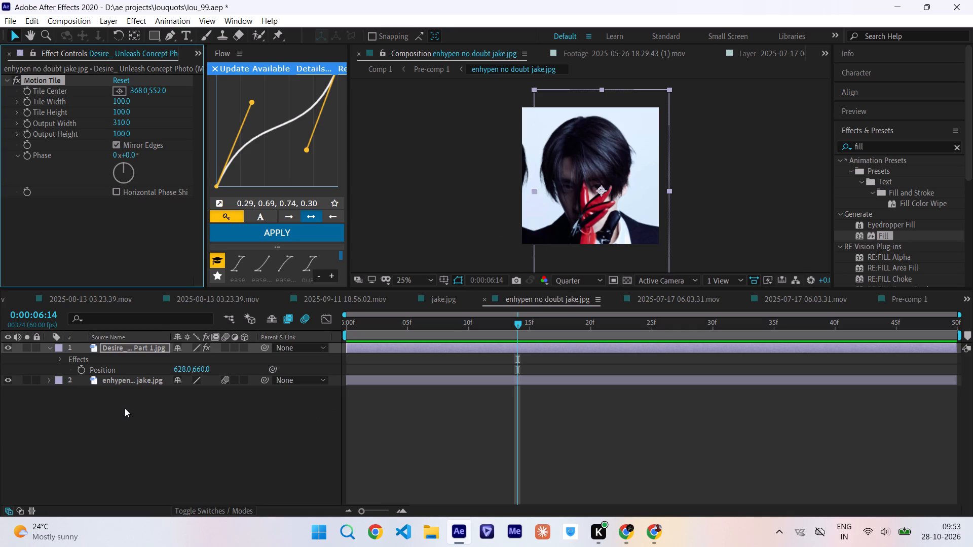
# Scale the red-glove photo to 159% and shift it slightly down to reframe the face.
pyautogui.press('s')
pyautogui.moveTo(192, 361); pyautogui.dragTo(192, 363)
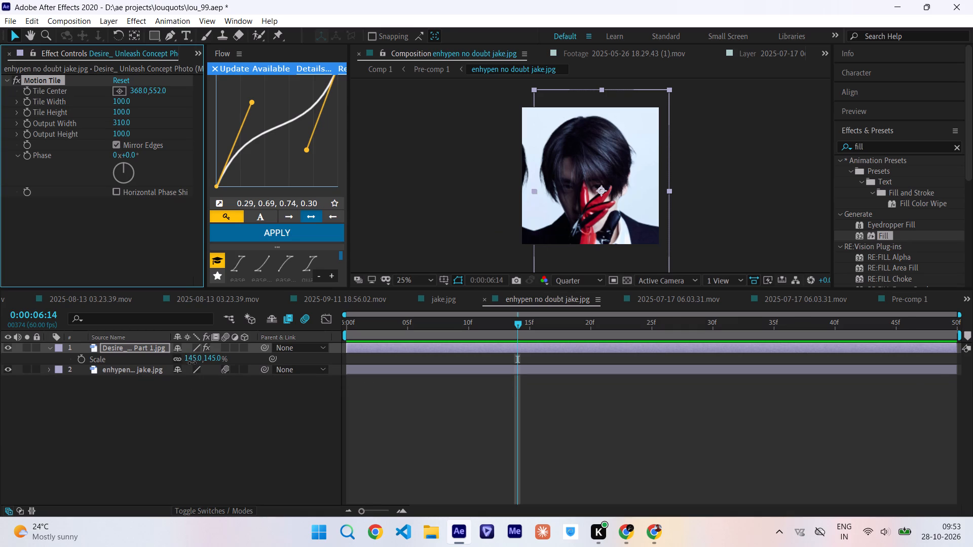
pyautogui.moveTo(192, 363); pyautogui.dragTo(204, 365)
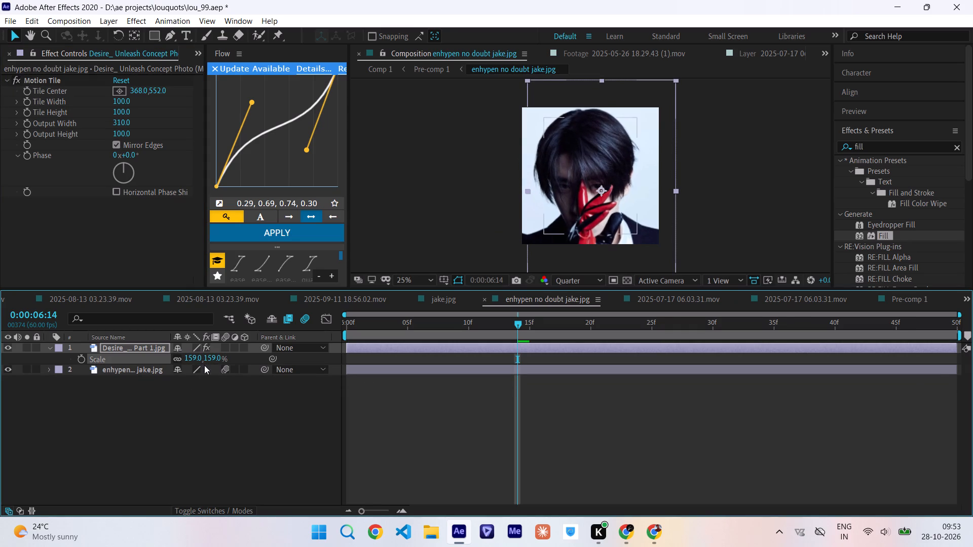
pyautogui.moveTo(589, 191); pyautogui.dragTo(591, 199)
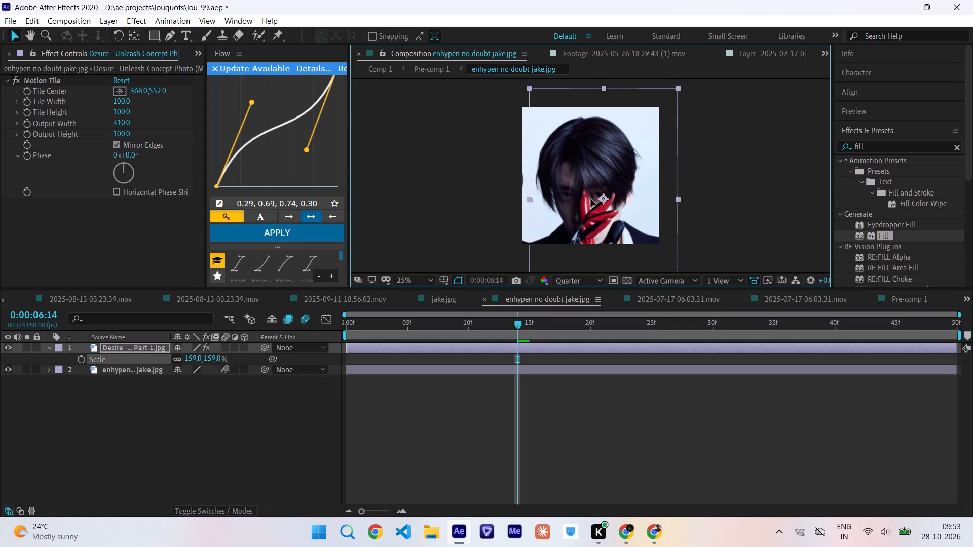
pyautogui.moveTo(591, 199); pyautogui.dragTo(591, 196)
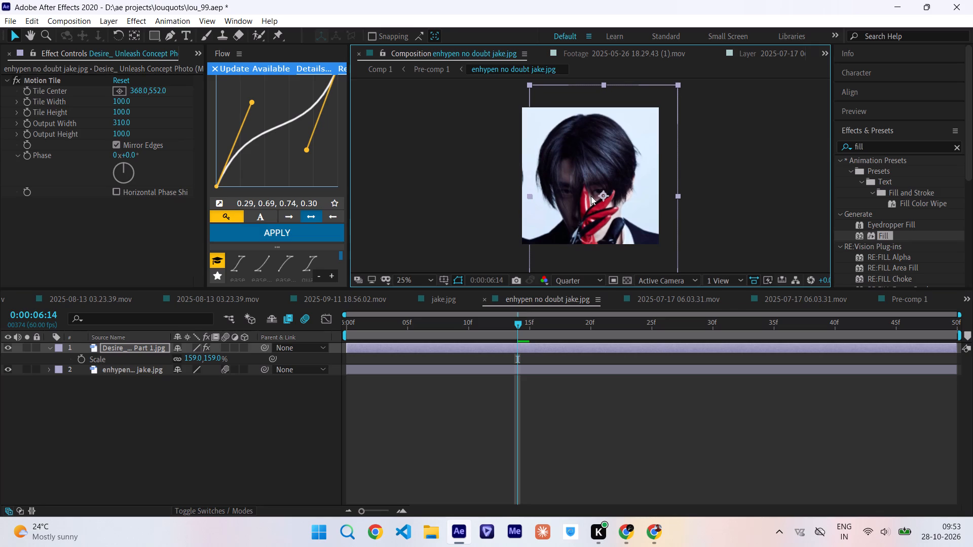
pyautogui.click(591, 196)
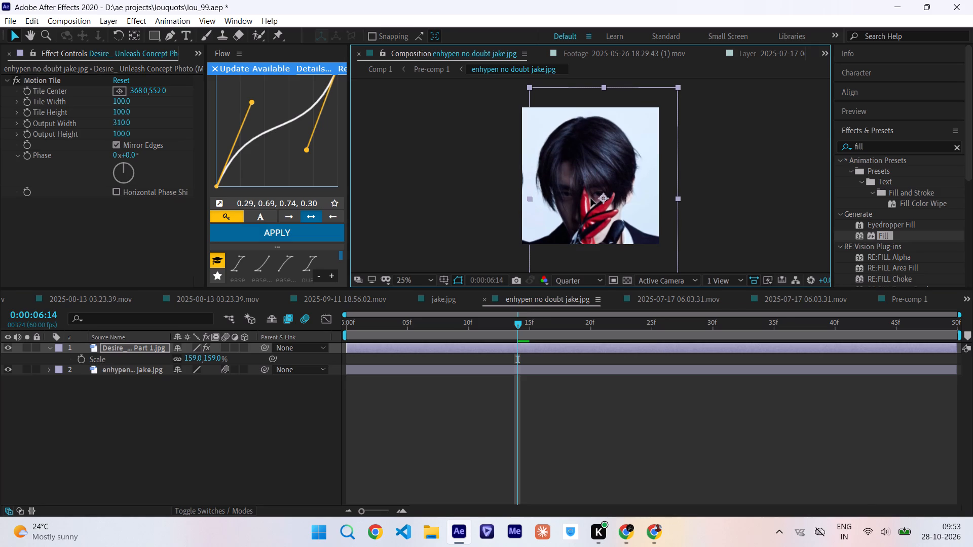
# Go back to Pre-comp 1 and scrub around 0:00:06:02 to examine the blend between the two photos.
pyautogui.click(436, 66)
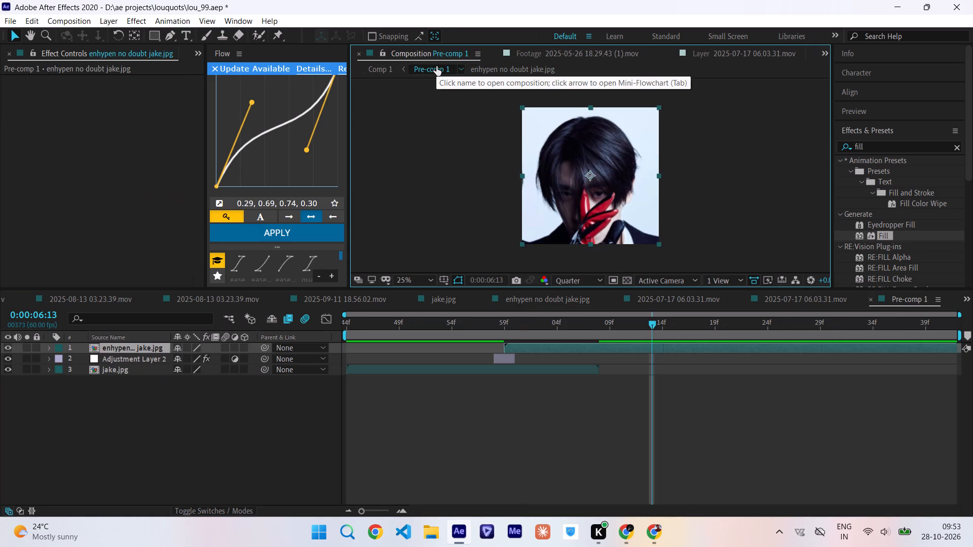
pyautogui.moveTo(573, 327); pyautogui.dragTo(554, 332)
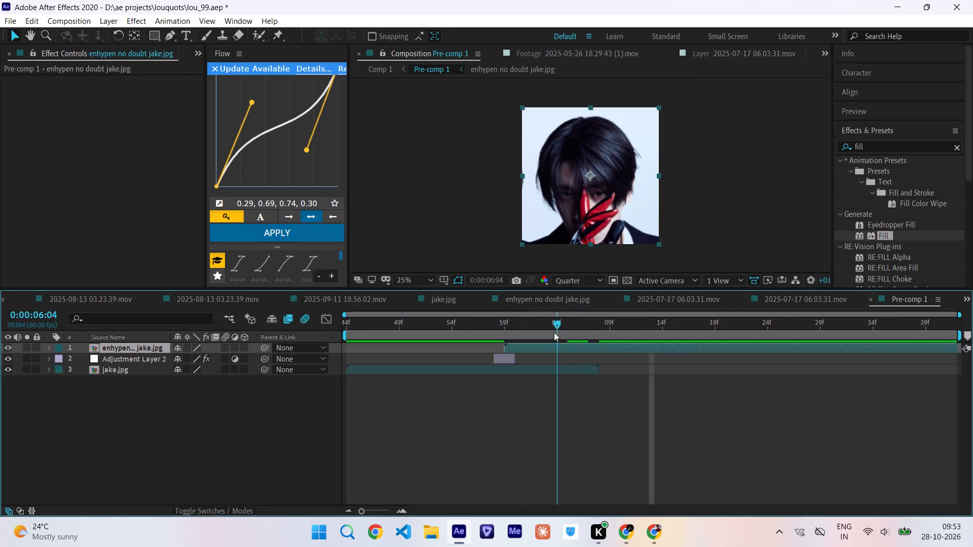
pyautogui.moveTo(554, 332); pyautogui.dragTo(548, 333)
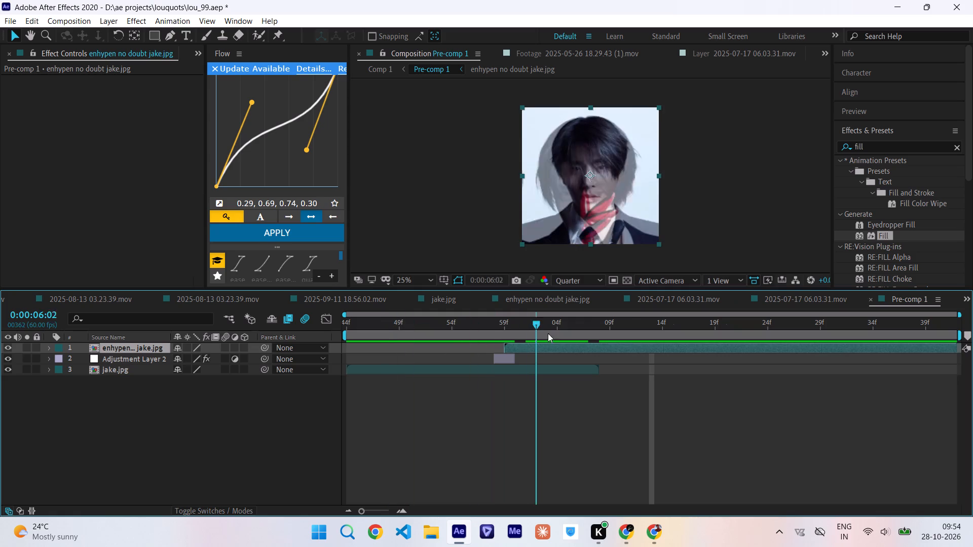
pyautogui.moveTo(548, 333); pyautogui.dragTo(642, 334)
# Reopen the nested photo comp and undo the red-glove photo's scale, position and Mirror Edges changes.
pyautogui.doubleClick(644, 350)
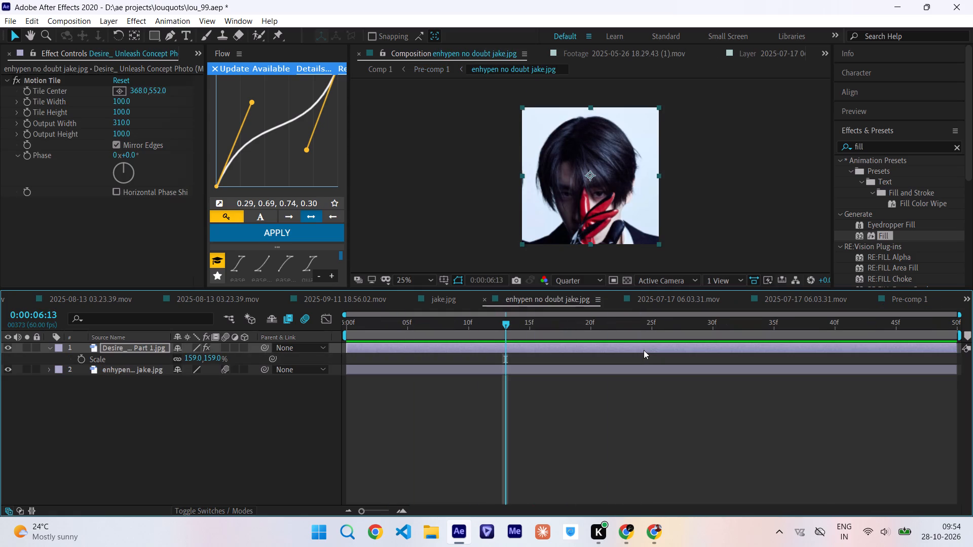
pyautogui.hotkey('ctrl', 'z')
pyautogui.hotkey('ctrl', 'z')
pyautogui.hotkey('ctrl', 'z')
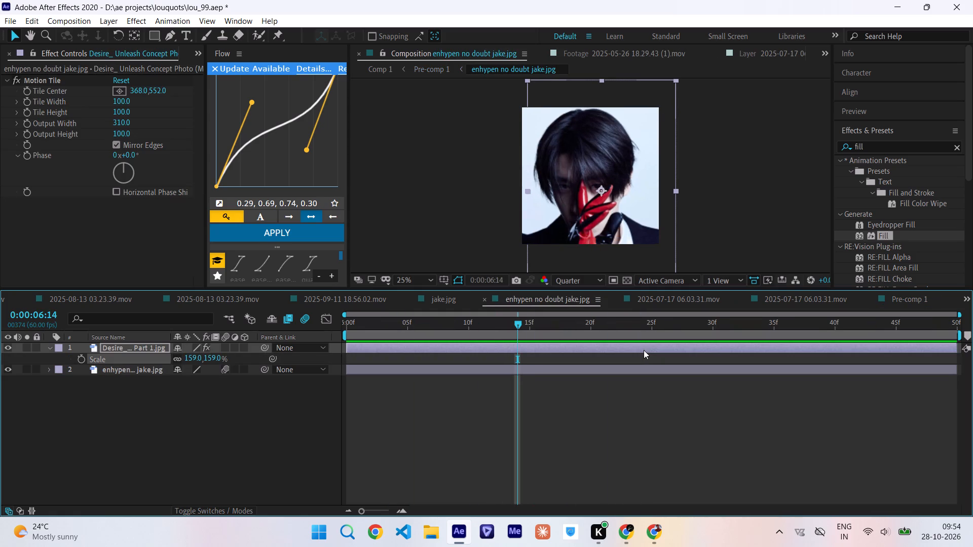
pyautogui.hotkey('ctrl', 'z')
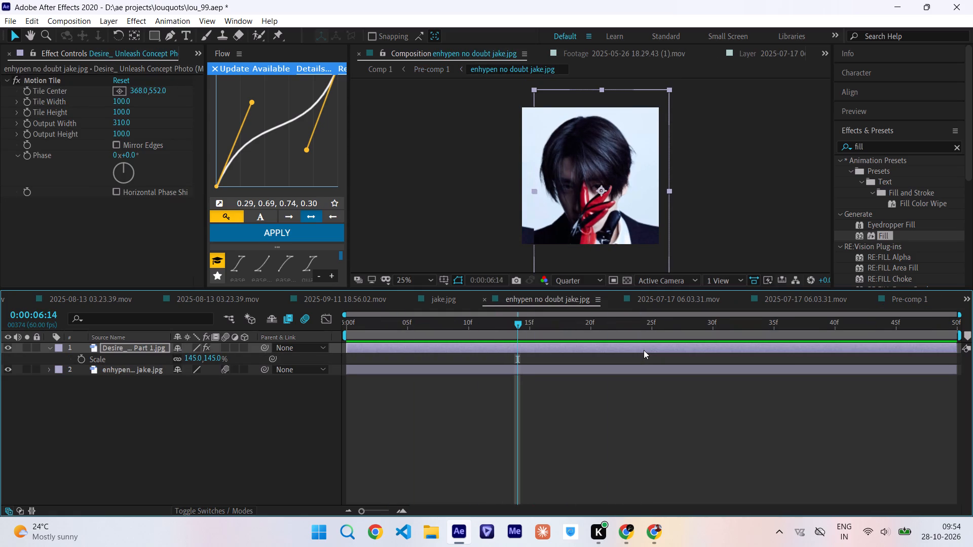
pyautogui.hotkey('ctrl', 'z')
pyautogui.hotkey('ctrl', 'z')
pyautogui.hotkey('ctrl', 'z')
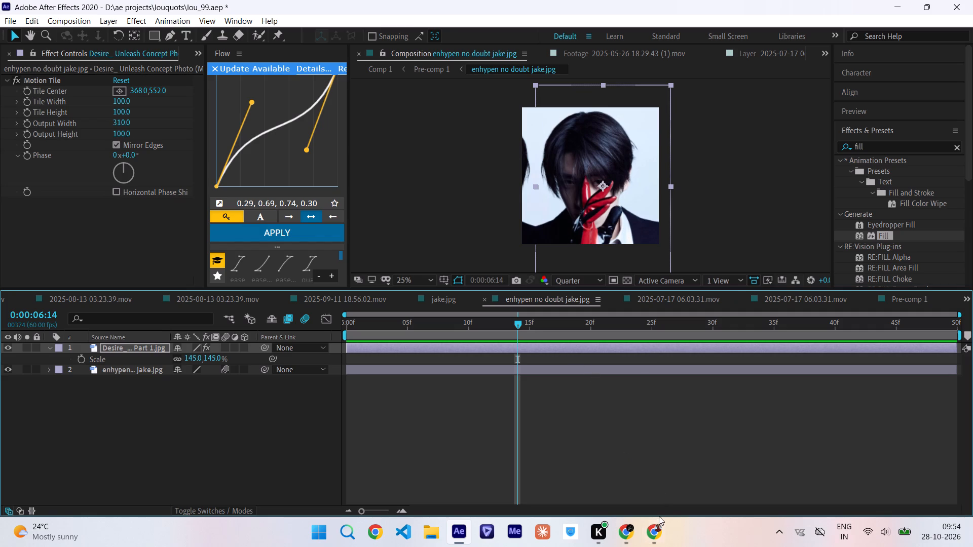
# Switch to Chrome and download the full-length black-suit photo with gloved hands from the Pinterest suggestions beside the JAKE pin.
pyautogui.click(651, 531)
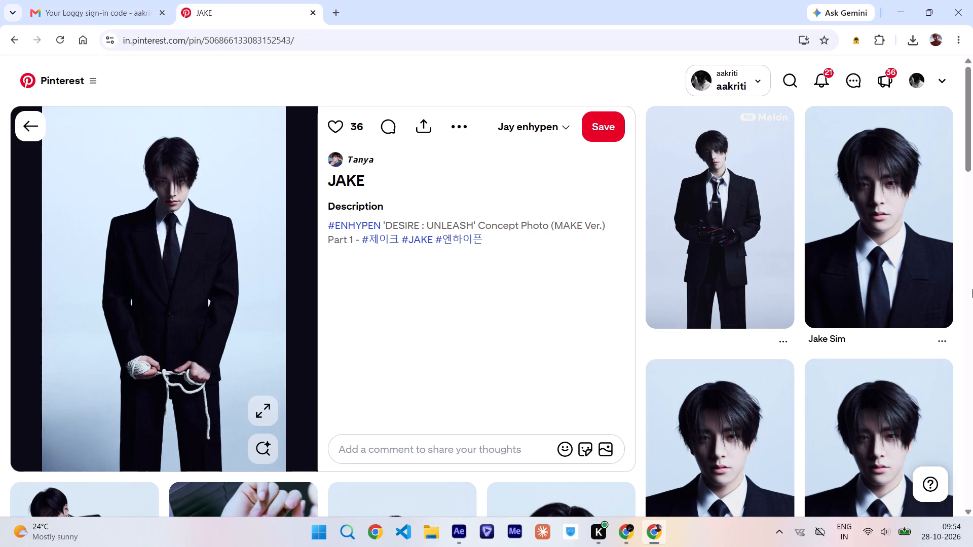
pyautogui.click(781, 348)
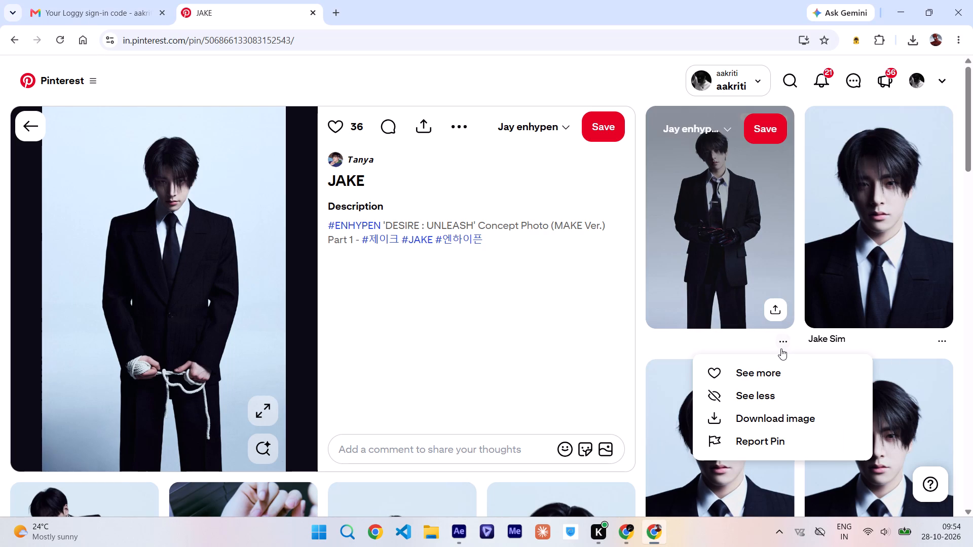
pyautogui.click(753, 413)
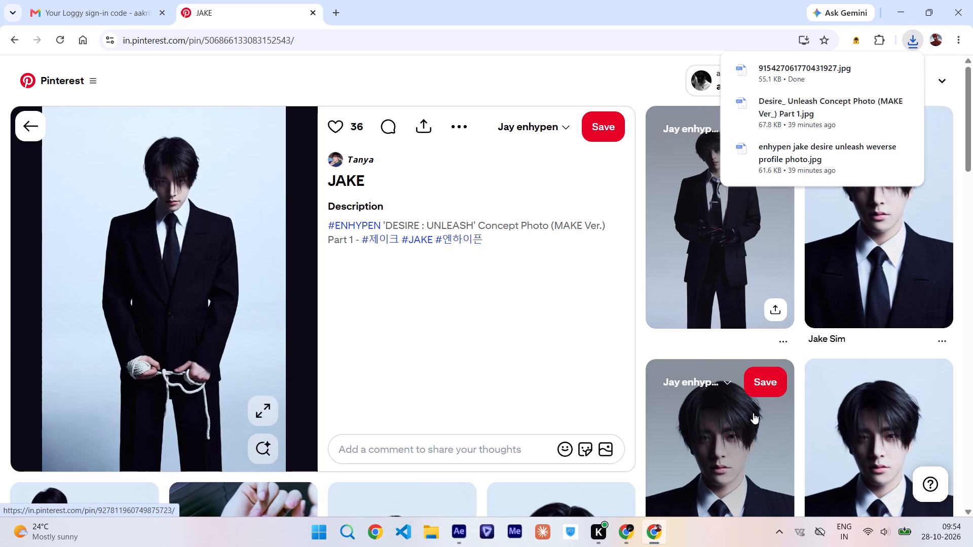
pyautogui.click(466, 532)
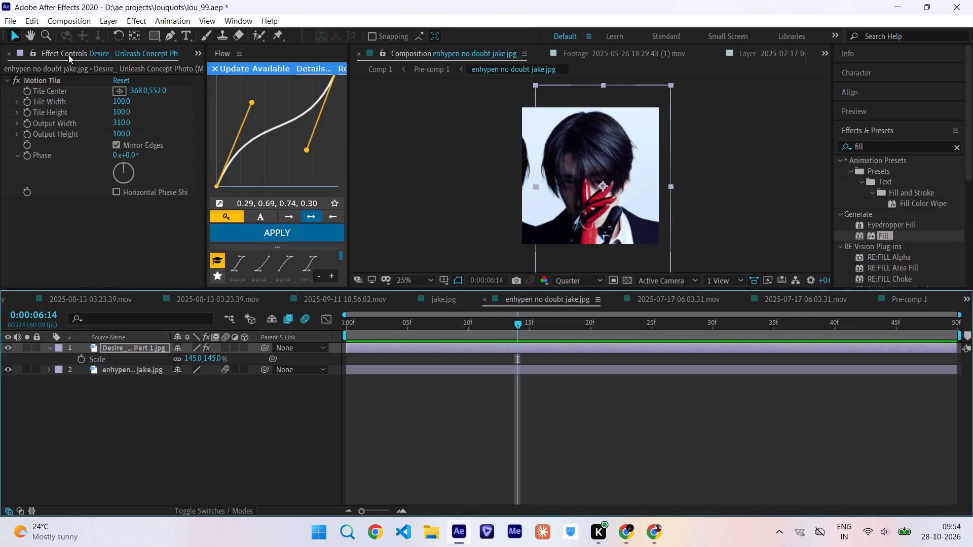
pyautogui.hscroll(4, 68, 55)
pyautogui.doubleClick(8, 192)
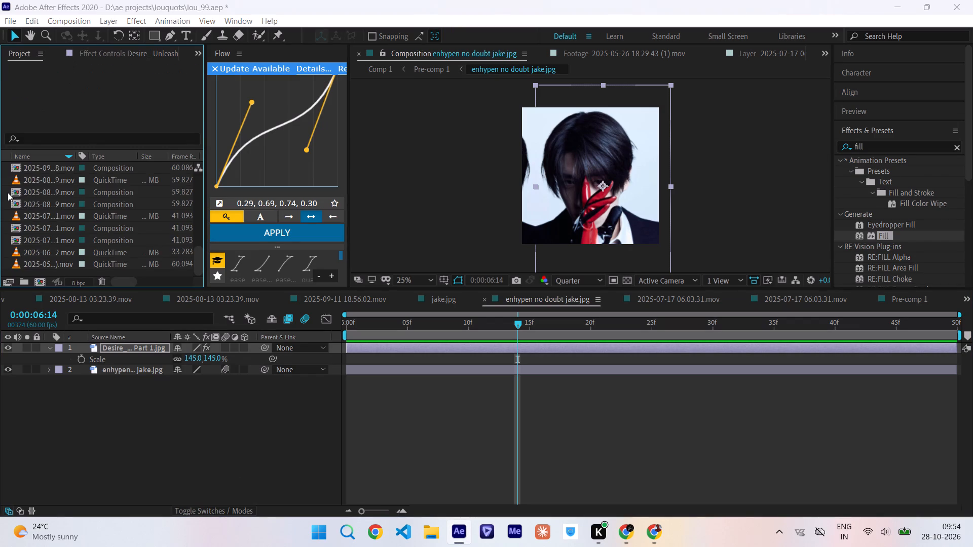
pyautogui.doubleClick(172, 130)
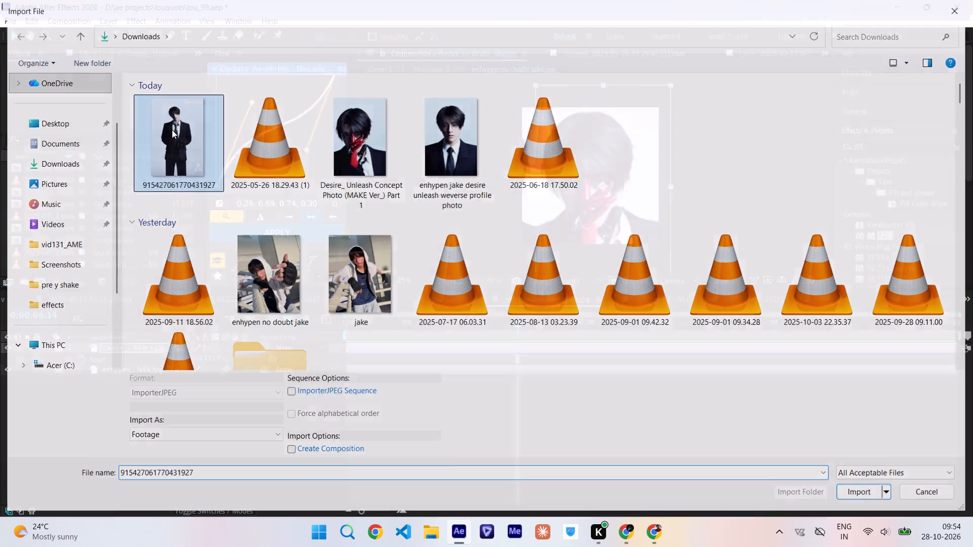
# Add 915427061770431927.jpg as the top layer of the enhypen no doubt jake.jpg comp, scale it to 159%, and lower it to frame the upper body.
pyautogui.moveTo(60, 169); pyautogui.dragTo(107, 256)
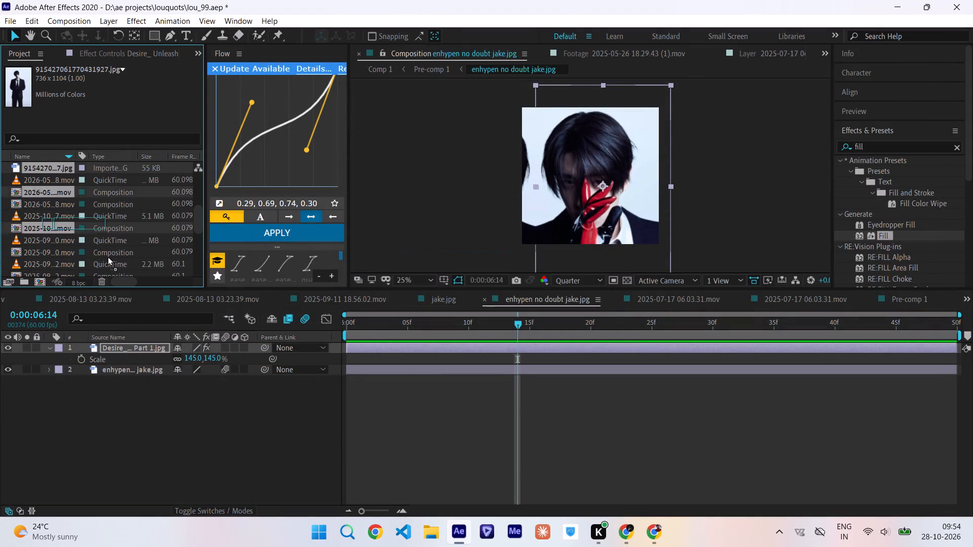
pyautogui.moveTo(107, 256); pyautogui.dragTo(144, 346)
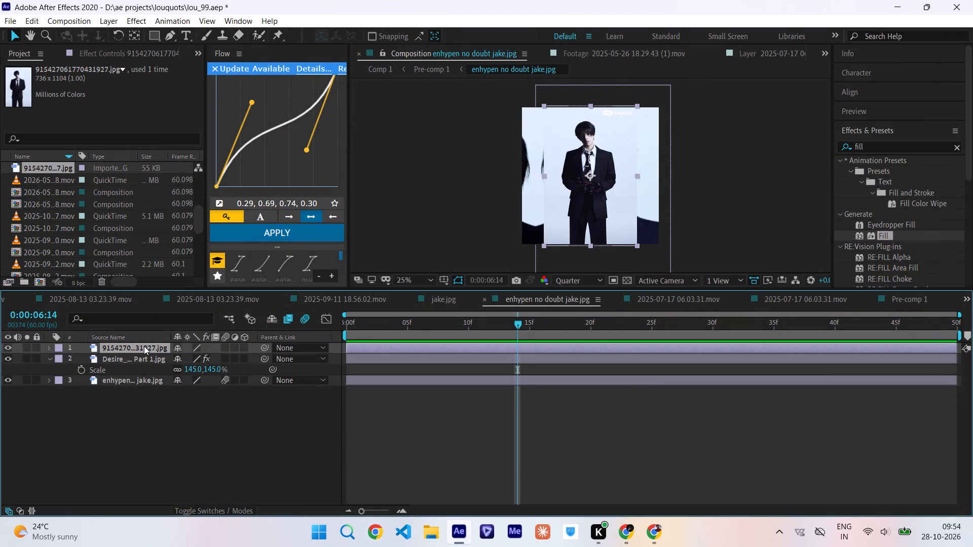
pyautogui.press('s')
pyautogui.moveTo(196, 356); pyautogui.dragTo(240, 362)
pyautogui.moveTo(592, 175); pyautogui.dragTo(596, 209)
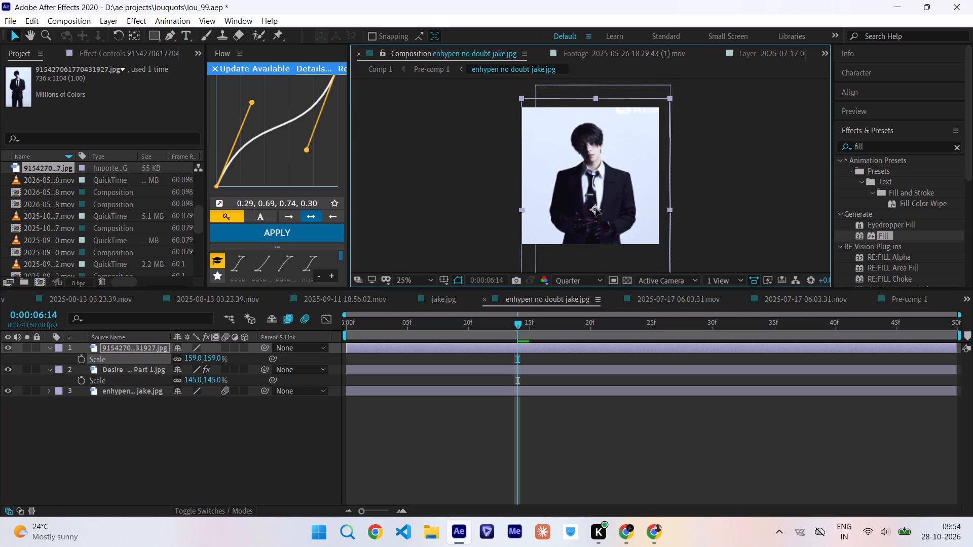
pyautogui.moveTo(596, 209); pyautogui.dragTo(595, 203)
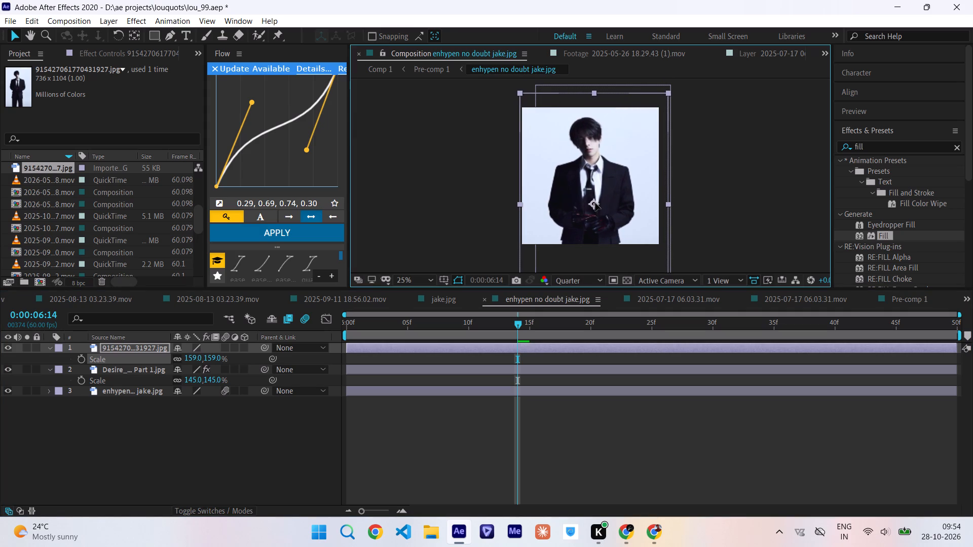
pyautogui.moveTo(595, 203); pyautogui.dragTo(596, 202)
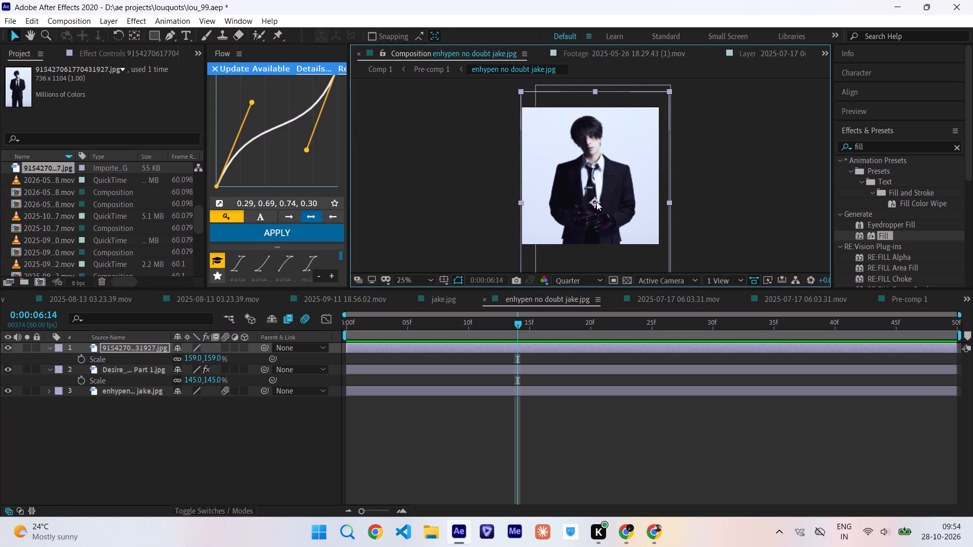
pyautogui.click(596, 202)
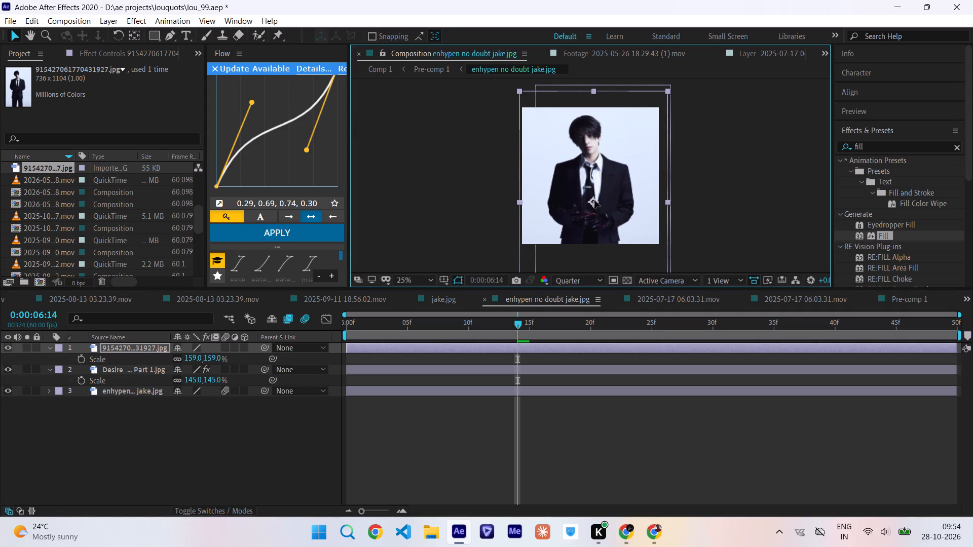
# Return to Pre-comp 1 and scrub between about 0:00:05:51 and 0:00:06:22 to examine the transition into the new gloved-hands photo.
pyautogui.click(436, 69)
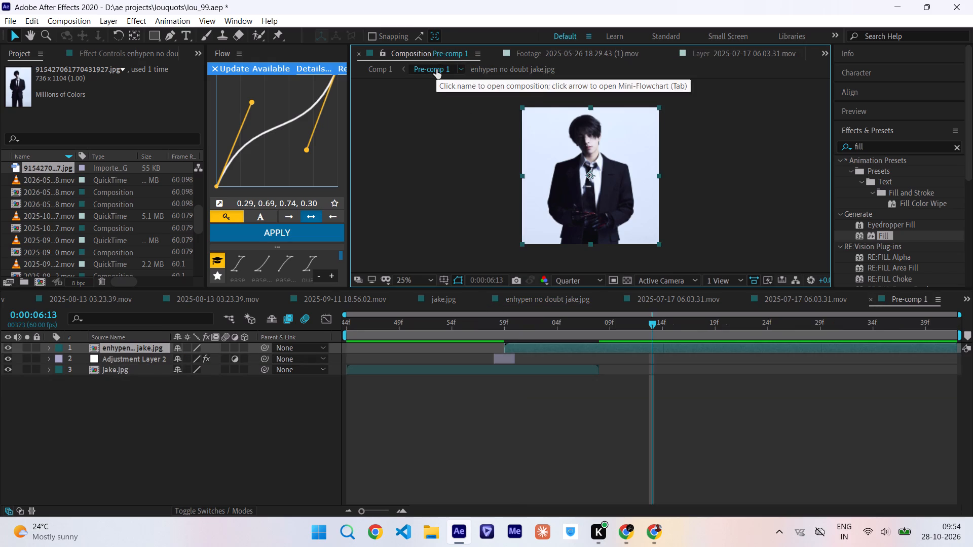
pyautogui.moveTo(542, 321); pyautogui.dragTo(507, 326)
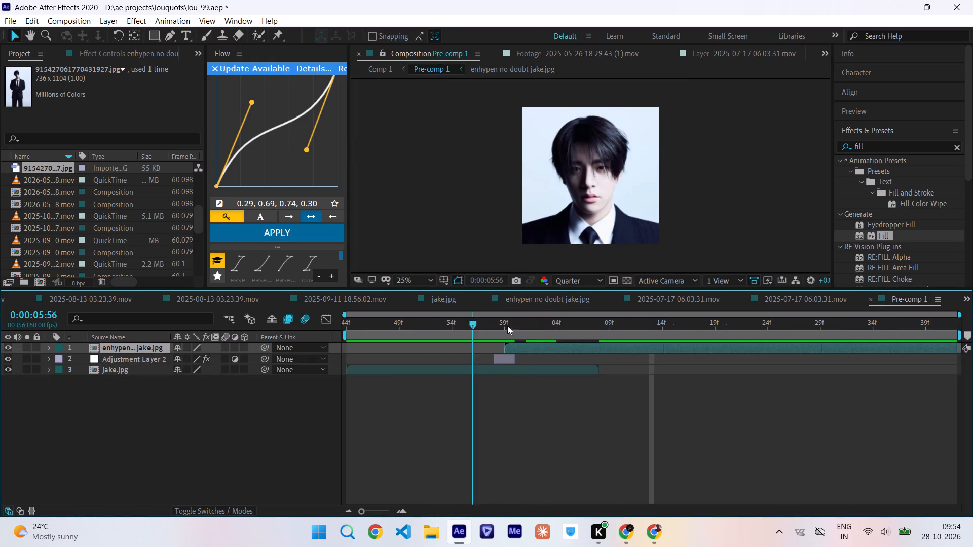
pyautogui.moveTo(507, 326); pyautogui.dragTo(750, 324)
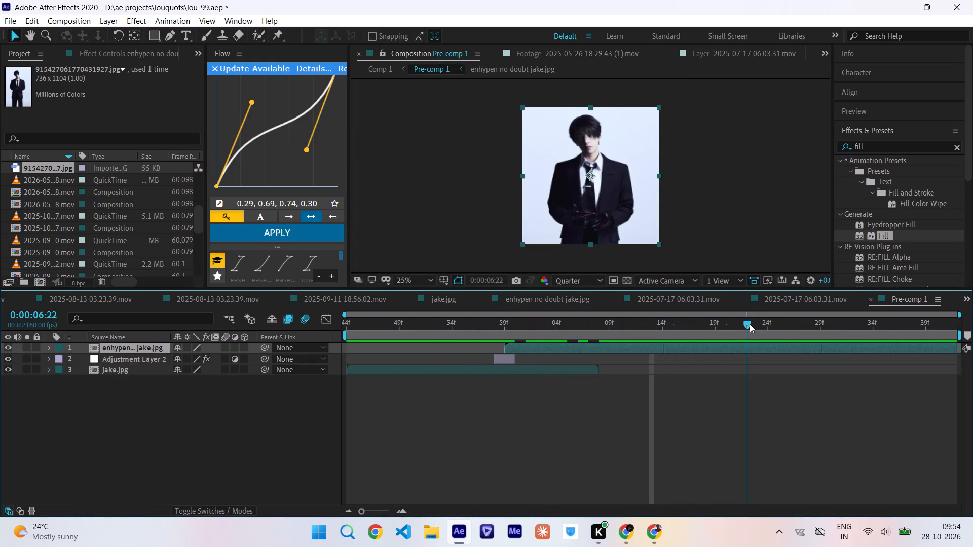
pyautogui.moveTo(750, 324); pyautogui.dragTo(444, 377)
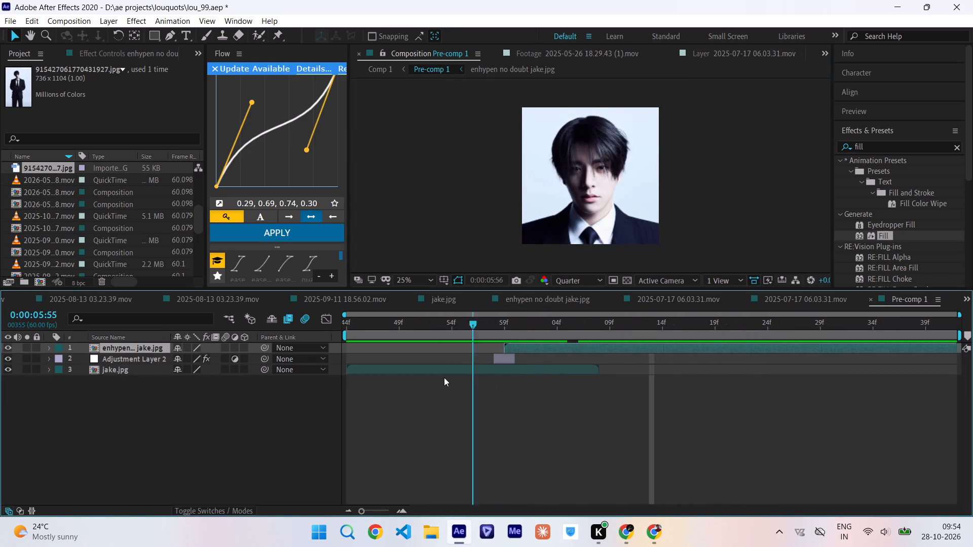
pyautogui.moveTo(444, 377); pyautogui.dragTo(712, 372)
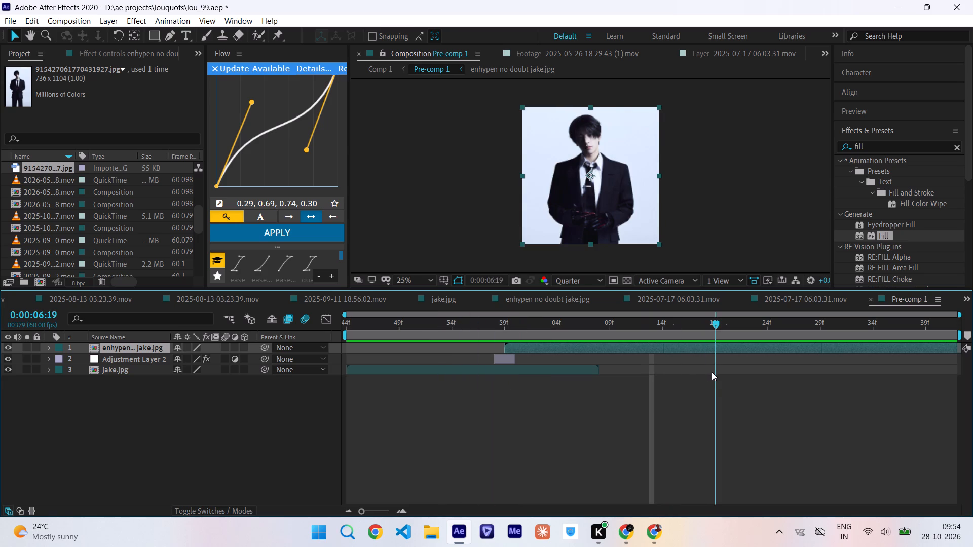
pyautogui.moveTo(712, 372); pyautogui.dragTo(425, 424)
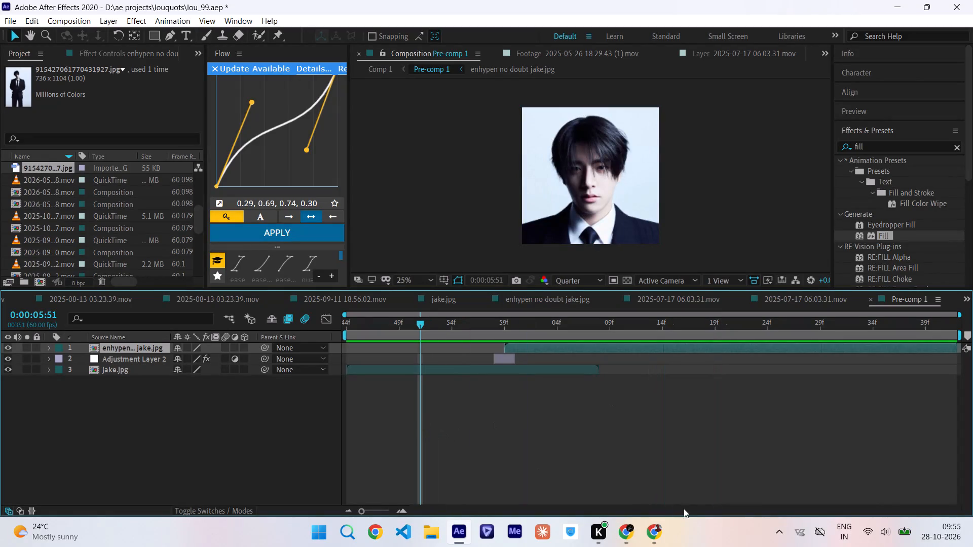
# Switch to Chrome, browse the related Pinterest photos, and download the open JAKE pin's black-suit image with rope-bound hands.
pyautogui.click(658, 538)
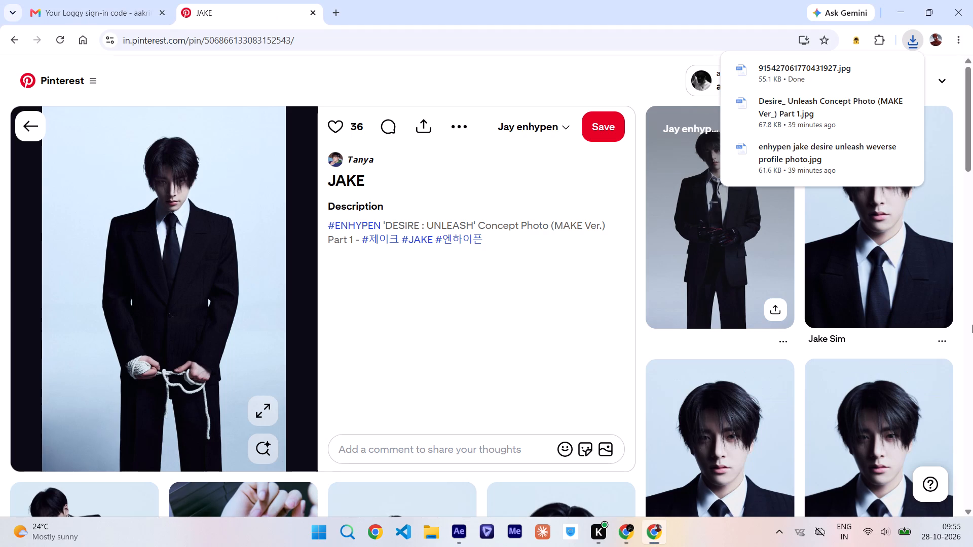
pyautogui.scroll(-2, 972, 324)
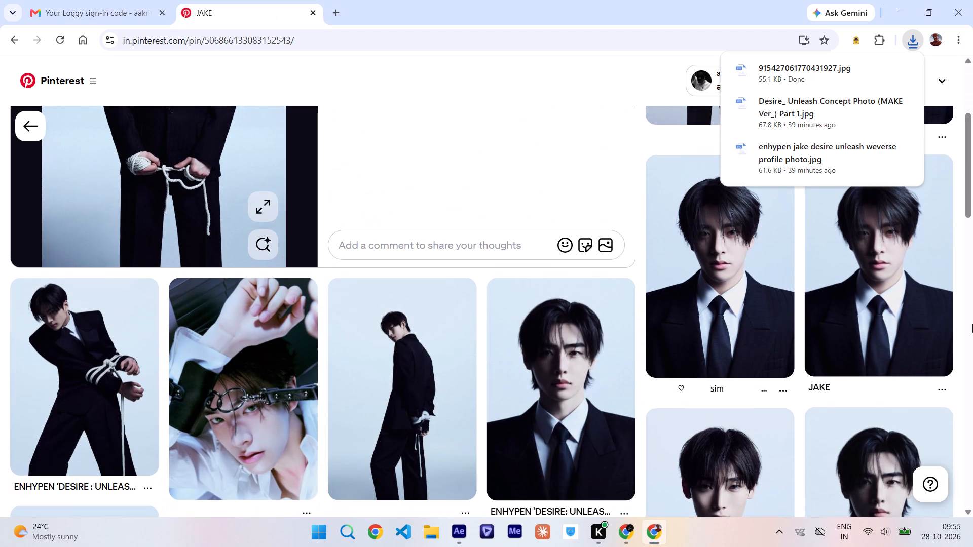
pyautogui.scroll(-5, 972, 324)
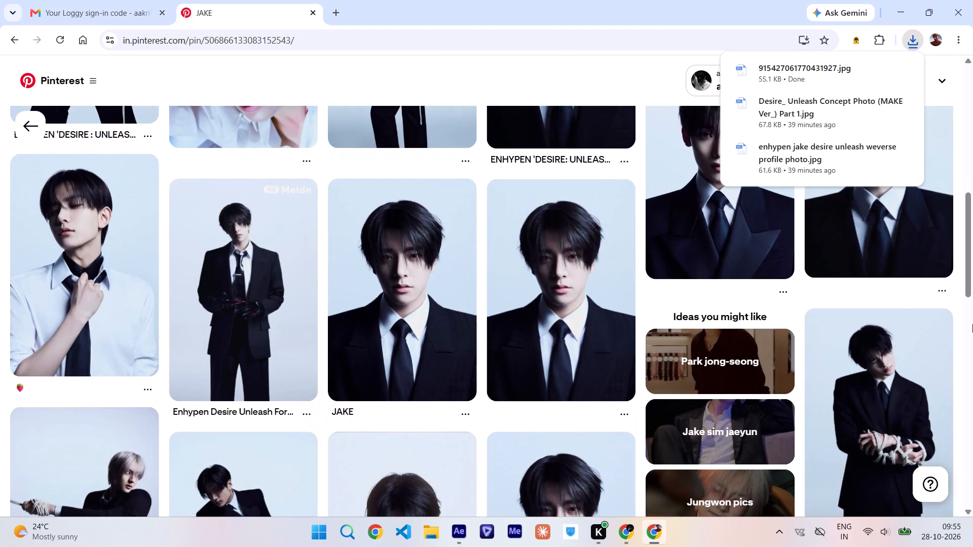
pyautogui.scroll(-5, 972, 324)
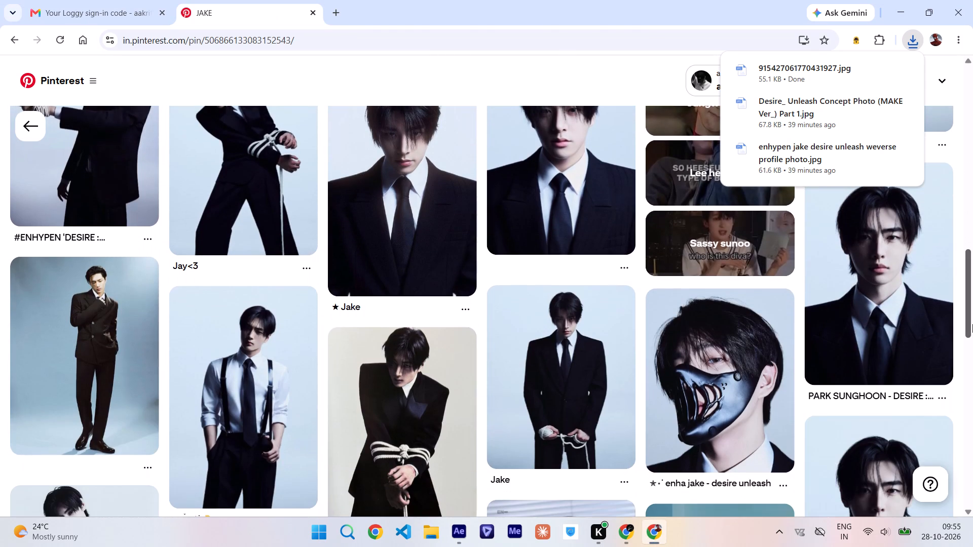
pyautogui.scroll(-1, 972, 324)
pyautogui.scroll(12, 972, 324)
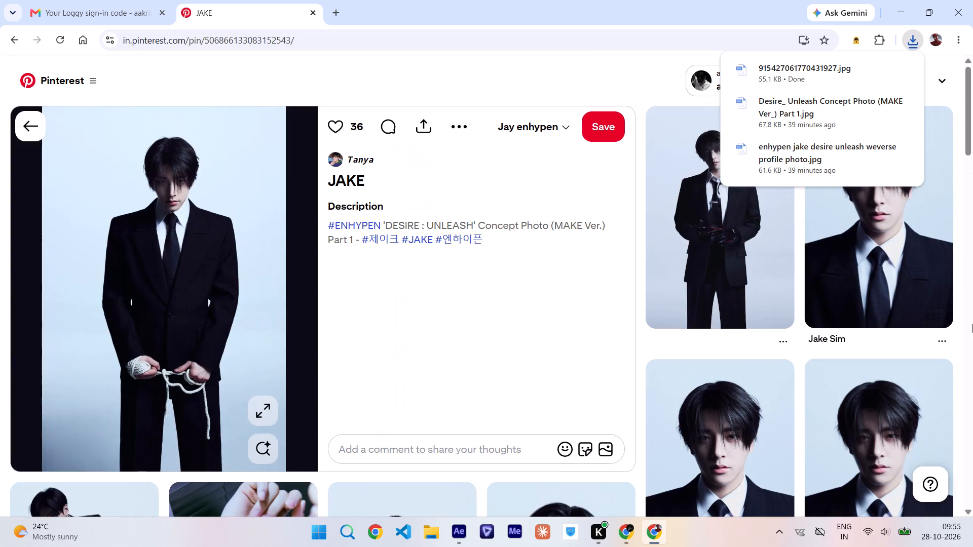
pyautogui.click(465, 122)
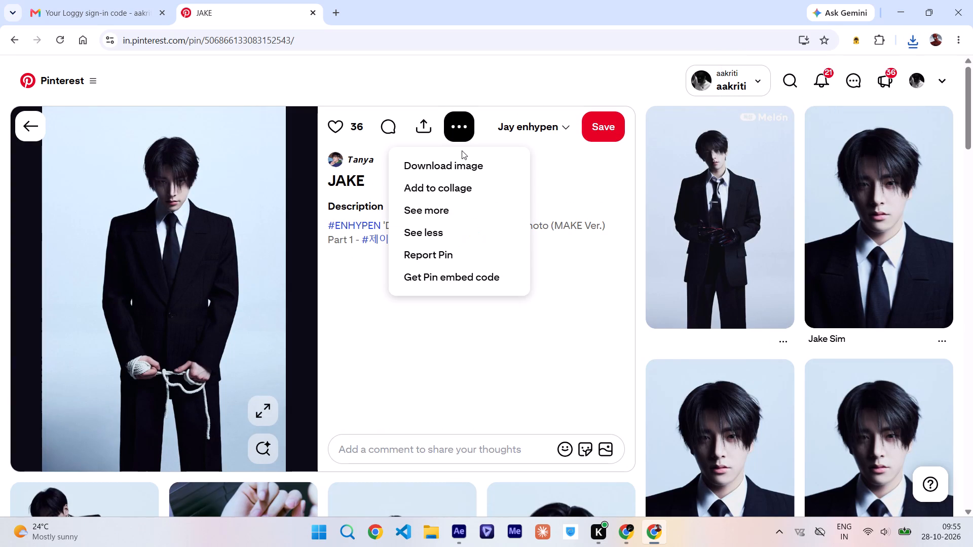
pyautogui.click(470, 164)
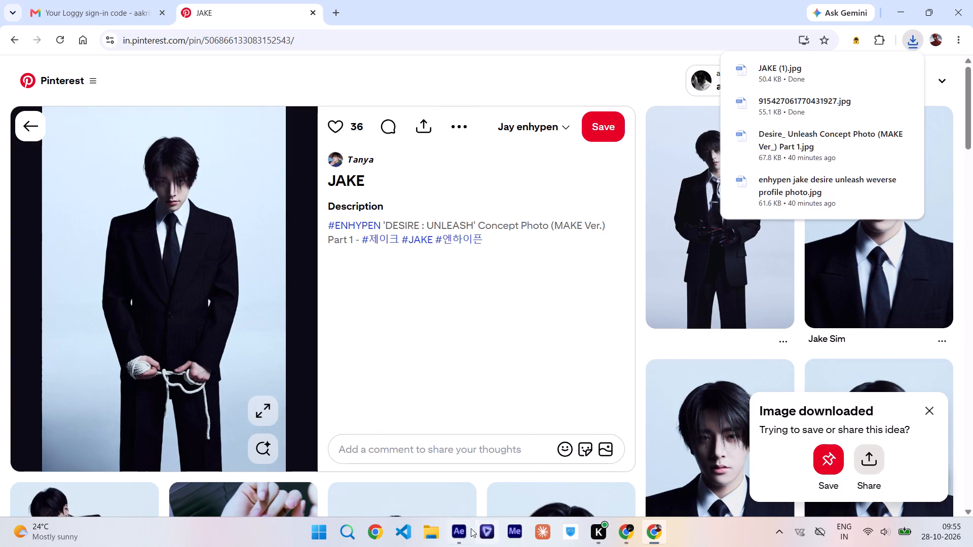
# Switch back to After Effects and import the newly downloaded JAKE (1).jpg from Downloads.
pyautogui.click(461, 529)
pyautogui.doubleClick(5, 232)
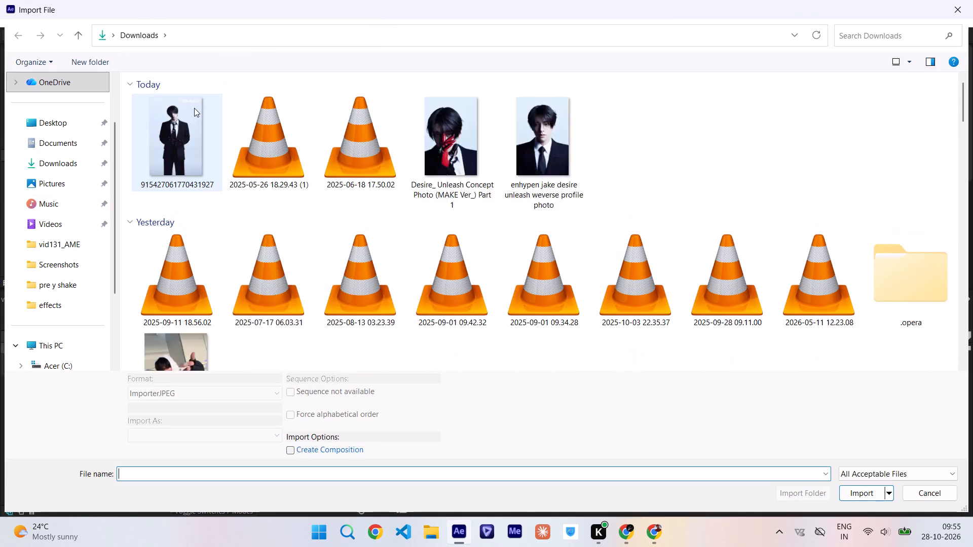
pyautogui.doubleClick(184, 138)
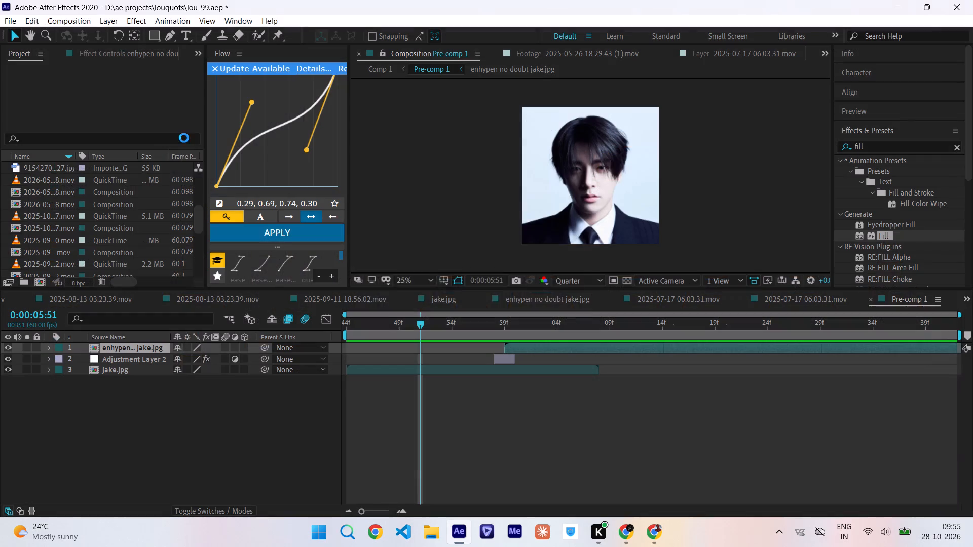
# Open the nested jake.jpg comp, add JAKE (1).jpg as its top layer, scale it to 149%, and lower it to show the whole head.
pyautogui.doubleClick(373, 370)
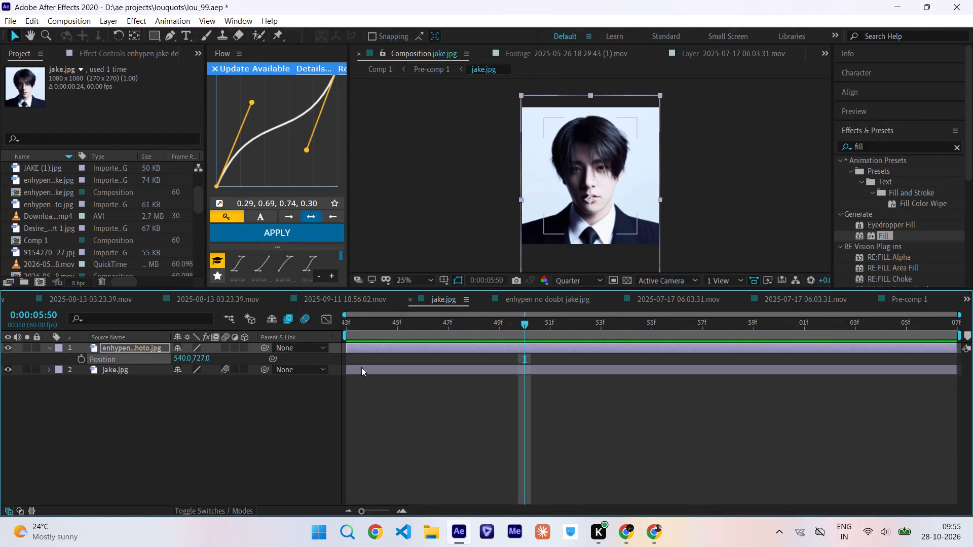
pyautogui.moveTo(48, 168); pyautogui.dragTo(107, 342)
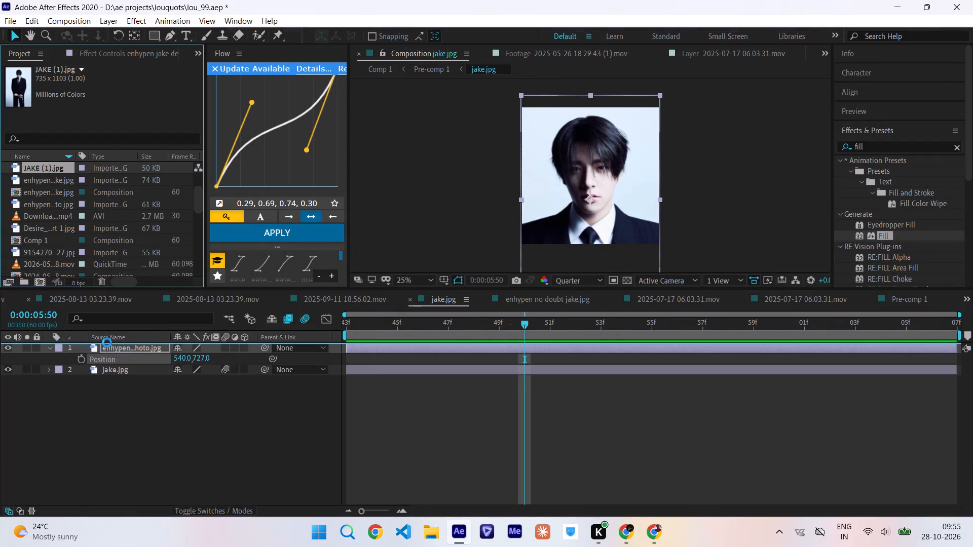
pyautogui.write('ss')
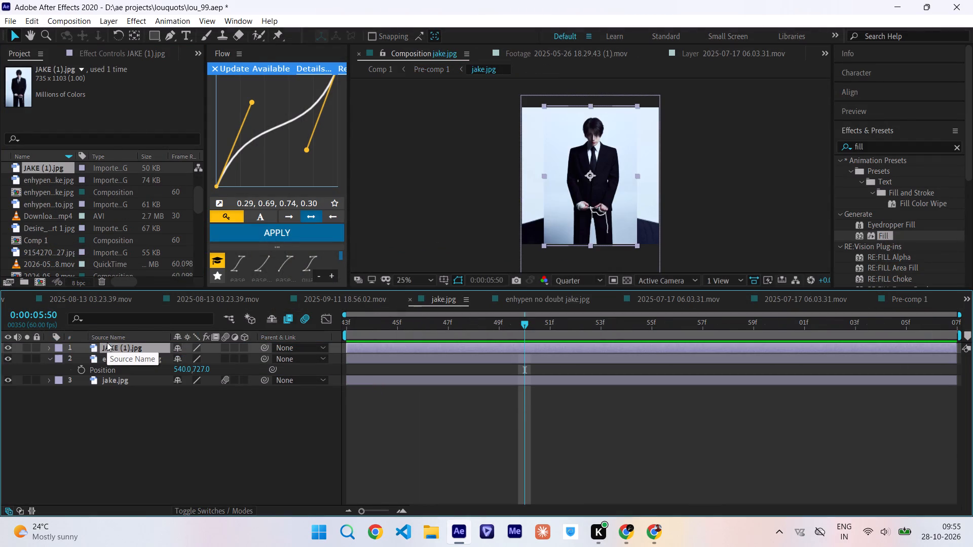
pyautogui.press('s')
pyautogui.moveTo(189, 361); pyautogui.dragTo(221, 362)
pyautogui.moveTo(611, 214); pyautogui.dragTo(609, 220)
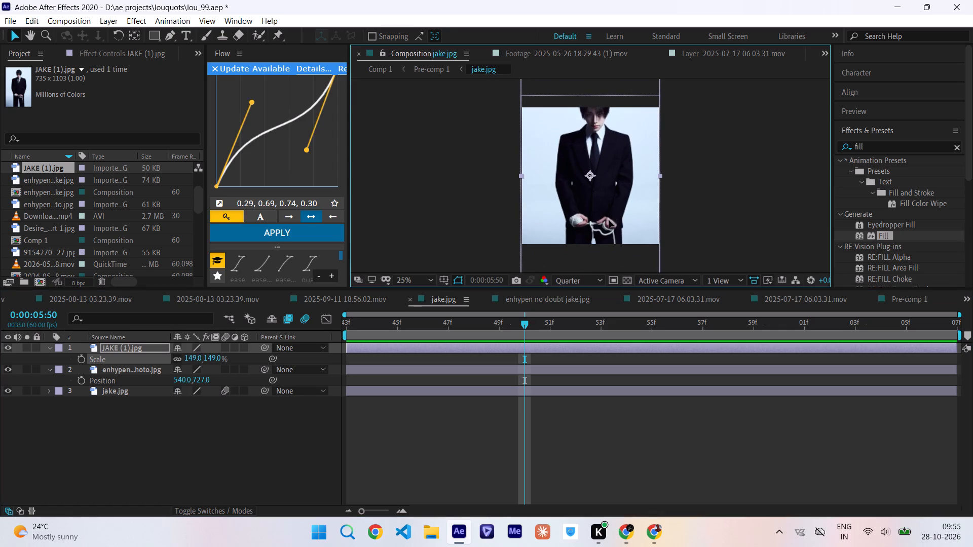
pyautogui.moveTo(609, 220); pyautogui.dragTo(610, 241)
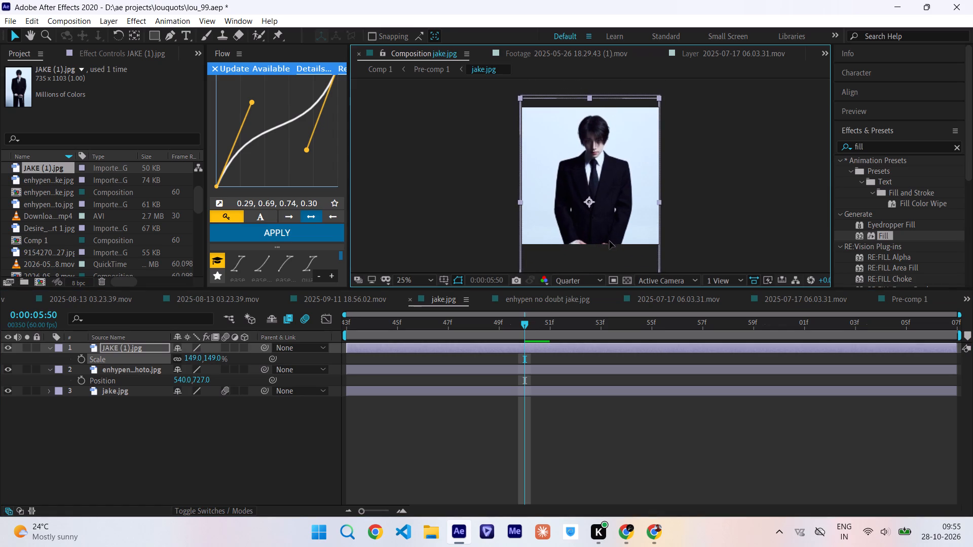
pyautogui.moveTo(610, 241); pyautogui.dragTo(609, 243)
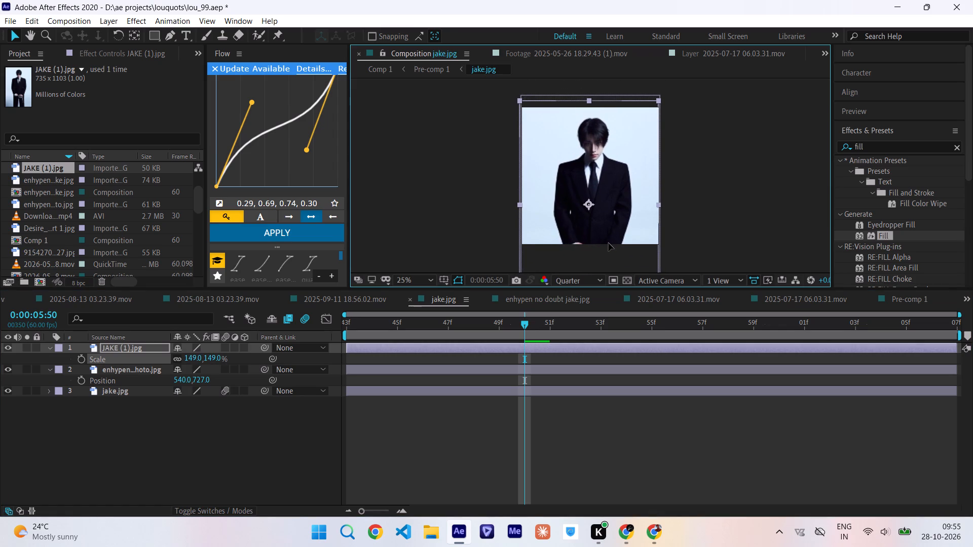
pyautogui.moveTo(609, 243); pyautogui.dragTo(608, 243)
# Apply Motion Tile to the JAKE (1).jpg layer, set Output Width to 250, and toggle Mirror Edges.
pyautogui.moveTo(883, 143); pyautogui.dragTo(797, 154)
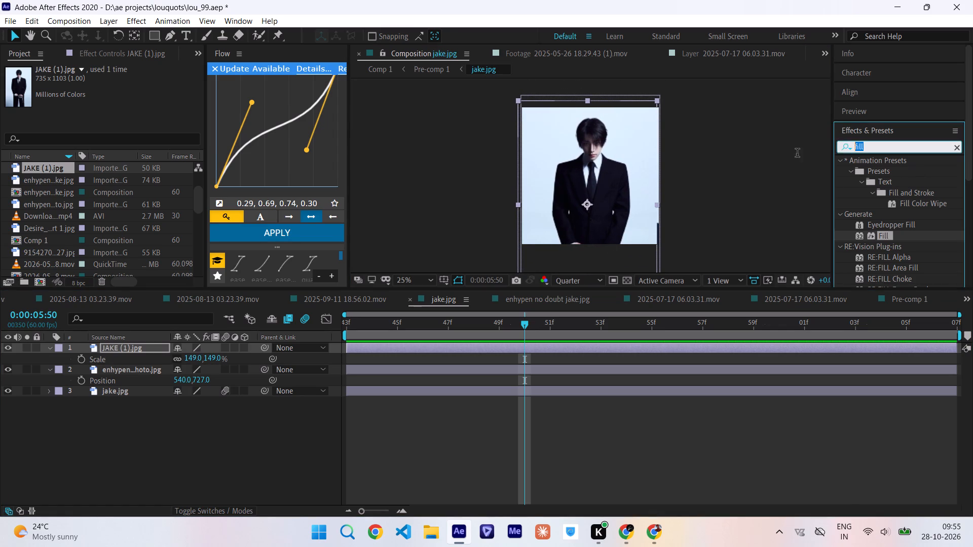
pyautogui.moveTo(797, 154); pyautogui.dragTo(761, 167)
pyautogui.write('mo')
pyautogui.write('tion t')
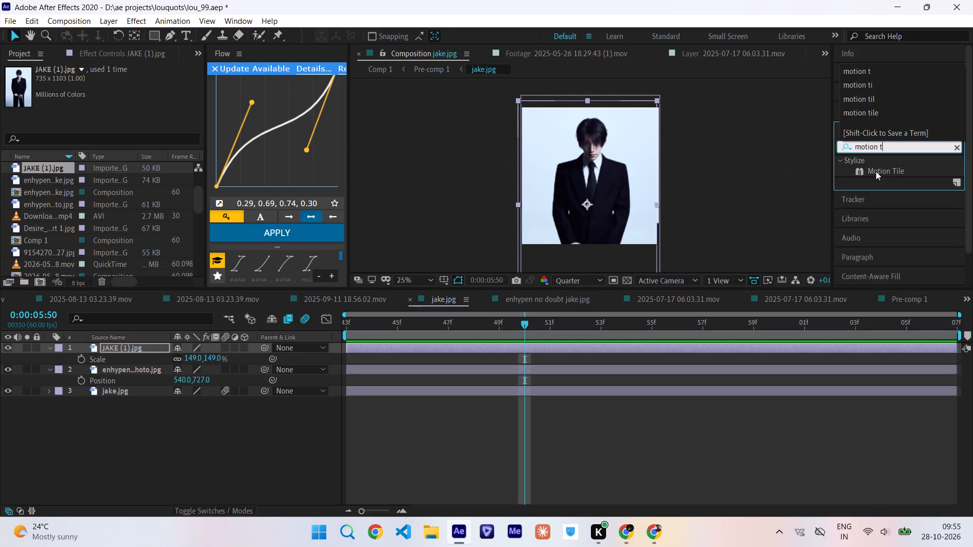
pyautogui.moveTo(876, 171); pyautogui.dragTo(564, 350)
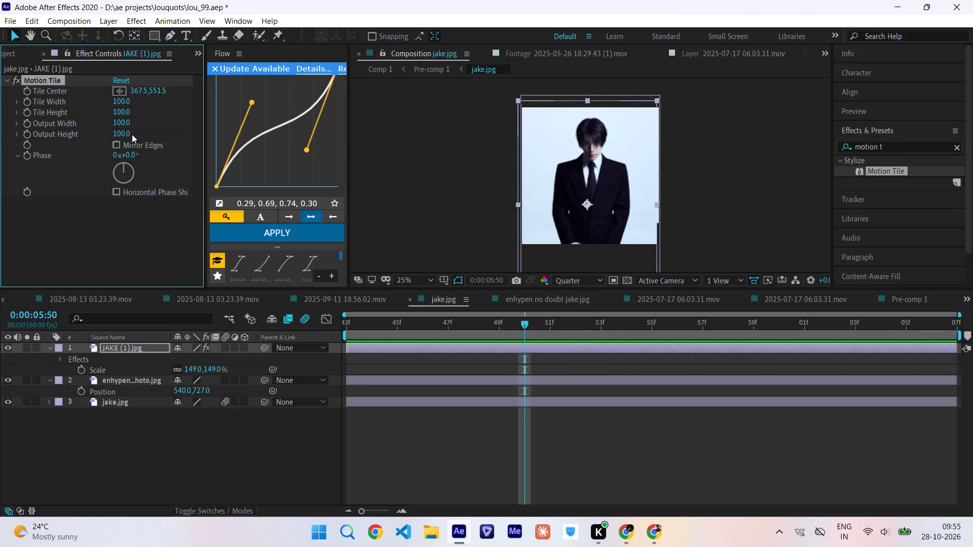
pyautogui.moveTo(115, 126); pyautogui.dragTo(125, 126)
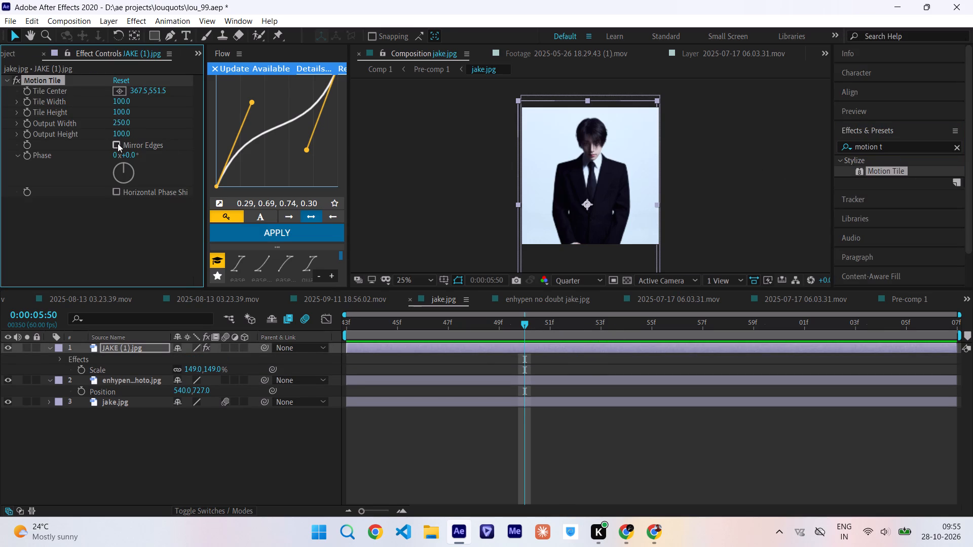
pyautogui.click(118, 143)
pyautogui.click(118, 143)
pyautogui.click(118, 143)
# Return to Pre-comp 1 and scrub around 0:00:06:01 to examine the blend between the two new photos.
pyautogui.click(430, 73)
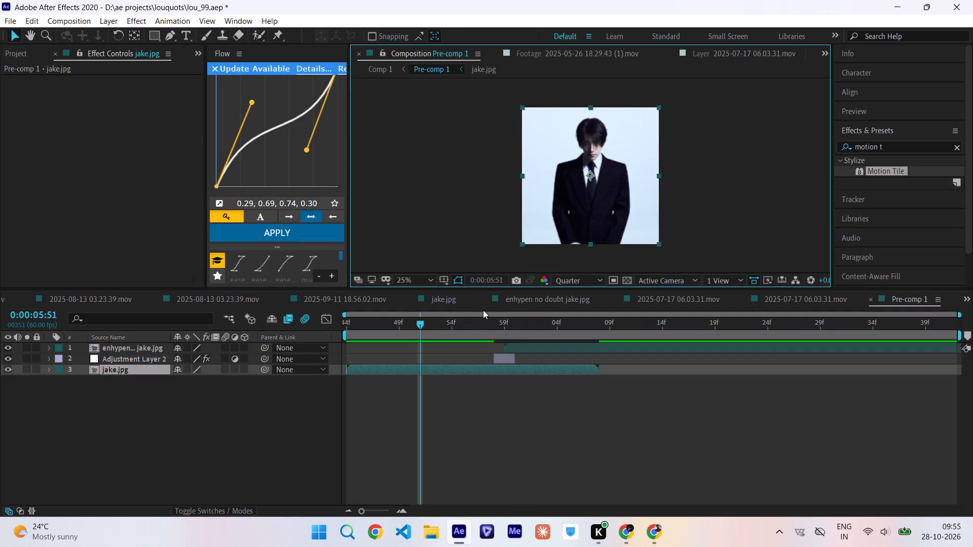
pyautogui.moveTo(477, 328); pyautogui.dragTo(541, 337)
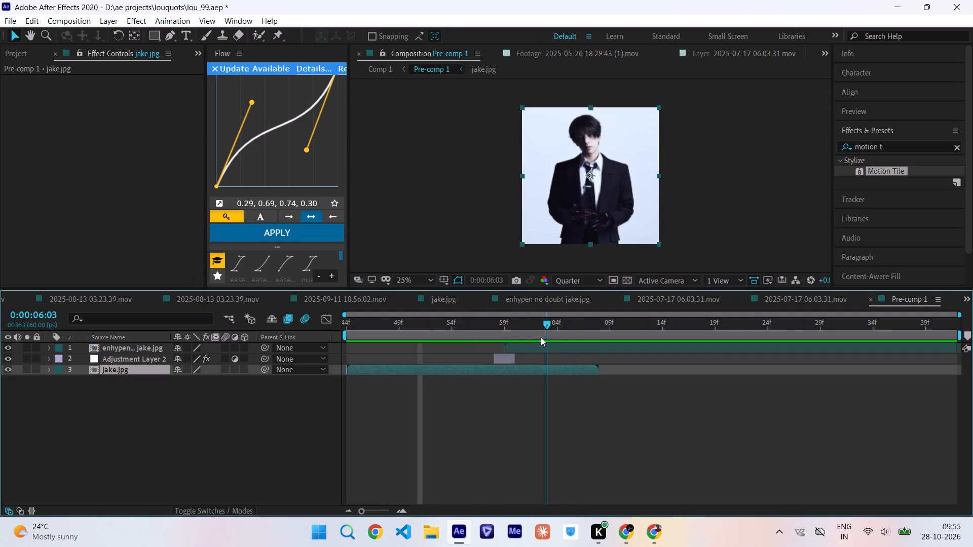
pyautogui.moveTo(541, 337); pyautogui.dragTo(523, 340)
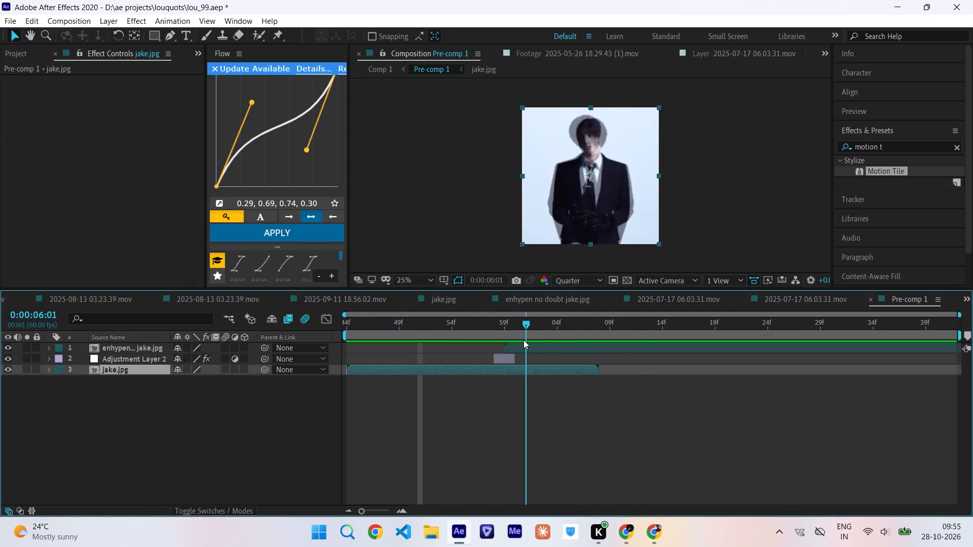
# Open the nested enhypen no doubt jake.jpg comp and move its top photo layer to position 576, 762.
pyautogui.moveTo(523, 340); pyautogui.dragTo(567, 351)
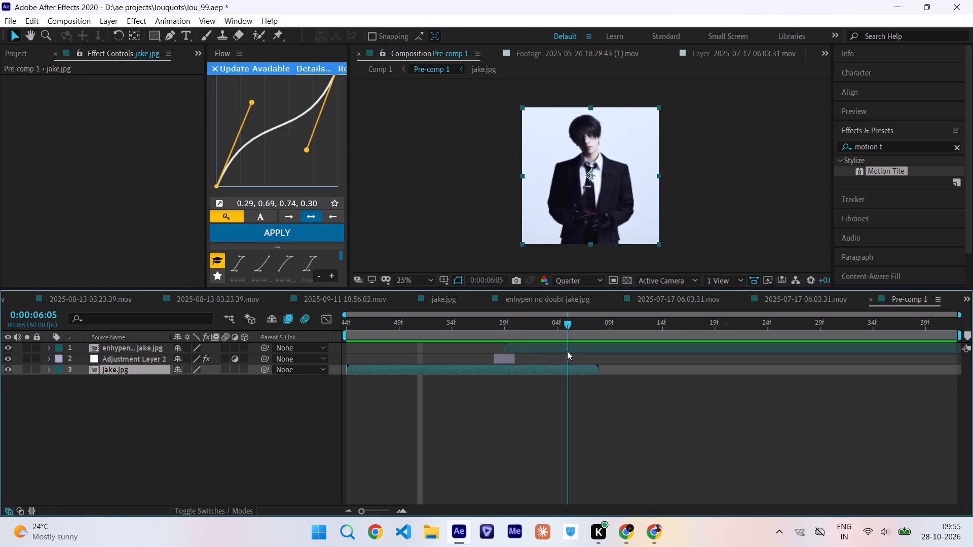
pyautogui.moveTo(567, 351); pyautogui.dragTo(567, 351)
pyautogui.doubleClick(567, 351)
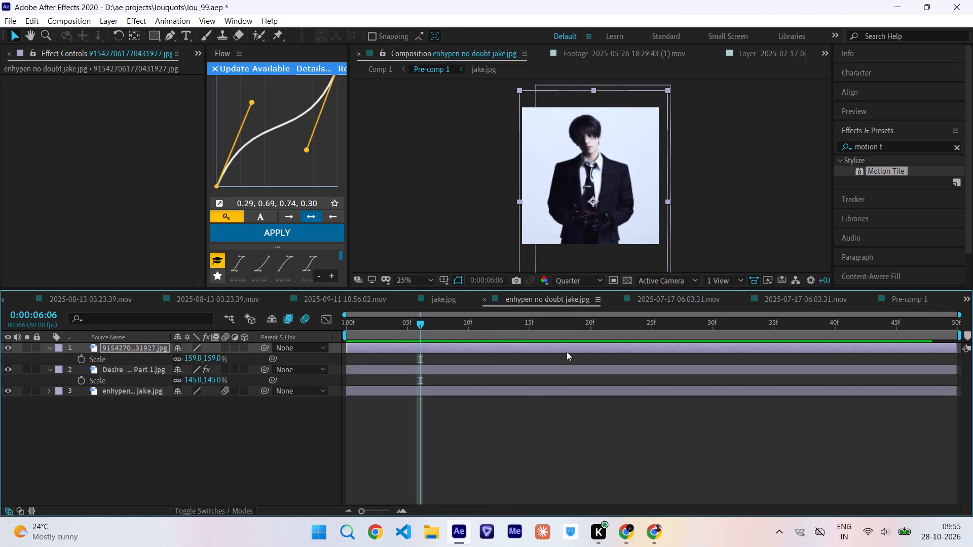
pyautogui.press('p')
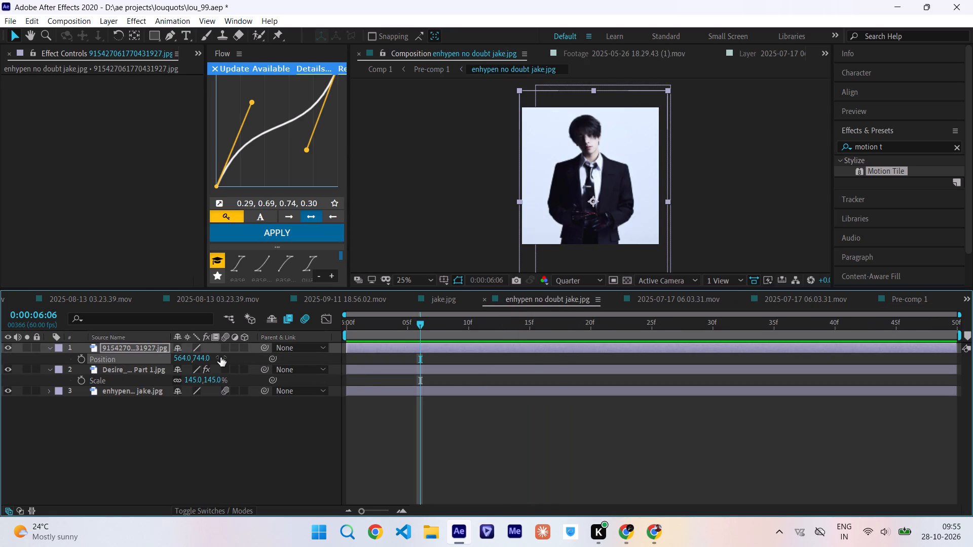
pyautogui.moveTo(204, 358); pyautogui.dragTo(212, 361)
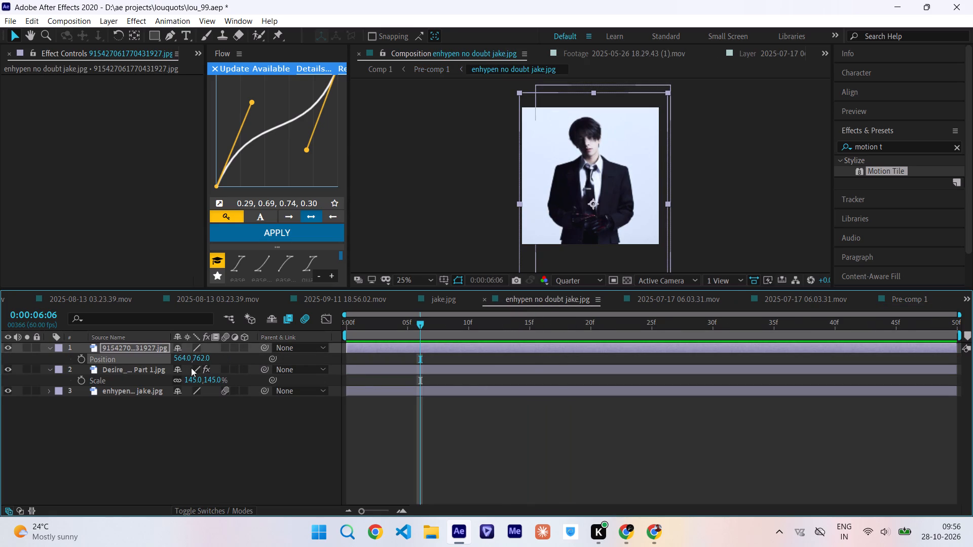
pyautogui.moveTo(183, 361); pyautogui.dragTo(191, 361)
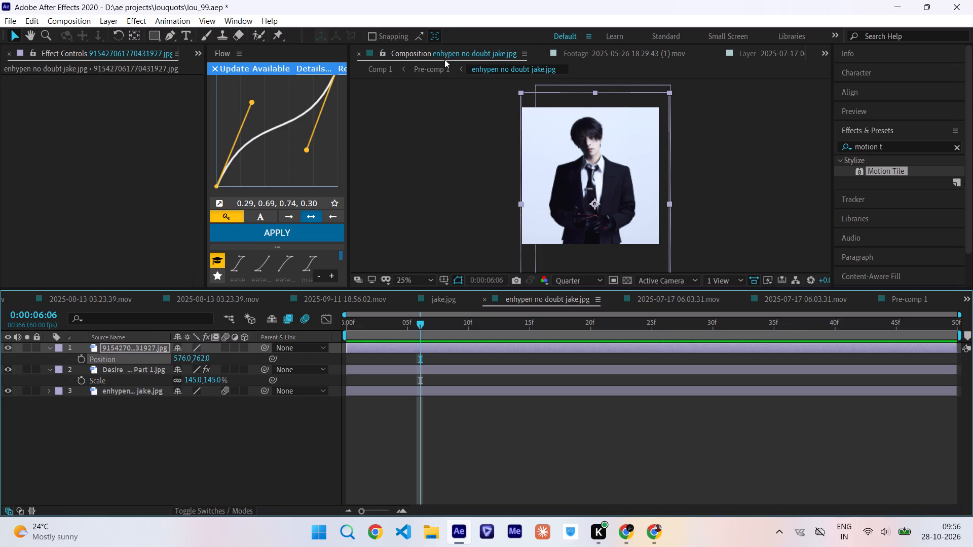
# After checking the alignment in Pre-comp 1, open the nested jake.jpg comp and shift JAKE (1).jpg slightly left.
pyautogui.click(444, 69)
pyautogui.moveTo(538, 322); pyautogui.dragTo(556, 329)
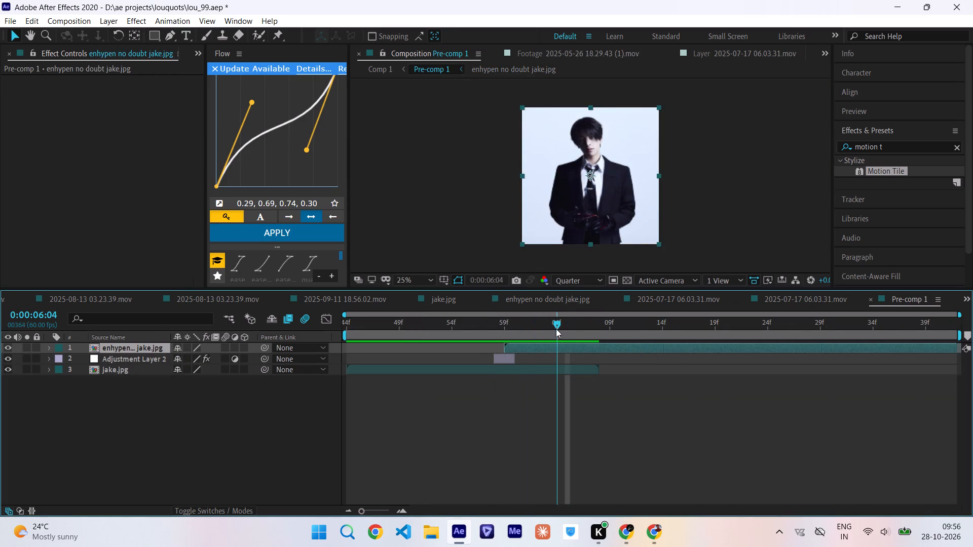
pyautogui.moveTo(556, 329); pyautogui.dragTo(448, 333)
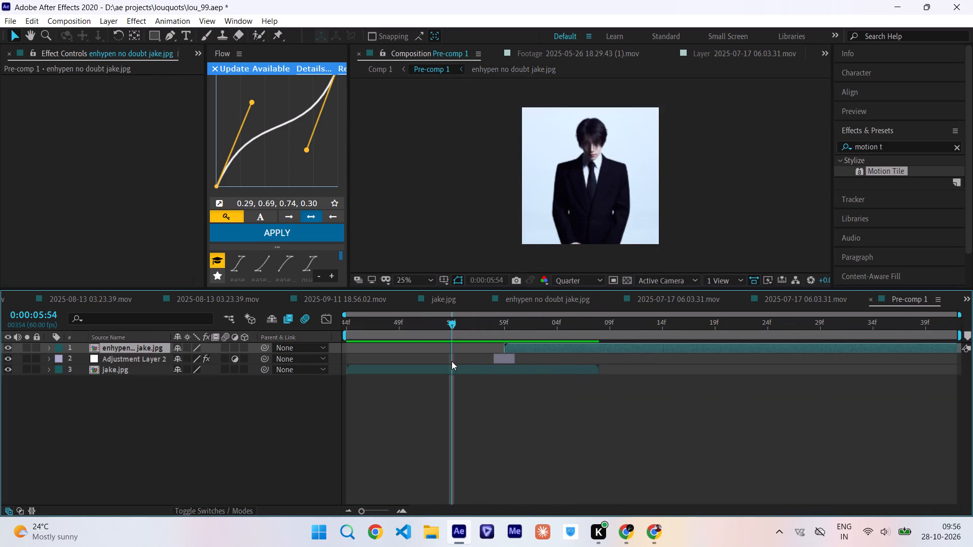
pyautogui.doubleClick(457, 368)
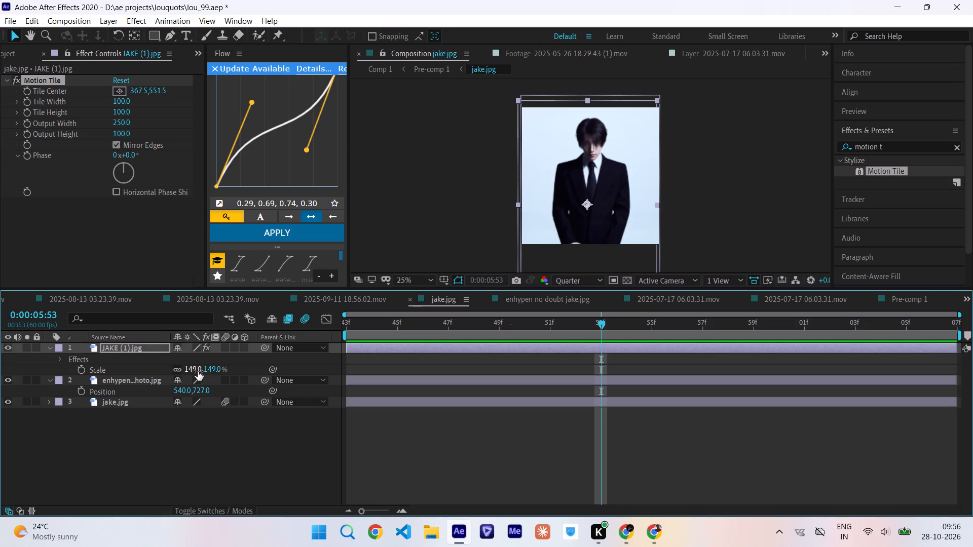
pyautogui.press('p')
pyautogui.moveTo(185, 358); pyautogui.dragTo(180, 358)
# Recheck the photo alignment in Pre-comp 1, and set the X position of enhypen no doubt jake.jpg's top photo layer to 562.
pyautogui.click(428, 71)
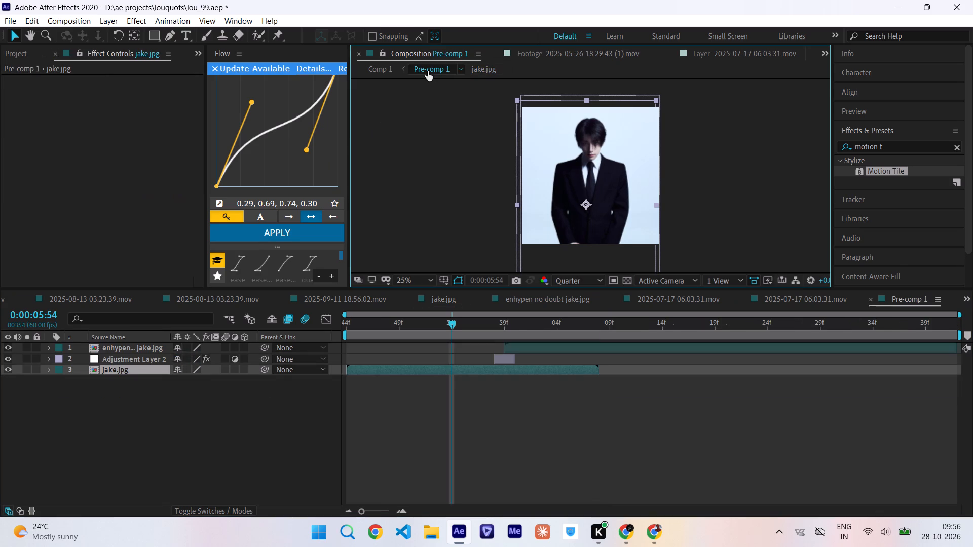
pyautogui.moveTo(482, 329); pyautogui.dragTo(517, 329)
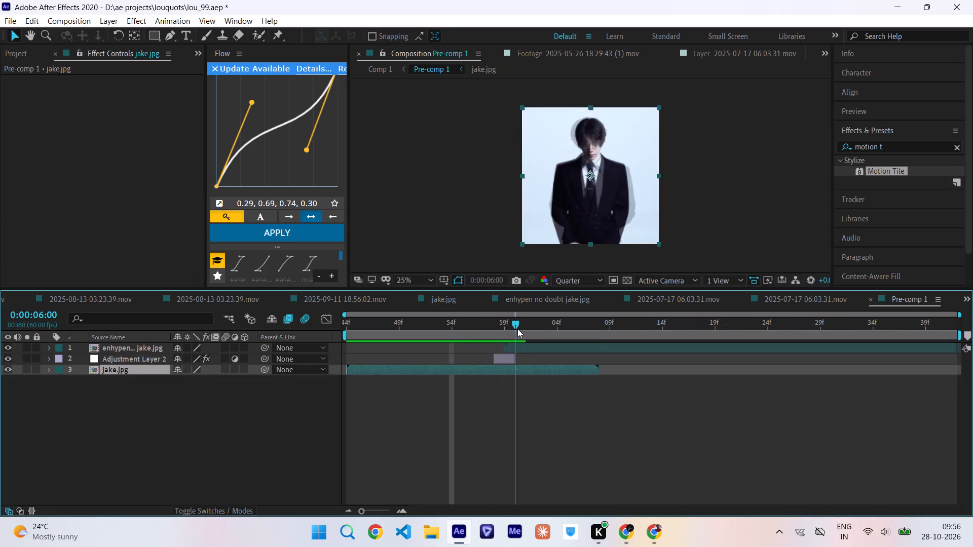
pyautogui.moveTo(517, 329); pyautogui.dragTo(488, 336)
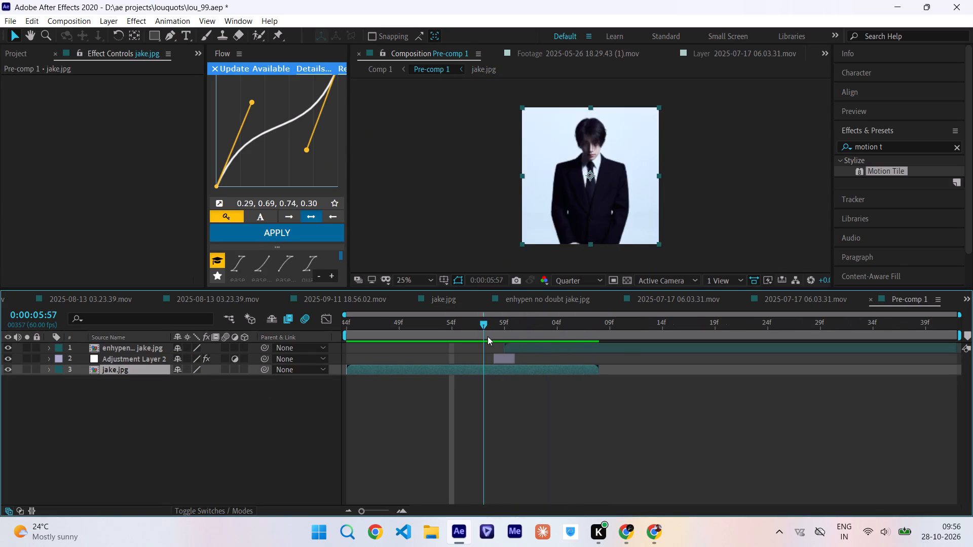
pyautogui.moveTo(488, 336); pyautogui.dragTo(550, 339)
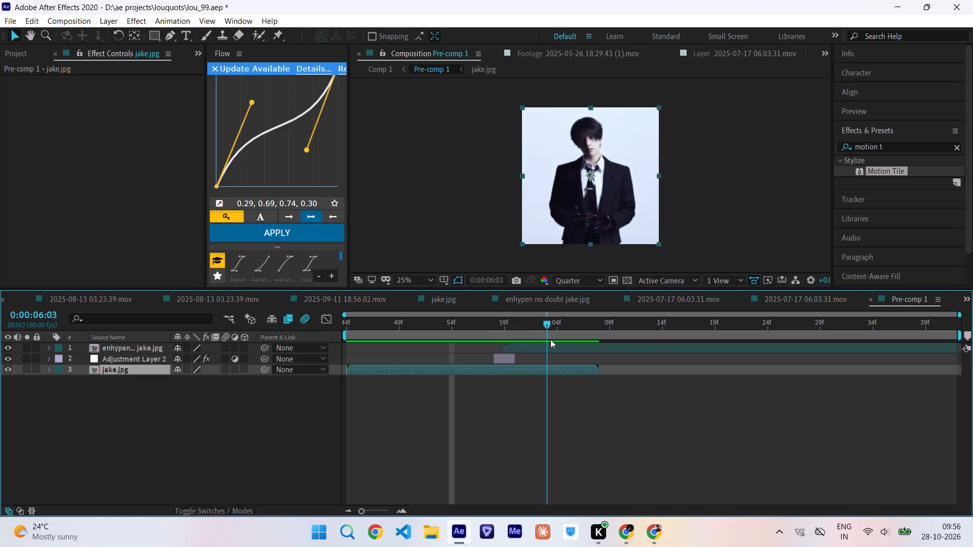
pyautogui.moveTo(550, 339); pyautogui.dragTo(473, 341)
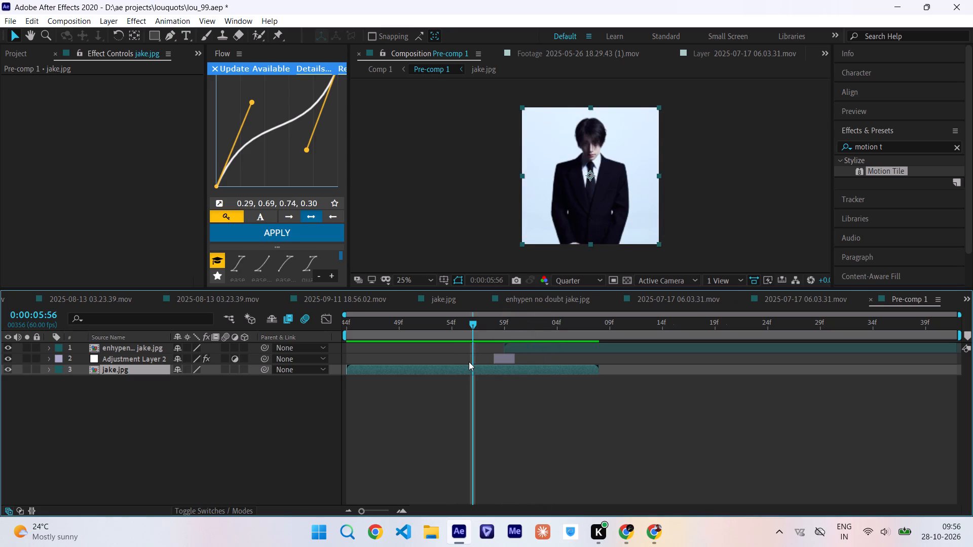
pyautogui.moveTo(503, 326); pyautogui.dragTo(548, 334)
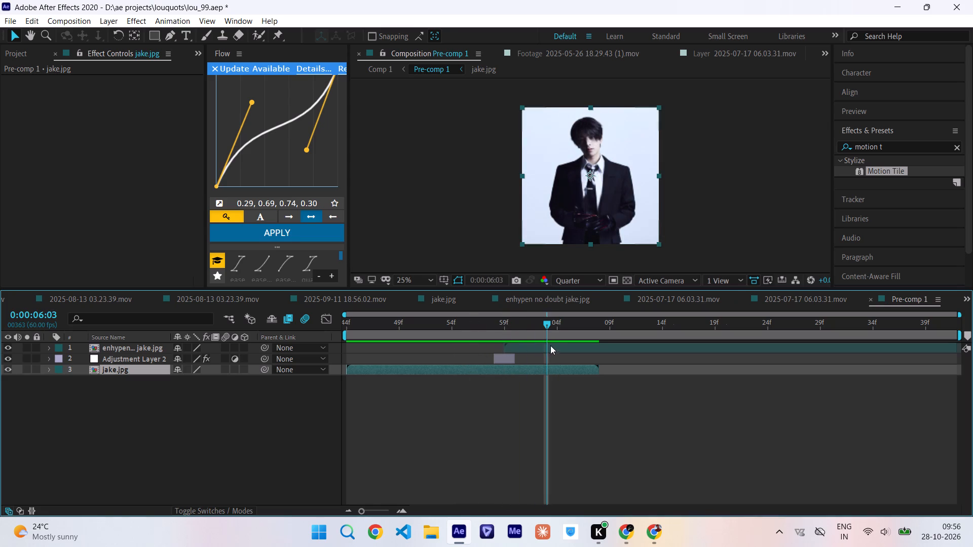
pyautogui.doubleClick(550, 346)
pyautogui.moveTo(180, 361); pyautogui.dragTo(170, 359)
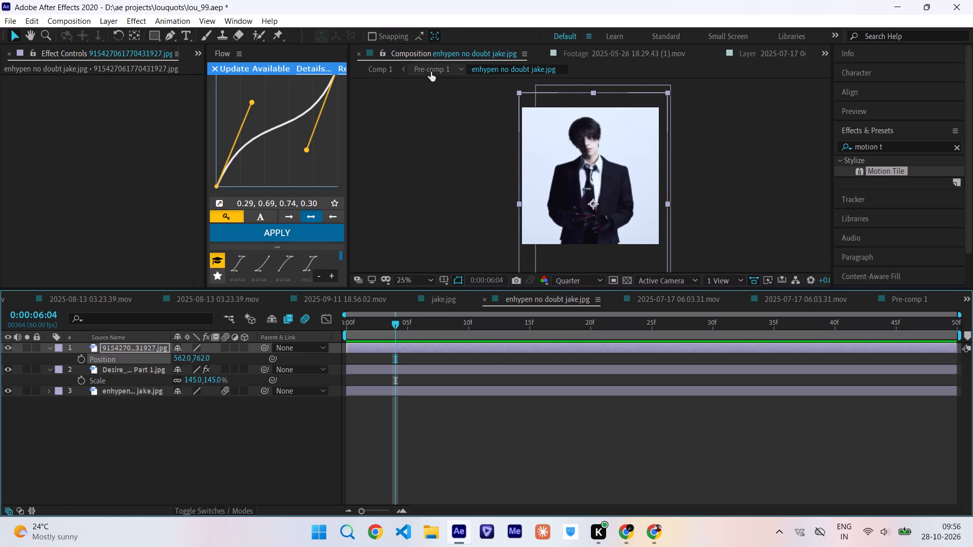
# Return to Pre-comp 1 and scrub between 0:00:06:00 and 0:00:06:05 to examine the blend between the two photos.
pyautogui.click(430, 71)
pyautogui.moveTo(485, 328); pyautogui.dragTo(518, 328)
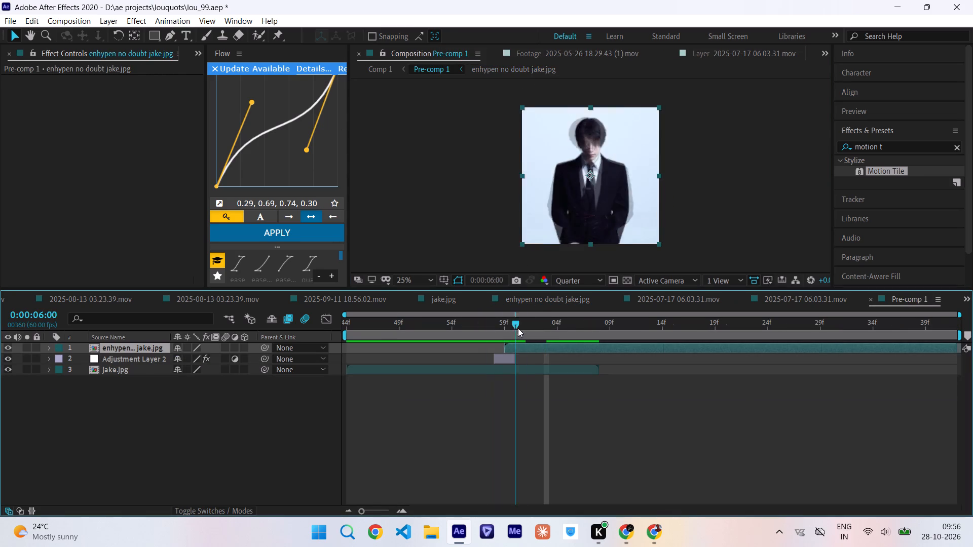
pyautogui.moveTo(518, 328); pyautogui.dragTo(545, 333)
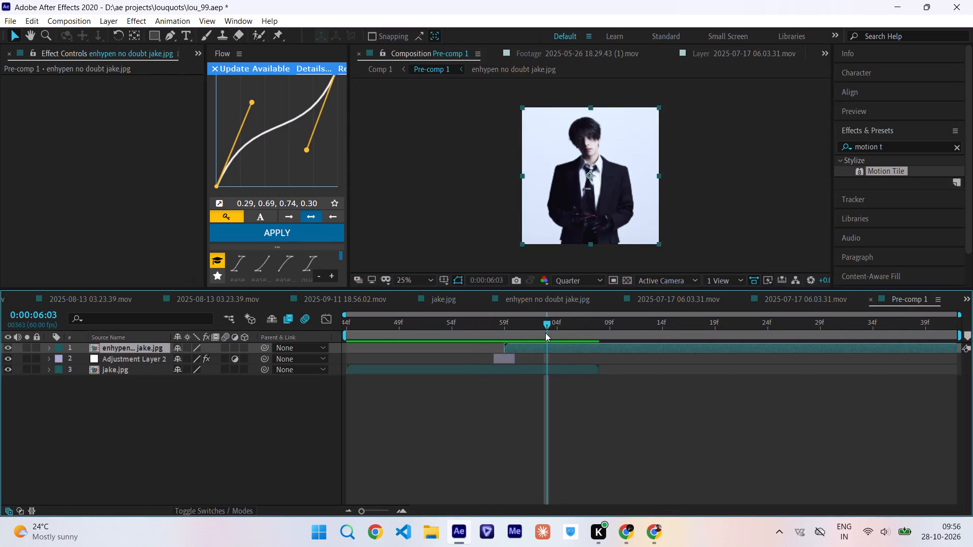
pyautogui.moveTo(545, 333); pyautogui.dragTo(524, 342)
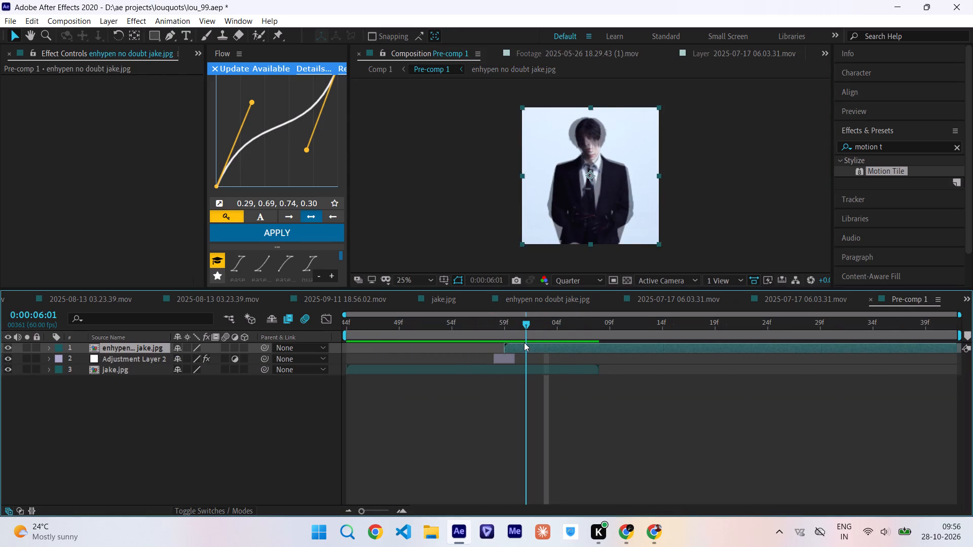
pyautogui.moveTo(524, 342); pyautogui.dragTo(546, 341)
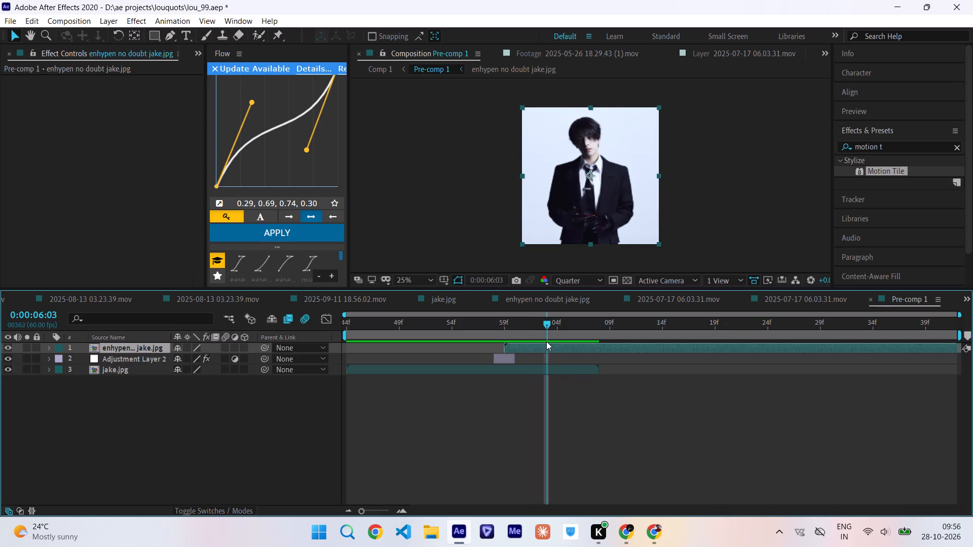
pyautogui.moveTo(546, 341); pyautogui.dragTo(568, 342)
# Return to Comp 1 and scrub and play back the edit to review the Pre-comp 1 section alongside its neighbouring clips.
pyautogui.click(392, 68)
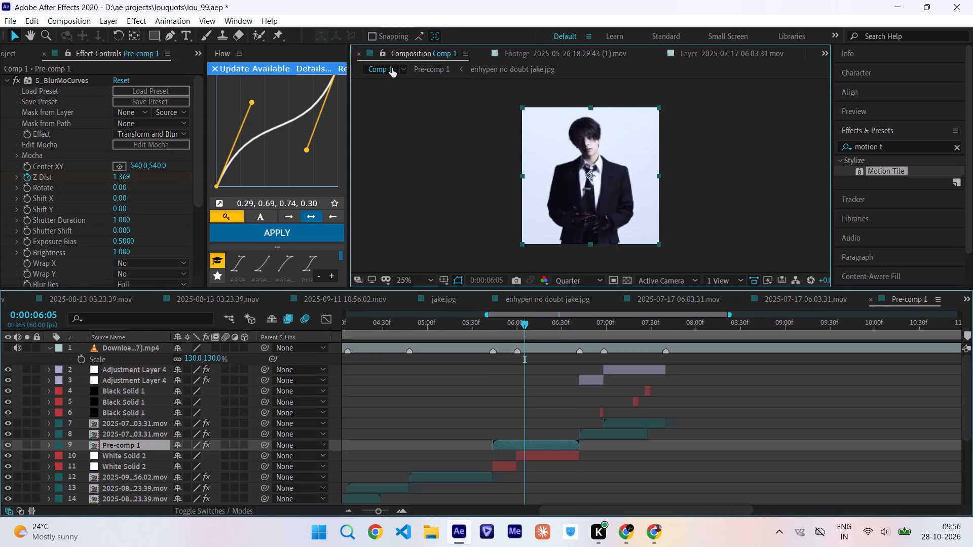
pyautogui.moveTo(525, 327); pyautogui.dragTo(485, 327)
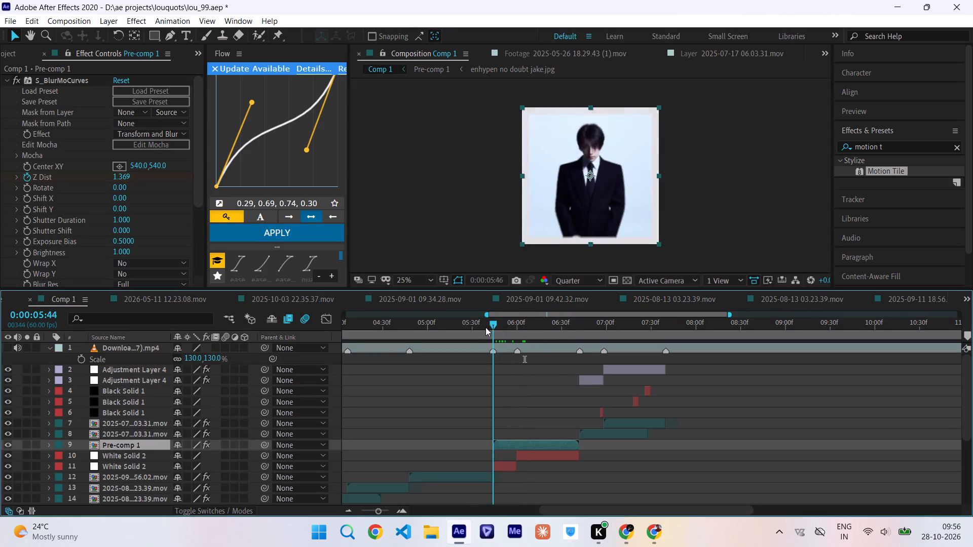
pyautogui.moveTo(485, 327); pyautogui.dragTo(507, 338)
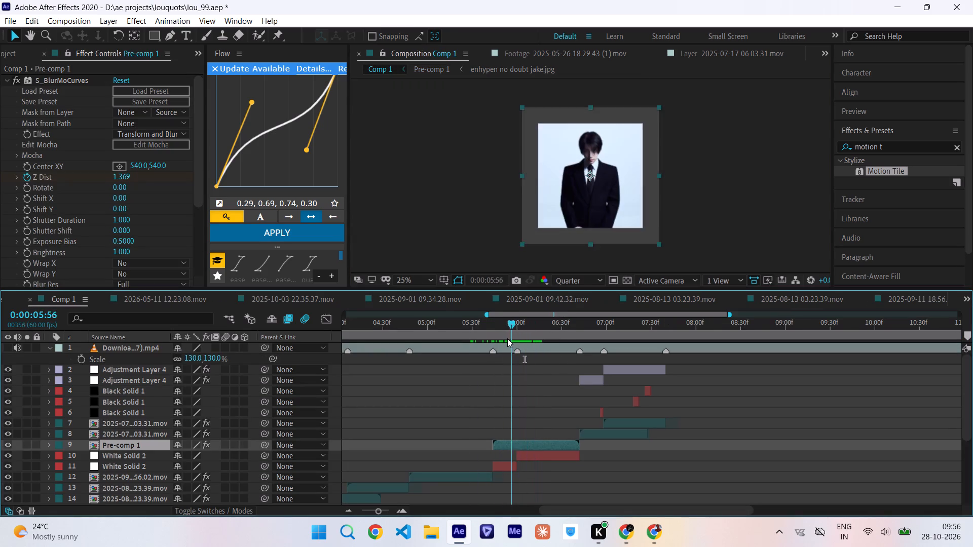
pyautogui.moveTo(507, 338); pyautogui.dragTo(588, 339)
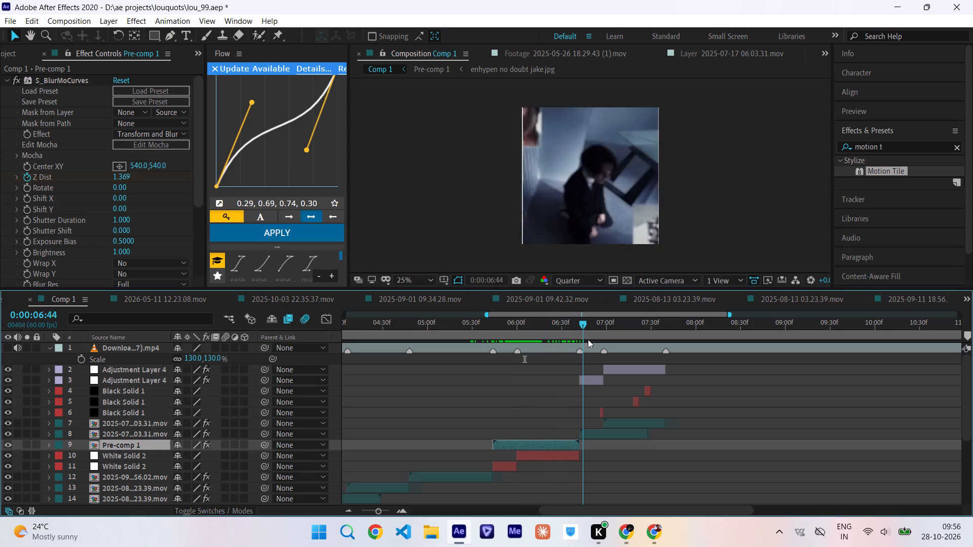
pyautogui.moveTo(588, 339); pyautogui.dragTo(395, 358)
pyautogui.press('space')
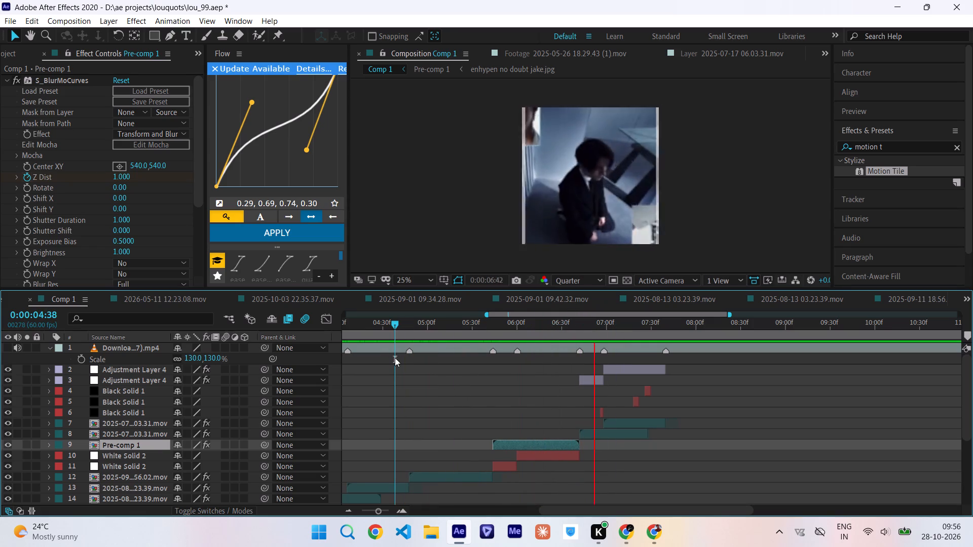
pyautogui.moveTo(532, 327); pyautogui.dragTo(287, 370)
pyautogui.press('space')
pyautogui.scroll(1, 638, 414)
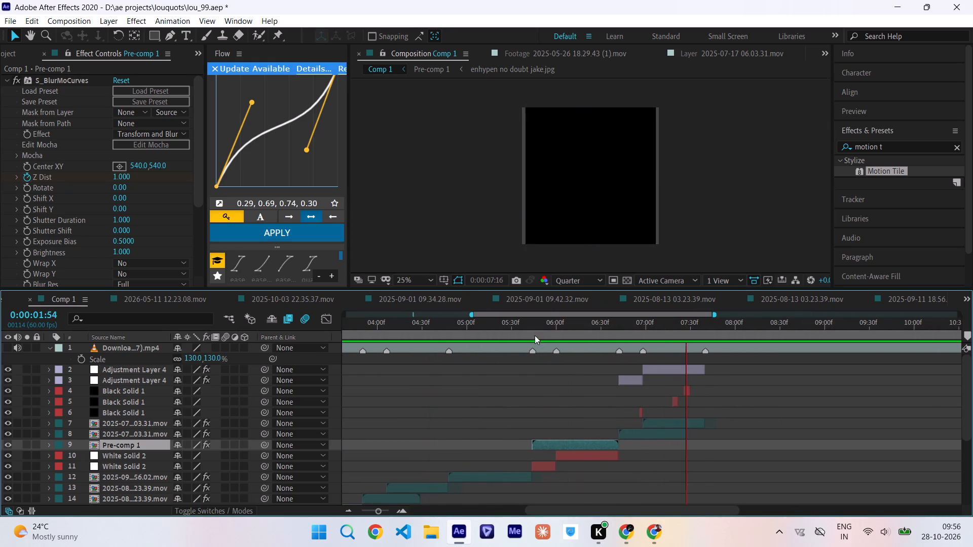
pyautogui.moveTo(530, 329); pyautogui.dragTo(557, 336)
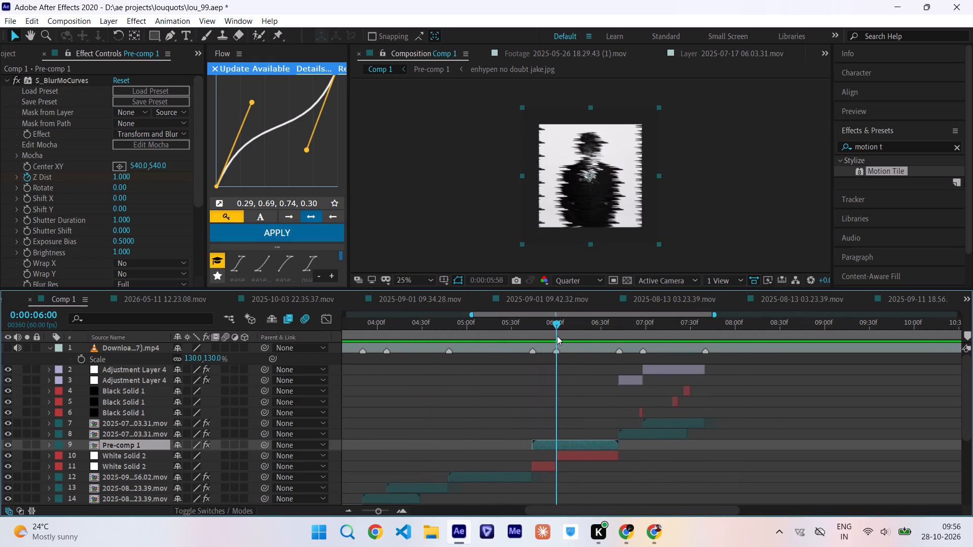
pyautogui.moveTo(557, 336); pyautogui.dragTo(609, 342)
# Save the project.
pyautogui.hotkey('ctrl', 's')
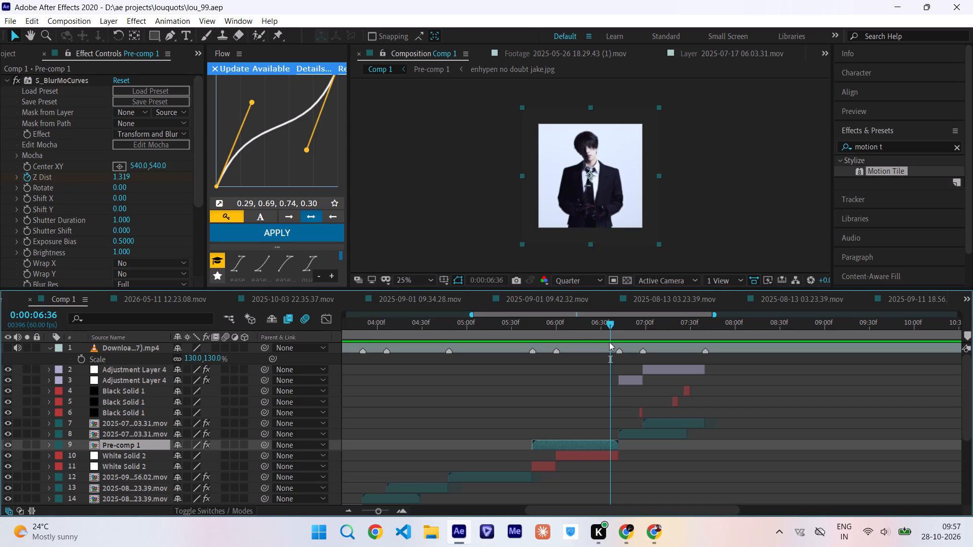
# Turn on the visibility of the reference video layer in Comp 1, with the playhead at 0:00:05:53.
pyautogui.scroll(1, 609, 342)
pyautogui.moveTo(578, 332); pyautogui.dragTo(510, 341)
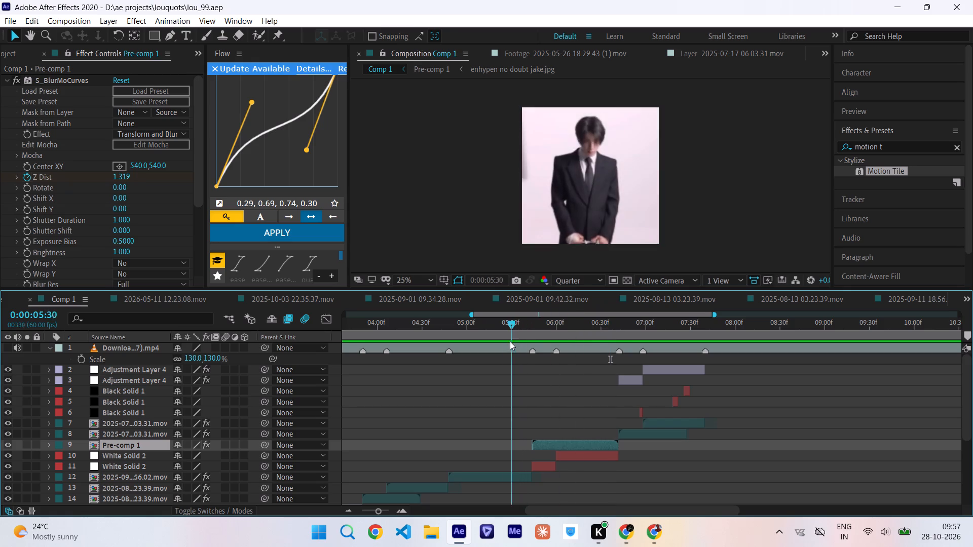
pyautogui.moveTo(510, 341); pyautogui.dragTo(546, 348)
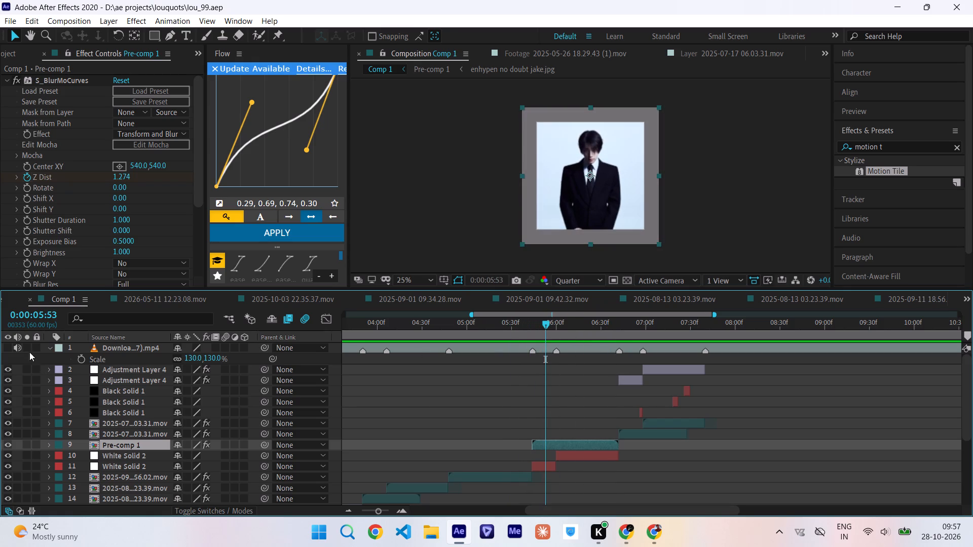
pyautogui.click(8, 349)
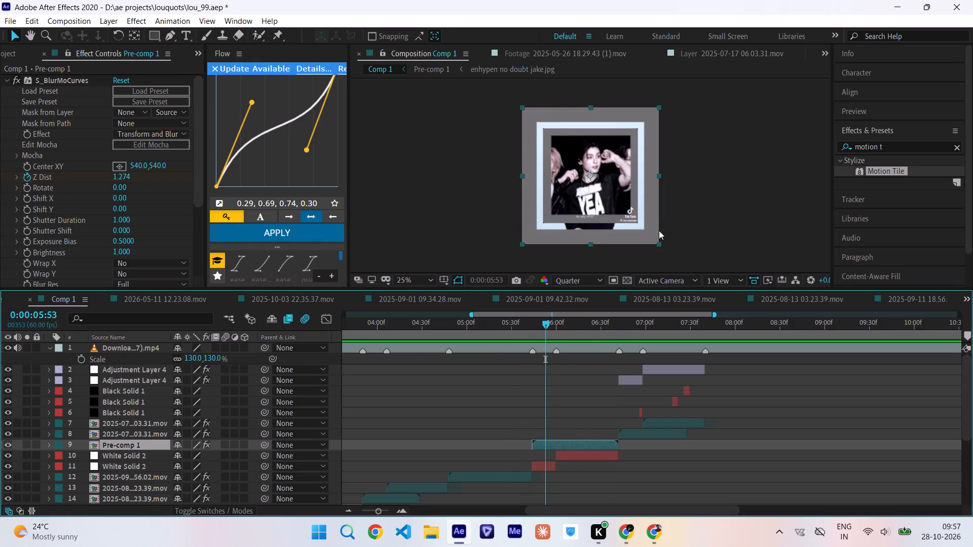
# Set Comp 1's preview resolution to Full and examine the reference video at 0:00:05:53 and 0:00:06:12.
pyautogui.click(566, 284)
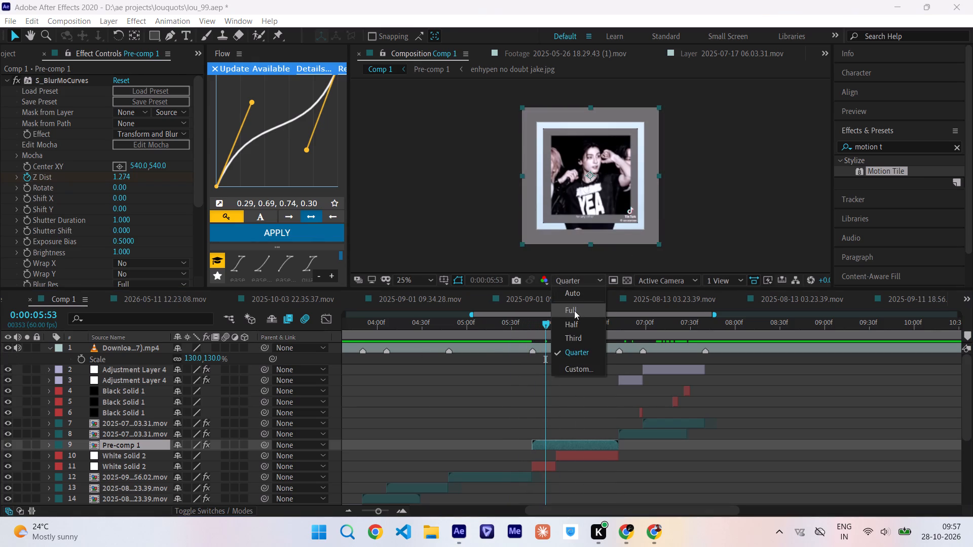
pyautogui.click(574, 310)
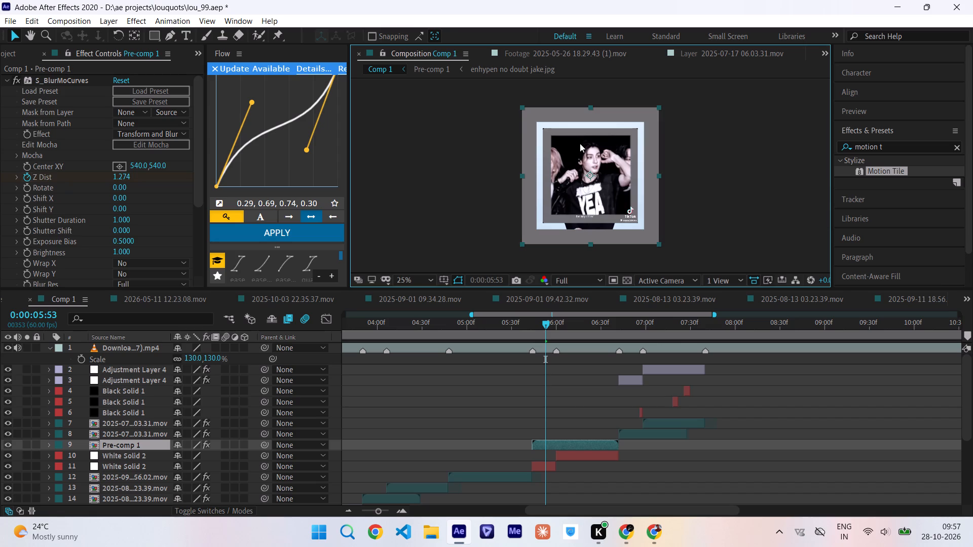
pyautogui.keyDown('ctrl'); pyautogui.scroll(2, 580, 143); pyautogui.keyUp('ctrl')
pyautogui.keyDown('ctrl'); pyautogui.scroll(-1, 580, 143); pyautogui.keyUp('ctrl')
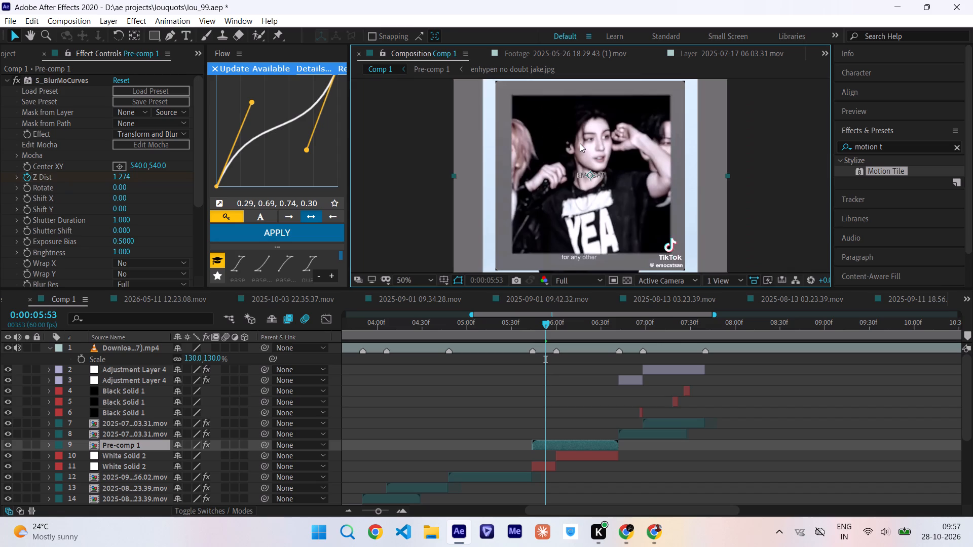
pyautogui.click(575, 325)
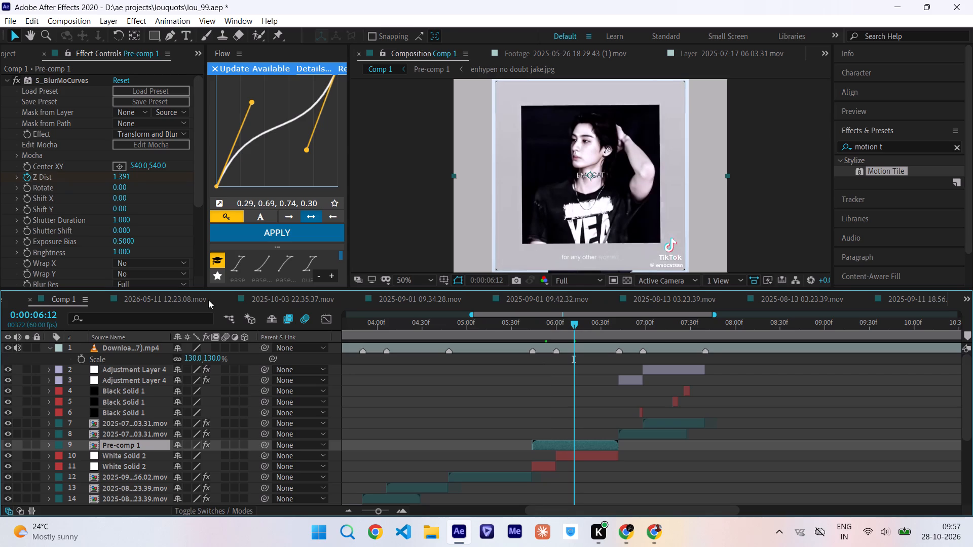
# Set Comp 1's preview resolution to Quarter and hide the reference video layer.
pyautogui.click(580, 282)
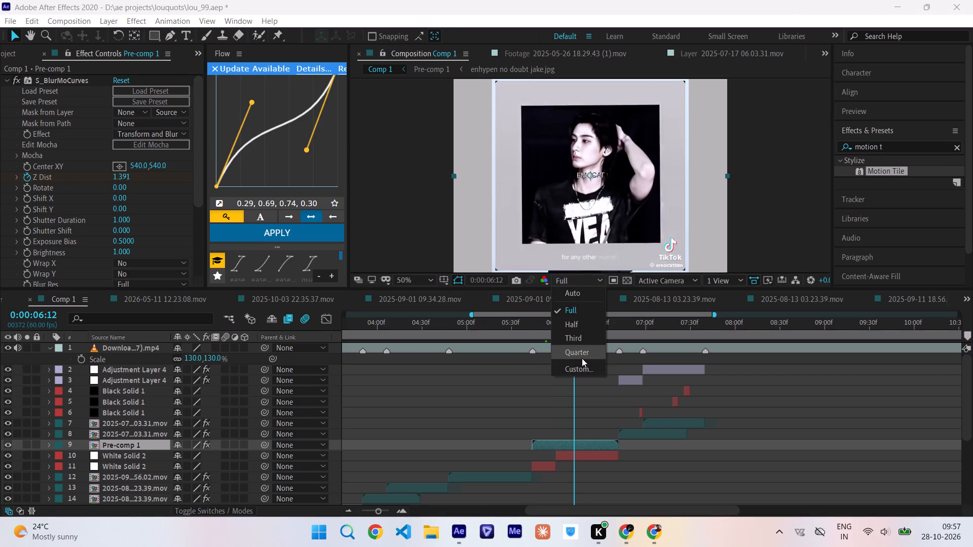
pyautogui.click(582, 358)
pyautogui.click(6, 349)
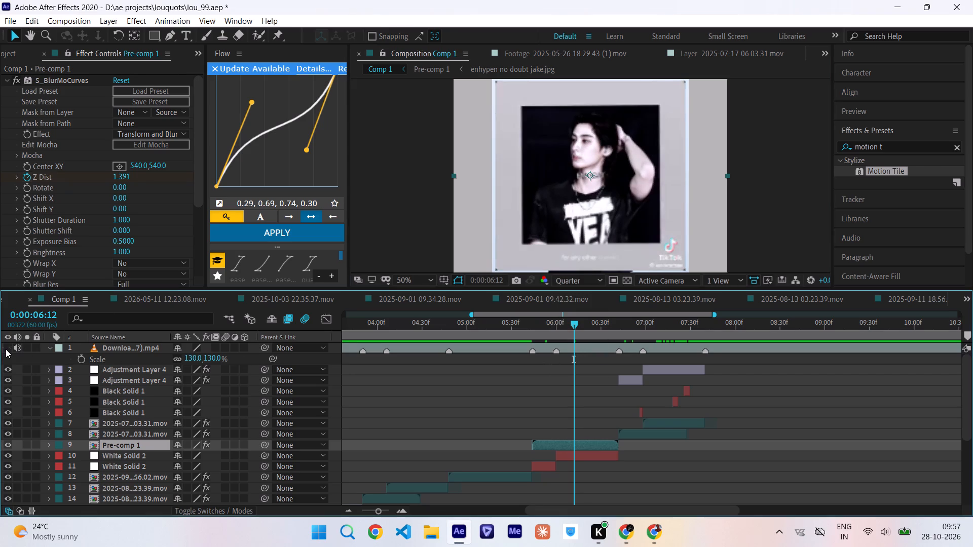
# Scrub through the Pre-comp 1 section and its neighbouring clips, playing back Comp 1 from 0:00:04:50 and from its start to review the edit.
pyautogui.keyDown('ctrl'); pyautogui.scroll(-1, 534, 213); pyautogui.keyUp('ctrl')
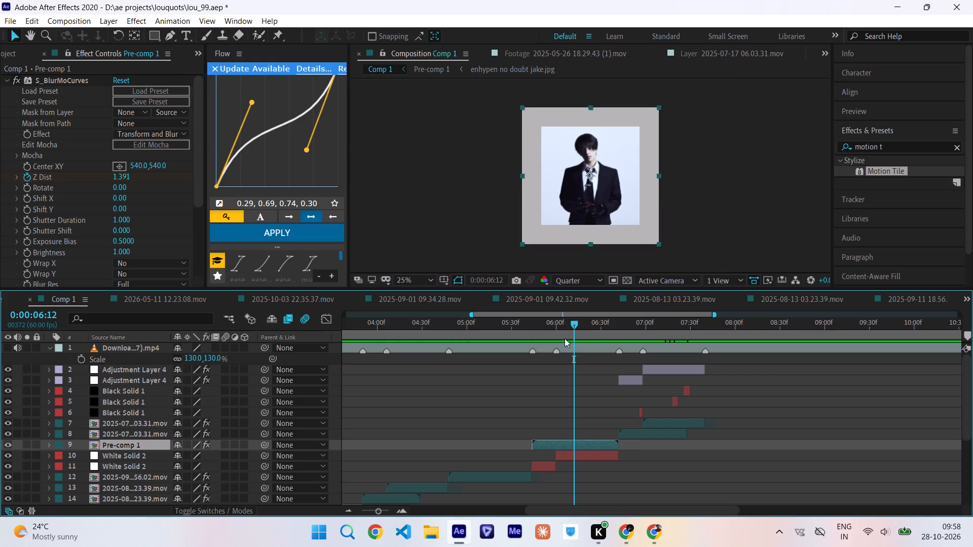
pyautogui.moveTo(584, 327); pyautogui.dragTo(482, 334)
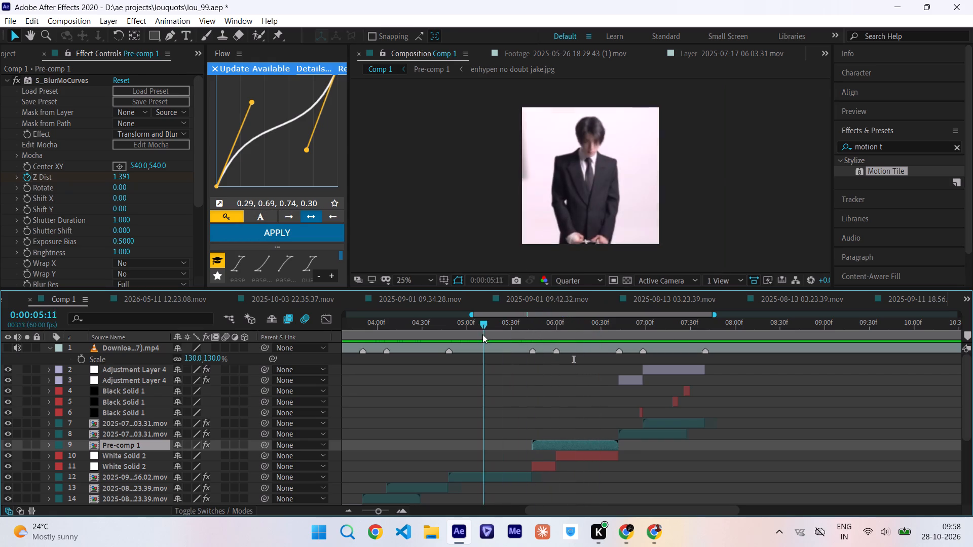
pyautogui.moveTo(482, 334); pyautogui.dragTo(616, 336)
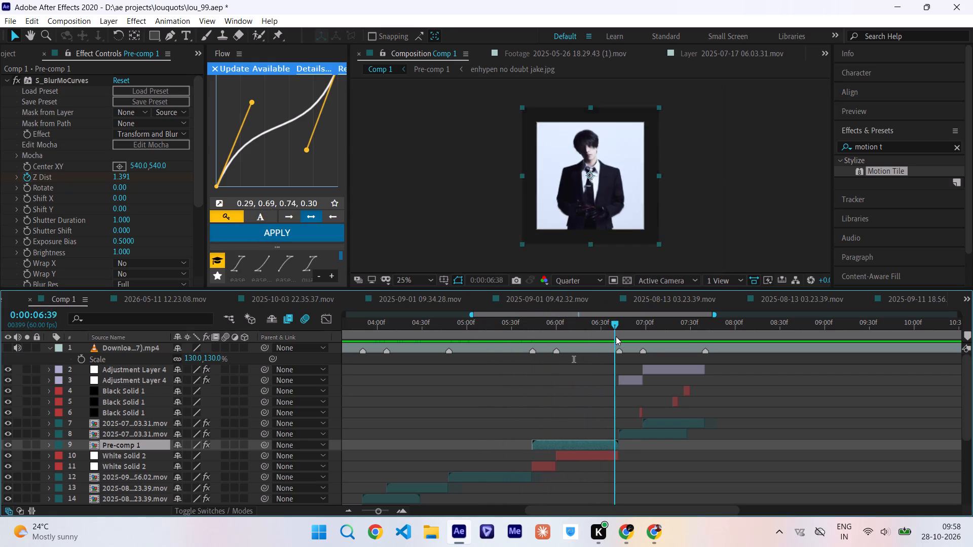
pyautogui.moveTo(616, 336); pyautogui.dragTo(613, 339)
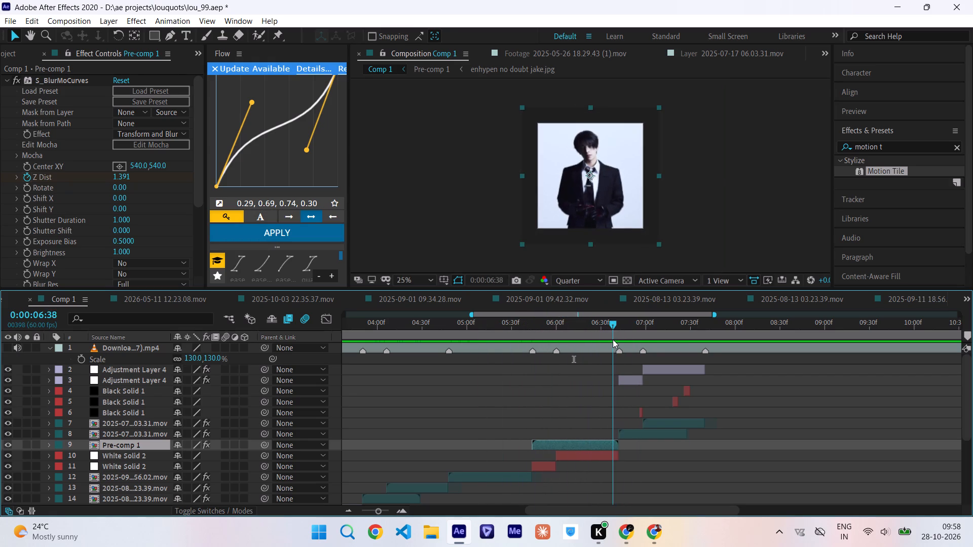
pyautogui.moveTo(613, 339); pyautogui.dragTo(568, 344)
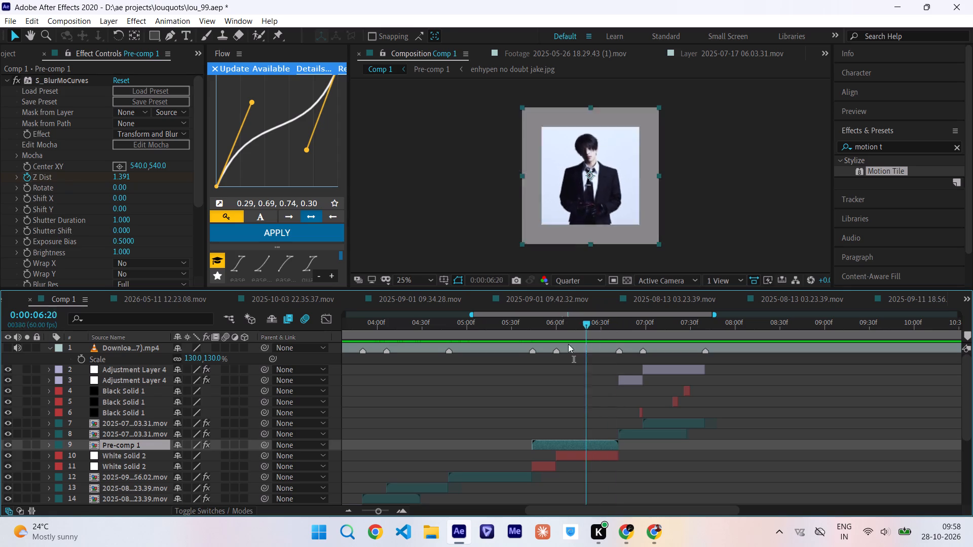
pyautogui.moveTo(568, 344); pyautogui.dragTo(474, 358)
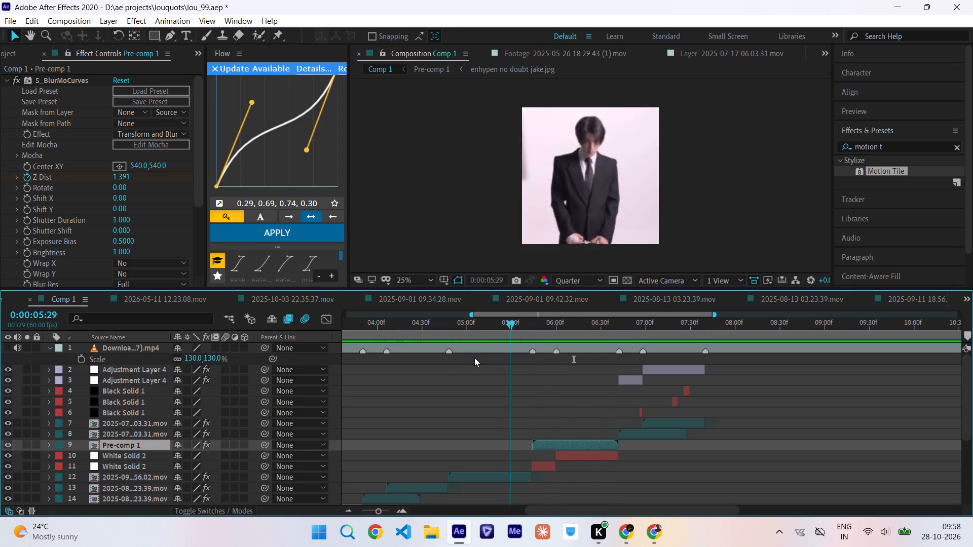
pyautogui.moveTo(474, 358); pyautogui.dragTo(451, 364)
pyautogui.press('space')
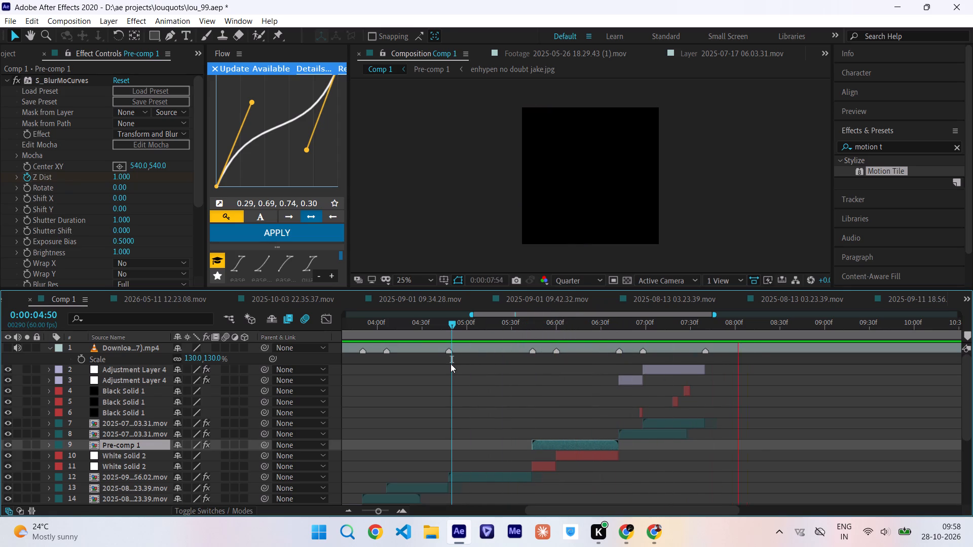
pyautogui.moveTo(533, 328); pyautogui.dragTo(532, 327)
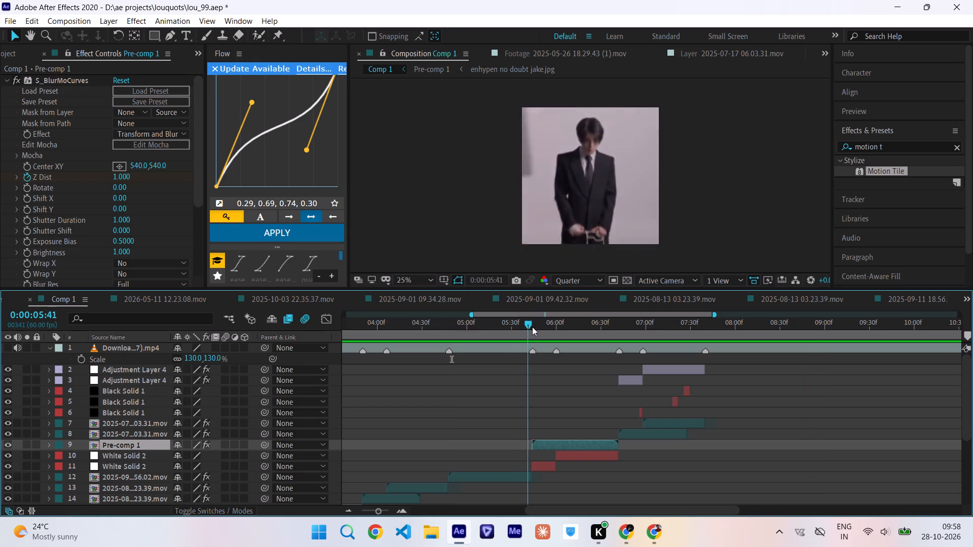
pyautogui.moveTo(532, 327); pyautogui.dragTo(589, 327)
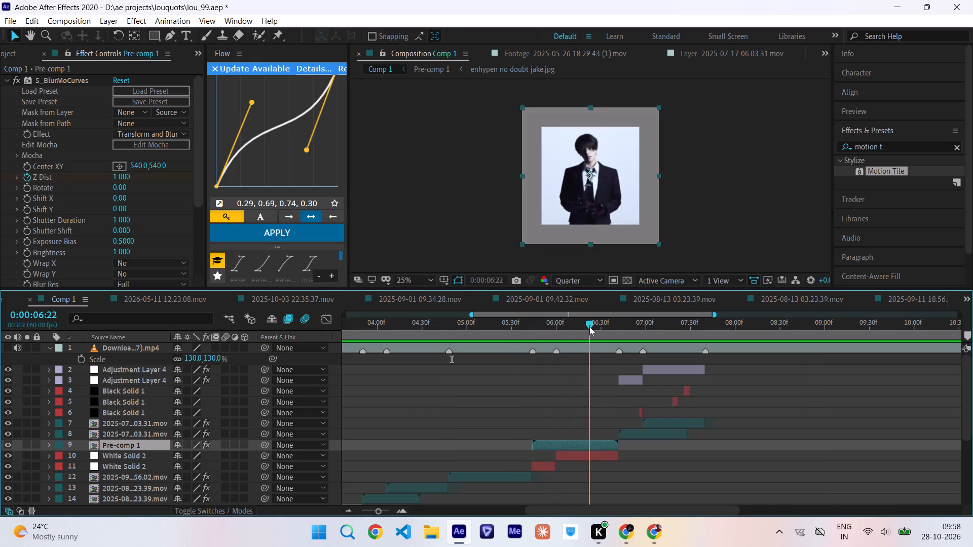
pyautogui.moveTo(589, 327); pyautogui.dragTo(661, 348)
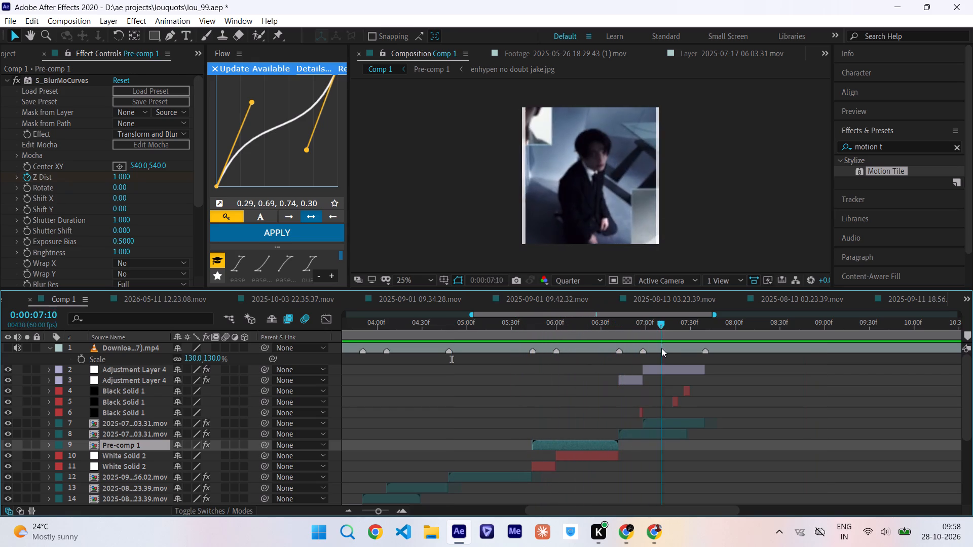
pyautogui.moveTo(661, 348); pyautogui.dragTo(34, 445)
pyautogui.press('space')
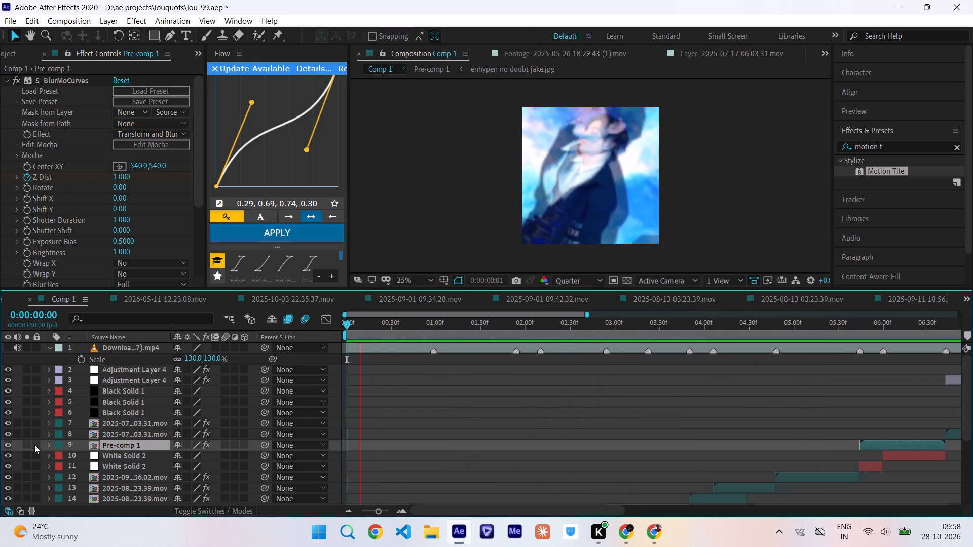
# Enable motion blur on all Comp 1 layers below the reference video, from layer 2 through layer 25.
pyautogui.moveTo(82, 371); pyautogui.dragTo(123, 539)
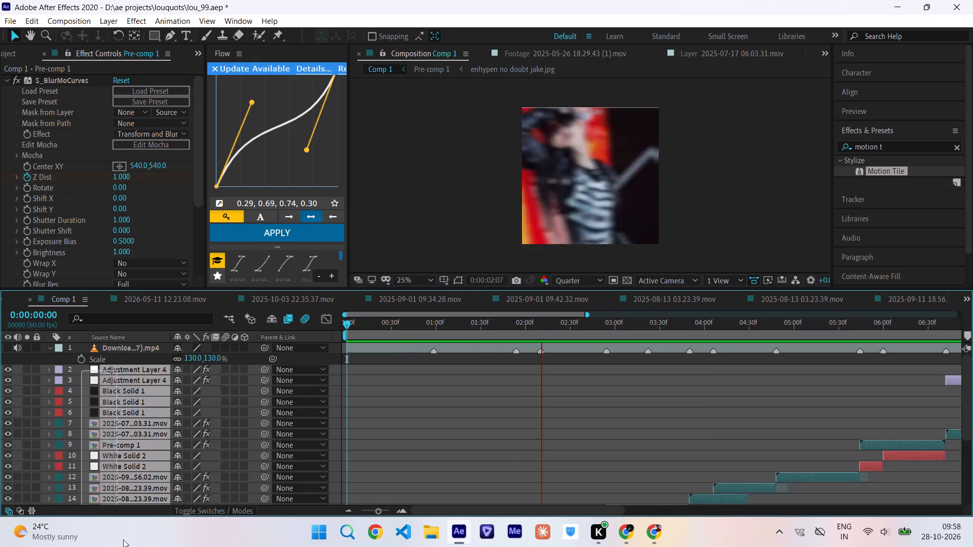
pyautogui.moveTo(123, 539); pyautogui.dragTo(137, 546)
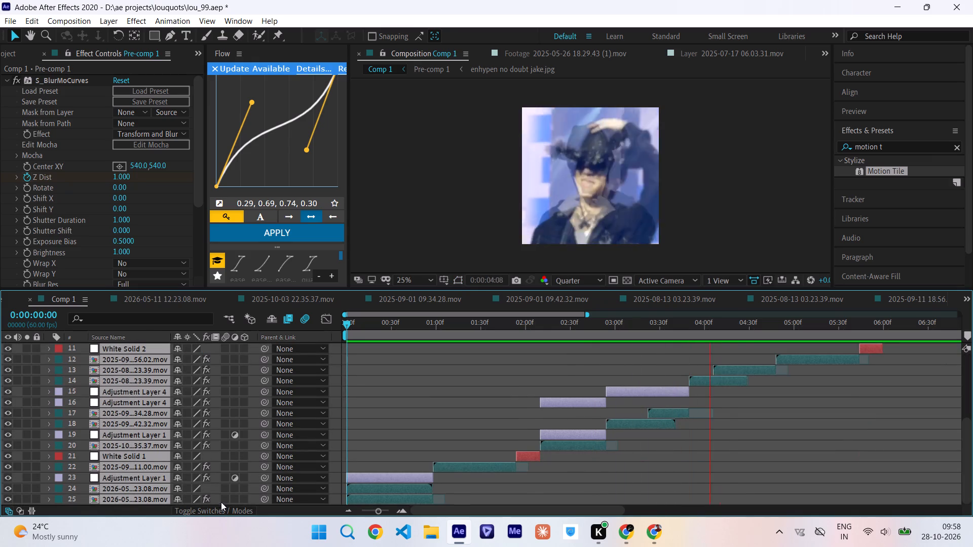
pyautogui.click(226, 501)
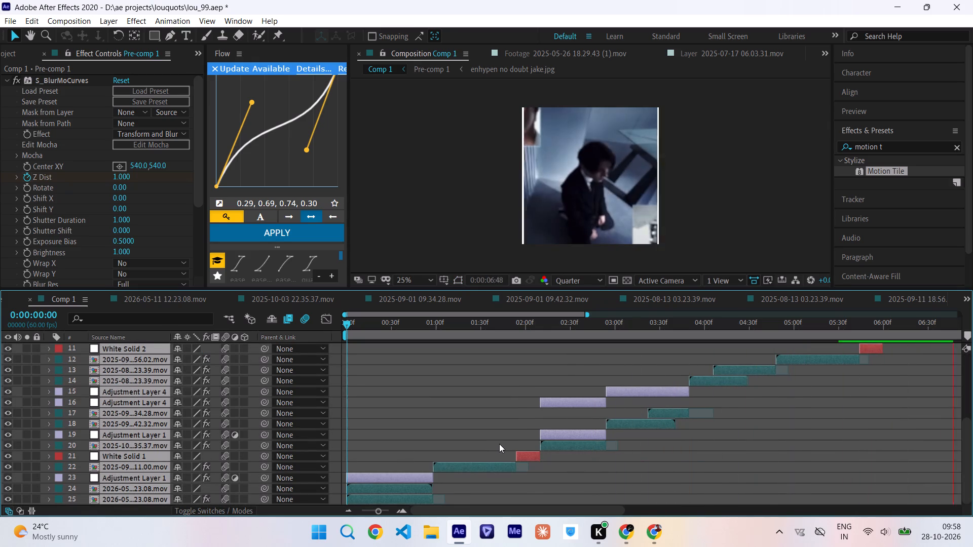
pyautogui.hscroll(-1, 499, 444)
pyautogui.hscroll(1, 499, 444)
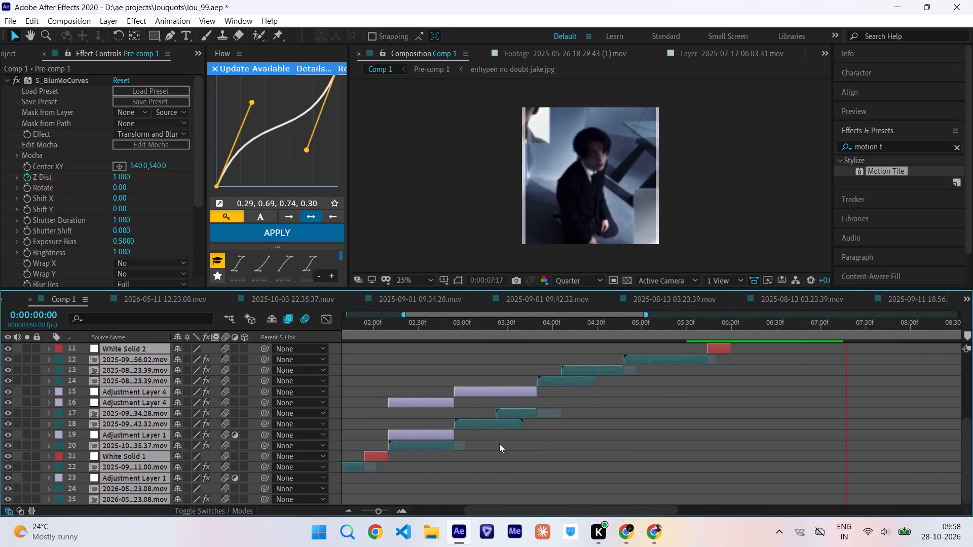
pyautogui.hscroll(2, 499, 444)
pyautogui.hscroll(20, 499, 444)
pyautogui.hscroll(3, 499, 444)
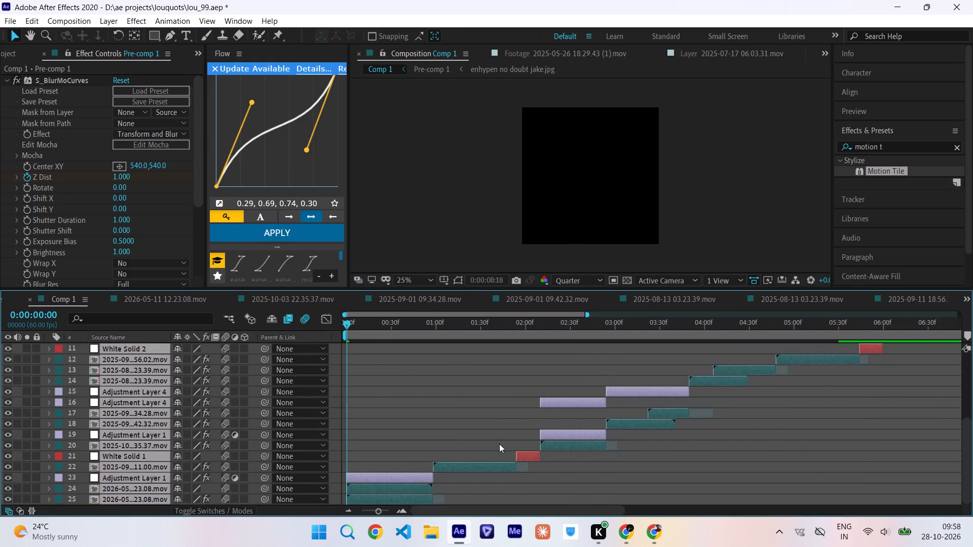
# Save the project and clear the layer selection.
pyautogui.hotkey('ctrl', 's')
pyautogui.click(418, 411)
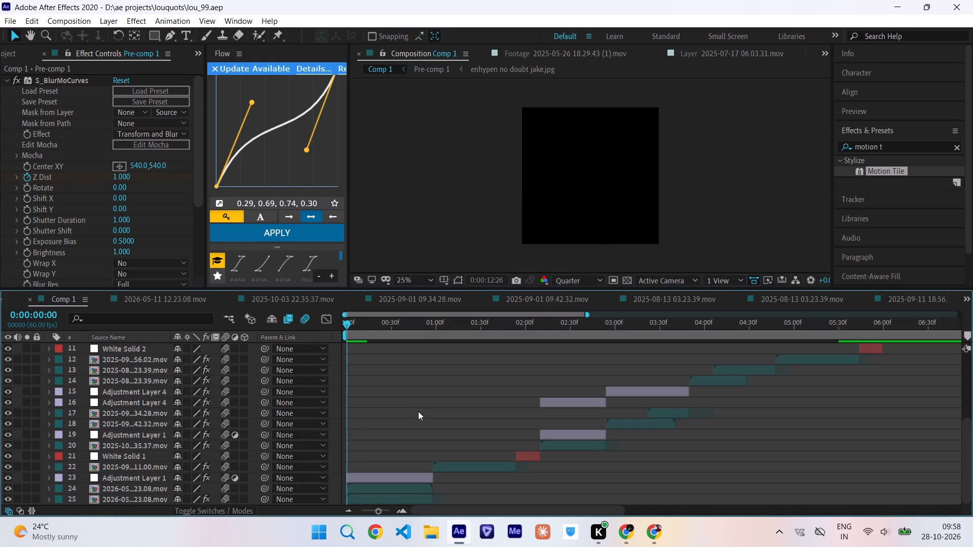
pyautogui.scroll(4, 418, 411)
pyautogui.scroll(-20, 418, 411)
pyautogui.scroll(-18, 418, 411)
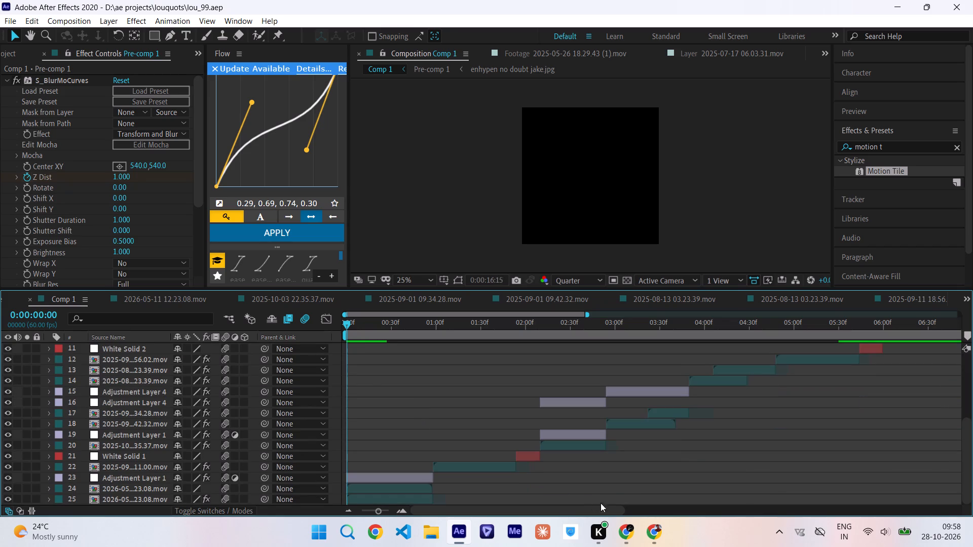
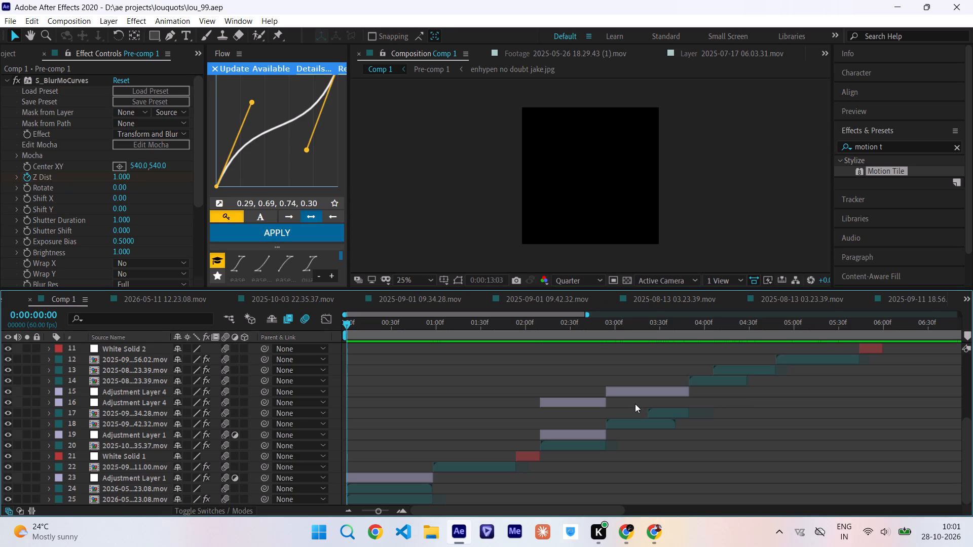
# Watch the Comp 1 playback through to the end of its clips at about 0:00:07:44 to review the edit.
pyautogui.click(215, 68)
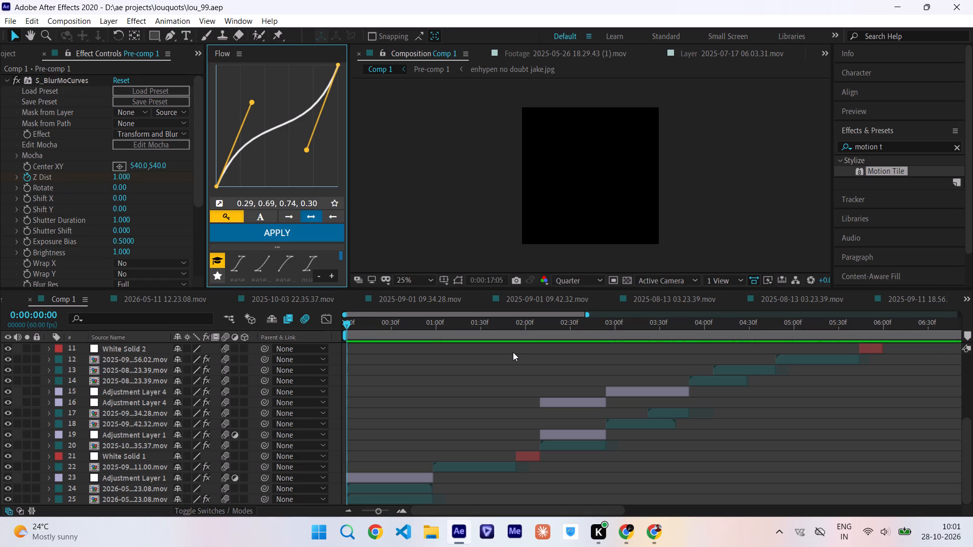
pyautogui.scroll(1, 726, 356)
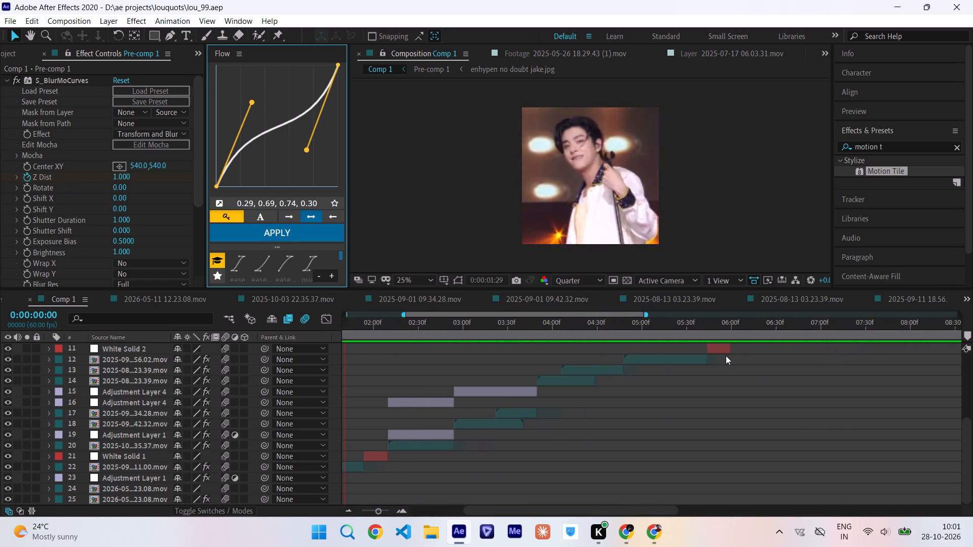
pyautogui.scroll(1, 726, 356)
pyautogui.hscroll(5, 726, 356)
pyautogui.scroll(1, 726, 356)
pyautogui.hscroll(2, 726, 356)
pyautogui.hscroll(-2, 726, 356)
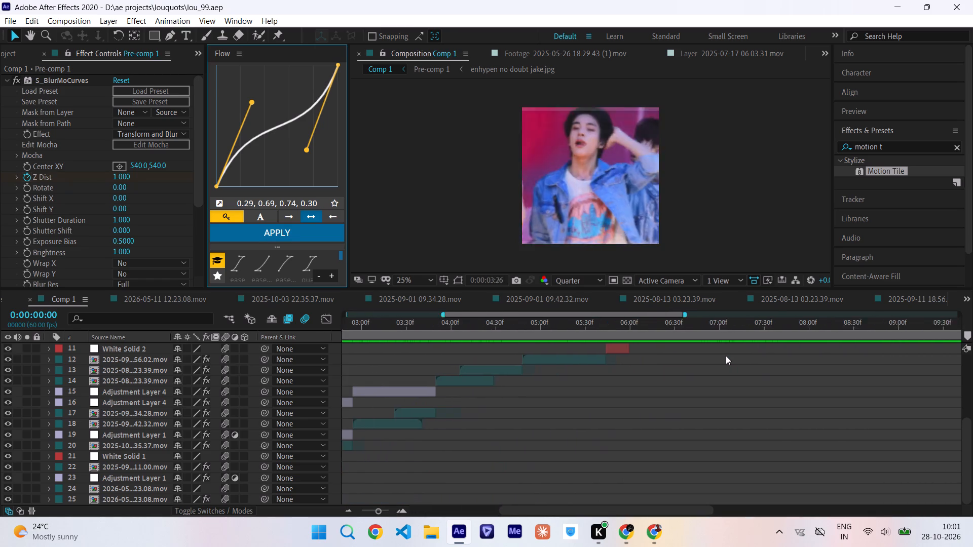
pyautogui.hscroll(-2, 726, 356)
pyautogui.hscroll(6, 726, 356)
pyautogui.hscroll(-2, 726, 356)
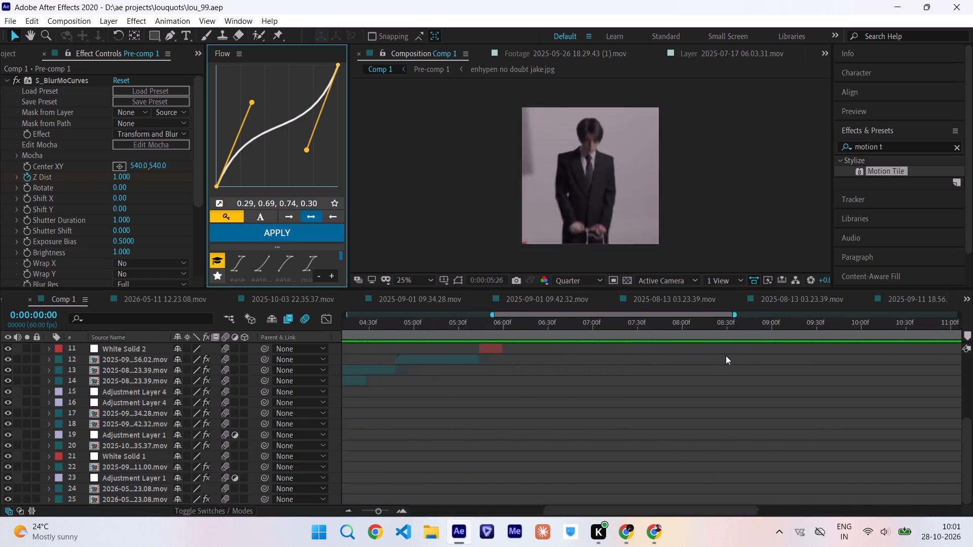
pyautogui.hscroll(-1, 726, 356)
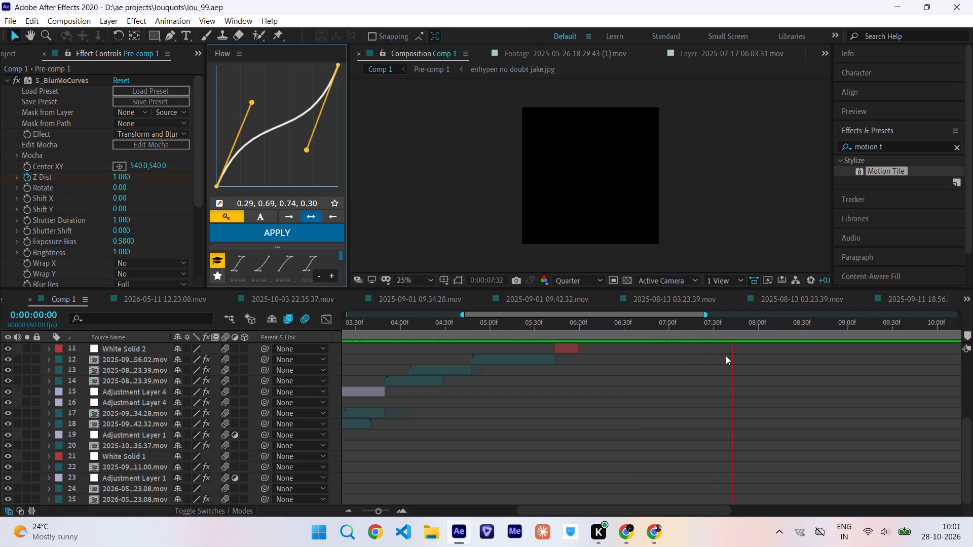
pyautogui.scroll(13, 726, 356)
pyautogui.click(734, 328)
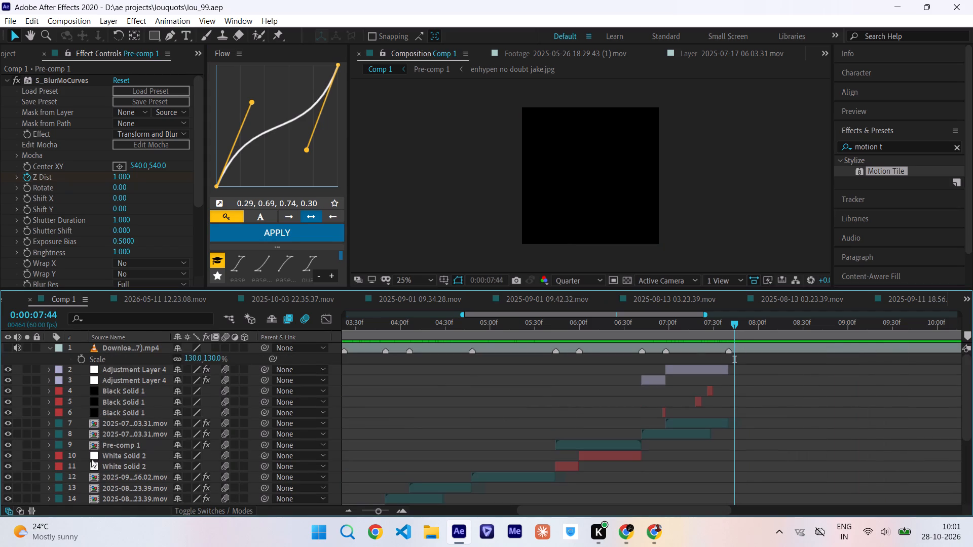
# Move both White Solid 2 layers up to directly beneath the lowest Black Solid 1 layer, above the 2025-07 clips.
pyautogui.moveTo(82, 454); pyautogui.dragTo(103, 469)
pyautogui.moveTo(103, 469); pyautogui.dragTo(98, 424)
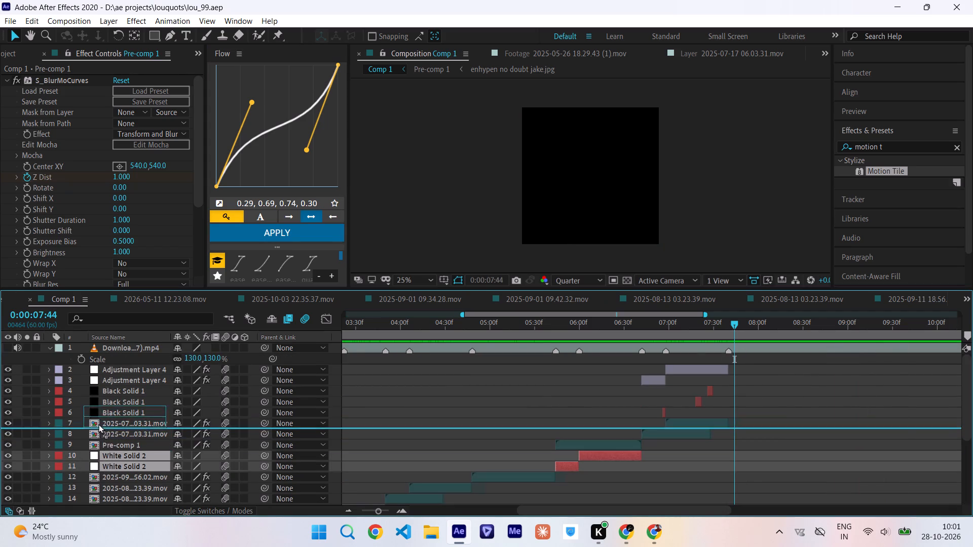
pyautogui.moveTo(98, 424); pyautogui.dragTo(98, 420)
# Stack the upper Adjustment Layer 1, White Solid 1 and the bottom Adjustment Layer 1 directly beneath the Adjustment Layer 4 at layer 16.
pyautogui.hscroll(2, 484, 432)
pyautogui.scroll(-1, 484, 432)
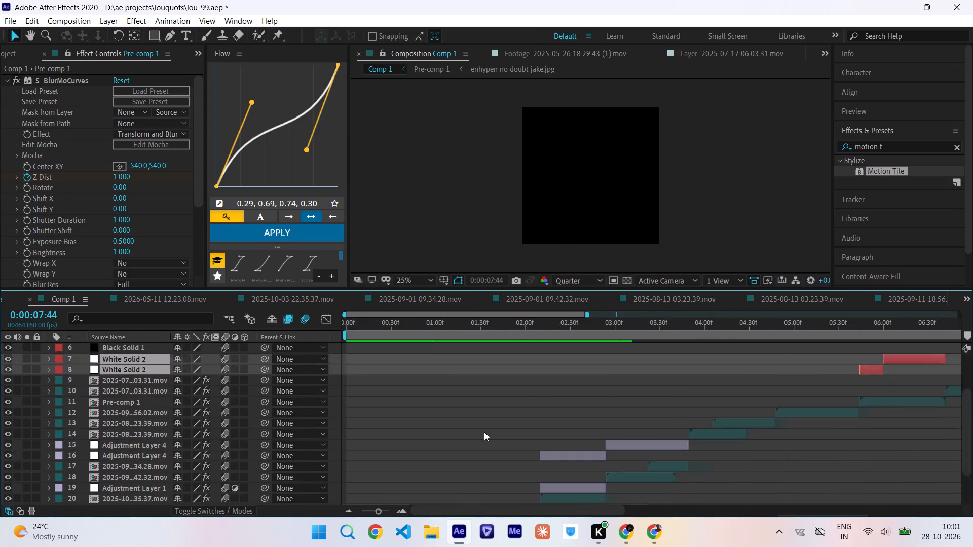
pyautogui.scroll(-1, 484, 432)
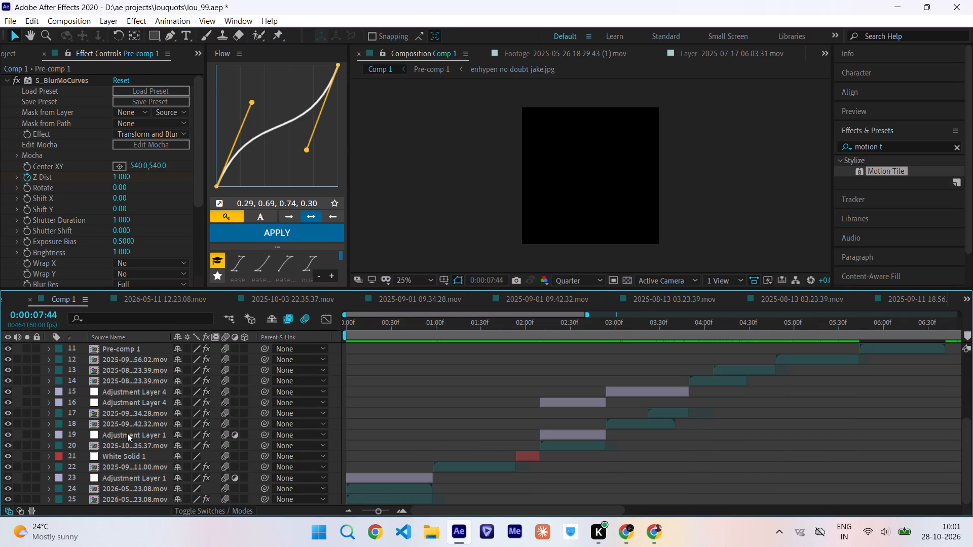
pyautogui.moveTo(127, 433); pyautogui.dragTo(125, 408)
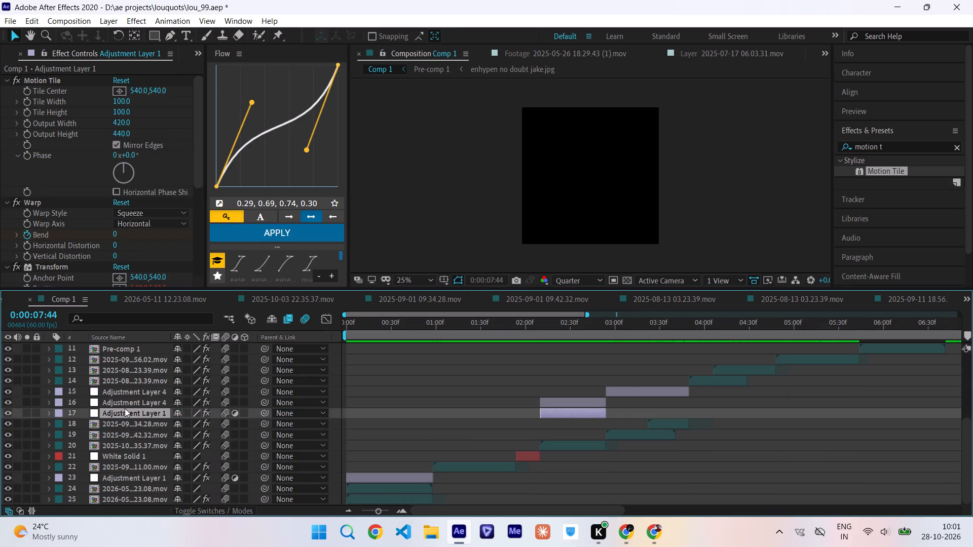
pyautogui.moveTo(107, 456); pyautogui.dragTo(107, 428)
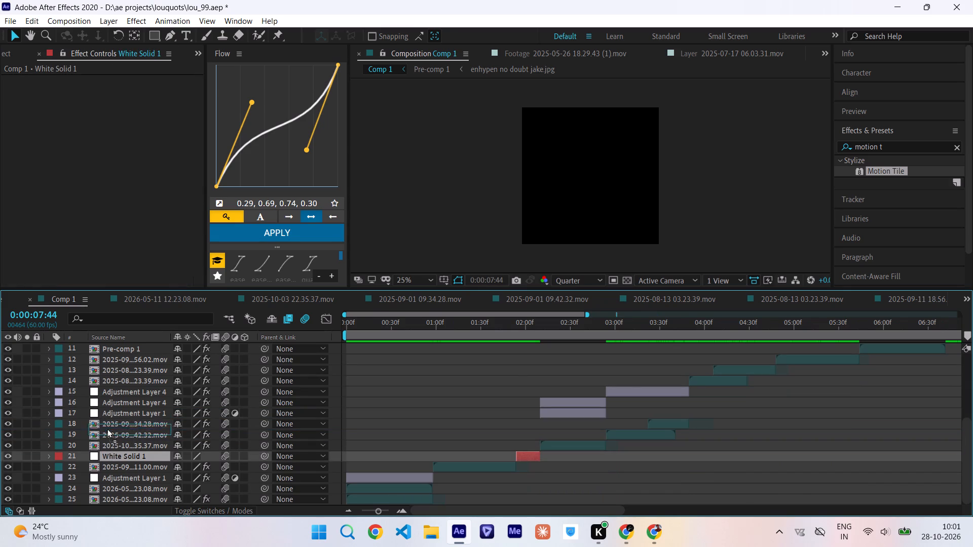
pyautogui.moveTo(107, 428); pyautogui.dragTo(105, 422)
pyautogui.moveTo(114, 476); pyautogui.dragTo(105, 428)
# Move the five grouped adjustment and White Solid 1 layers up to directly beneath the White Solid 2 layers, above all the clips.
pyautogui.moveTo(85, 395); pyautogui.dragTo(106, 435)
pyautogui.moveTo(106, 435); pyautogui.dragTo(107, 348)
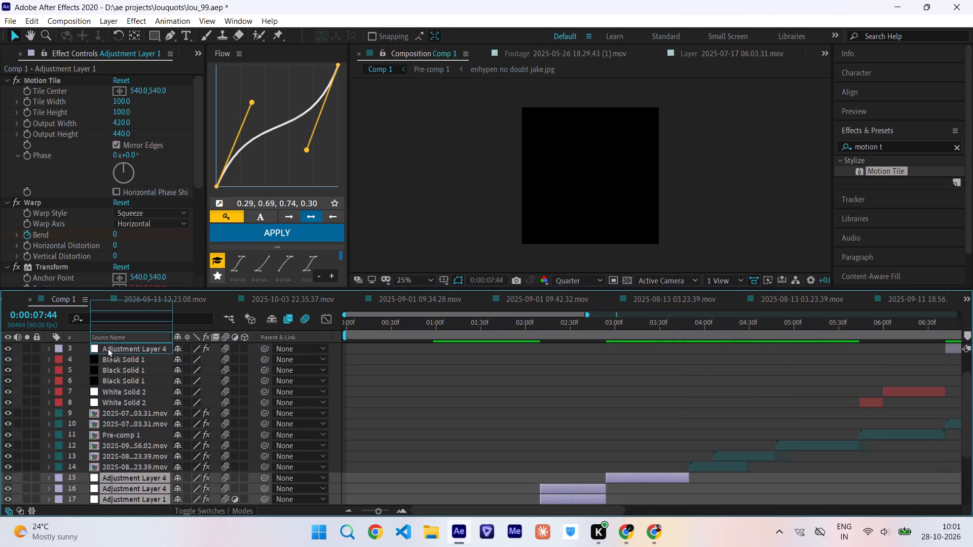
pyautogui.moveTo(107, 348); pyautogui.dragTo(100, 437)
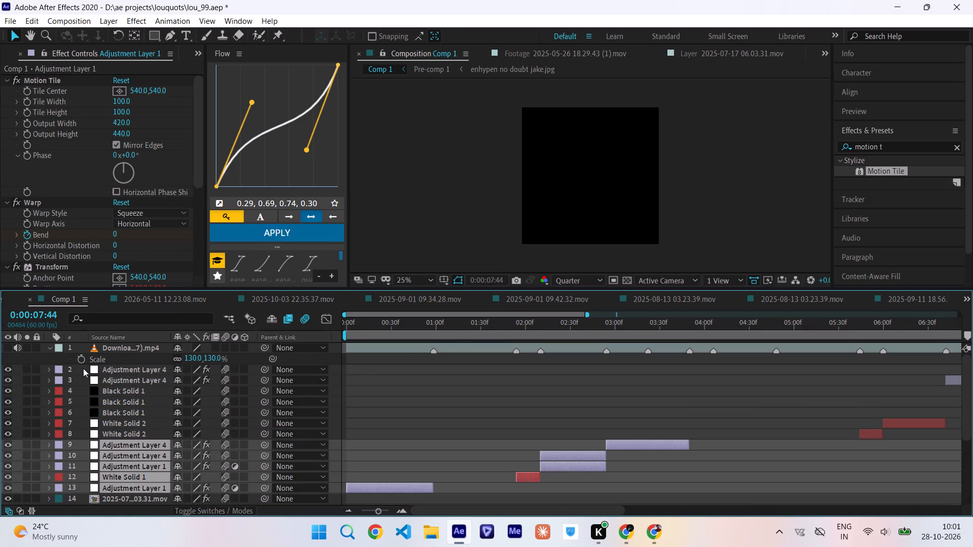
# Hide all adjustment and solid layers, from layer 2 through layer 13.
pyautogui.moveTo(83, 367); pyautogui.dragTo(112, 488)
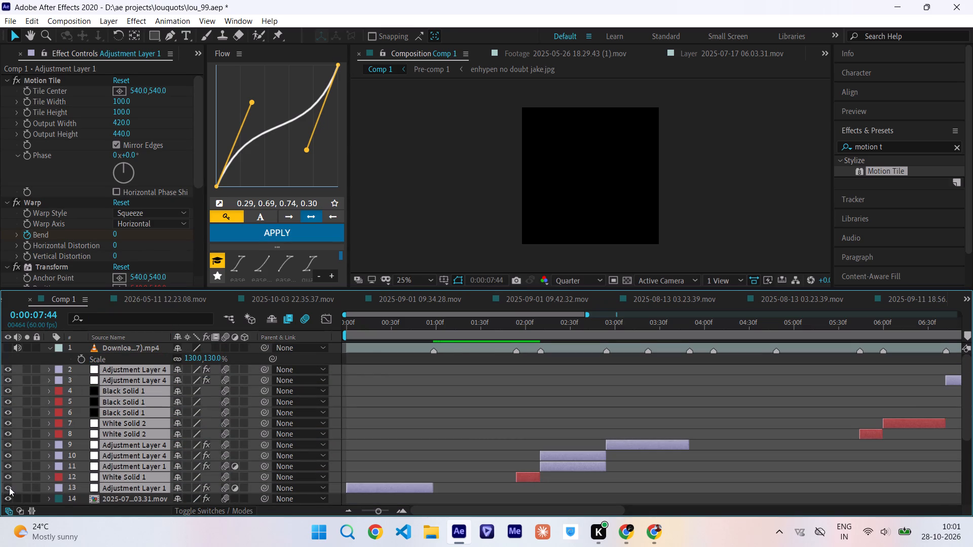
pyautogui.click(9, 487)
# Play back Comp 1 from its start to review the clips without the adjustment and solid layers, and save the project.
pyautogui.moveTo(354, 324); pyautogui.dragTo(208, 353)
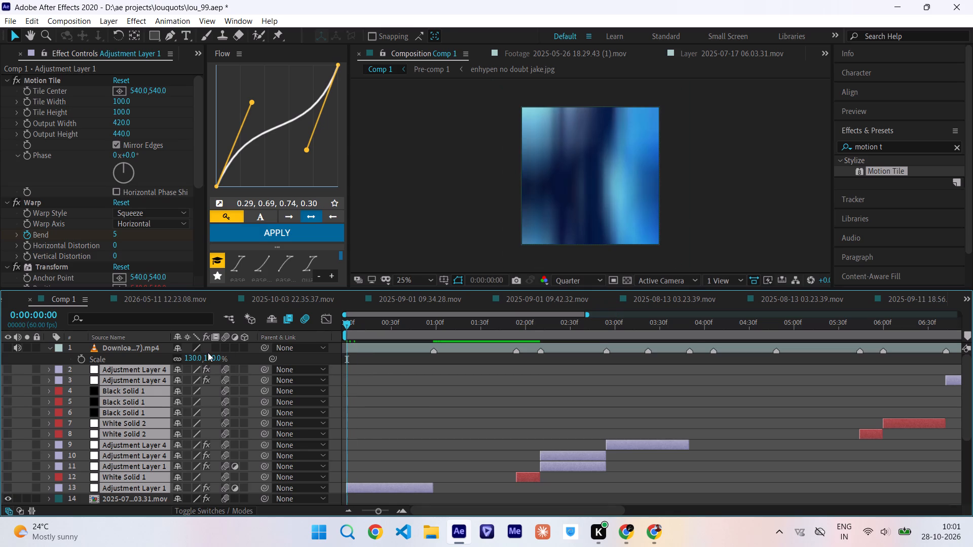
pyautogui.press('space')
pyautogui.click(521, 403)
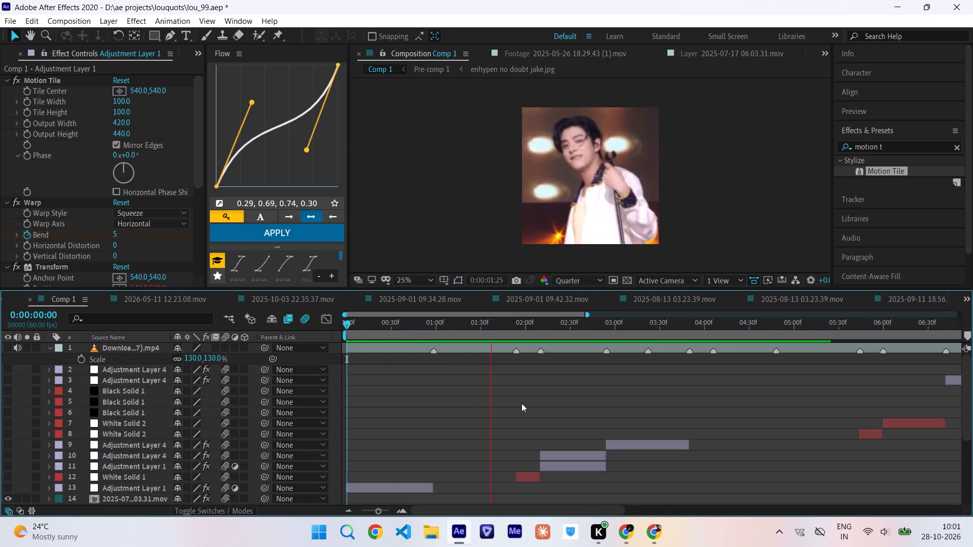
pyautogui.scroll(-12, 521, 403)
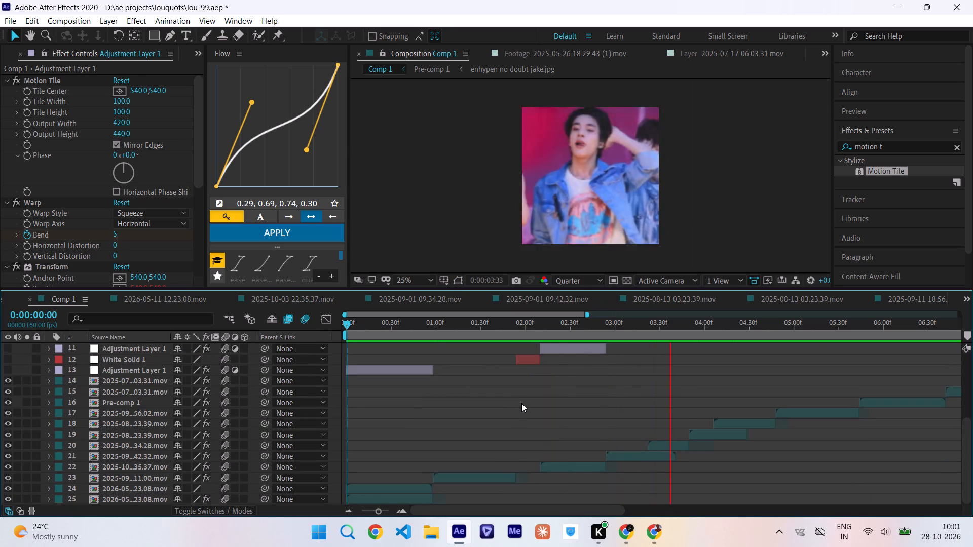
pyautogui.hotkey('ctrl', 's')
pyautogui.hscroll(-3, 700, 418)
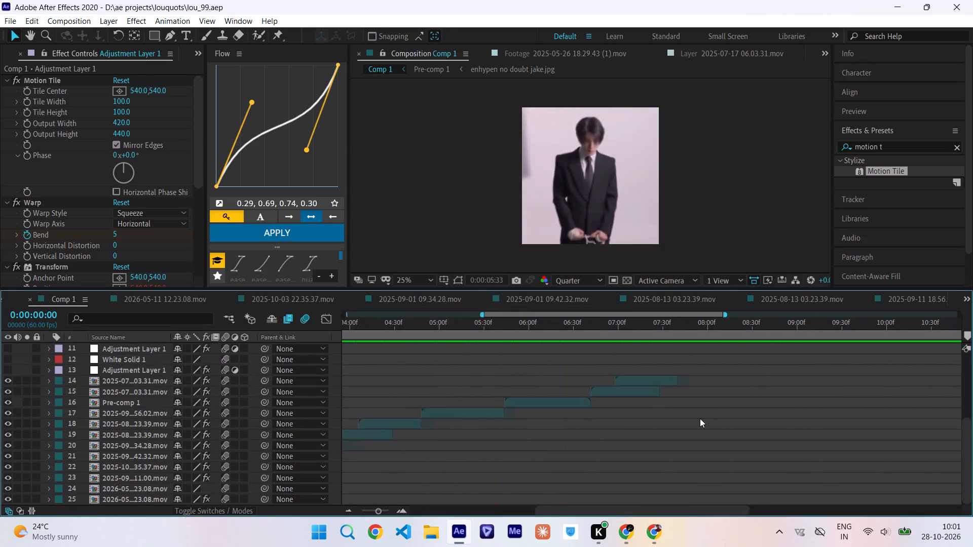
pyautogui.hscroll(-2, 700, 418)
pyautogui.scroll(1, 700, 418)
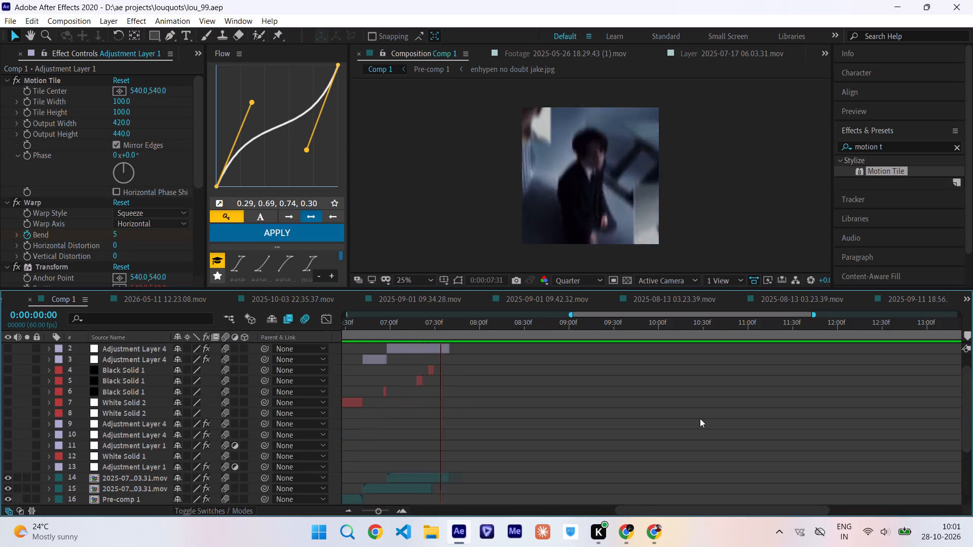
pyautogui.hscroll(1, 700, 418)
# Check the Pre-comp 1 section around 0:00:06:16, and move both White Solid 2 layers directly beneath Pre-comp 1 and make them visible.
pyautogui.click(465, 331)
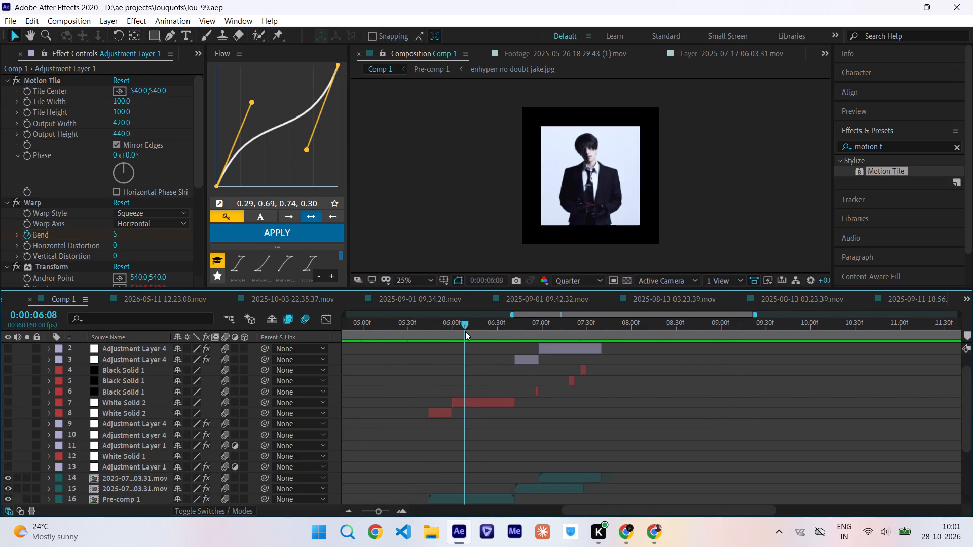
pyautogui.moveTo(465, 331); pyautogui.dragTo(477, 336)
pyautogui.moveTo(84, 408); pyautogui.dragTo(95, 414)
pyautogui.moveTo(95, 414); pyautogui.dragTo(111, 499)
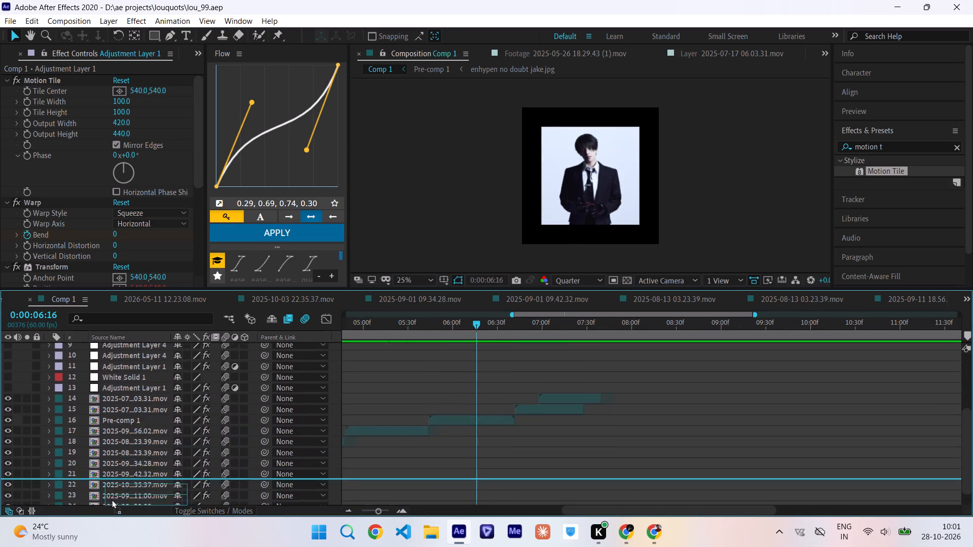
pyautogui.moveTo(111, 499); pyautogui.dragTo(102, 409)
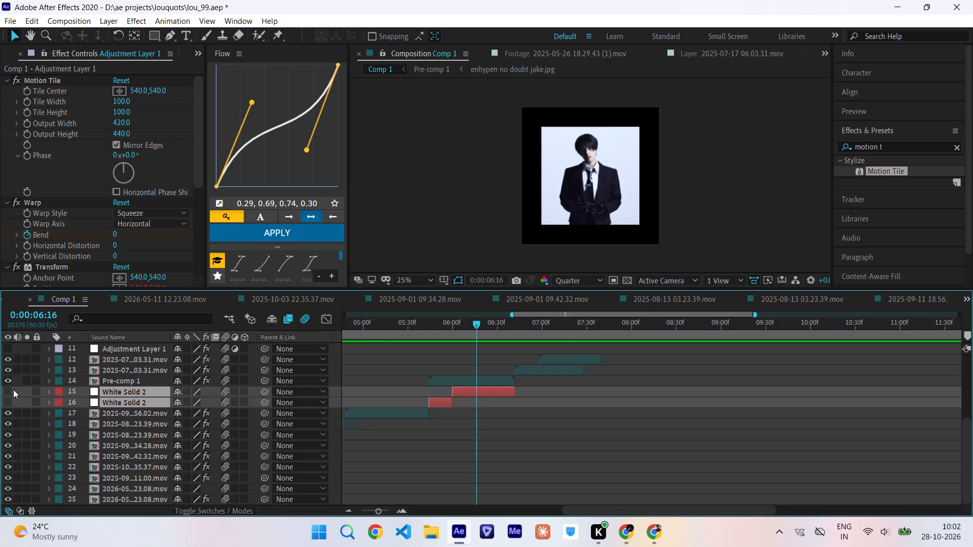
pyautogui.click(12, 389)
# Play back the edit from 0:00:05:00 and set the work area end at 0:00:07:45.
pyautogui.click(363, 326)
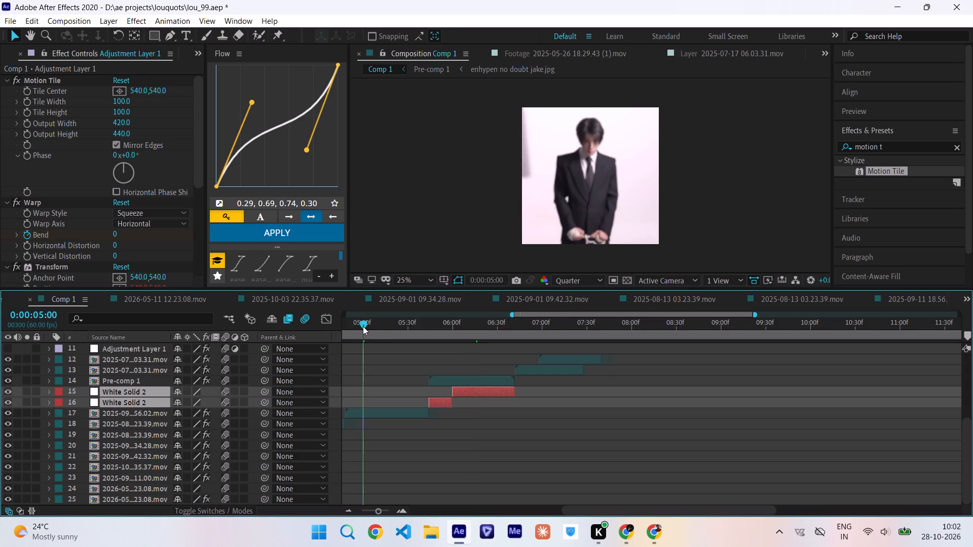
pyautogui.press('space')
pyautogui.scroll(1, 363, 326)
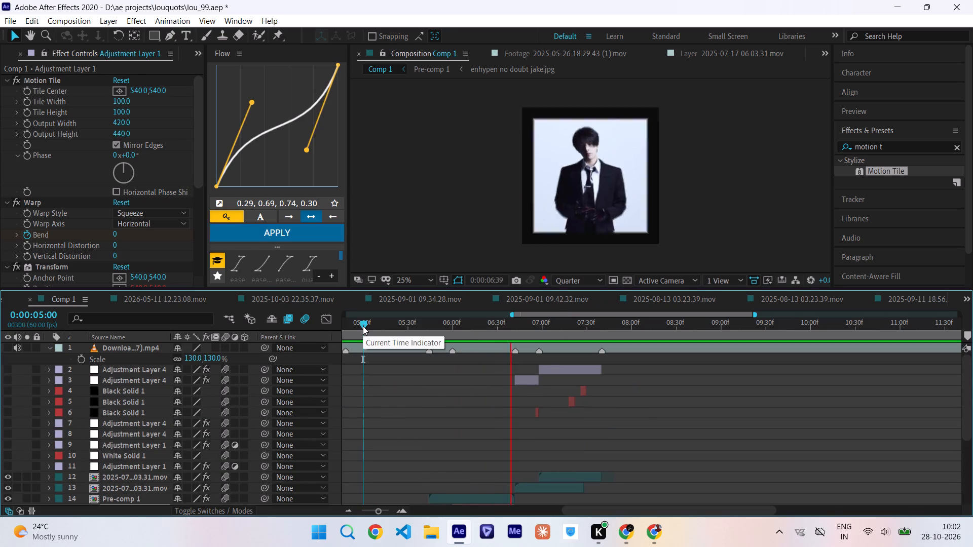
pyautogui.click(610, 329)
pyautogui.press('n')
pyautogui.hscroll(2, 610, 329)
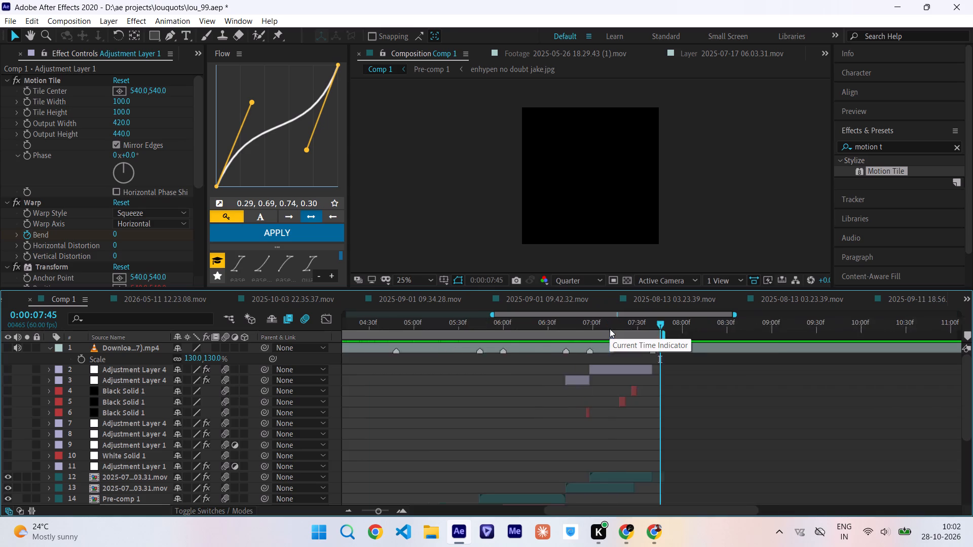
pyautogui.hscroll(4, 610, 329)
# Mute the reference video layer's audio.
pyautogui.click(17, 347)
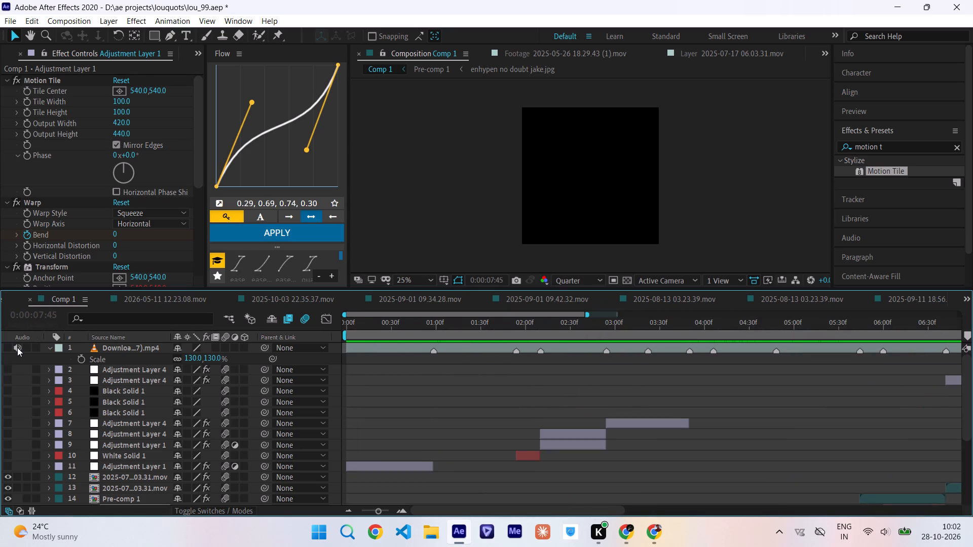
# Play back Comp 1 from its start without the reference audio and save the project.
pyautogui.moveTo(403, 319); pyautogui.dragTo(245, 356)
pyautogui.press('space')
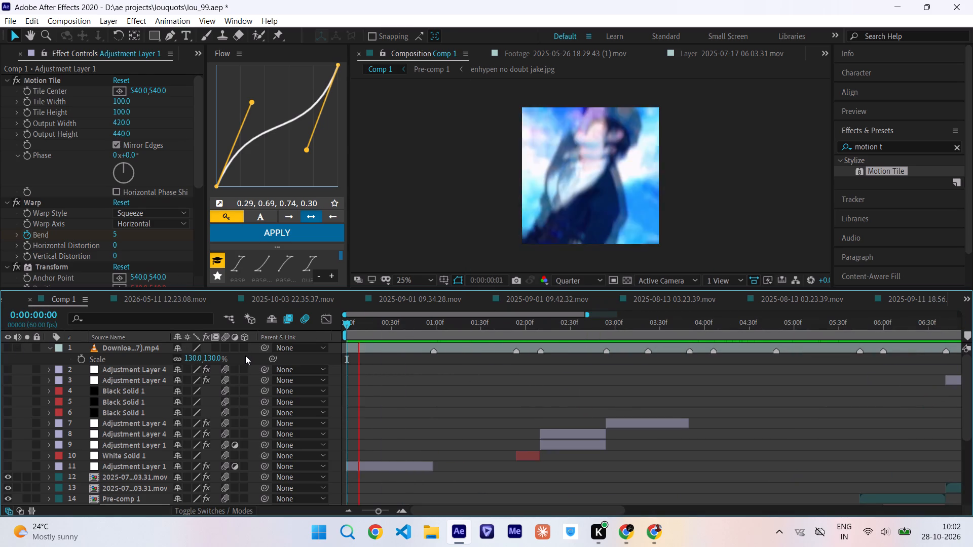
pyautogui.hotkey('ctrl', 's')
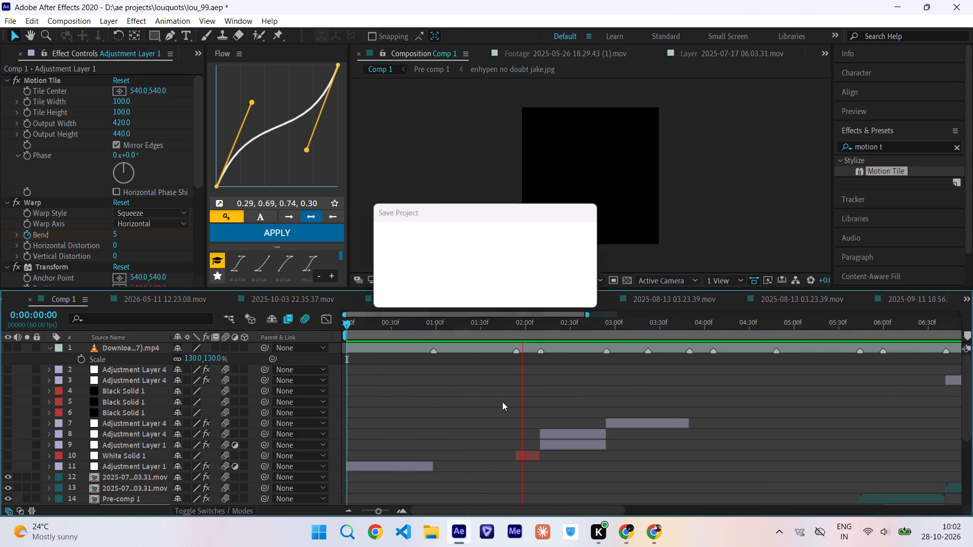
pyautogui.scroll(-8, 502, 402)
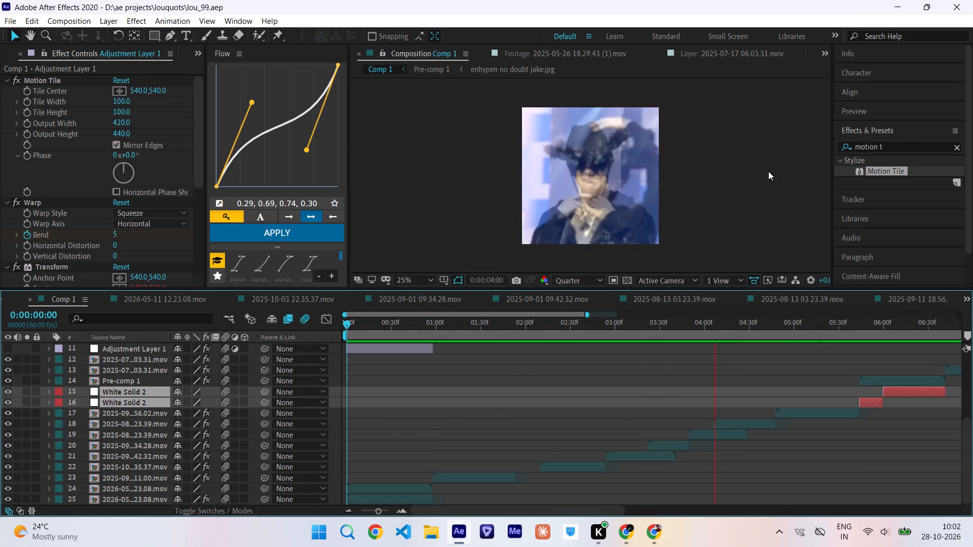
# Search the effects for "rsmb" and, at 0:00:00:30, apply RSMB to the bottom 2026-05-11 12.23.08.mov clip, layer 25.
pyautogui.moveTo(905, 146); pyautogui.dragTo(784, 155)
pyautogui.write('rsmb')
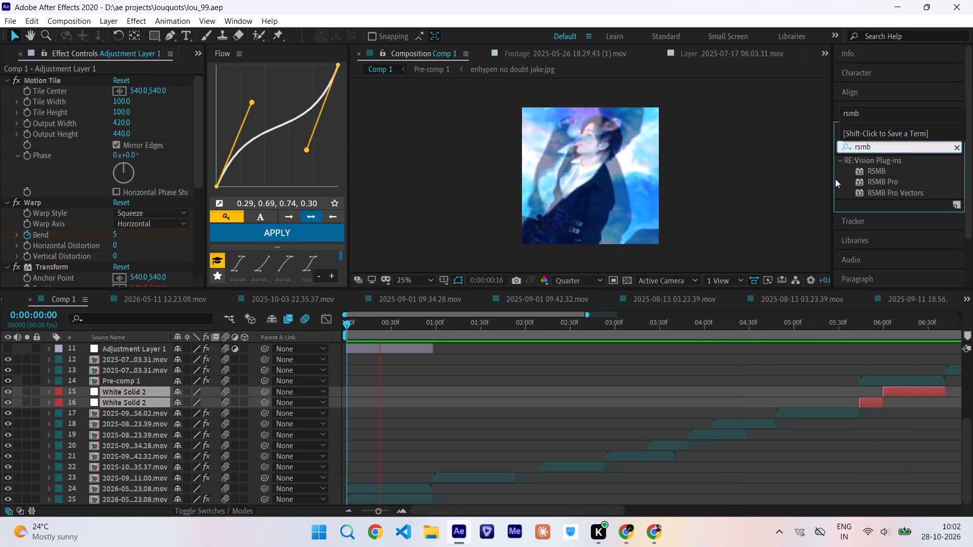
pyautogui.click(391, 324)
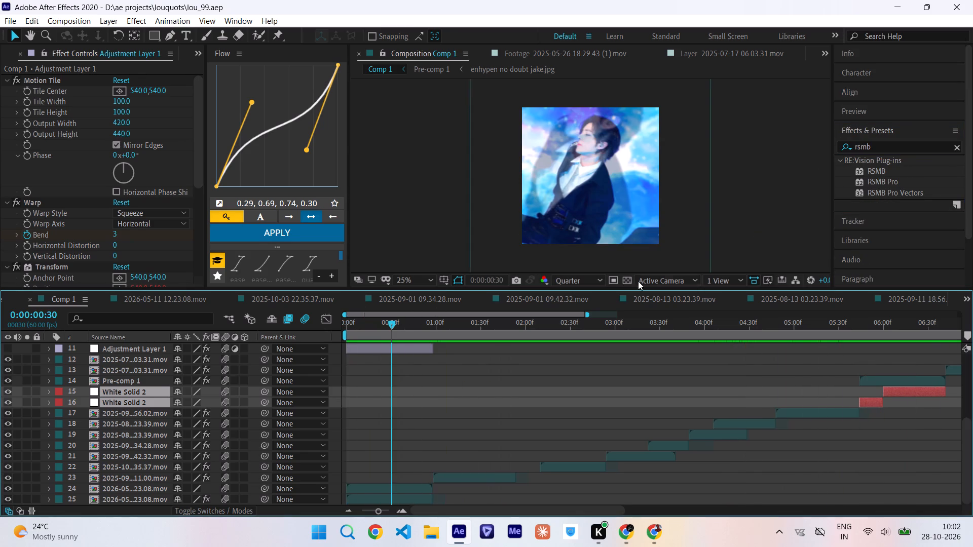
pyautogui.moveTo(881, 170); pyautogui.dragTo(379, 538)
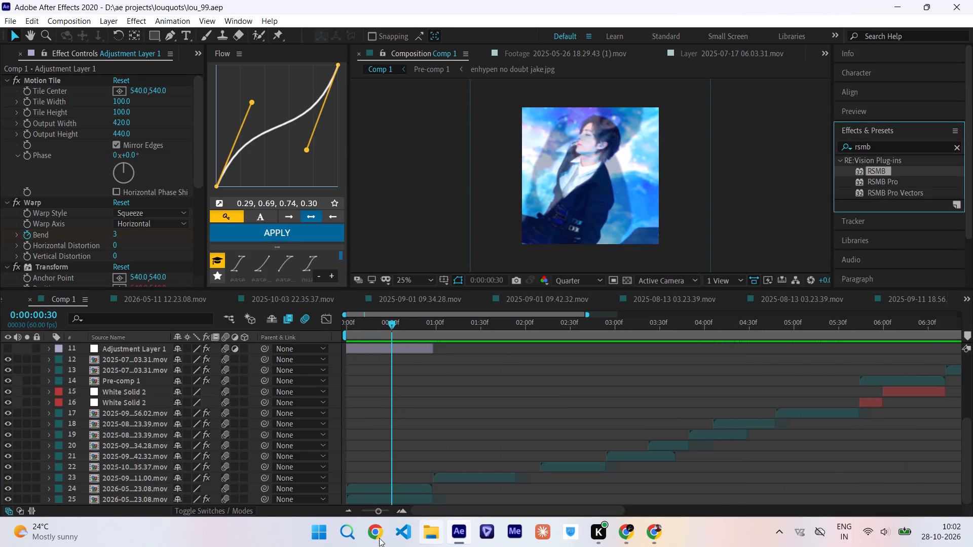
pyautogui.moveTo(379, 538); pyautogui.dragTo(390, 498)
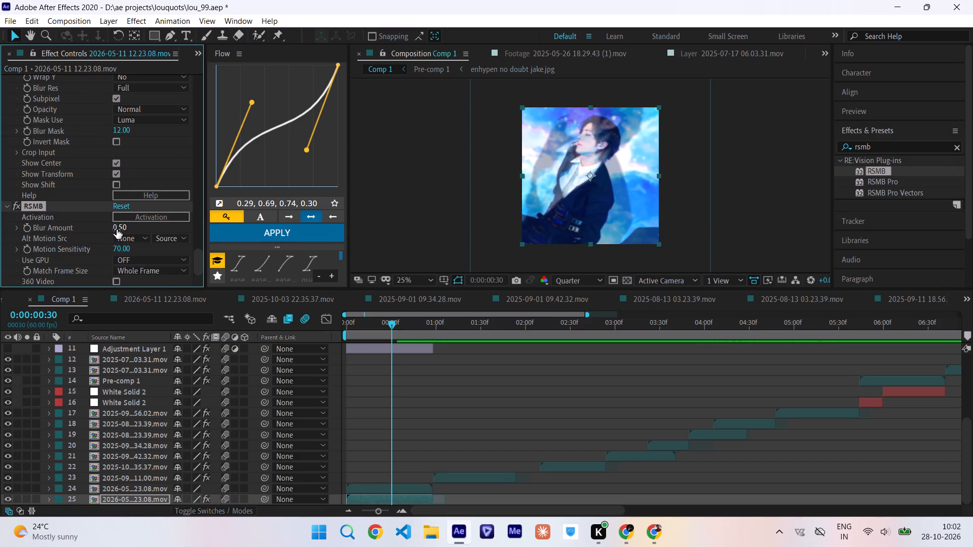
# Set the RSMB Blur Amount on layer 25 to 0.5 and check the blur between 0:00:00:17 and 0:00:00:42.
pyautogui.click(117, 229)
pyautogui.write('0.')
pyautogui.press('8')
pyautogui.press('BackSpace')
pyautogui.press('BackSpace')
pyautogui.press('BackSpace')
pyautogui.write('0.')
pyautogui.press('5')
pyautogui.press('Return')
pyautogui.moveTo(391, 329); pyautogui.dragTo(373, 336)
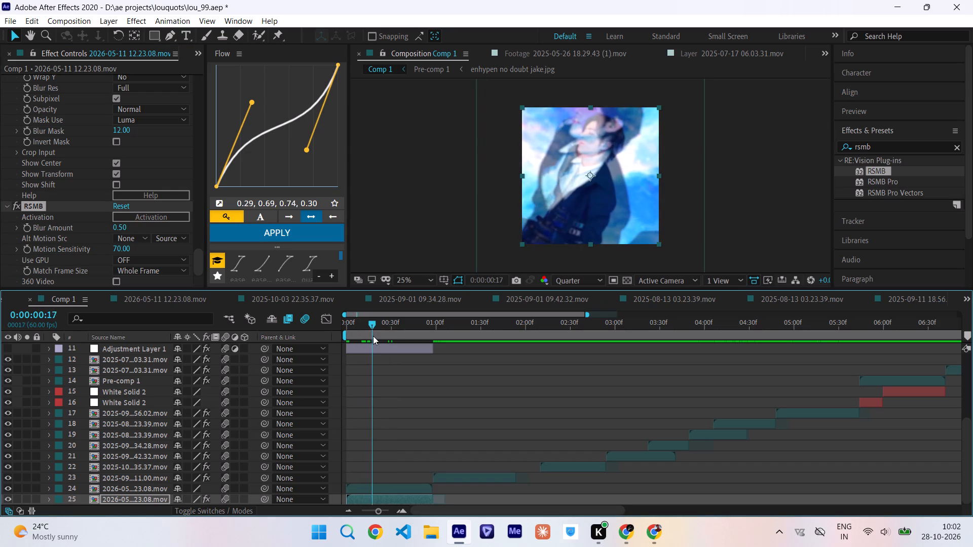
pyautogui.moveTo(373, 336); pyautogui.dragTo(409, 341)
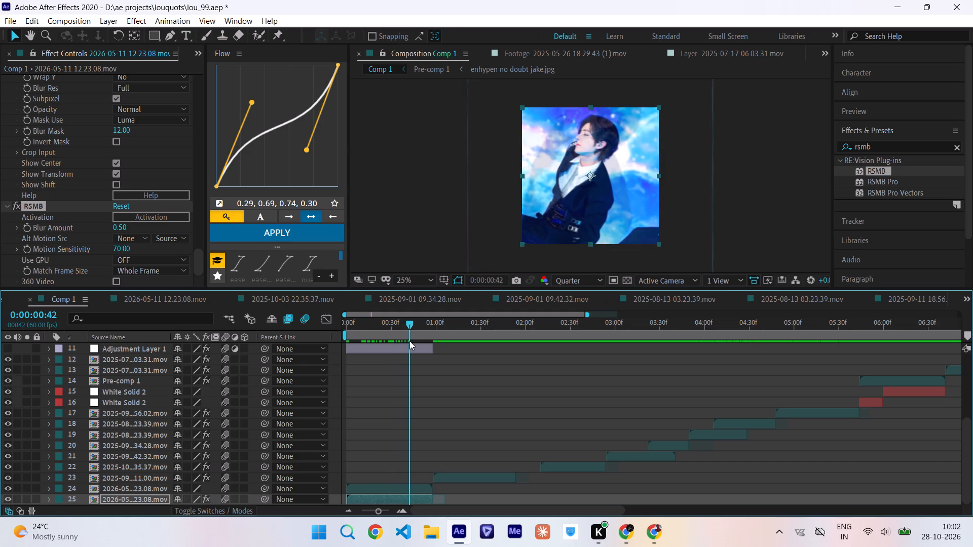
pyautogui.moveTo(409, 341); pyautogui.dragTo(409, 341)
# Copy the RSMB effect from layer 25 and paste it onto clip layers 17 to 24 and layers 12 to 14, including Pre-comp 1.
pyautogui.scroll(-1, 187, 249)
pyautogui.click(40, 207)
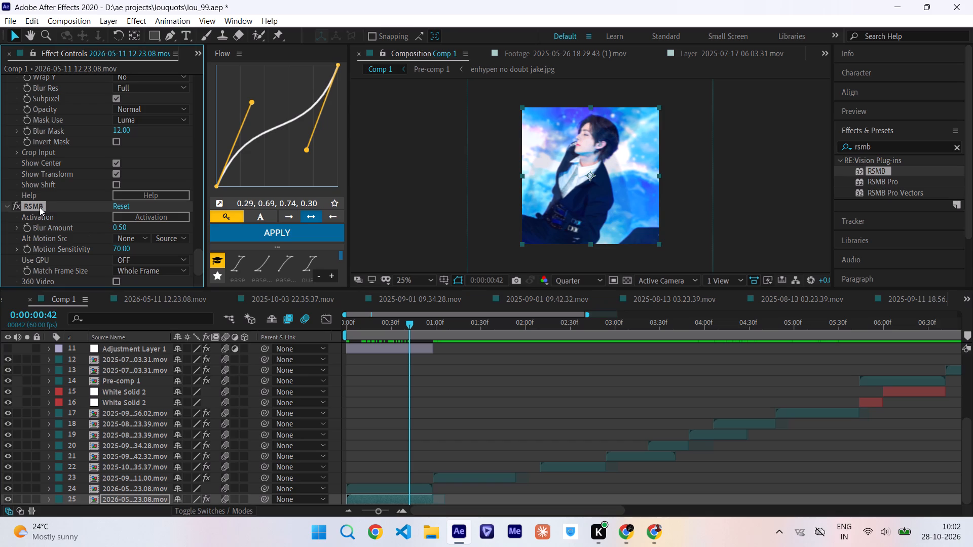
pyautogui.rightClick(40, 207)
pyautogui.click(67, 248)
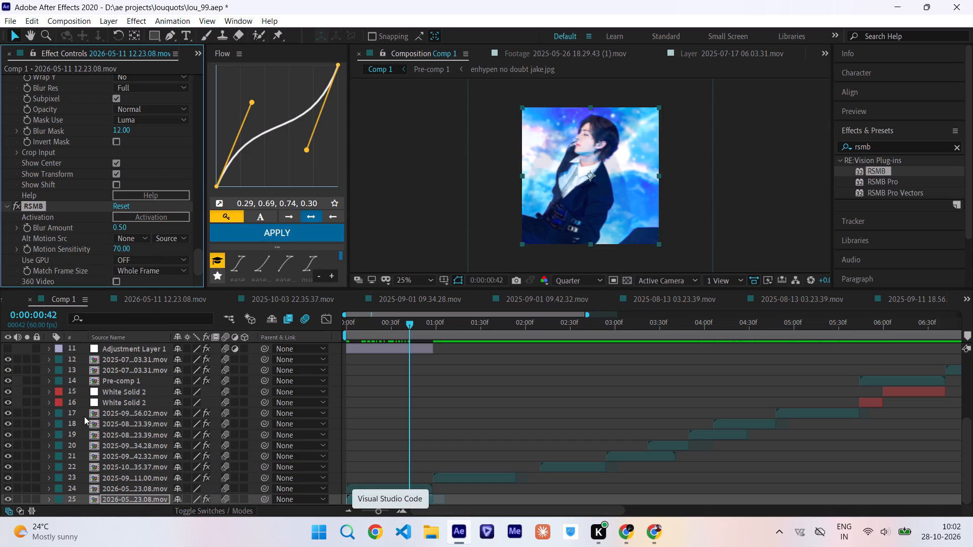
pyautogui.moveTo(83, 415); pyautogui.dragTo(120, 486)
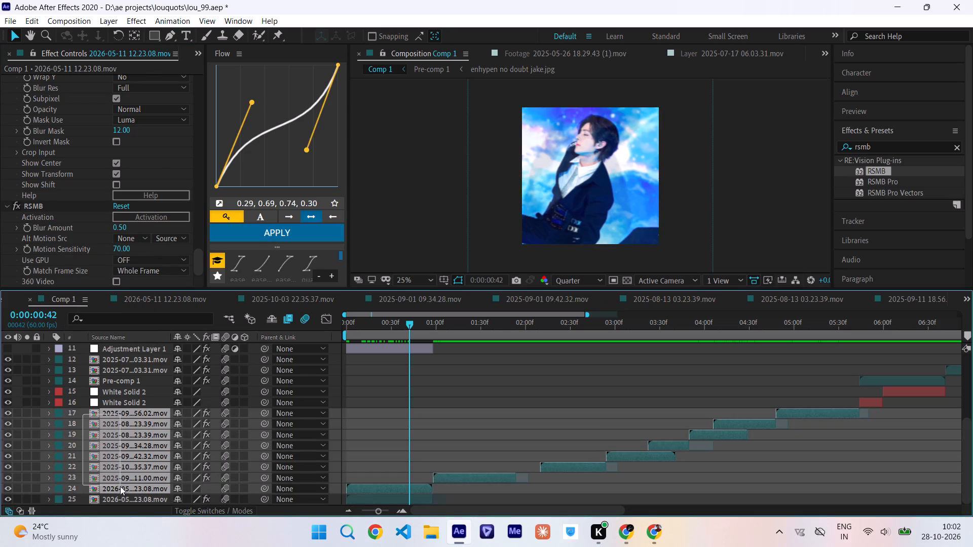
pyautogui.moveTo(120, 486); pyautogui.dragTo(121, 487)
pyautogui.hotkey('ctrl', 'v')
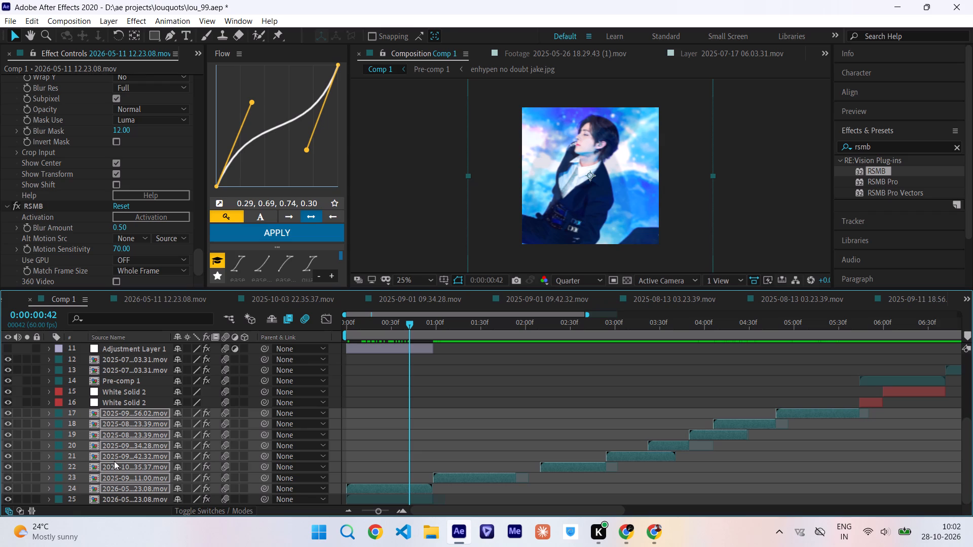
pyautogui.moveTo(86, 357); pyautogui.dragTo(104, 379)
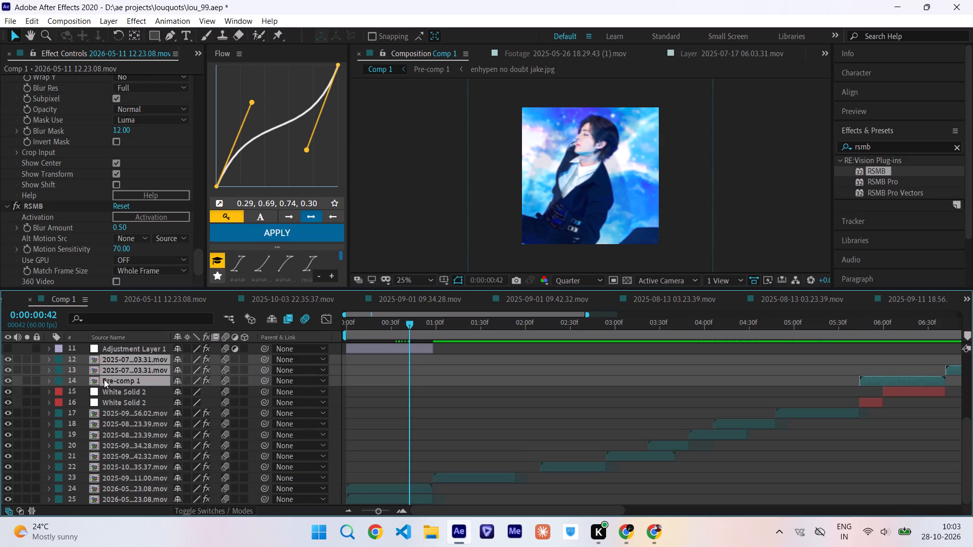
pyautogui.hotkey('ctrl', 'v')
# Start a preview of Comp 1 with the playhead at 0:00:07:54, past the work area end, and save the project.
pyautogui.scroll(1, 379, 405)
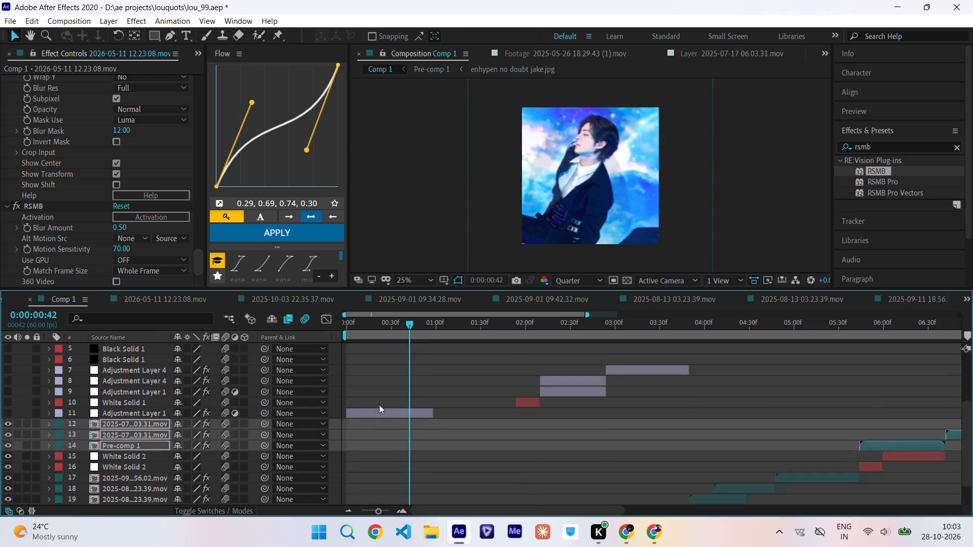
pyautogui.scroll(1, 379, 405)
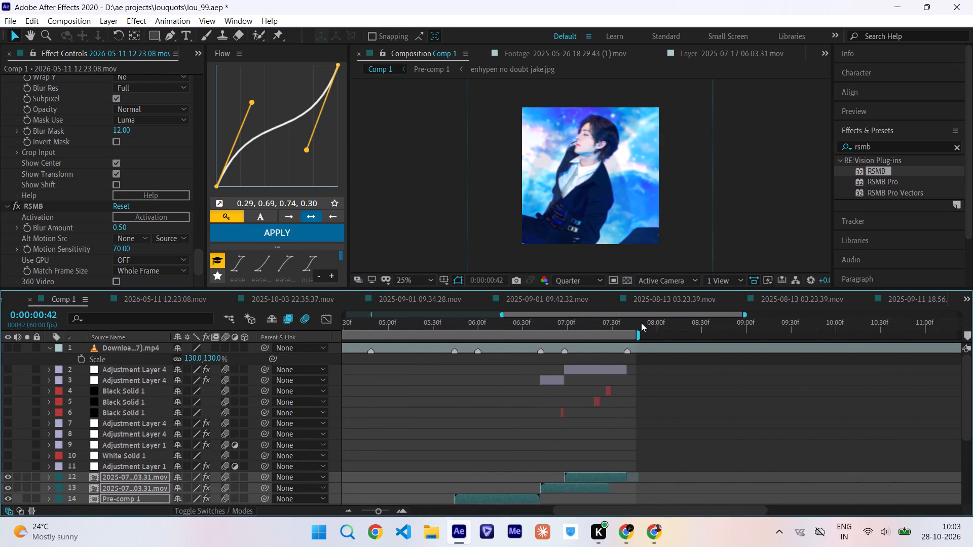
pyautogui.click(648, 324)
pyautogui.press('space')
pyautogui.hscroll(5, 639, 368)
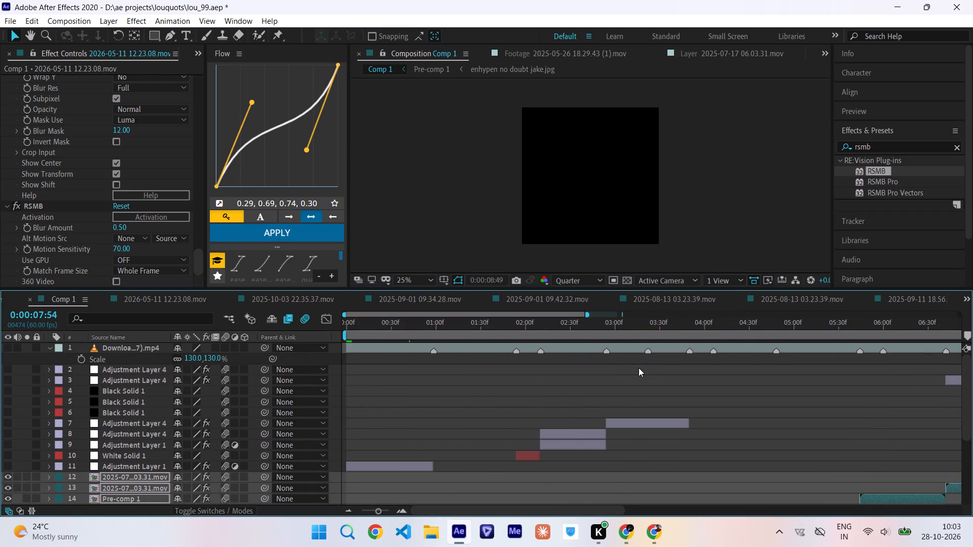
pyautogui.hotkey('ctrl', 's')
# Review the motion blur across the clips in the Comp 1 playback, restarting the preview from 0:00:06:49.
pyautogui.scroll(-20, 534, 384)
pyautogui.scroll(-6, 534, 384)
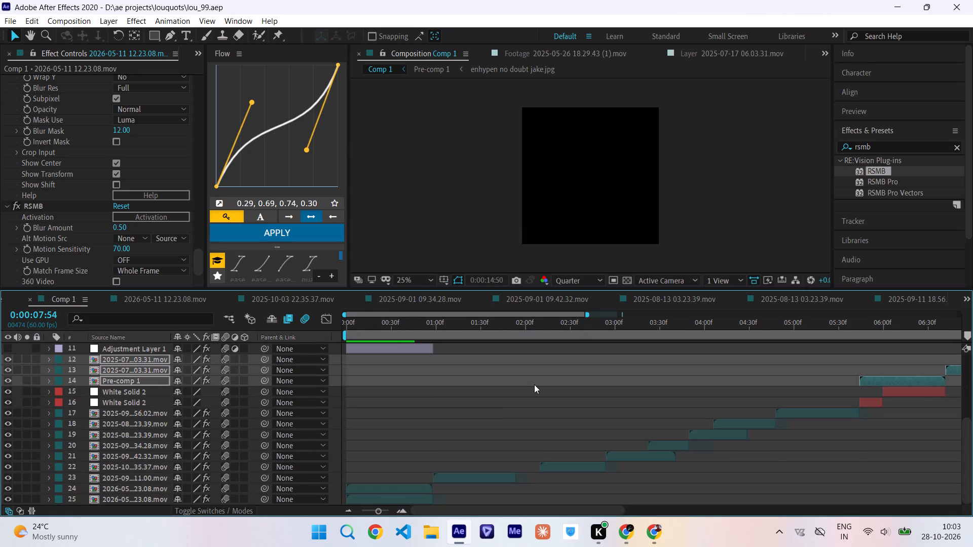
pyautogui.scroll(8, 534, 384)
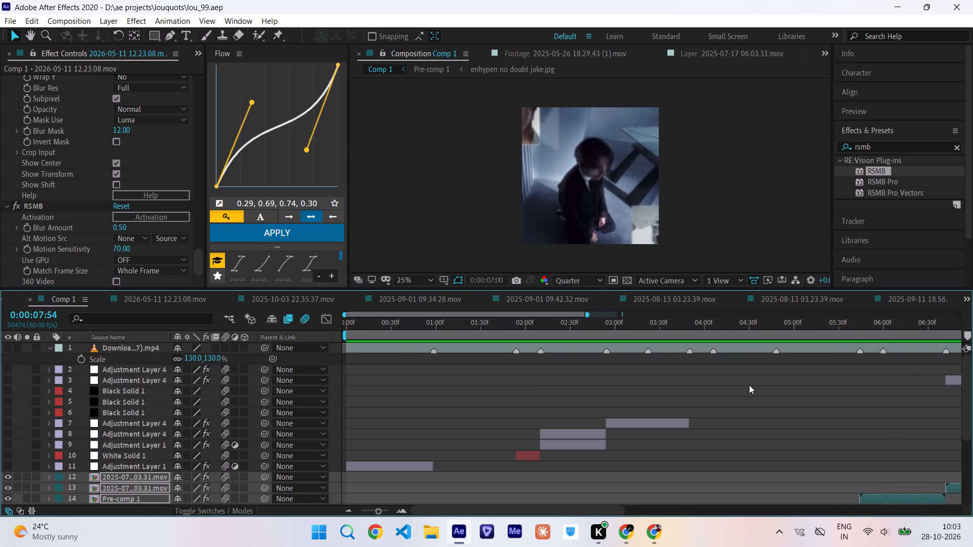
pyautogui.hscroll(-2, 749, 385)
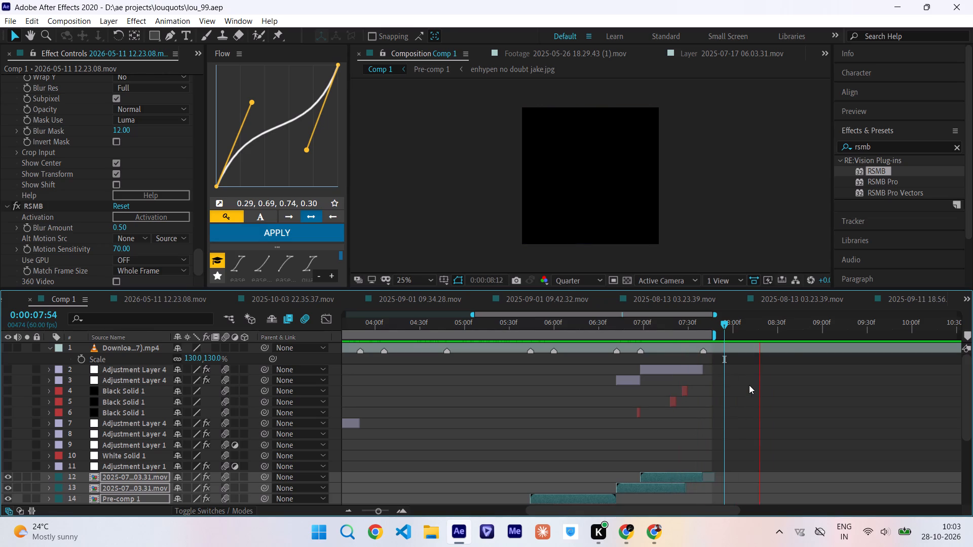
pyautogui.click(626, 320)
pyautogui.press('space')
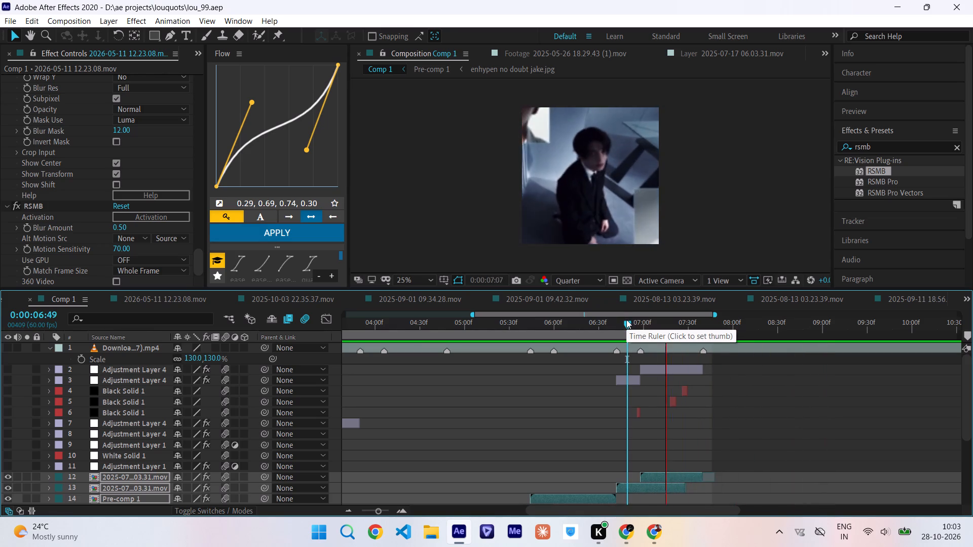
pyautogui.hscroll(7, 626, 320)
pyautogui.hscroll(-1, 626, 320)
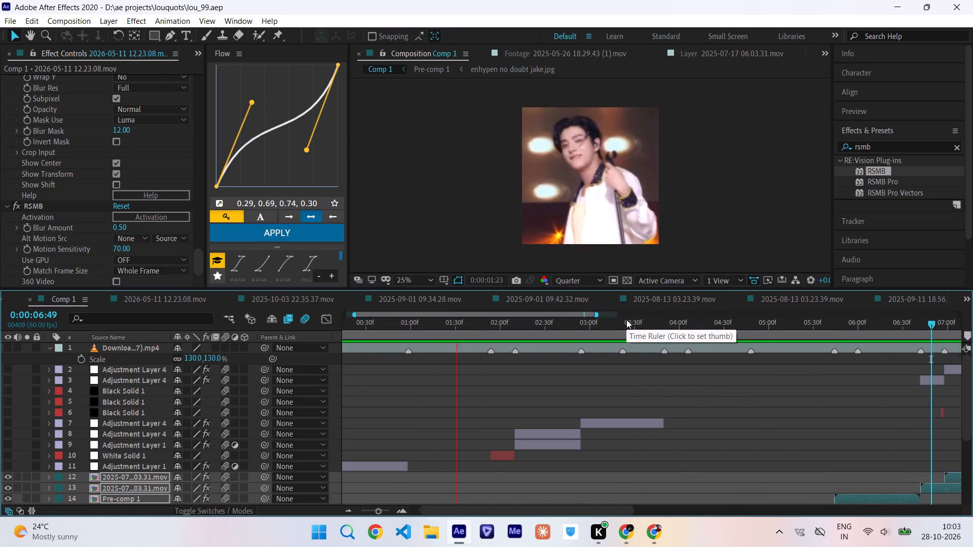
pyautogui.hscroll(-2, 626, 320)
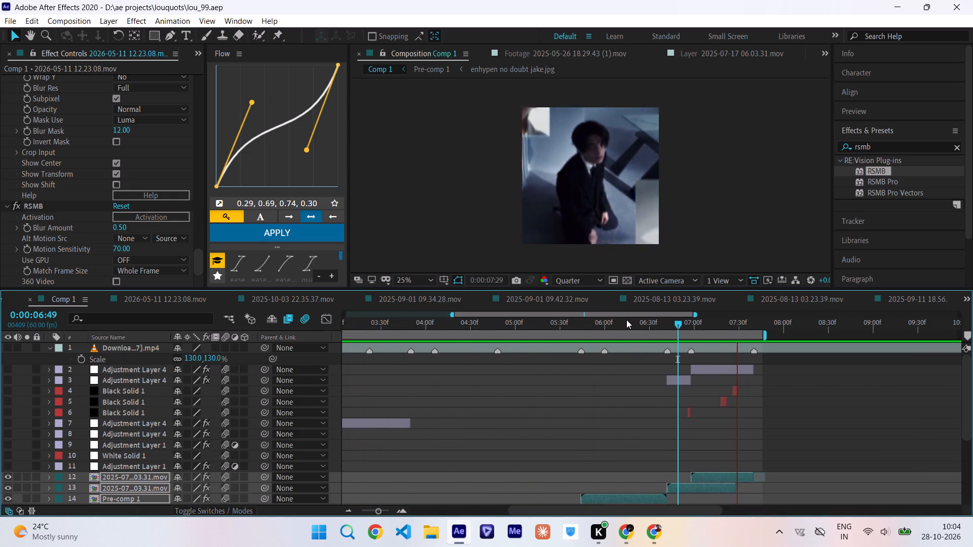
# Export Comp 1 by adding it to the Adobe Media Encoder queue.
pyautogui.click(8, 20)
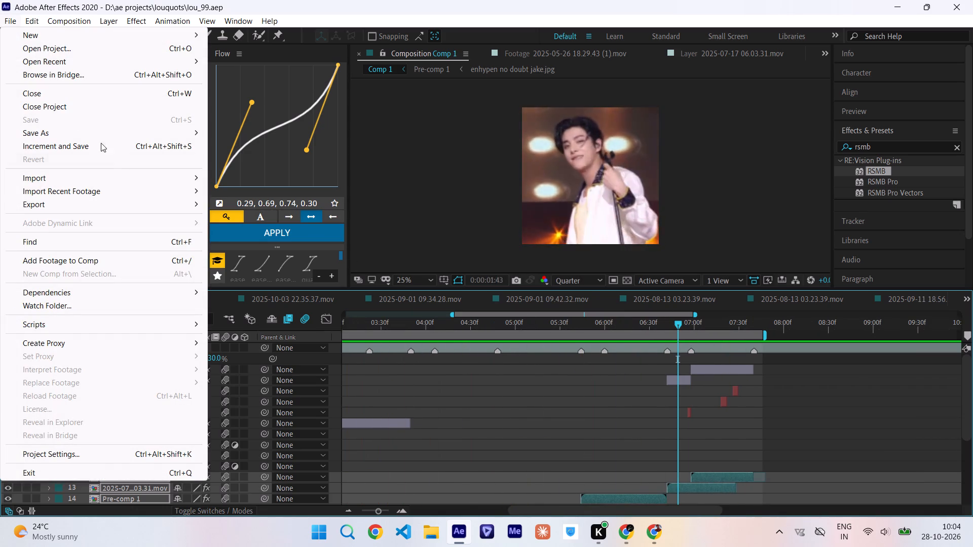
pyautogui.click(238, 208)
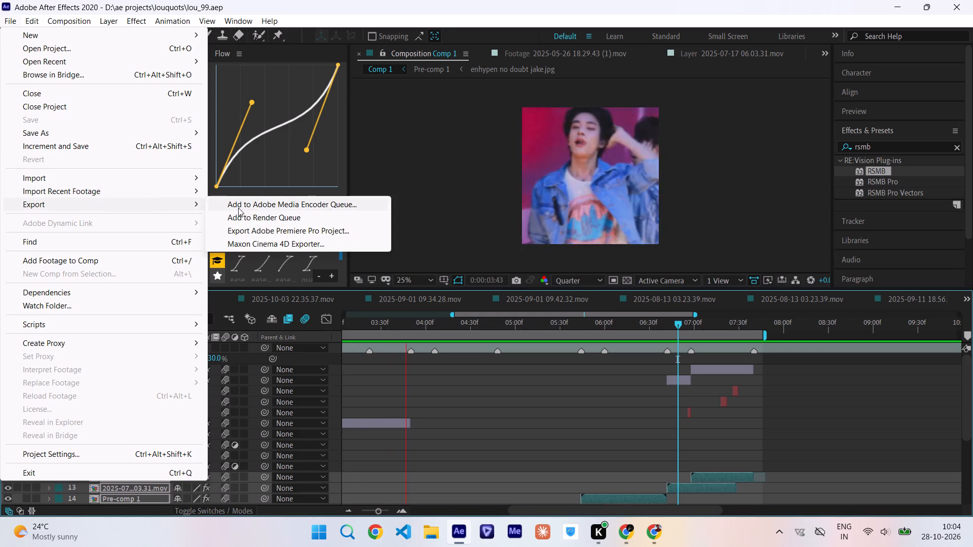
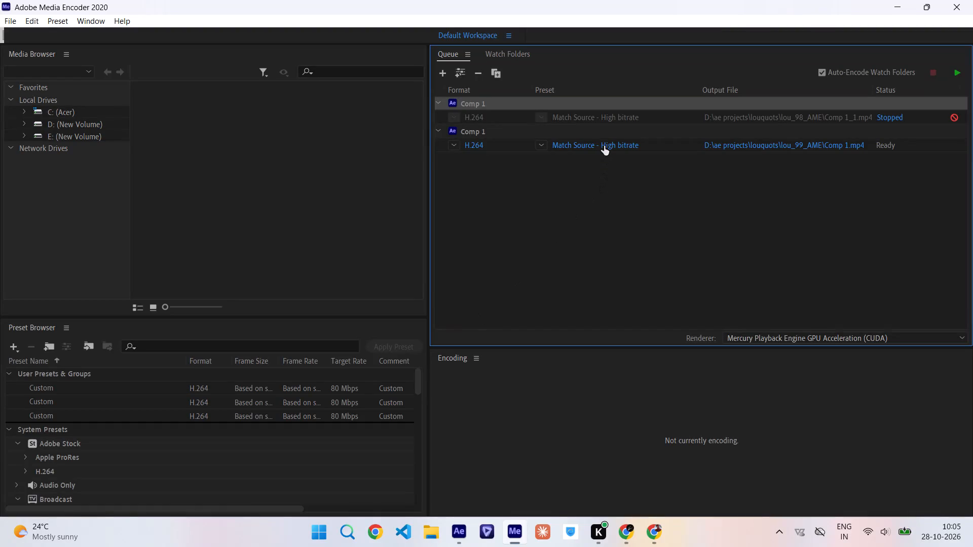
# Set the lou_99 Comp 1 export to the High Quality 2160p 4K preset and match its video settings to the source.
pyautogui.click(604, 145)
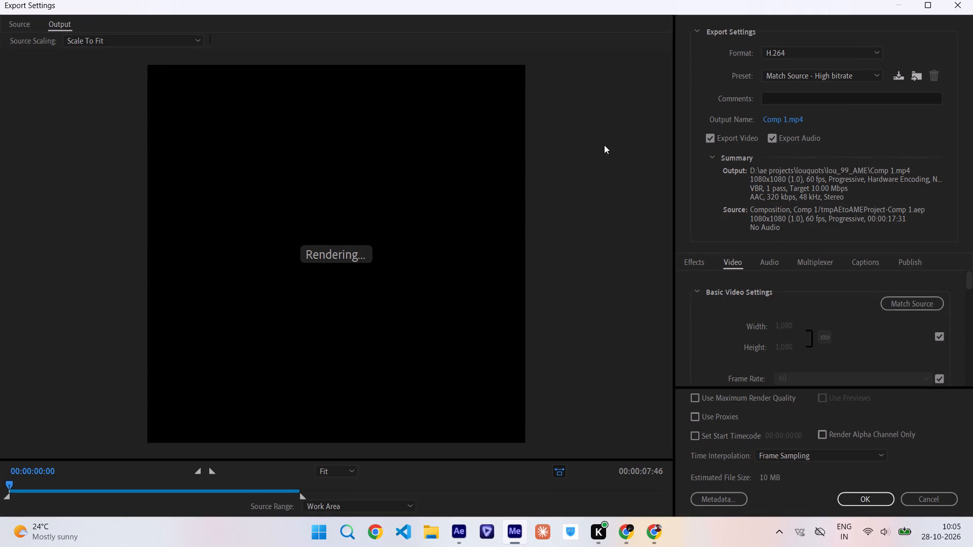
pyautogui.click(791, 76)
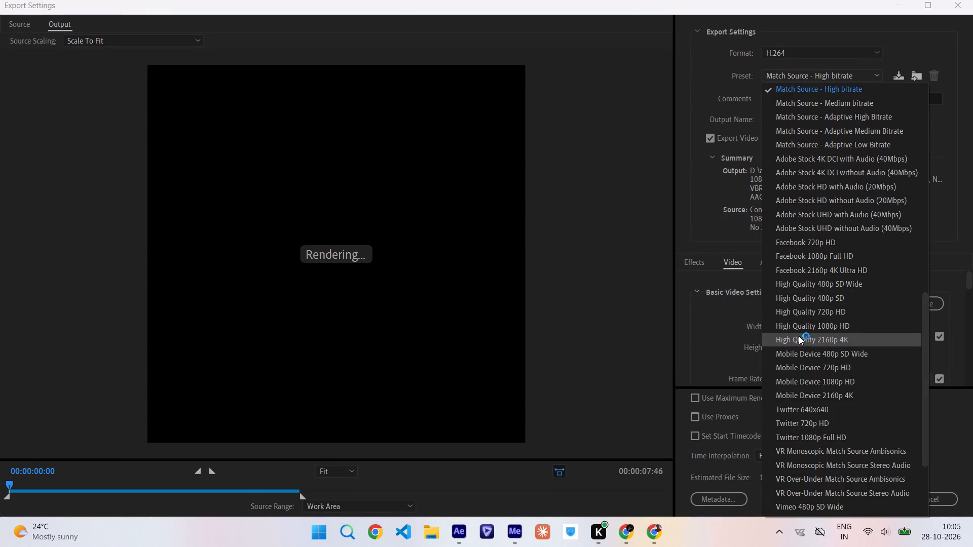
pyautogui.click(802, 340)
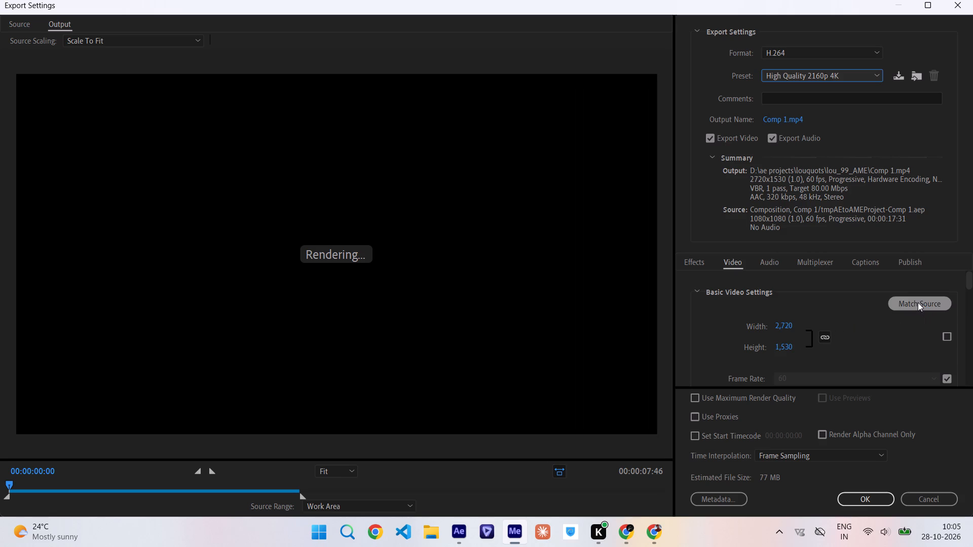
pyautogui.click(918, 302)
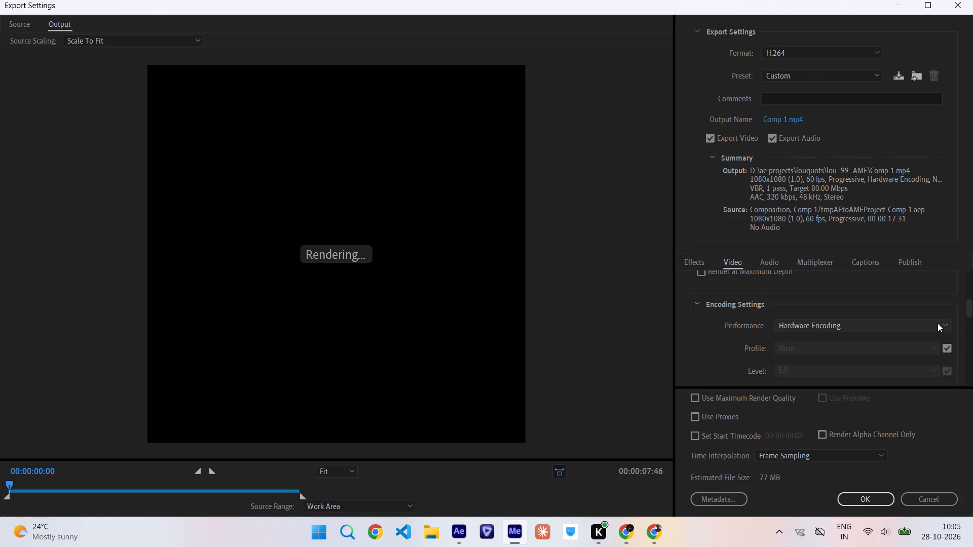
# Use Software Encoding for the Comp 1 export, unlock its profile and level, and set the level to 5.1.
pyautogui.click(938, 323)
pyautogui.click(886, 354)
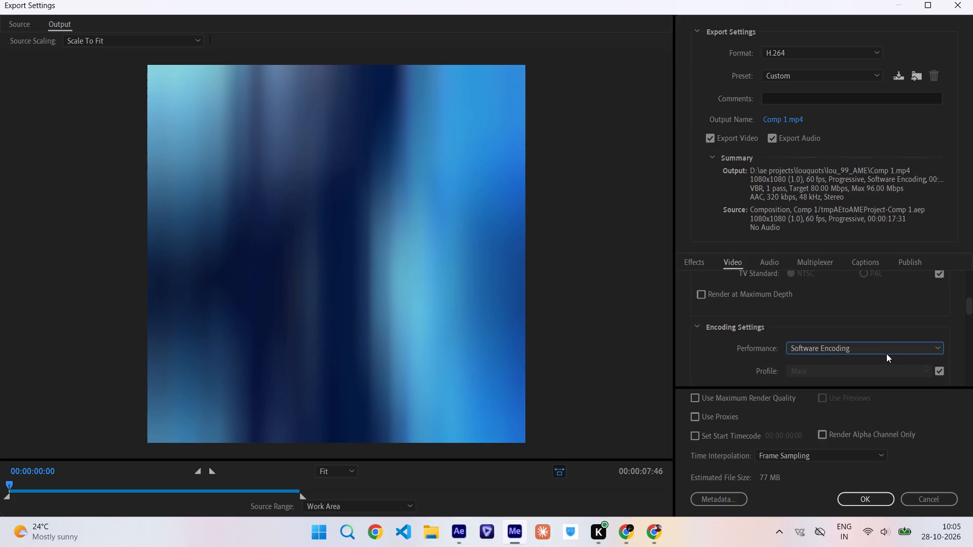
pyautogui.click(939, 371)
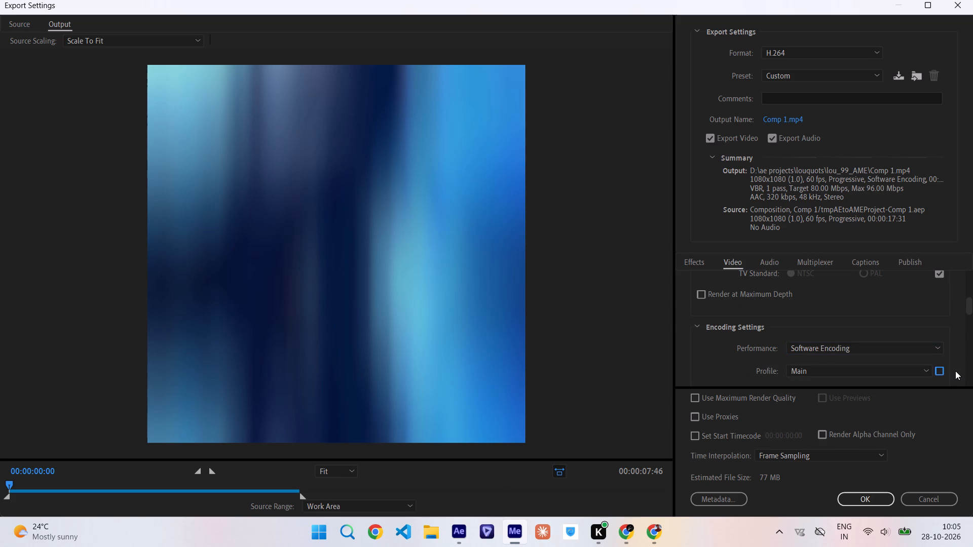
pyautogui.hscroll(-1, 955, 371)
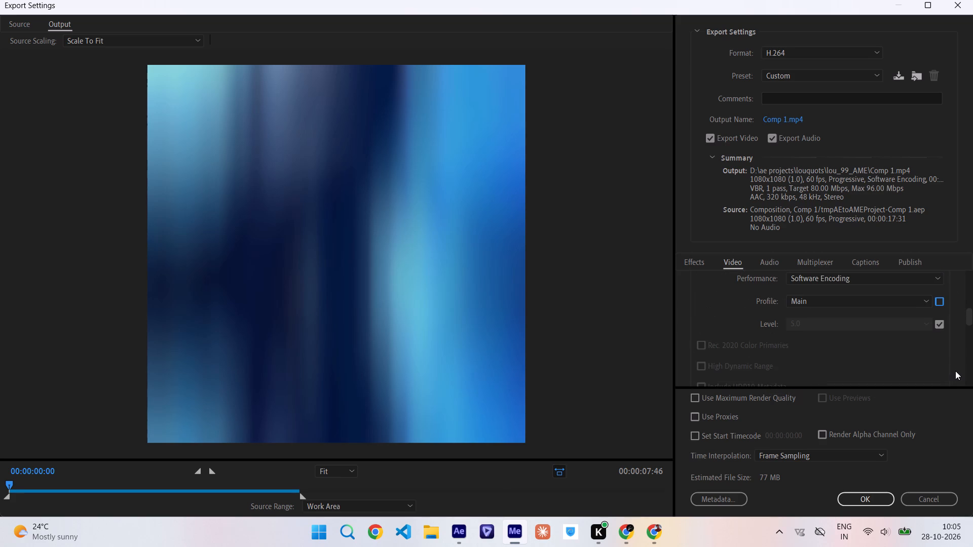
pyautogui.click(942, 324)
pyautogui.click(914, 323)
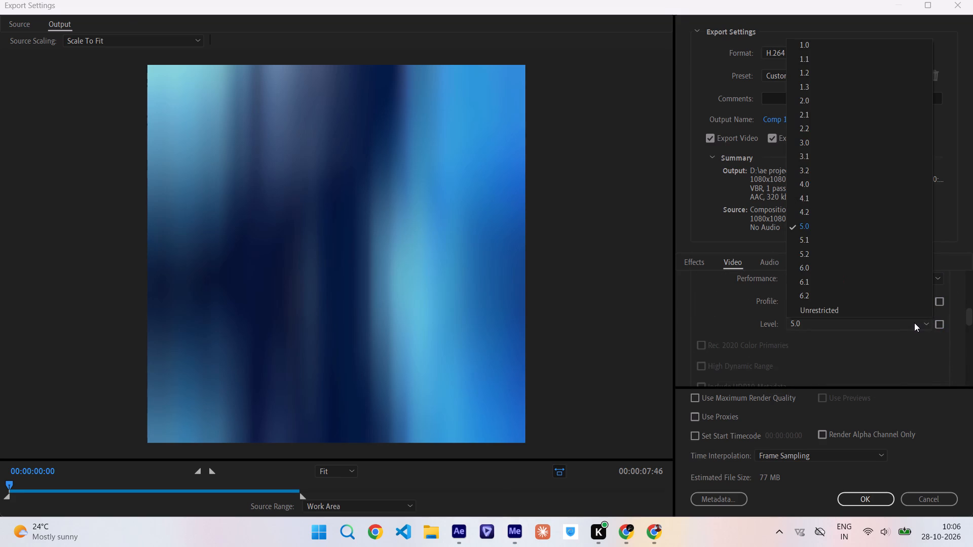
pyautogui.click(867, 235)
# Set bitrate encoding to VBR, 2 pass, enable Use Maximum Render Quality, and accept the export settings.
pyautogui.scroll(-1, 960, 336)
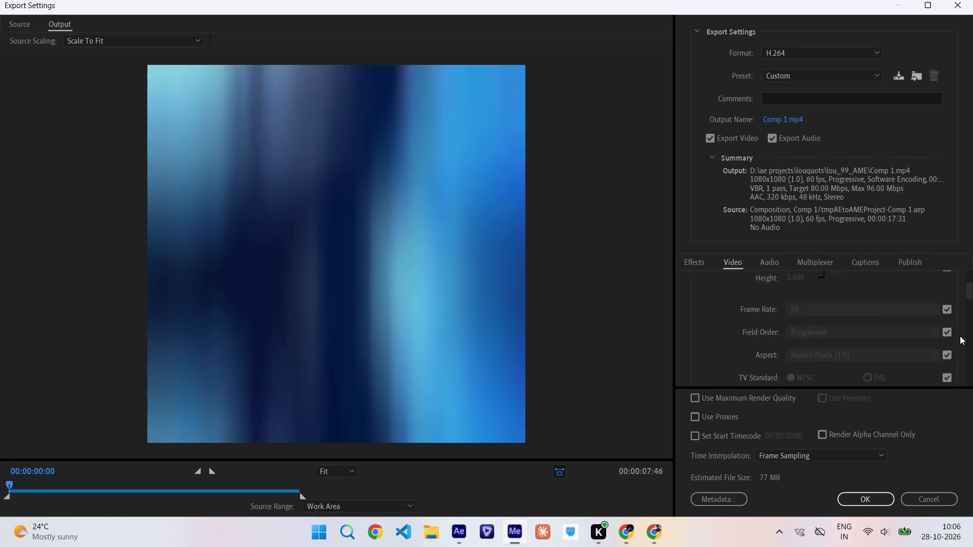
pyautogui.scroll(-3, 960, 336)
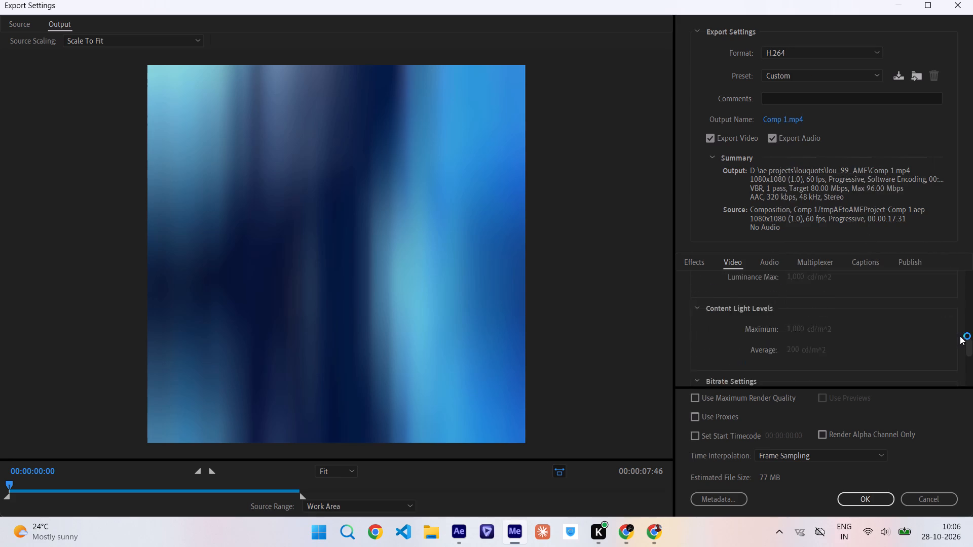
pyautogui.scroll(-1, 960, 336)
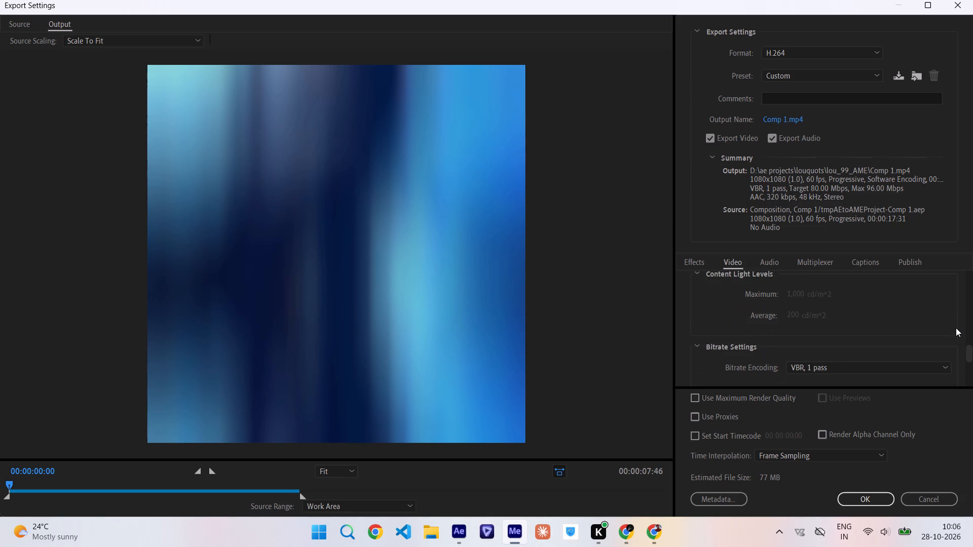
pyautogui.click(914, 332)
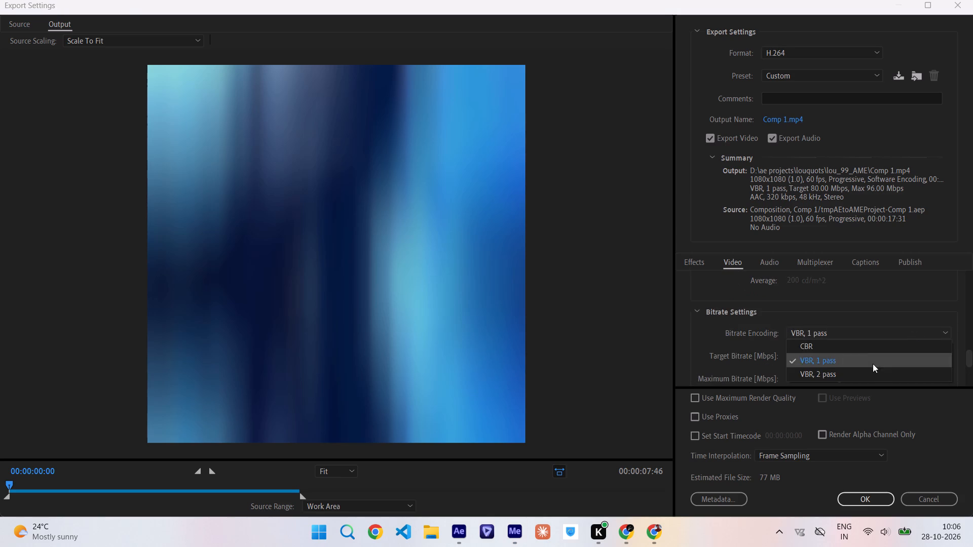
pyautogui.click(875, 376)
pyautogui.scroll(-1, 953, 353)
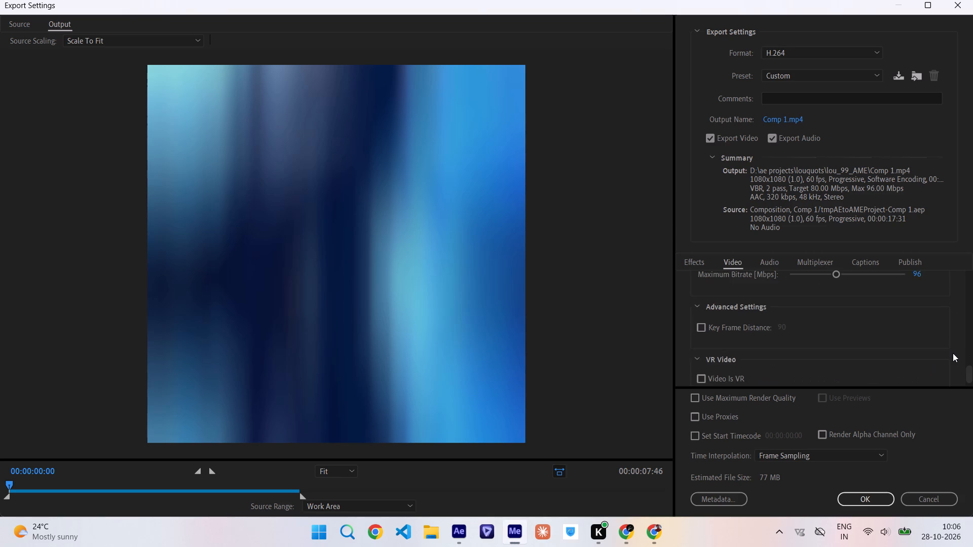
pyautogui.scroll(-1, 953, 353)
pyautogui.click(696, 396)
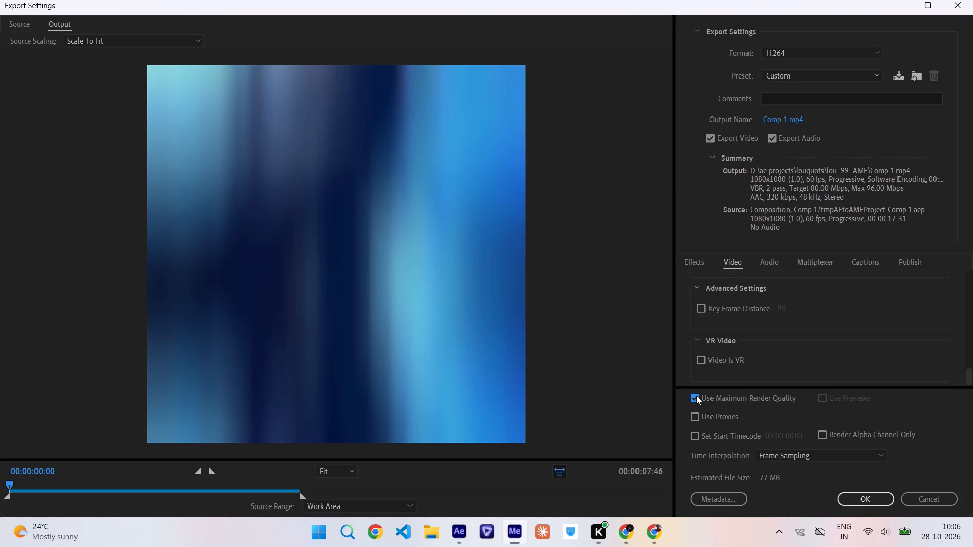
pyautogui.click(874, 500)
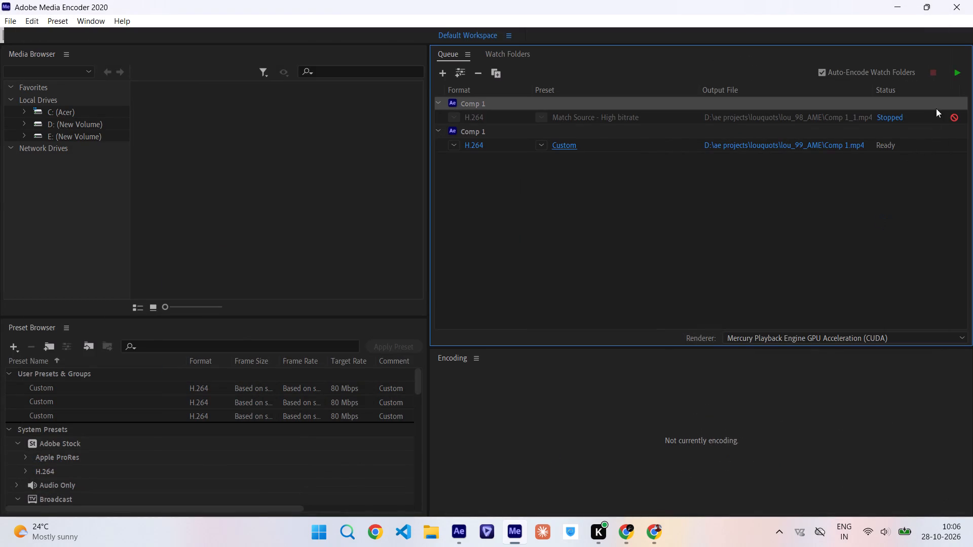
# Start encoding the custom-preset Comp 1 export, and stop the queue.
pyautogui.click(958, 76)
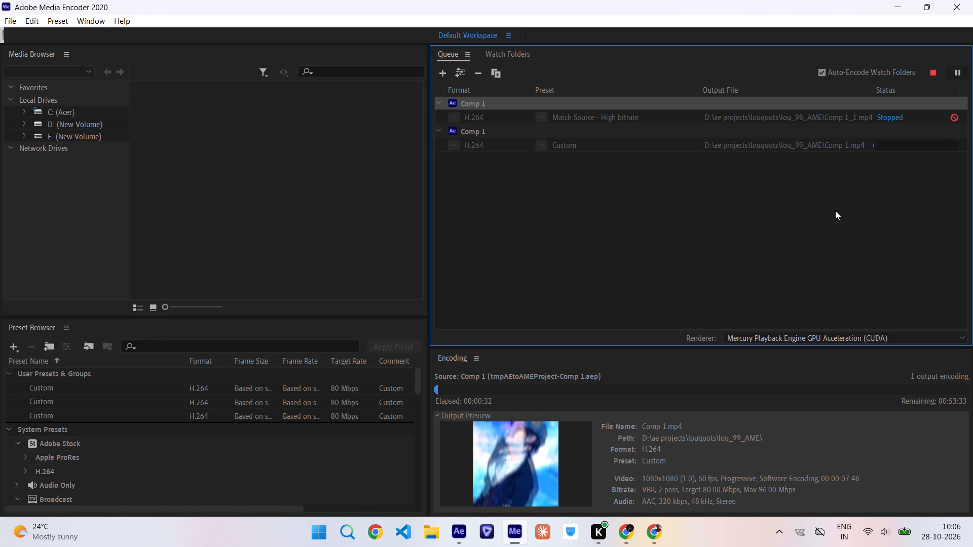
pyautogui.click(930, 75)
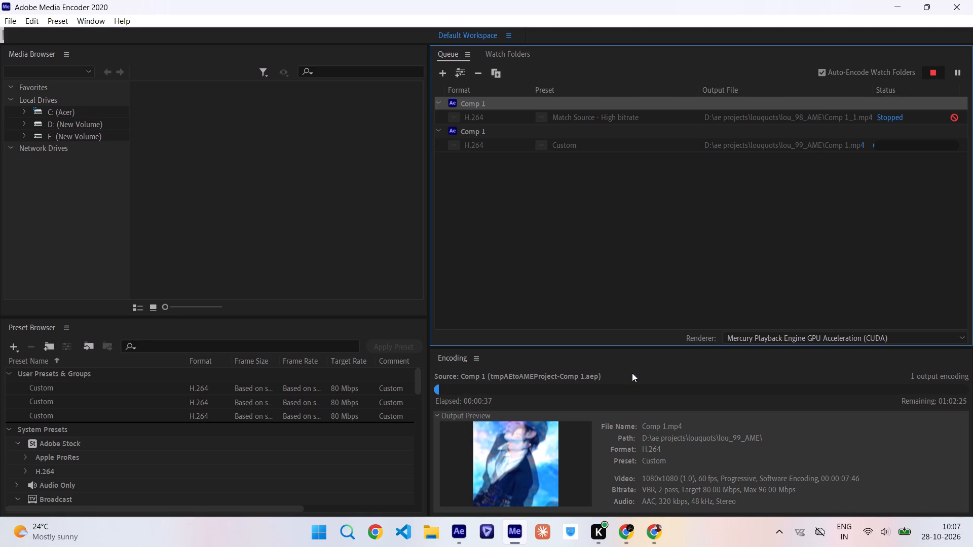
# Switch to After Effects and add Comp 1 to the Adobe Media Encoder queue again.
pyautogui.click(456, 530)
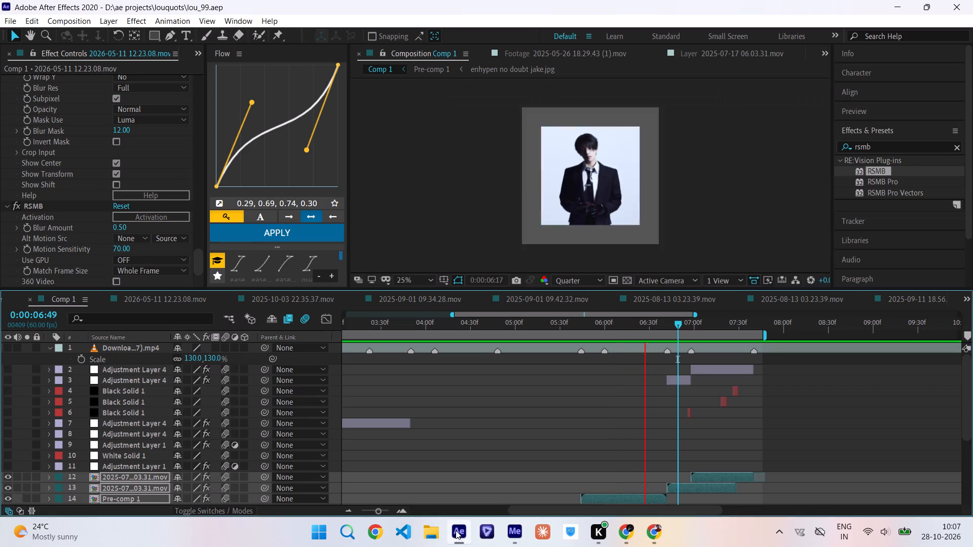
pyautogui.click(11, 21)
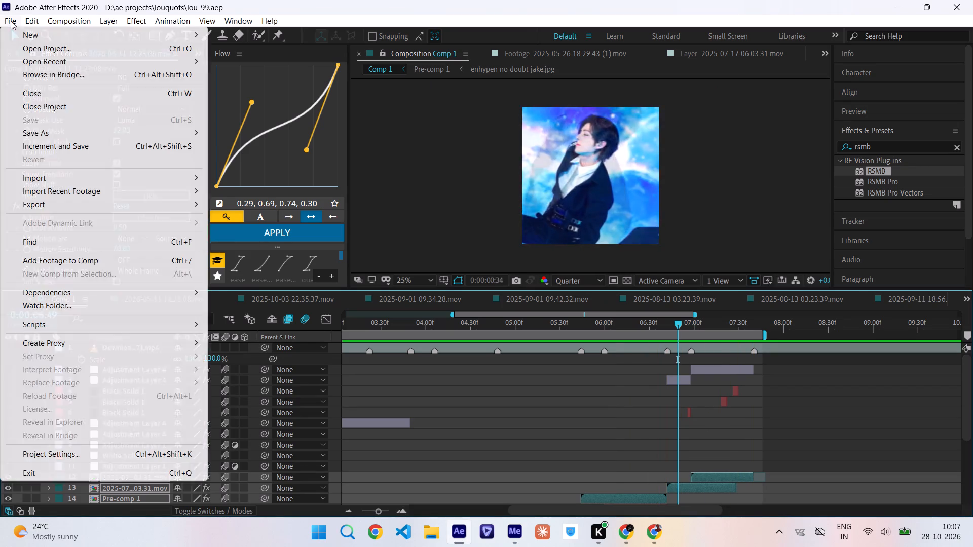
pyautogui.click(227, 205)
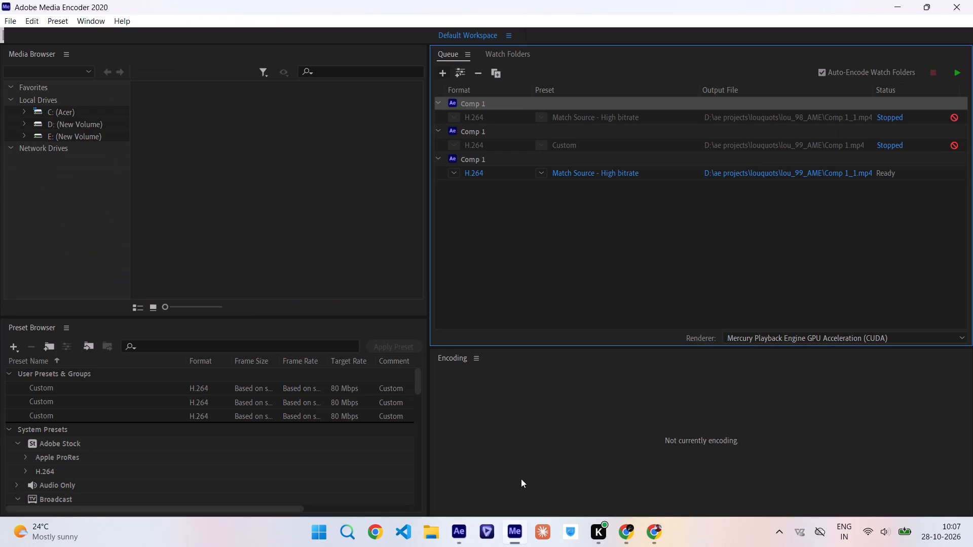
# Accept the H.264 Match Source - High bitrate settings for the newly queued Comp 1 and start encoding it.
pyautogui.click(615, 176)
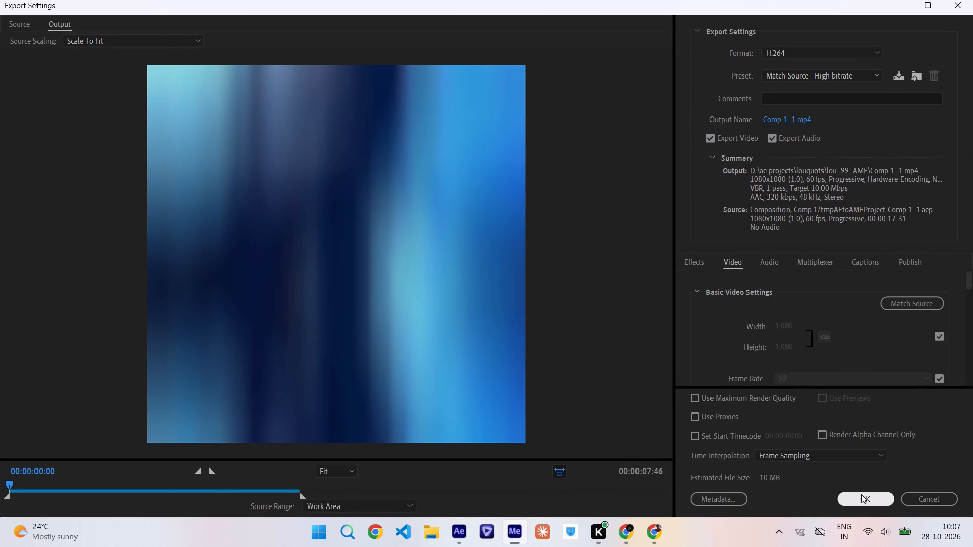
pyautogui.click(861, 494)
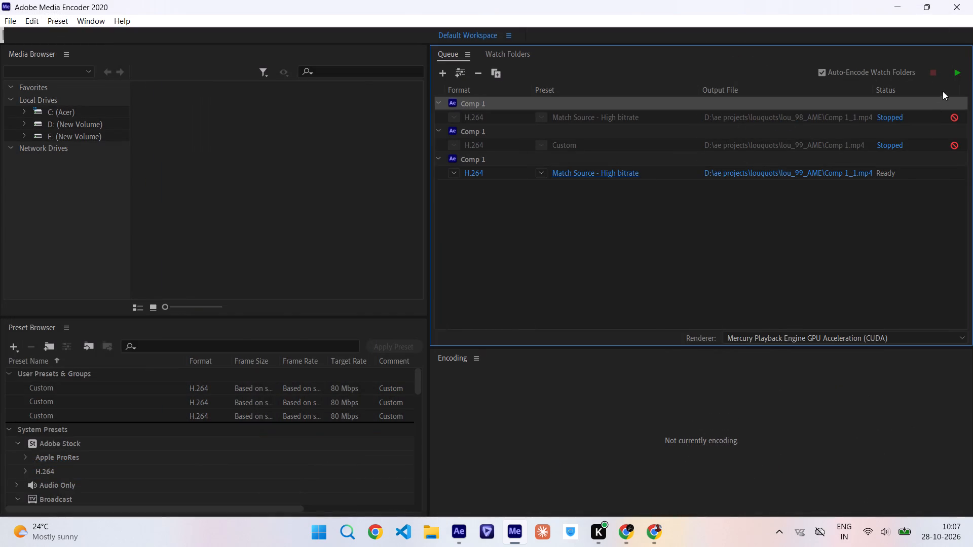
pyautogui.click(961, 73)
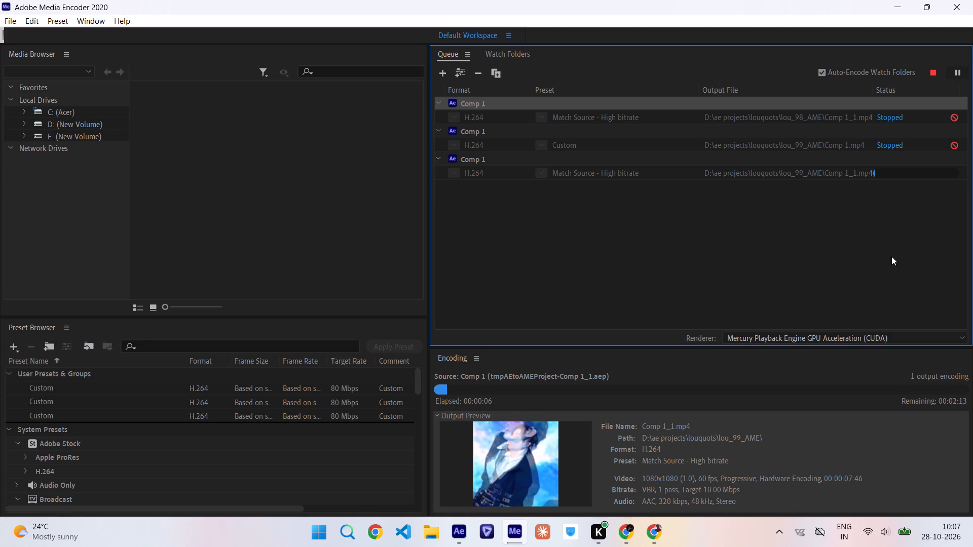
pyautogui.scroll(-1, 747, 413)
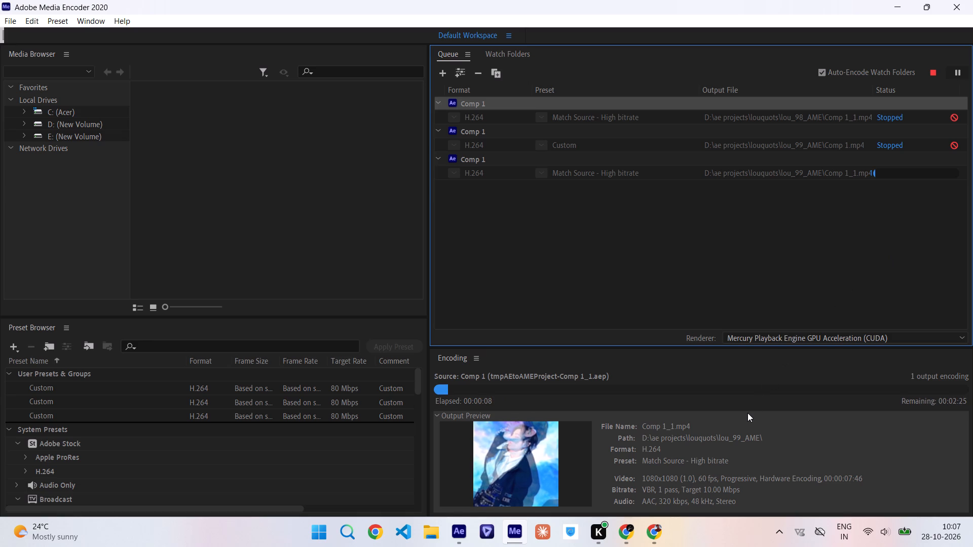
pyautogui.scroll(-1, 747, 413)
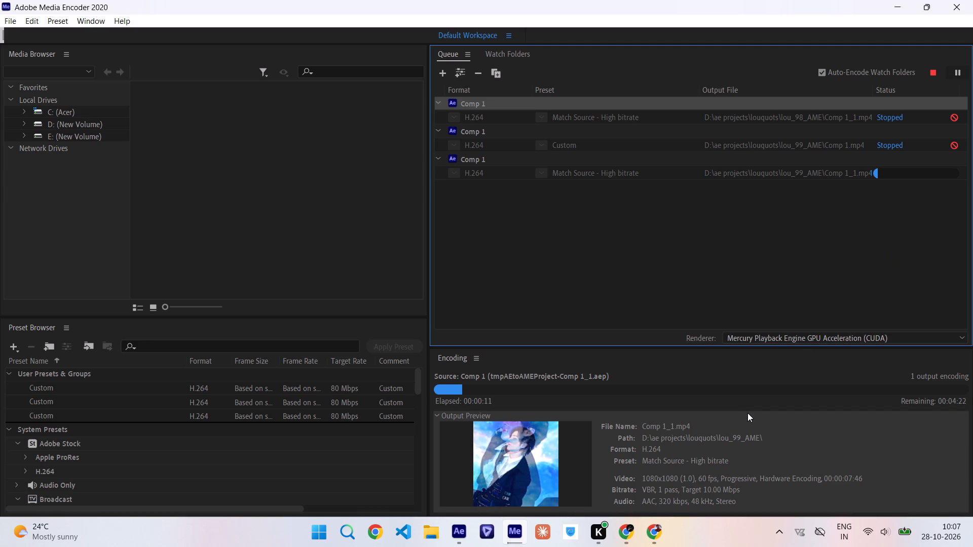
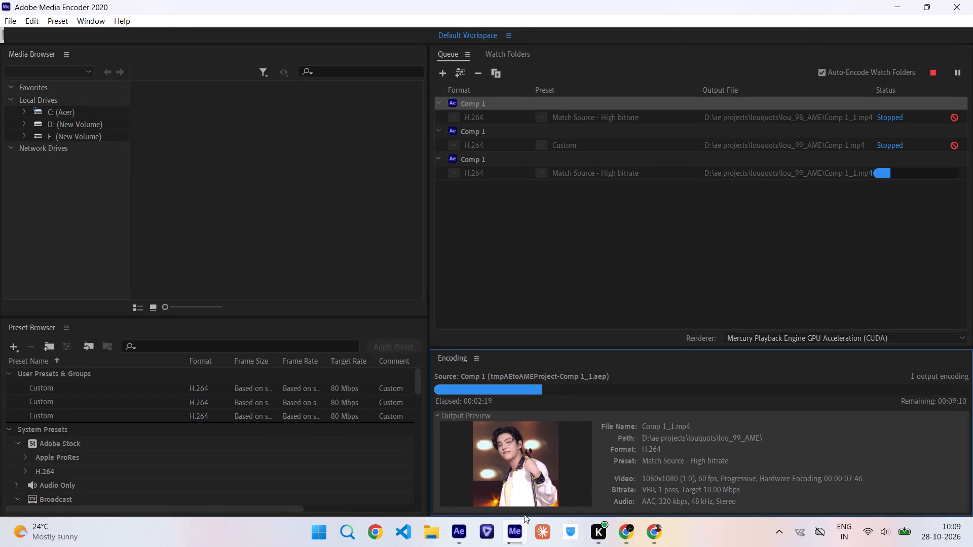
# Check the end of the Comp 1 timeline around 0:00:07:43 in After Effects and return to Media Encoder to check the encoding progress.
pyautogui.click(468, 532)
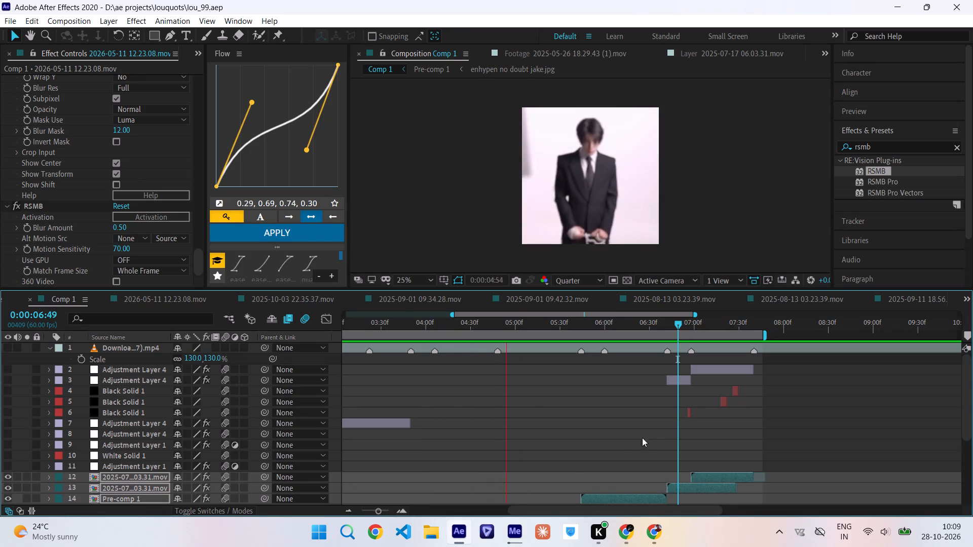
pyautogui.click(758, 324)
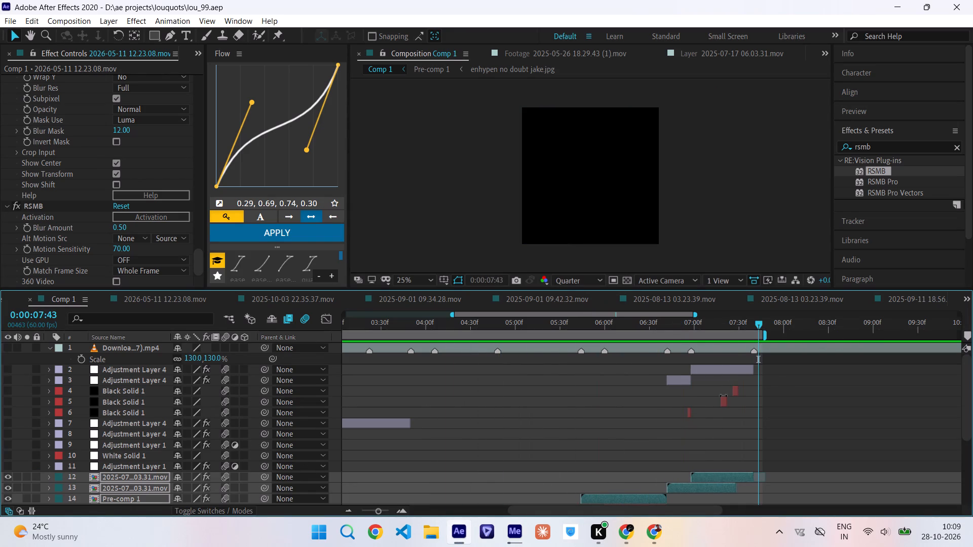
pyautogui.click(521, 533)
pyautogui.click(669, 468)
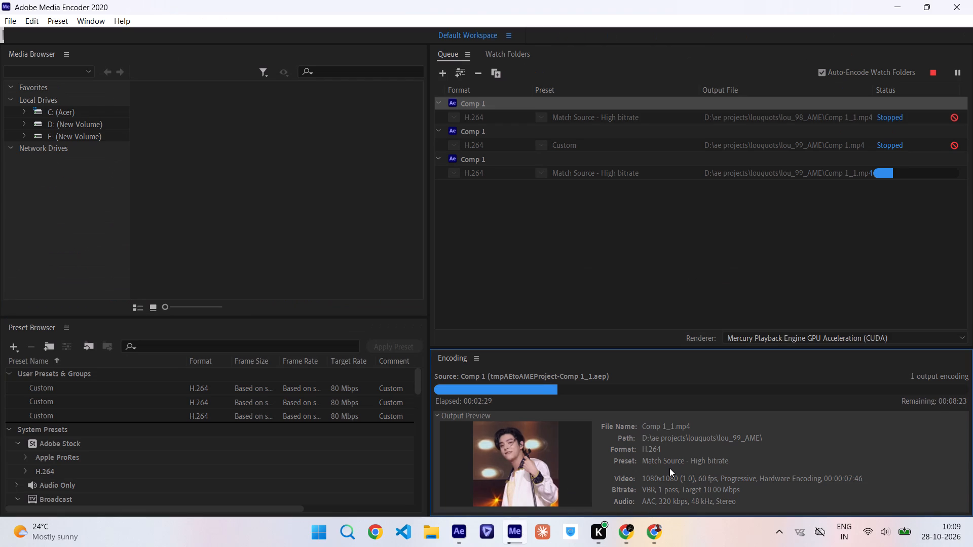
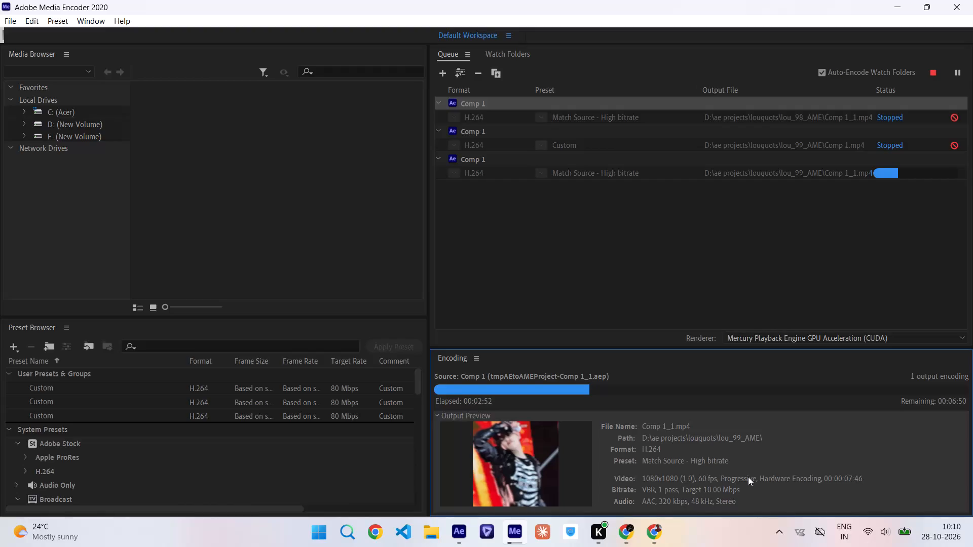
# Leave Media Encoder running, open the Loggy3 recorder from the desktop and start a recording session.
pyautogui.click(663, 284)
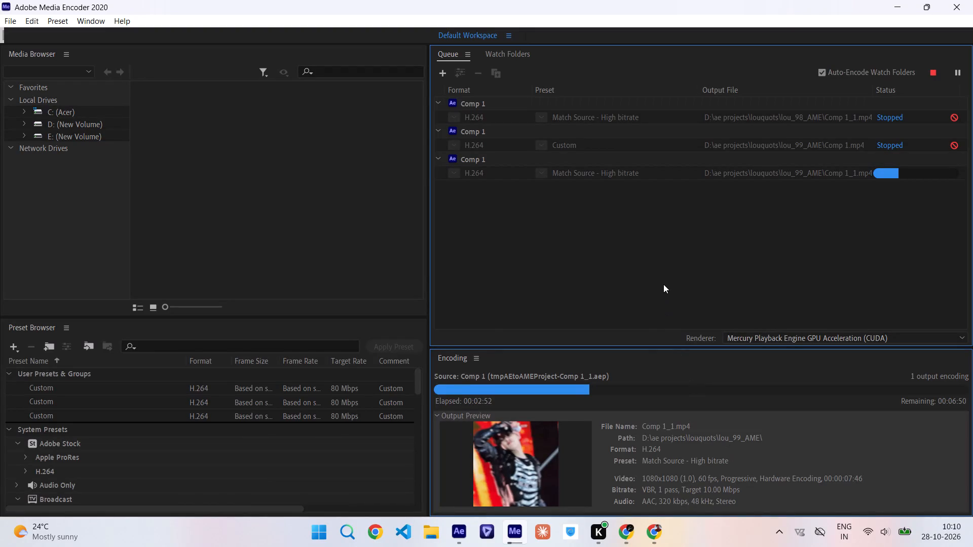
pyautogui.click(972, 546)
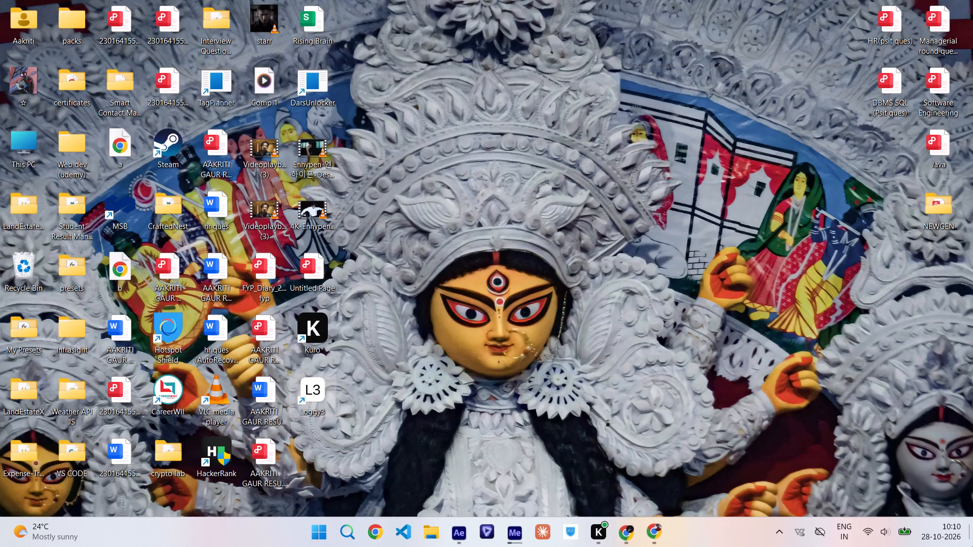
pyautogui.doubleClick(324, 385)
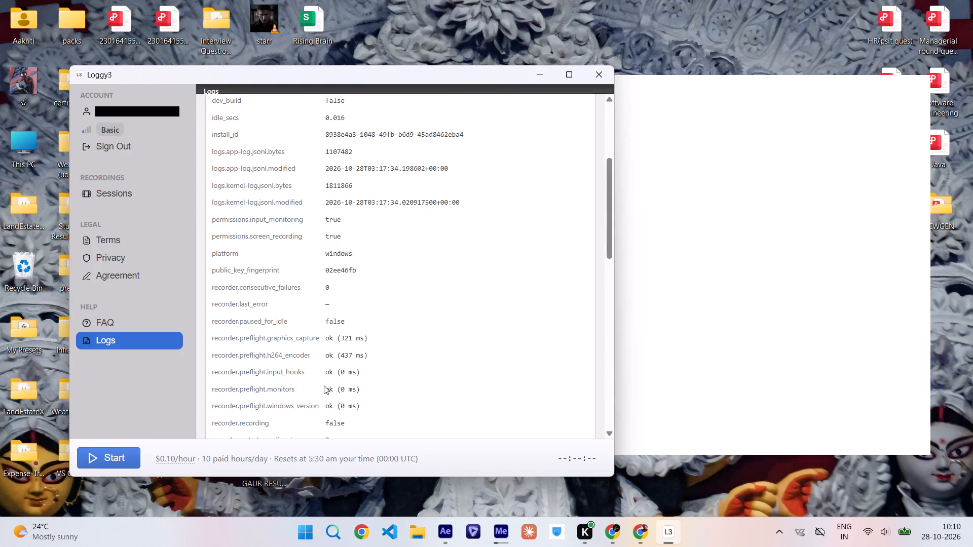
pyautogui.click(109, 456)
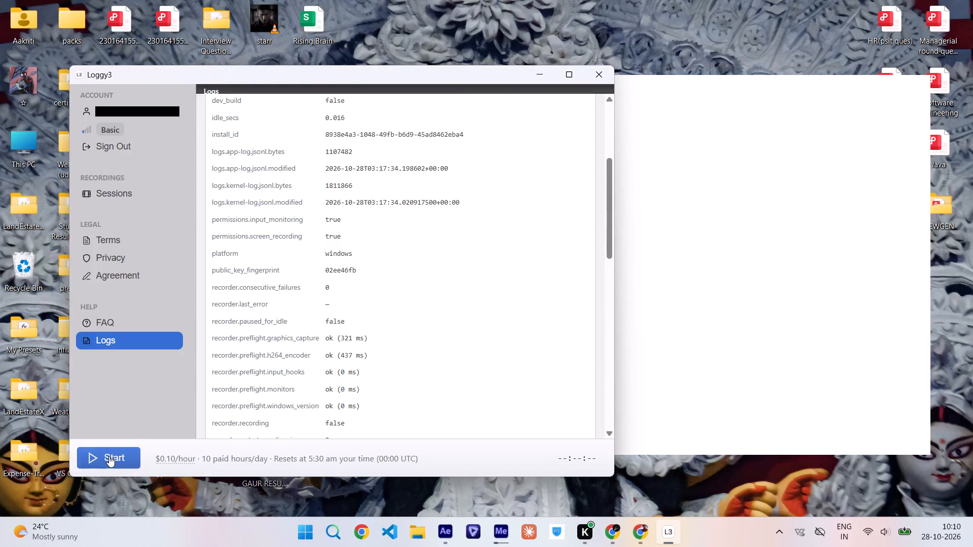
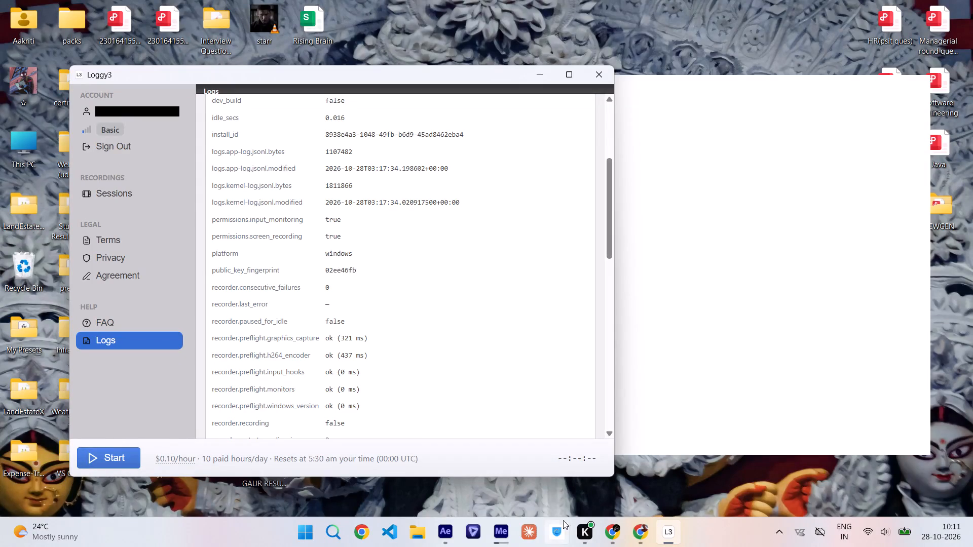
# Switch back to Adobe Media Encoder and check the encoding progress of the Comp 1_1.mp4 export.
pyautogui.click(503, 536)
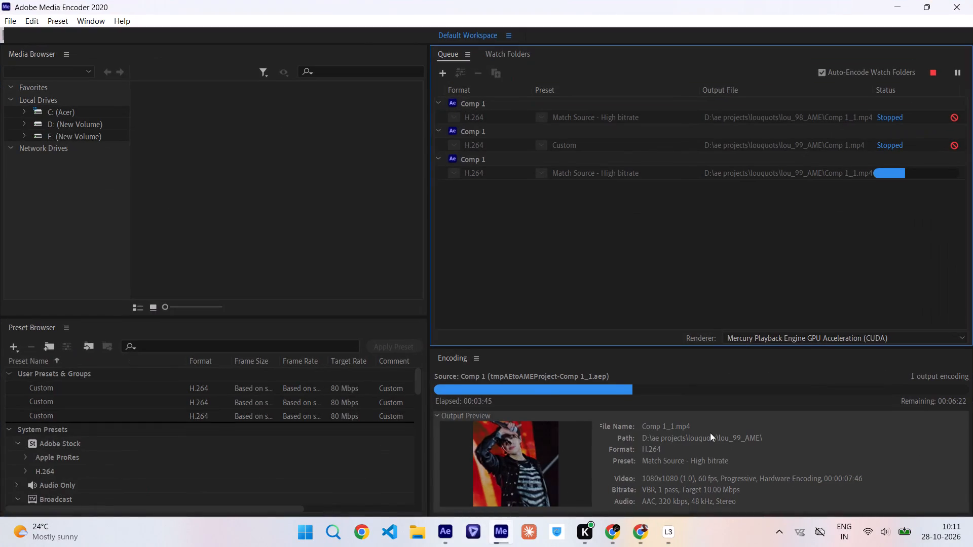
pyautogui.click(710, 433)
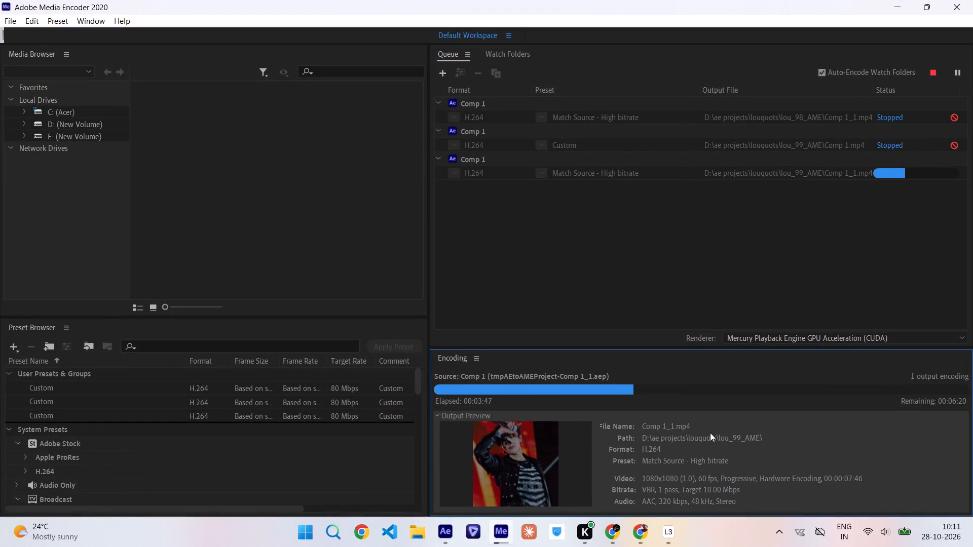
pyautogui.scroll(1, 710, 433)
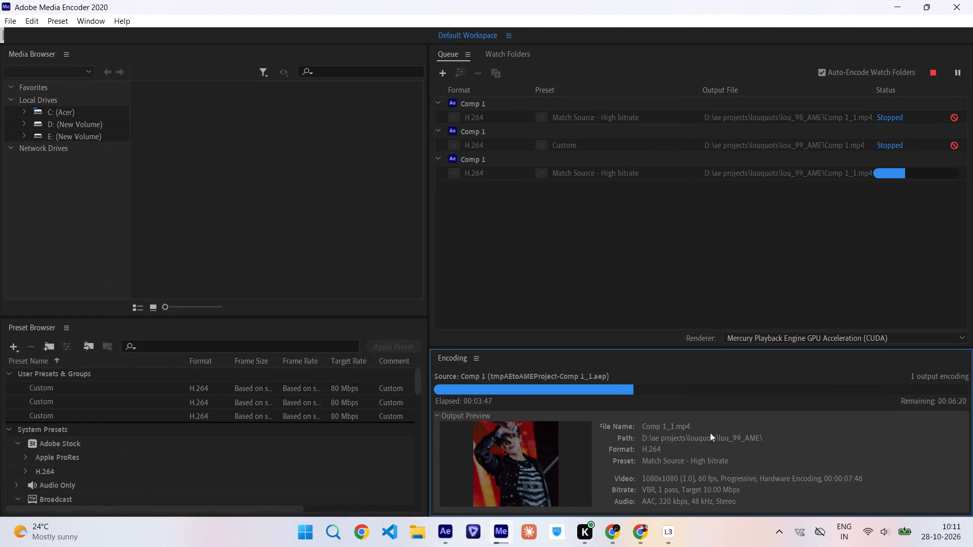
pyautogui.click(710, 433)
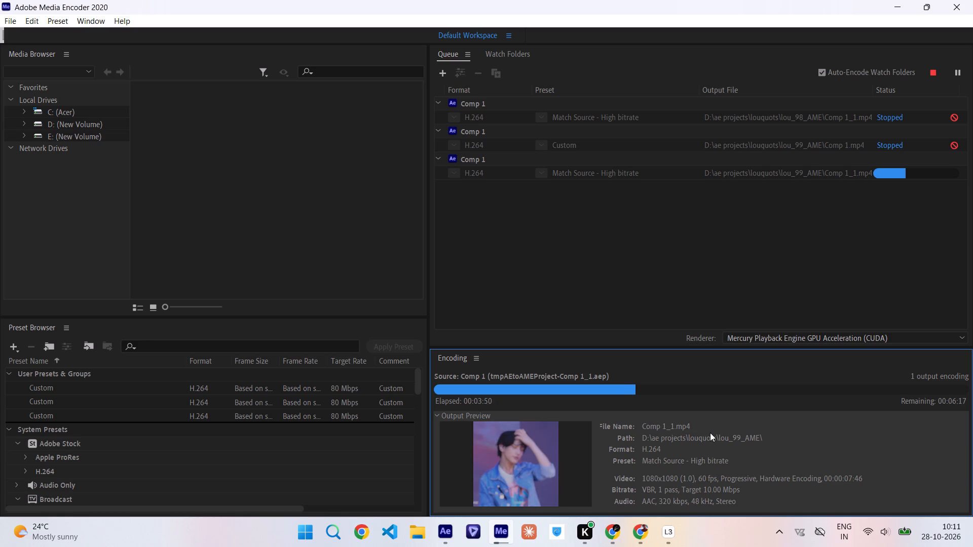
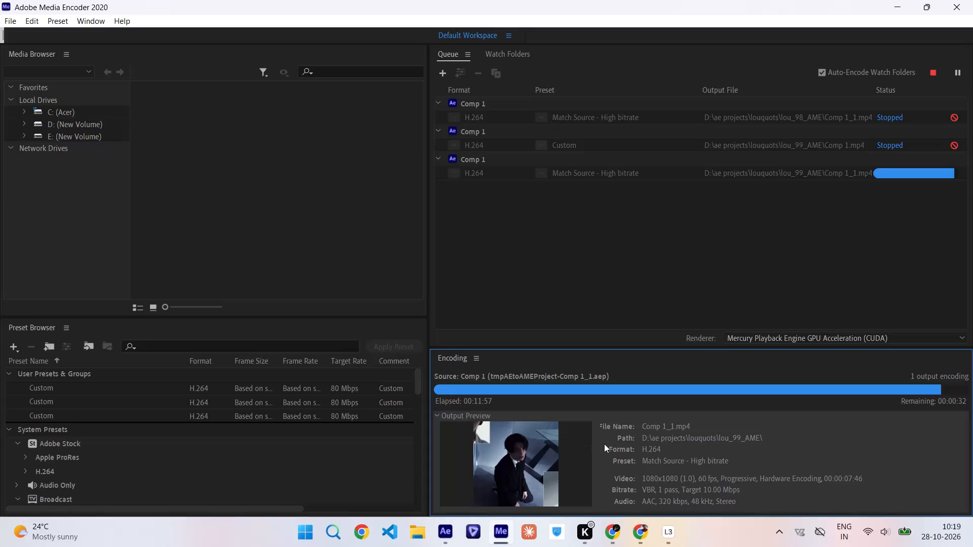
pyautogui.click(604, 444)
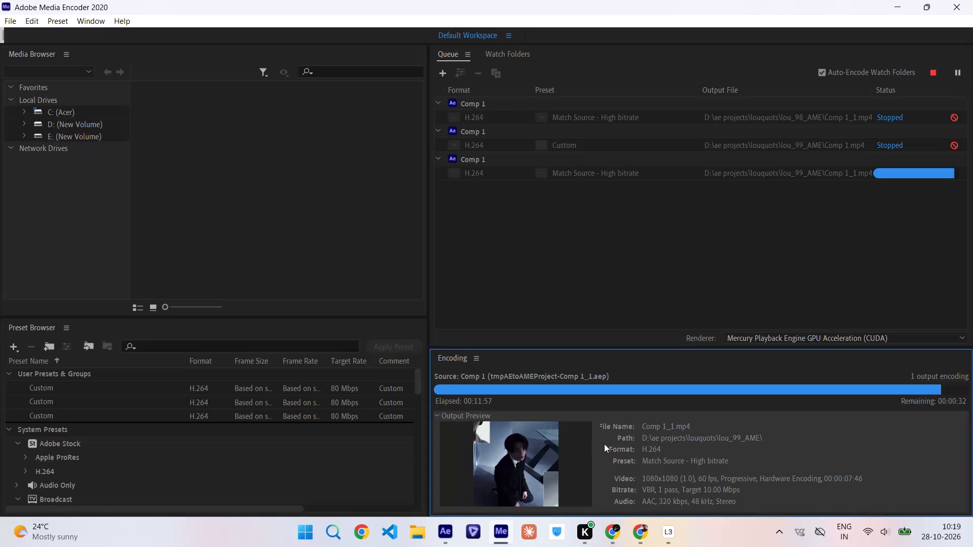
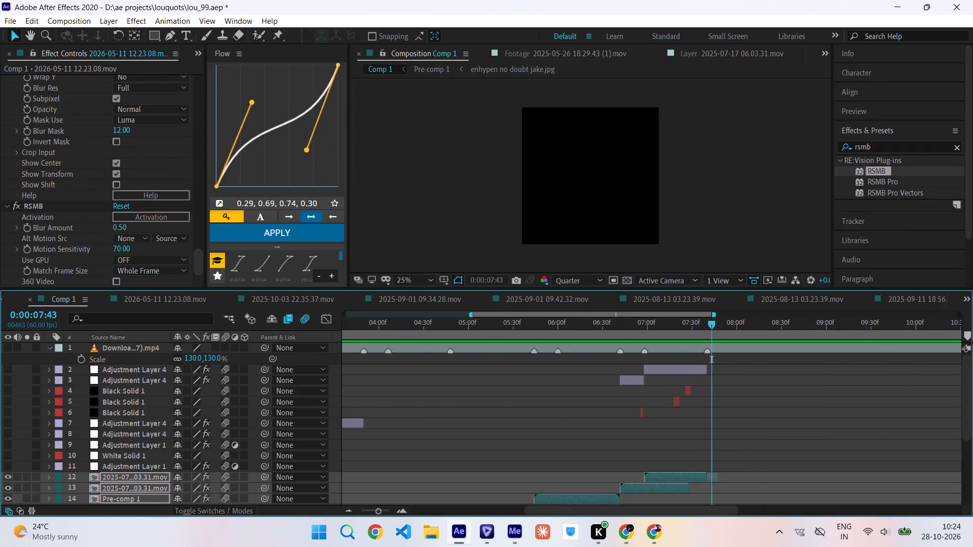
pyautogui.moveTo(972, 342); pyautogui.dragTo(972, 343)
pyautogui.hscroll(5, 558, 421)
pyautogui.scroll(-1, 558, 421)
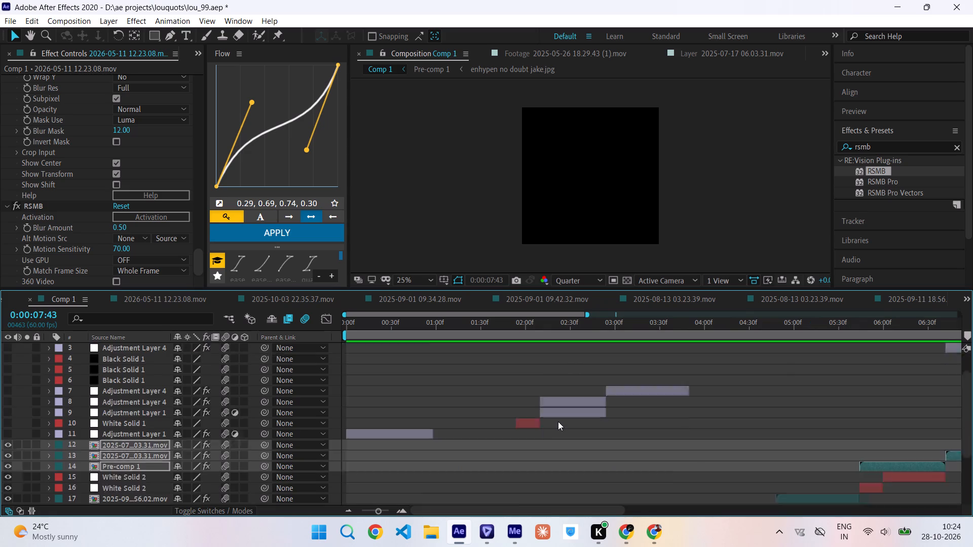
pyautogui.scroll(-1, 558, 421)
pyautogui.moveTo(83, 361); pyautogui.dragTo(110, 412)
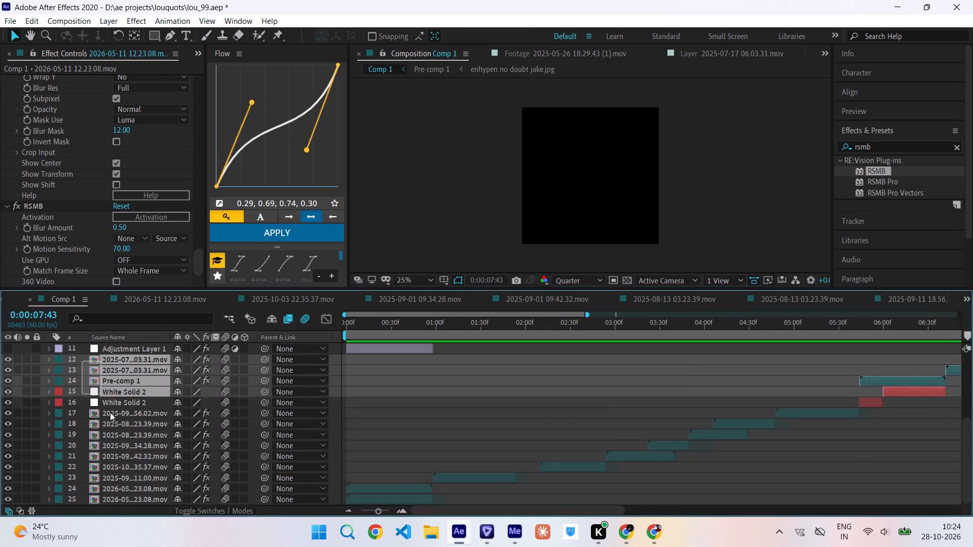
pyautogui.moveTo(110, 412); pyautogui.dragTo(138, 546)
pyautogui.hscroll(5, 413, 471)
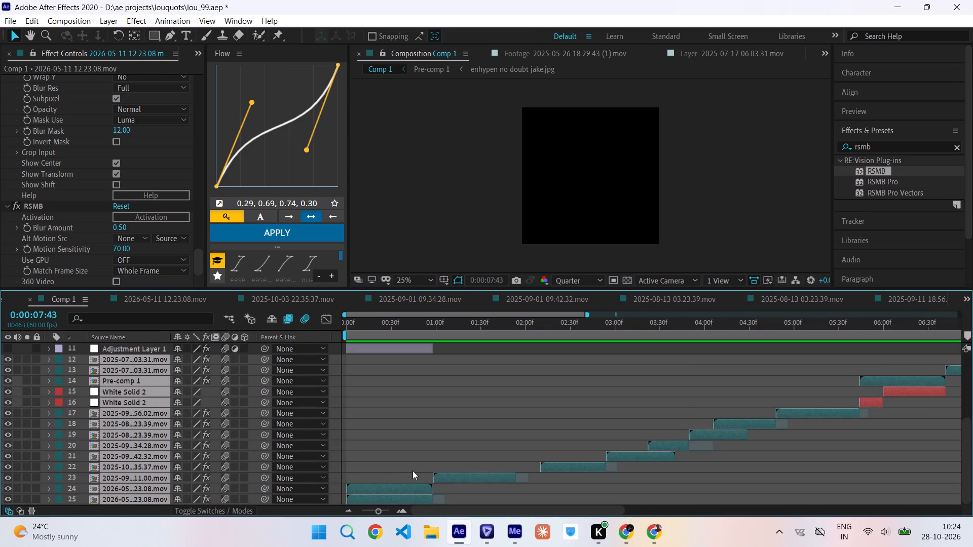
pyautogui.hotkey('ctrl', 'shift', 'c')
pyautogui.press('Return')
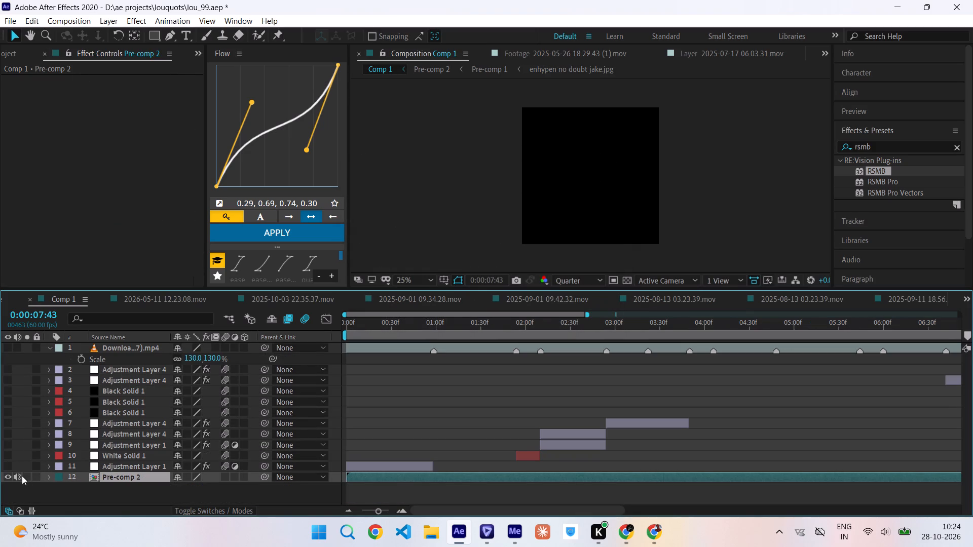
# Mute and hide the new pre-comp layer in Comp 1.
pyautogui.click(21, 476)
pyautogui.click(11, 476)
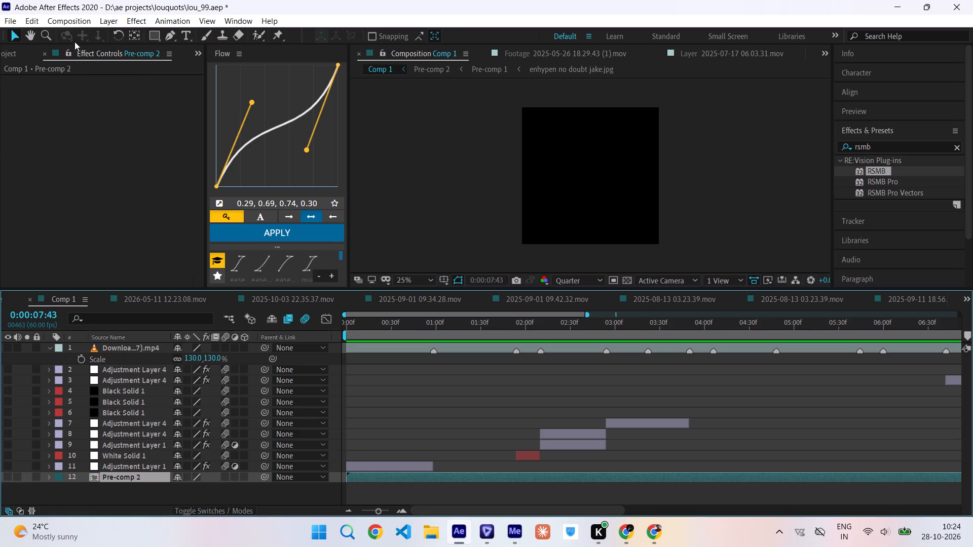
# Import the enhanced video Comp 1_1_6_prob3 from the ae projects folder on drive D into the project.
pyautogui.hscroll(2, 76, 54)
pyautogui.doubleClick(9, 182)
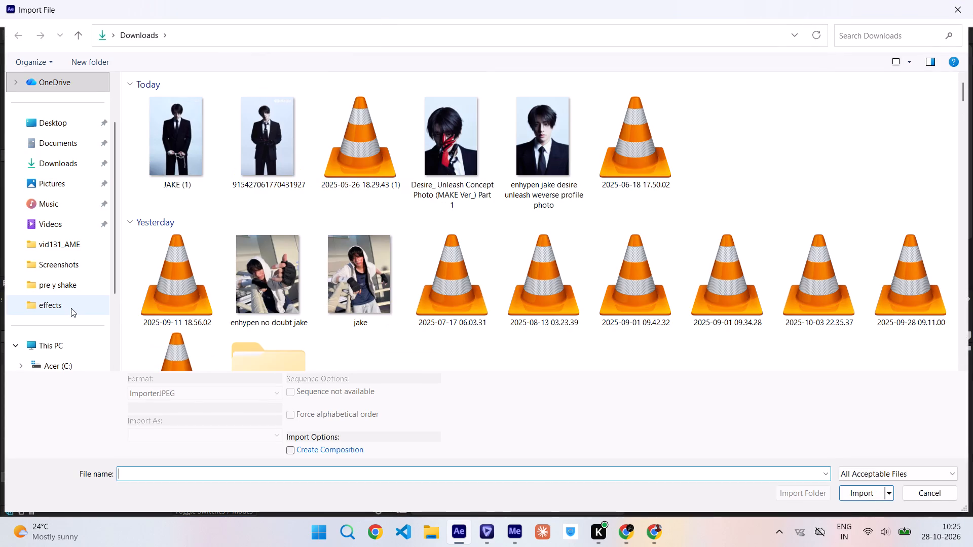
pyautogui.click(58, 248)
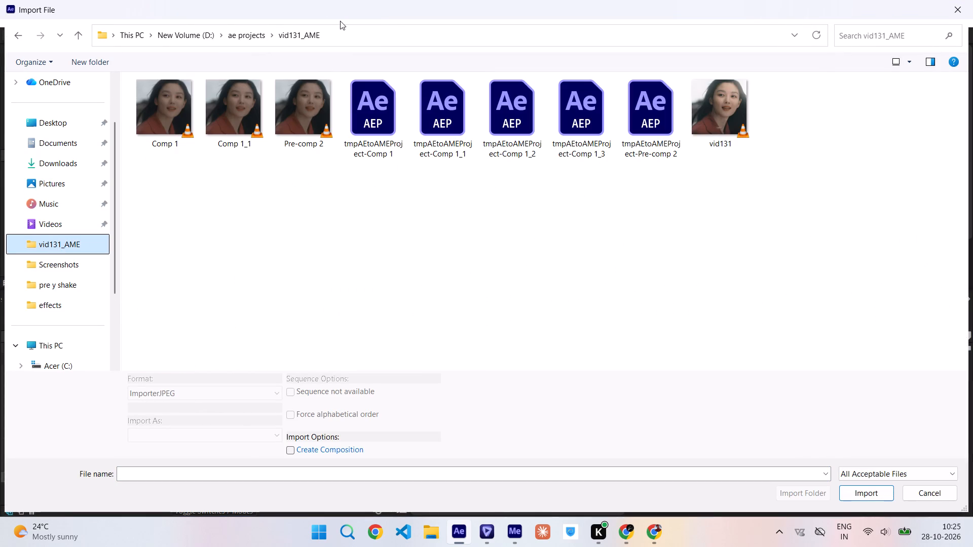
pyautogui.click(254, 36)
pyautogui.scroll(-1, 303, 250)
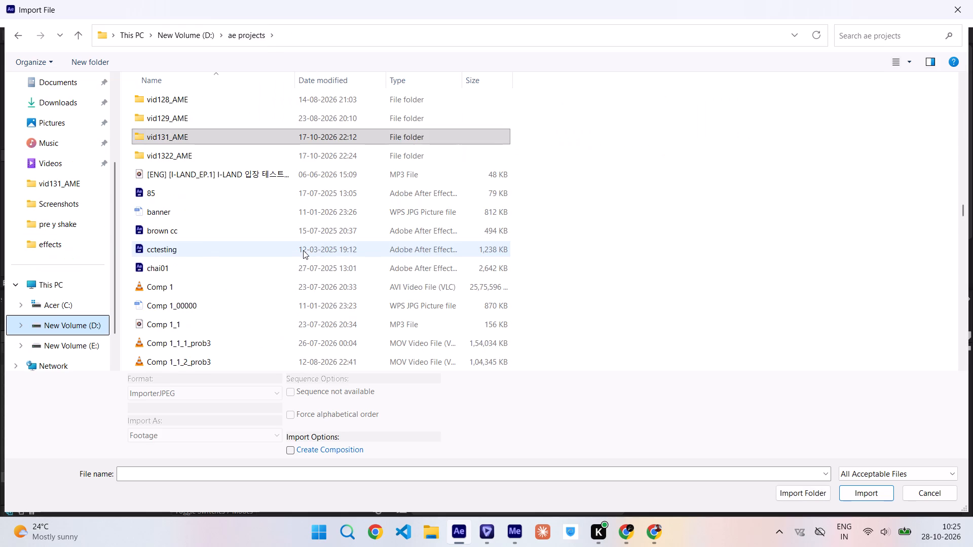
pyautogui.scroll(-1, 303, 250)
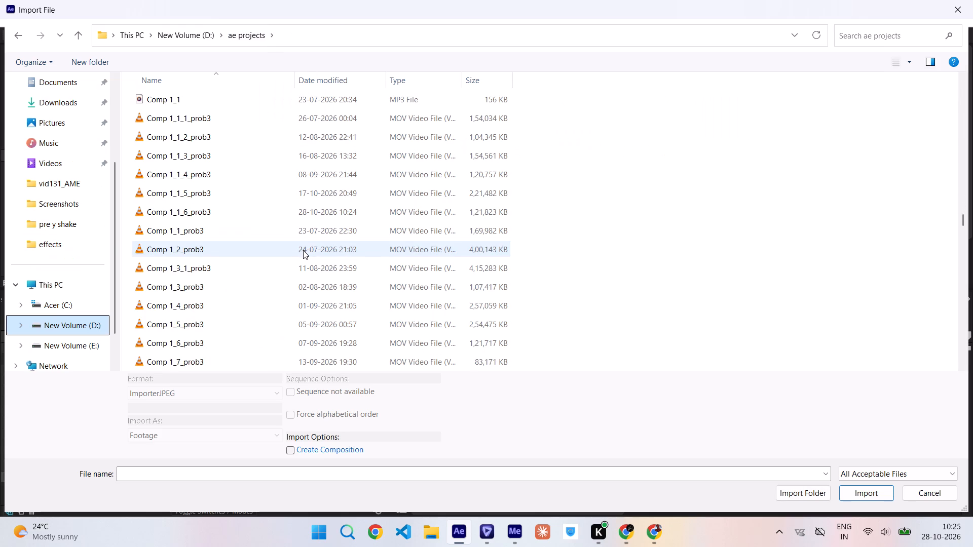
pyautogui.doubleClick(322, 211)
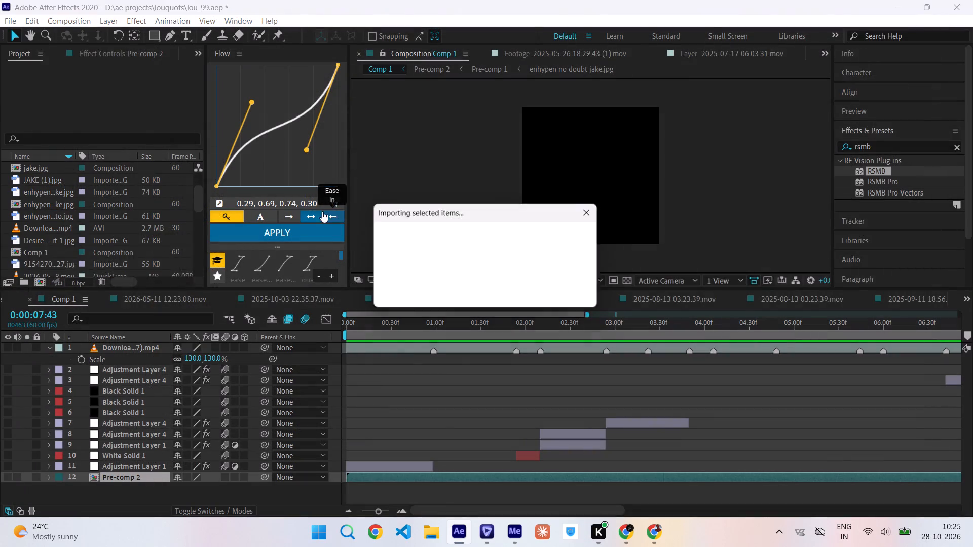
# Add the enhanced video Comp 1_1_6_prob3.mov to Comp 1 as layer 12, directly above Pre-comp 2.
pyautogui.moveTo(56, 251); pyautogui.dragTo(117, 458)
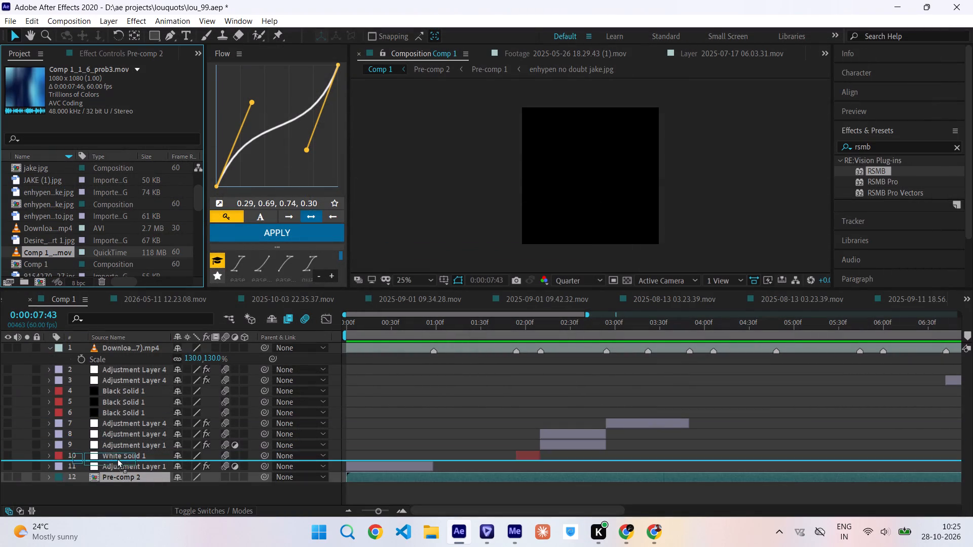
pyautogui.moveTo(117, 458); pyautogui.dragTo(122, 468)
# Split the enhanced video layer at 0:00:07:40 and delete the leftover piece after it.
pyautogui.hscroll(-1, 655, 378)
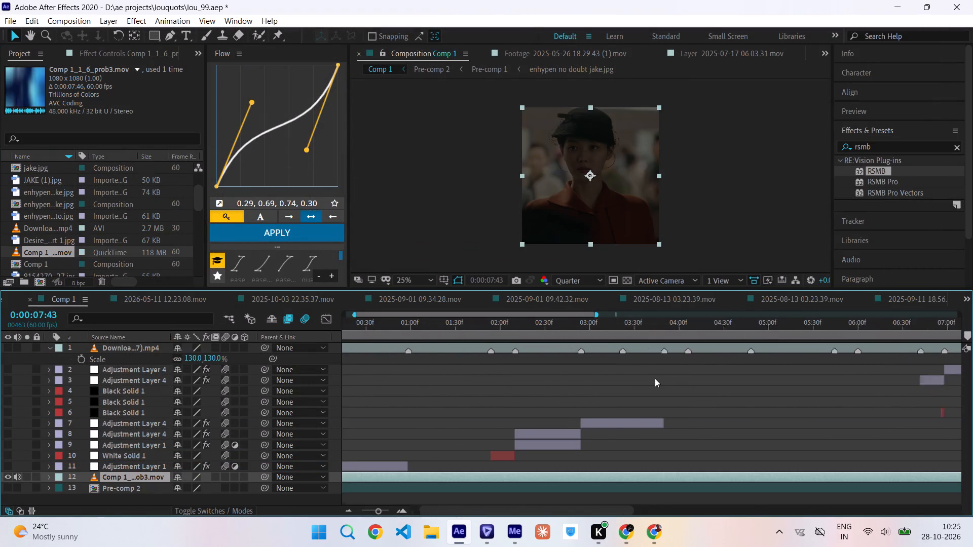
pyautogui.hscroll(-1, 655, 378)
pyautogui.hotkey('ctrl', 'Left')
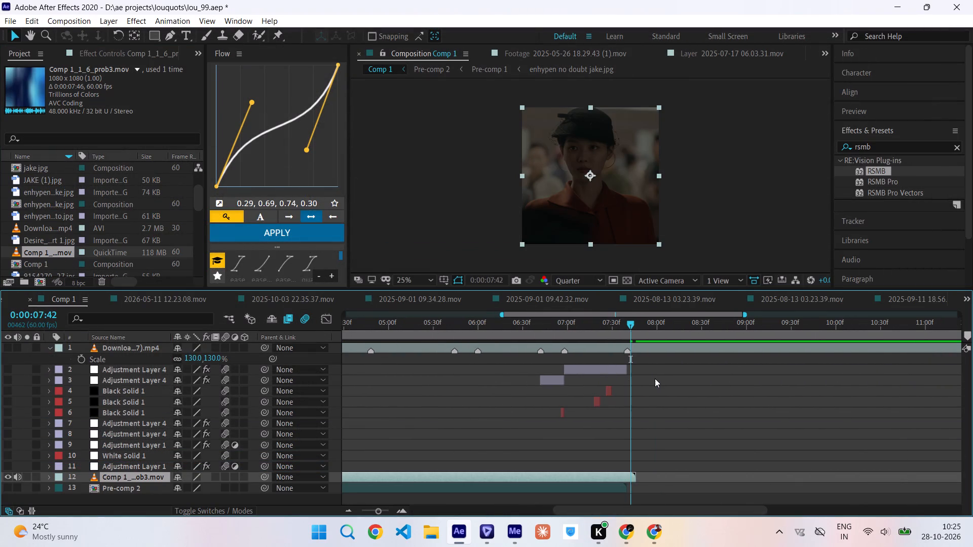
pyautogui.hotkey('ctrl', 'Left')
pyautogui.hotkey('ctrl', 'Left')
pyautogui.hotkey('ctrl', 'Left')
pyautogui.hotkey('ctrl', 'Right')
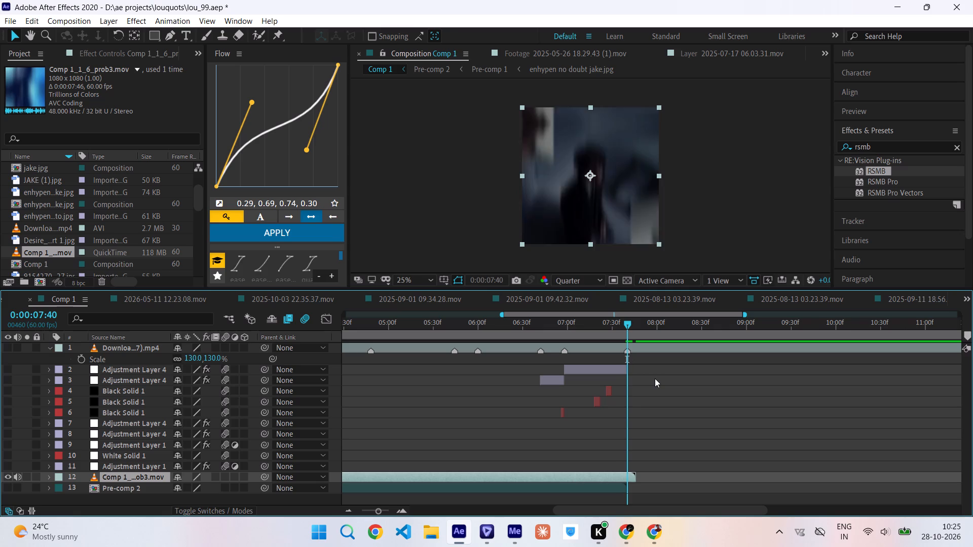
pyautogui.hotkey('ctrl', 'shift', 'd')
pyautogui.press('Delete')
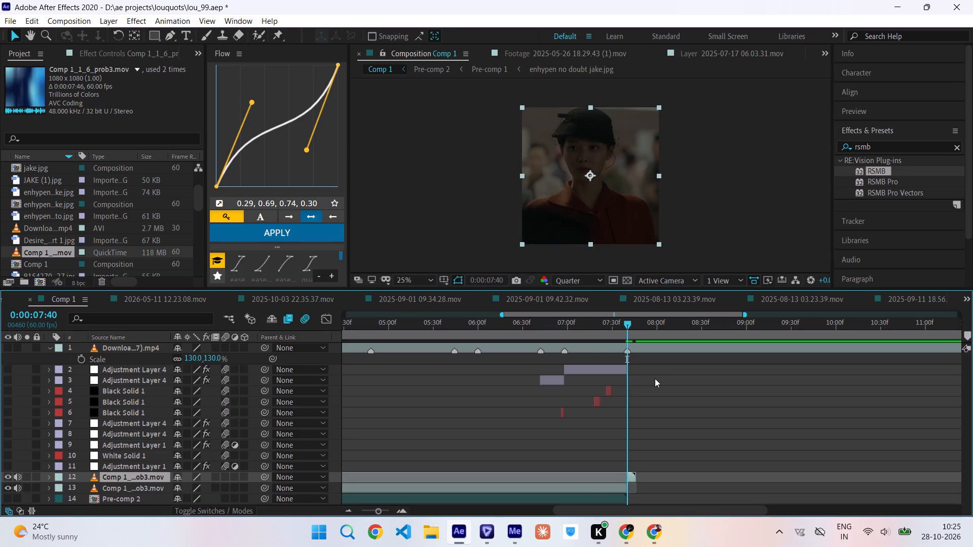
# Cut the section between 0:00:01:54 and 0:00:02:10, under White Solid 1, out of the enhanced video layer.
pyautogui.hscroll(8, 655, 378)
pyautogui.moveTo(488, 323); pyautogui.dragTo(505, 328)
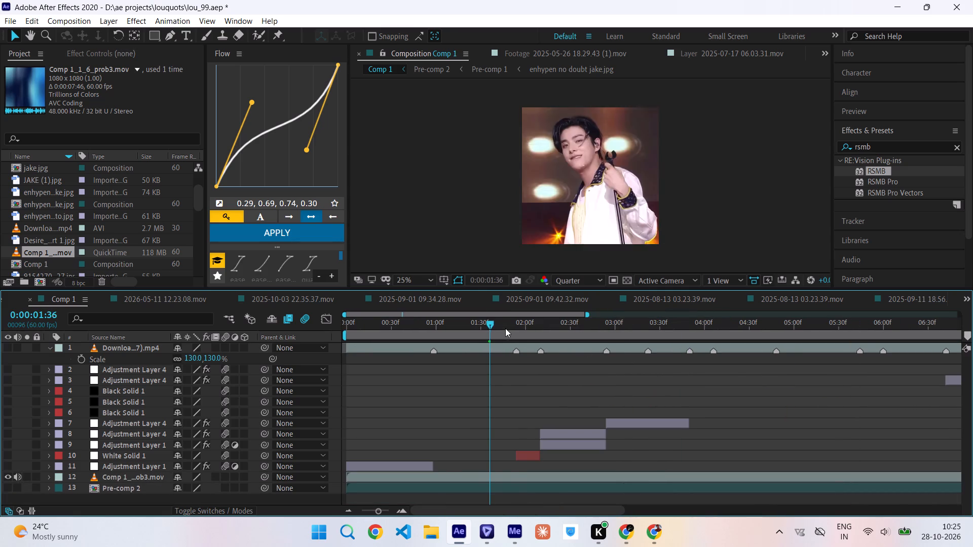
pyautogui.moveTo(505, 328); pyautogui.dragTo(523, 332)
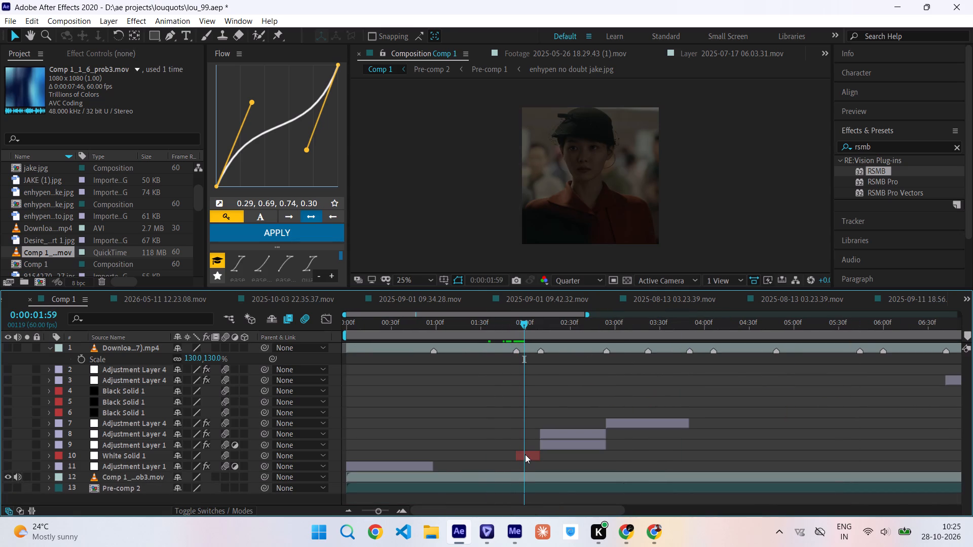
pyautogui.click(525, 455)
pyautogui.press('i')
pyautogui.click(521, 476)
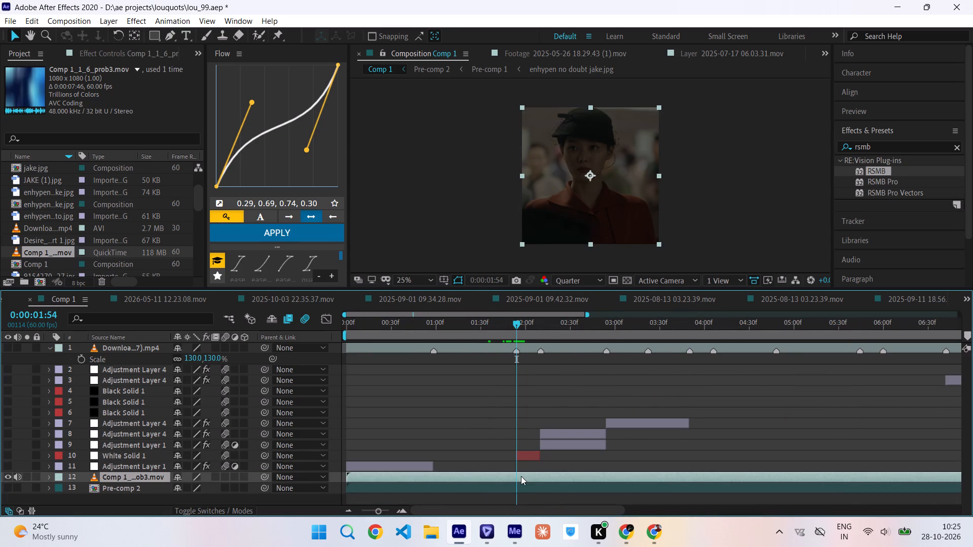
pyautogui.hotkey('ctrl', 'shift', 'd')
pyautogui.click(549, 441)
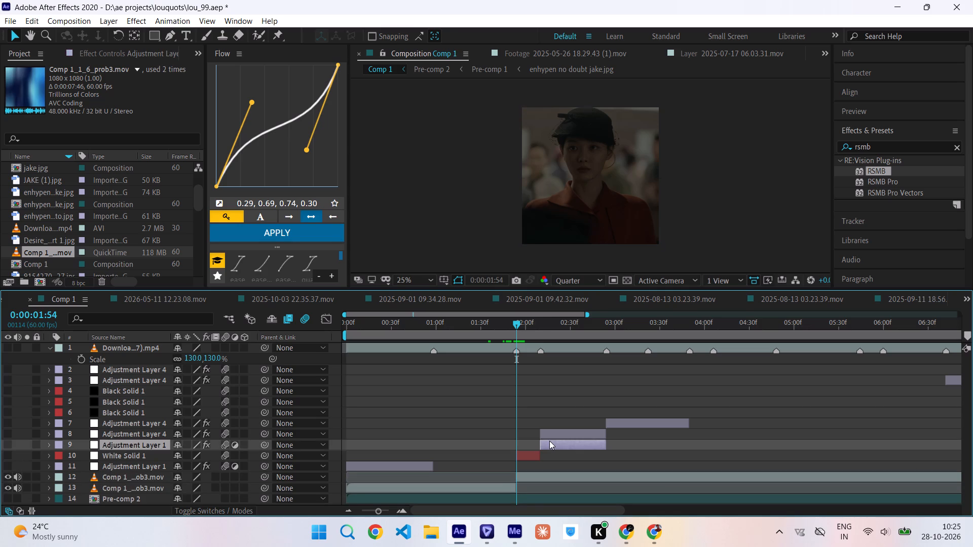
pyautogui.press('i')
pyautogui.click(540, 482)
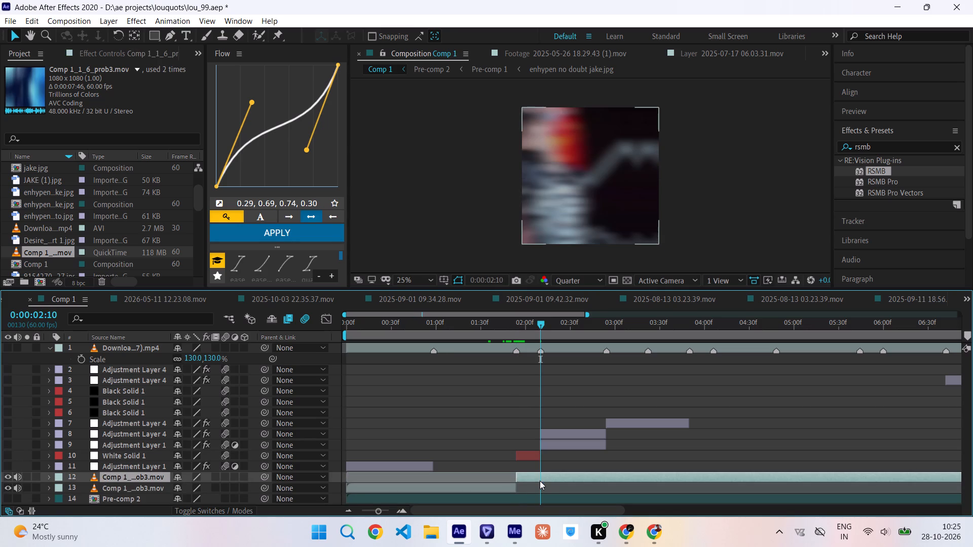
pyautogui.hotkey('ctrl', 'shift', 'd')
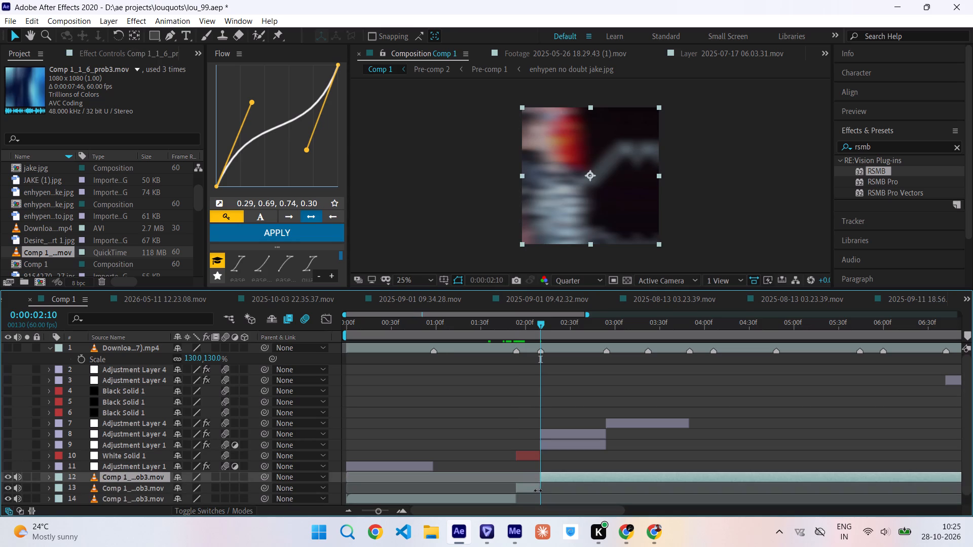
pyautogui.click(538, 490)
pyautogui.press('Delete')
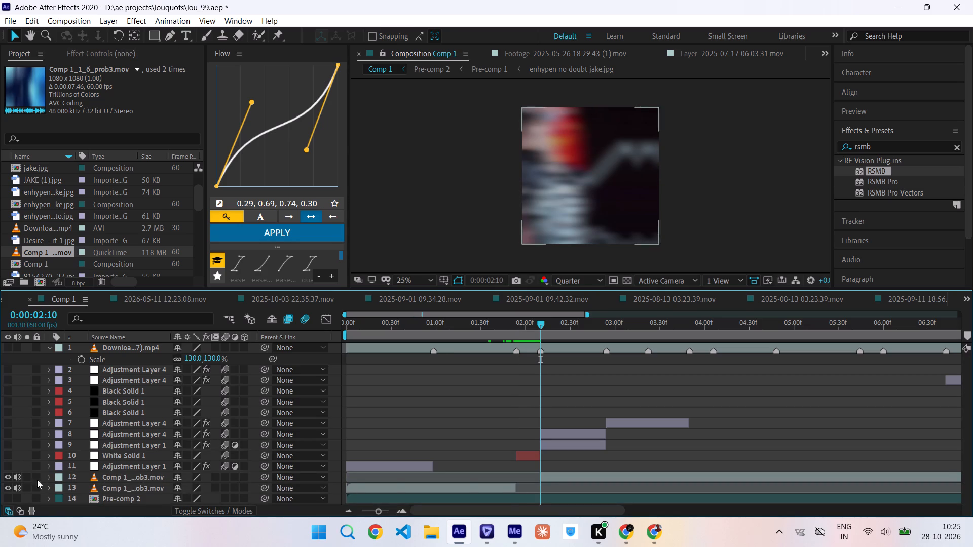
# Mute both enhanced video layers and make layers 2 to 11, the adjustment layers and solids, visible.
pyautogui.moveTo(19, 476); pyautogui.dragTo(19, 485)
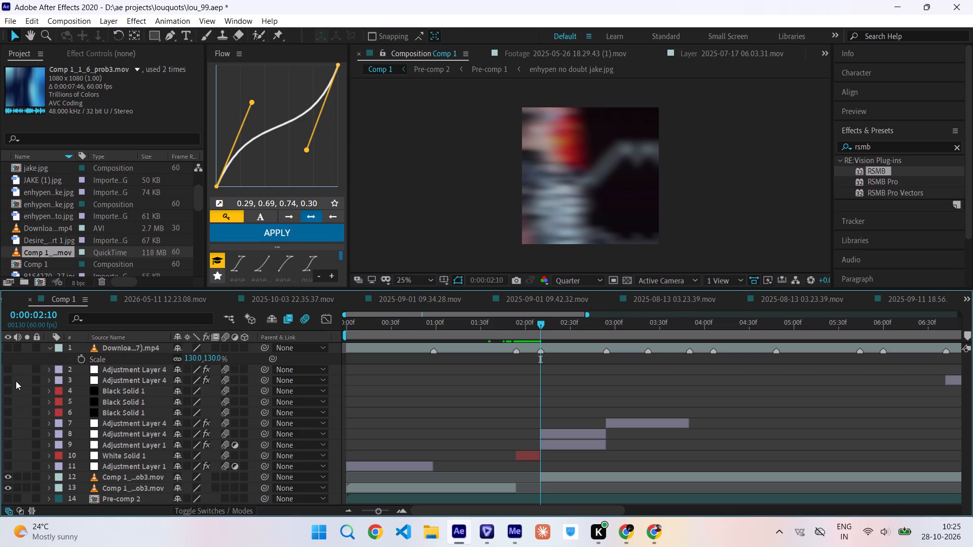
pyautogui.moveTo(8, 369); pyautogui.dragTo(14, 466)
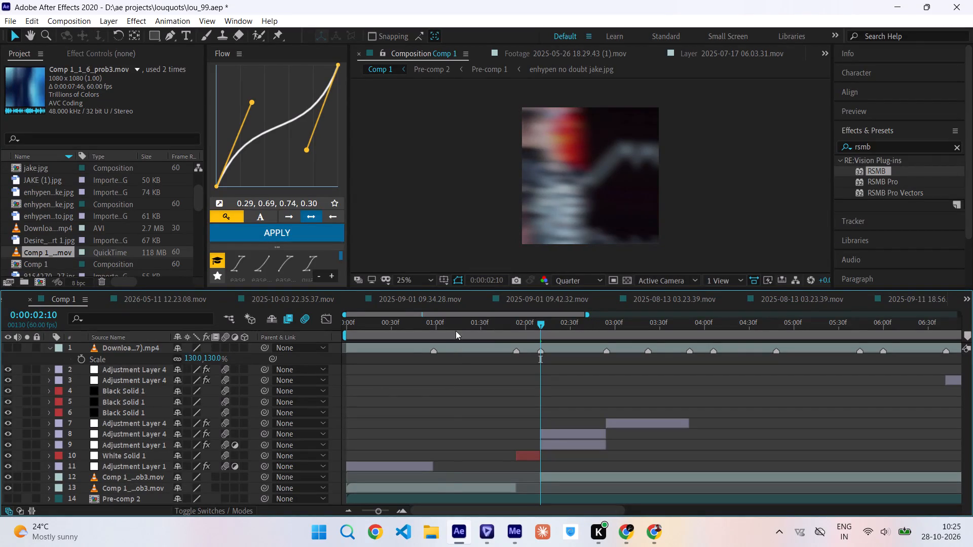
# Start a preview from the beginning of Comp 1, unmute the reference video in layer 1 and save the project.
pyautogui.moveTo(454, 330); pyautogui.dragTo(261, 369)
pyautogui.press('space')
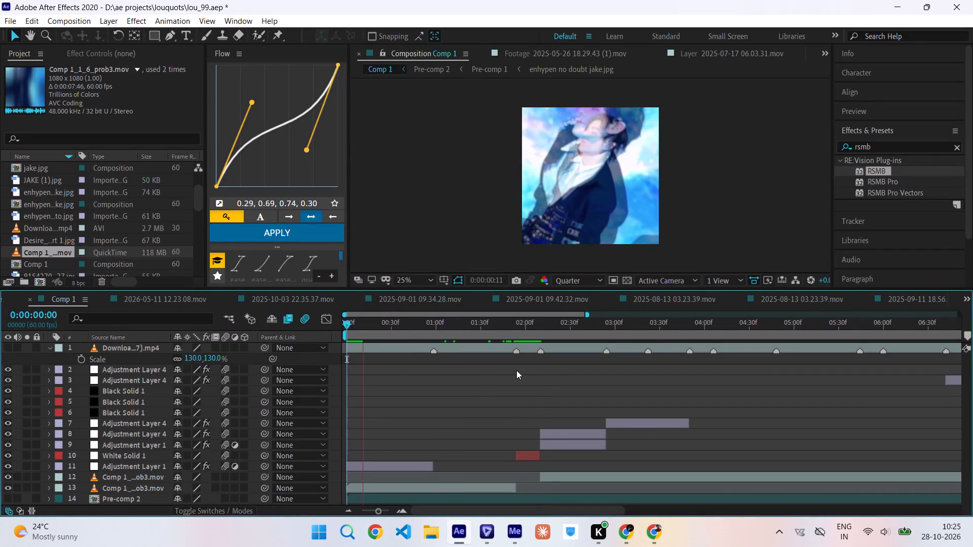
pyautogui.click(17, 344)
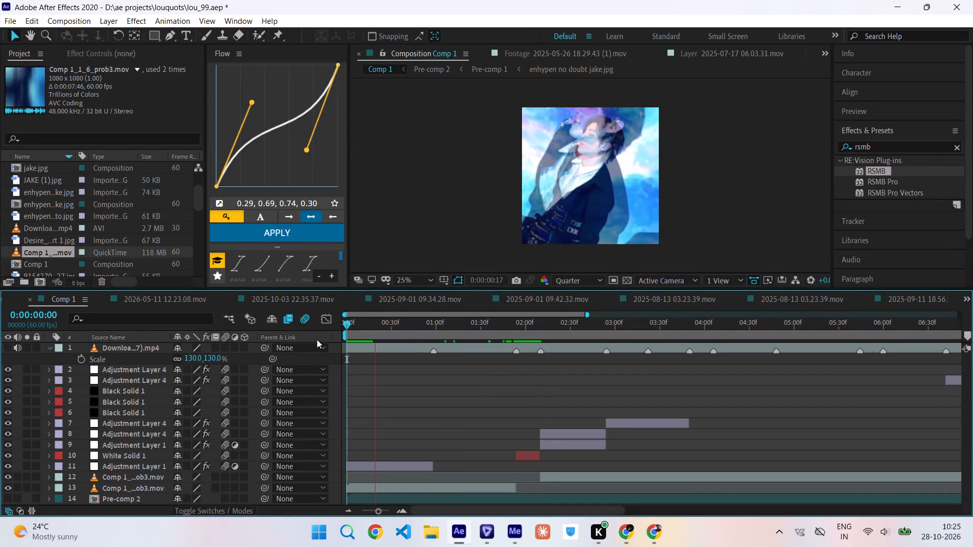
pyautogui.hotkey('ctrl', 's')
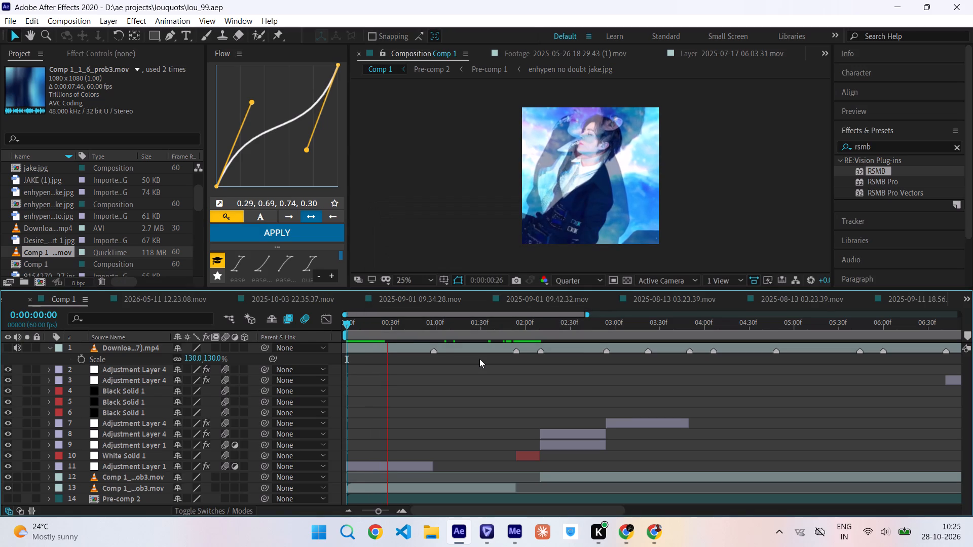
# Preview Comp 1 with the enhanced footage and the reference audio from start to end.
pyautogui.hscroll(-1, 666, 400)
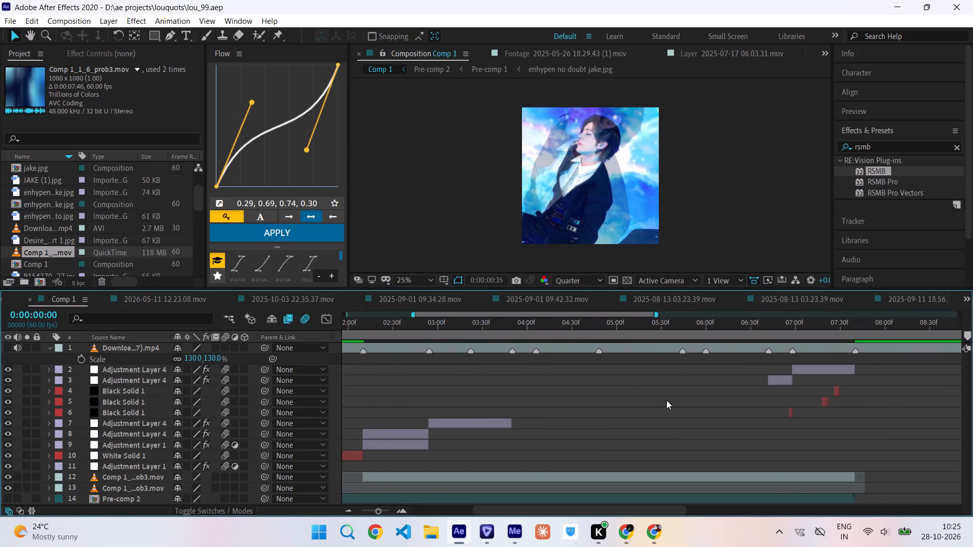
pyautogui.hscroll(-1, 666, 400)
pyautogui.click(655, 331)
pyautogui.press('space')
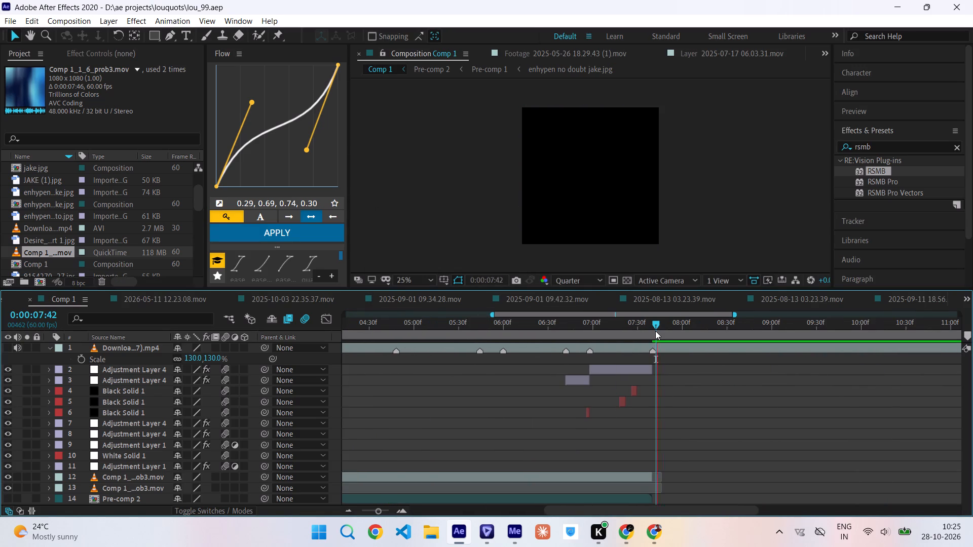
pyautogui.hscroll(20, 655, 331)
pyautogui.hscroll(16, 655, 331)
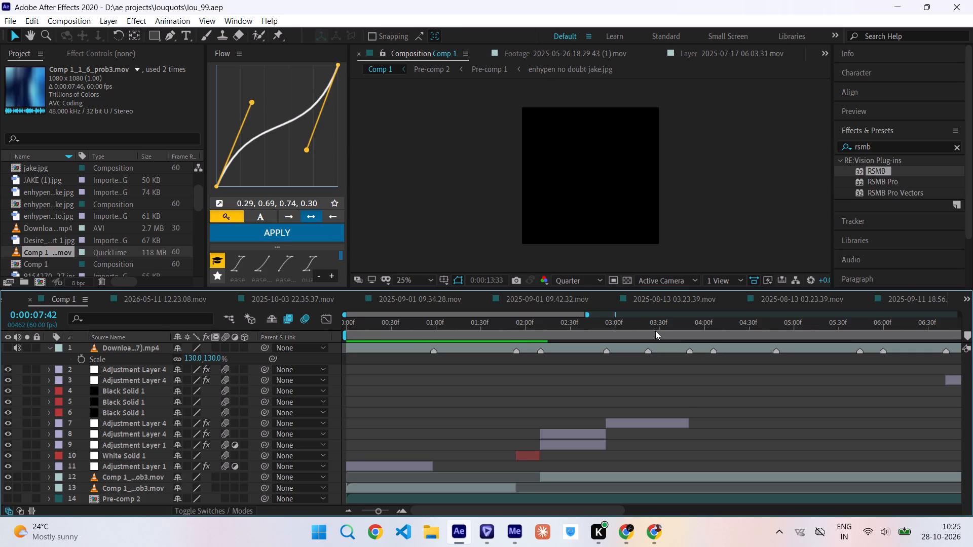
pyautogui.hscroll(2, 655, 331)
pyautogui.hscroll(1, 573, 406)
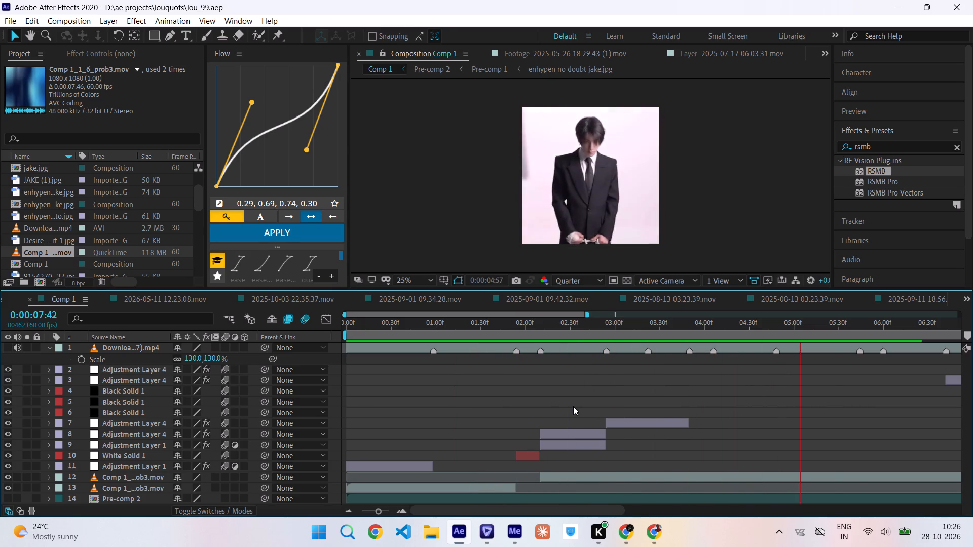
pyautogui.hscroll(-1, 573, 406)
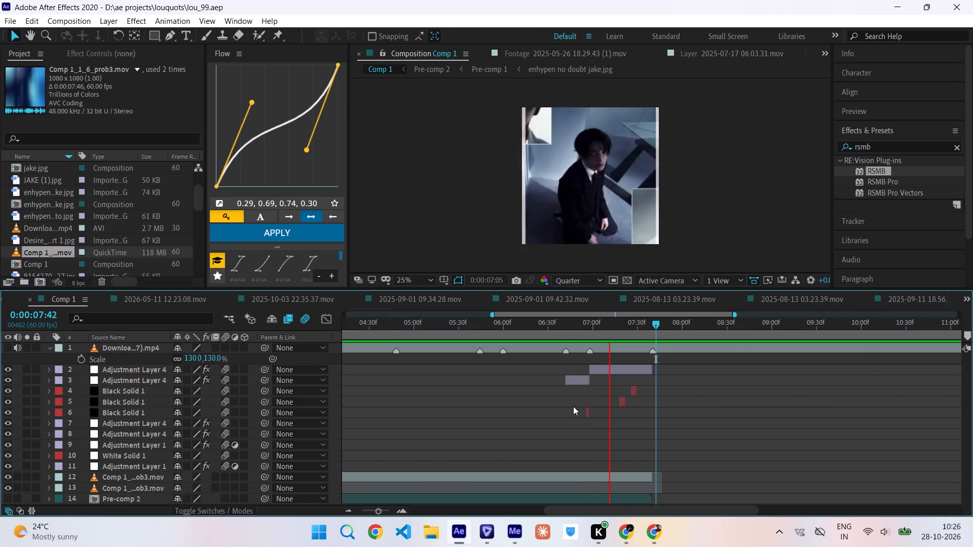
pyautogui.moveTo(646, 326); pyautogui.dragTo(212, 402)
pyautogui.press('space')
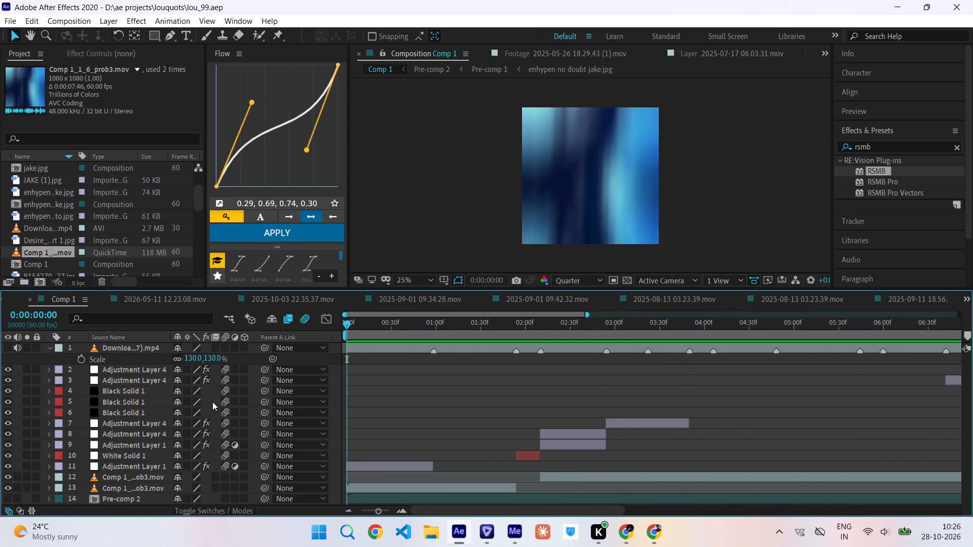
pyautogui.hscroll(-1, 611, 397)
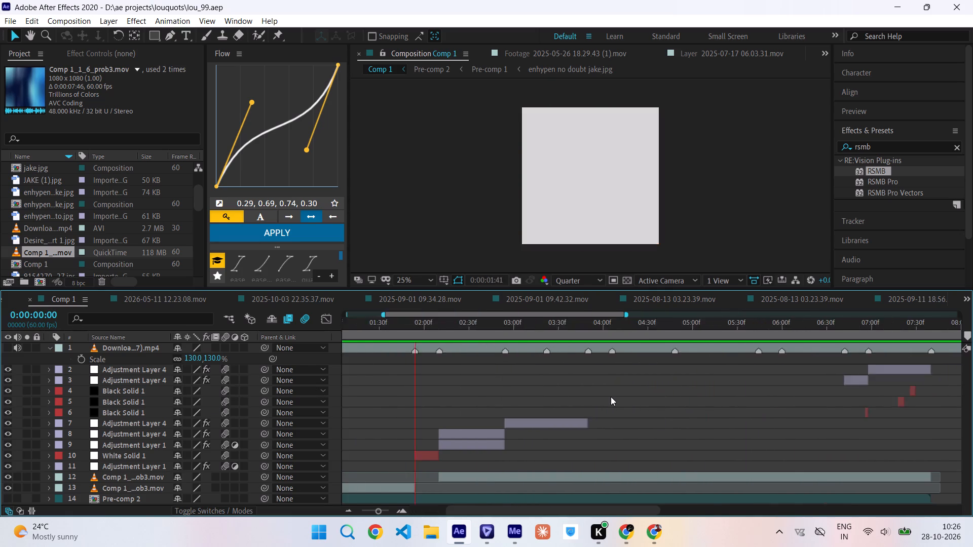
pyautogui.hscroll(-1, 611, 397)
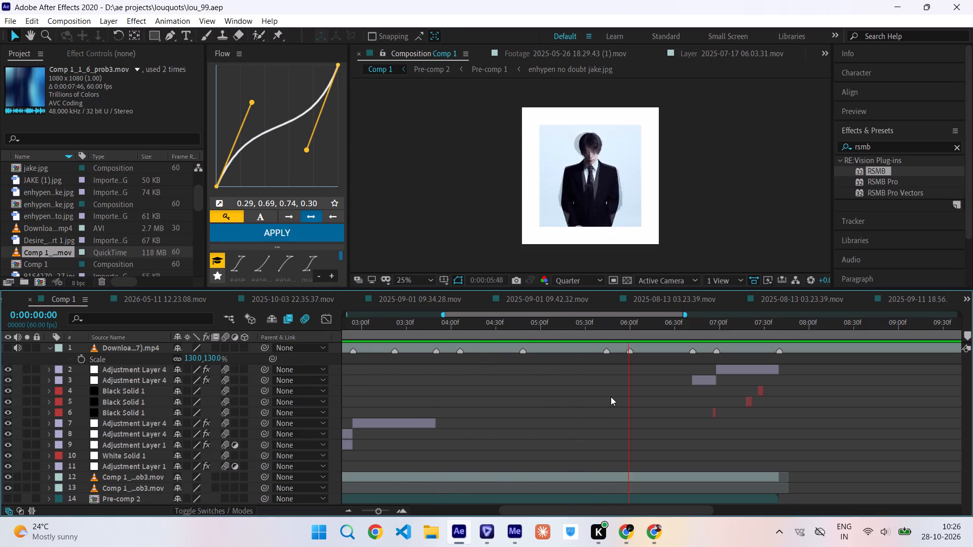
pyautogui.hscroll(7, 611, 397)
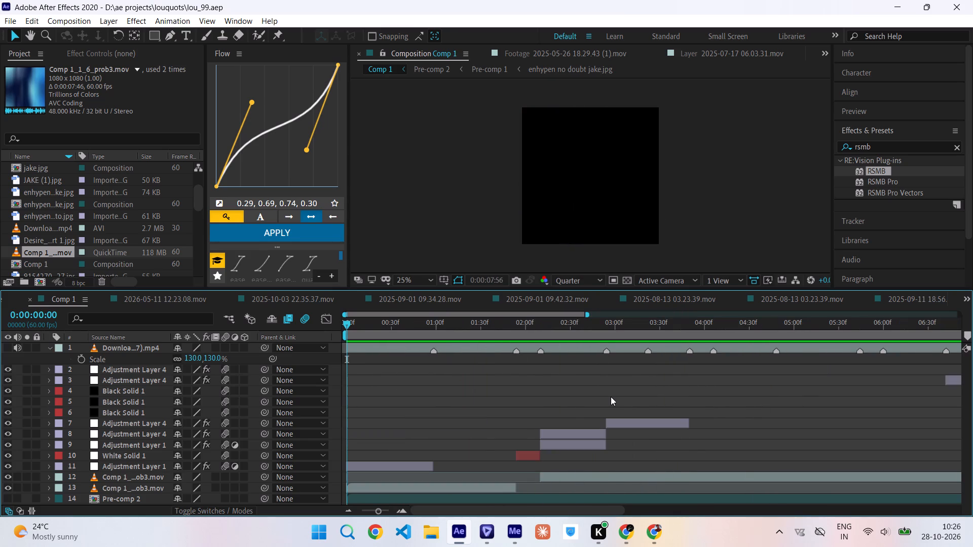
pyautogui.moveTo(464, 330); pyautogui.dragTo(338, 337)
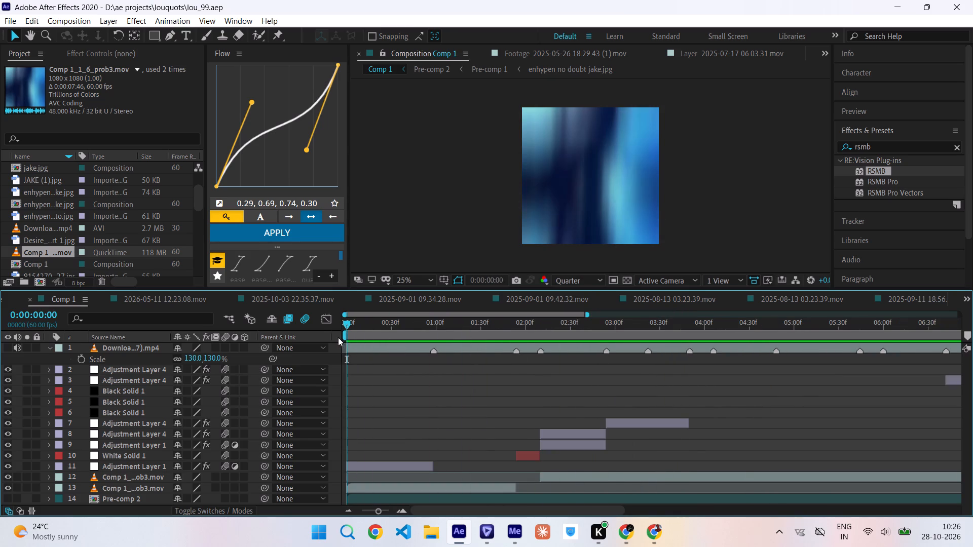
pyautogui.moveTo(338, 337); pyautogui.dragTo(336, 336)
# Show the reference video over Comp 1, compare its transitions with the edit through the first three seconds, and hide it again.
pyautogui.click(4, 346)
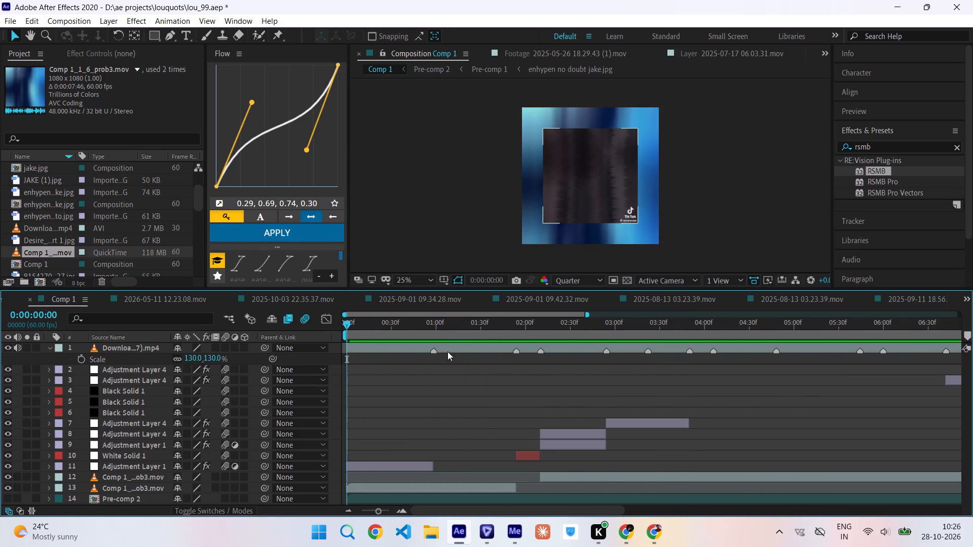
pyautogui.moveTo(348, 325); pyautogui.dragTo(373, 330)
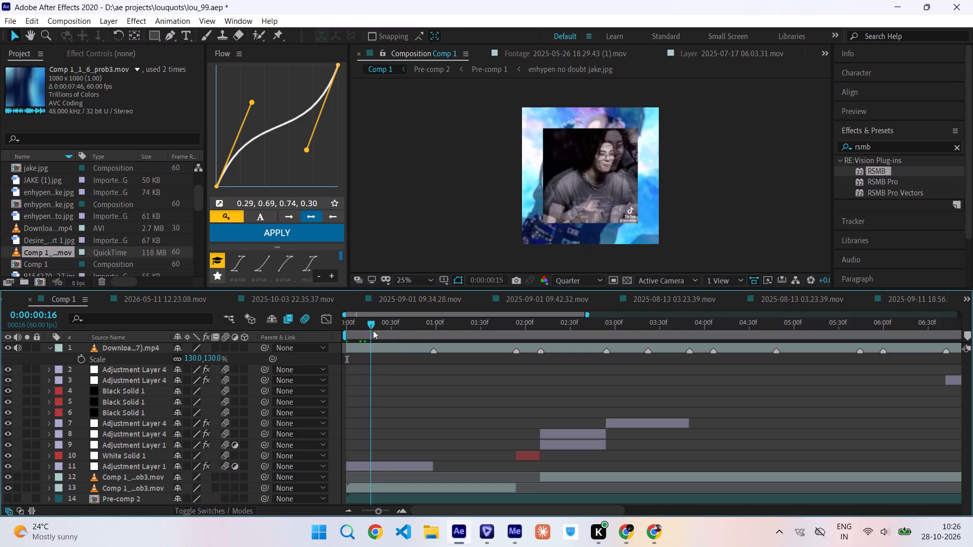
pyautogui.moveTo(373, 330); pyautogui.dragTo(429, 350)
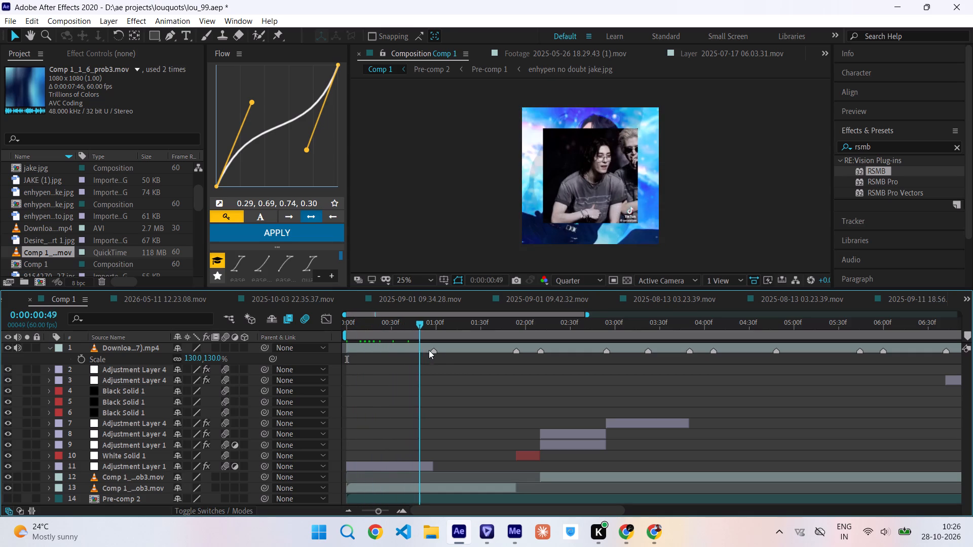
pyautogui.moveTo(429, 350); pyautogui.dragTo(486, 366)
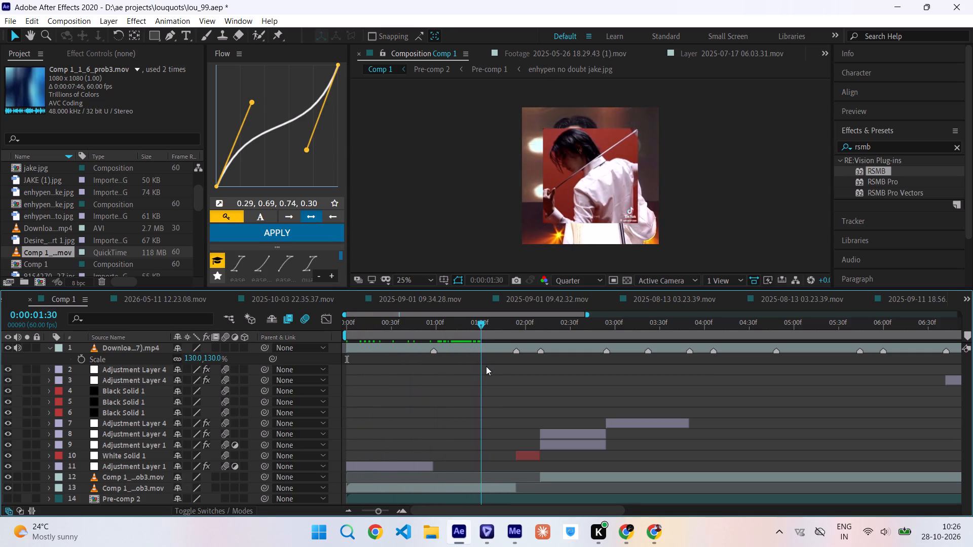
pyautogui.moveTo(486, 366); pyautogui.dragTo(550, 360)
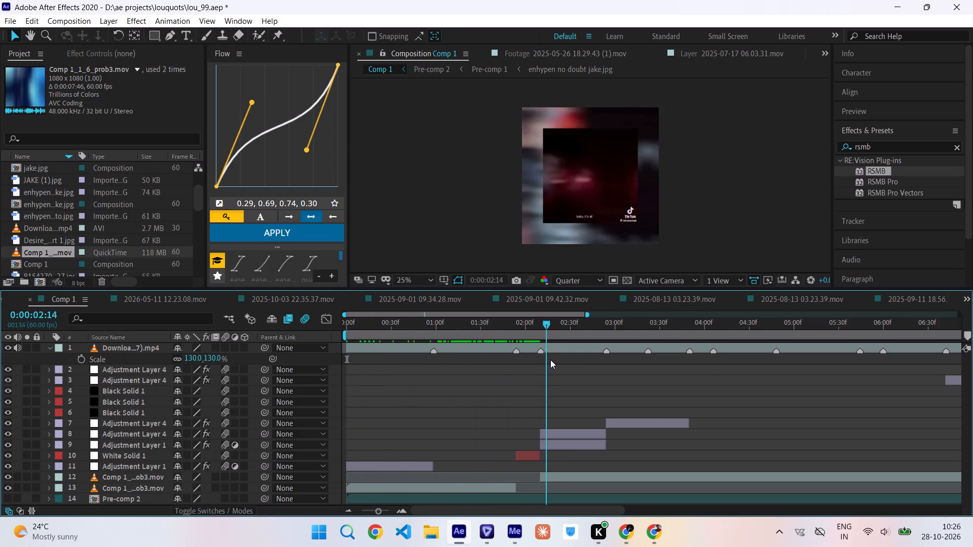
pyautogui.moveTo(550, 360); pyautogui.dragTo(633, 358)
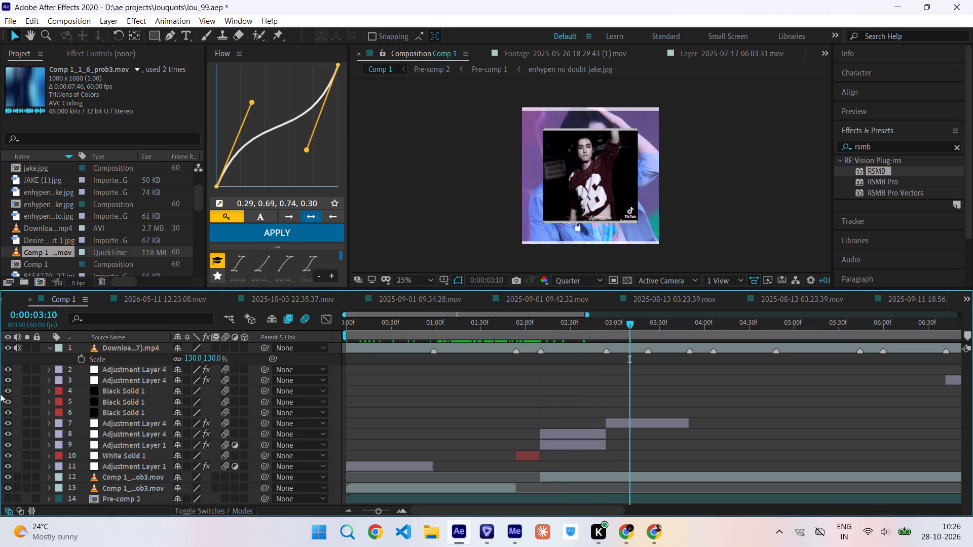
pyautogui.click(8, 346)
pyautogui.moveTo(462, 336); pyautogui.dragTo(394, 336)
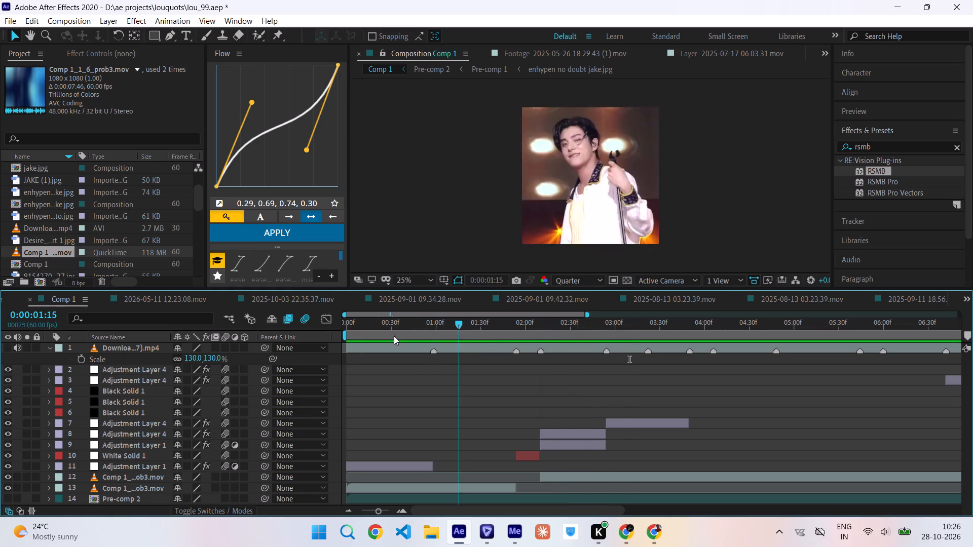
# Preview Comp 1 from start to end with the reference audio and save the project.
pyautogui.moveTo(394, 336); pyautogui.dragTo(231, 366)
pyautogui.press('space')
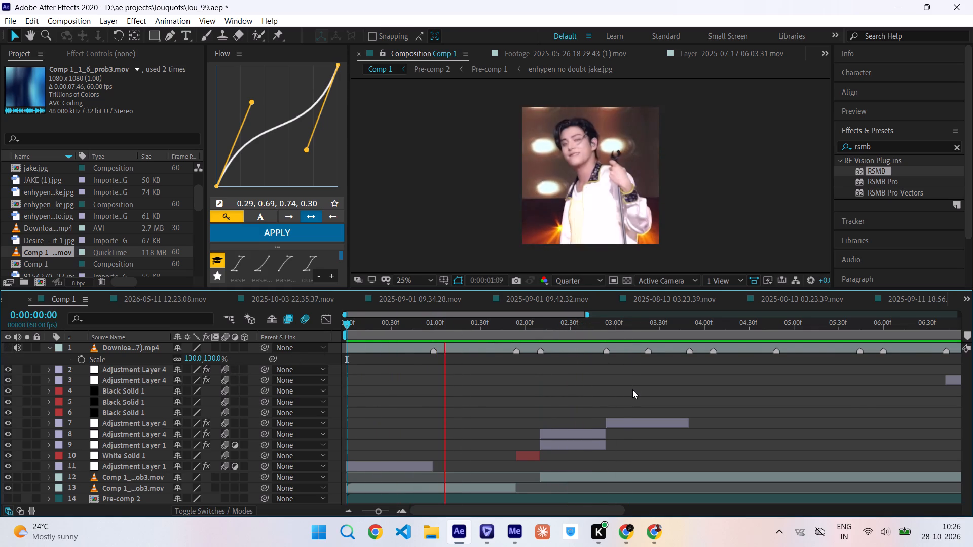
pyautogui.hscroll(-2, 632, 389)
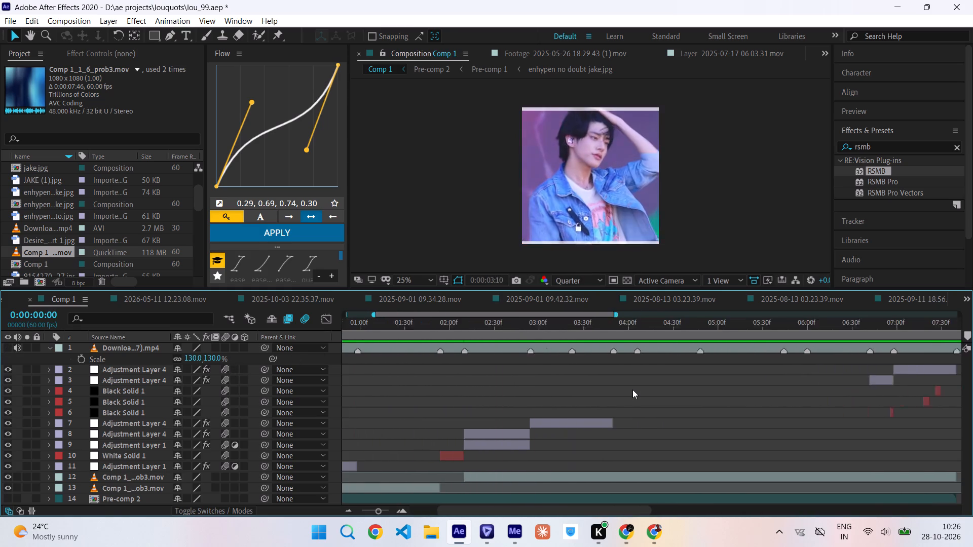
pyautogui.hscroll(-1, 632, 389)
pyautogui.hscroll(7, 632, 389)
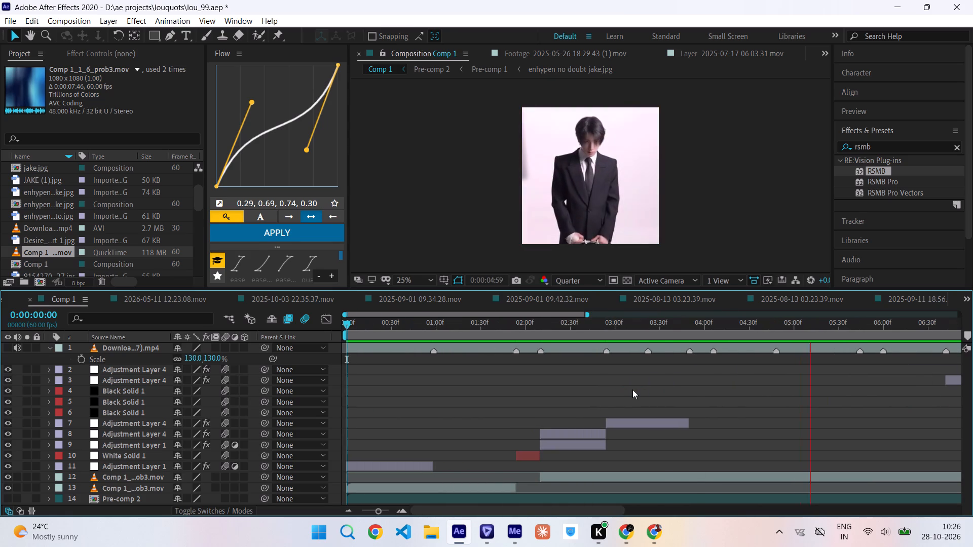
pyautogui.hscroll(-2, 632, 389)
pyautogui.hscroll(2, 632, 389)
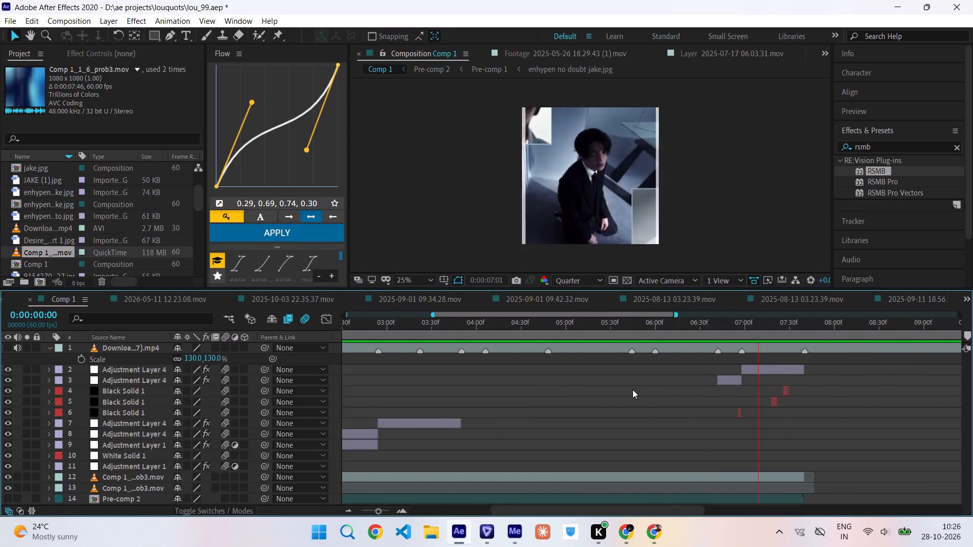
pyautogui.hscroll(5, 632, 389)
pyautogui.hscroll(-2, 632, 389)
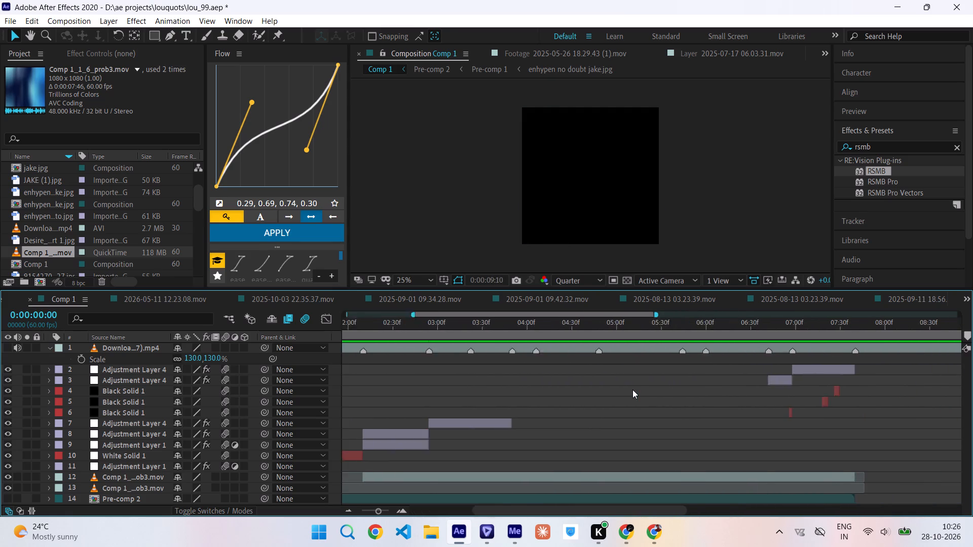
pyautogui.hscroll(-2, 632, 389)
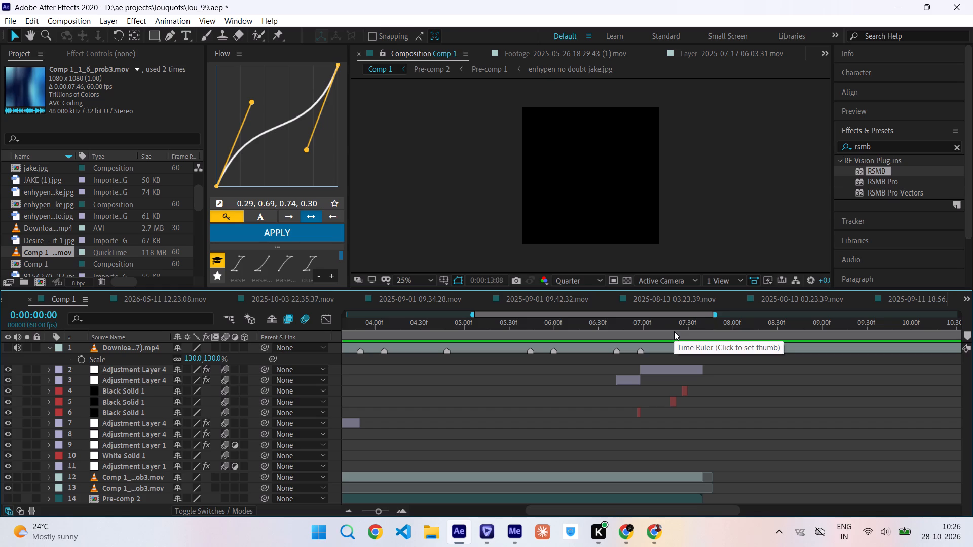
pyautogui.hotkey('ctrl', 's')
# Duplicate layers 2 to 13 and shift the duplicated set along the timeline to start at the marker at 0:00:07:40.
pyautogui.click(674, 331)
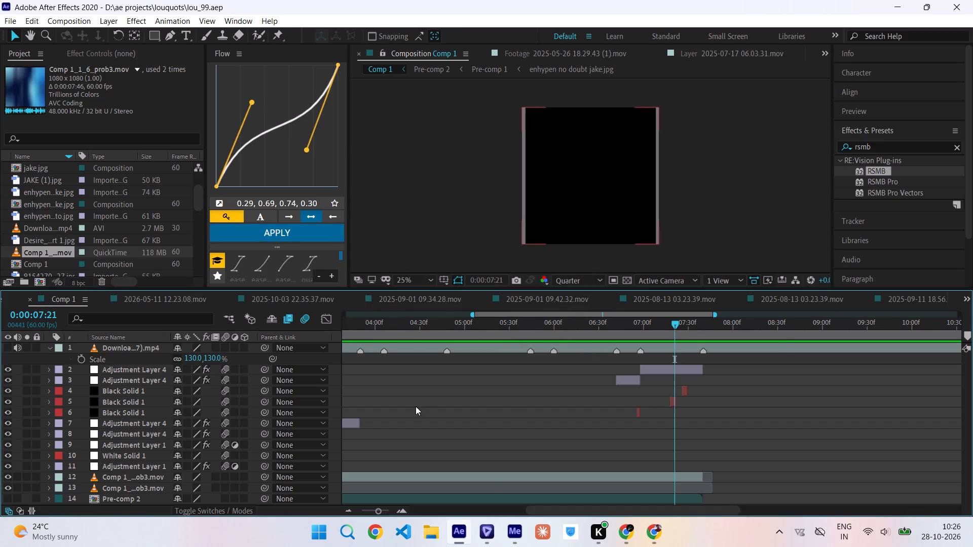
pyautogui.hscroll(7, 432, 475)
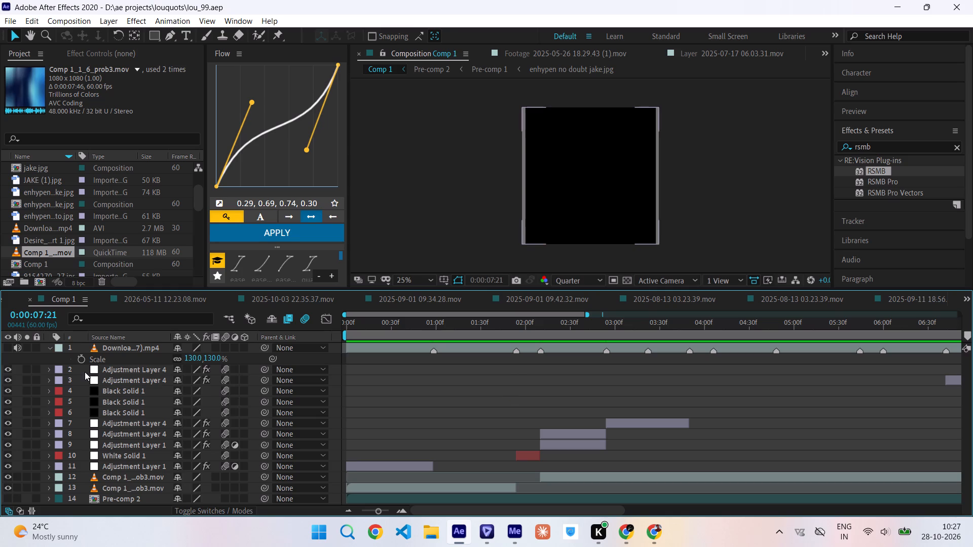
pyautogui.moveTo(82, 369); pyautogui.dragTo(144, 486)
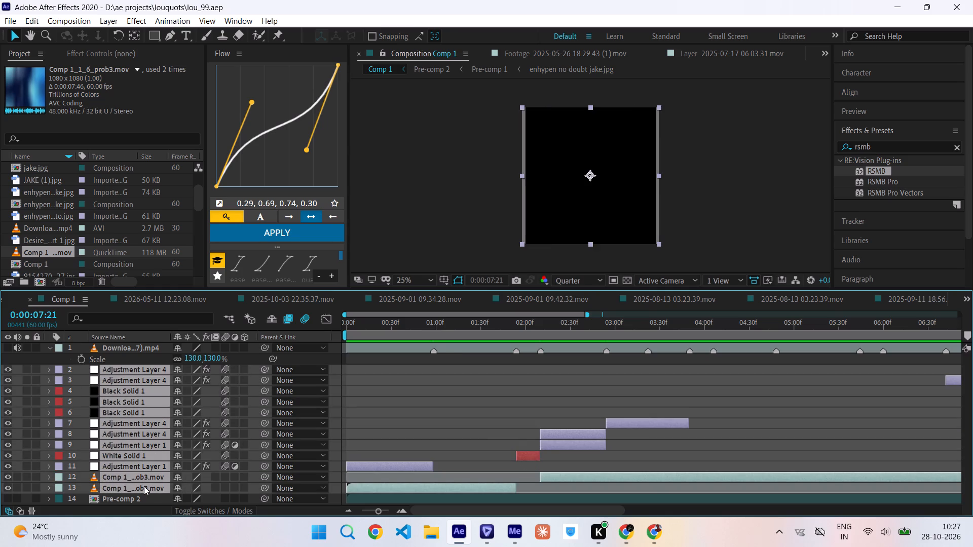
pyautogui.hotkey('ctrl', 'c')
pyautogui.hotkey('ctrl', 'v')
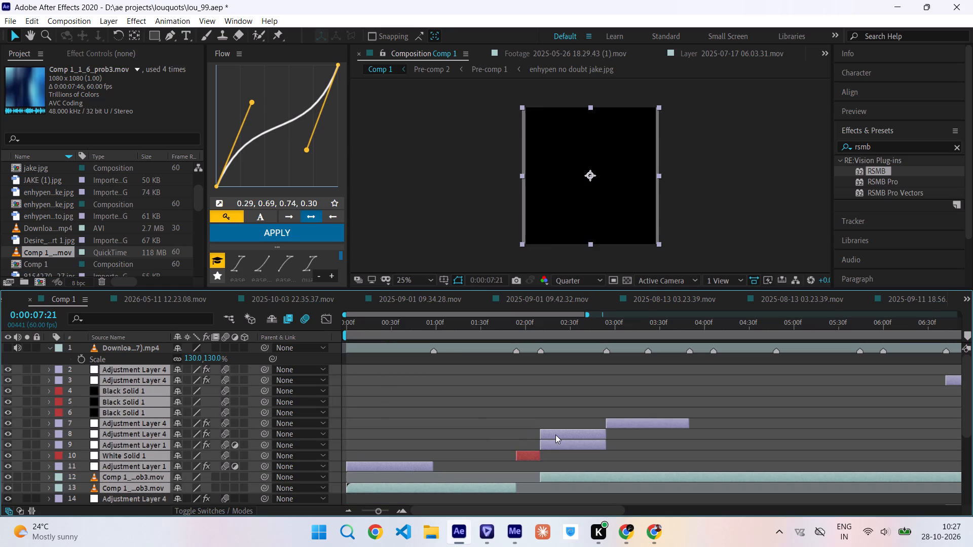
pyautogui.moveTo(361, 489); pyautogui.dragTo(752, 470)
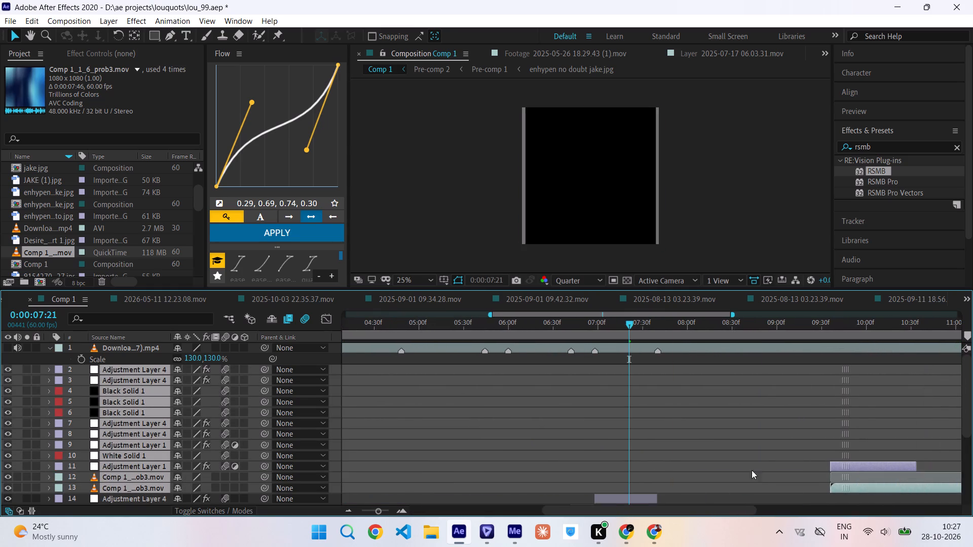
pyautogui.moveTo(752, 470); pyautogui.dragTo(690, 473)
pyautogui.click(657, 327)
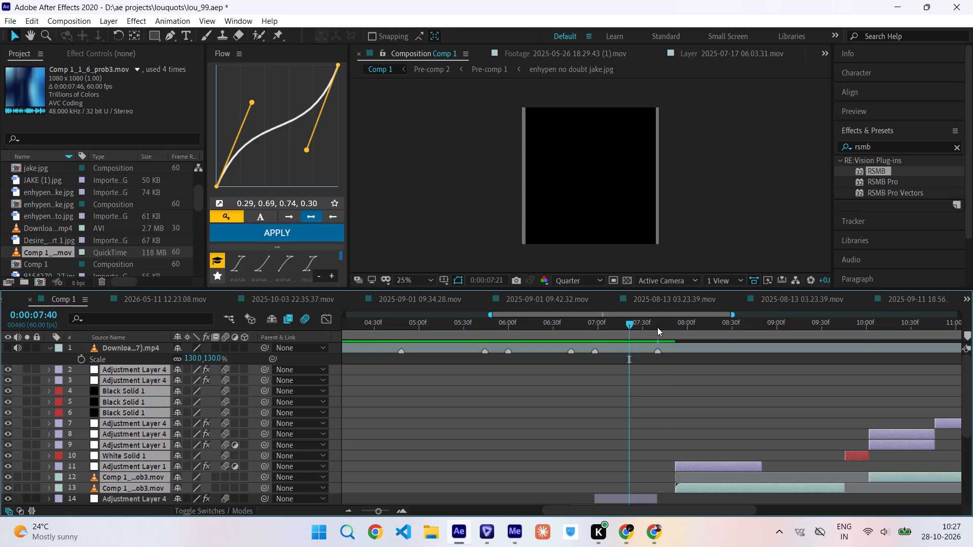
pyautogui.moveTo(683, 489); pyautogui.dragTo(681, 489)
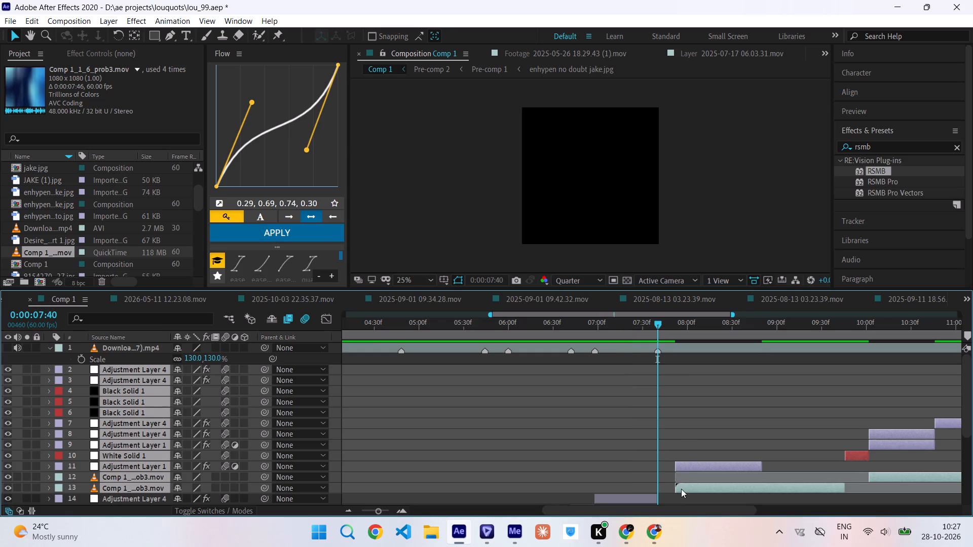
pyautogui.moveTo(681, 489); pyautogui.dragTo(665, 494)
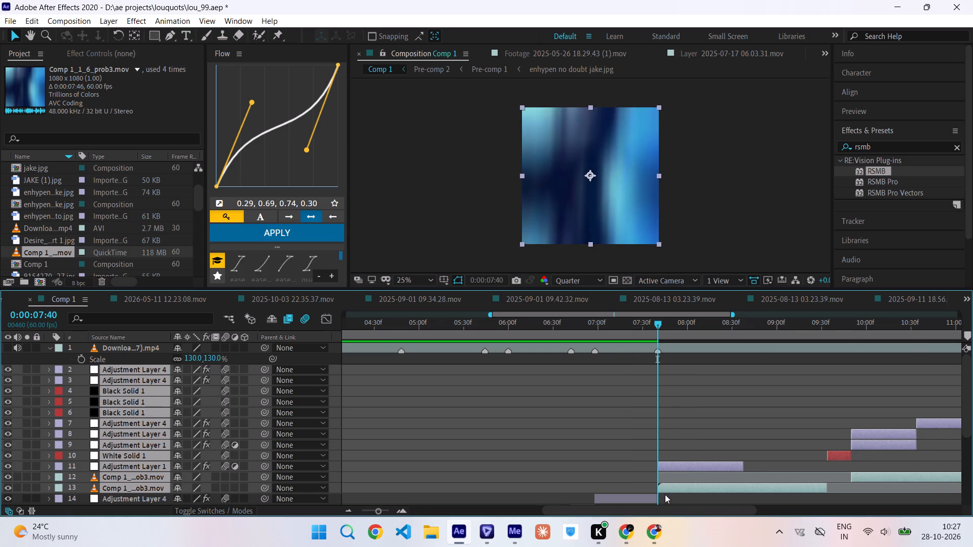
# Preview Comp 1 across the join and through the repeated section to its end, and save the project.
pyautogui.hotkey('ctrl', 'Left')
pyautogui.press('space')
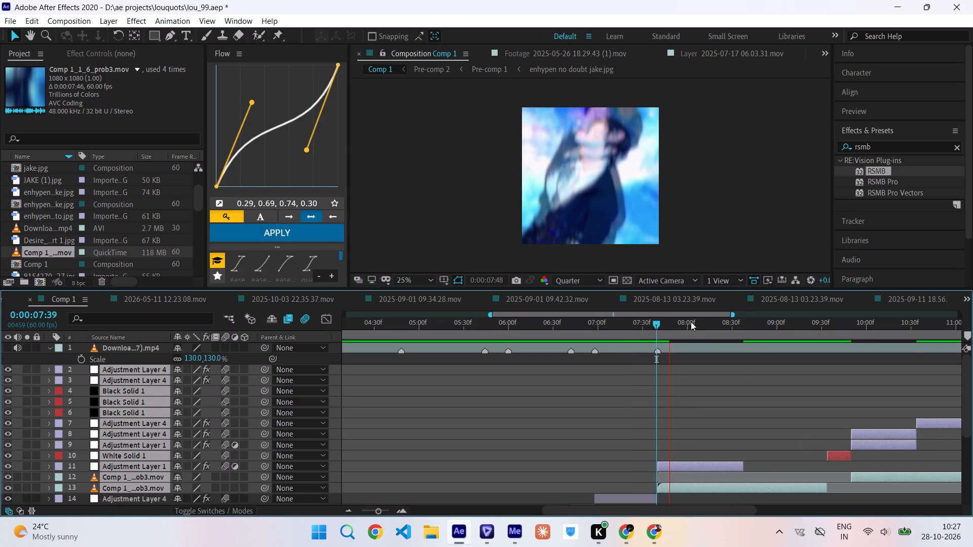
pyautogui.moveTo(691, 322); pyautogui.dragTo(283, 379)
pyautogui.press('space')
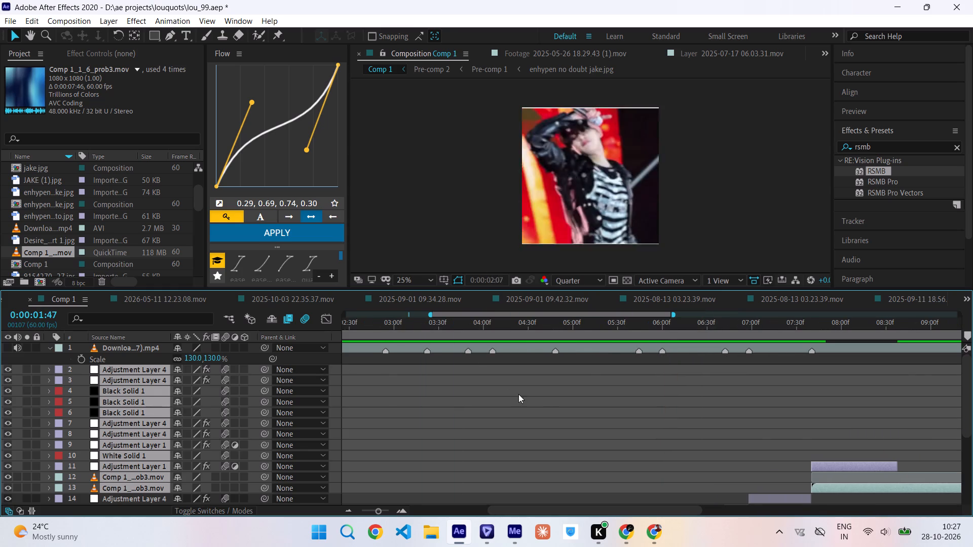
pyautogui.click(538, 422)
pyautogui.hscroll(-2, 538, 422)
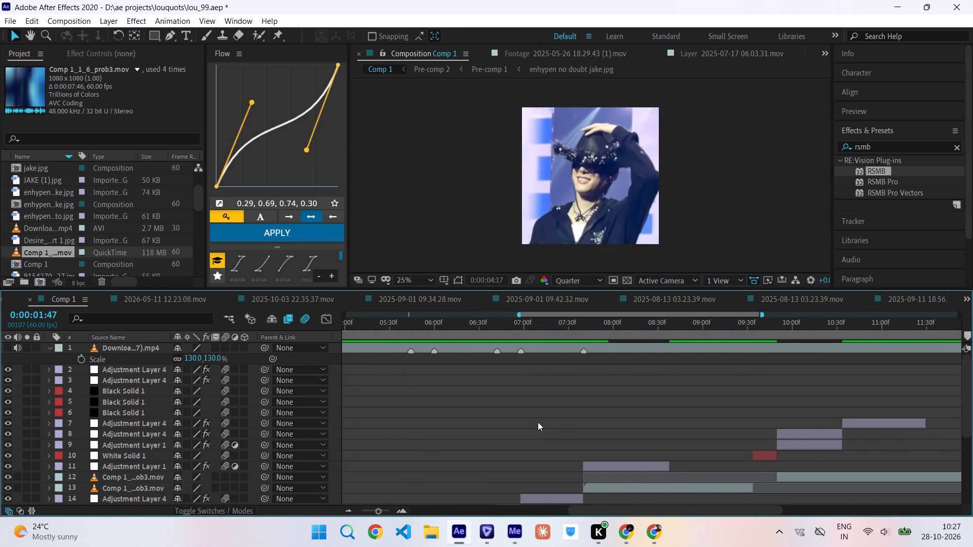
pyautogui.hscroll(-1, 538, 422)
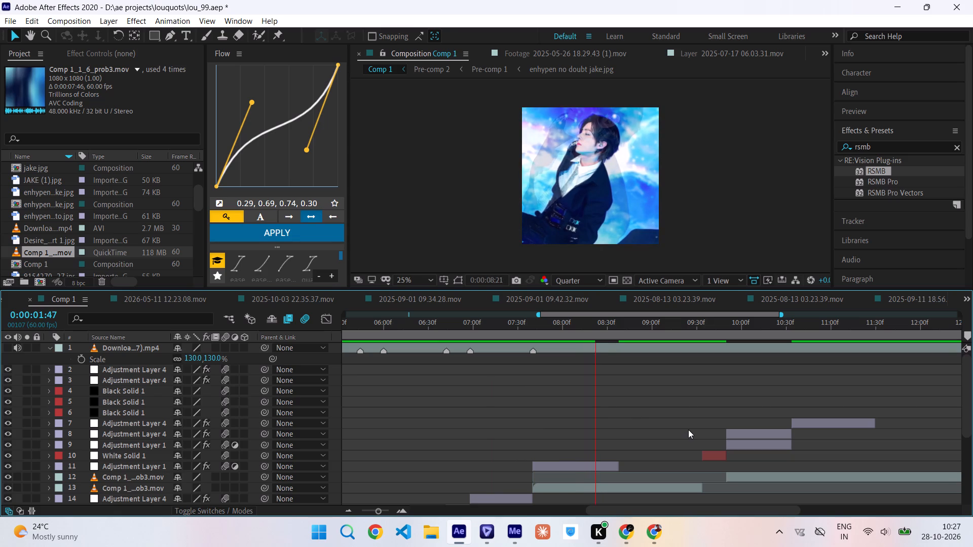
pyautogui.hotkey('ctrl', 's')
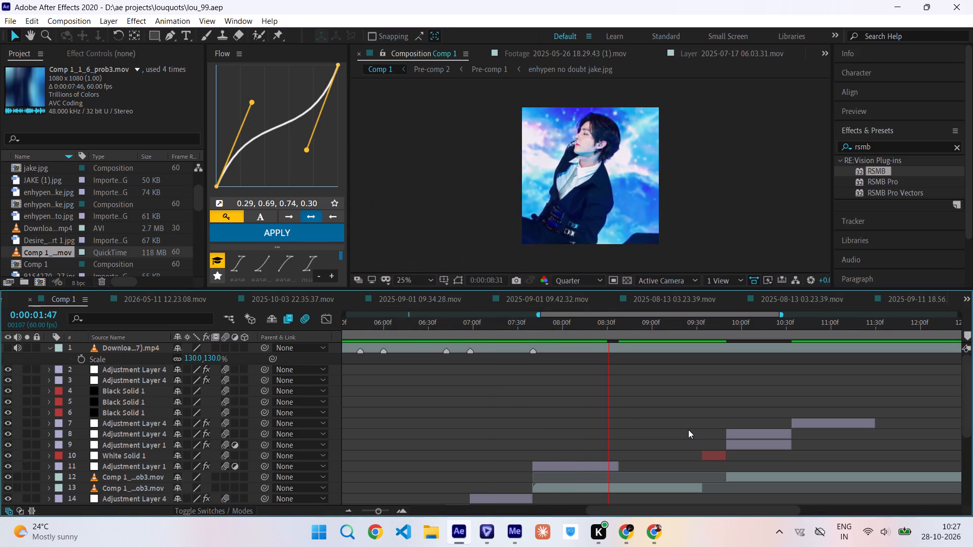
pyautogui.hscroll(-1, 688, 429)
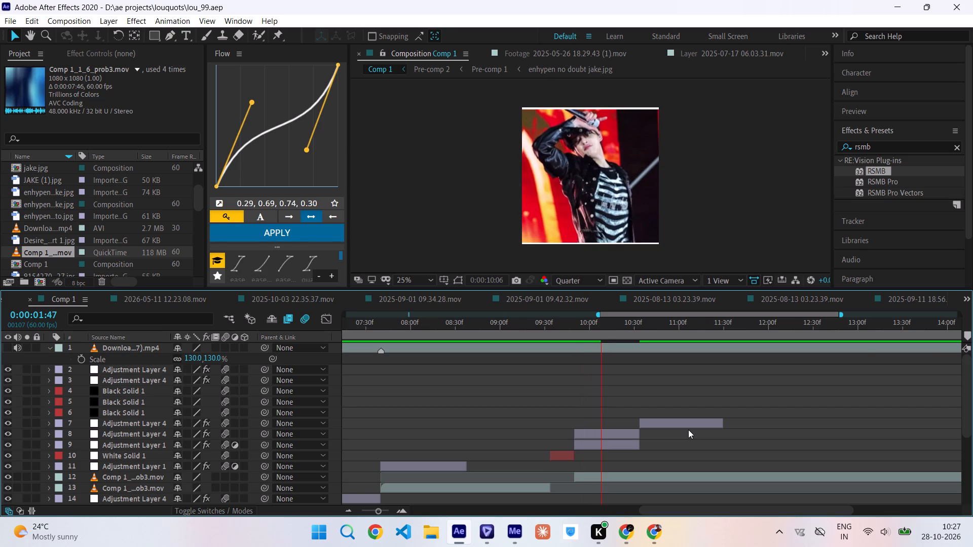
pyautogui.hscroll(-5, 688, 429)
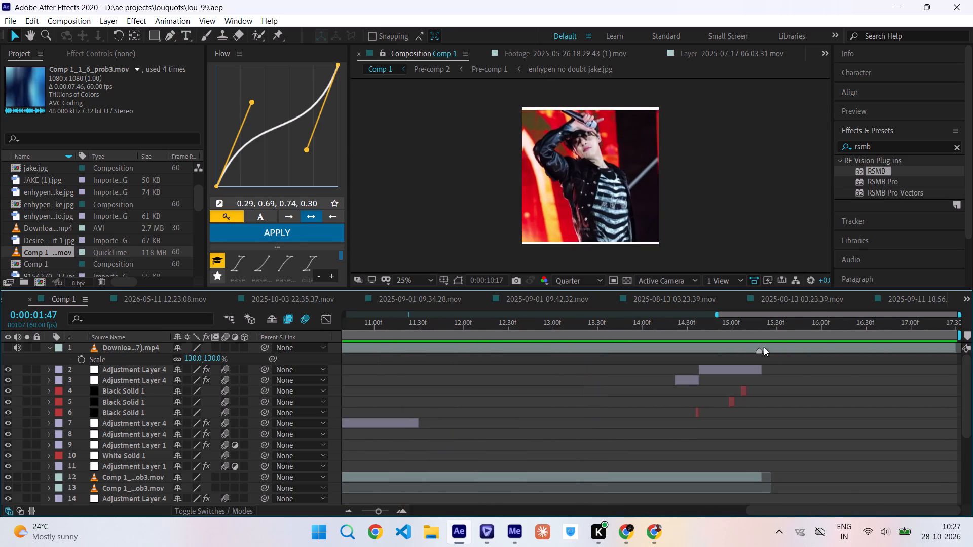
pyautogui.hscroll(1, 765, 366)
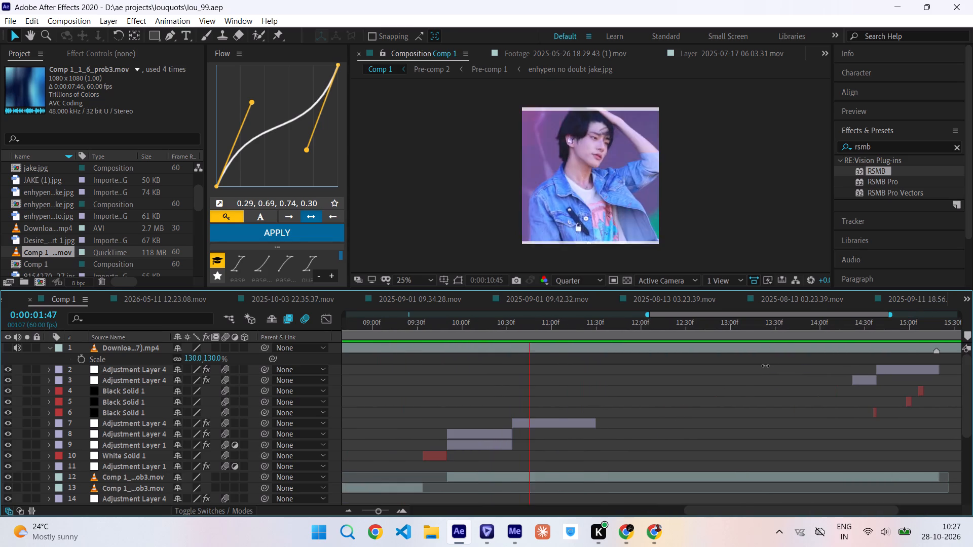
pyautogui.hscroll(-2, 765, 366)
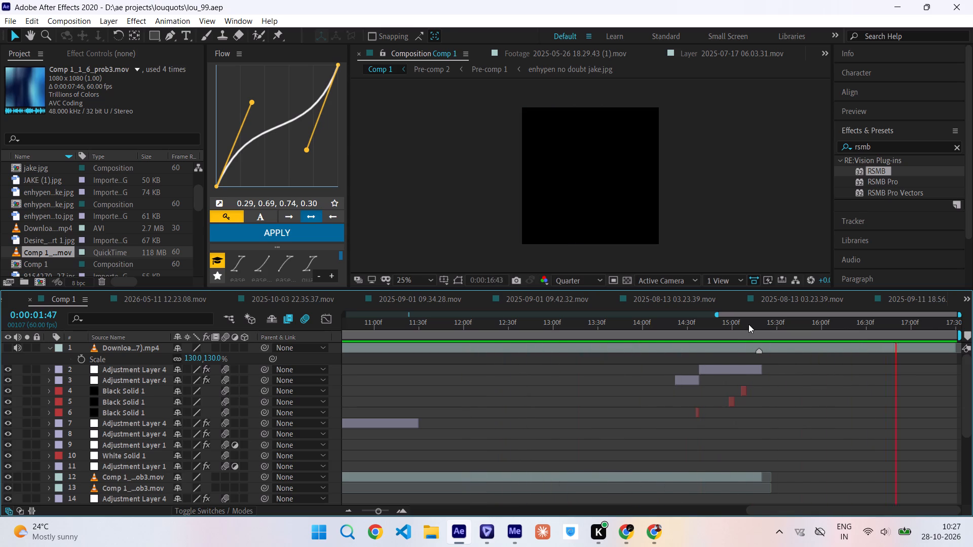
# Show the reference video in layer 1, play its ending from 0:00:15:12, and hide it again.
pyautogui.click(5, 347)
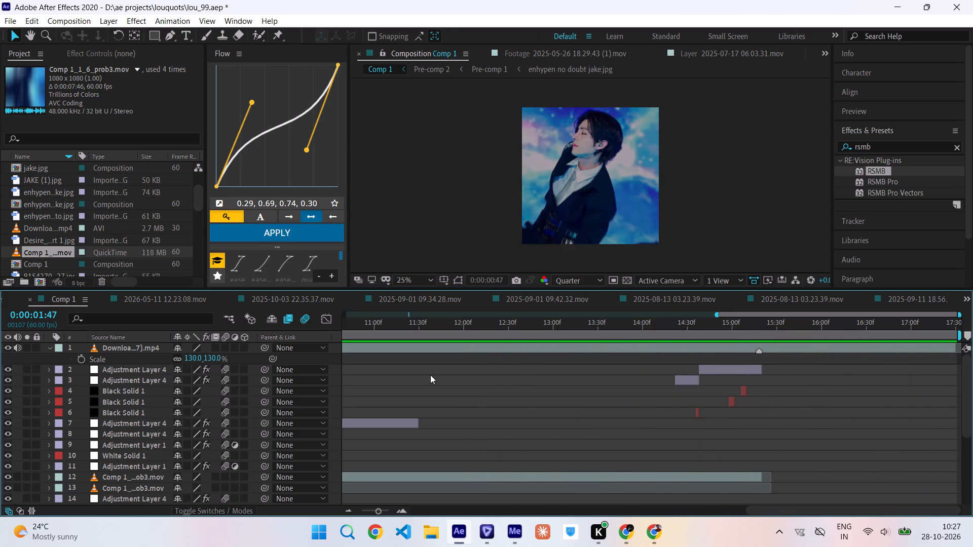
pyautogui.moveTo(750, 330); pyautogui.dragTo(776, 336)
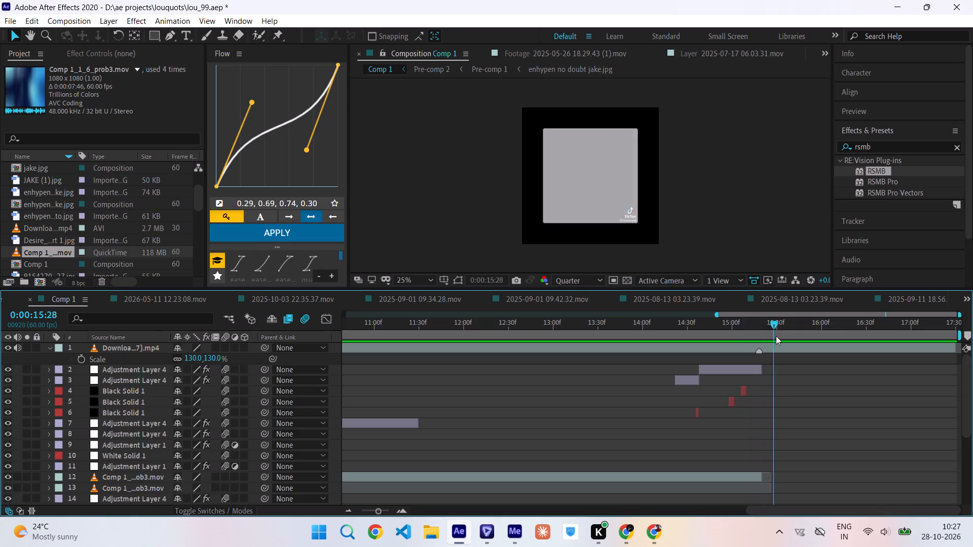
pyautogui.moveTo(776, 336); pyautogui.dragTo(750, 339)
pyautogui.press('space')
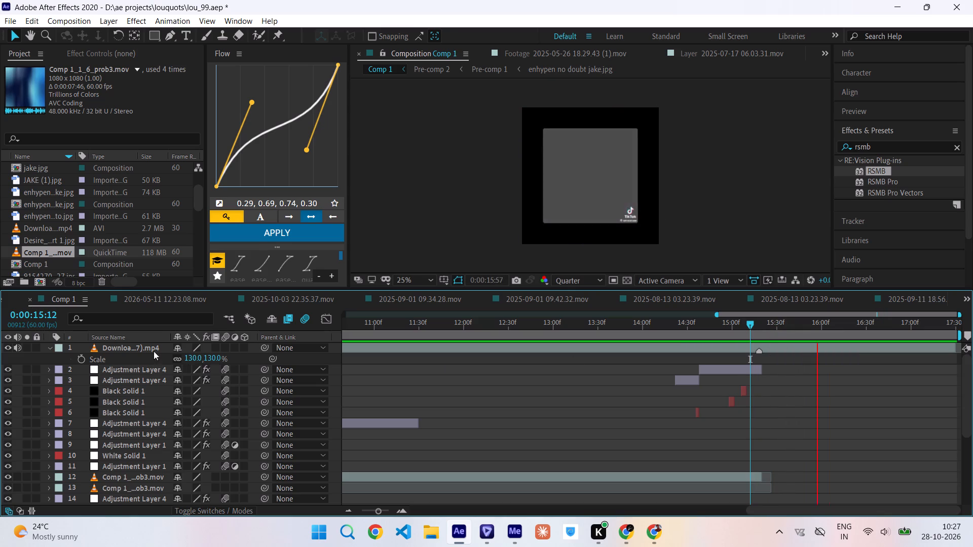
pyautogui.click(9, 345)
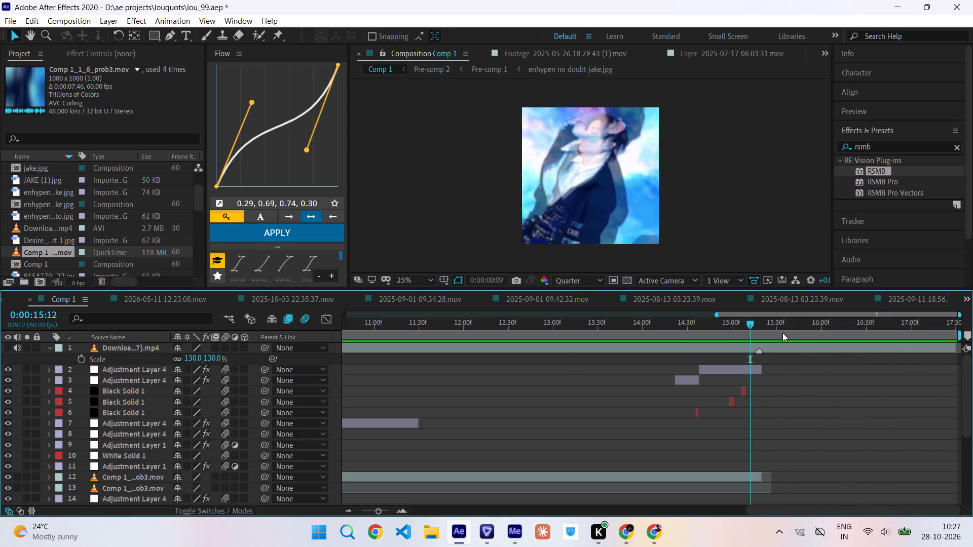
# Step frame by frame around the last marker, show the reference video for comparison, and park the playhead at 0:00:15:18.
pyautogui.click(760, 327)
pyautogui.hotkey('ctrl', 'Left')
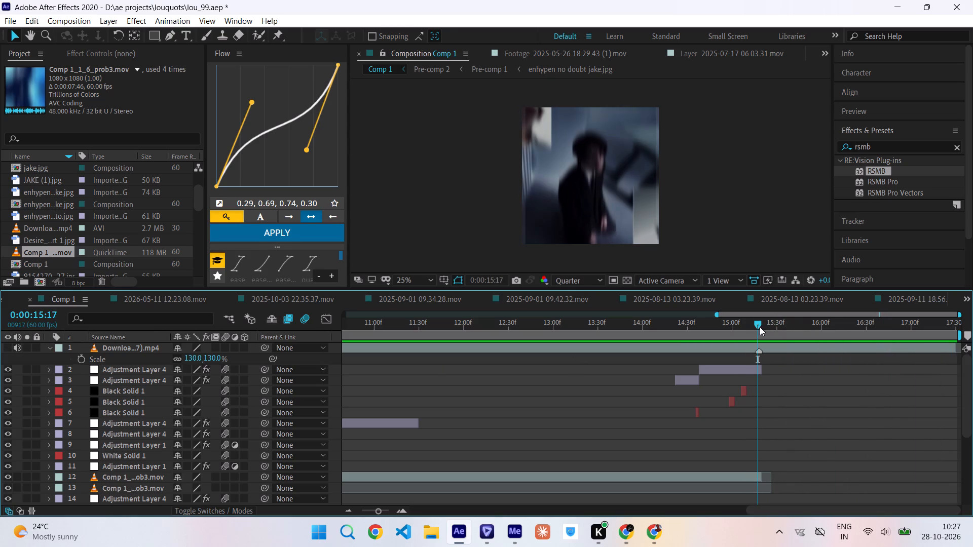
pyautogui.hotkey('ctrl', 'Right')
pyautogui.hotkey('ctrl', 'Right')
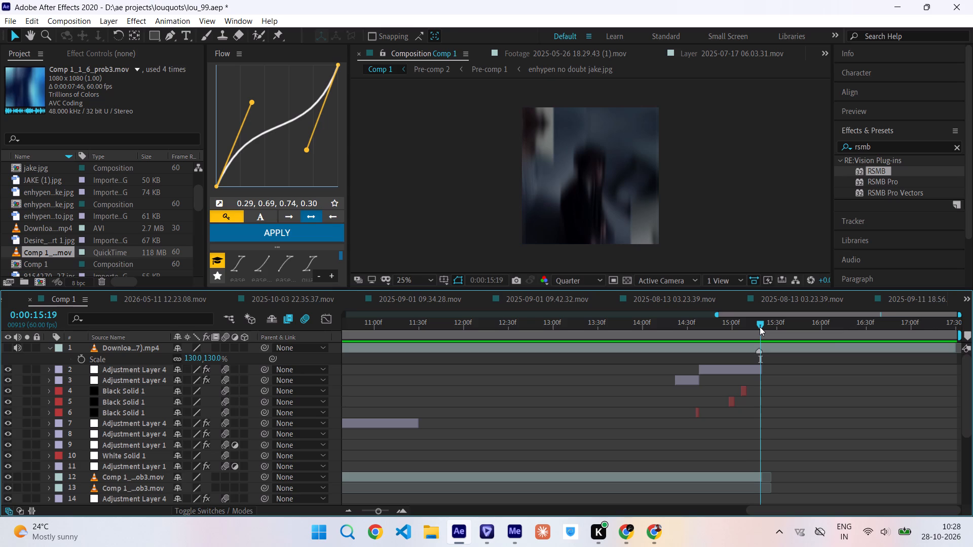
pyautogui.click(9, 347)
pyautogui.hotkey('ctrl', 'Left')
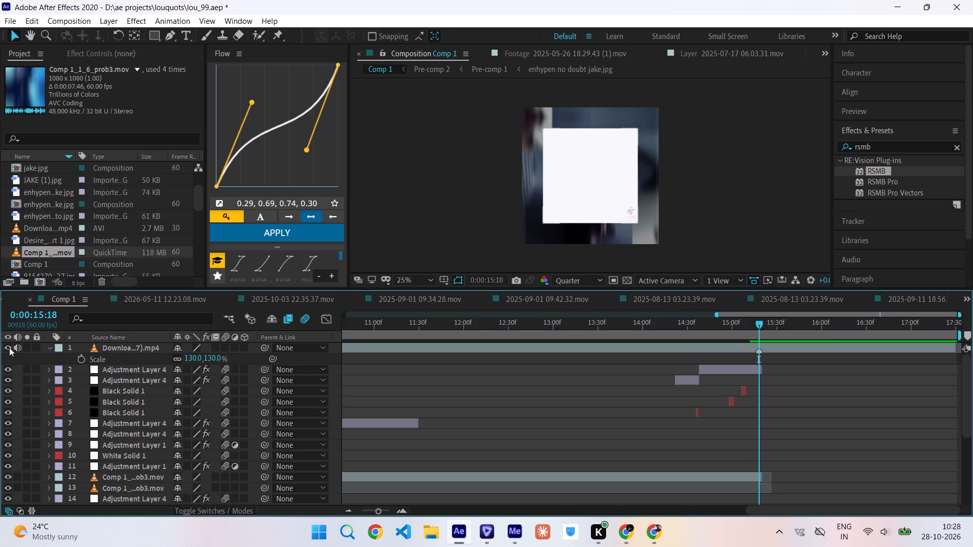
pyautogui.hotkey('ctrl', 'Left')
pyautogui.hotkey('ctrl', 'Right')
# Split layers 2 to 12 at 0:00:15:18 and delete the pieces that extend past that point.
pyautogui.click(729, 476)
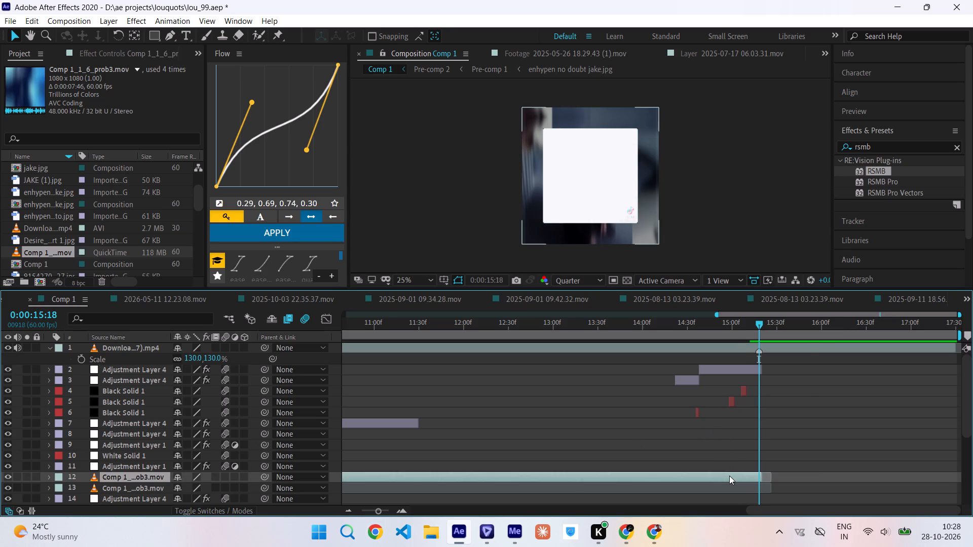
pyautogui.hscroll(2, 729, 476)
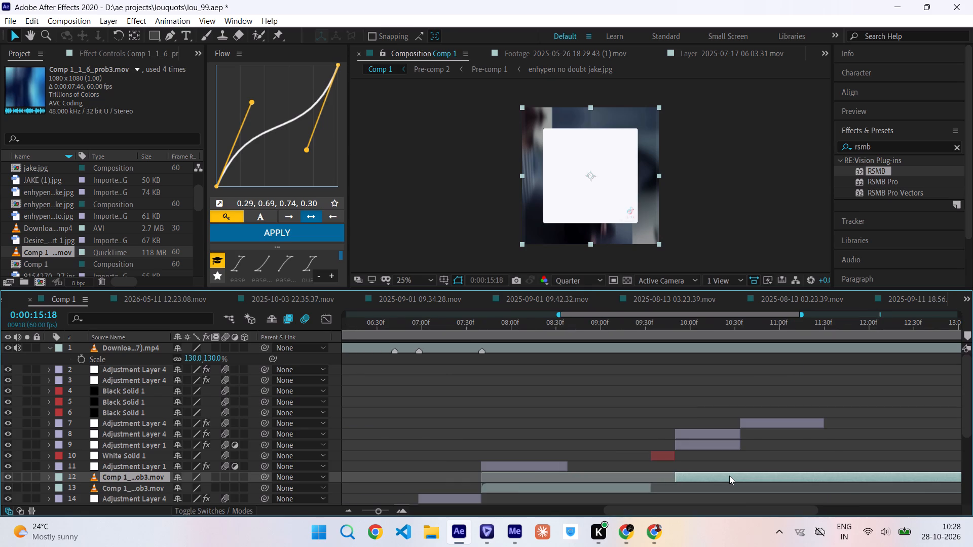
pyautogui.hscroll(1, 729, 476)
pyautogui.hscroll(-1, 708, 476)
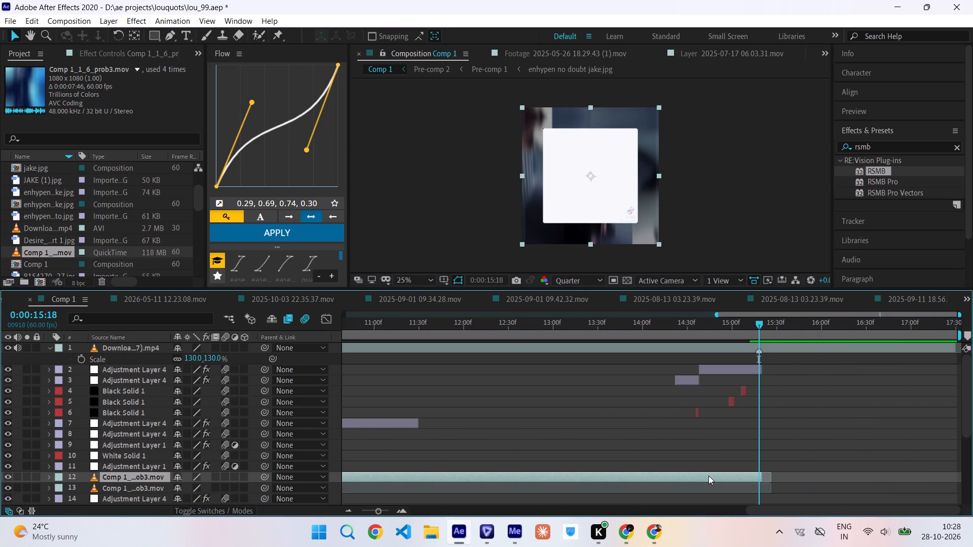
pyautogui.hscroll(-1, 708, 476)
pyautogui.moveTo(85, 367); pyautogui.dragTo(143, 479)
pyautogui.hotkey('ctrl', 'shift', 'd')
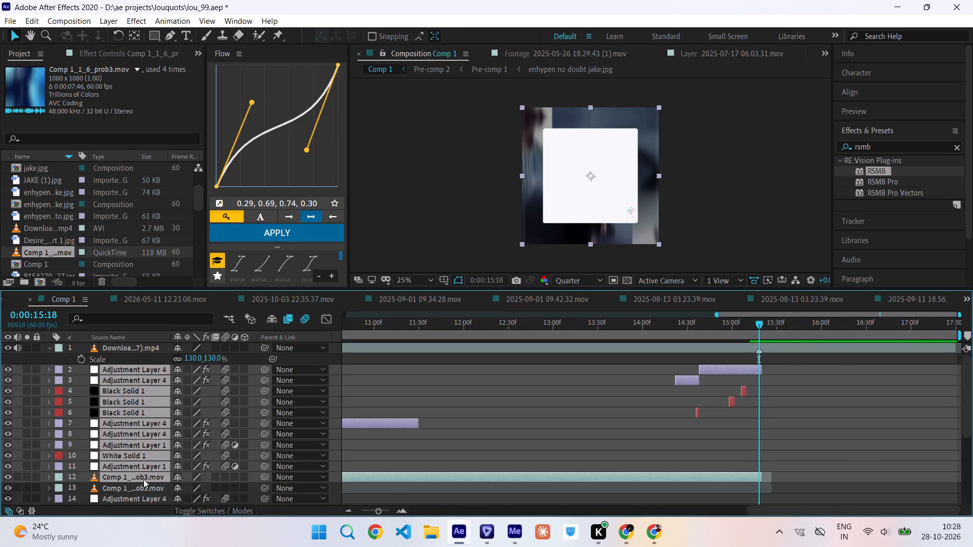
pyautogui.press('Delete')
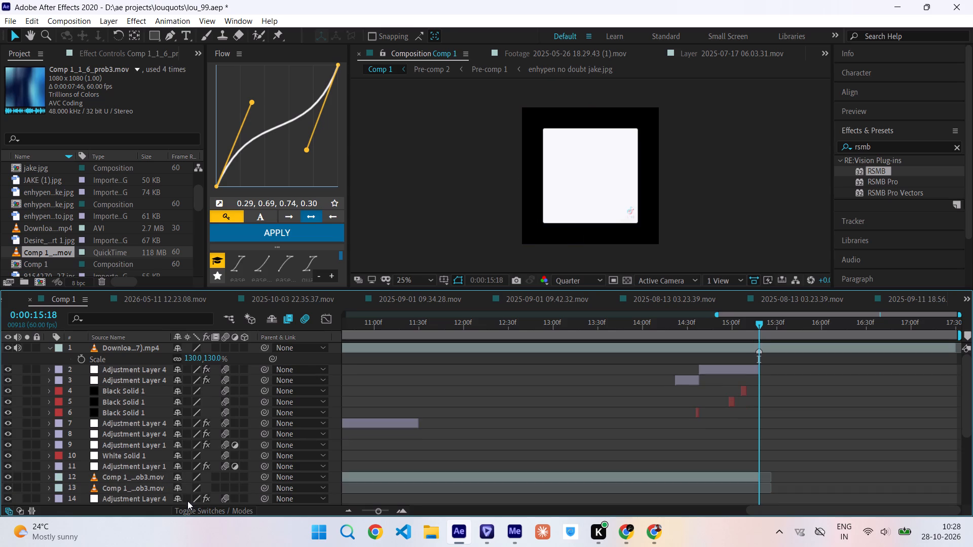
# Add a white 1080 × 1080 px solid above the layer 12 footage and trim it to start at 0:00:15:18.
pyautogui.click(644, 478)
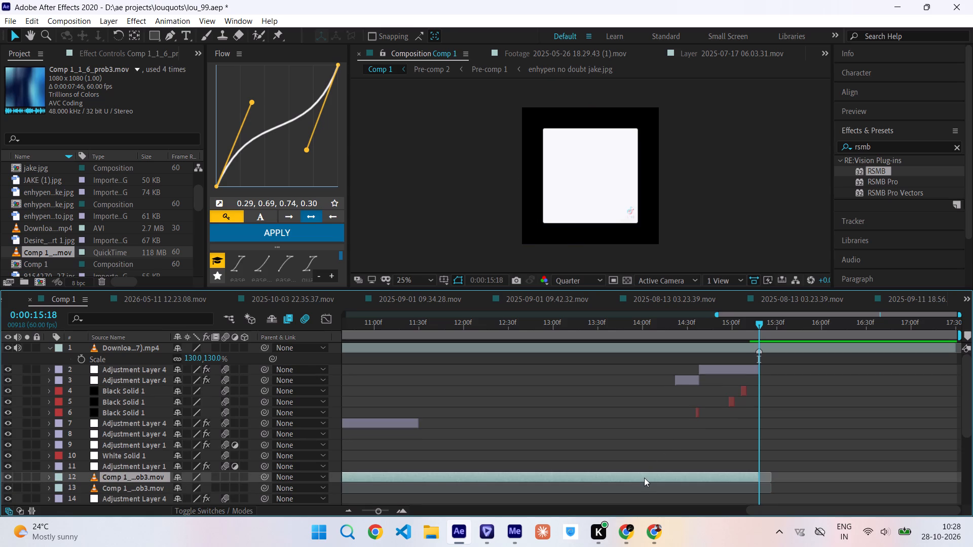
pyautogui.hotkey('ctrl', 'y')
pyautogui.click(479, 342)
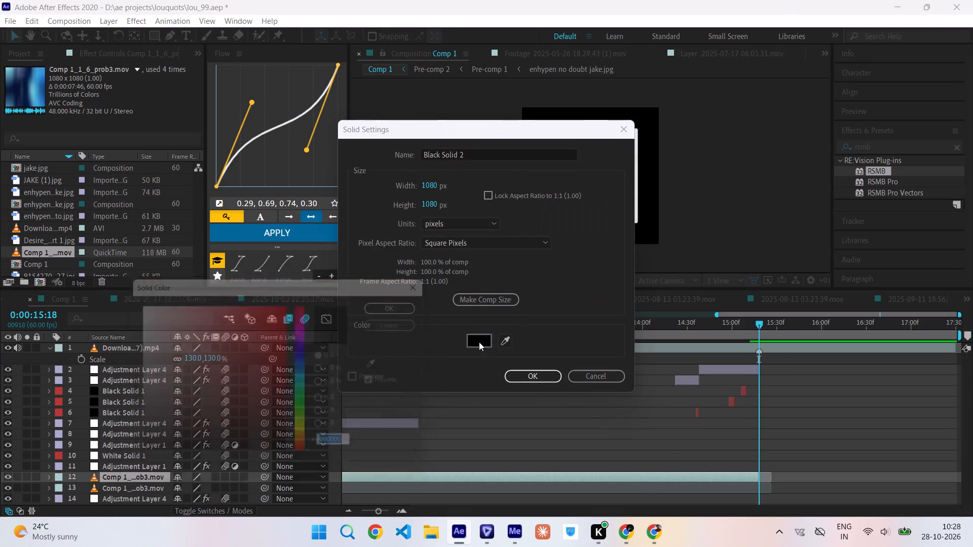
pyautogui.moveTo(201, 354); pyautogui.dragTo(46, 286)
pyautogui.press('Return')
pyautogui.press('Return')
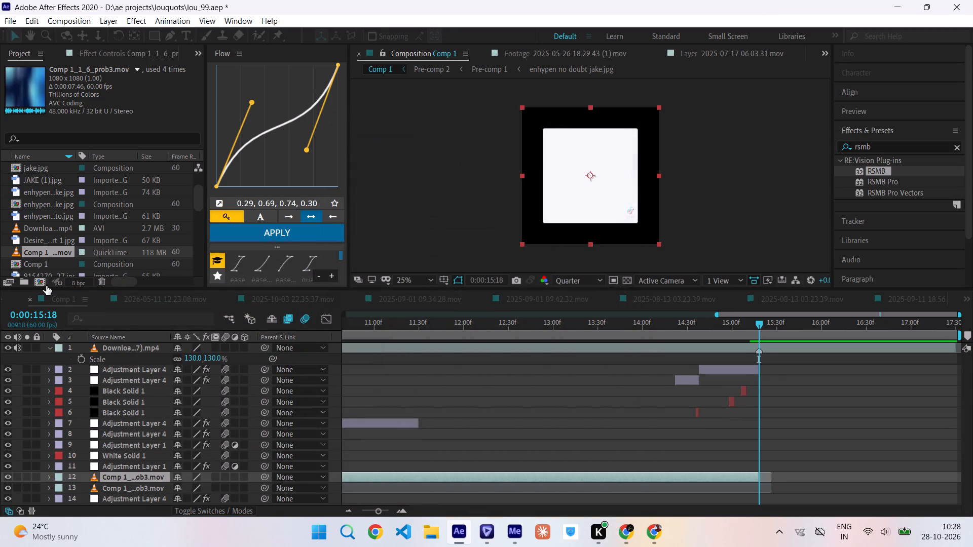
pyautogui.hotkey('ctrl', 'shift', 'd')
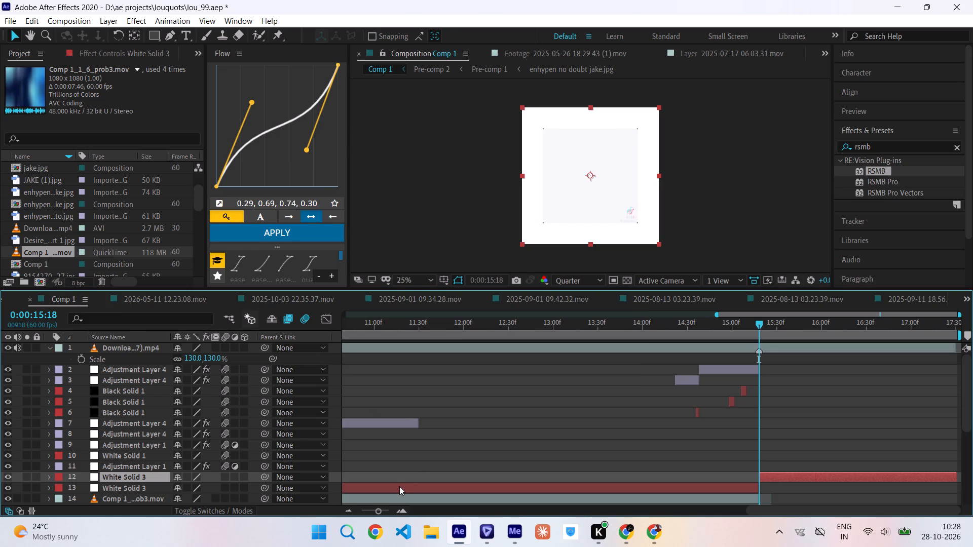
pyautogui.click(399, 487)
pyautogui.press('Delete')
pyautogui.hscroll(-3, 399, 487)
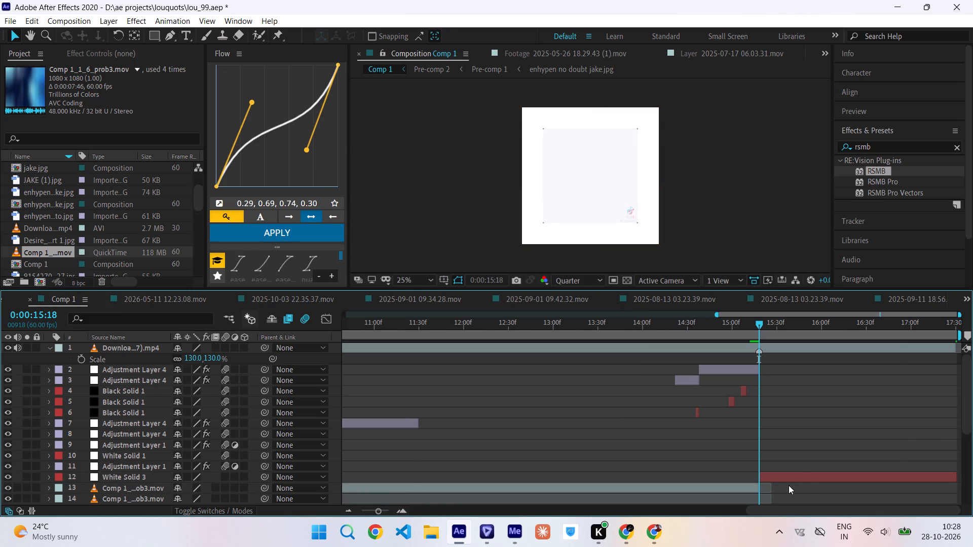
# Keyframe the new white solid's opacity from 100% at 0:00:15:18 to 0% at 0:00:17:30.
pyautogui.click(803, 476)
pyautogui.press('t')
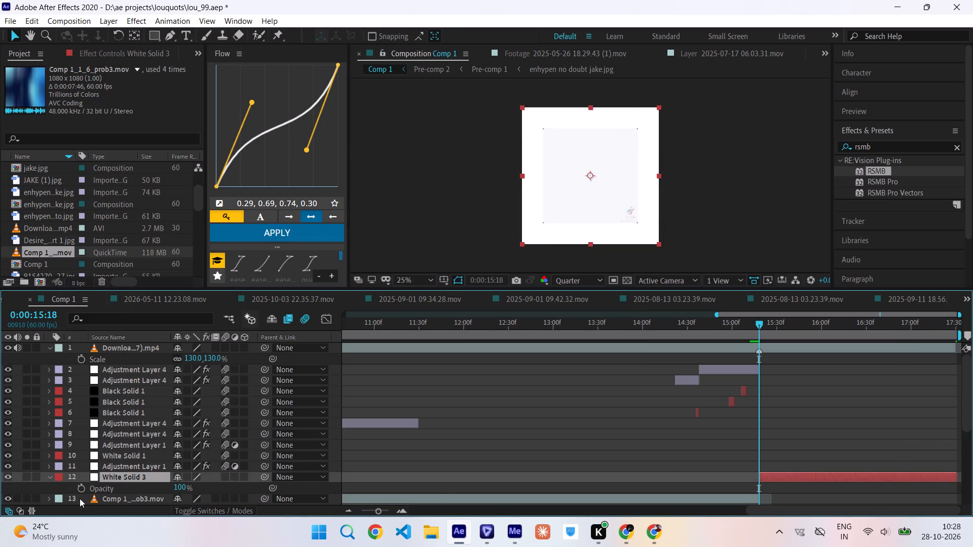
pyautogui.click(82, 487)
pyautogui.press('o')
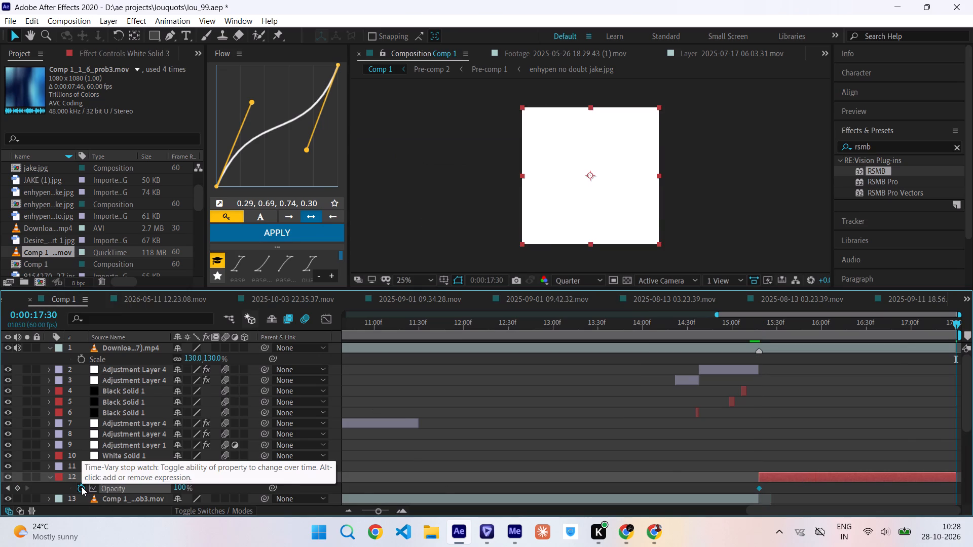
pyautogui.moveTo(183, 489); pyautogui.dragTo(32, 498)
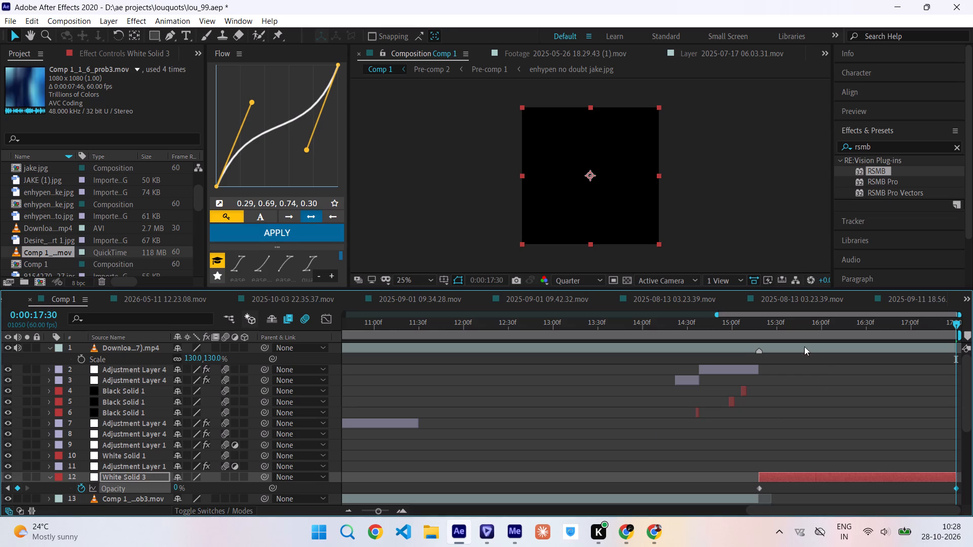
# Preview and scrub the white fade-out at the end of Comp 1, starting around 0:00:15:02.
pyautogui.click(735, 325)
pyautogui.press('space')
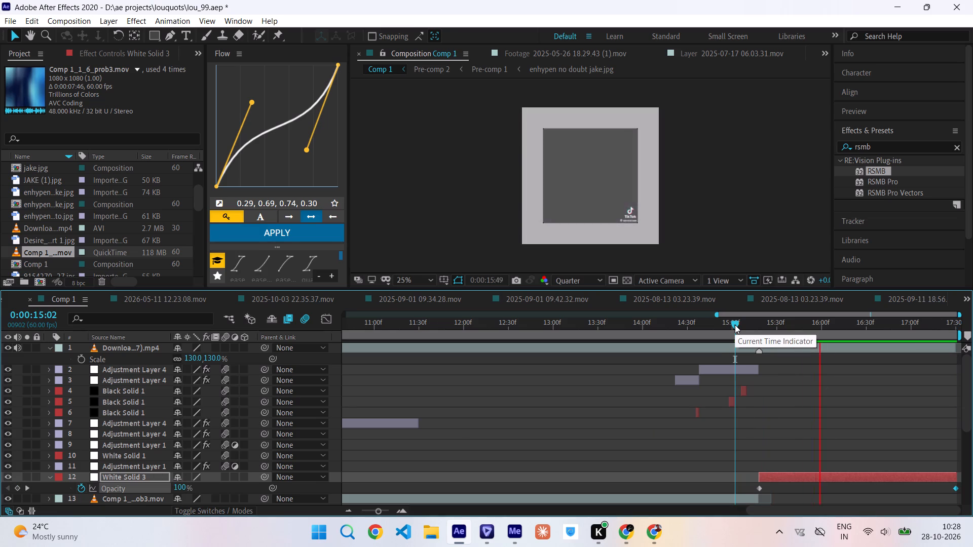
pyautogui.moveTo(735, 325); pyautogui.dragTo(897, 351)
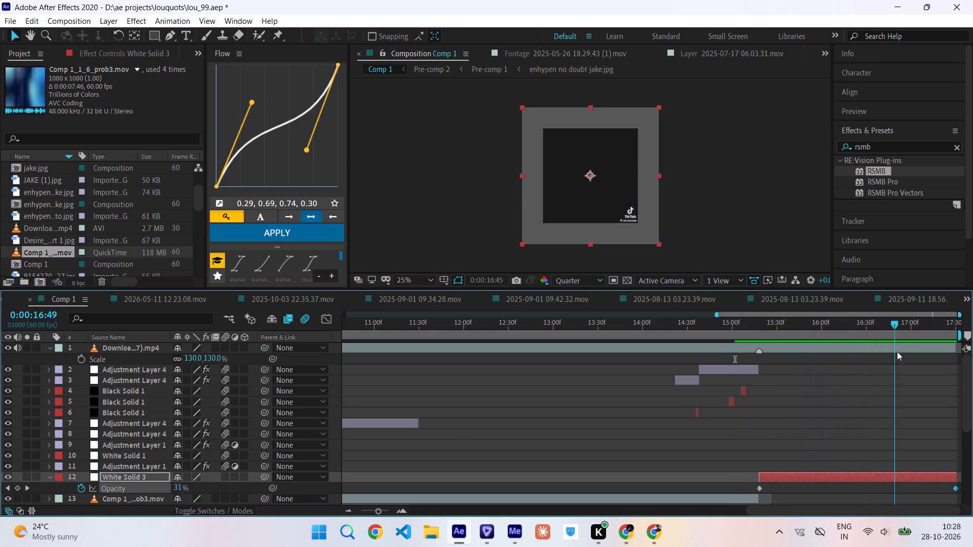
pyautogui.moveTo(897, 351); pyautogui.dragTo(739, 364)
pyautogui.press('space')
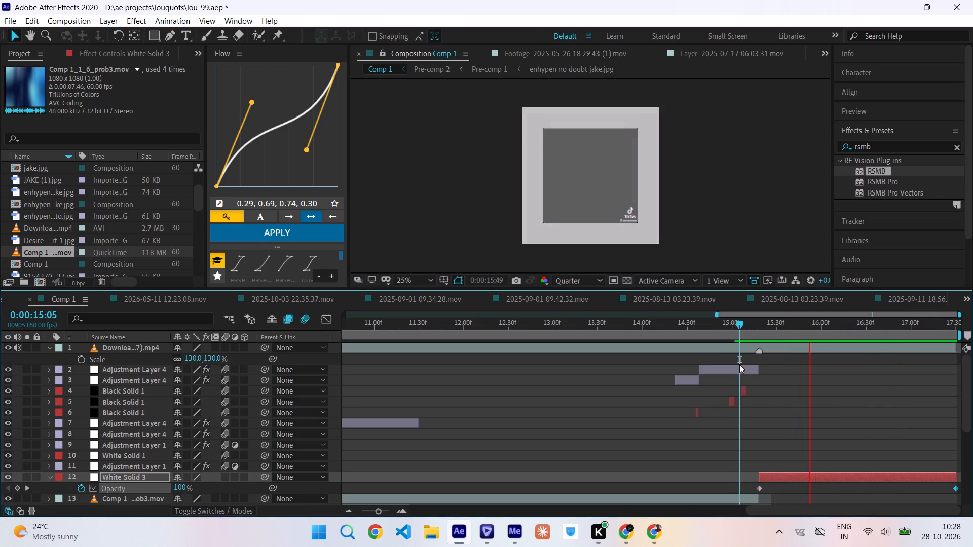
# Hide the reference video in layer 1 to preview the ending from 0:00:13:10, and save the project.
pyautogui.click(5, 346)
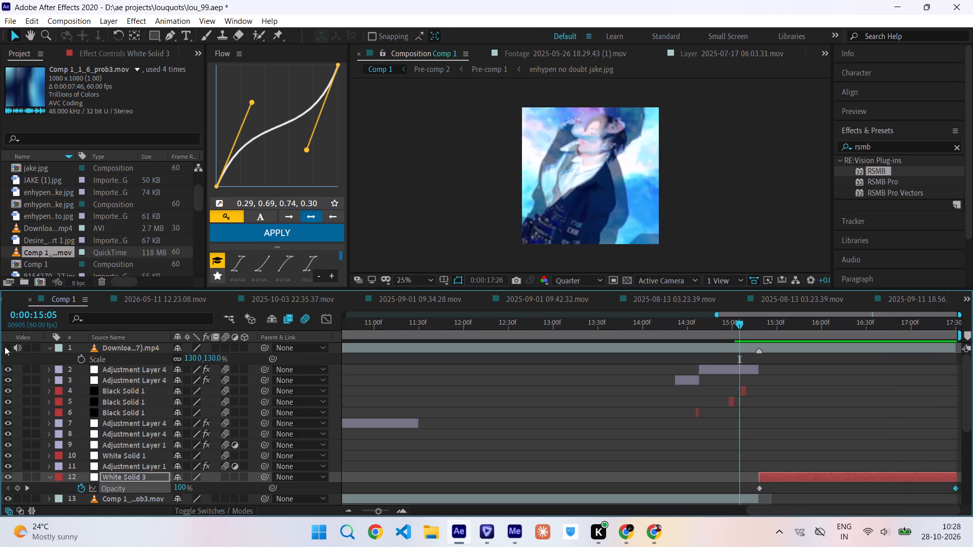
pyautogui.click(735, 331)
pyautogui.press('space')
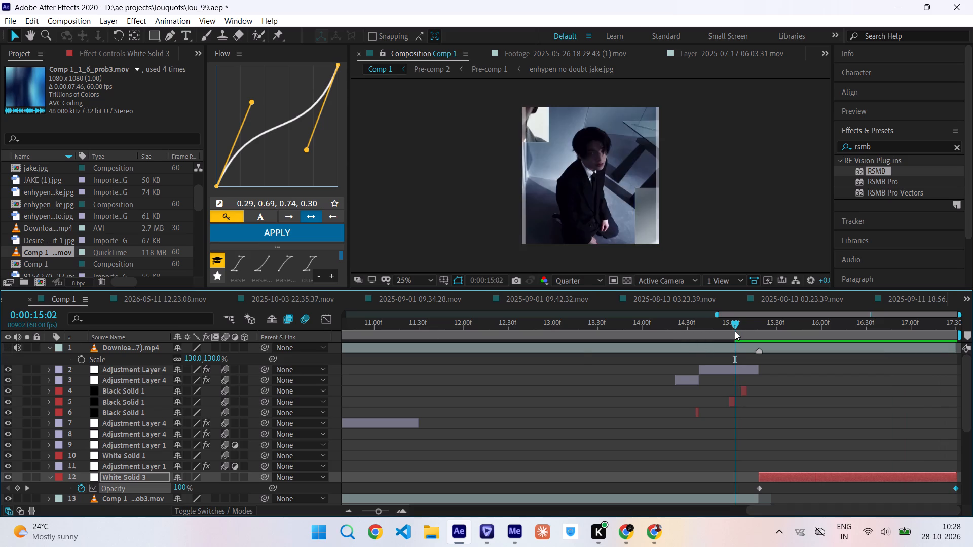
pyautogui.moveTo(735, 331); pyautogui.dragTo(567, 349)
pyautogui.press('space')
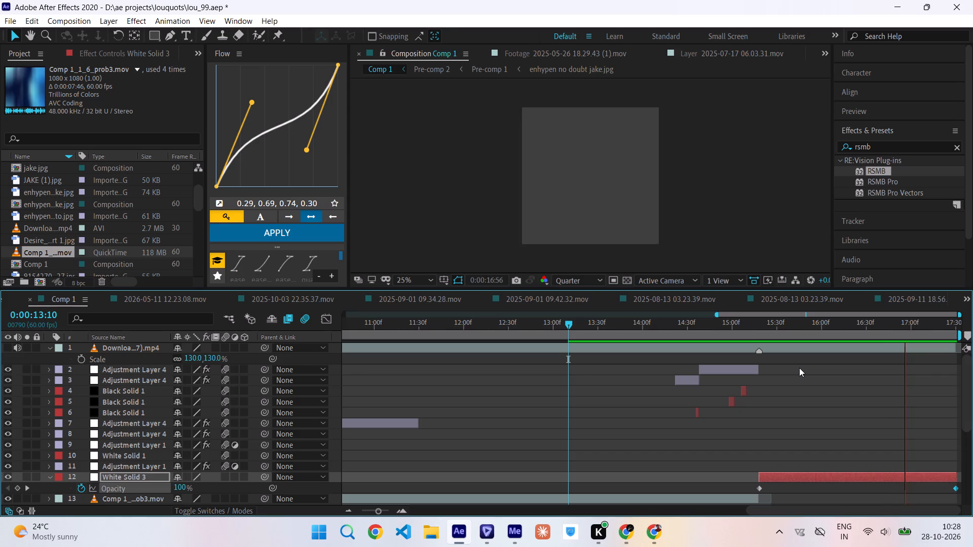
pyautogui.hscroll(7, 799, 368)
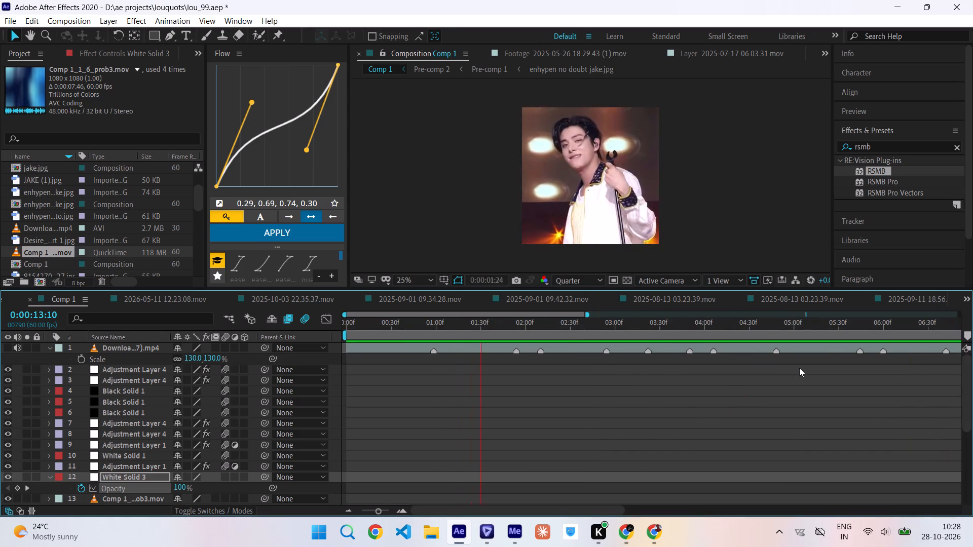
pyautogui.hotkey('ctrl', 's')
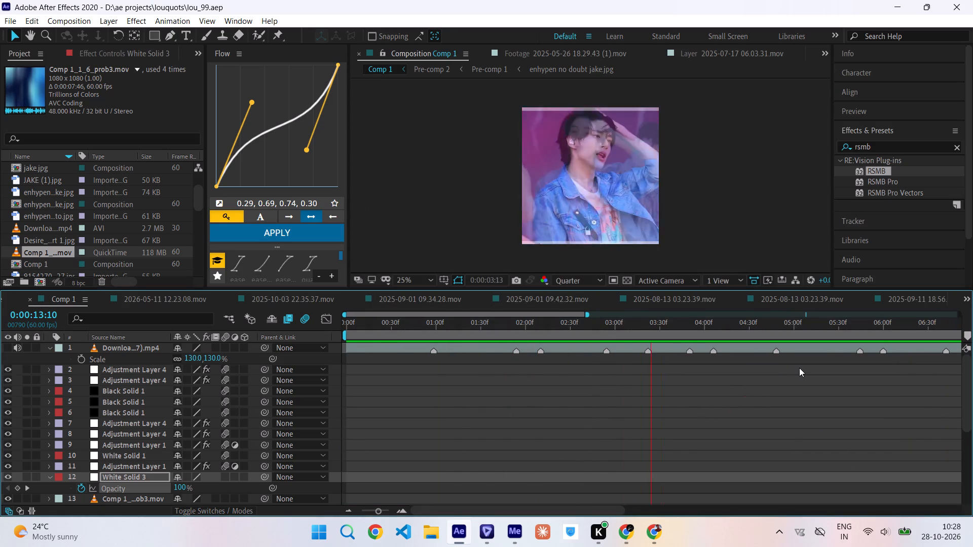
# Play Comp 1 from 0:00:00:00 through to the end, checking the repeated section and the closing fade against its layers.
pyautogui.moveTo(542, 328); pyautogui.dragTo(136, 360)
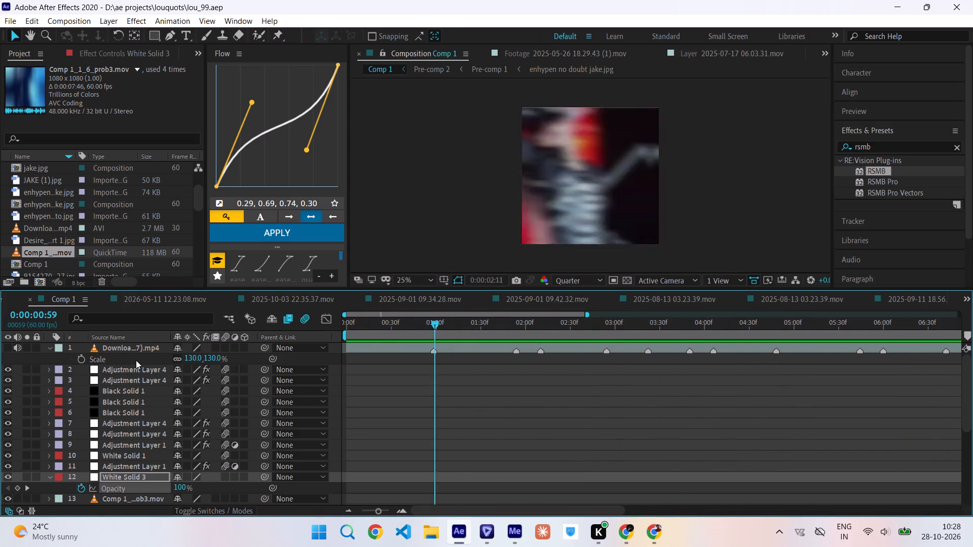
pyautogui.moveTo(136, 360); pyautogui.dragTo(63, 364)
pyautogui.press('space')
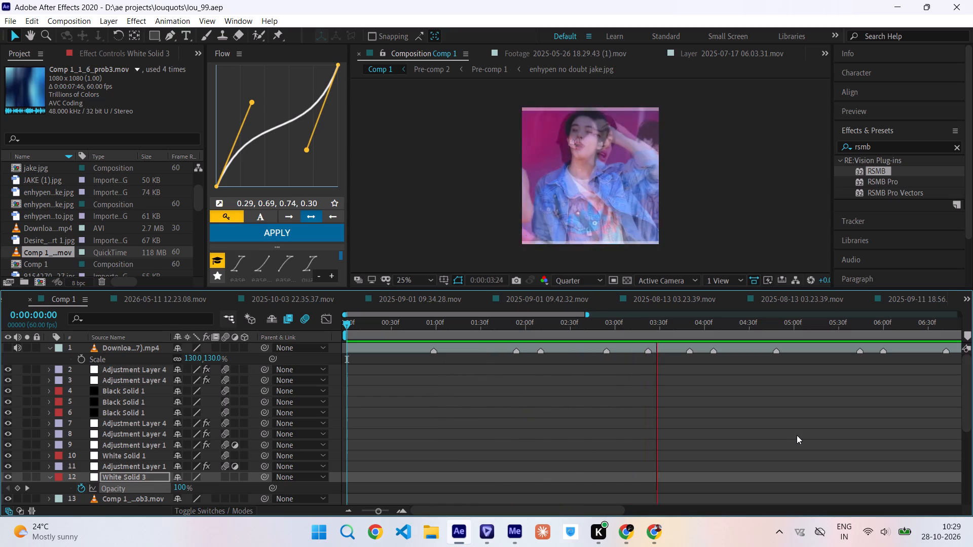
pyautogui.scroll(-1, 797, 435)
pyautogui.hscroll(-3, 797, 435)
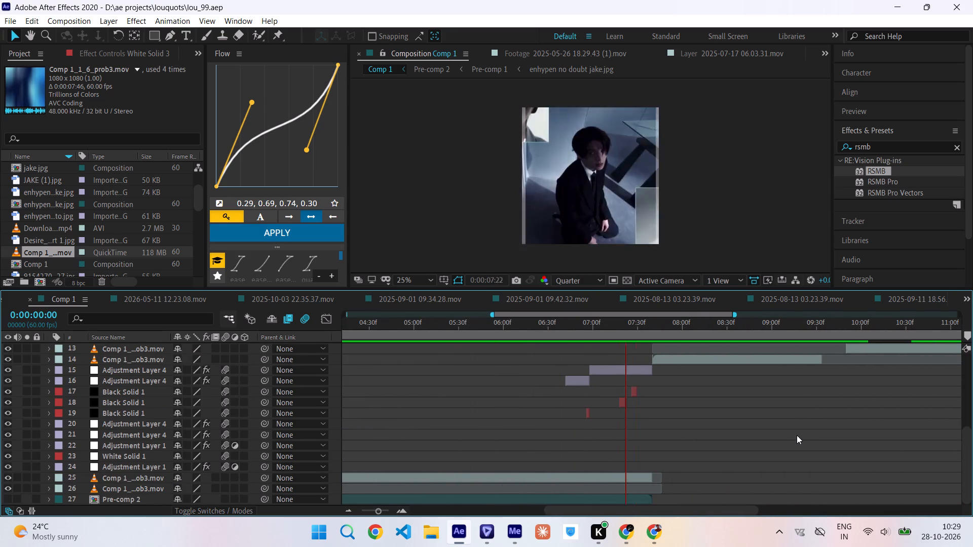
pyautogui.hscroll(-3, 797, 435)
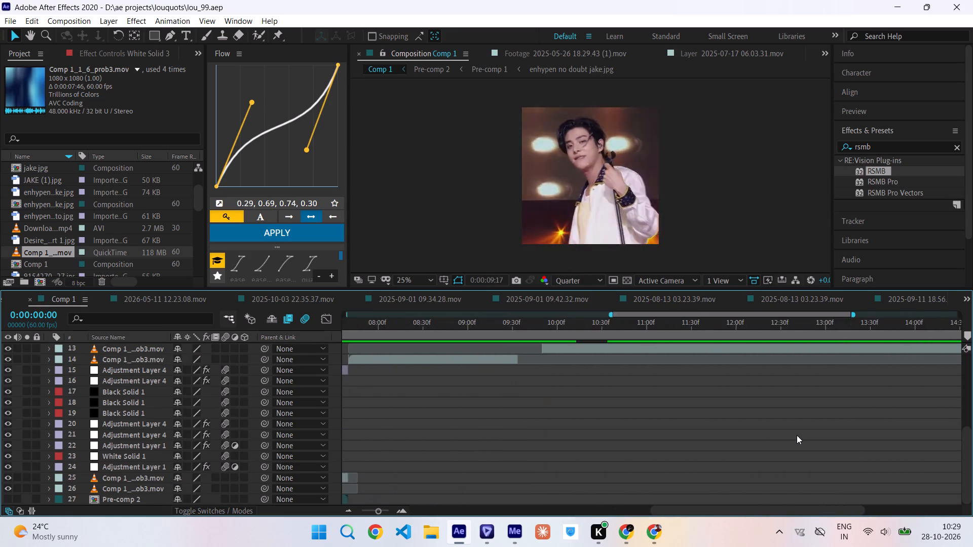
pyautogui.hscroll(-1, 797, 435)
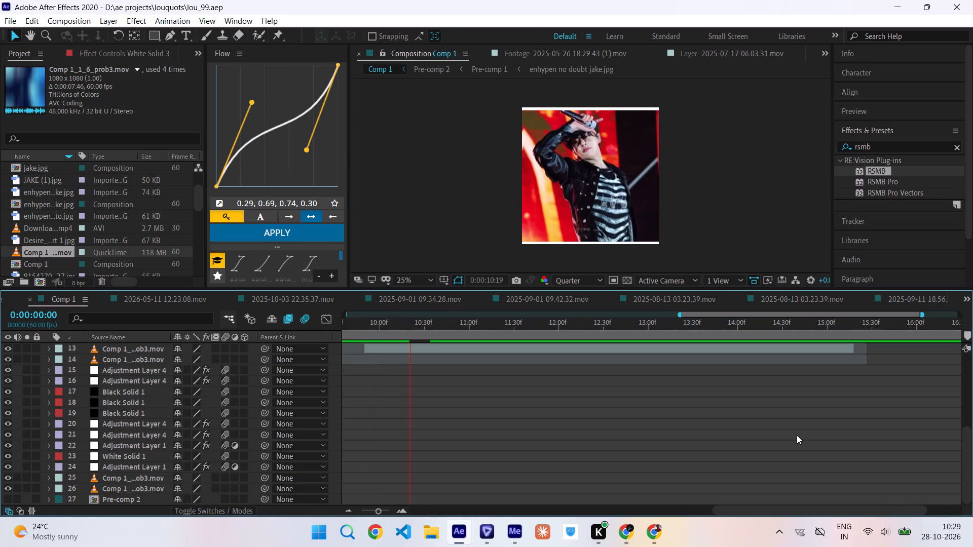
pyautogui.scroll(2, 797, 435)
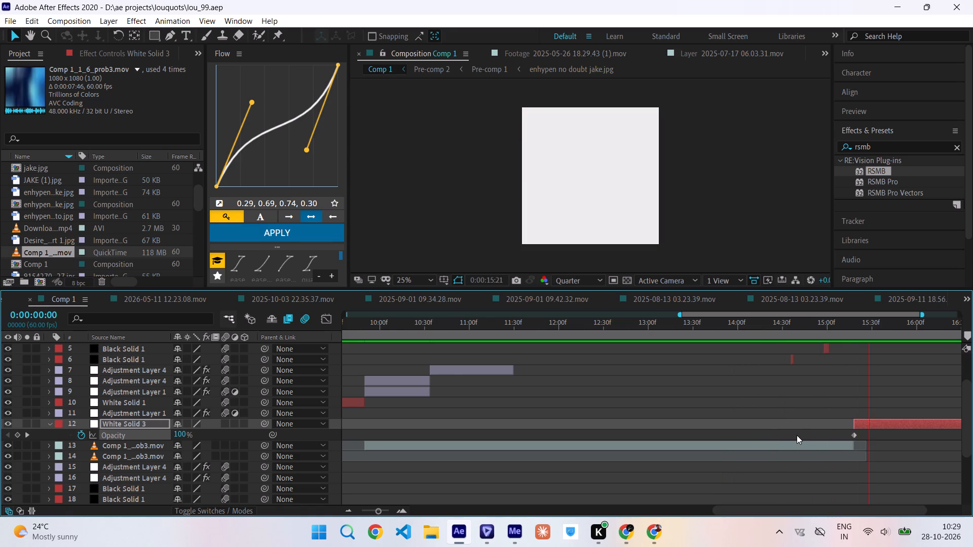
pyautogui.hscroll(2, 797, 435)
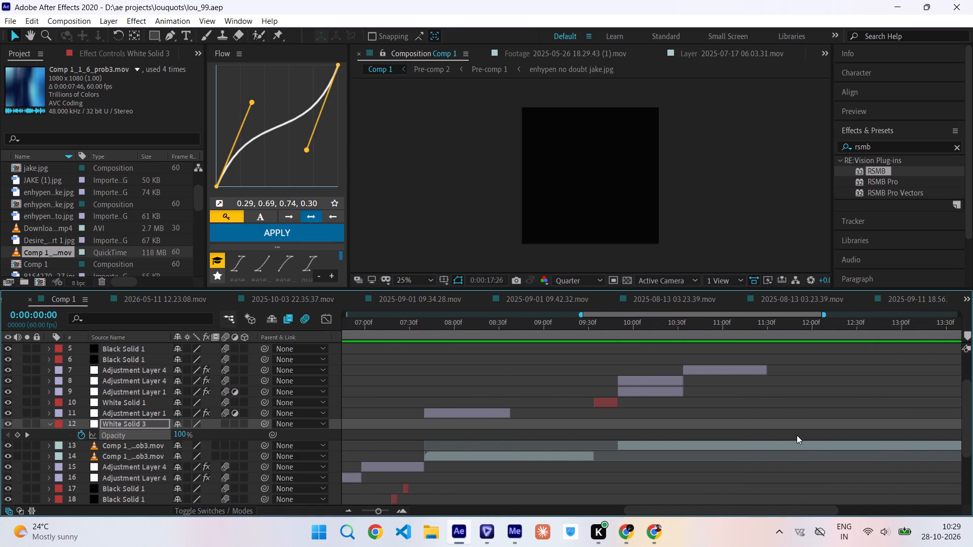
pyautogui.hscroll(1, 797, 435)
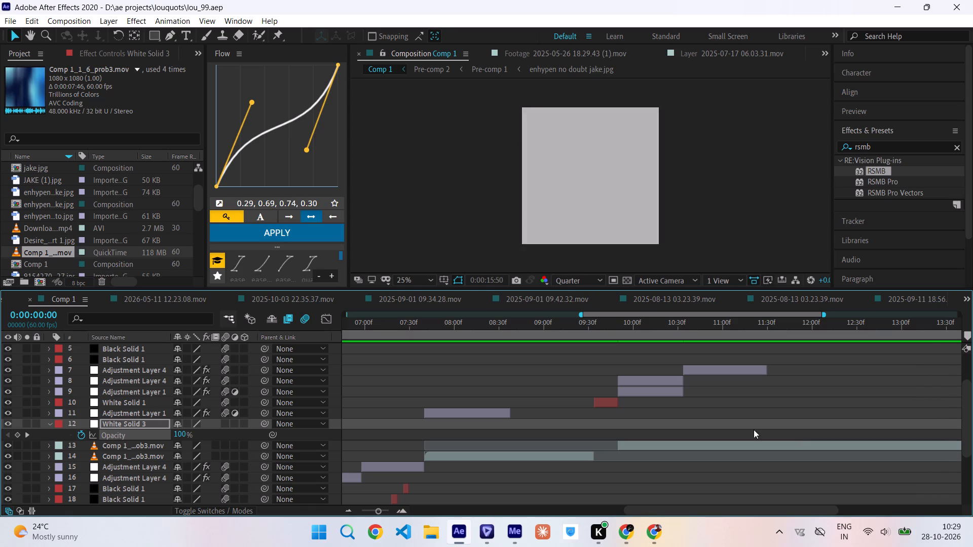
# Move the two repeated footage clips, layers 13 and 14, down the stack to directly above the original footage clips in layers 25 and 26.
pyautogui.click(514, 319)
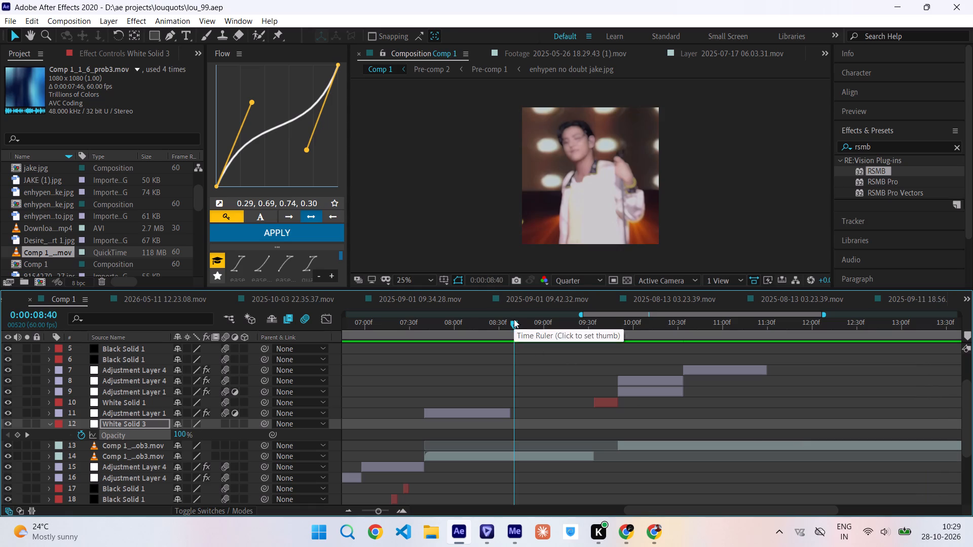
pyautogui.moveTo(85, 449); pyautogui.dragTo(93, 455)
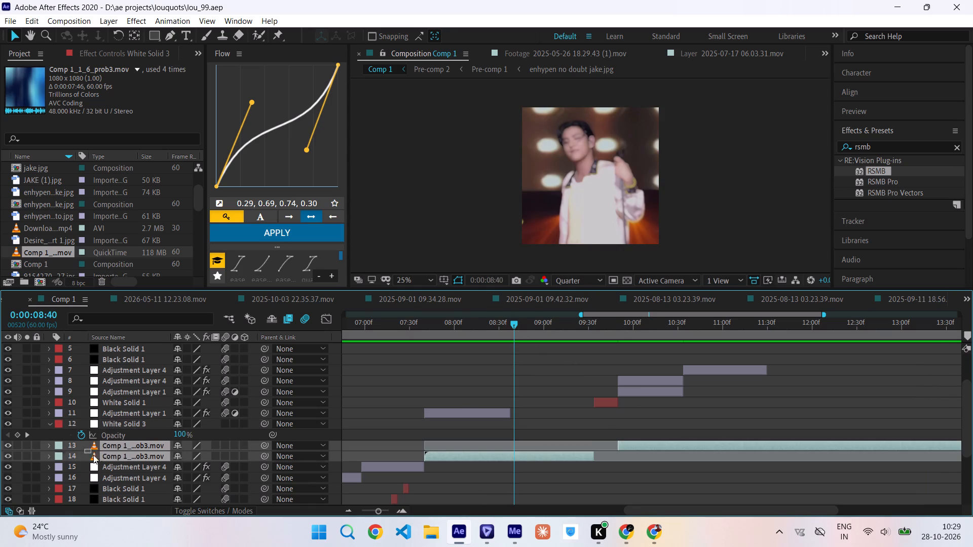
pyautogui.moveTo(93, 455); pyautogui.dragTo(101, 460)
pyautogui.moveTo(101, 460); pyautogui.dragTo(104, 503)
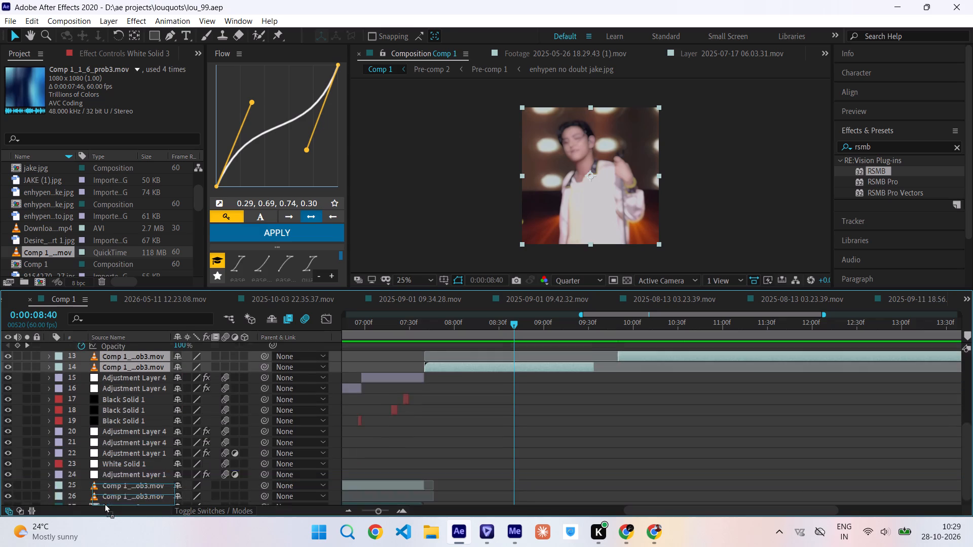
pyautogui.moveTo(104, 503); pyautogui.dragTo(101, 476)
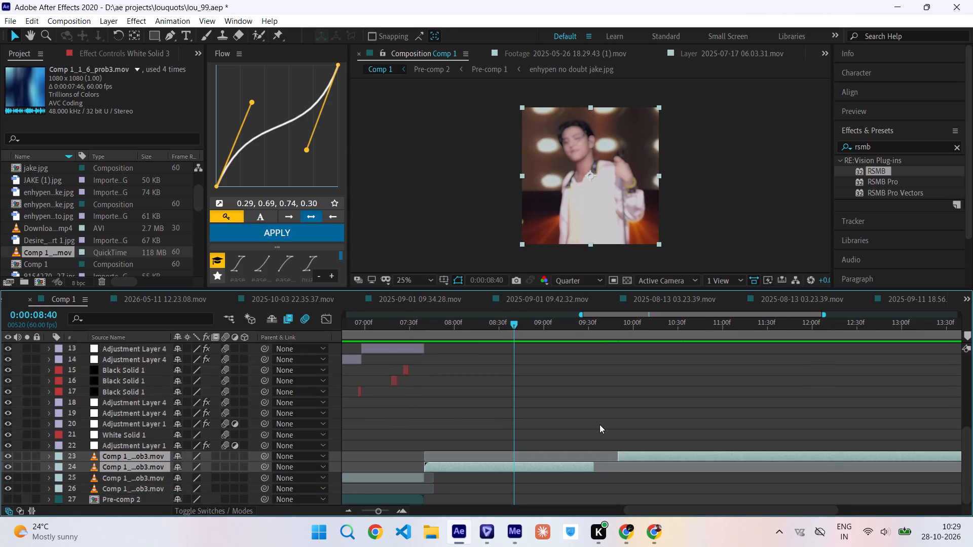
pyautogui.hscroll(8, 600, 424)
pyautogui.click(557, 354)
pyautogui.scroll(1, 557, 354)
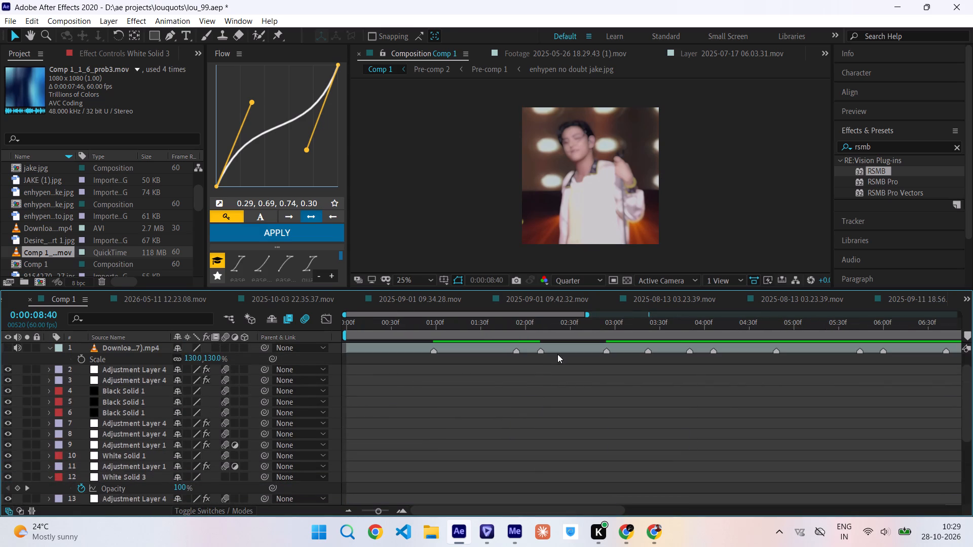
# Add a new adjustment layer in Comp 1 and trim it to end where White Solid 3 starts, at 0:00:15:18.
pyautogui.scroll(1, 557, 354)
pyautogui.moveTo(522, 336); pyautogui.dragTo(394, 348)
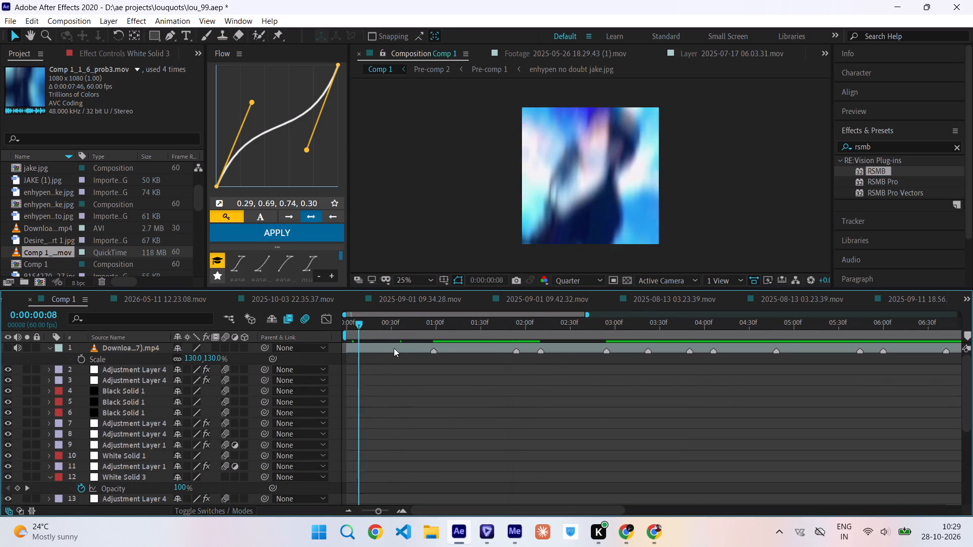
pyautogui.moveTo(394, 348); pyautogui.dragTo(549, 365)
pyautogui.scroll(-2, 549, 365)
pyautogui.scroll(1, 549, 365)
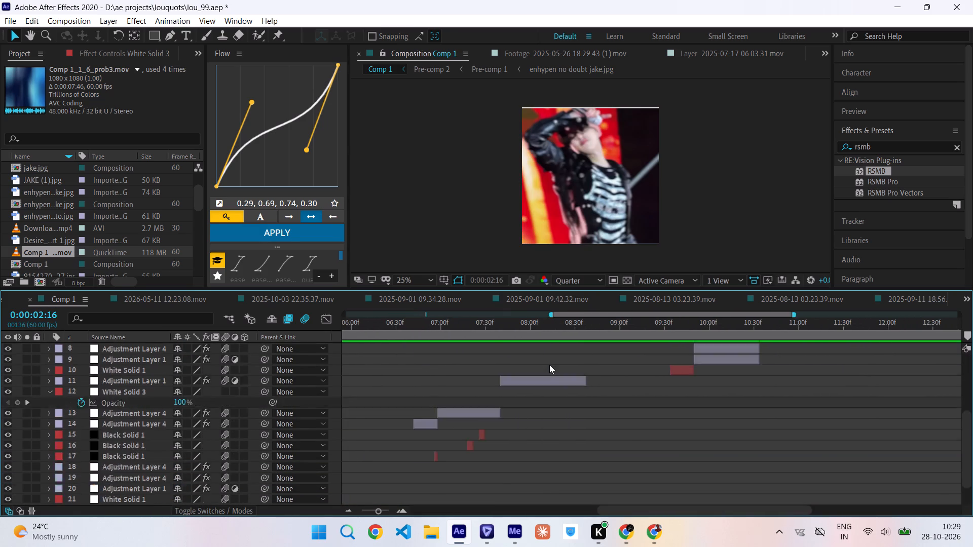
pyautogui.scroll(1, 549, 365)
pyautogui.hscroll(-1, 549, 365)
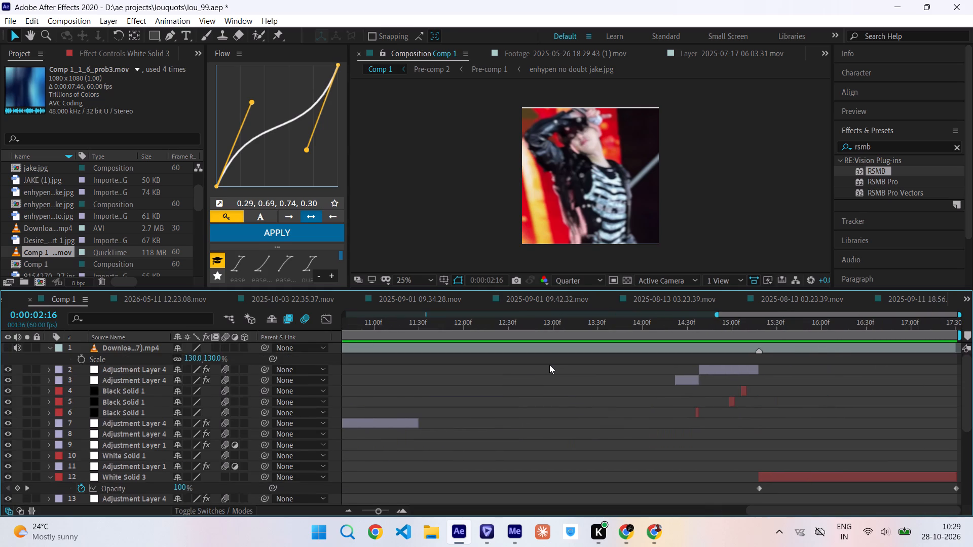
pyautogui.hscroll(-1, 549, 365)
pyautogui.click(756, 370)
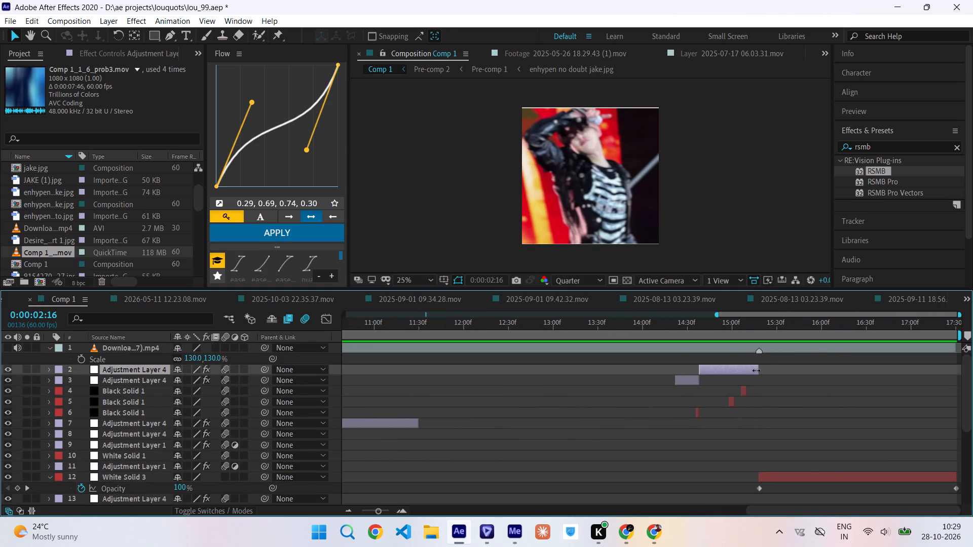
pyautogui.hotkey('ctrl', 'alt', 'y')
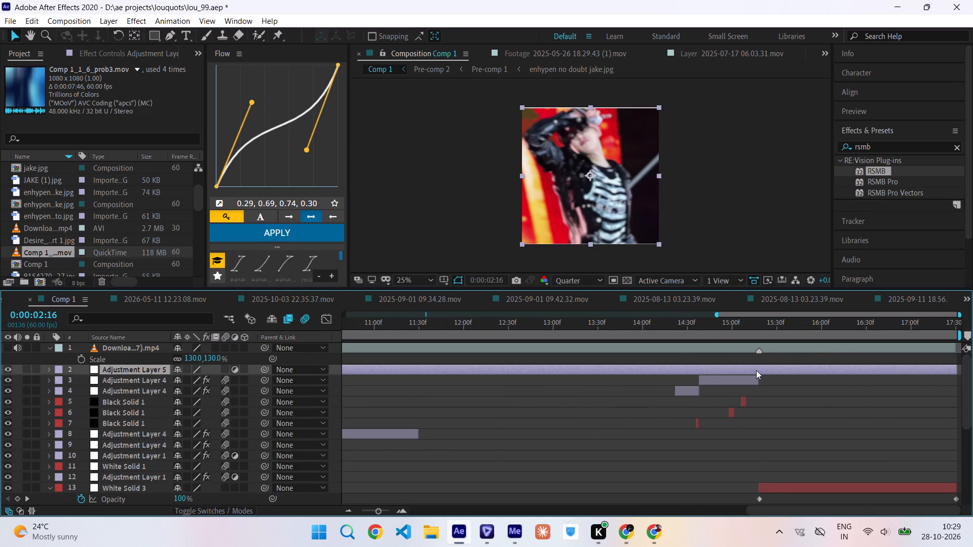
pyautogui.click(776, 485)
pyautogui.press('i')
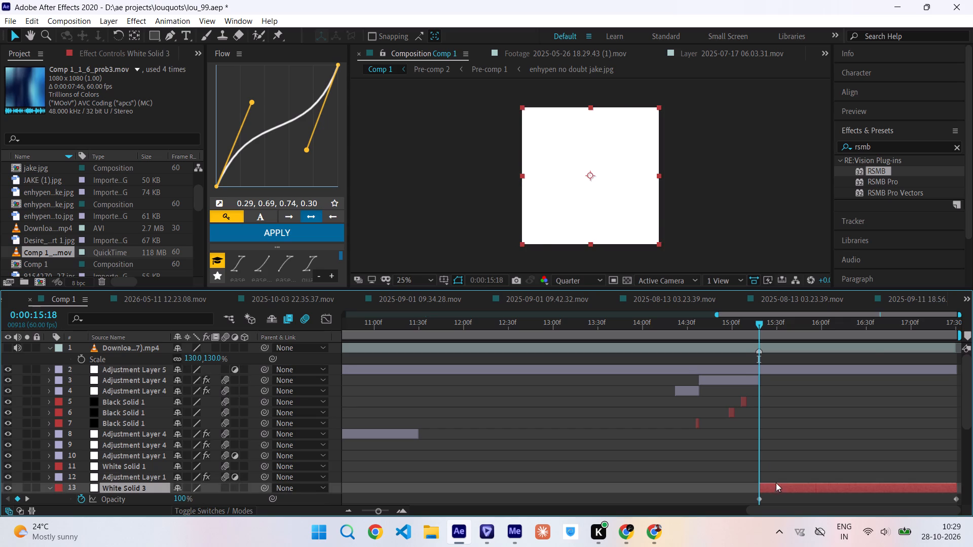
pyautogui.click(739, 369)
pyautogui.hotkey('ctrl', 'shift', 'd')
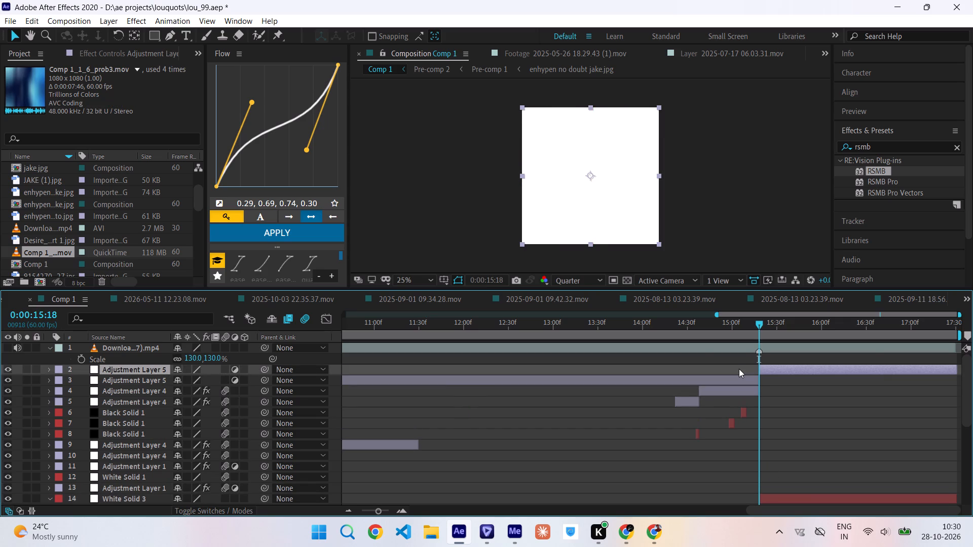
pyautogui.press('Delete')
# Duplicate the trimmed Adjustment Layer 5 three times, stacking the copies directly beneath the reference video layer.
pyautogui.click(618, 327)
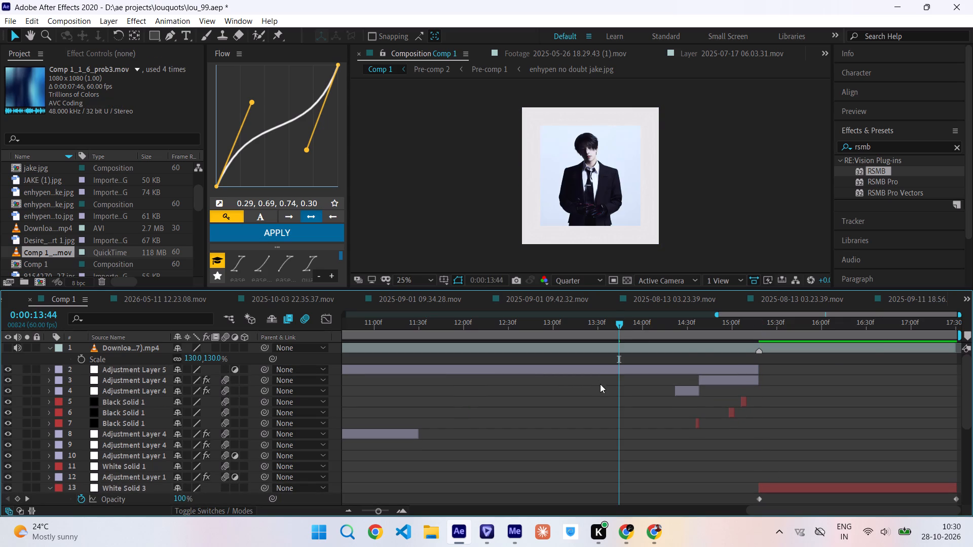
pyautogui.click(595, 368)
pyautogui.hotkey('ctrl', 'c')
pyautogui.hotkey('ctrl', 'v')
pyautogui.hotkey('ctrl', 'v')
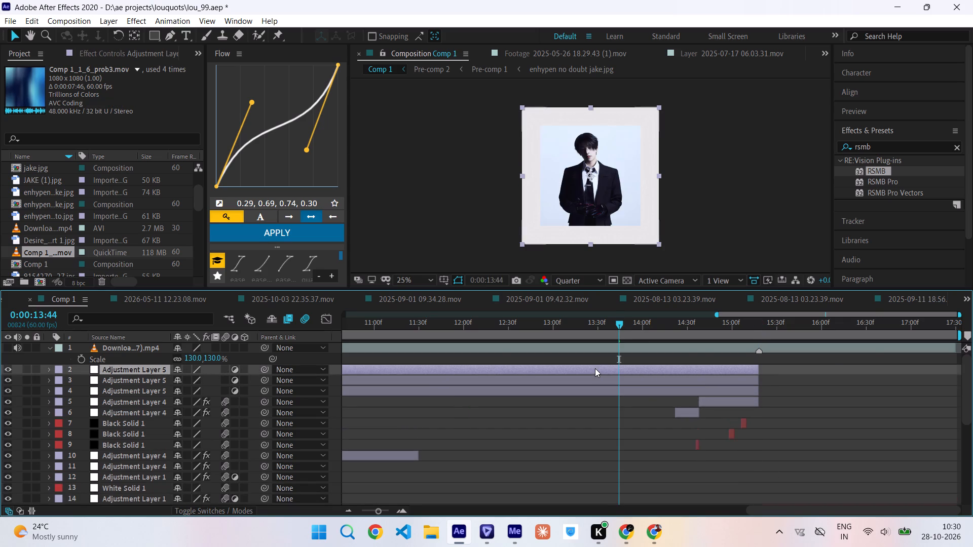
pyautogui.hotkey('ctrl', 'v')
# Apply the recent animation preset Wiggle - position to the lowest Adjustment Layer 5 copy, layer 5.
pyautogui.click(410, 325)
pyautogui.moveTo(410, 325); pyautogui.dragTo(422, 330)
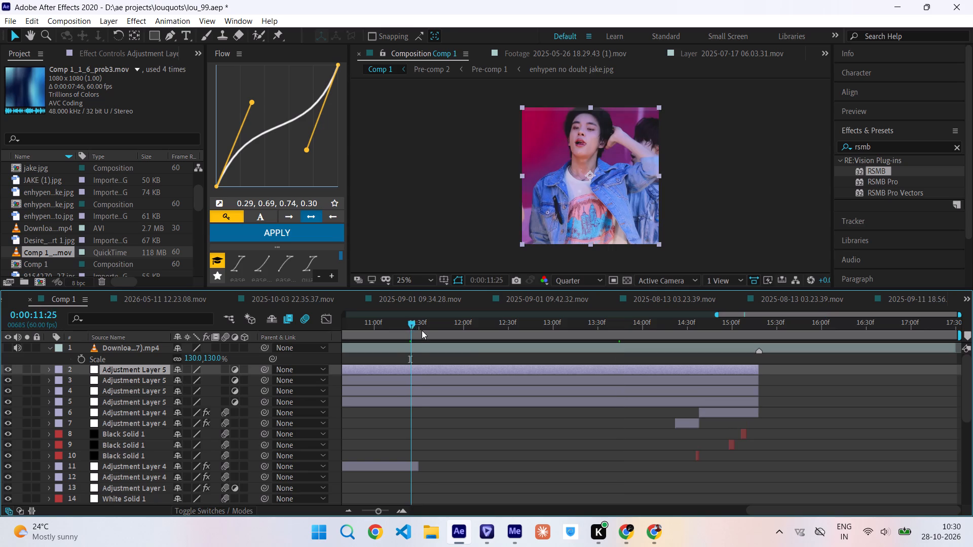
pyautogui.moveTo(422, 330); pyautogui.dragTo(465, 341)
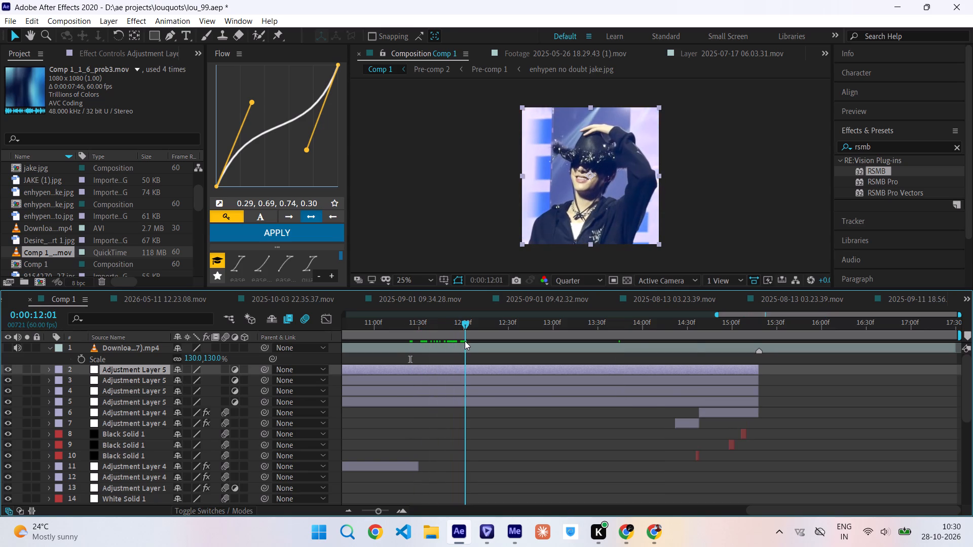
pyautogui.click(573, 398)
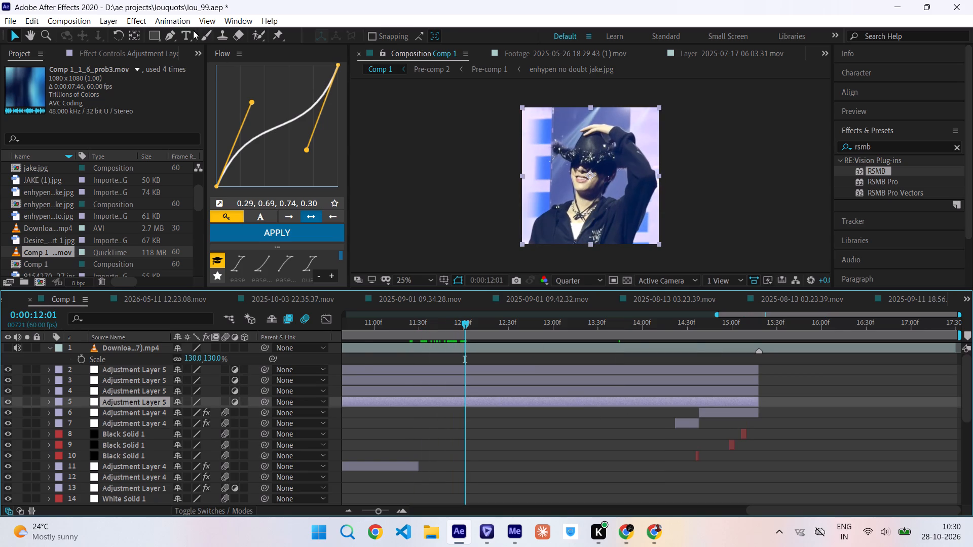
pyautogui.moveTo(186, 21); pyautogui.dragTo(234, 60)
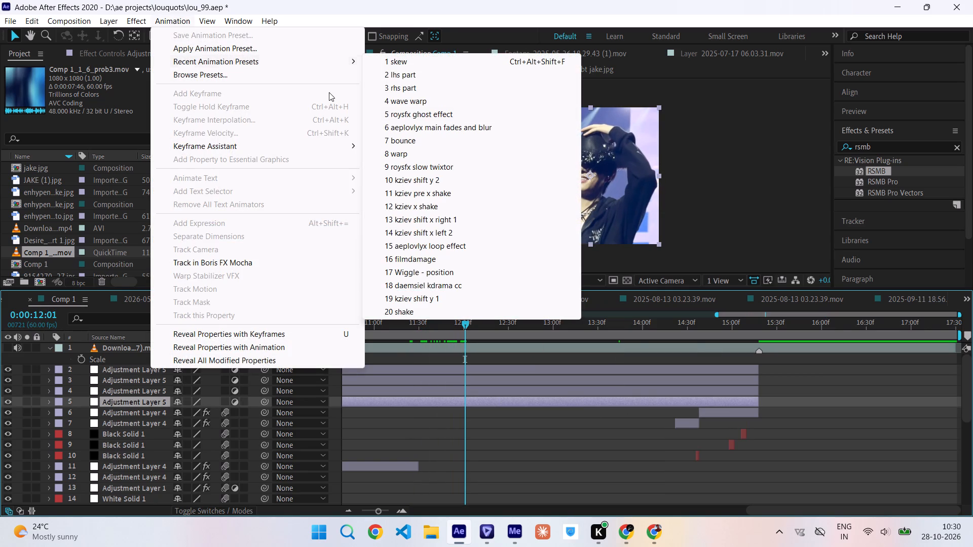
pyautogui.click(427, 267)
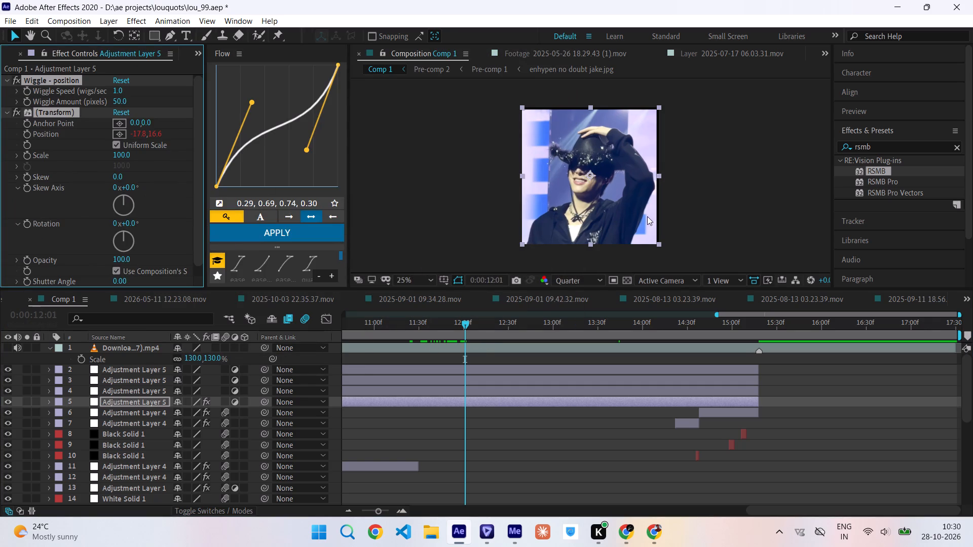
# Find the Motion Tile effect and add it to layer 5 above the Wiggle - position effect.
pyautogui.moveTo(888, 147); pyautogui.dragTo(766, 167)
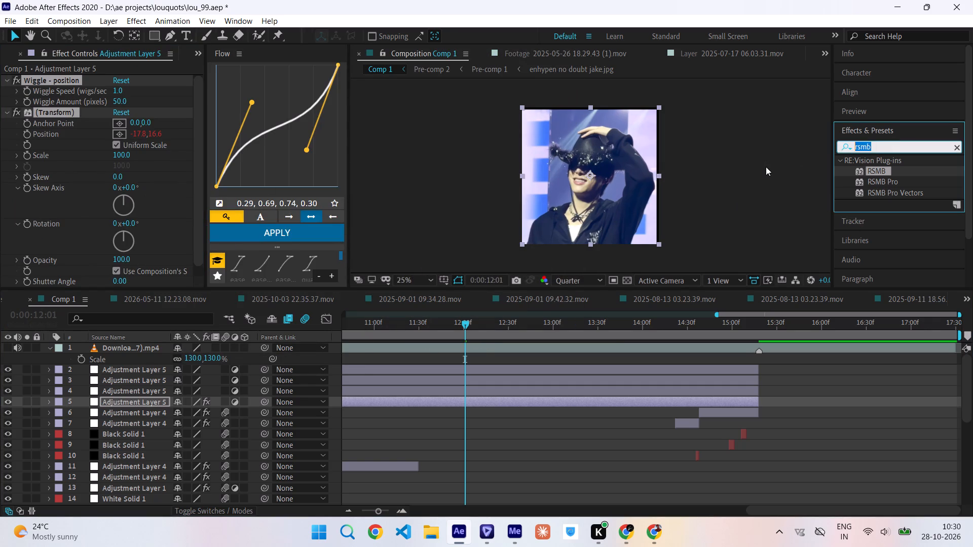
pyautogui.write('motion t')
pyautogui.moveTo(882, 171); pyautogui.dragTo(91, 82)
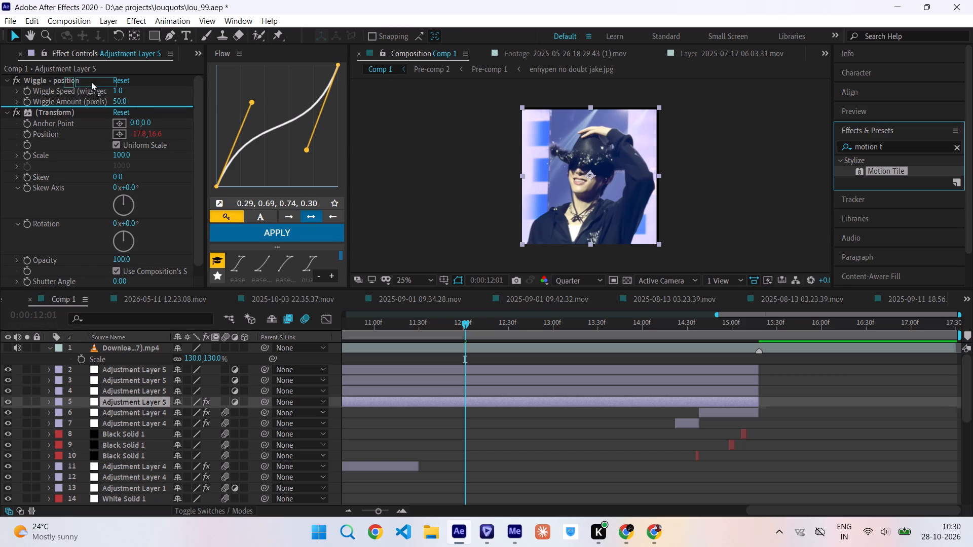
pyautogui.moveTo(91, 82); pyautogui.dragTo(89, 76)
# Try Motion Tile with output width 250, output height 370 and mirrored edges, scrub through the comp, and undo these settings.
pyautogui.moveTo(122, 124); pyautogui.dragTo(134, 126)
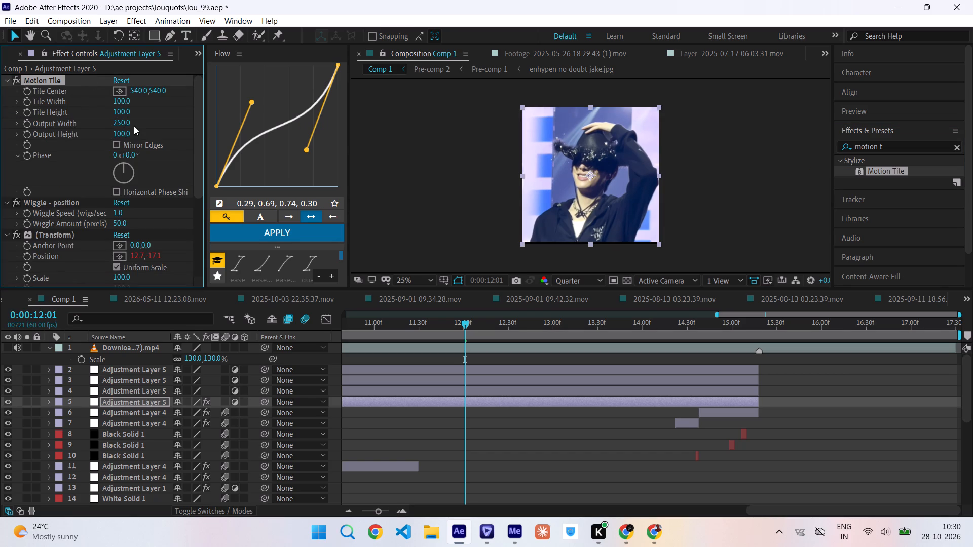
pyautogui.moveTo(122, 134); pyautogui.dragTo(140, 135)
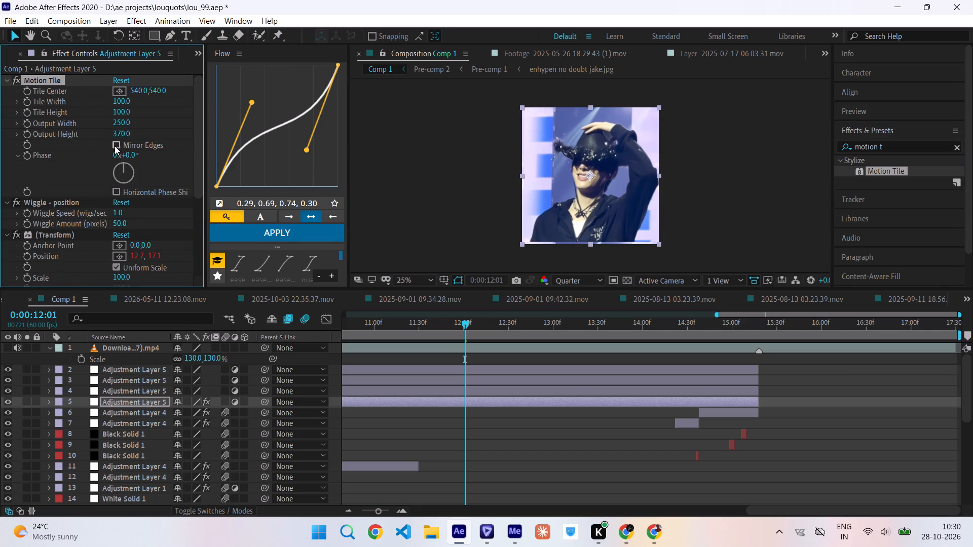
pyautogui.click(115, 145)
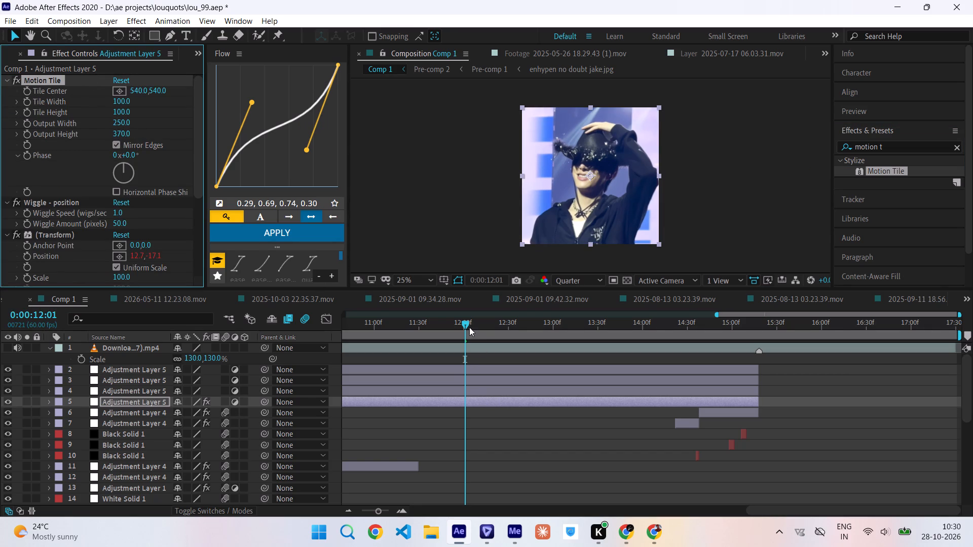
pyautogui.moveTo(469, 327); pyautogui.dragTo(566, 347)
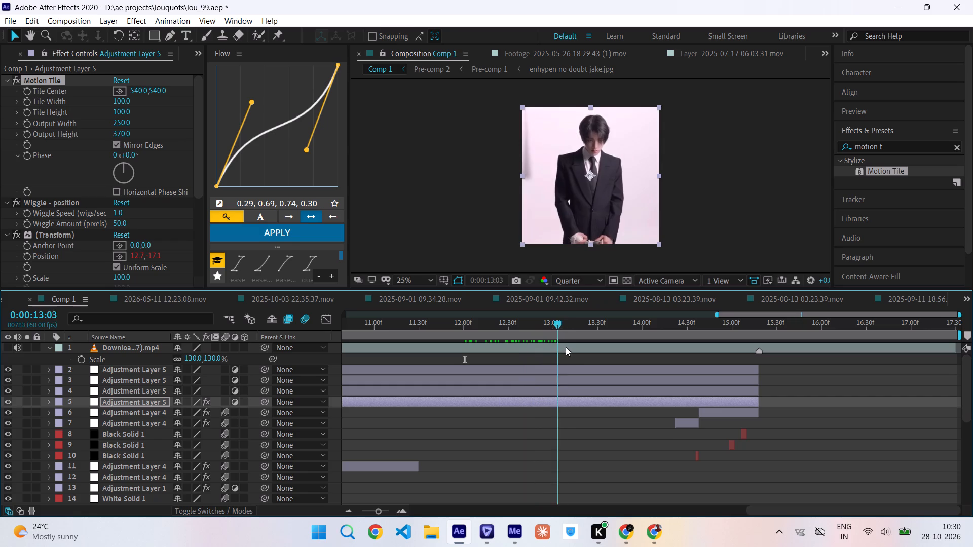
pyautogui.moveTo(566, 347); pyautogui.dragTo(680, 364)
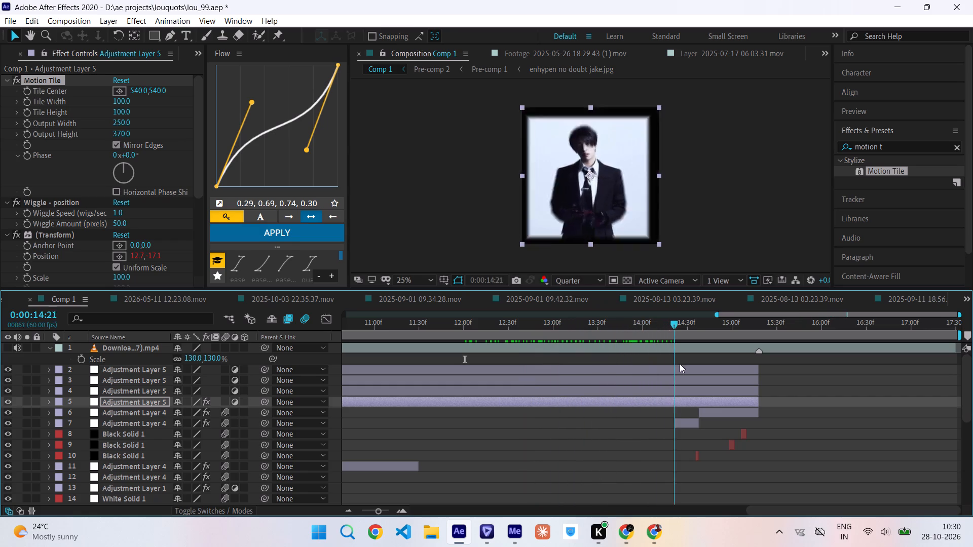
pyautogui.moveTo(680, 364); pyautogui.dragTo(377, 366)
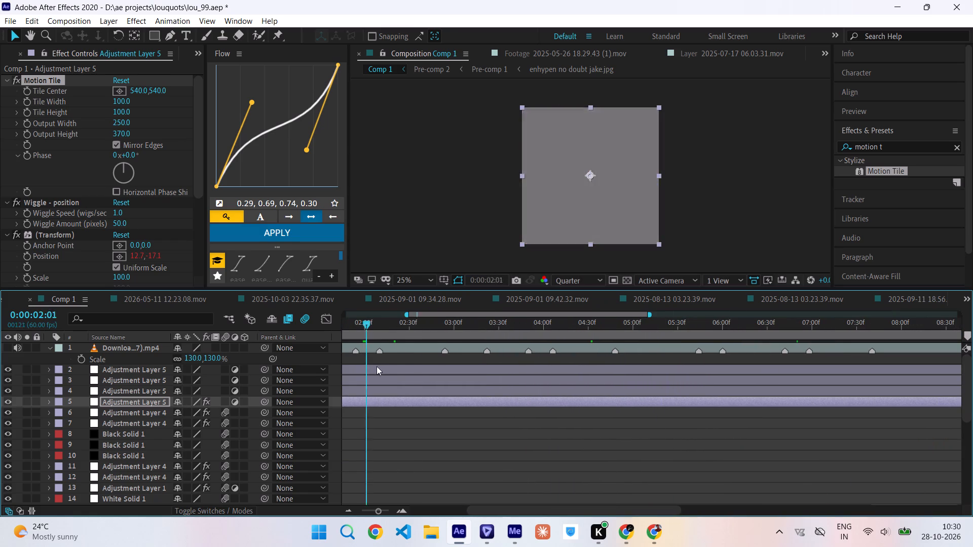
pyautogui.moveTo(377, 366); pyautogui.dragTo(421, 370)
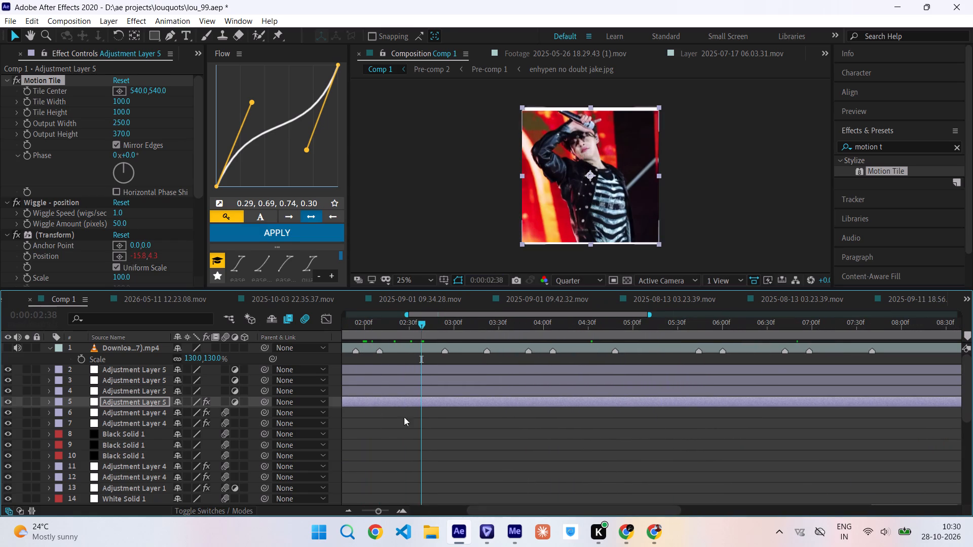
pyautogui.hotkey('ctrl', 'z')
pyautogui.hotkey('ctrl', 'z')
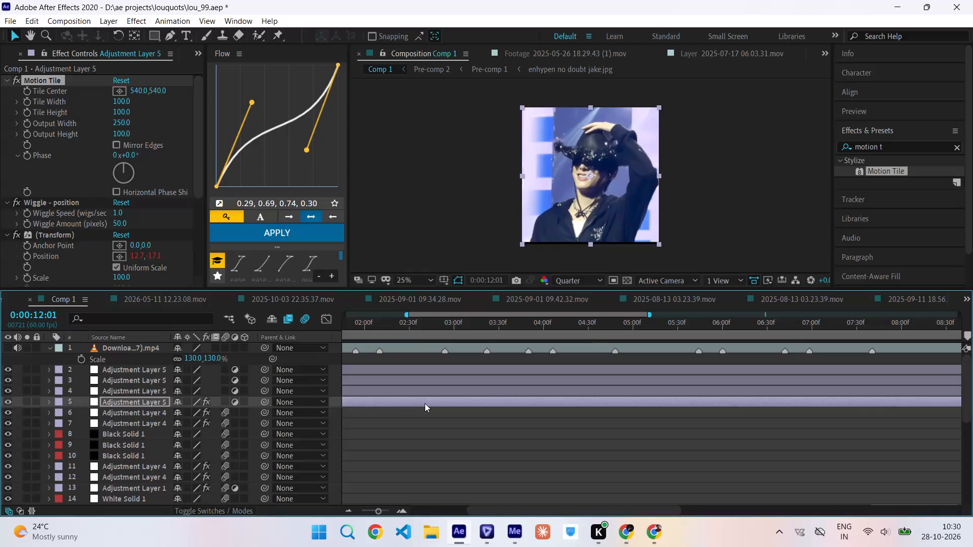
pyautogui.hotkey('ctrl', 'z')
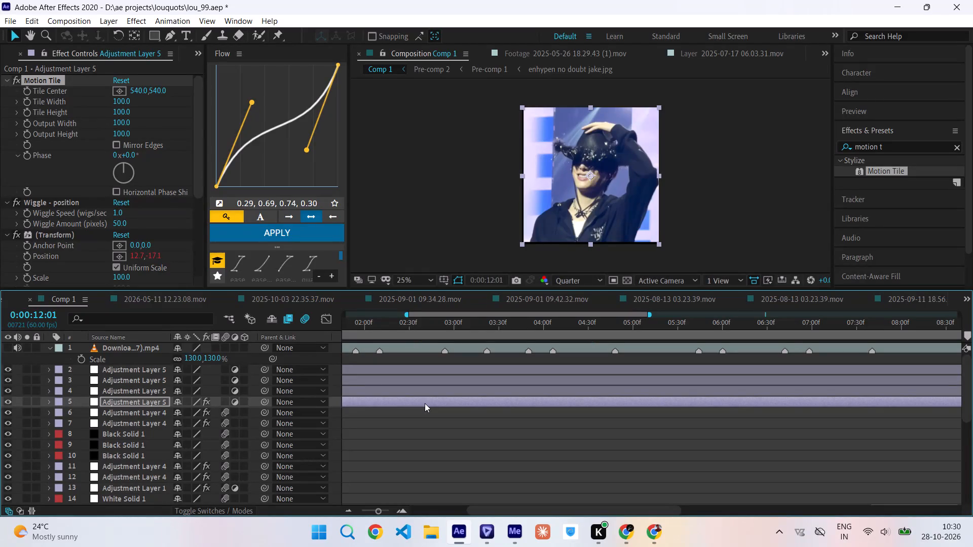
# Set the Wiggle Amount on layer 5 to 7 pixels.
pyautogui.click(117, 223)
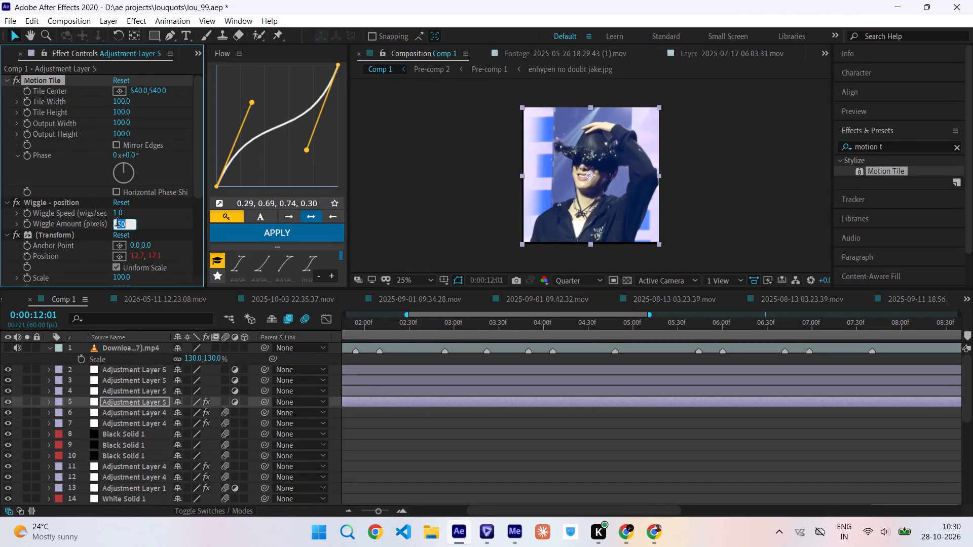
pyautogui.press('7')
pyautogui.press('Return')
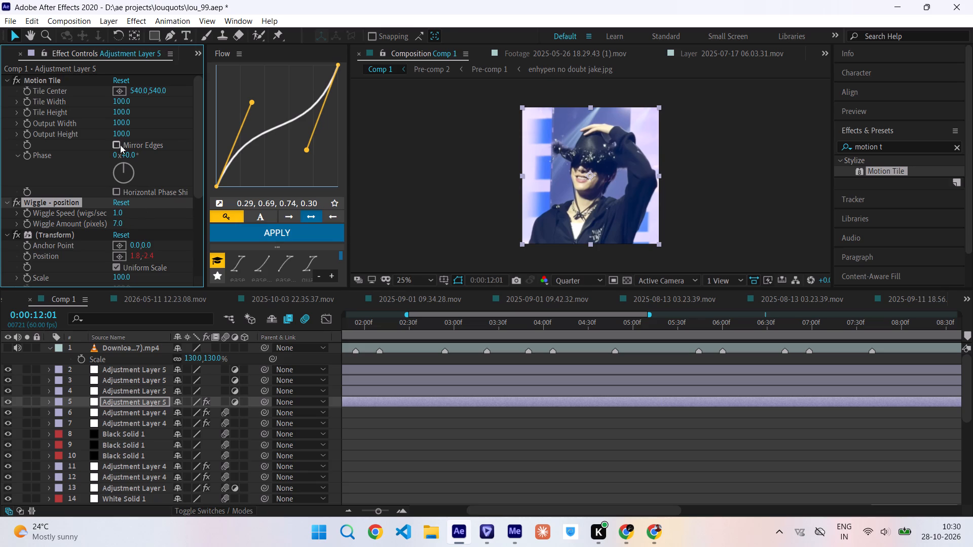
# Set layer 5's Motion Tile to output height 260 and output width 280, with Mirror Edges enabled.
pyautogui.moveTo(125, 132); pyautogui.dragTo(136, 133)
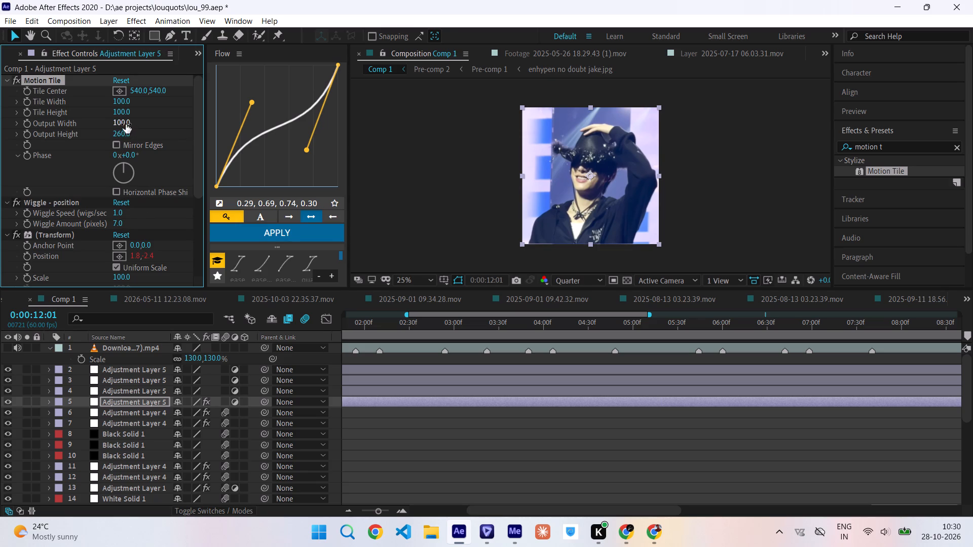
pyautogui.moveTo(126, 124); pyautogui.dragTo(138, 125)
pyautogui.click(114, 144)
# Scrub around 0:00:03:14 and play Comp 1 from 0:00:00:00 to check the wiggle.
pyautogui.moveTo(387, 328); pyautogui.dragTo(482, 345)
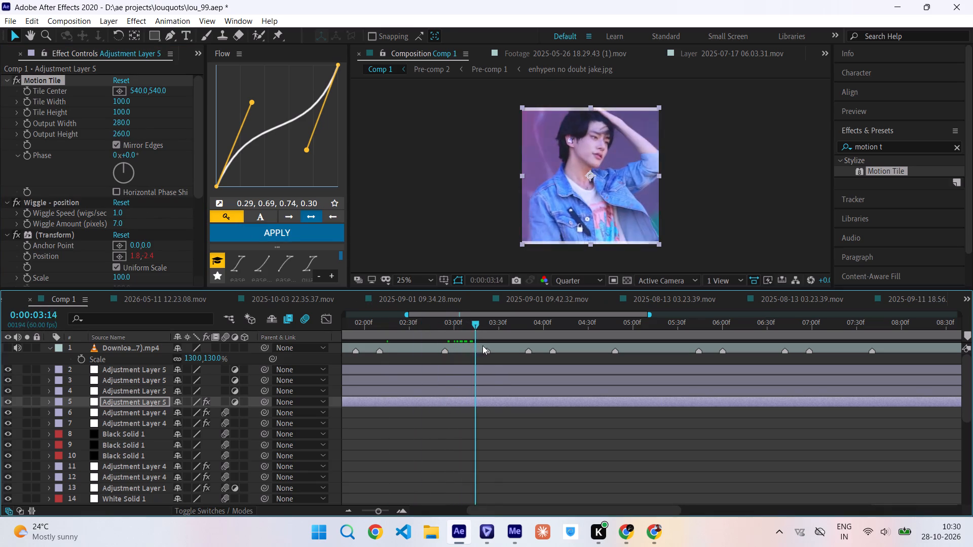
pyautogui.moveTo(482, 345); pyautogui.dragTo(14, 418)
pyautogui.press('space')
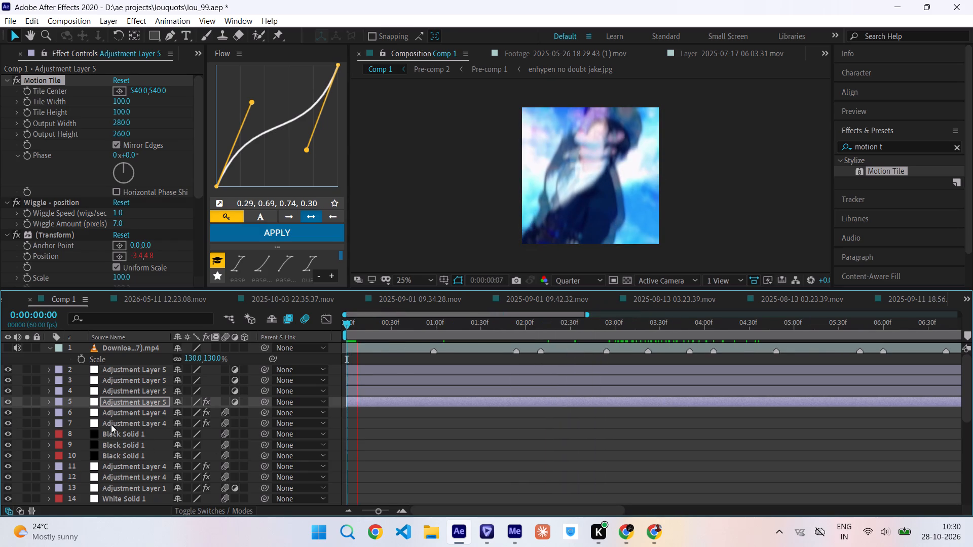
# Hide layers 6 through 26, the adjustment layers and solids above the footage clips, to preview only the wiggle on the footage.
pyautogui.moveTo(85, 414); pyautogui.dragTo(116, 546)
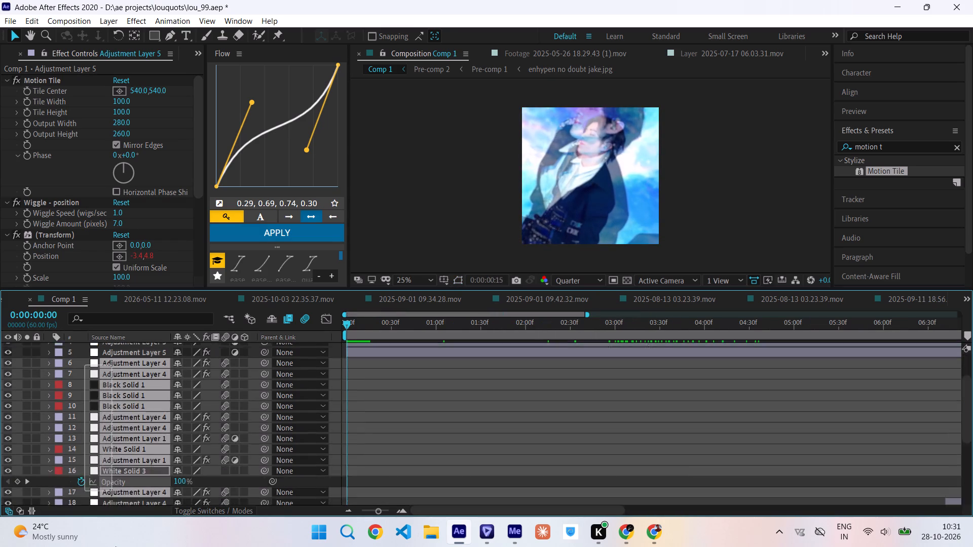
pyautogui.moveTo(116, 546); pyautogui.dragTo(112, 443)
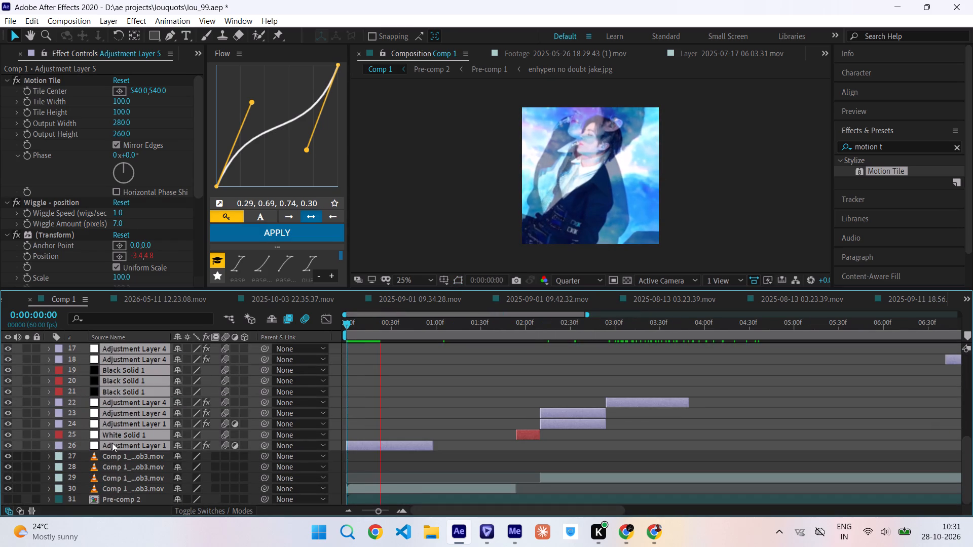
pyautogui.click(8, 444)
pyautogui.scroll(1, 490, 389)
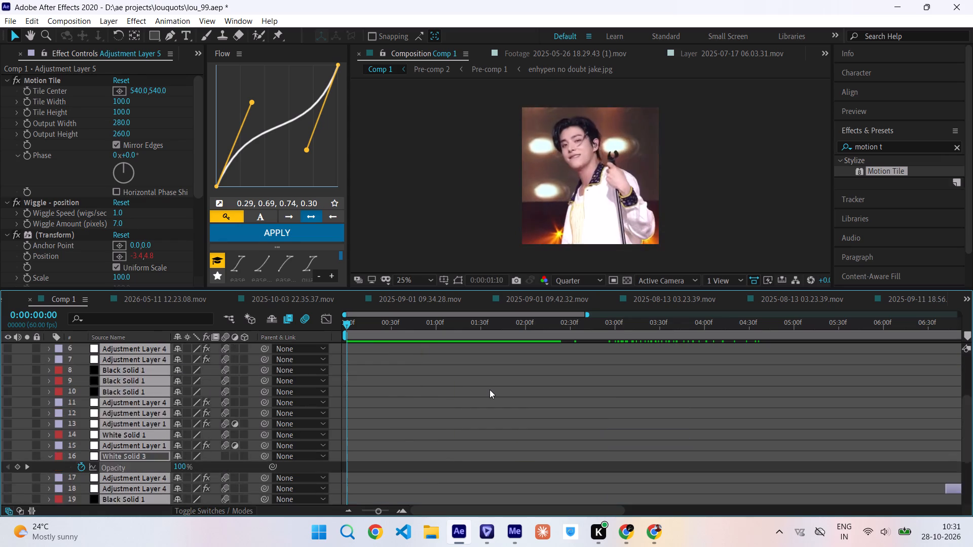
pyautogui.scroll(1, 490, 389)
pyautogui.hscroll(-1, 579, 372)
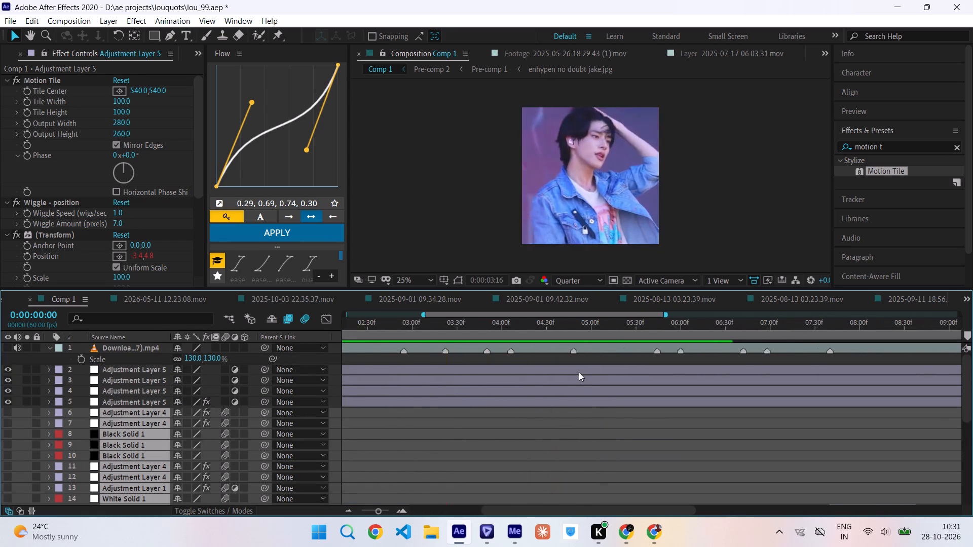
# Play Comp 1 through to about 0:00:14:06, replaying the parts around 0:00:07:05 and 0:00:07:20, to check the wiggle on the footage.
pyautogui.hscroll(-1, 579, 372)
pyautogui.press('space')
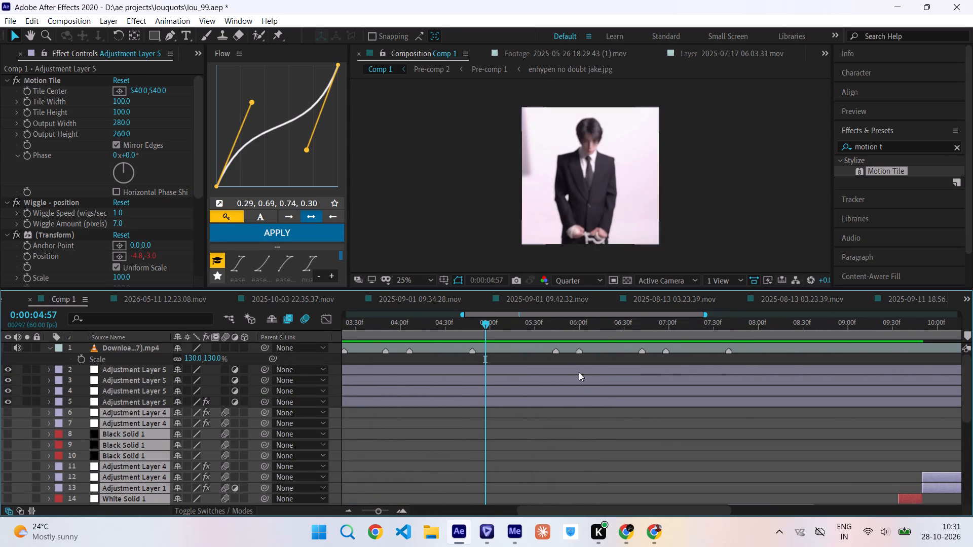
pyautogui.press('space')
pyautogui.hscroll(-1, 579, 372)
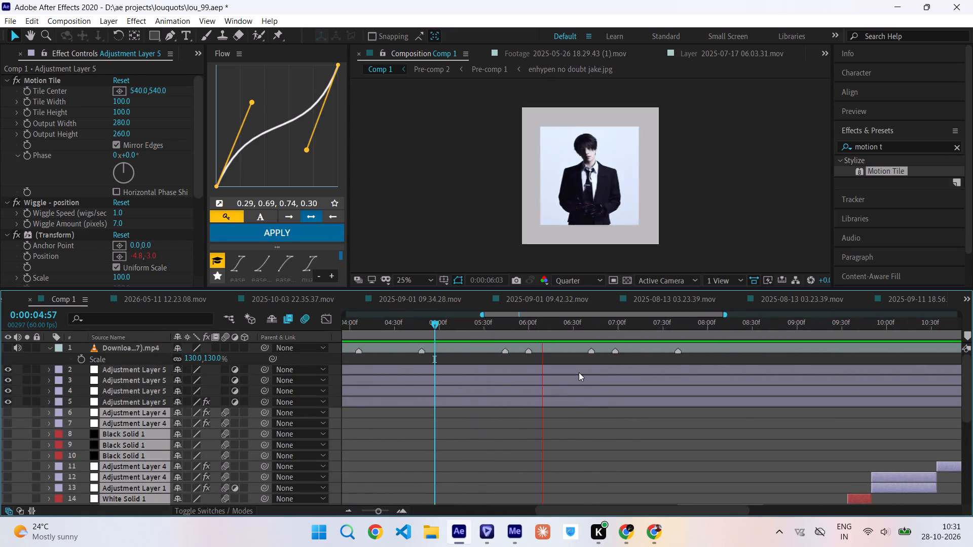
pyautogui.hscroll(-2, 579, 372)
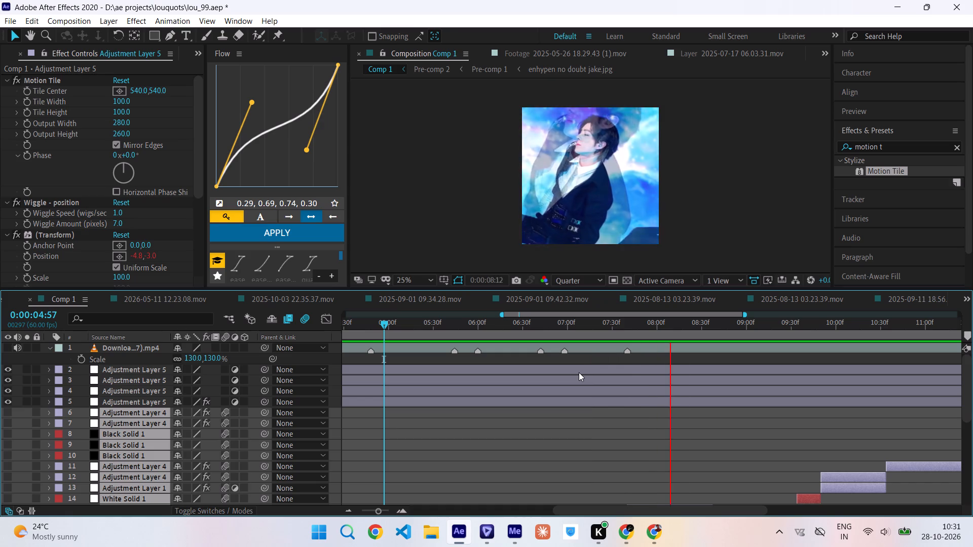
pyautogui.click(575, 326)
pyautogui.press('space')
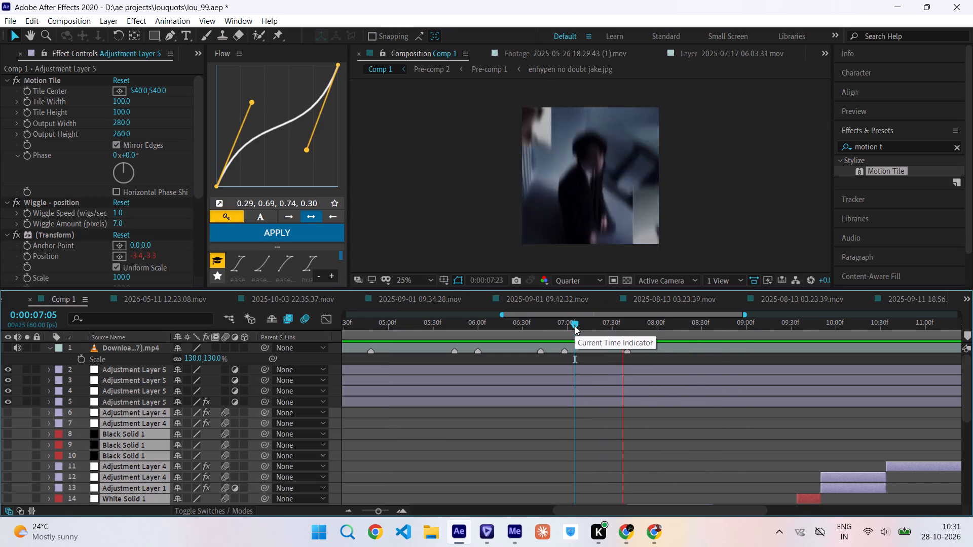
pyautogui.moveTo(575, 326); pyautogui.dragTo(597, 330)
pyautogui.press('space')
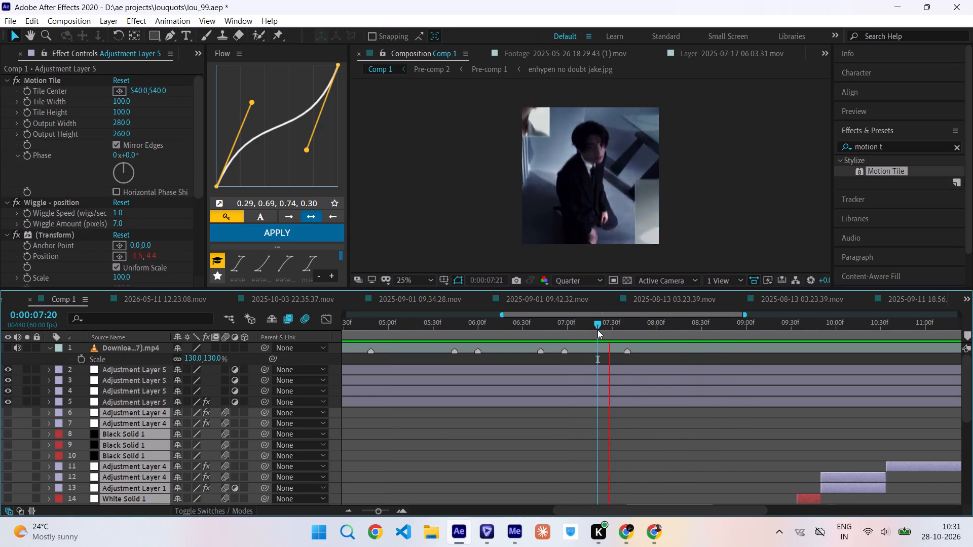
pyautogui.hscroll(-1, 758, 377)
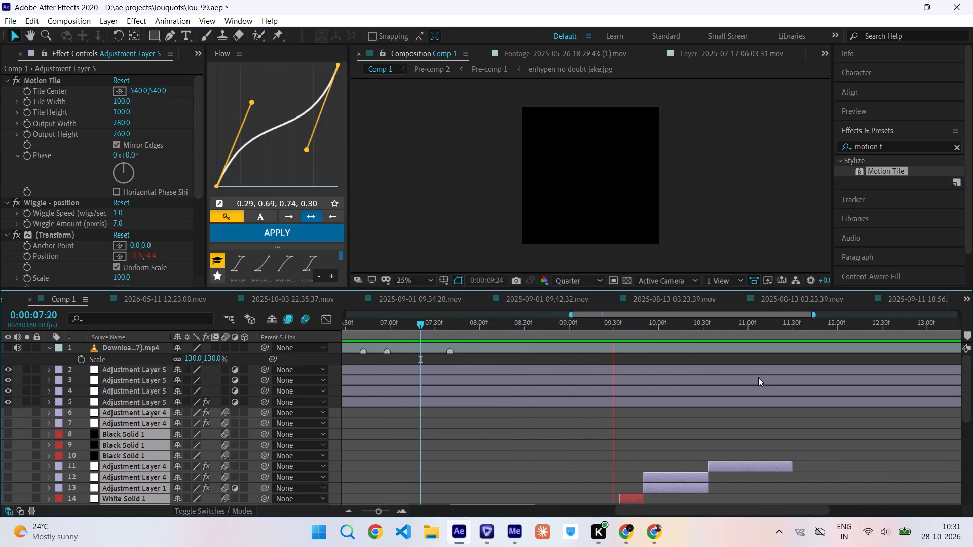
pyautogui.hscroll(-3, 758, 377)
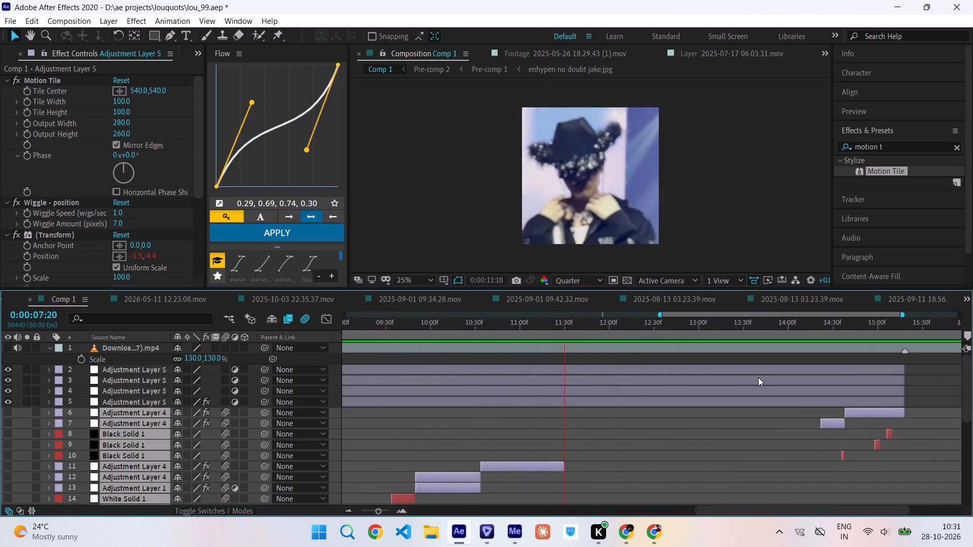
pyautogui.hscroll(-1, 758, 377)
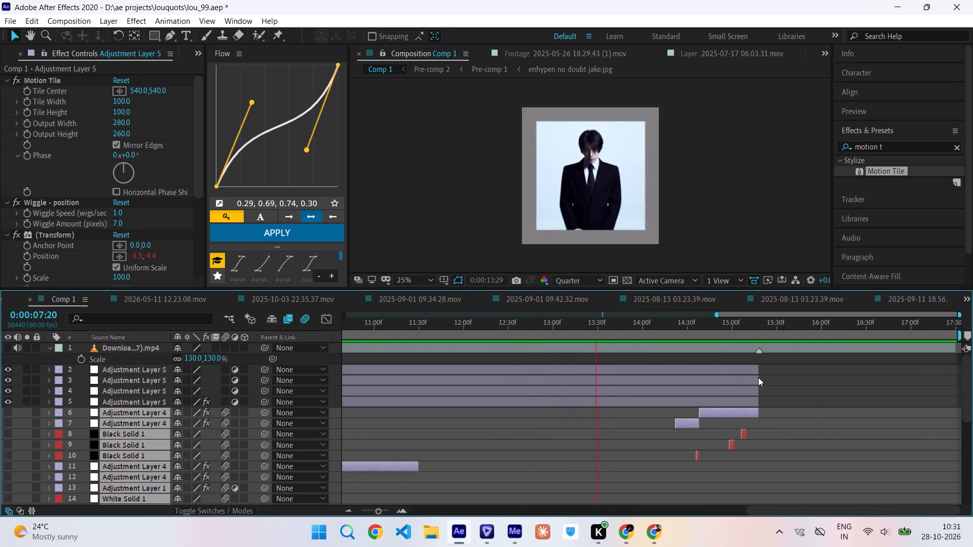
pyautogui.hscroll(-1, 758, 377)
pyautogui.moveTo(596, 332); pyautogui.dragTo(652, 340)
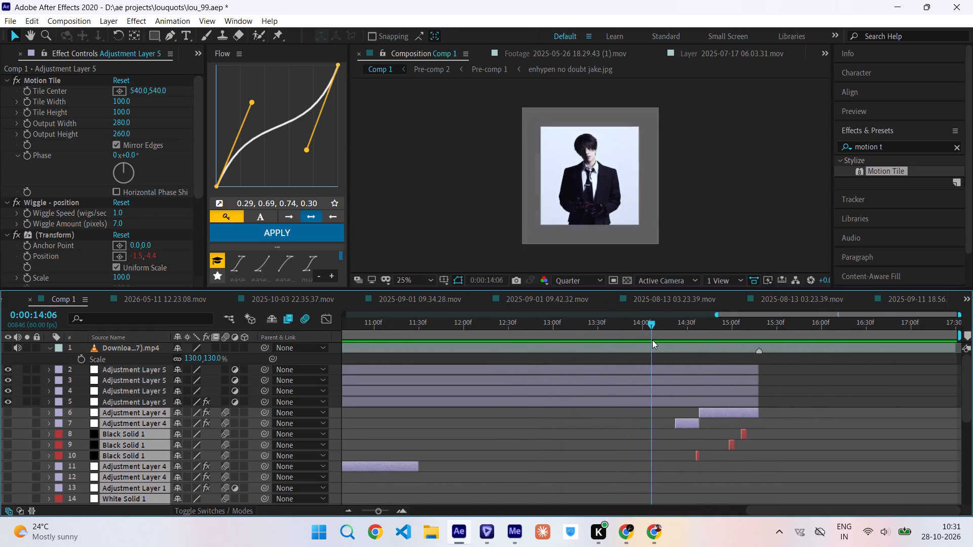
pyautogui.moveTo(652, 340); pyautogui.dragTo(640, 353)
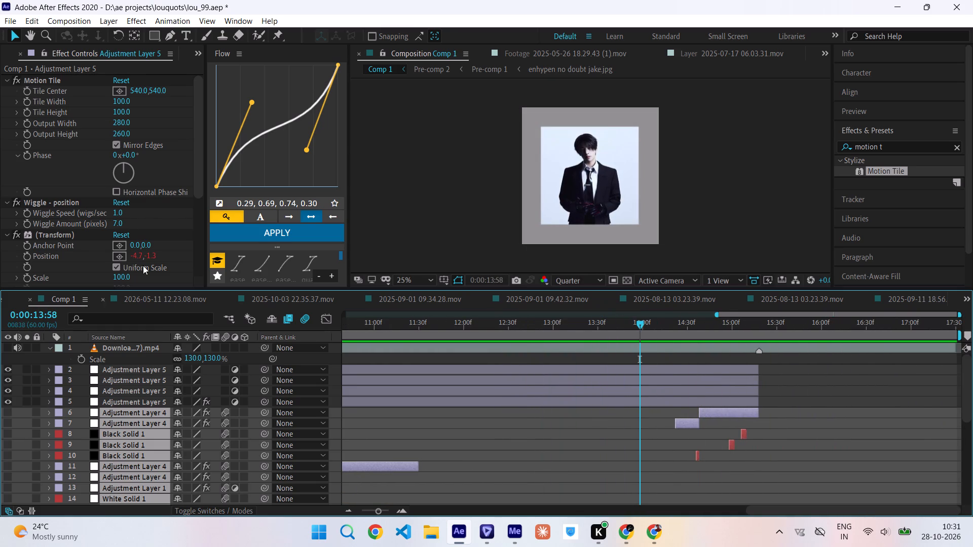
# Set the Wiggle Amount of the Wiggle - position effect on layer 5 to 10 pixels.
pyautogui.moveTo(120, 226); pyautogui.dragTo(138, 229)
pyautogui.click(119, 222)
pyautogui.write('10')
pyautogui.press('Return')
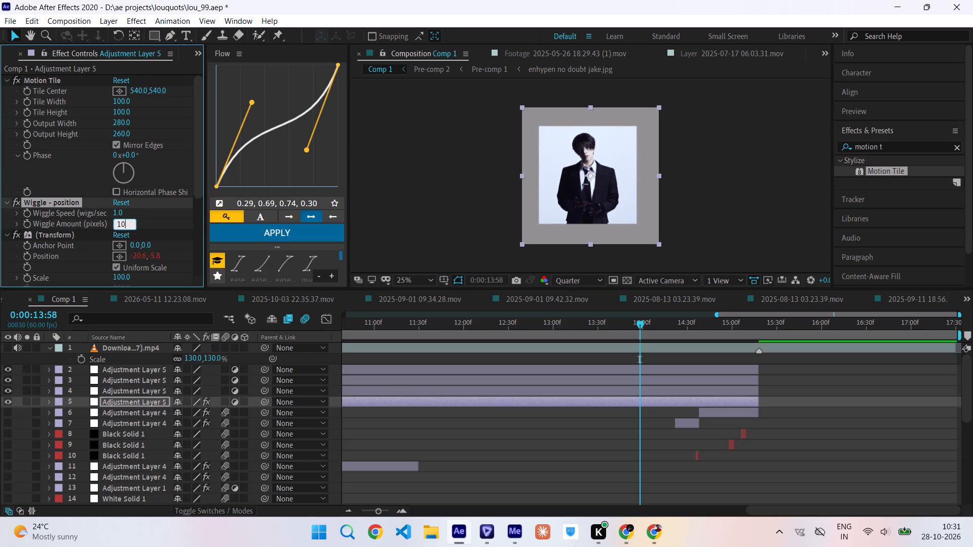
# Play Comp 1 from 0:00:13:58 and through the whole timeline to check the stronger wiggle.
pyautogui.press('space')
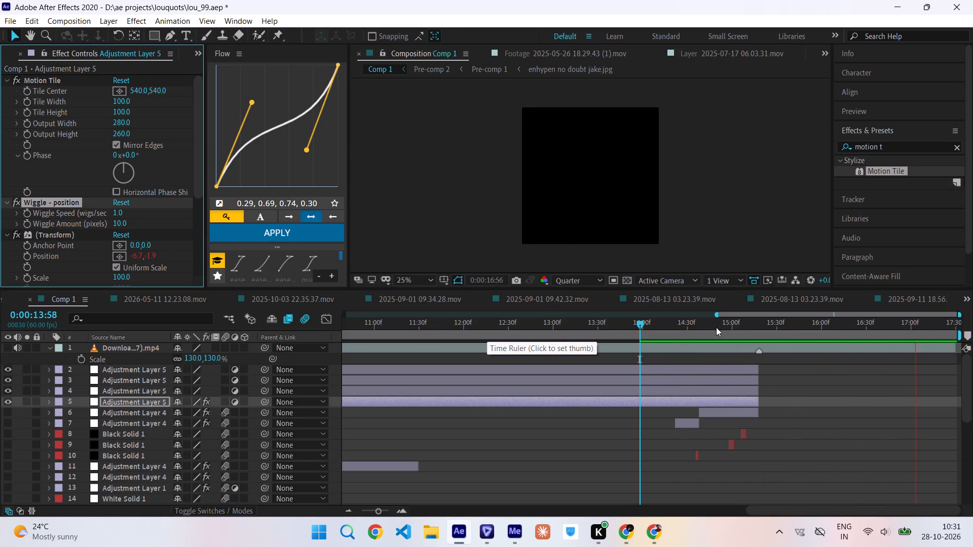
pyautogui.hscroll(6, 716, 327)
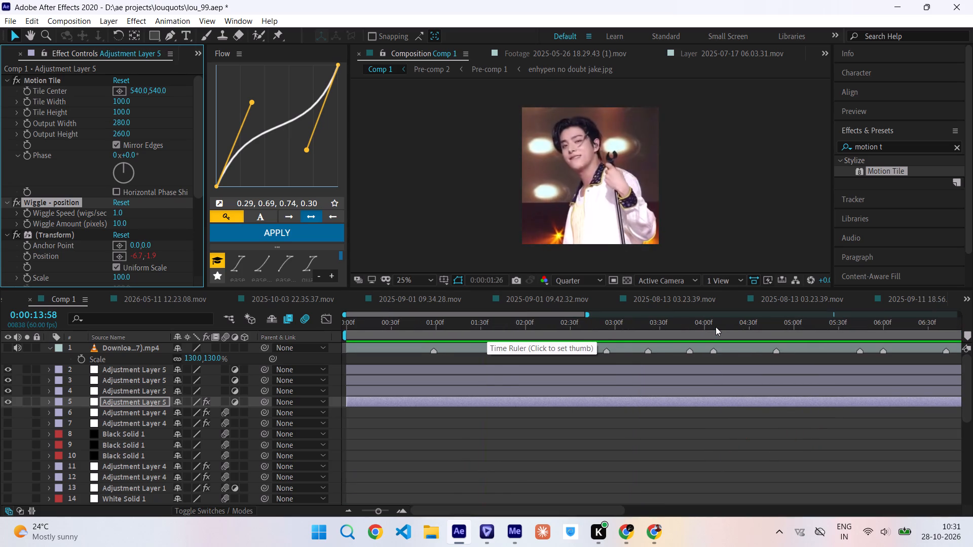
pyautogui.hscroll(-2, 563, 392)
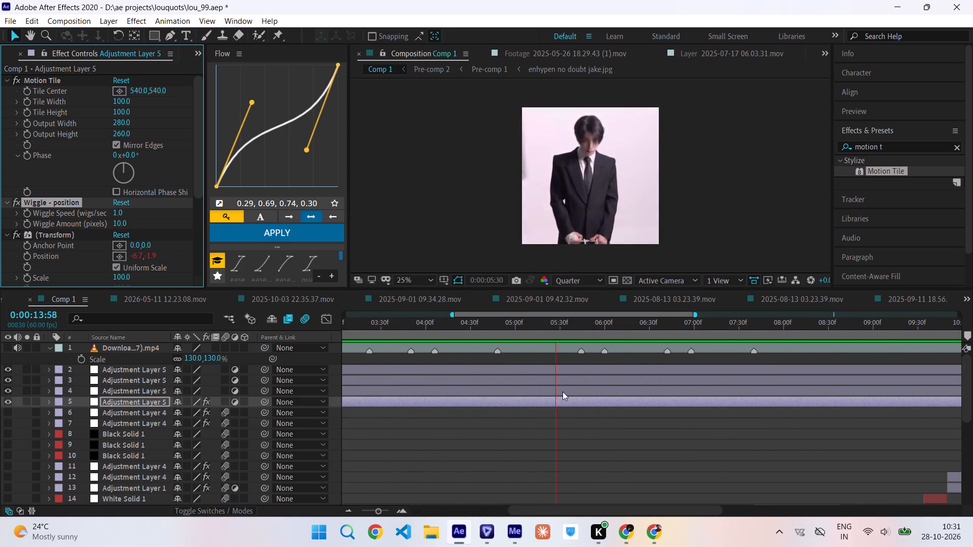
pyautogui.hscroll(-1, 563, 392)
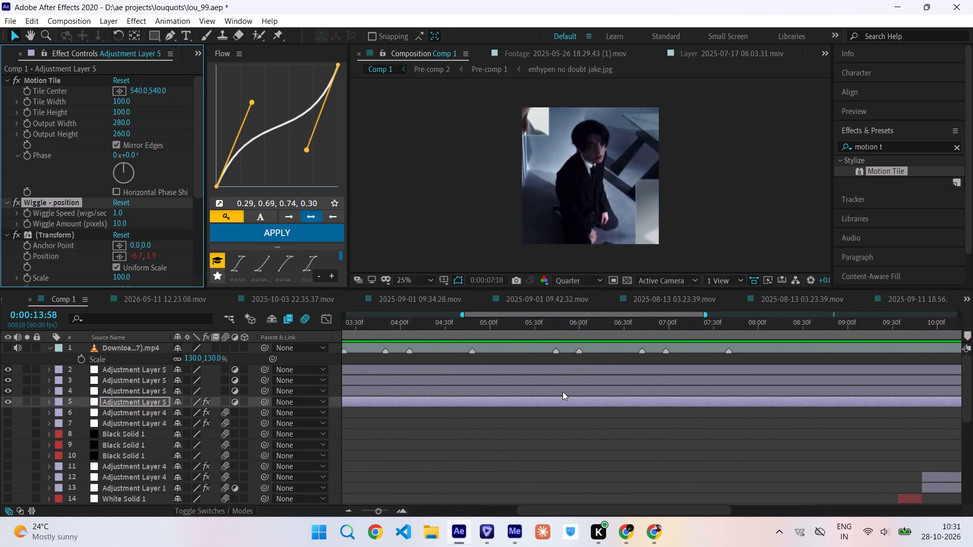
pyautogui.hscroll(-2, 563, 392)
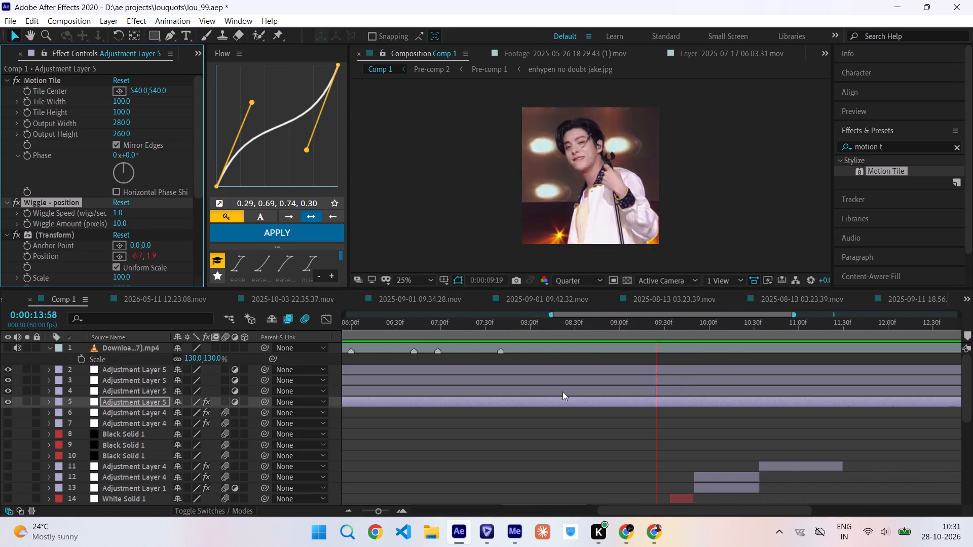
pyautogui.hscroll(-3, 563, 392)
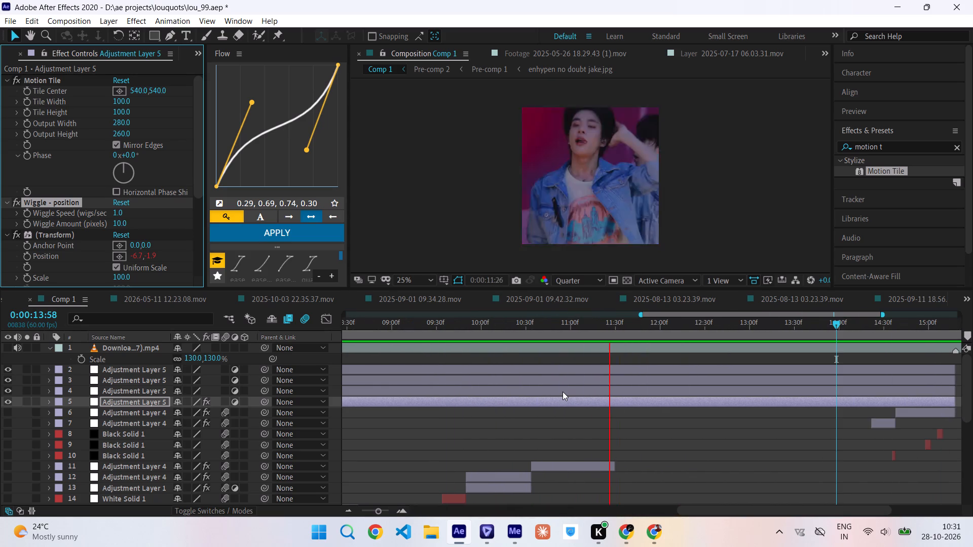
pyautogui.hscroll(-1, 563, 392)
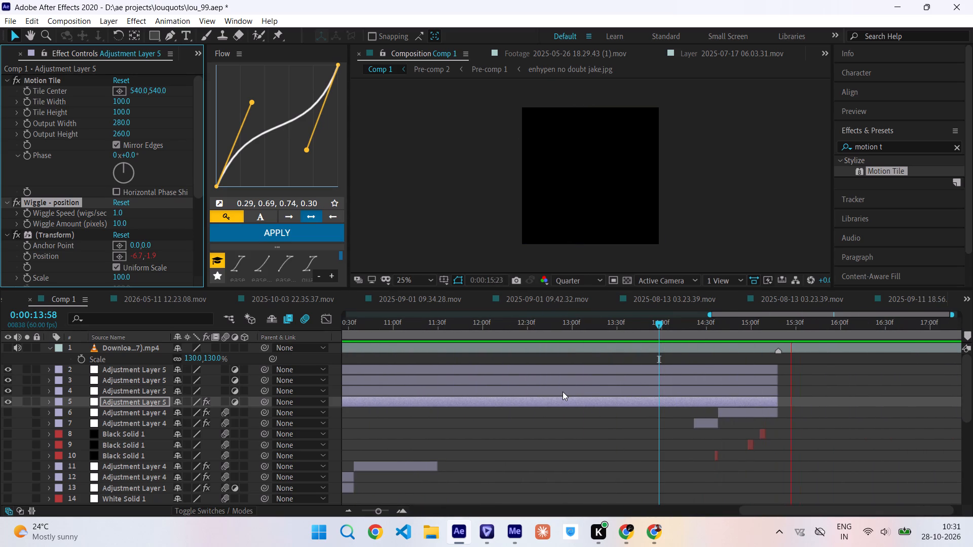
pyautogui.hscroll(20, 563, 392)
pyautogui.hscroll(20, 563, 392)
pyautogui.hscroll(20, 563, 392)
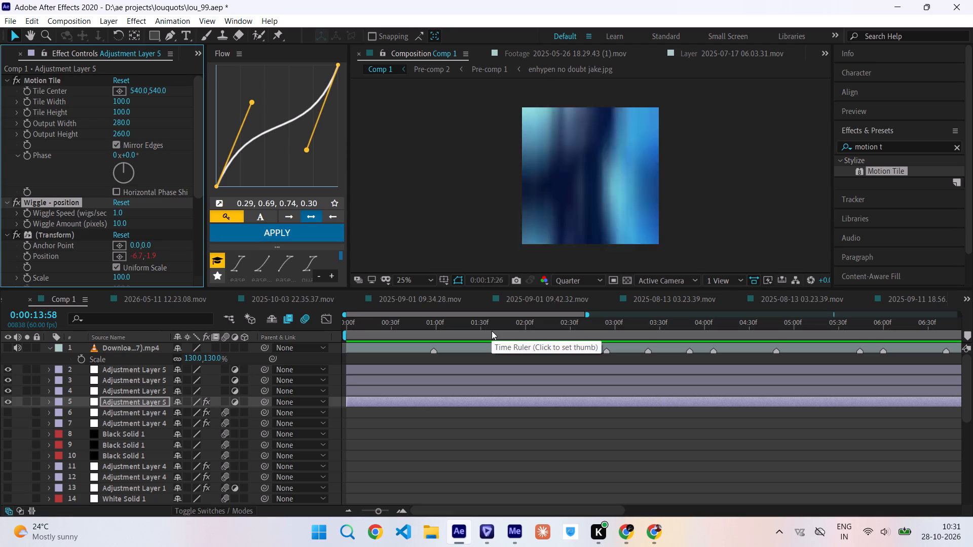
# Save the project.
pyautogui.hotkey('ctrl', 's')
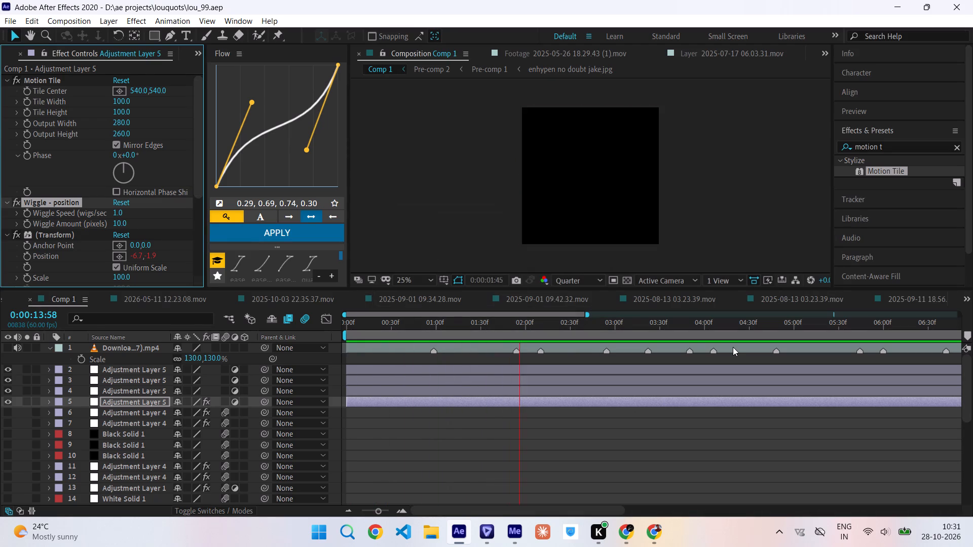
# Watch Comp 1 play through again and scrub back to the clip at 0:00:12:15.
pyautogui.scroll(-1, 558, 413)
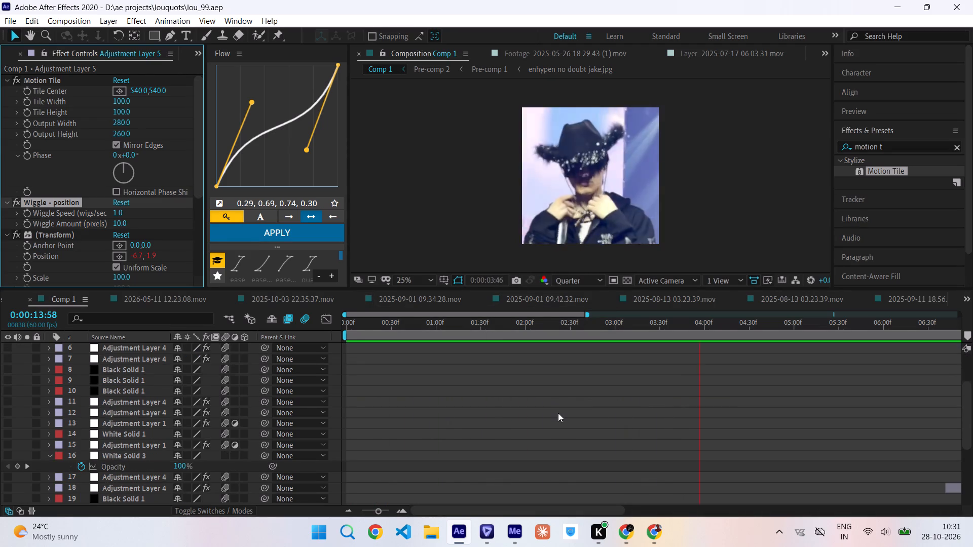
pyautogui.scroll(1, 558, 413)
pyautogui.hscroll(1, 558, 413)
pyautogui.scroll(1, 558, 413)
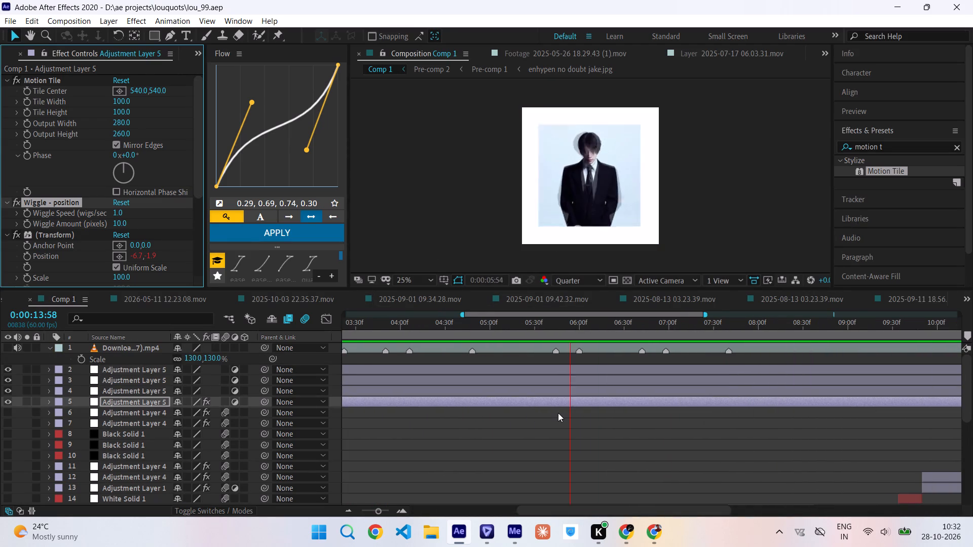
pyautogui.hscroll(-3, 558, 413)
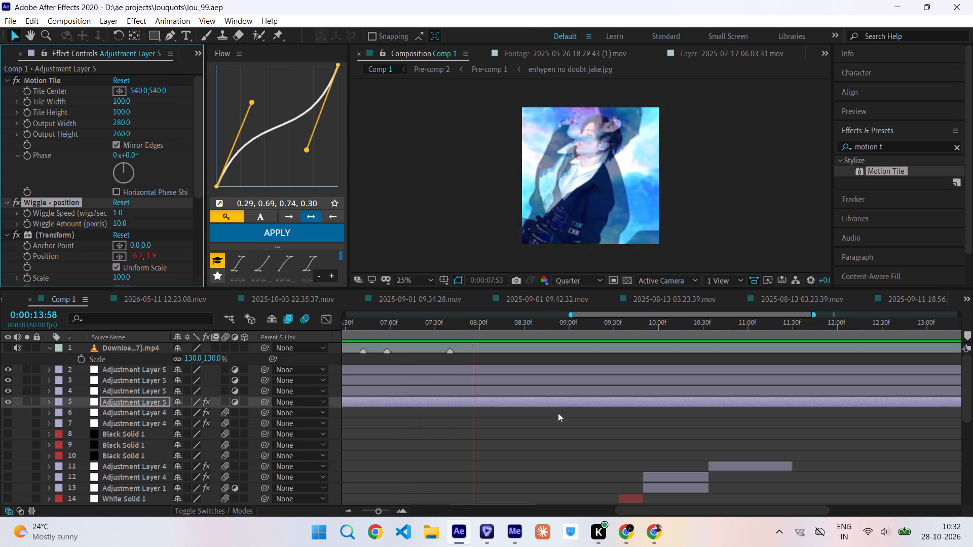
pyautogui.hscroll(-1, 558, 413)
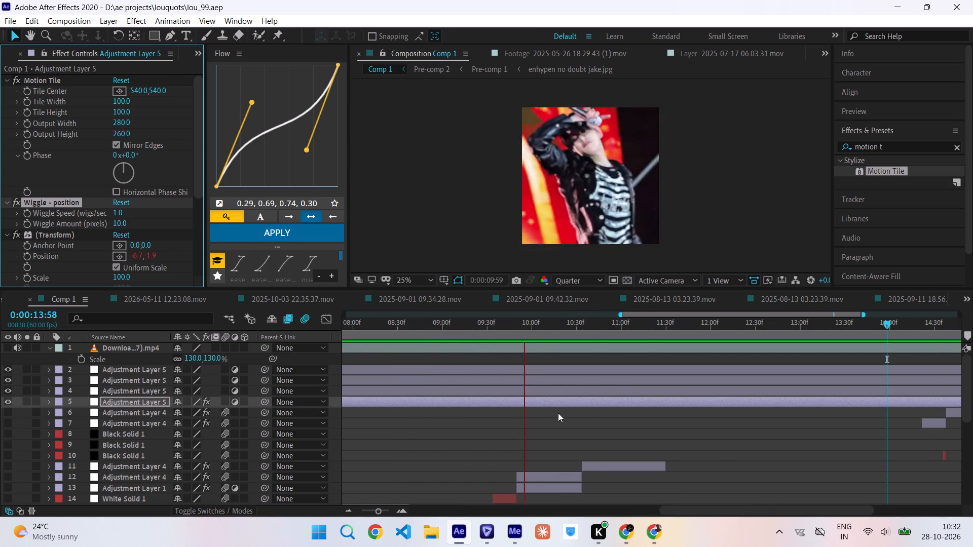
pyautogui.hscroll(-2, 558, 413)
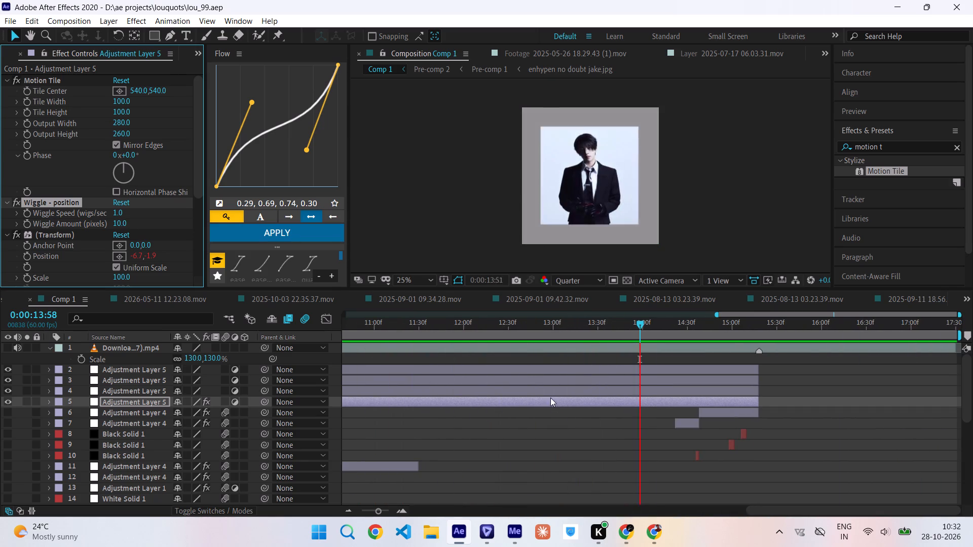
pyautogui.click(527, 326)
pyautogui.moveTo(527, 326); pyautogui.dragTo(485, 335)
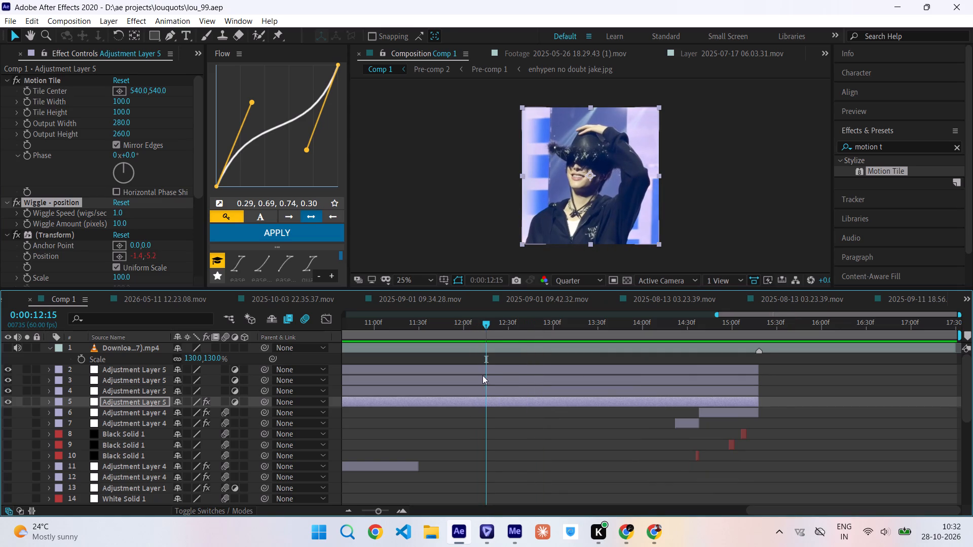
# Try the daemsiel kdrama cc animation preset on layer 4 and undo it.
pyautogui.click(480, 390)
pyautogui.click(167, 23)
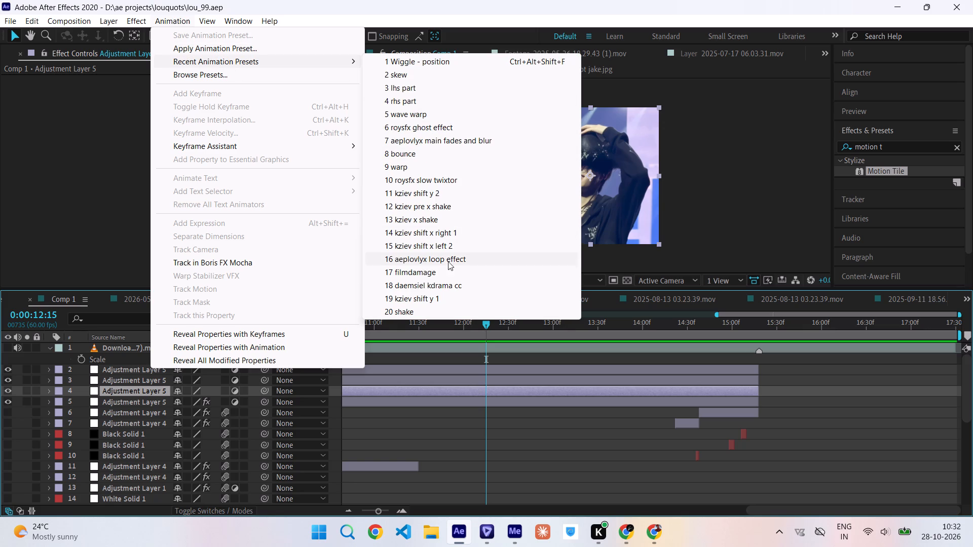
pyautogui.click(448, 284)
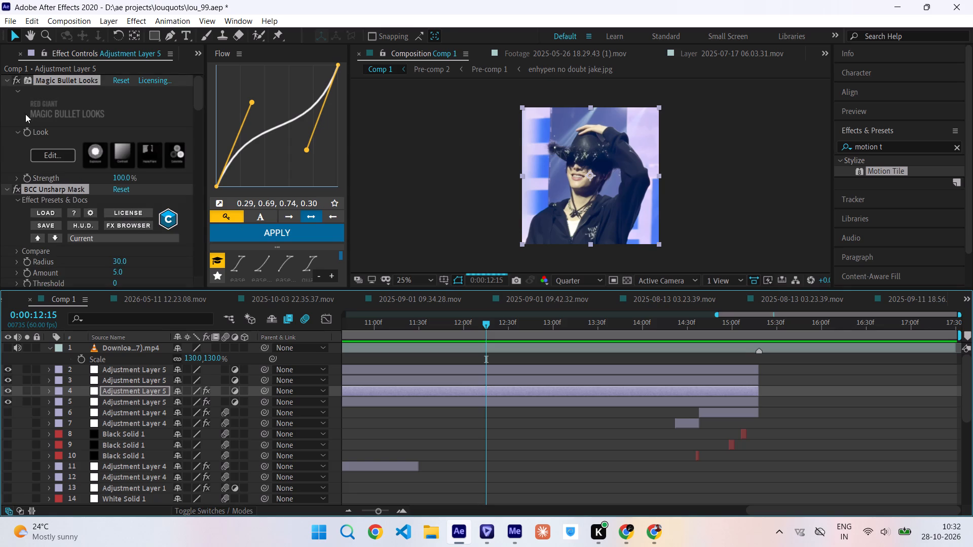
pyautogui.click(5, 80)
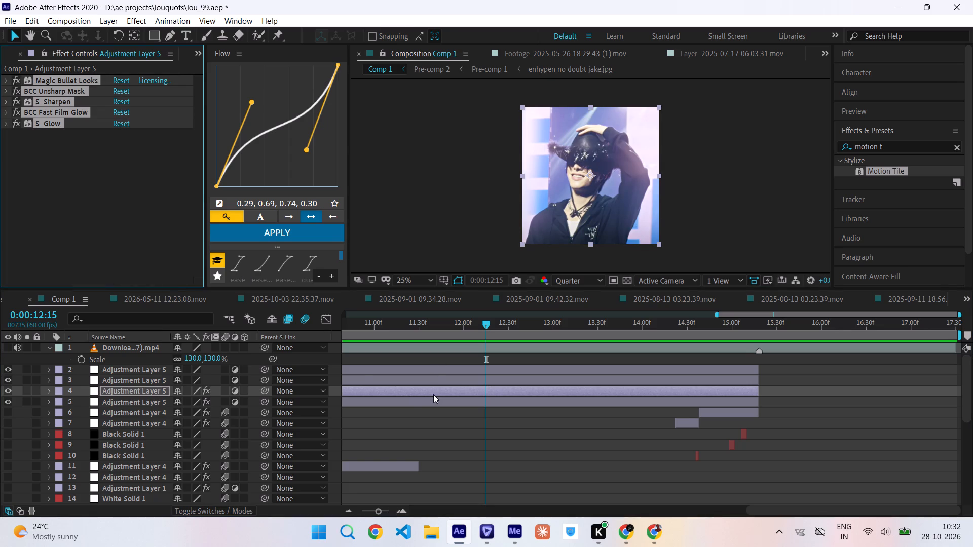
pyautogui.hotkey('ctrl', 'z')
# Apply the keng cc animation preset from the daemsiel folder in packs to layer 4.
pyautogui.click(174, 18)
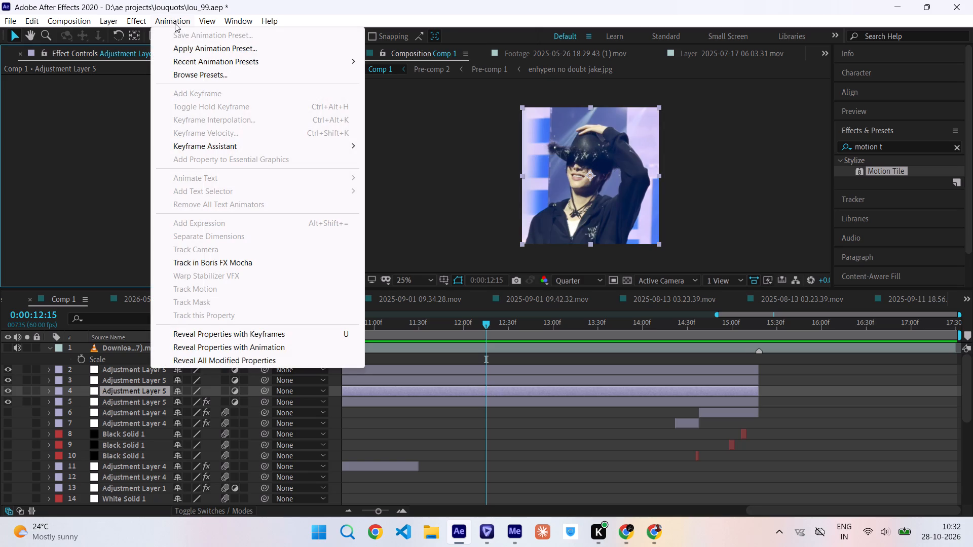
pyautogui.click(185, 47)
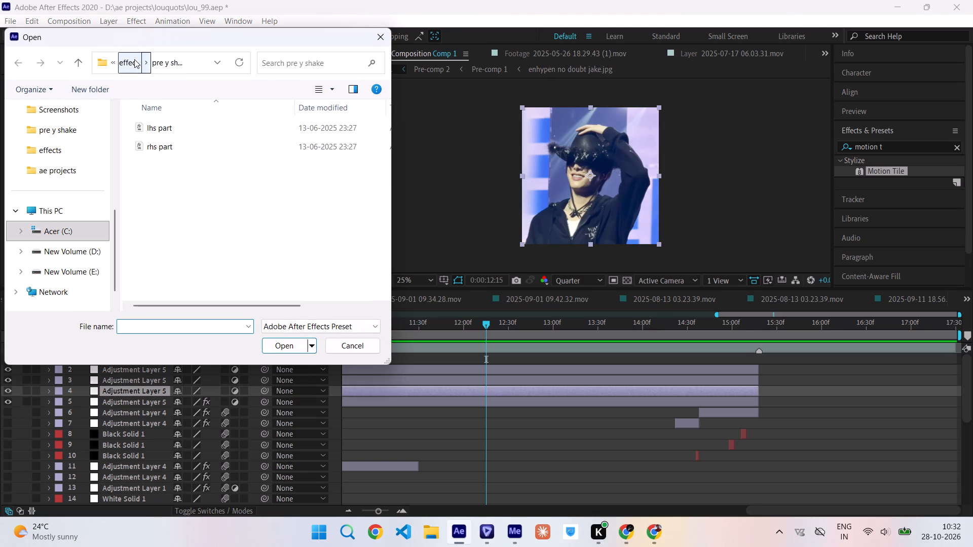
pyautogui.click(134, 59)
pyautogui.click(134, 59)
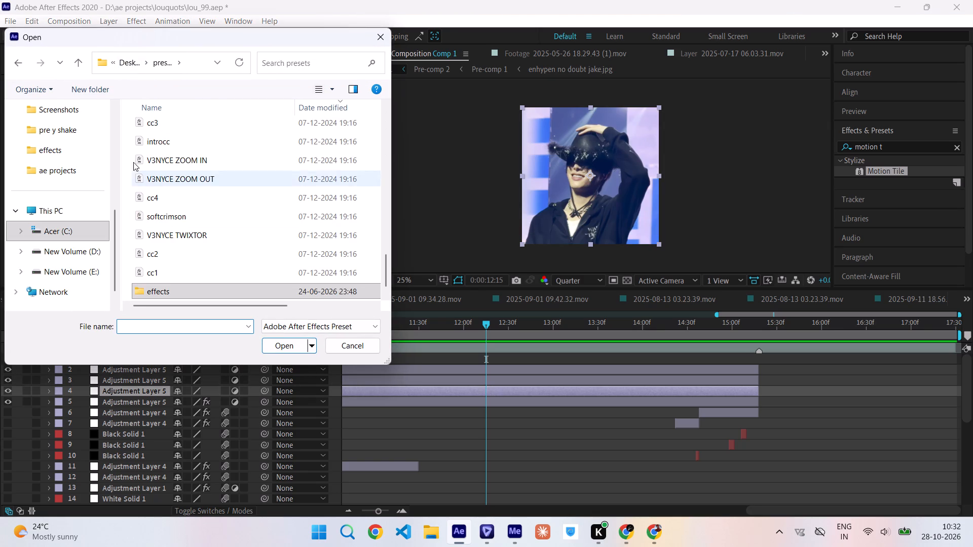
pyautogui.click(130, 60)
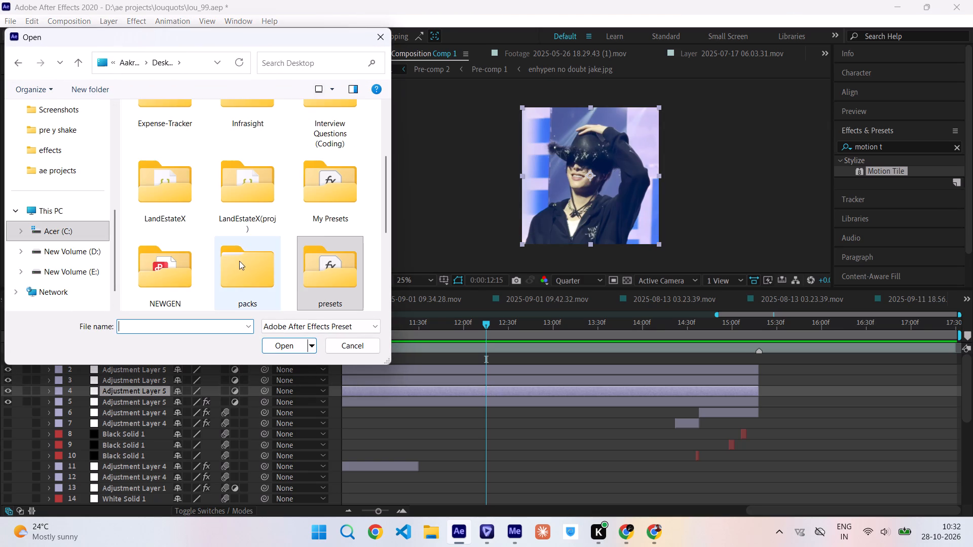
pyautogui.doubleClick(239, 261)
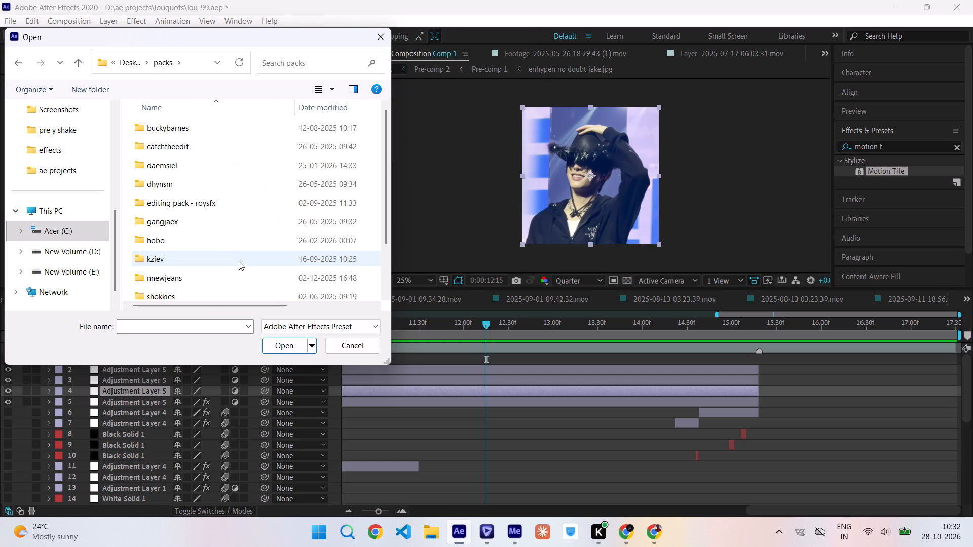
pyautogui.doubleClick(213, 169)
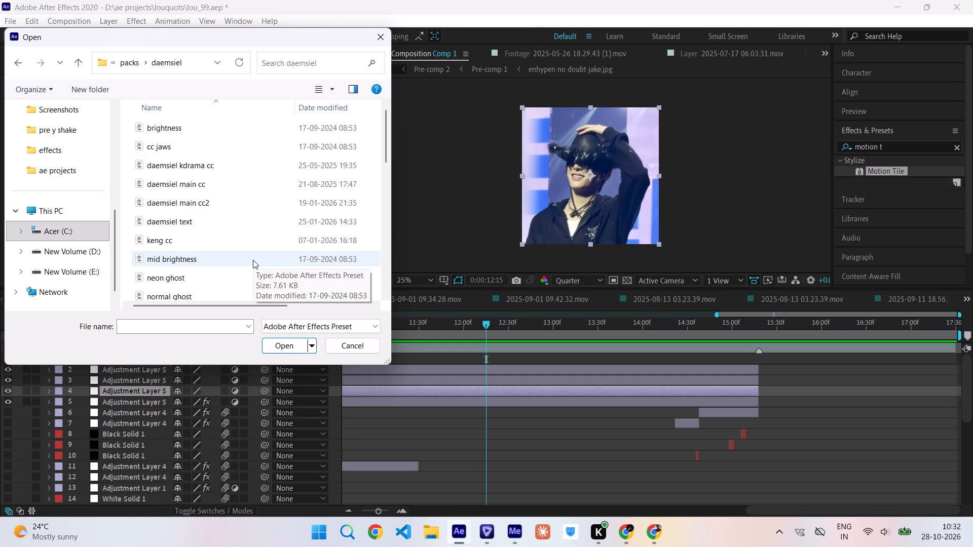
pyautogui.doubleClick(237, 241)
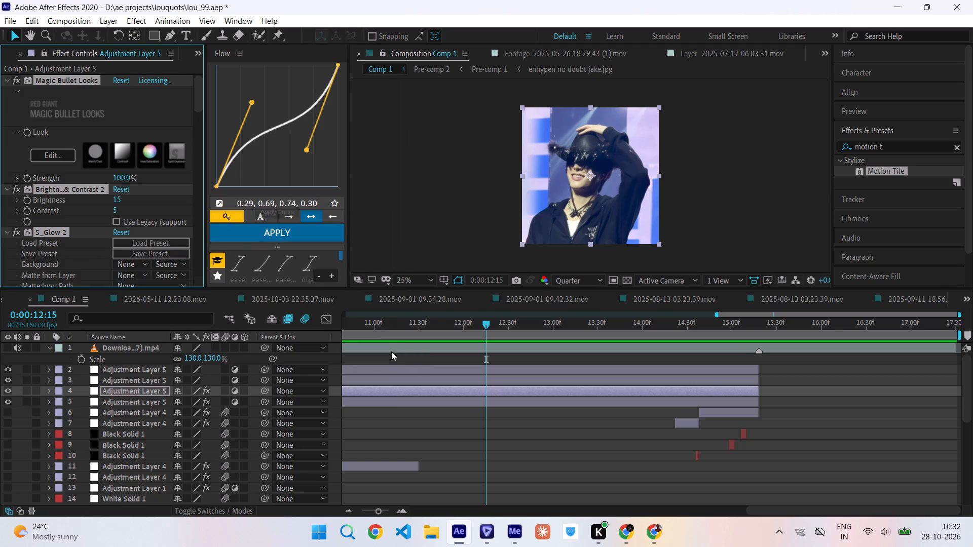
# Check the preset on clips from 0:00:11:23 back to 0:00:00:53, comparing Magic Bullet Looks and S_Glow 2 off and on.
pyautogui.moveTo(490, 328); pyautogui.dragTo(402, 331)
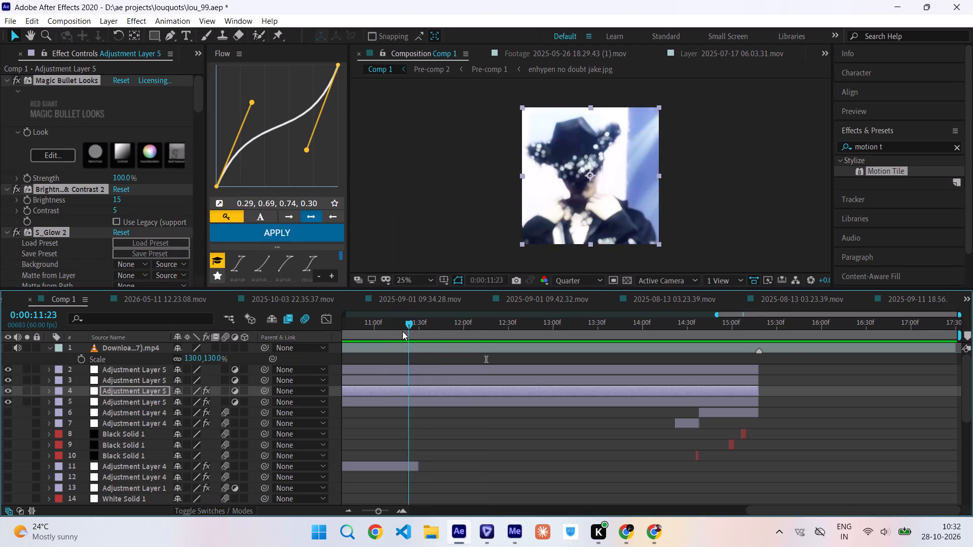
pyautogui.moveTo(402, 331); pyautogui.dragTo(407, 334)
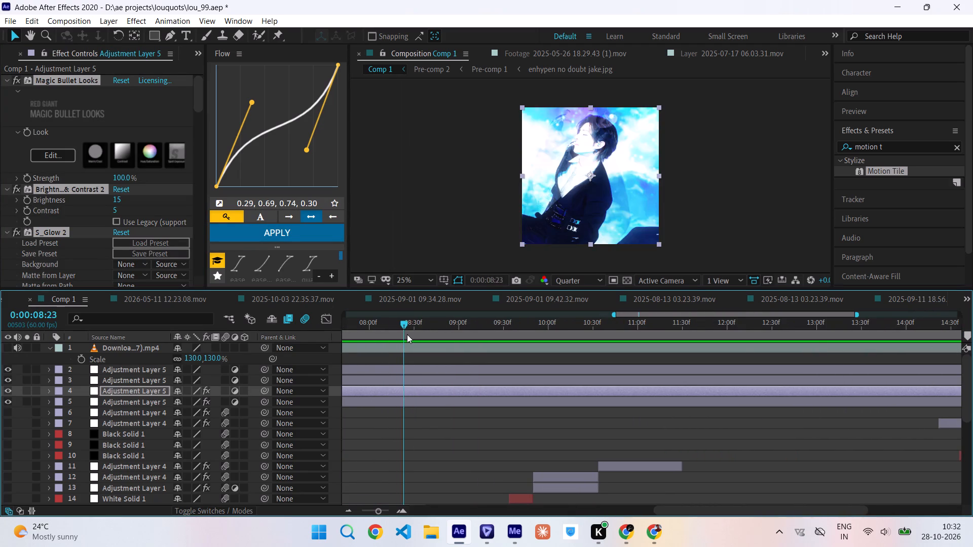
pyautogui.moveTo(407, 334); pyautogui.dragTo(434, 344)
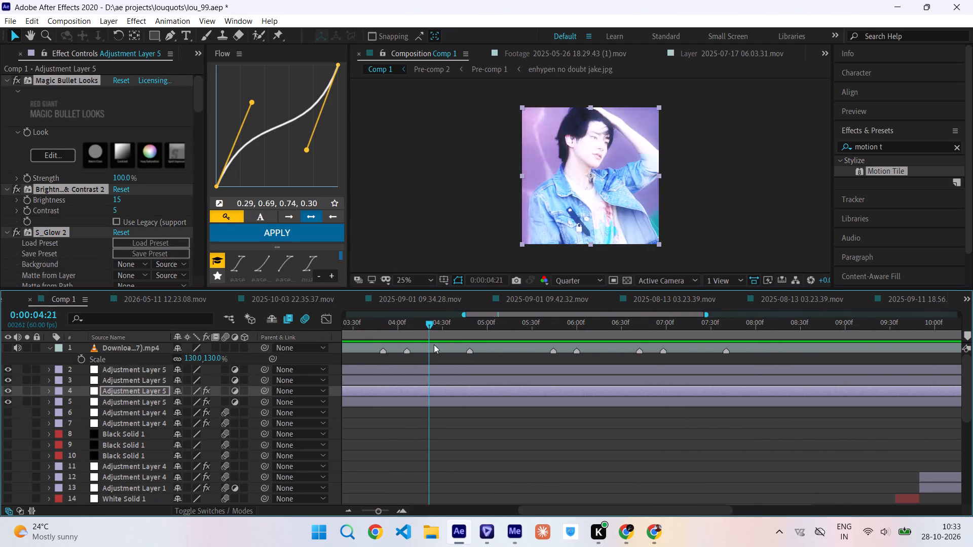
pyautogui.moveTo(434, 344); pyautogui.dragTo(388, 356)
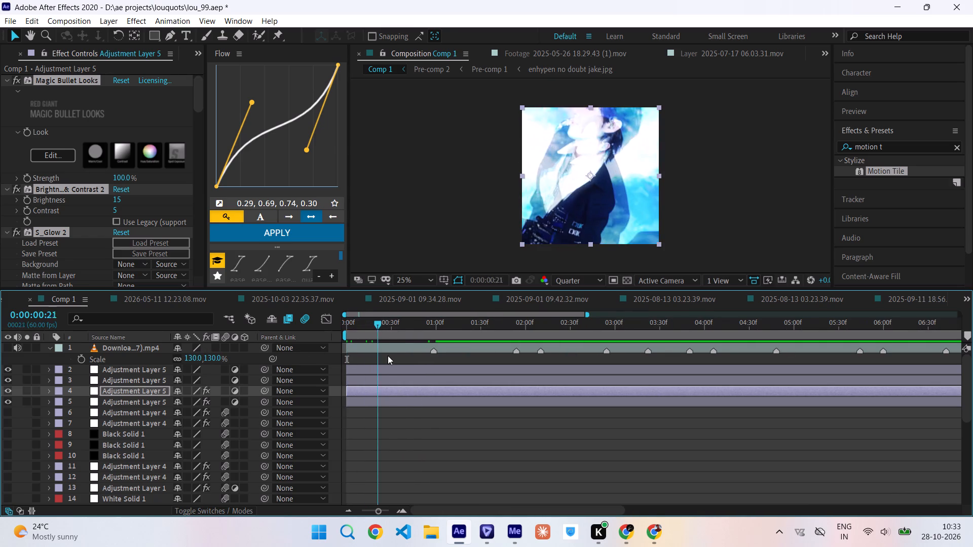
pyautogui.moveTo(388, 356); pyautogui.dragTo(429, 368)
pyautogui.click(7, 76)
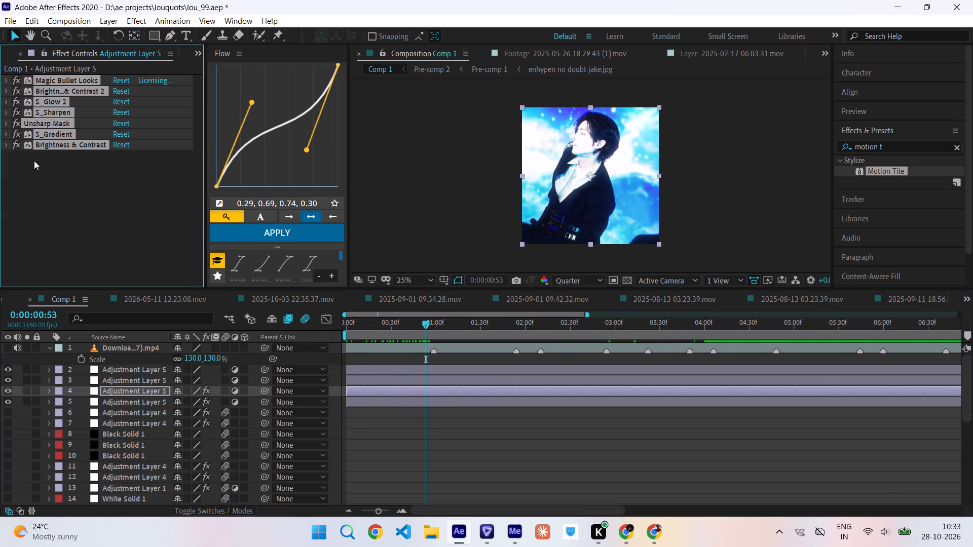
pyautogui.click(49, 186)
pyautogui.click(14, 80)
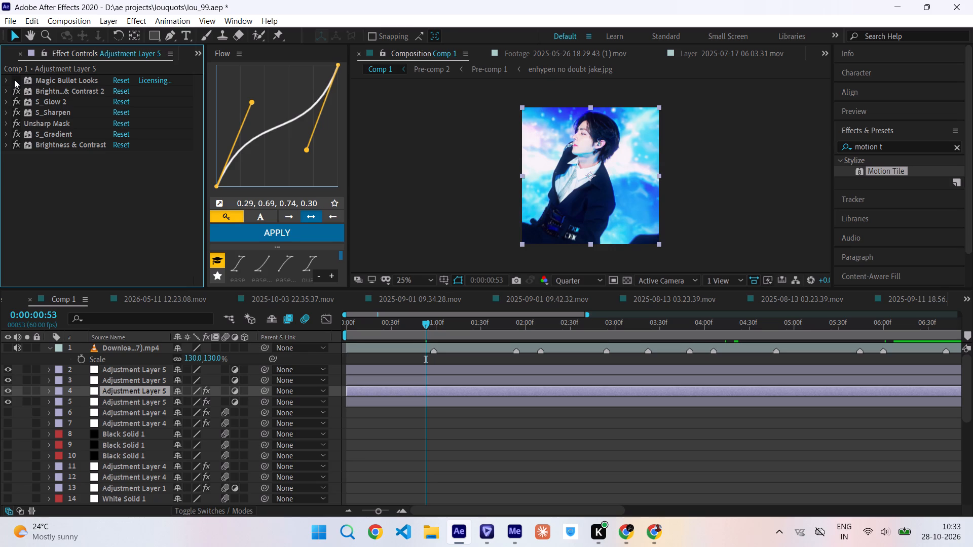
pyautogui.click(14, 80)
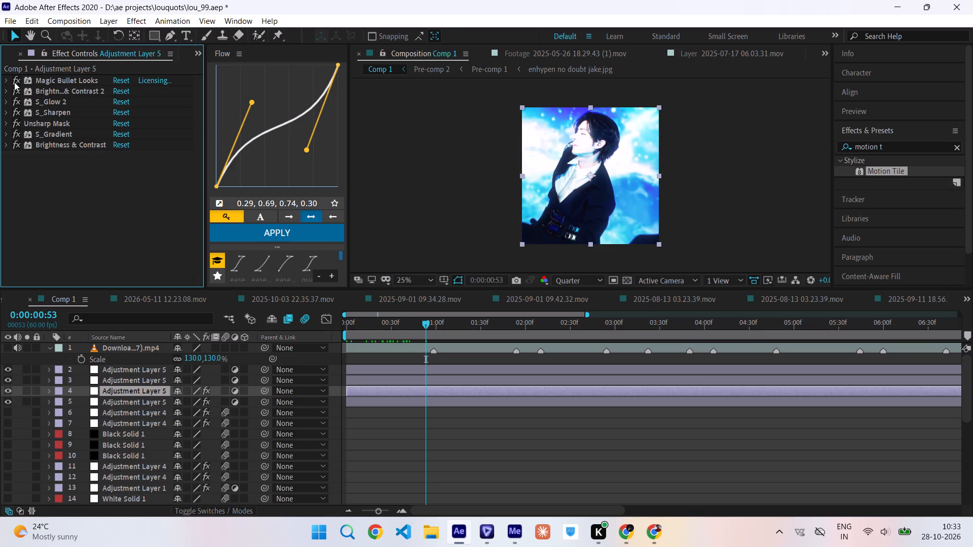
pyautogui.click(18, 104)
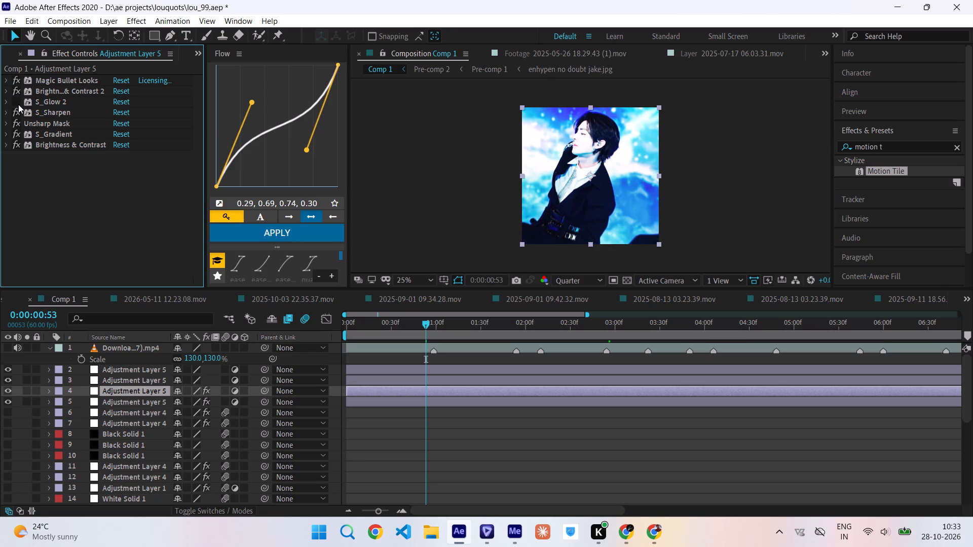
pyautogui.click(18, 104)
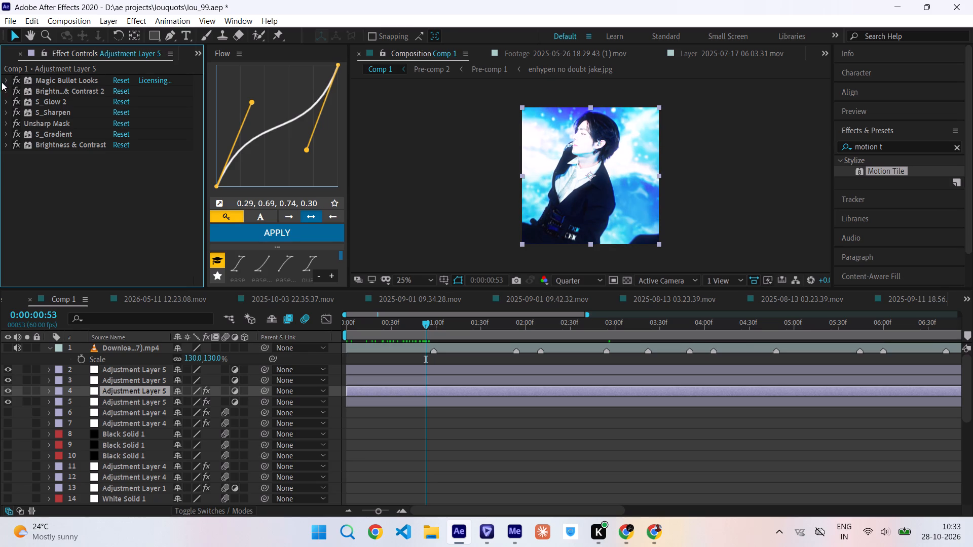
# Edit layer 4's Magic Bullet Looks look, setting the Spot Exposure strength to 50%, and accept it.
pyautogui.click(6, 82)
pyautogui.click(44, 158)
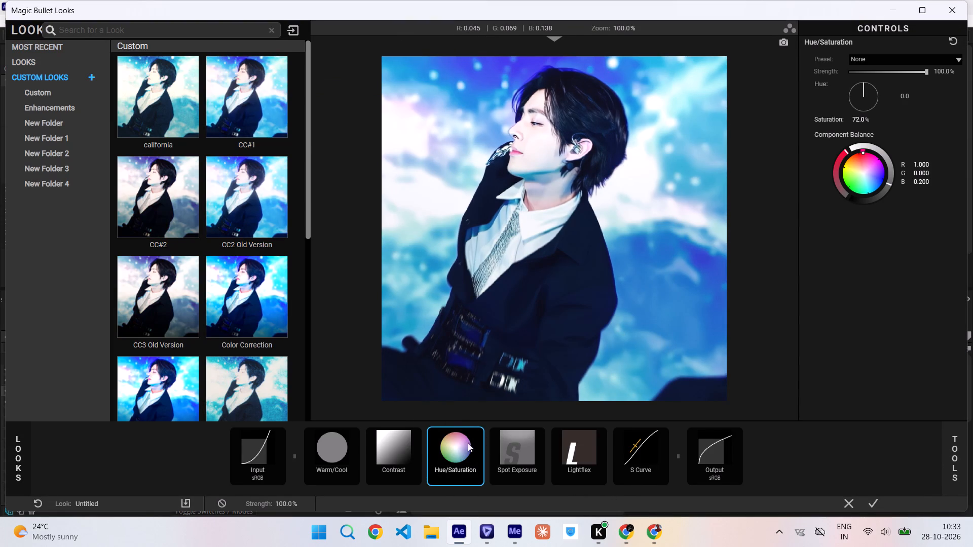
pyautogui.click(527, 464)
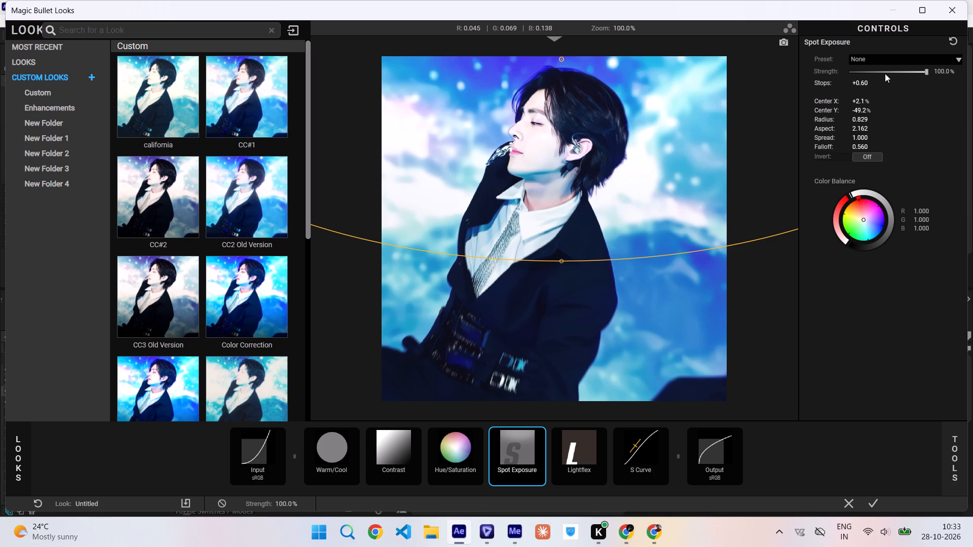
pyautogui.click(888, 72)
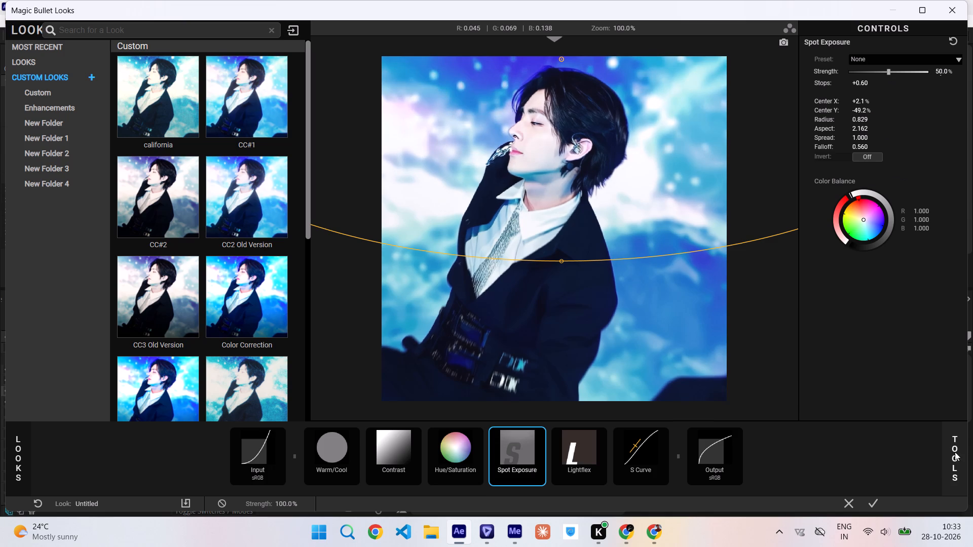
pyautogui.click(873, 500)
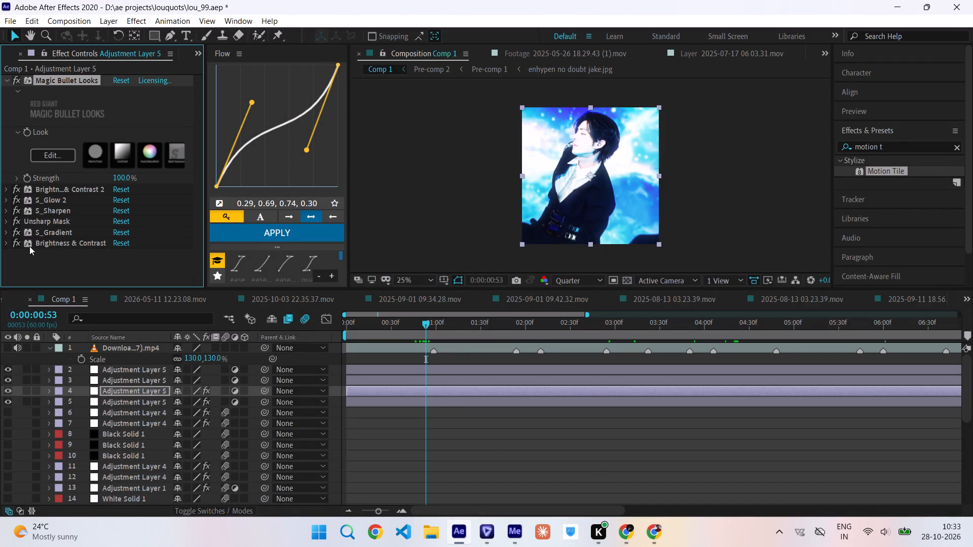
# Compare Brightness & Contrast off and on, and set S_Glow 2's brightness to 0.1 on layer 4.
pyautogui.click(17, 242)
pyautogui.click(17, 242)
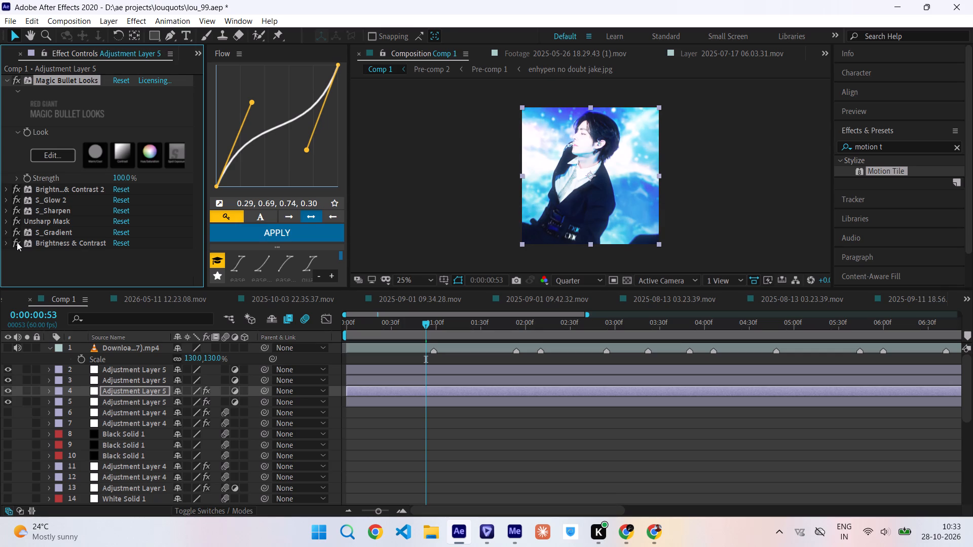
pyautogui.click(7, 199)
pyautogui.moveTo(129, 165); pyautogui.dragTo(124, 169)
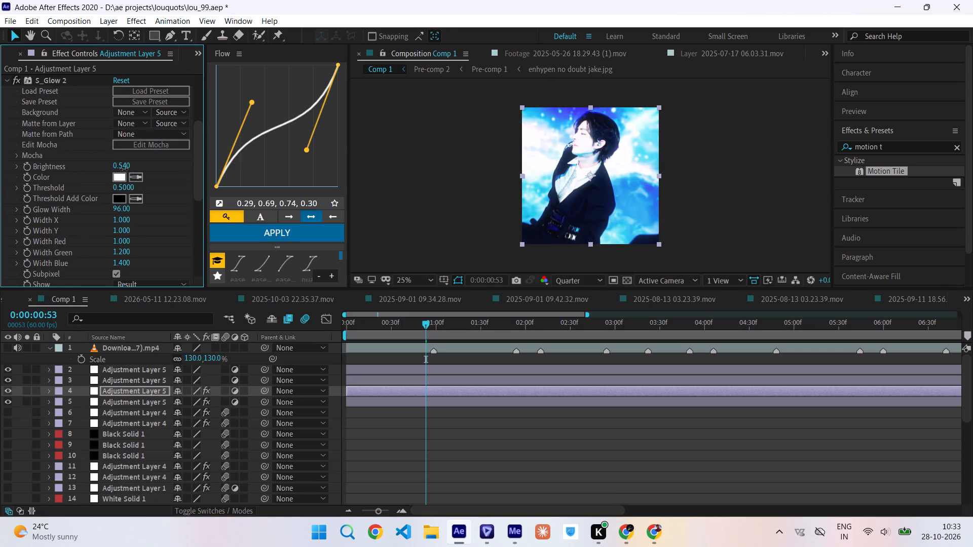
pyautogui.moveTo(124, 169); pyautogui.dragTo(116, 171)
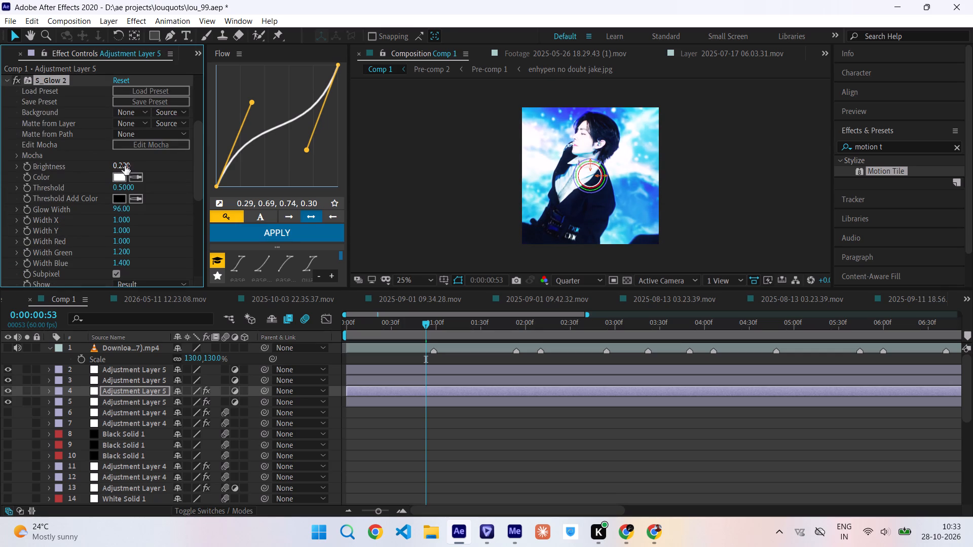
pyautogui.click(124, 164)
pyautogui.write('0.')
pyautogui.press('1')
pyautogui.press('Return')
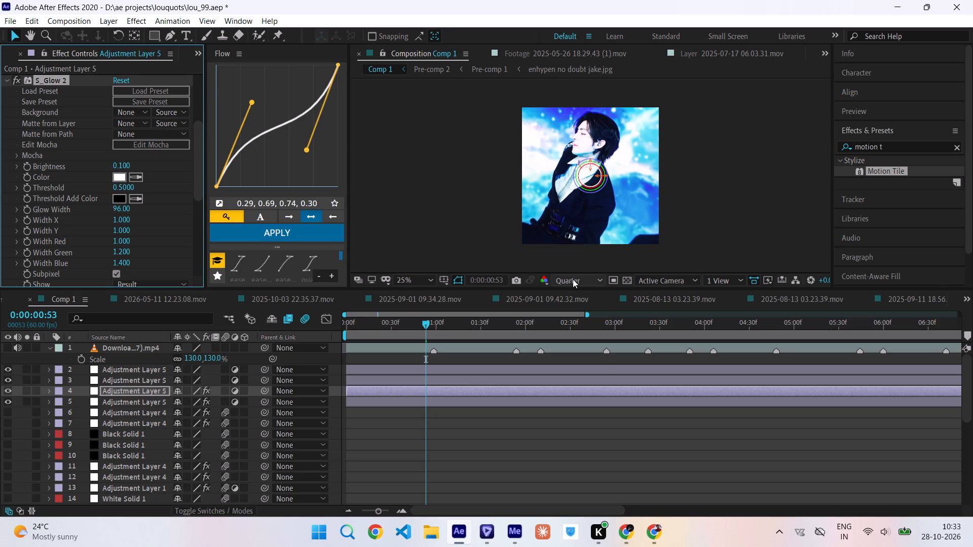
# Switch the composition preview to Full resolution and inspect the frames at 0:00:01:29, 0:00:02:03 and 0:00:02:31.
pyautogui.click(573, 279)
pyautogui.click(567, 309)
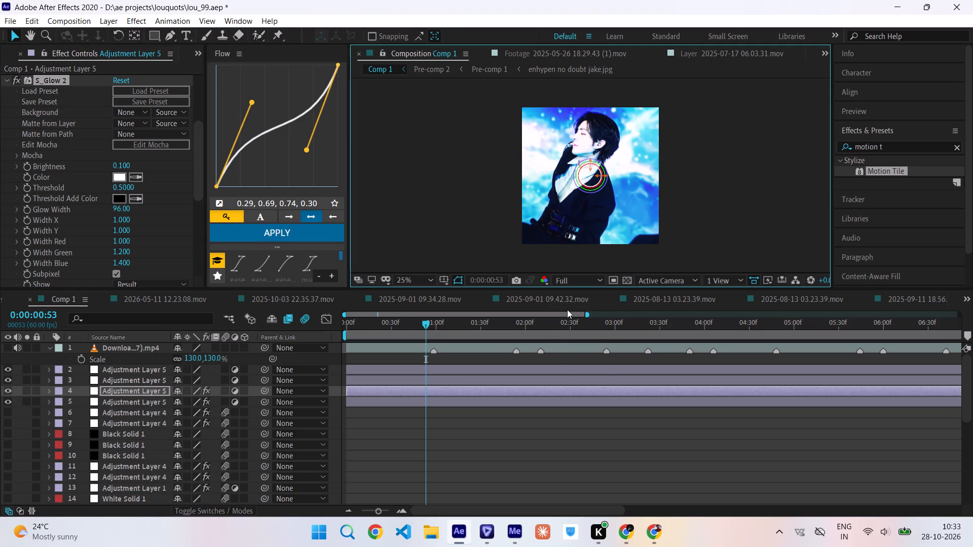
pyautogui.keyDown('ctrl'); pyautogui.scroll(1, 597, 146); pyautogui.keyUp('ctrl')
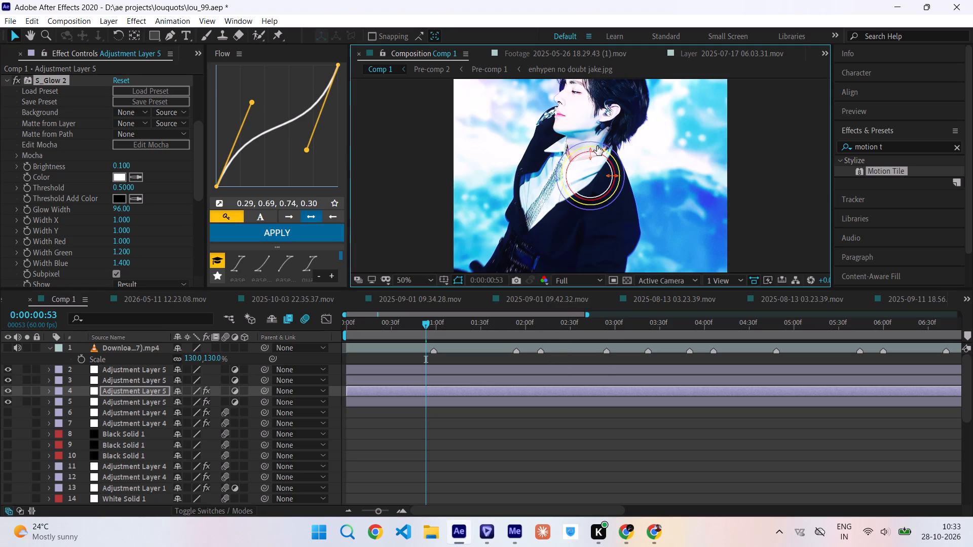
pyautogui.click(479, 328)
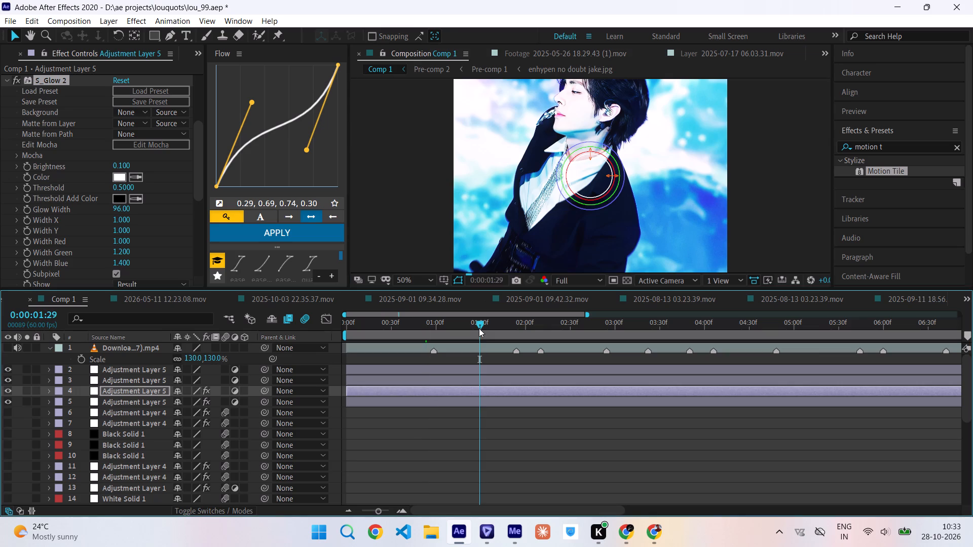
pyautogui.keyDown('ctrl'); pyautogui.scroll(-1, 532, 189); pyautogui.keyUp('ctrl')
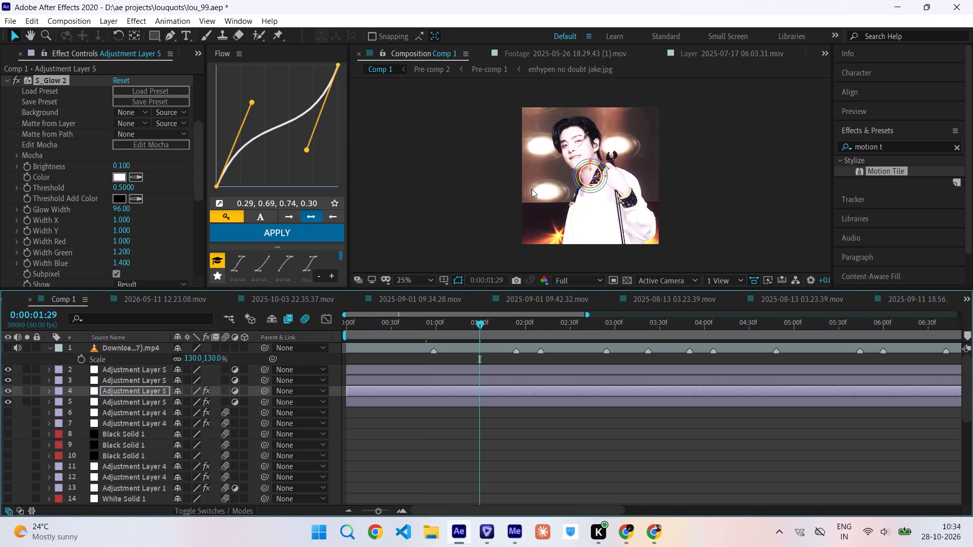
pyautogui.click(530, 327)
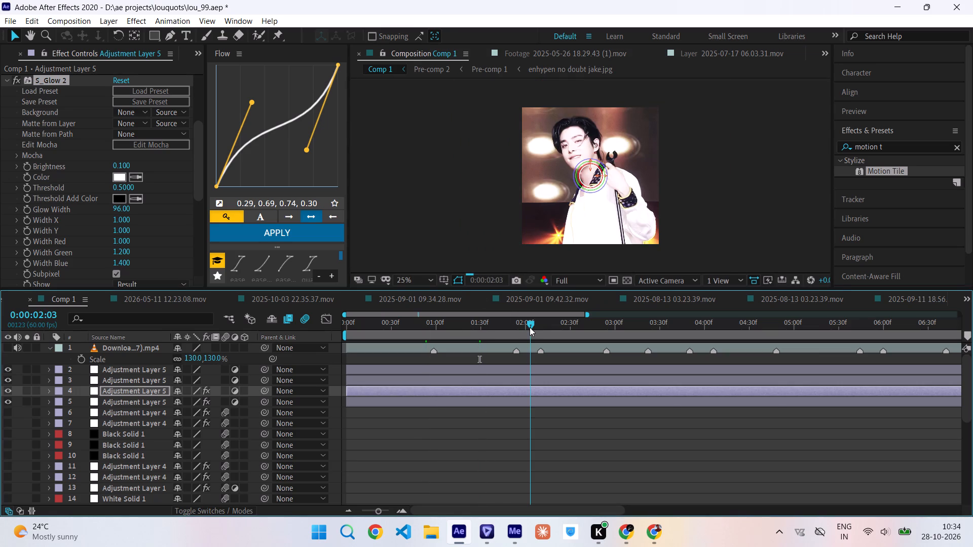
pyautogui.click(571, 328)
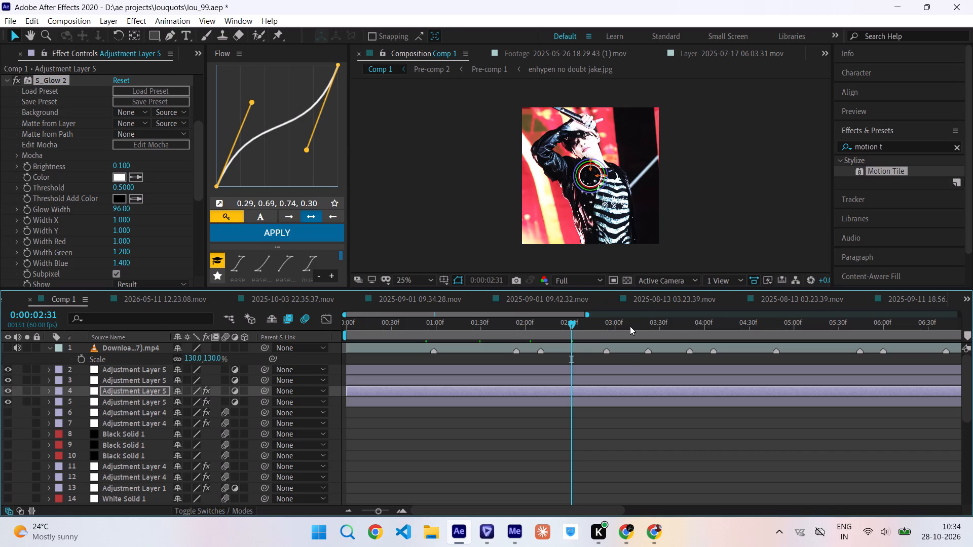
# Set S_Glow 2's brightness to 0.5 on layer 4 and check the clip around 0:00:03:06.
pyautogui.click(116, 169)
pyautogui.write('0.5')
pyautogui.press('Return')
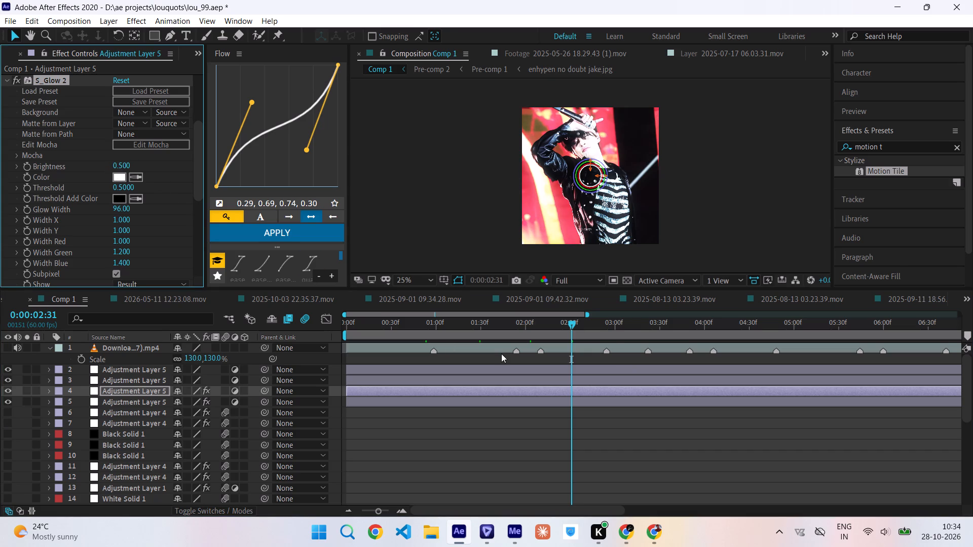
pyautogui.click(619, 328)
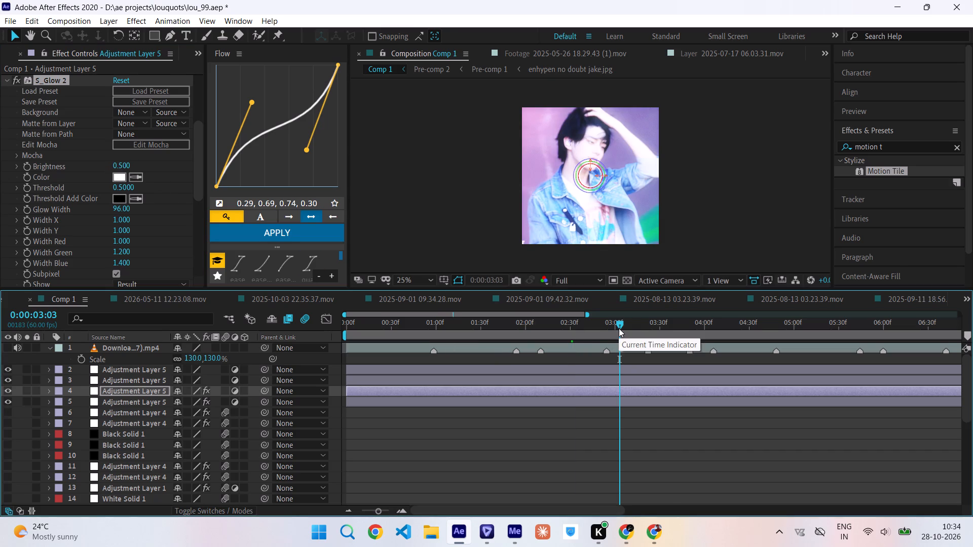
pyautogui.moveTo(619, 328); pyautogui.dragTo(627, 334)
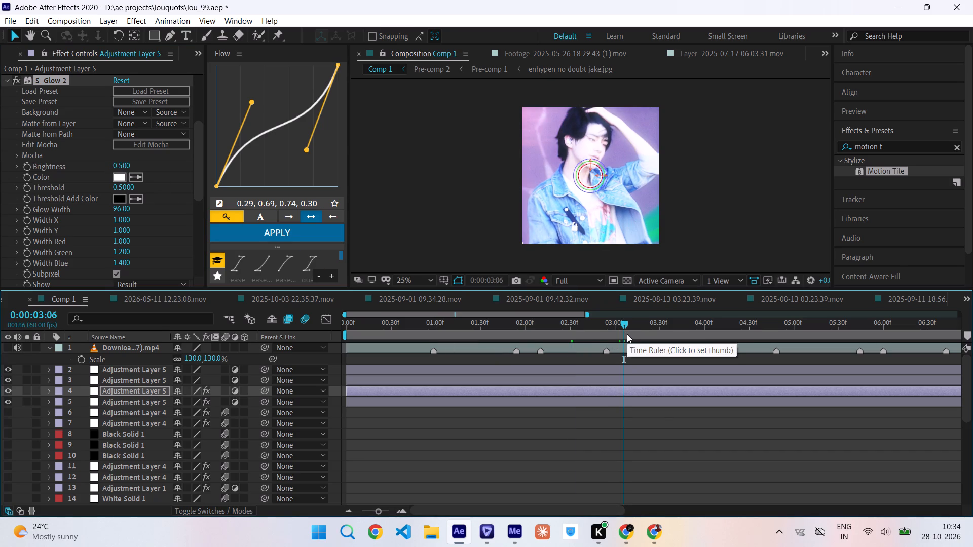
# Open layer 4's Magic Bullet Looks look, review its Spot Exposure settings, and accept it without edits.
pyautogui.scroll(2, 149, 210)
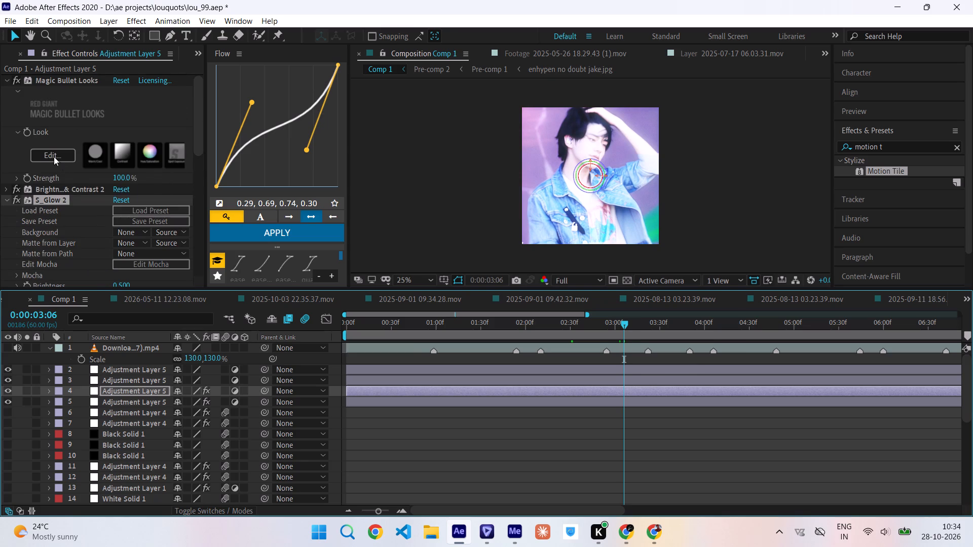
pyautogui.click(53, 155)
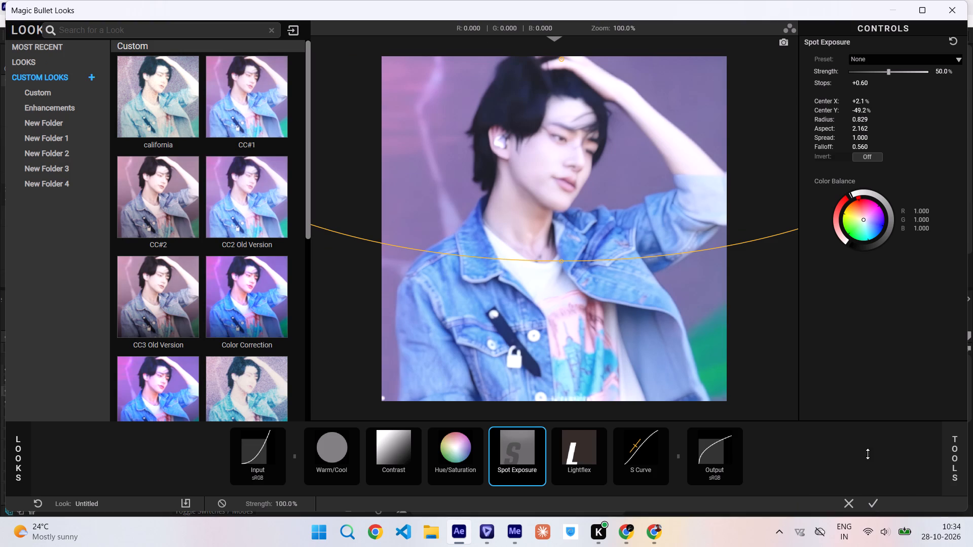
pyautogui.click(877, 501)
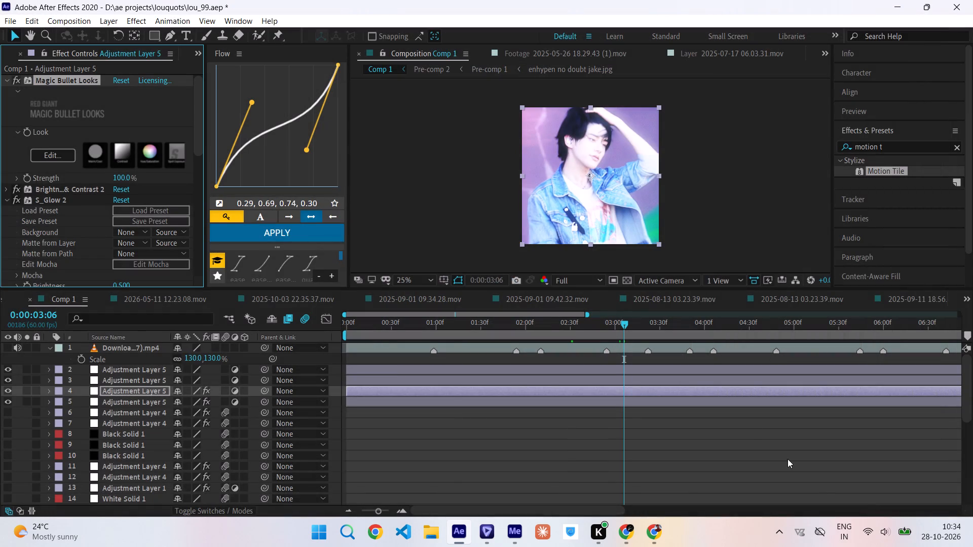
pyautogui.scroll(-2, 692, 423)
pyautogui.scroll(4, 692, 423)
# Inspect the graded frames of Comp 1 from 0:00:03:14 to 0:00:04:28, examining the hat clip's face up close.
pyautogui.click(631, 328)
pyautogui.moveTo(631, 328); pyautogui.dragTo(635, 334)
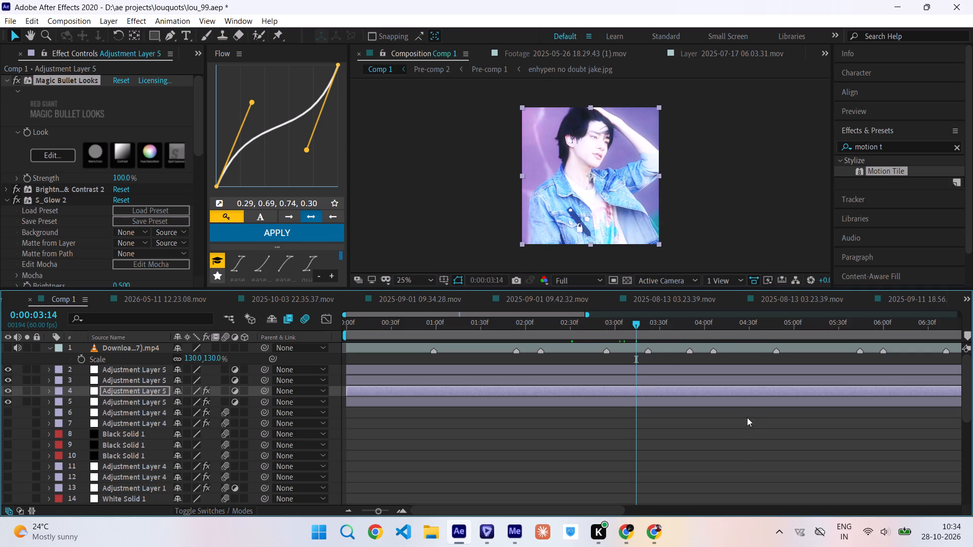
pyautogui.click(665, 327)
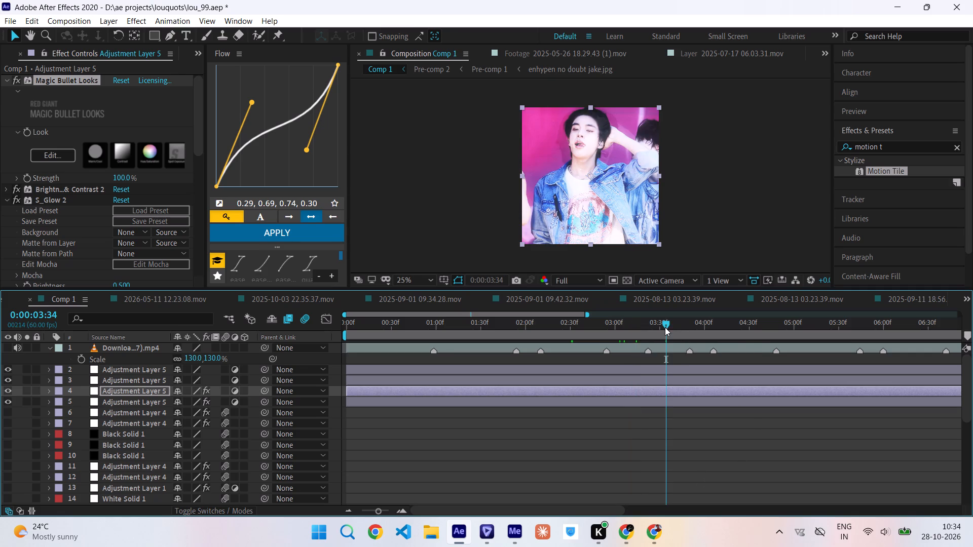
pyautogui.moveTo(665, 327); pyautogui.dragTo(676, 329)
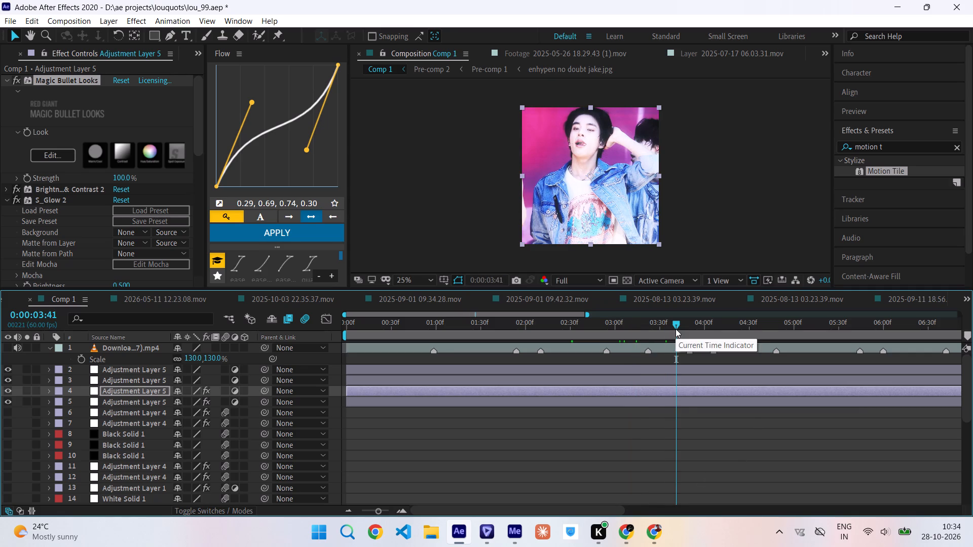
pyautogui.moveTo(676, 329); pyautogui.dragTo(690, 333)
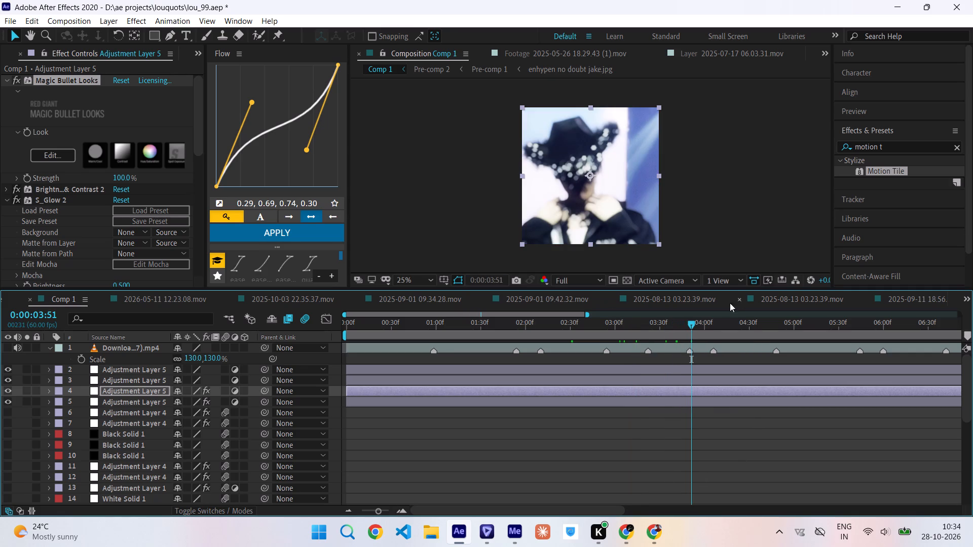
pyautogui.click(699, 330)
pyautogui.moveTo(699, 330); pyautogui.dragTo(703, 333)
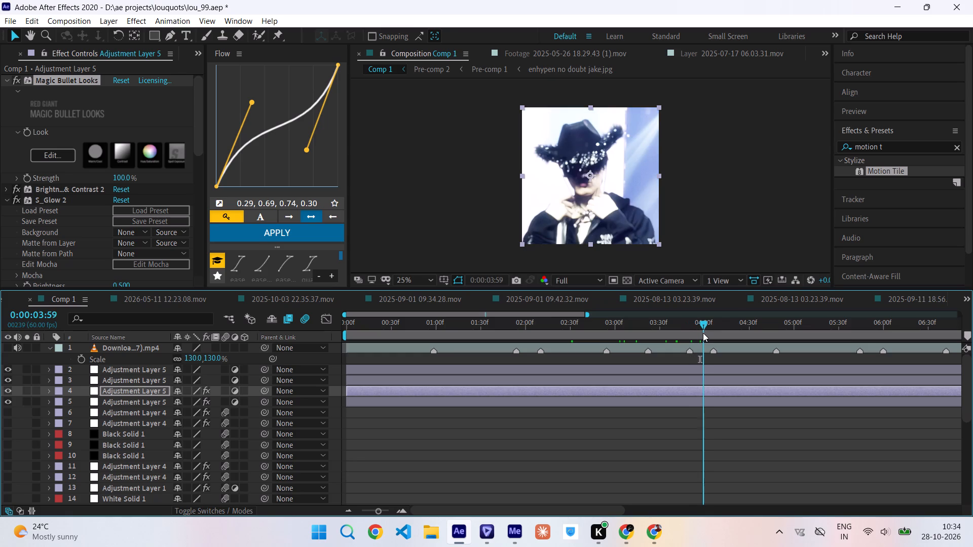
pyautogui.moveTo(703, 333); pyautogui.dragTo(704, 333)
pyautogui.moveTo(704, 333); pyautogui.dragTo(718, 337)
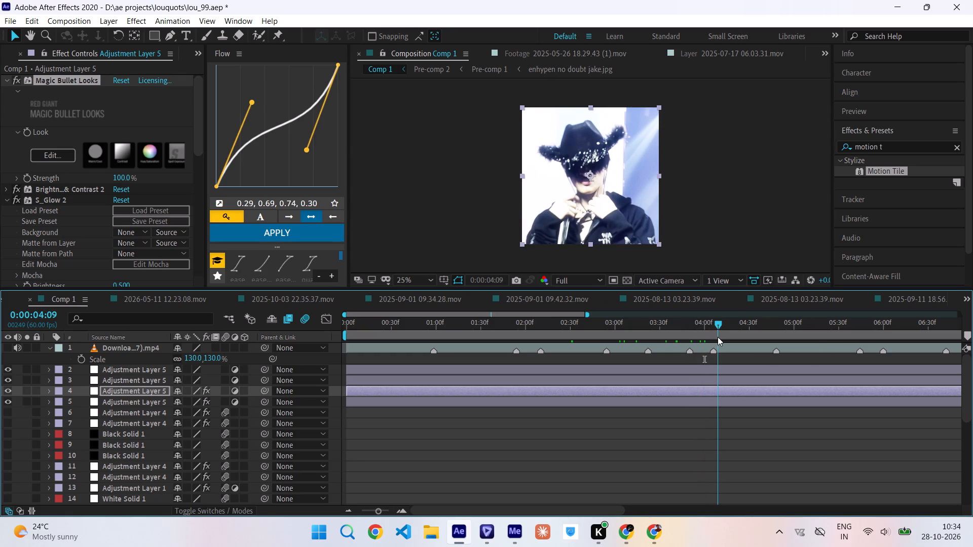
pyautogui.moveTo(718, 337); pyautogui.dragTo(743, 341)
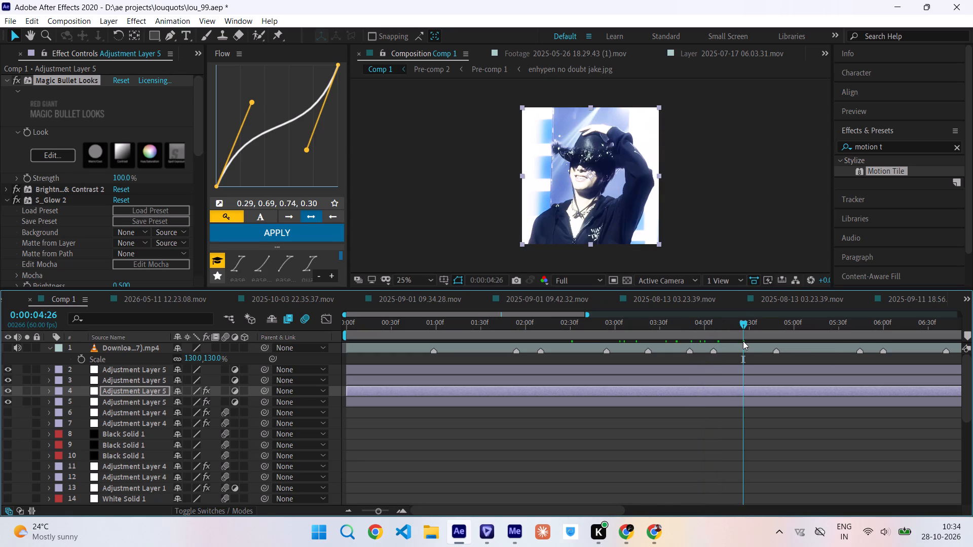
pyautogui.moveTo(743, 327); pyautogui.dragTo(747, 333)
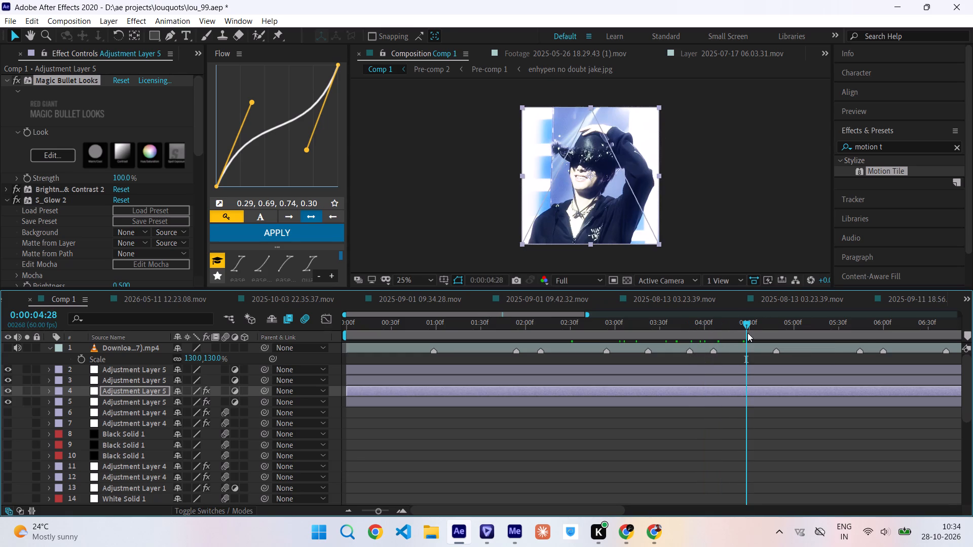
pyautogui.keyDown('ctrl'); pyautogui.scroll(2, 603, 147); pyautogui.keyUp('ctrl')
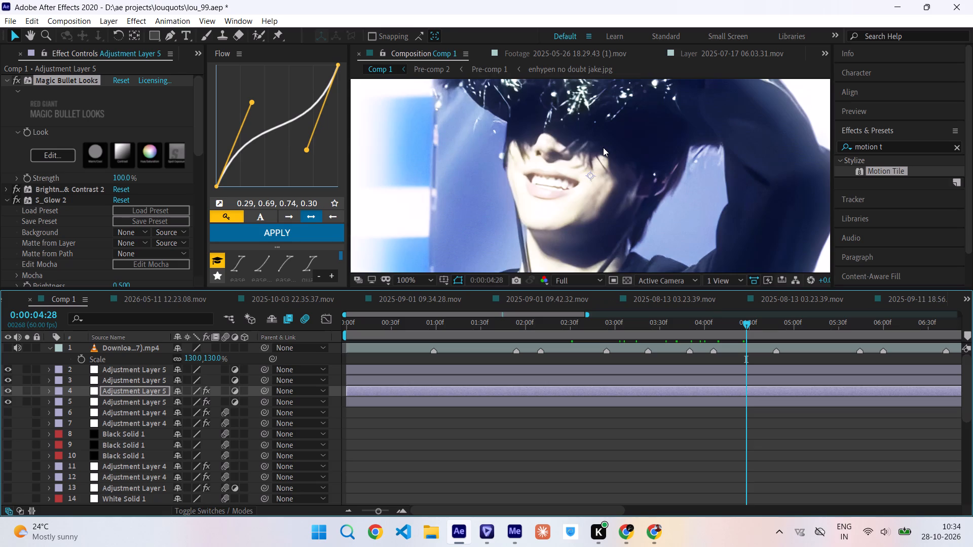
pyautogui.keyDown('ctrl'); pyautogui.scroll(-3, 603, 147); pyautogui.keyUp('ctrl')
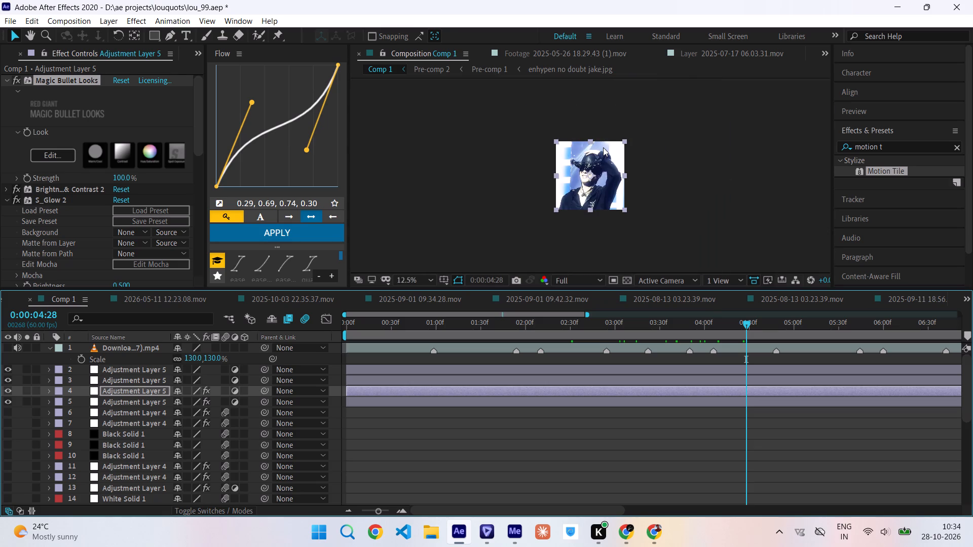
pyautogui.keyDown('ctrl'); pyautogui.scroll(1, 603, 147); pyautogui.keyUp('ctrl')
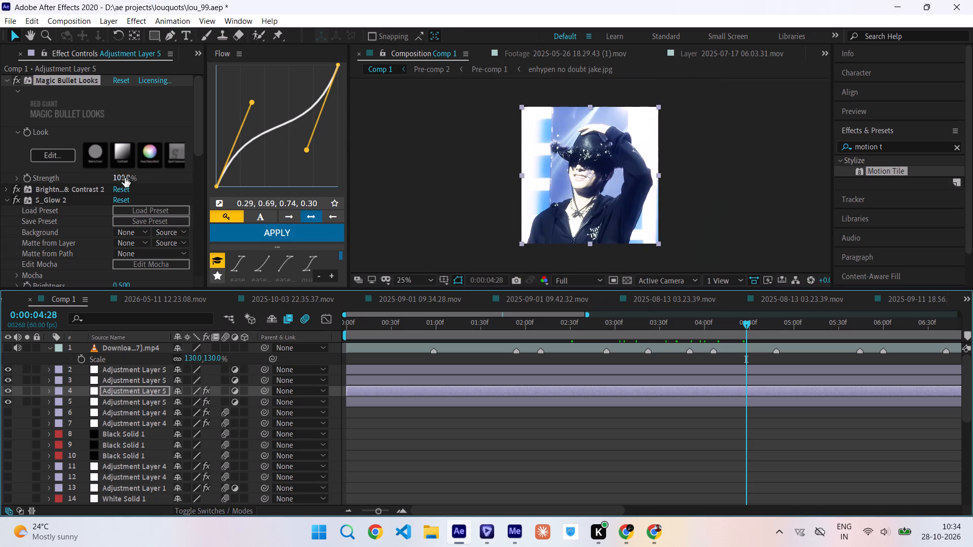
# Set layer 4's Magic Bullet Looks strength to 65% and check the frames at 0:00:01:28, 0:00:00:34 and 0:00:00:44.
pyautogui.moveTo(123, 176); pyautogui.dragTo(108, 177)
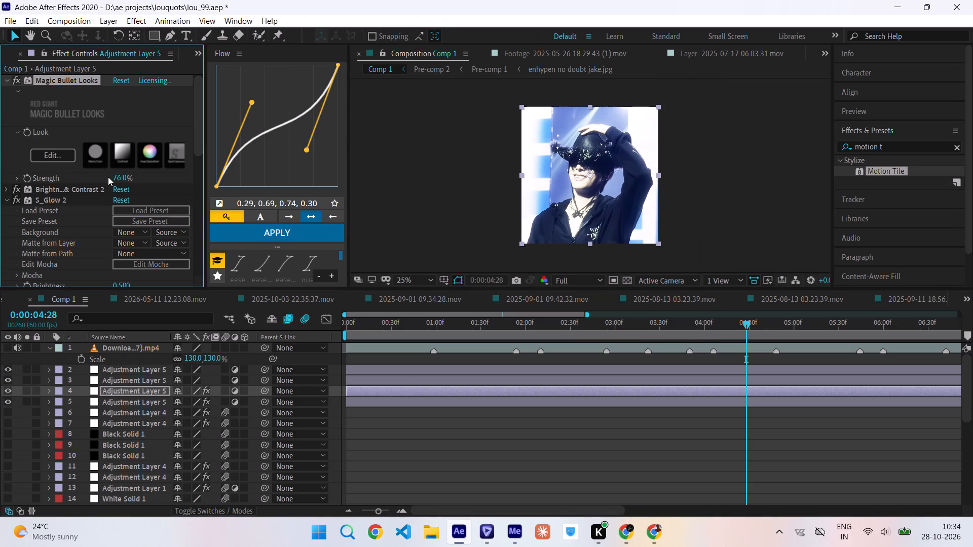
pyautogui.click(118, 178)
pyautogui.write('65')
pyautogui.press('Return')
pyautogui.click(478, 325)
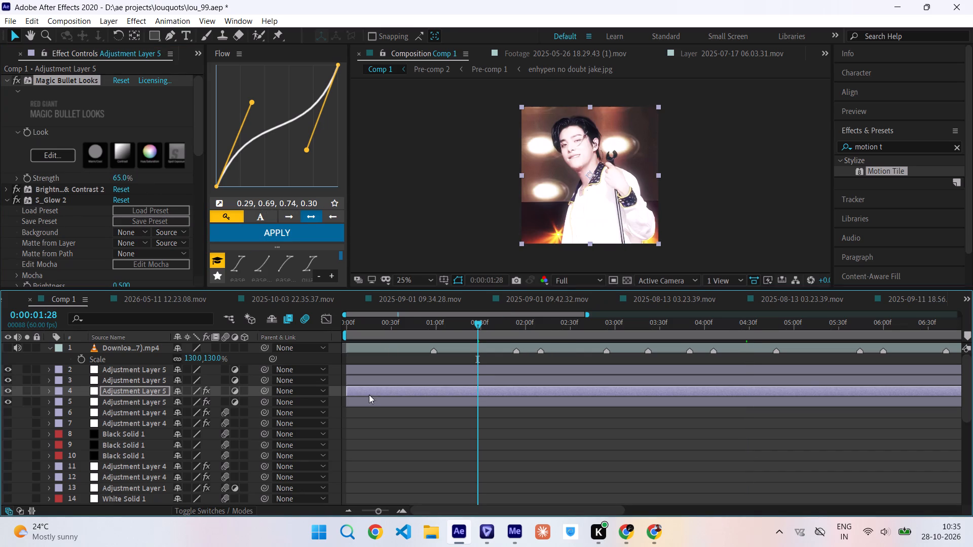
pyautogui.click(397, 321)
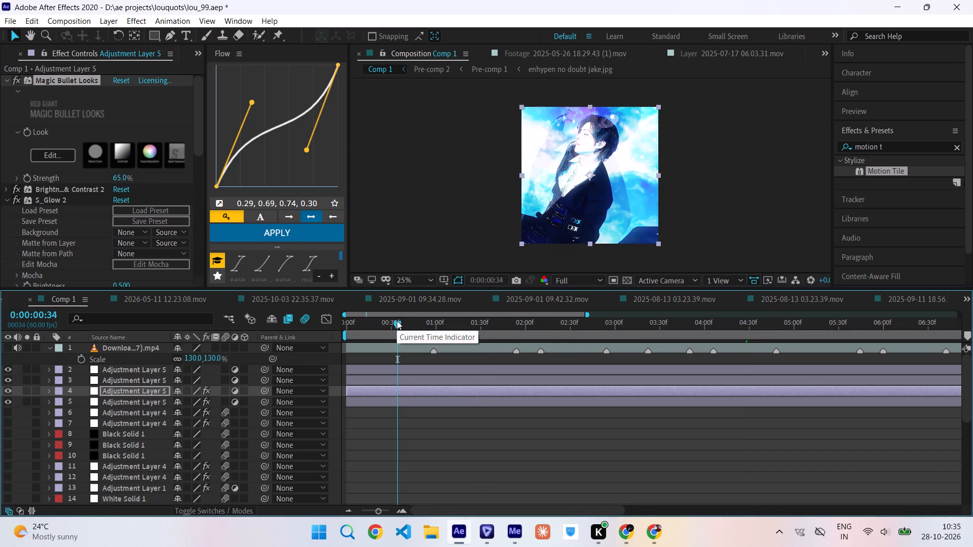
pyautogui.moveTo(397, 321); pyautogui.dragTo(411, 329)
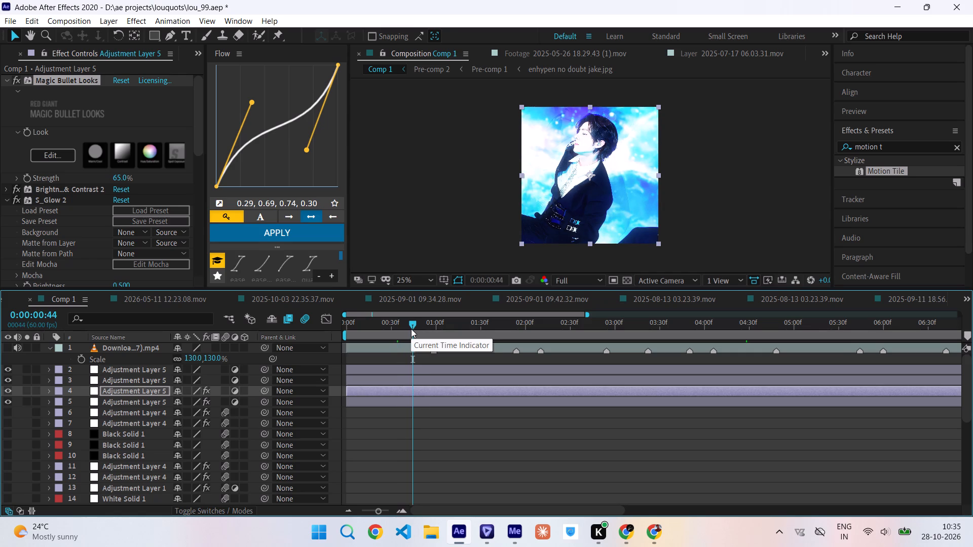
# Collapse S_Glow 2's settings on layer 4, compare Brightness & Contrast 2 off and on, and leave it disabled.
pyautogui.scroll(-2, 113, 244)
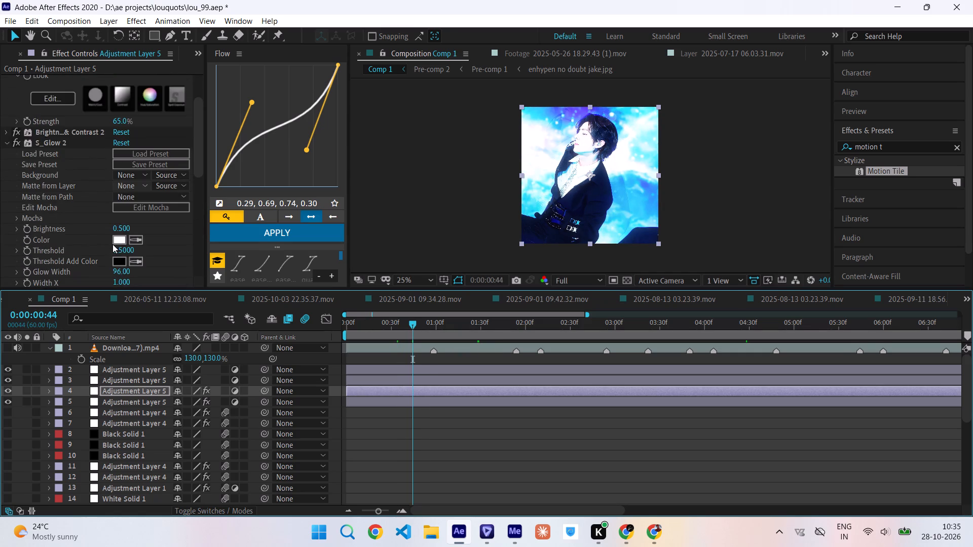
pyautogui.scroll(-1, 113, 244)
pyautogui.click(8, 112)
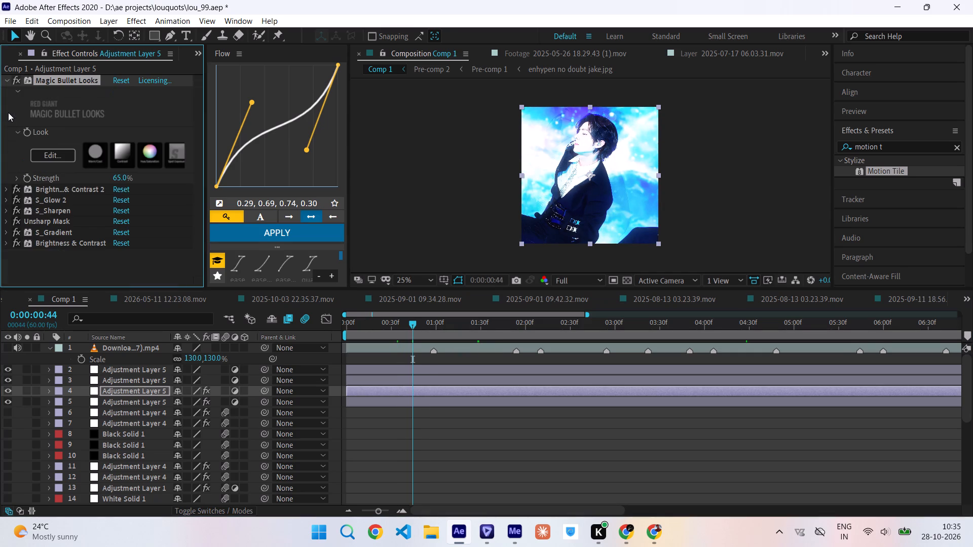
pyautogui.click(16, 188)
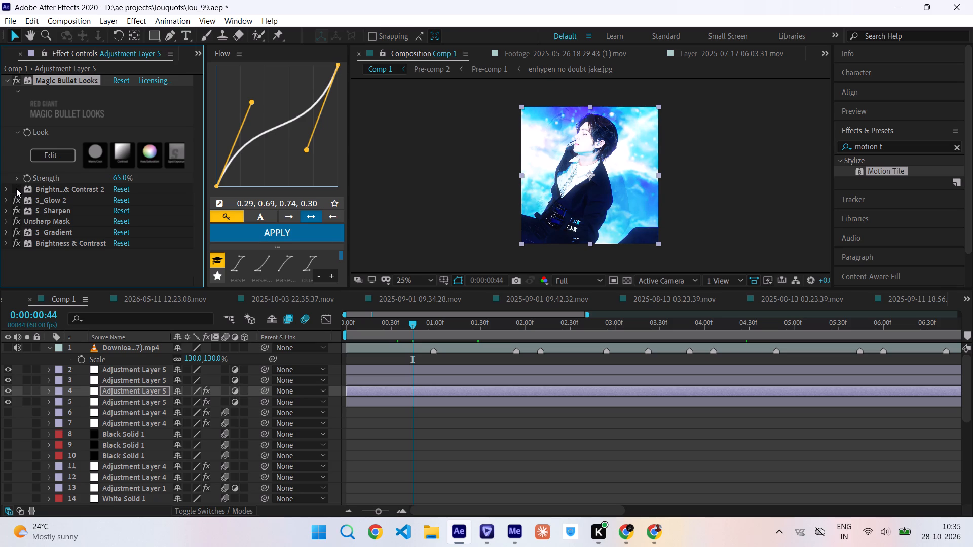
pyautogui.click(16, 188)
pyautogui.click(16, 187)
pyautogui.click(232, 6)
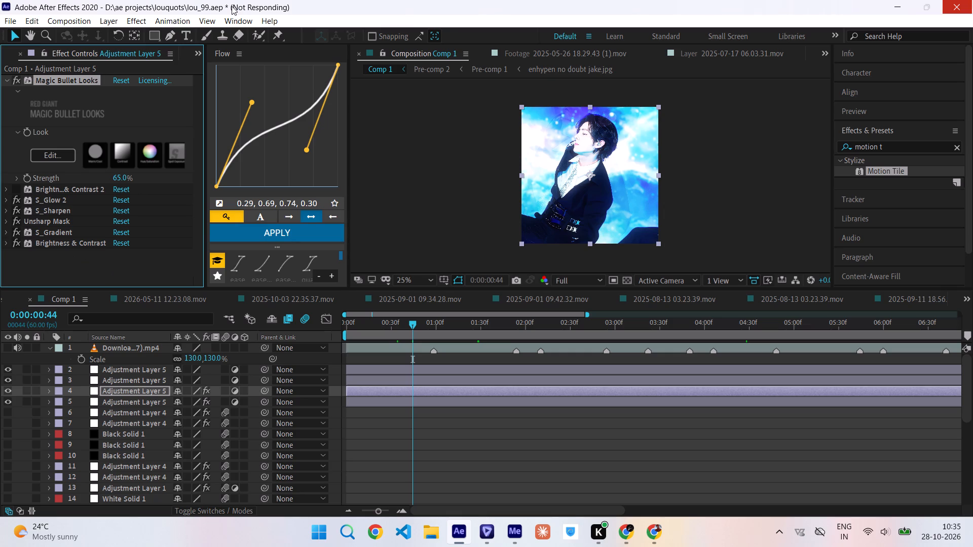
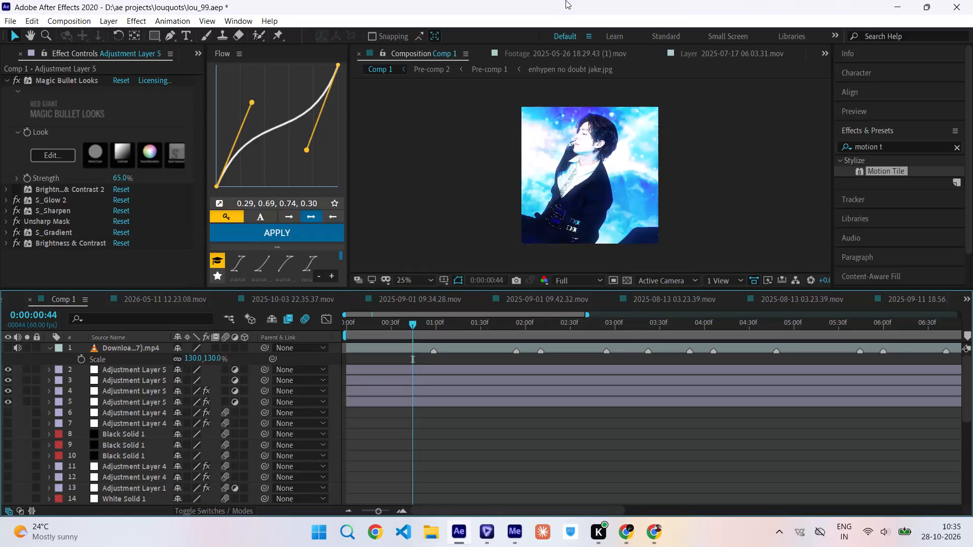
# Save the lou_99.aep project with the current colour-grade changes.
pyautogui.hotkey('ctrl', 's')
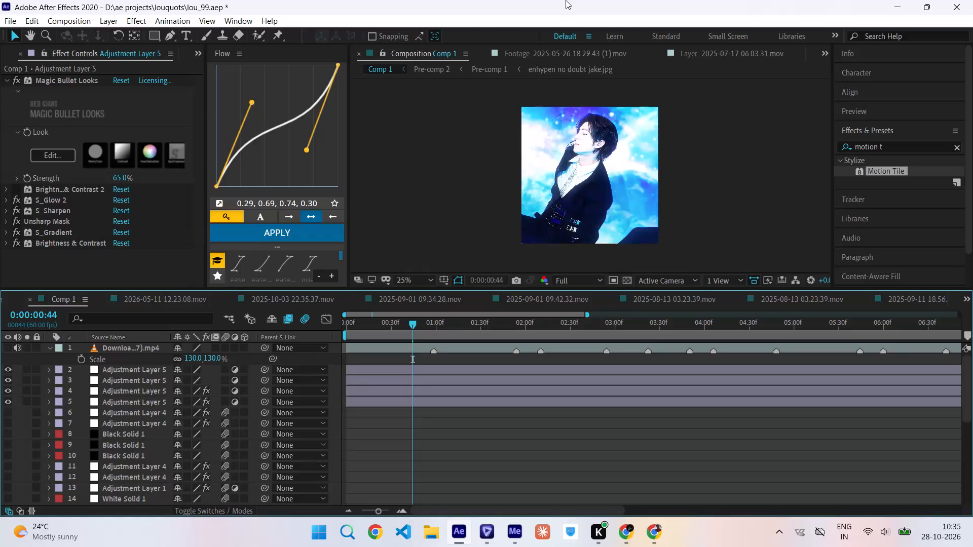
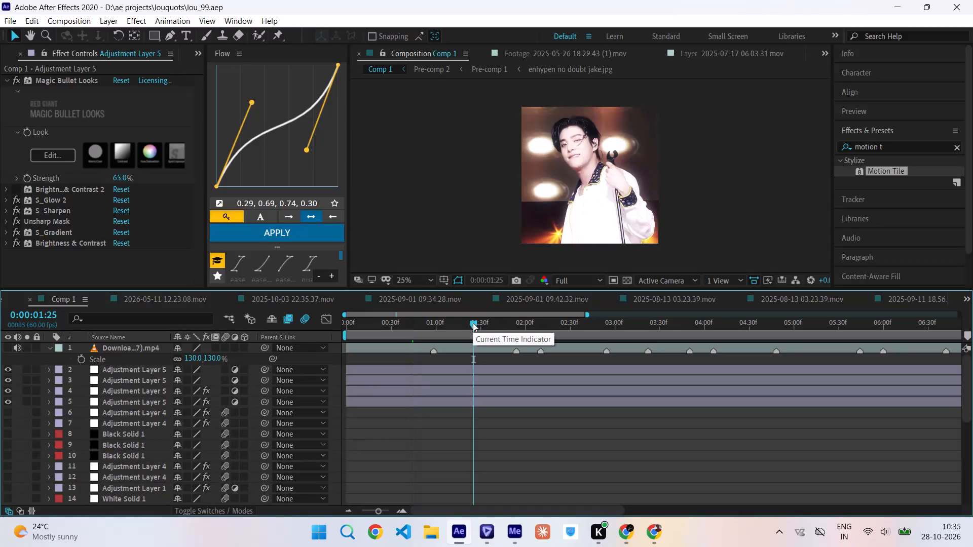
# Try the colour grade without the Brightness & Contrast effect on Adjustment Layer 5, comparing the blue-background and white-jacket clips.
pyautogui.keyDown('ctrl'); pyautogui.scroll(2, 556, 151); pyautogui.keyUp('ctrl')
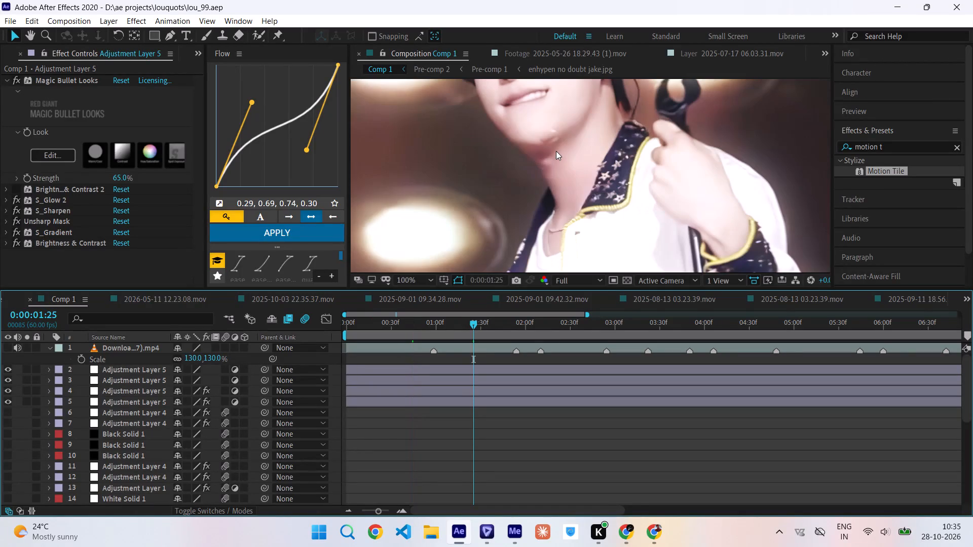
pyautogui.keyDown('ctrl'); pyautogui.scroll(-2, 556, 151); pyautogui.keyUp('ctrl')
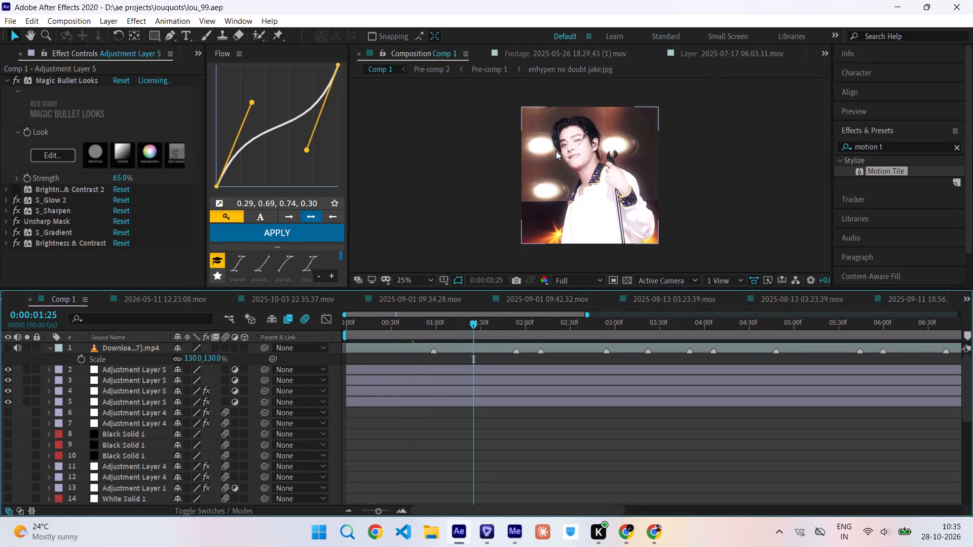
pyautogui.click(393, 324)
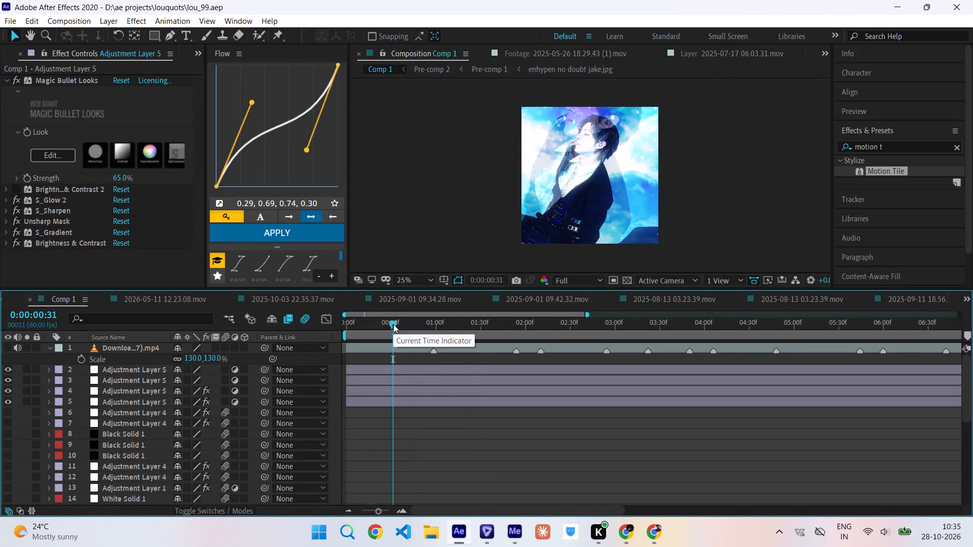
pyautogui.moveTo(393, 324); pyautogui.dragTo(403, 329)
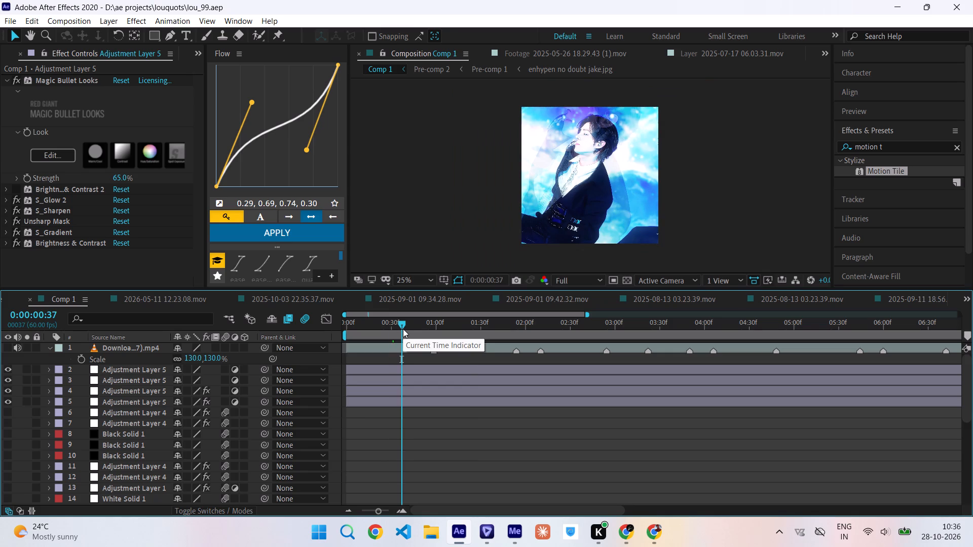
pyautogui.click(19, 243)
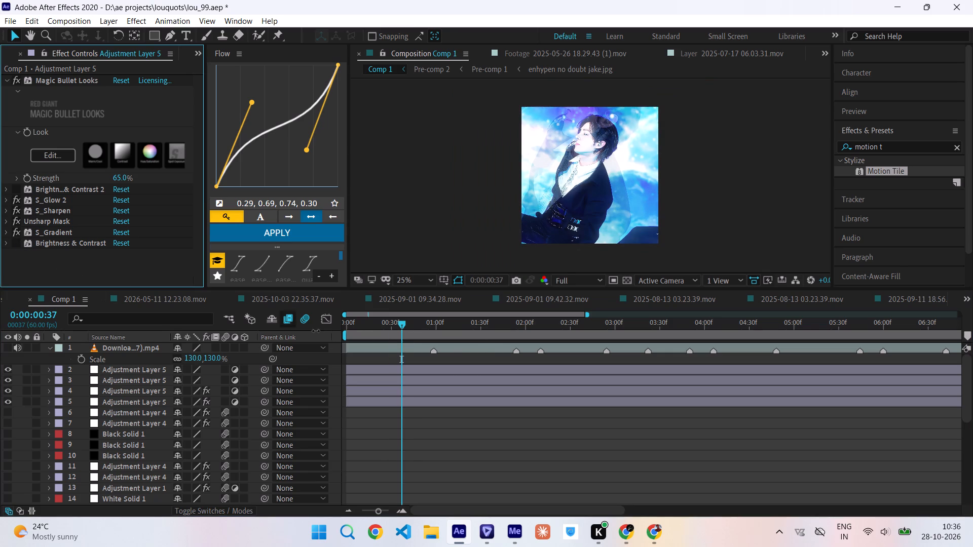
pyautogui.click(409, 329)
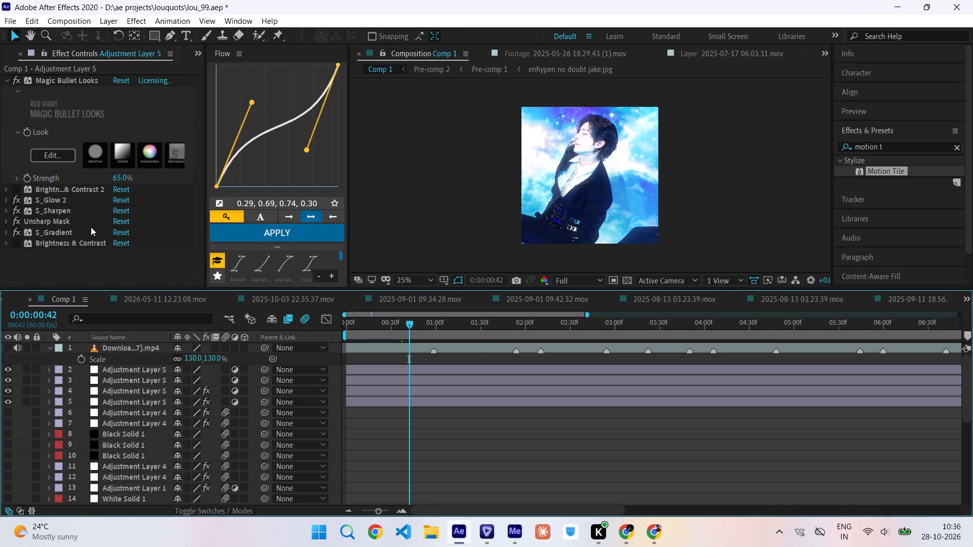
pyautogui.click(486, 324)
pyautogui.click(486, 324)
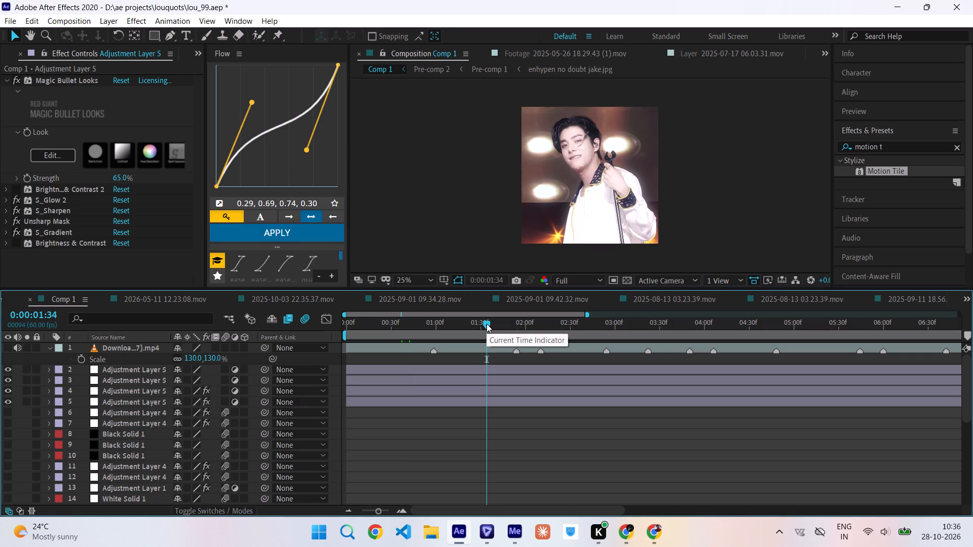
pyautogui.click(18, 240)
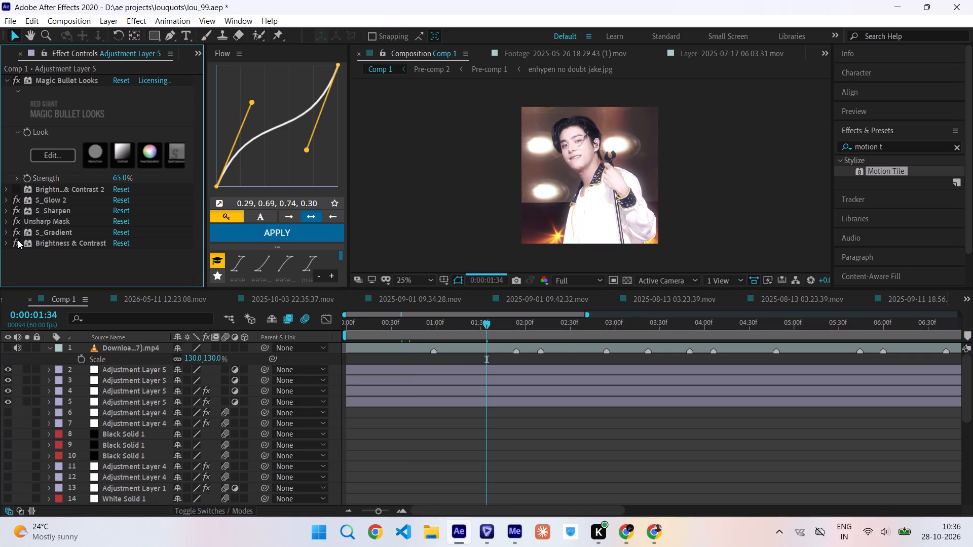
# Enable the Brightness & Contrast 2 effect on Adjustment Layer 5 and set its Brightness to 10.
pyautogui.click(16, 188)
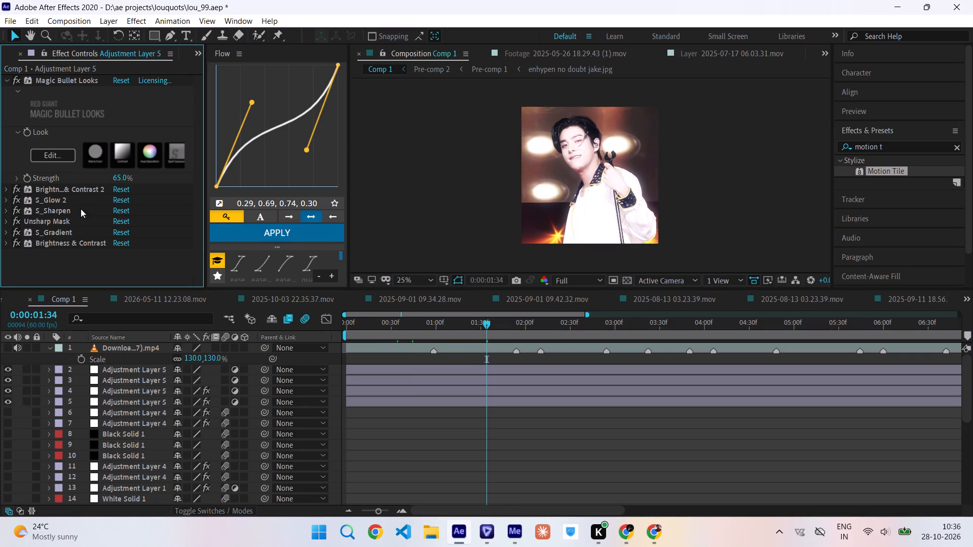
pyautogui.click(5, 189)
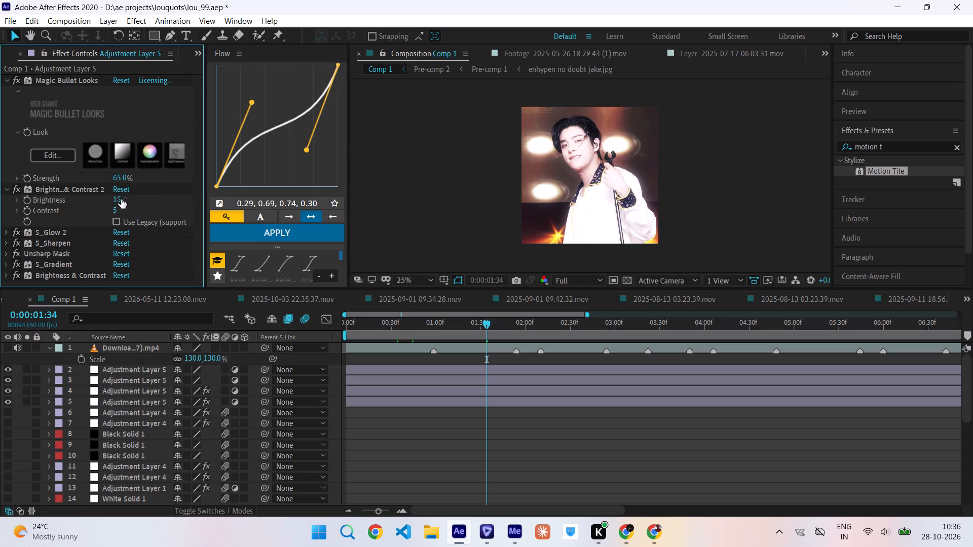
pyautogui.click(121, 199)
pyautogui.write('10')
pyautogui.press('Return')
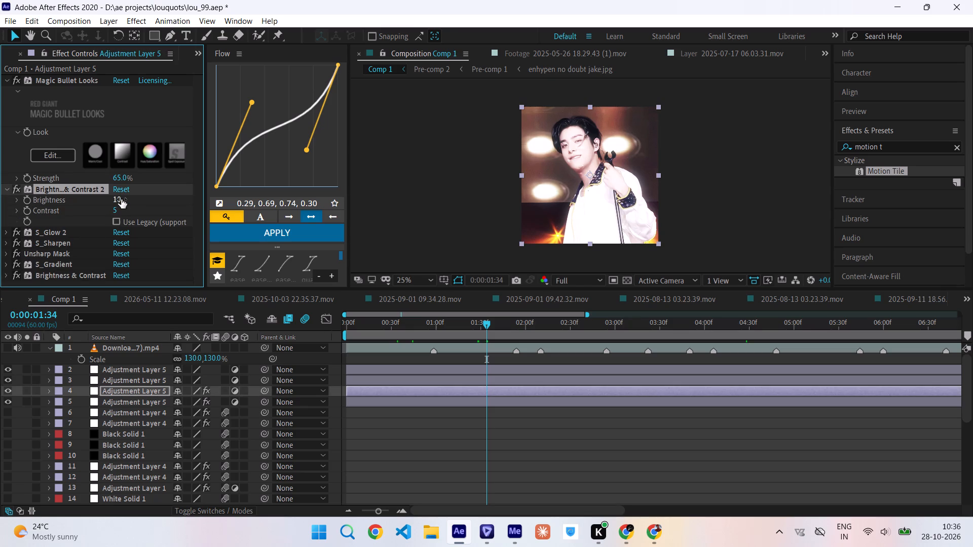
# Examine the colour grade on the clips between about 2 and 7 seconds of Comp 1, including a close-up of the framed suit shot.
pyautogui.click(530, 326)
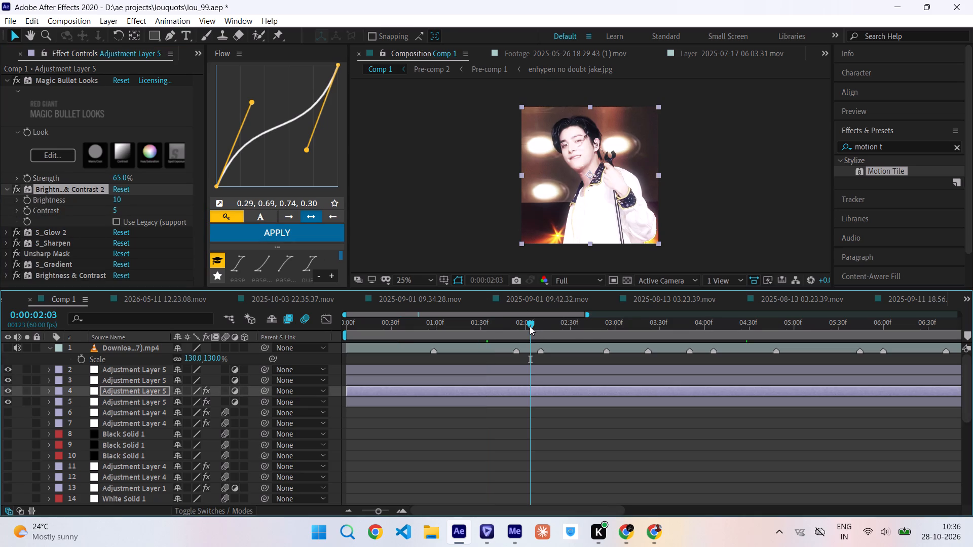
pyautogui.click(586, 329)
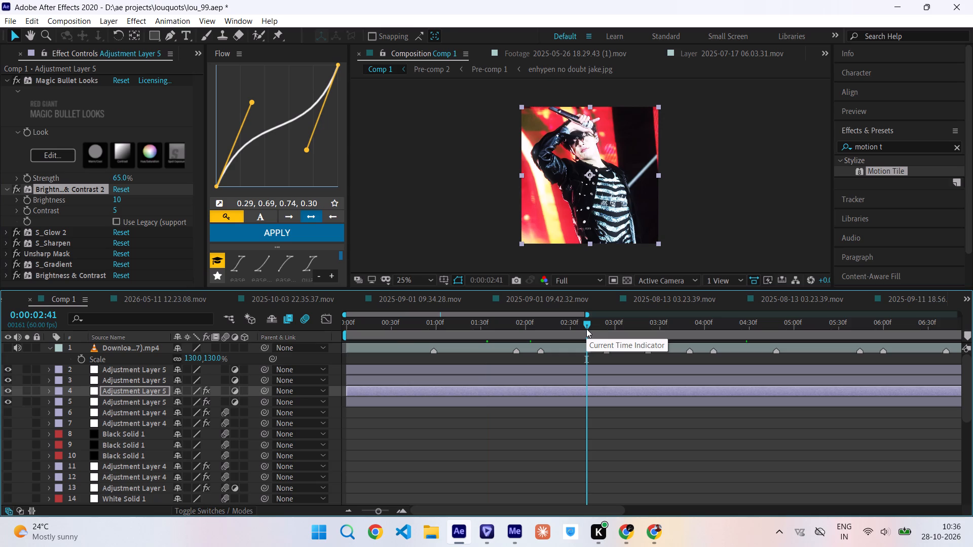
pyautogui.click(627, 332)
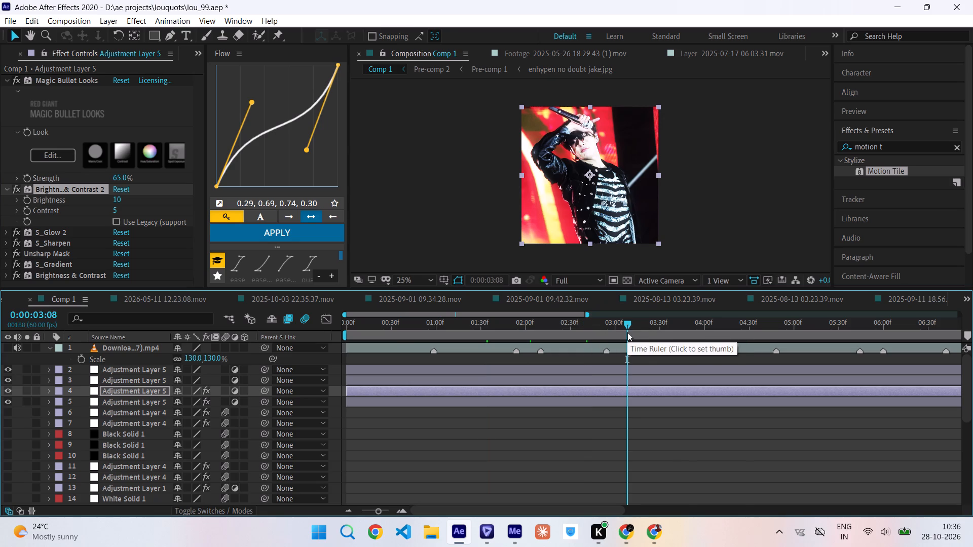
pyautogui.click(669, 329)
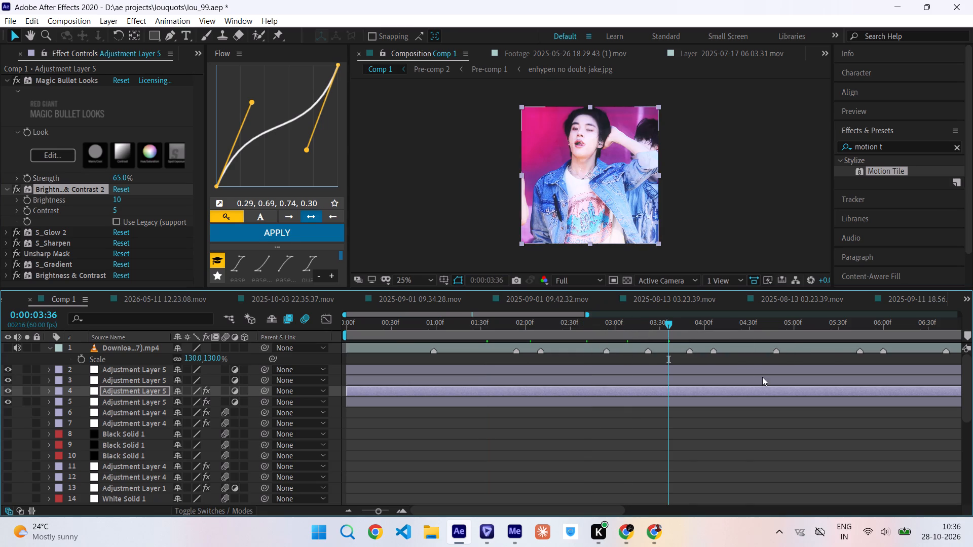
pyautogui.click(750, 323)
pyautogui.hscroll(-1, 750, 323)
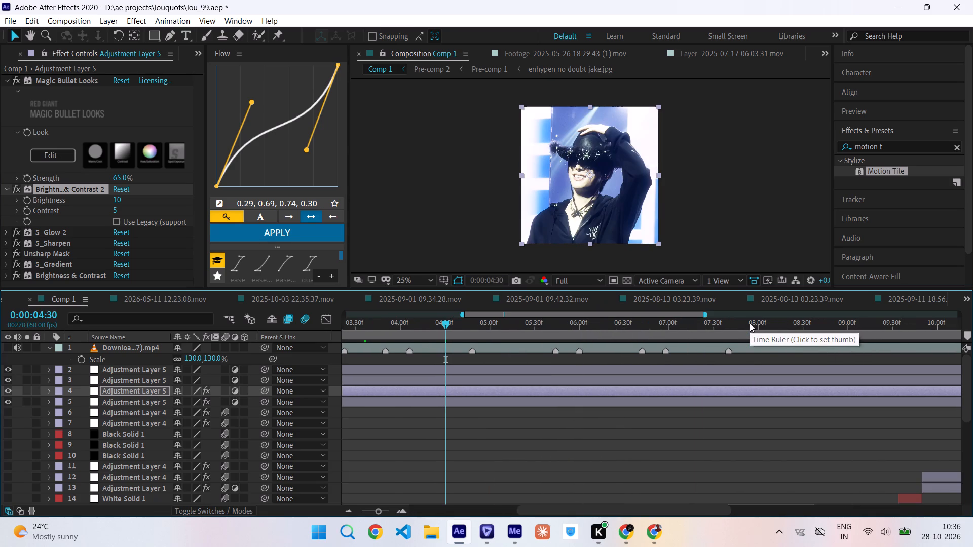
pyautogui.click(528, 323)
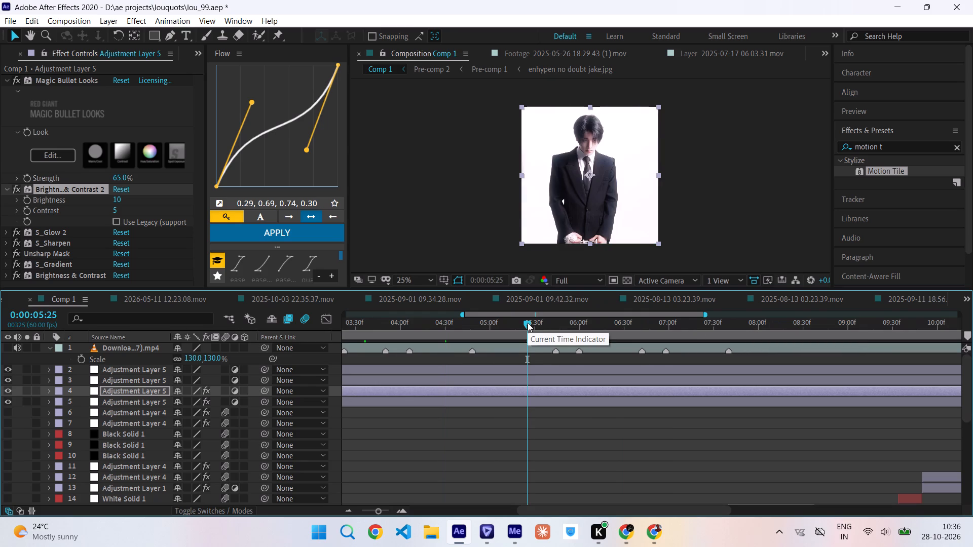
pyautogui.click(569, 328)
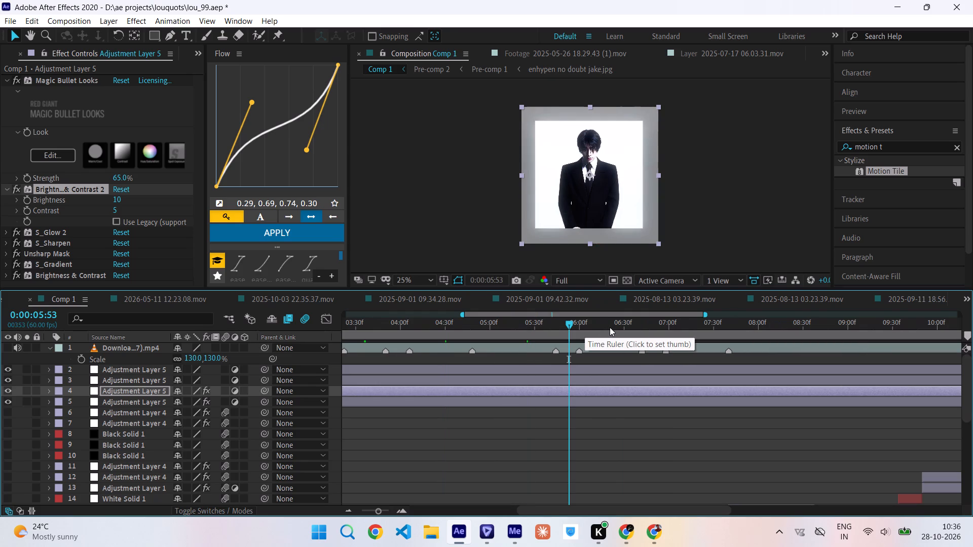
pyautogui.click(610, 327)
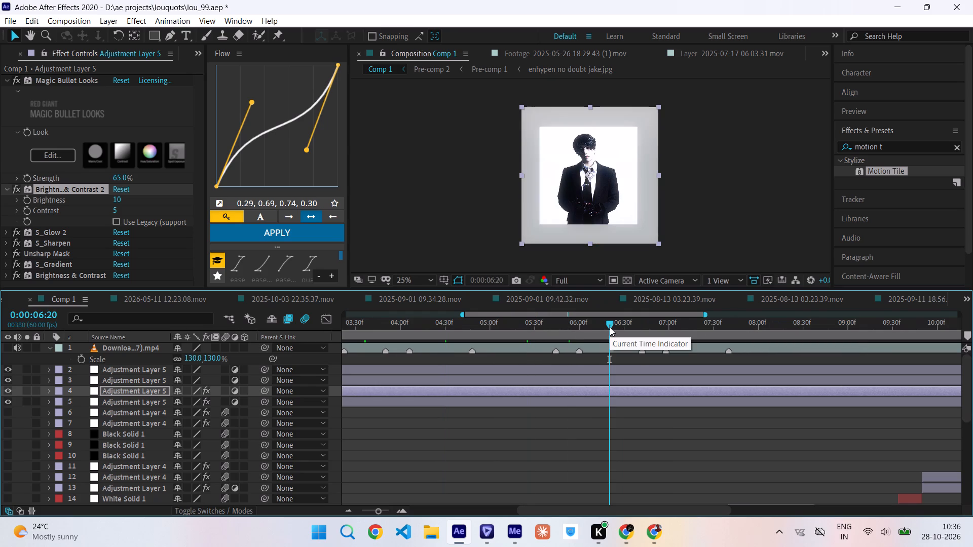
pyautogui.moveTo(610, 327); pyautogui.dragTo(618, 329)
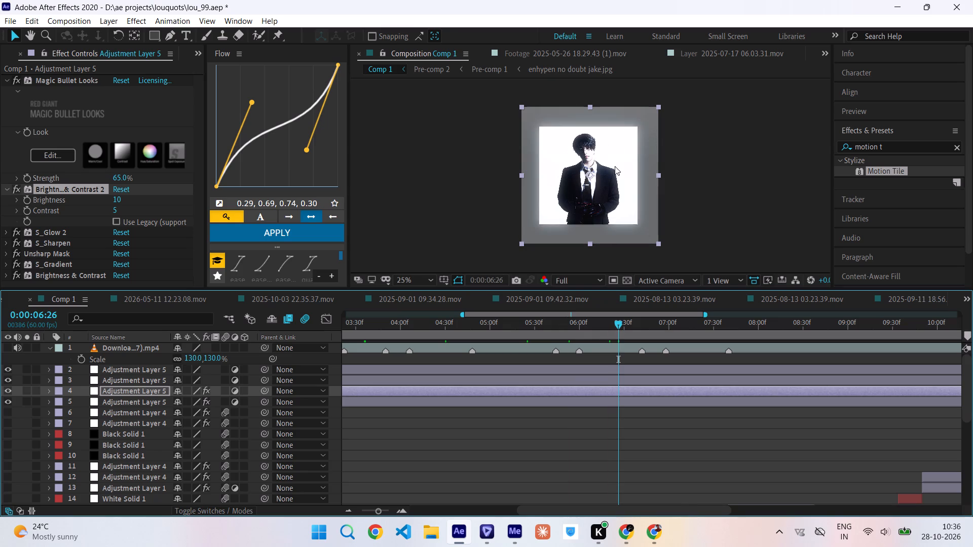
pyautogui.keyDown('ctrl'); pyautogui.scroll(2, 614, 176); pyautogui.keyUp('ctrl')
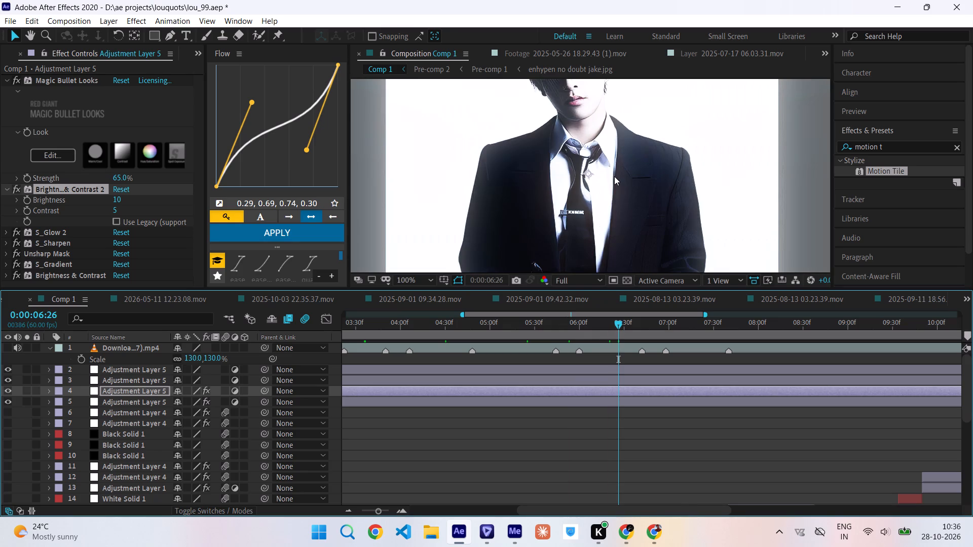
pyautogui.keyDown('ctrl'); pyautogui.scroll(-2, 614, 176); pyautogui.keyUp('ctrl')
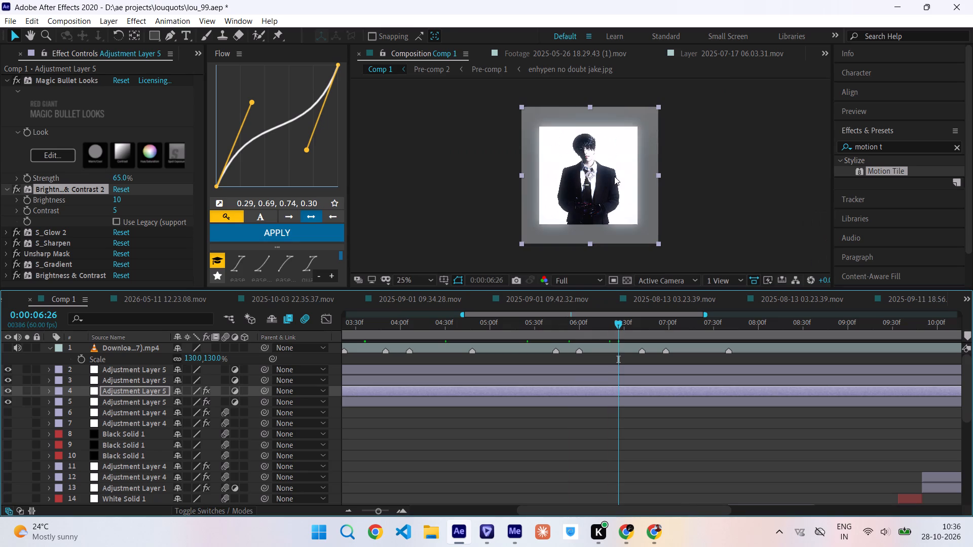
pyautogui.click(655, 325)
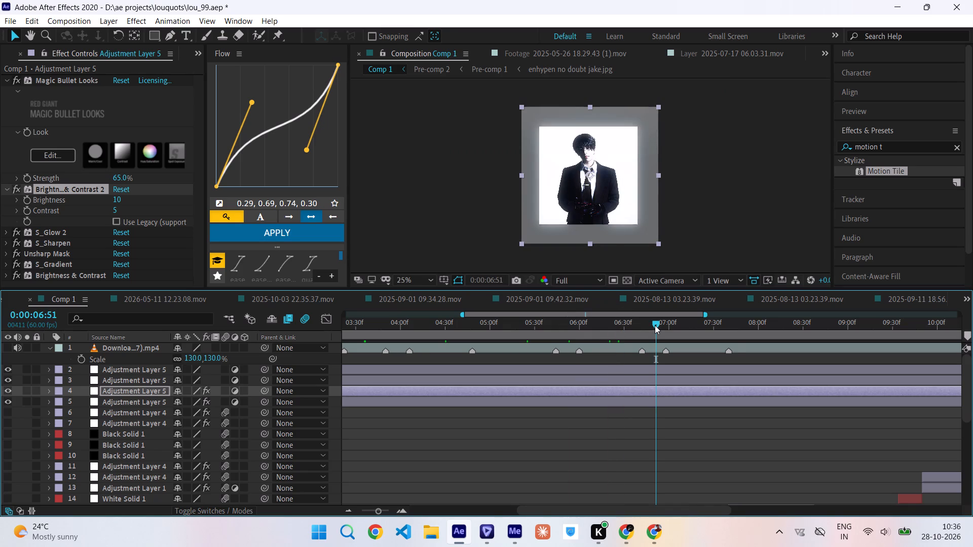
pyautogui.click(695, 330)
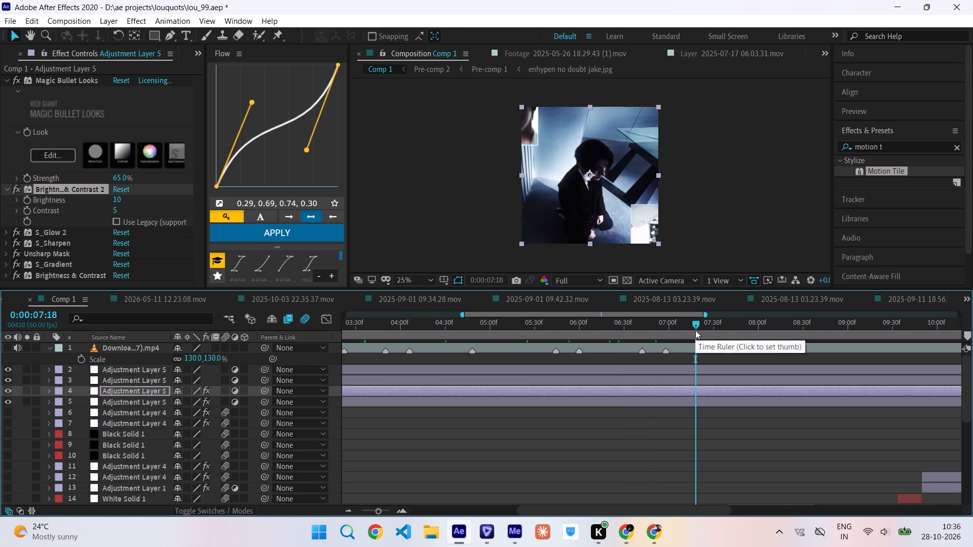
pyautogui.hscroll(-1, 695, 330)
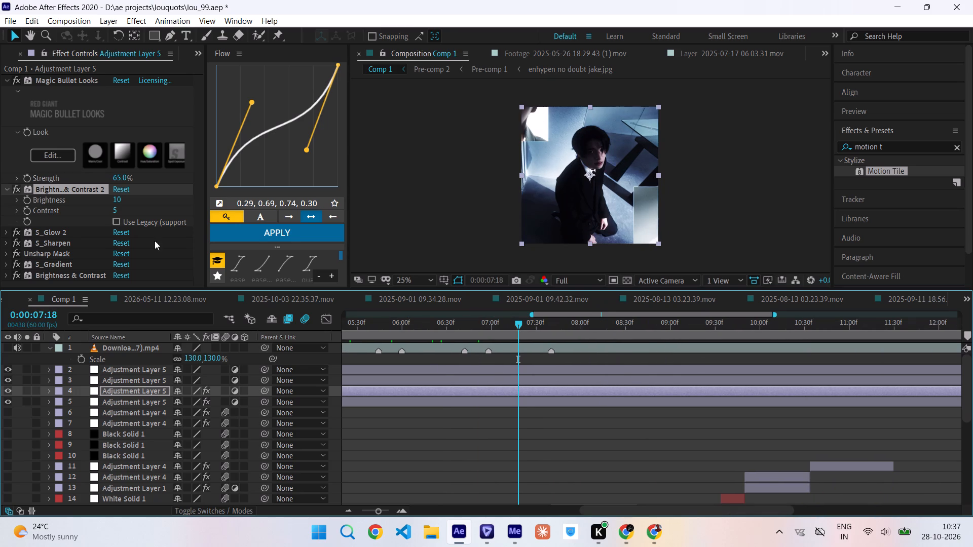
# Collapse the Brightness & Contrast 2 and Magic Bullet Looks settings of Adjustment Layer 5.
pyautogui.click(8, 189)
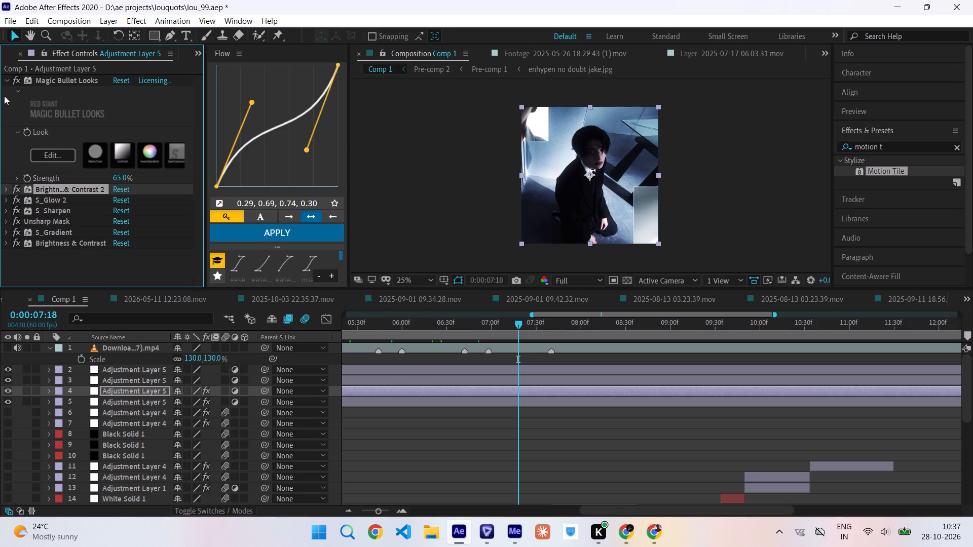
pyautogui.click(5, 81)
# Make layers 6 to 26, the transition adjustment layers and the black and white solids, visible in Comp 1 and leave them deselected.
pyautogui.hscroll(5, 440, 417)
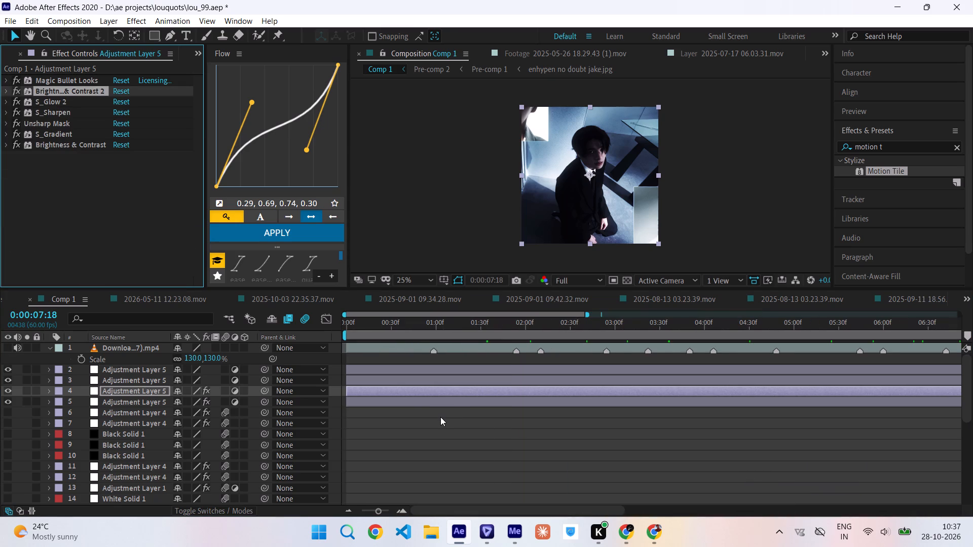
pyautogui.scroll(-1, 574, 415)
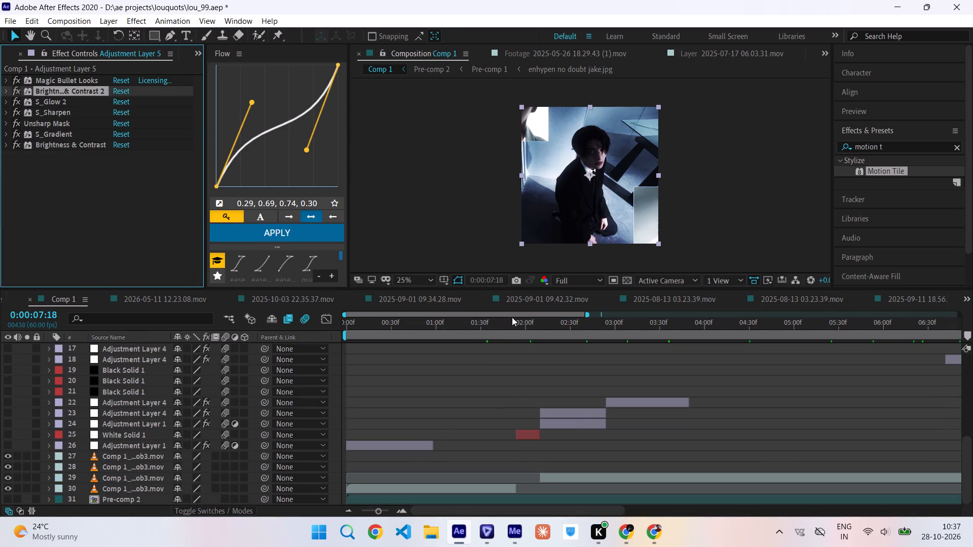
pyautogui.click(562, 328)
pyautogui.moveTo(562, 328); pyautogui.dragTo(571, 333)
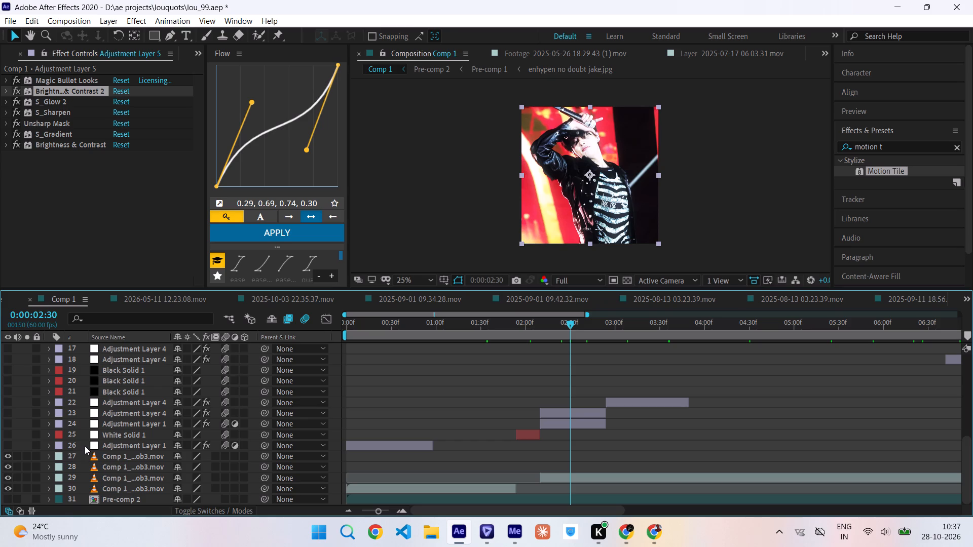
pyautogui.moveTo(85, 446); pyautogui.dragTo(119, 403)
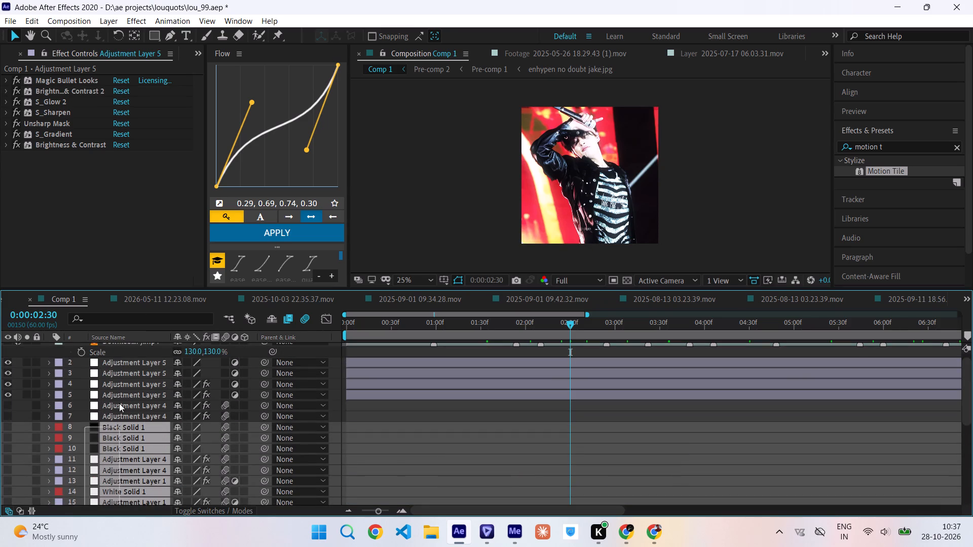
pyautogui.moveTo(119, 403); pyautogui.dragTo(120, 405)
pyautogui.click(10, 404)
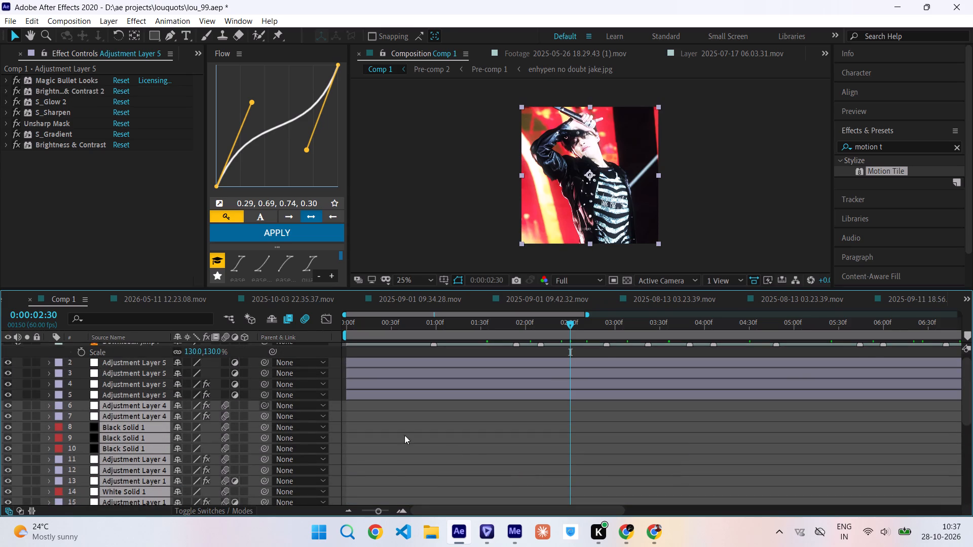
pyautogui.press('e')
pyautogui.press('e')
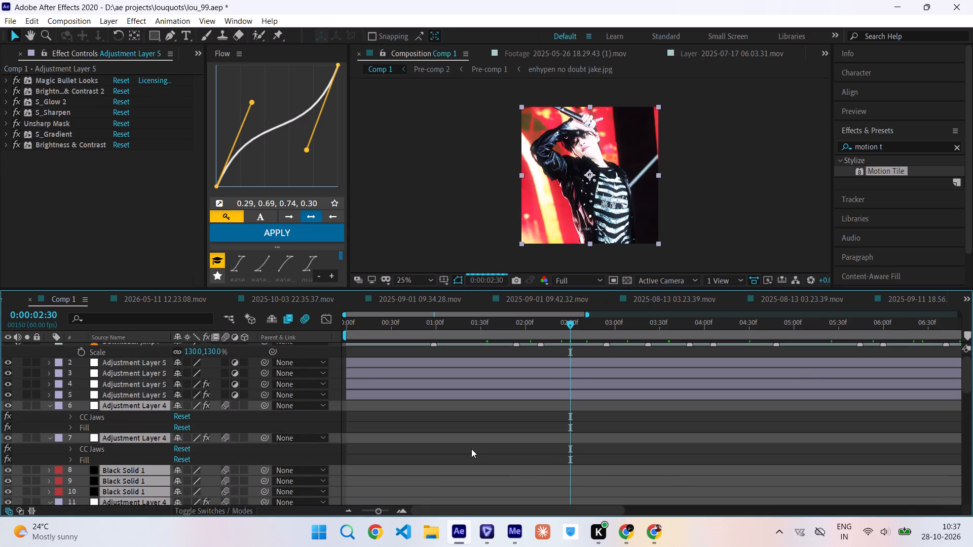
pyautogui.scroll(-4, 471, 449)
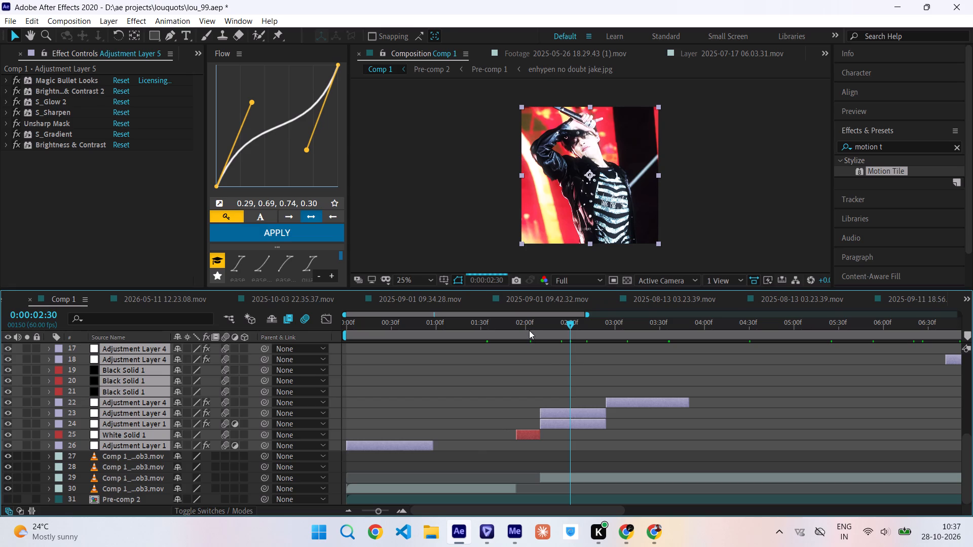
pyautogui.click(529, 331)
pyautogui.moveTo(529, 331); pyautogui.dragTo(555, 333)
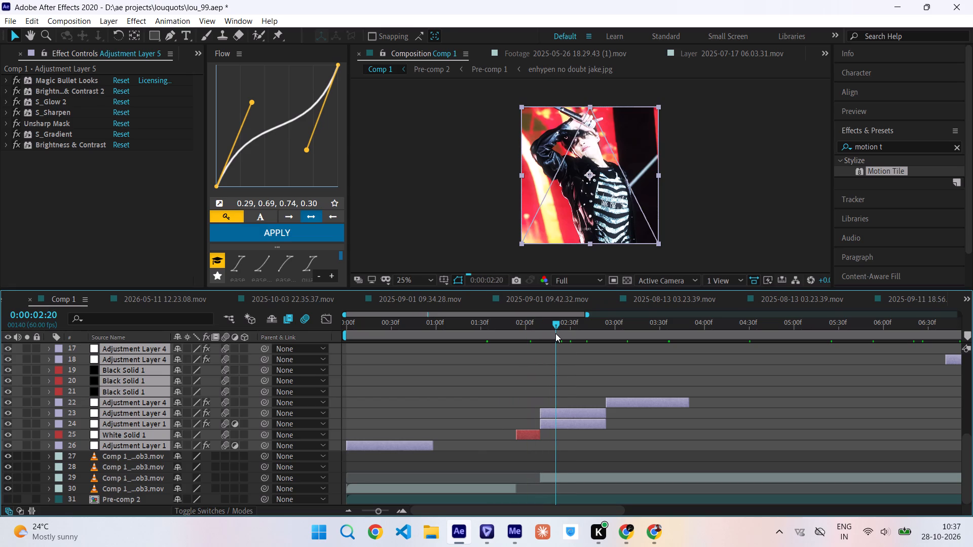
pyautogui.click(587, 384)
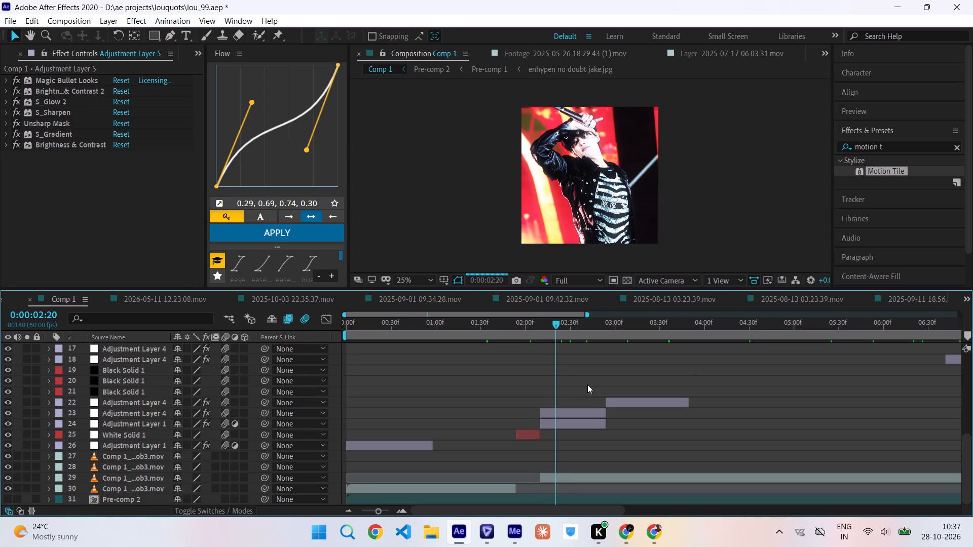
# Examine the graded clips with the transition layers enabled between about 2:49 and 7:17 of Comp 1.
pyautogui.click(598, 322)
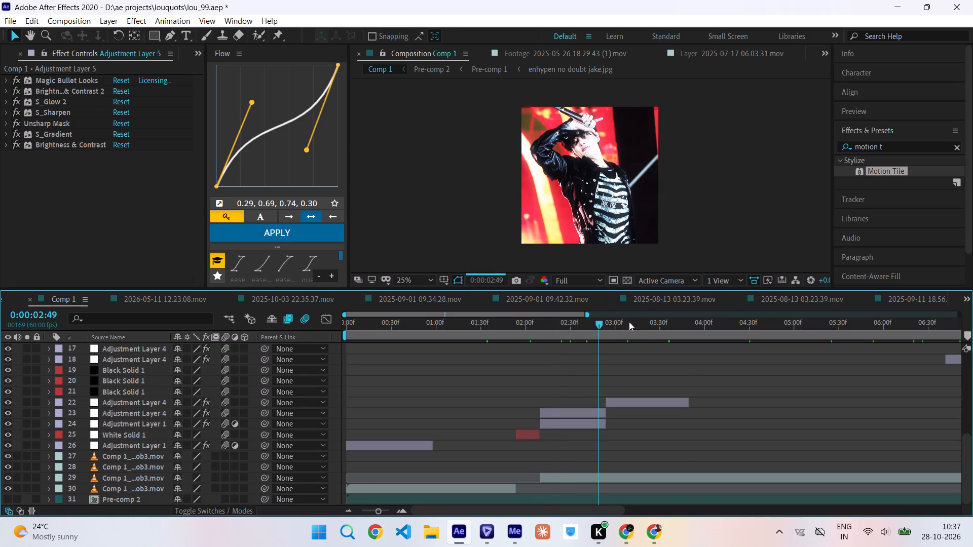
pyautogui.click(649, 325)
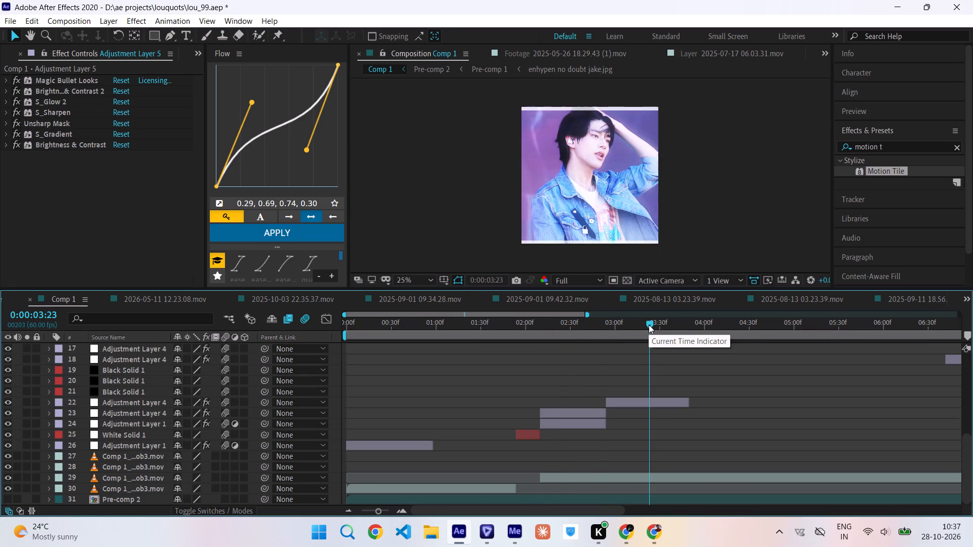
pyautogui.moveTo(649, 325); pyautogui.dragTo(666, 331)
pyautogui.hscroll(-1, 666, 331)
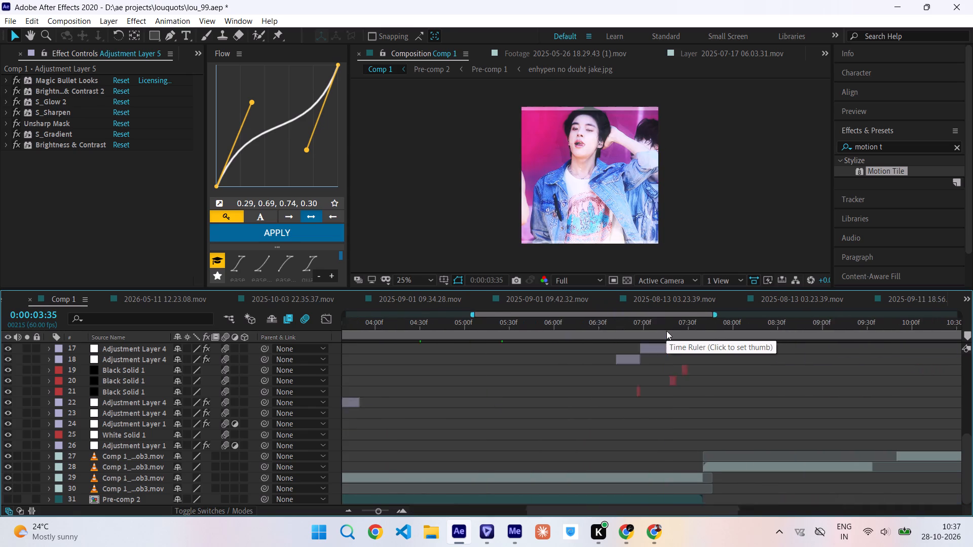
pyautogui.hscroll(-1, 666, 331)
pyautogui.click(579, 324)
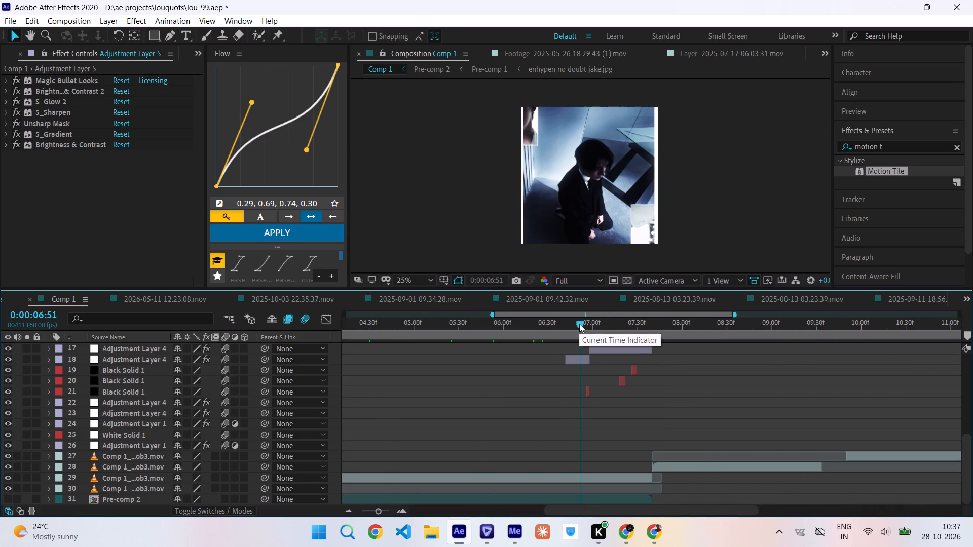
pyautogui.moveTo(579, 324); pyautogui.dragTo(585, 325)
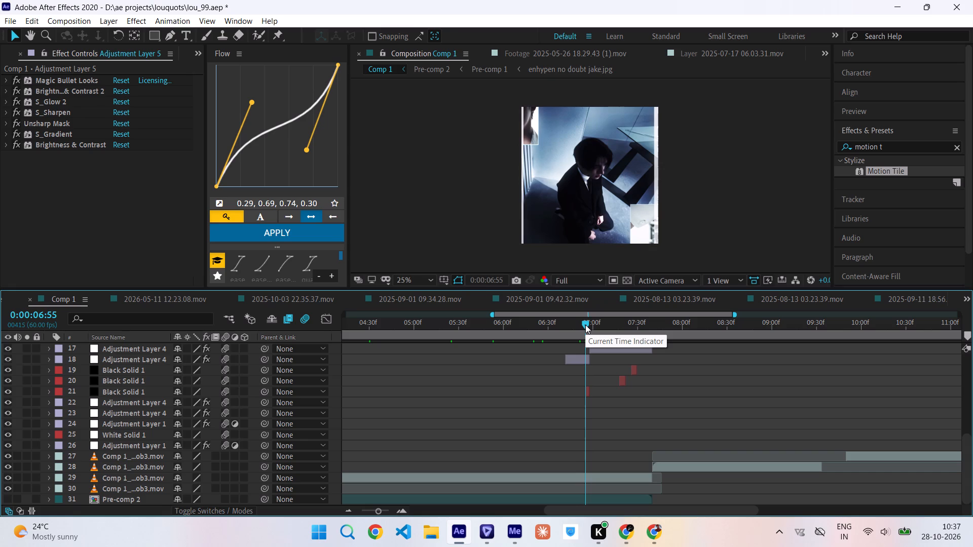
pyautogui.click(618, 321)
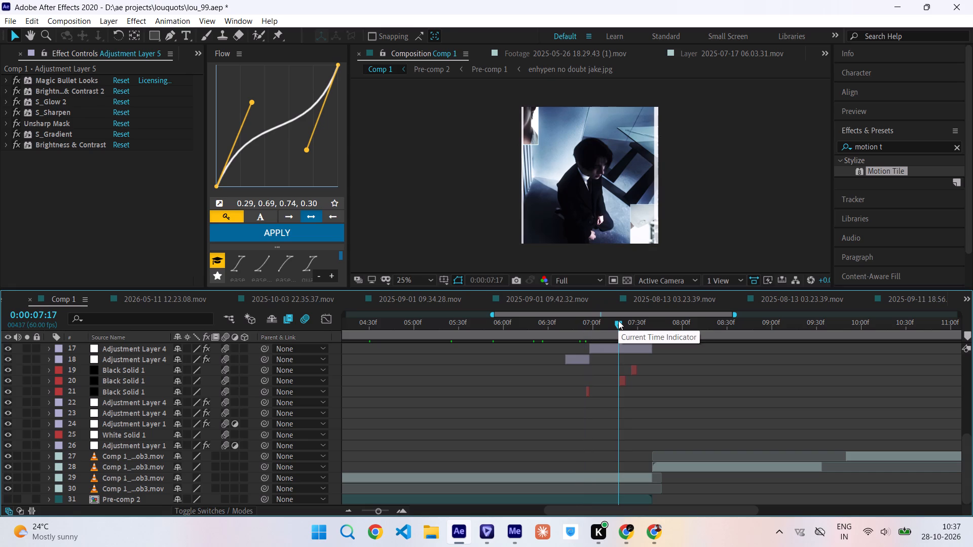
pyautogui.moveTo(618, 321); pyautogui.dragTo(567, 327)
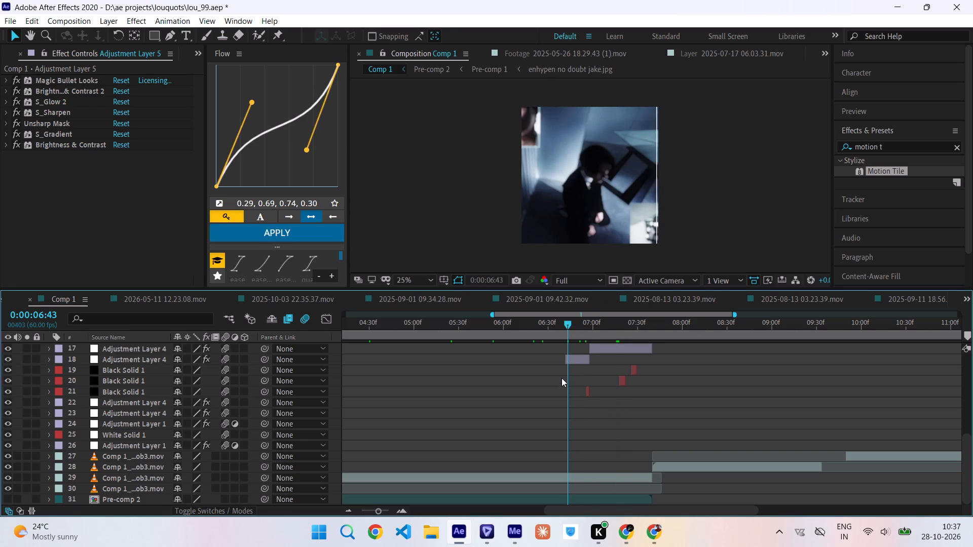
# Move layer 5, the Adjustment Layer 5 with Motion Tile and Wiggle, below the transition layers and directly above the Comp 1 clips.
pyautogui.scroll(1, 561, 380)
pyautogui.click(543, 353)
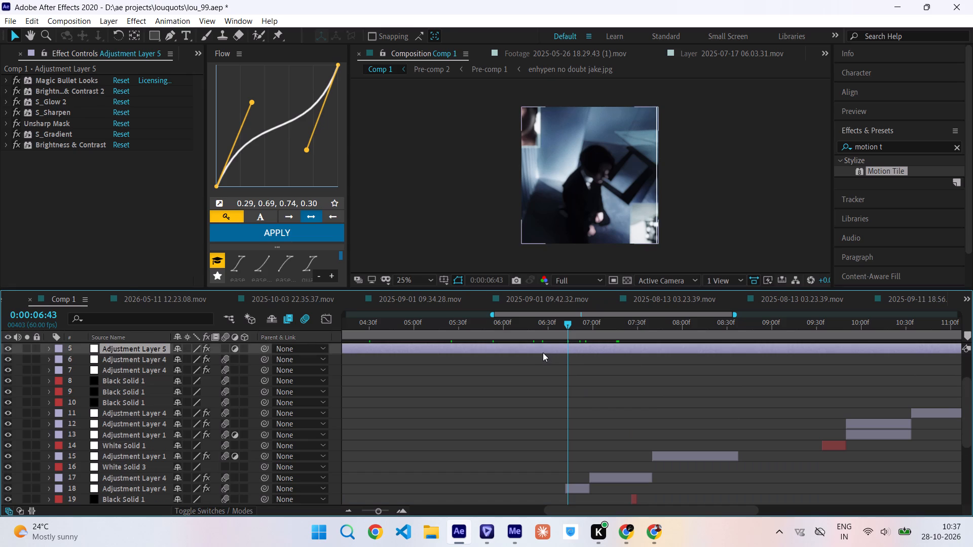
pyautogui.moveTo(160, 350); pyautogui.dragTo(157, 496)
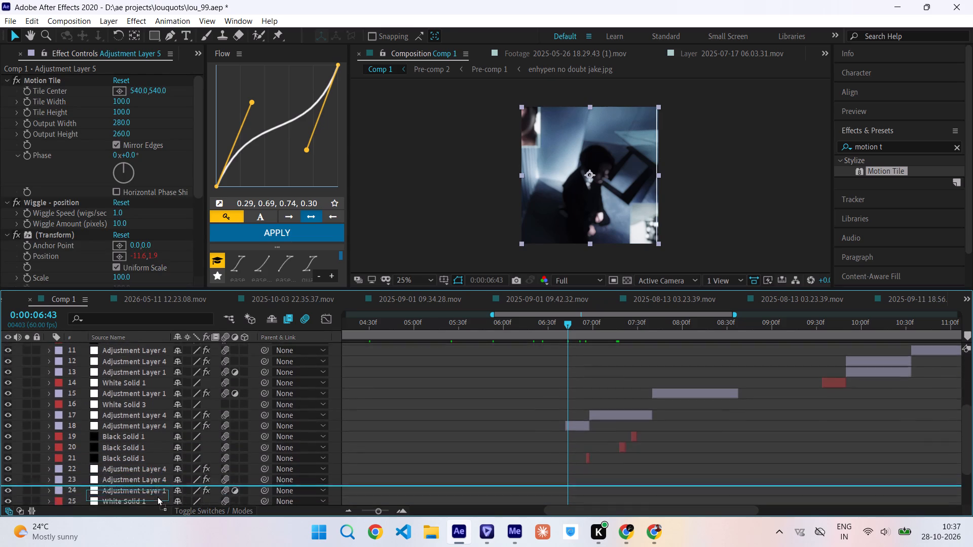
pyautogui.moveTo(157, 496); pyautogui.dragTo(154, 448)
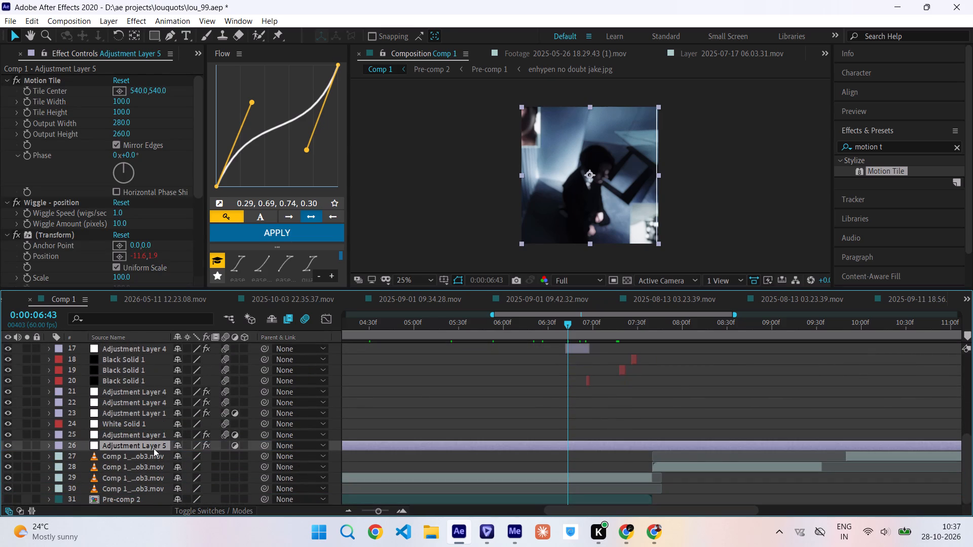
# Examine the framed suit shot and the following transition between about 6:43 and 7:55 with the new layer order.
pyautogui.scroll(1, 593, 373)
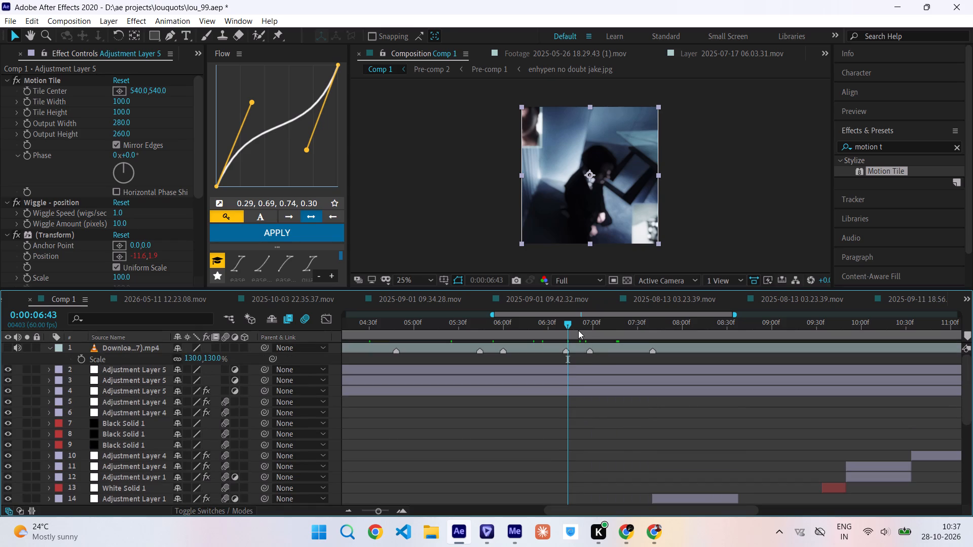
pyautogui.click(578, 330)
pyautogui.moveTo(578, 330); pyautogui.dragTo(608, 333)
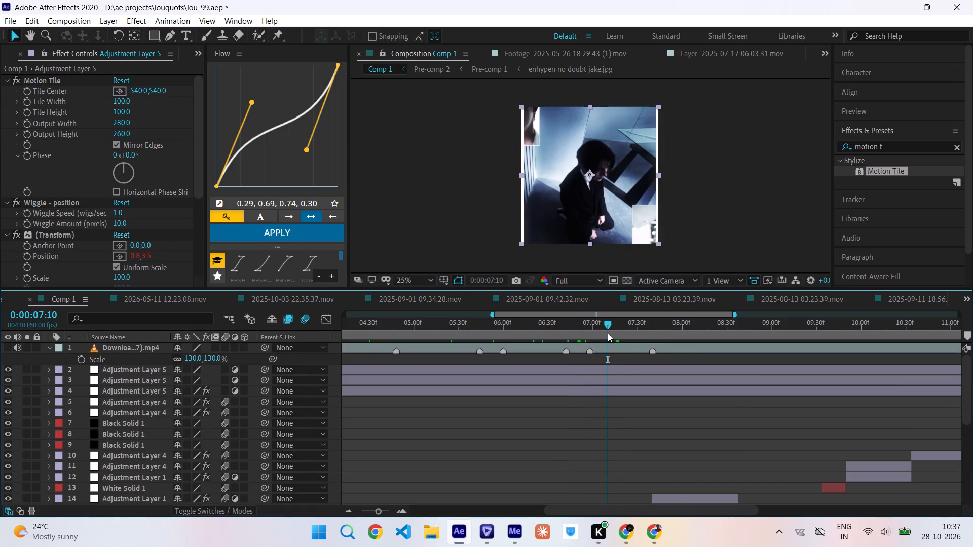
pyautogui.moveTo(608, 333); pyautogui.dragTo(676, 341)
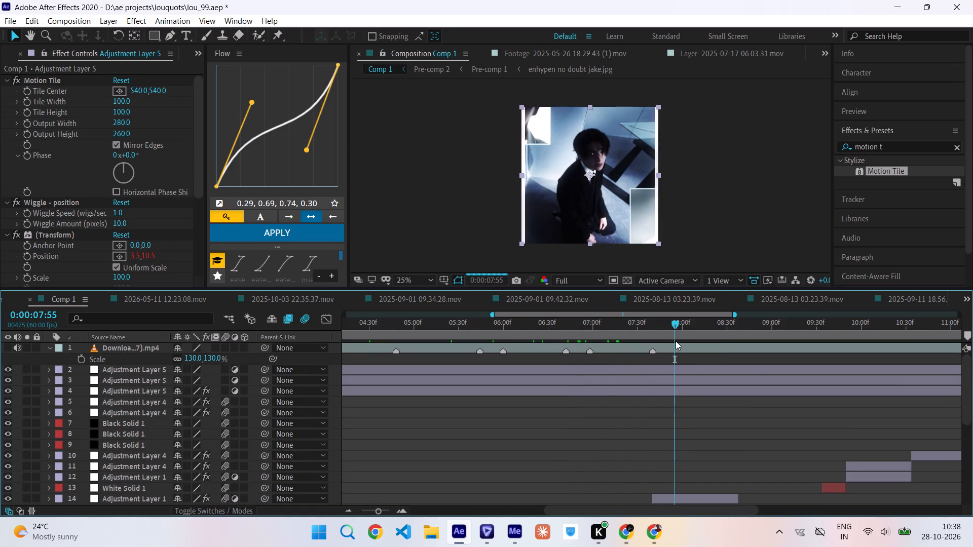
pyautogui.hscroll(-1, 676, 341)
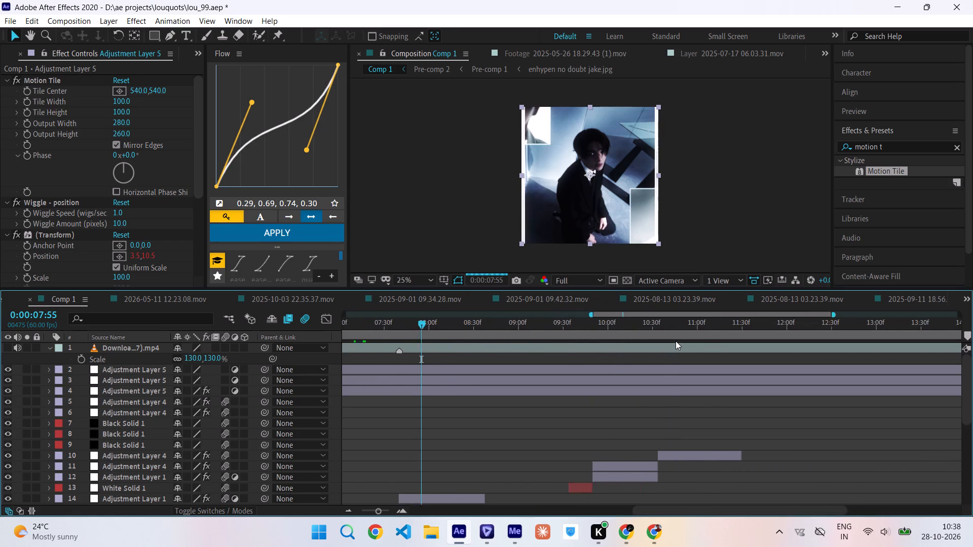
pyautogui.hscroll(-1, 676, 341)
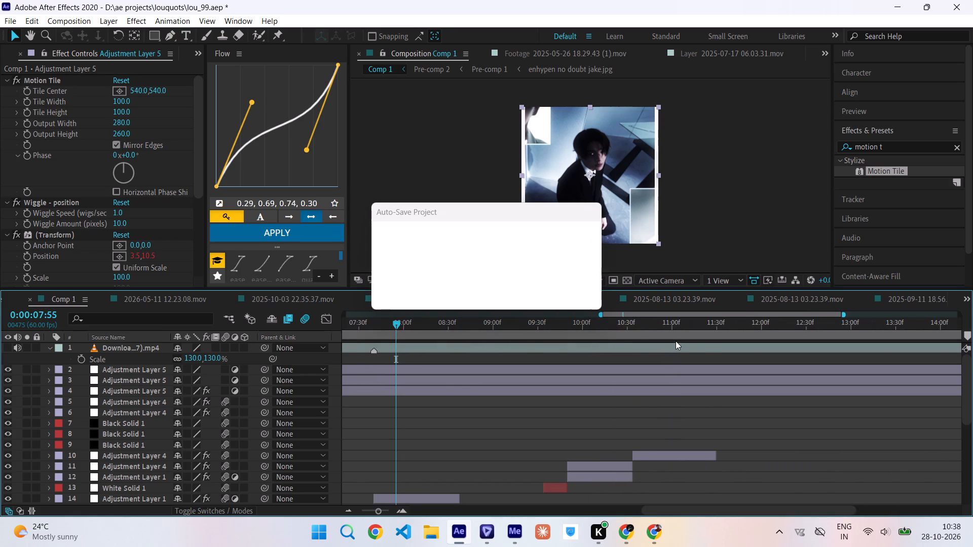
pyautogui.hscroll(-1, 676, 341)
pyautogui.hscroll(1, 676, 341)
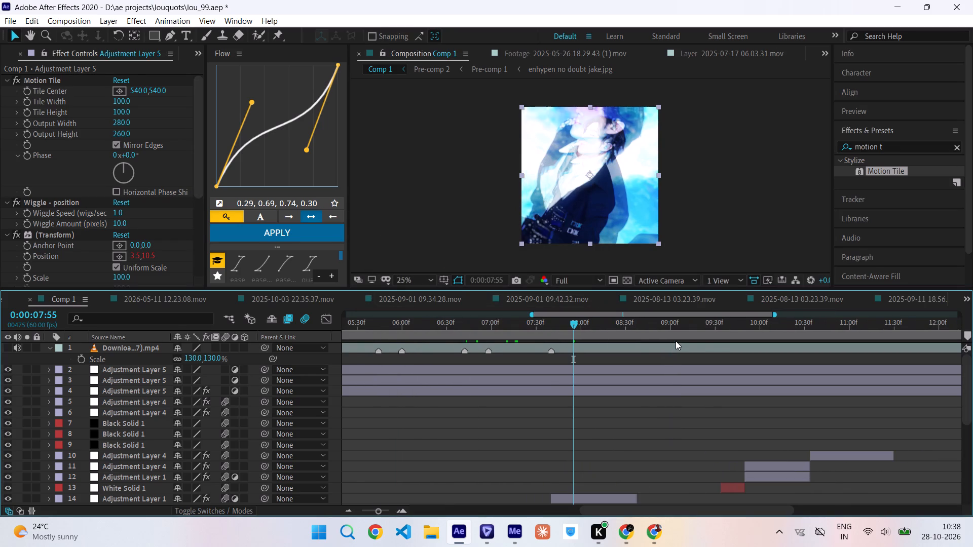
# Save the project.
pyautogui.hotkey('ctrl', 's')
# Set the preview resolution of Comp 1 to Quarter.
pyautogui.click(572, 281)
pyautogui.click(568, 357)
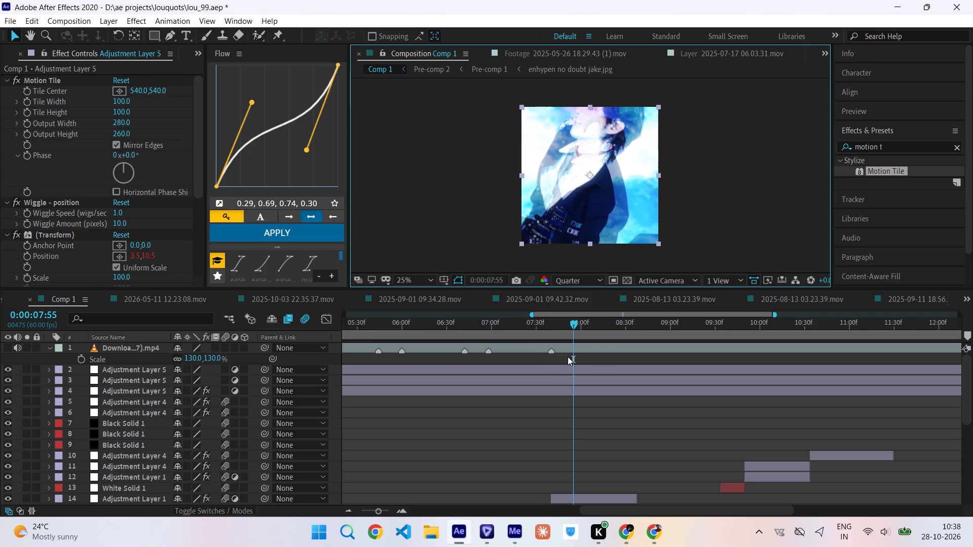
# Review the transitions and colour grade in Comp 1 from about 7:30 back to the start, continuing forward to 1:40.
pyautogui.moveTo(569, 325); pyautogui.dragTo(537, 327)
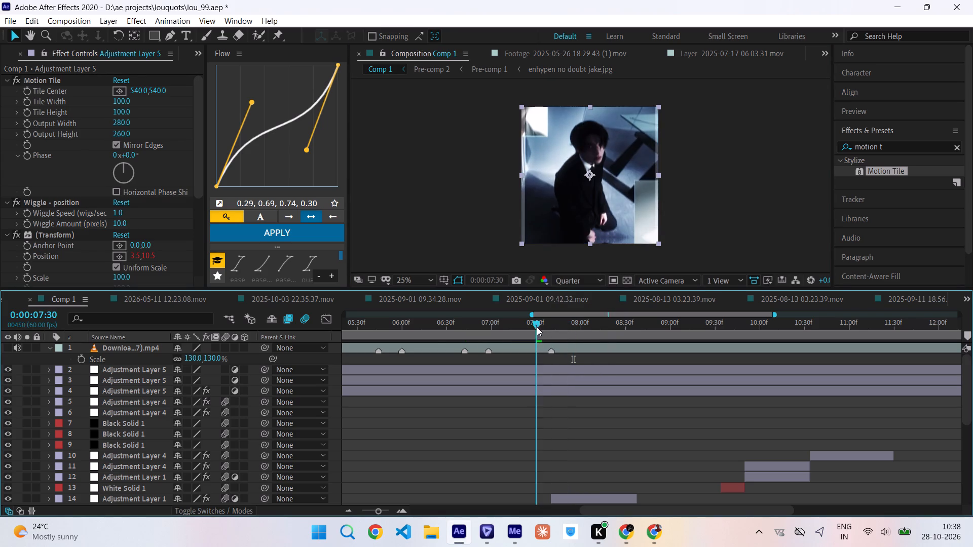
pyautogui.moveTo(537, 327); pyautogui.dragTo(441, 376)
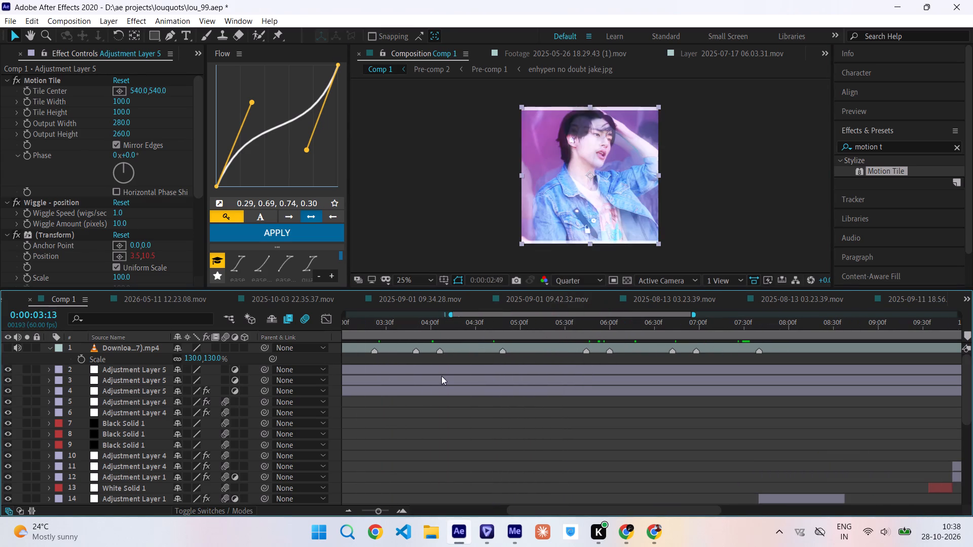
pyautogui.moveTo(441, 376); pyautogui.dragTo(614, 380)
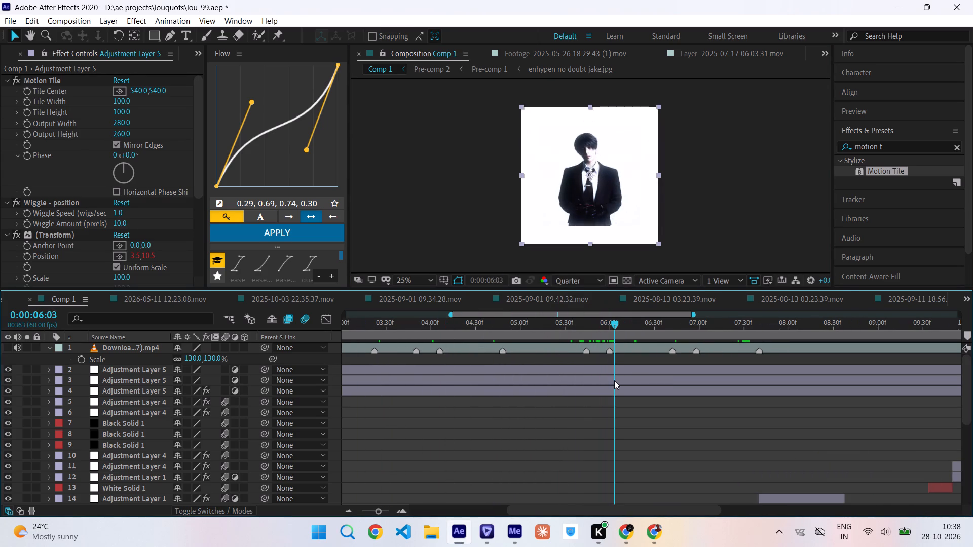
pyautogui.moveTo(614, 380); pyautogui.dragTo(659, 382)
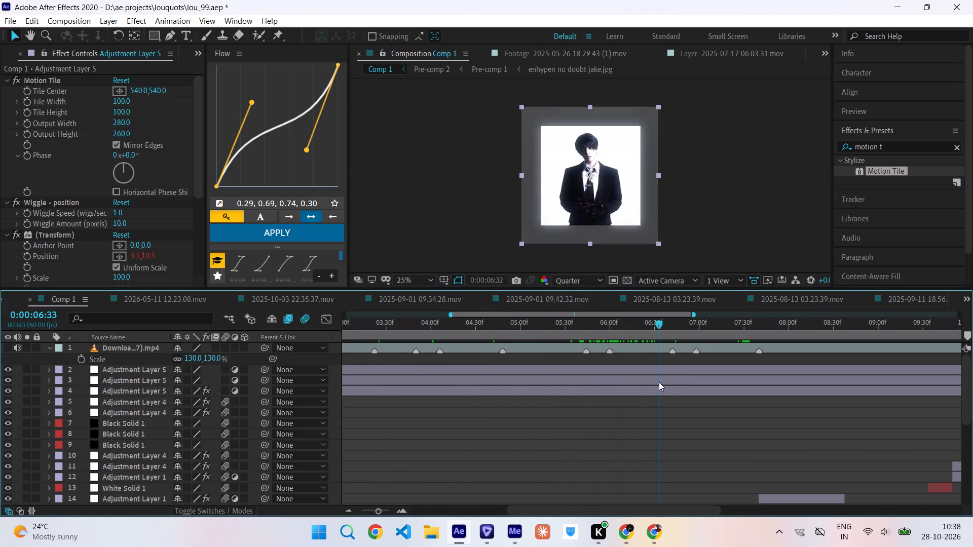
pyautogui.moveTo(659, 382); pyautogui.dragTo(510, 389)
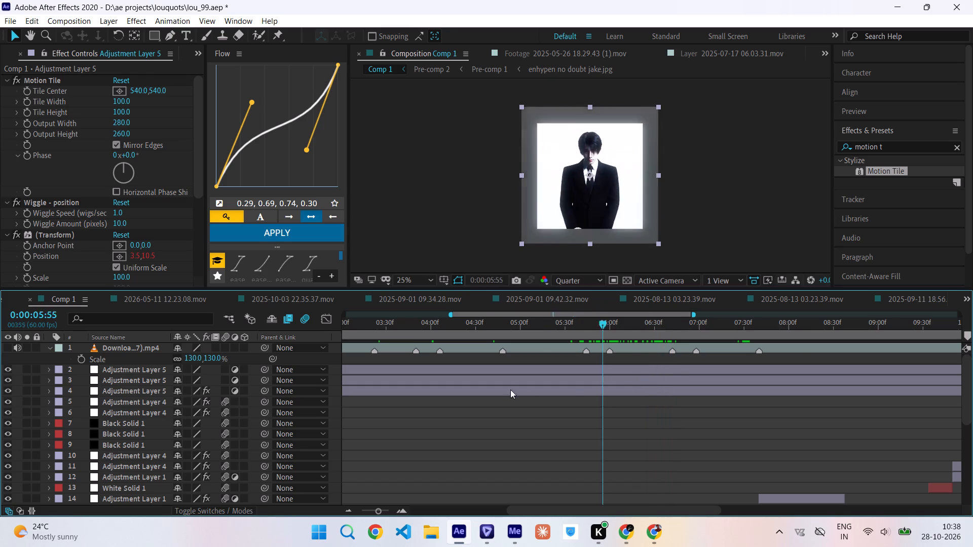
pyautogui.moveTo(510, 389); pyautogui.dragTo(334, 377)
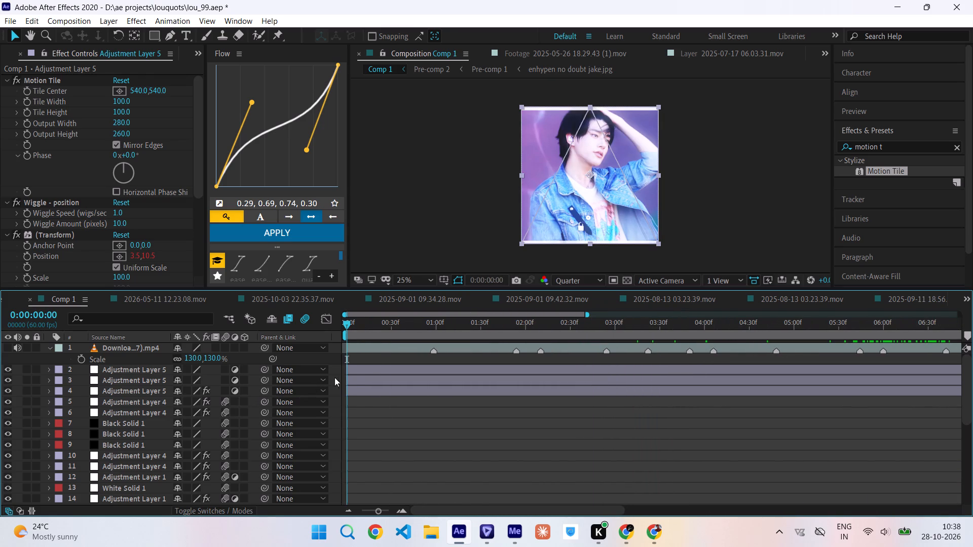
pyautogui.moveTo(334, 377); pyautogui.dragTo(373, 377)
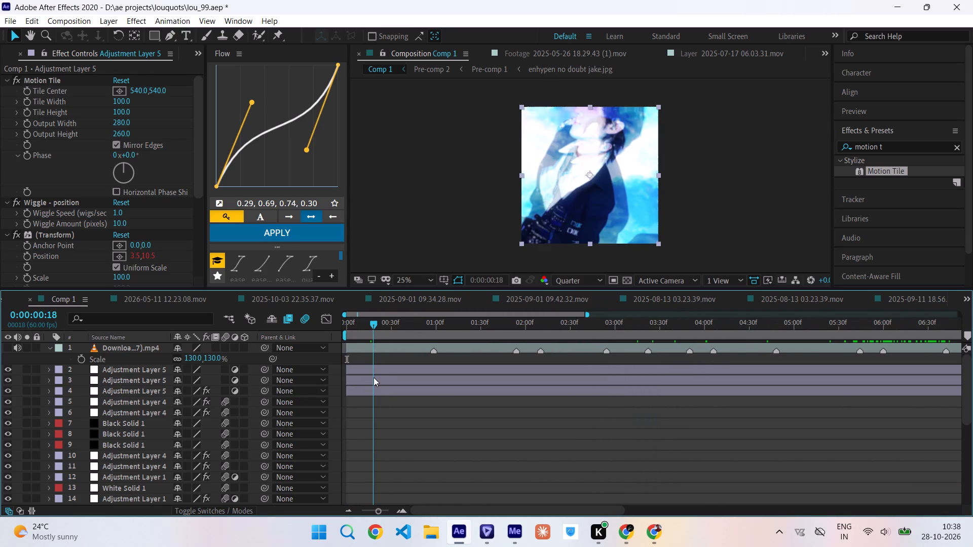
pyautogui.moveTo(373, 377); pyautogui.dragTo(395, 382)
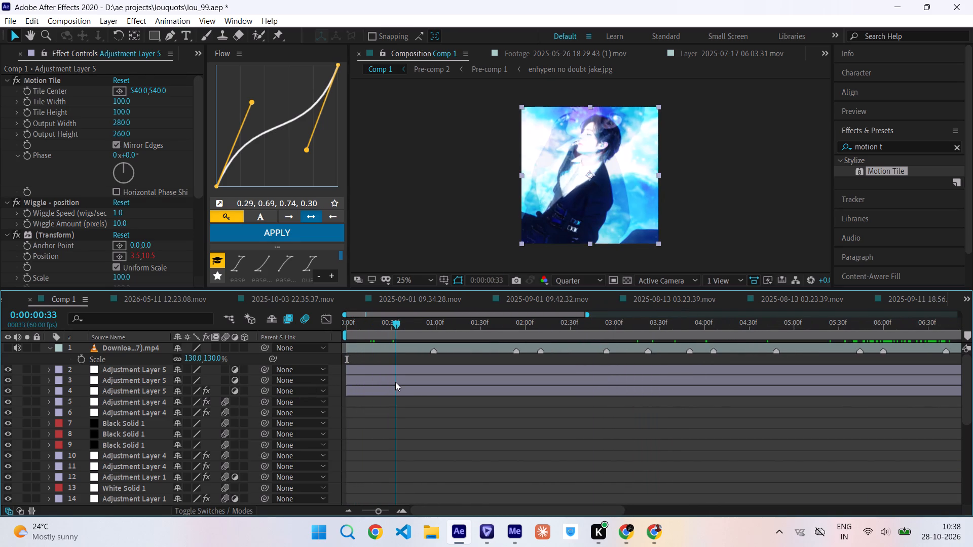
pyautogui.moveTo(395, 382); pyautogui.dragTo(410, 385)
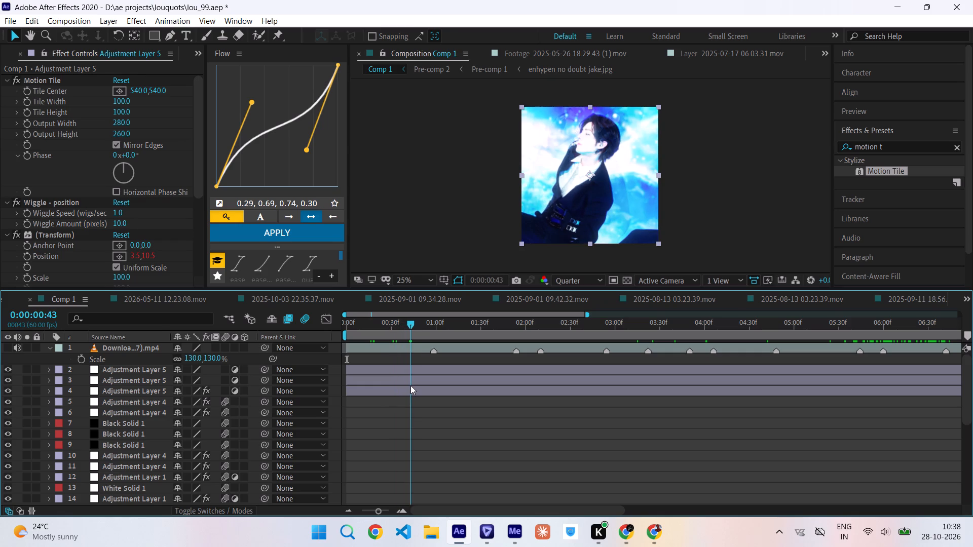
pyautogui.moveTo(410, 385); pyautogui.dragTo(424, 387)
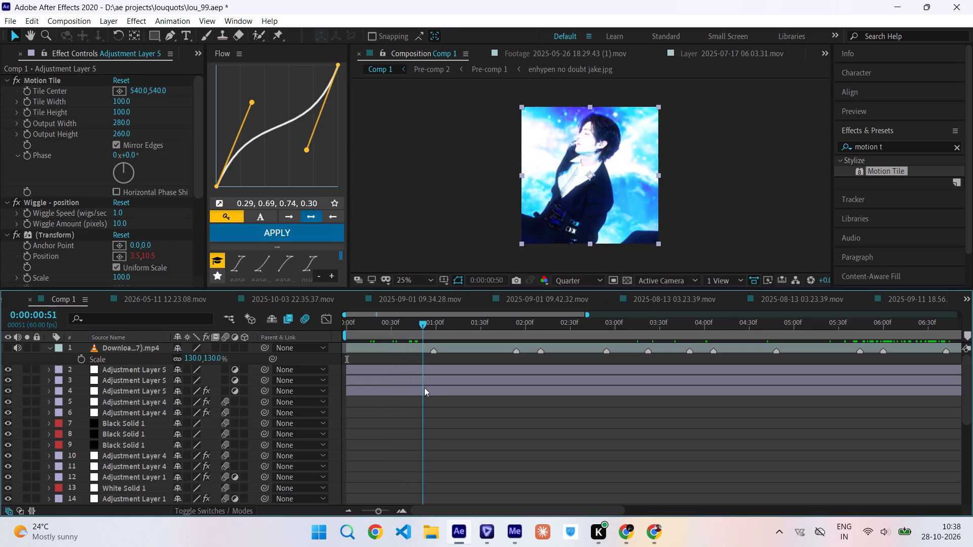
pyautogui.moveTo(424, 387); pyautogui.dragTo(473, 390)
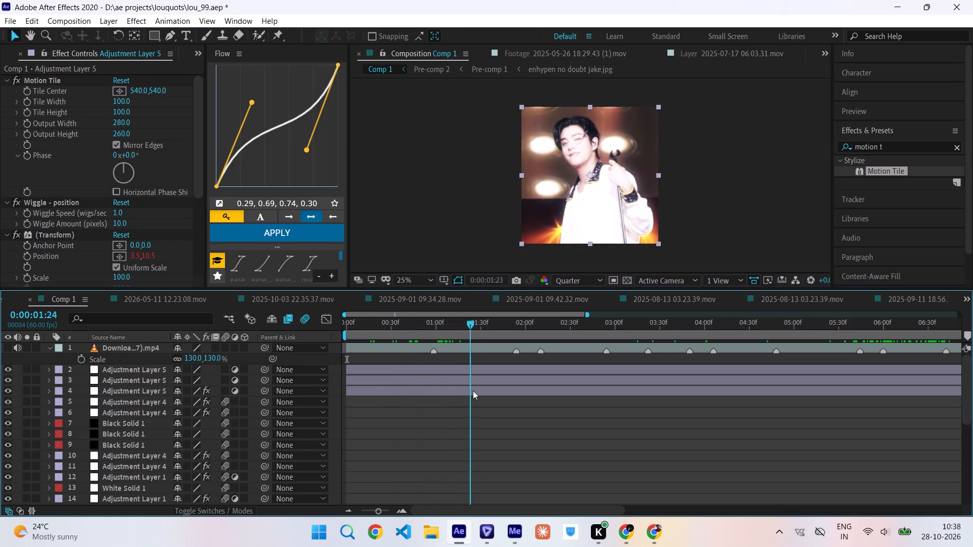
pyautogui.moveTo(473, 390); pyautogui.dragTo(496, 390)
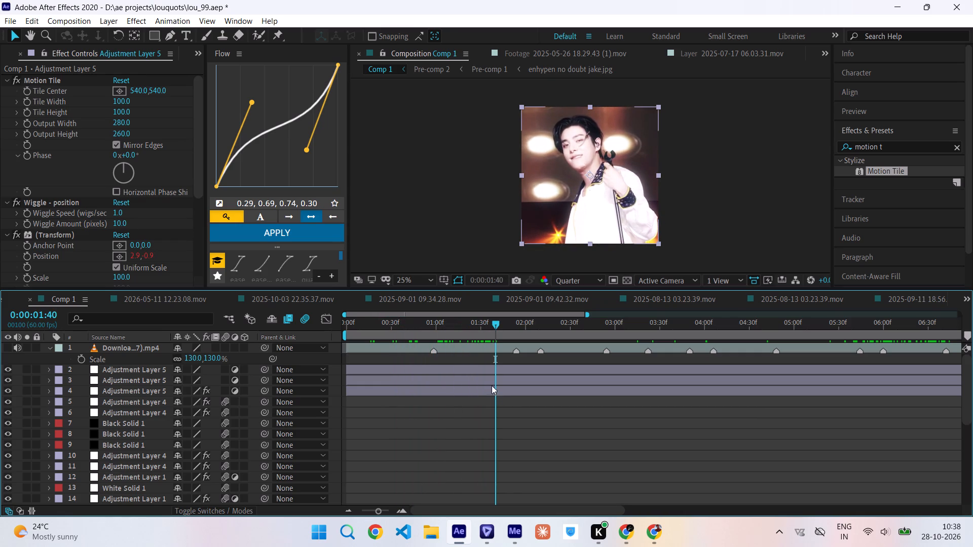
# Set Brightness to 5 in the Brightness & Contrast 2 effect on the colour-grading Adjustment Layer 5.
pyautogui.click(490, 397)
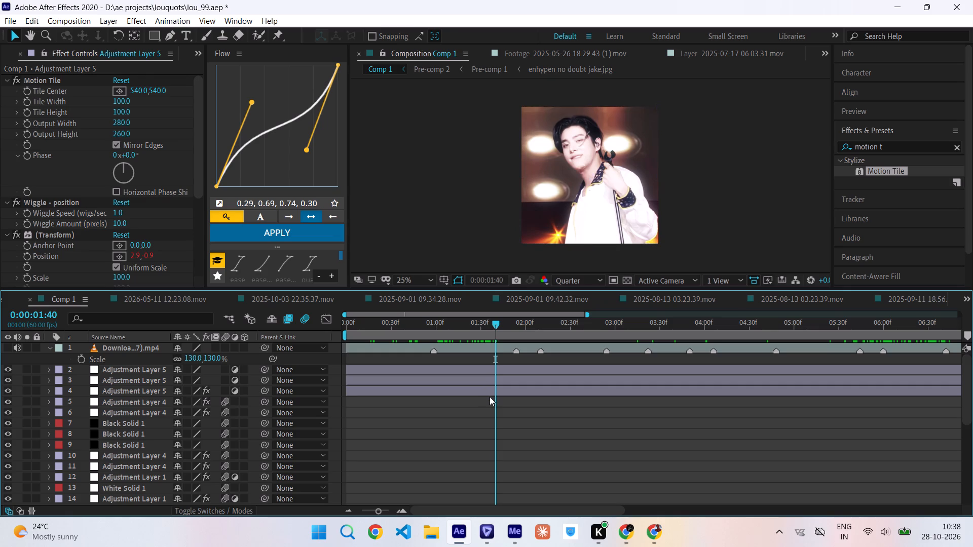
pyautogui.click(488, 392)
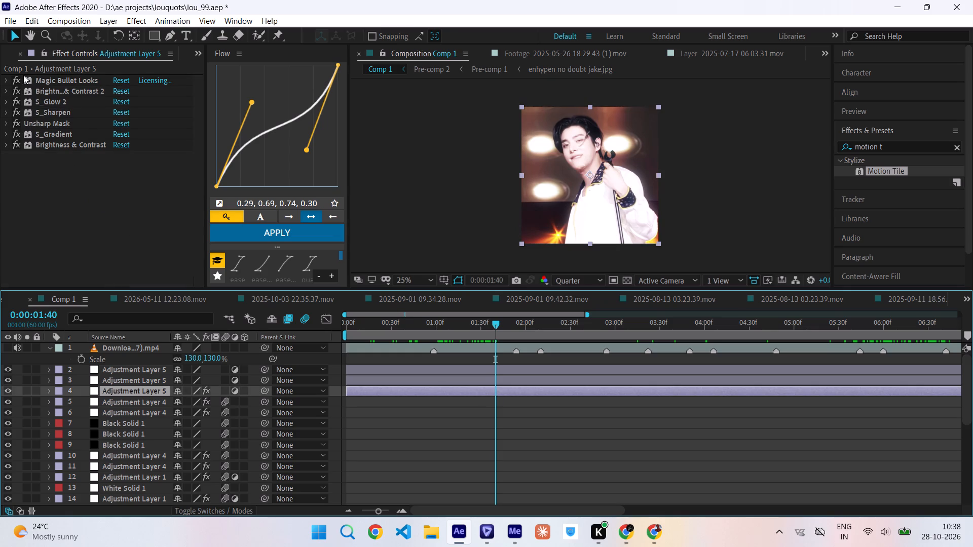
pyautogui.click(8, 79)
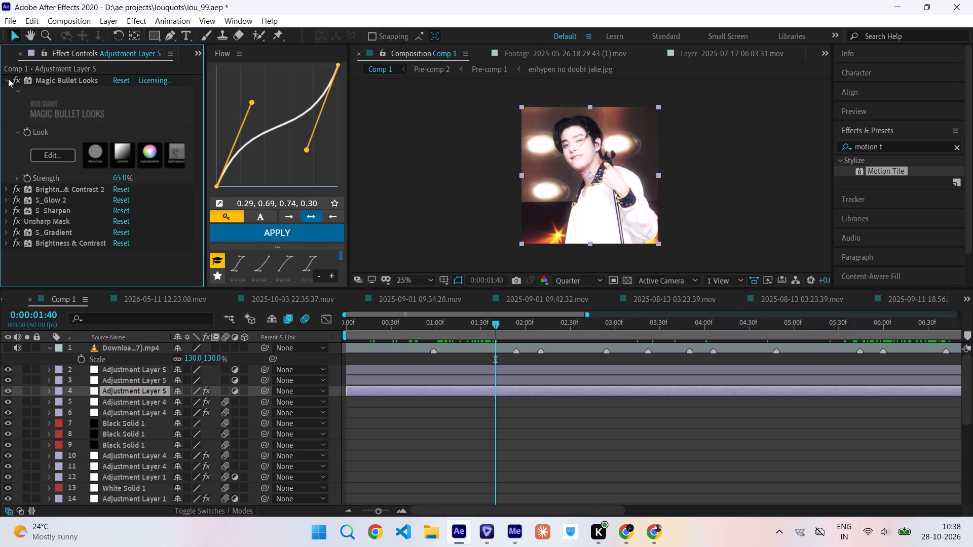
pyautogui.click(5, 188)
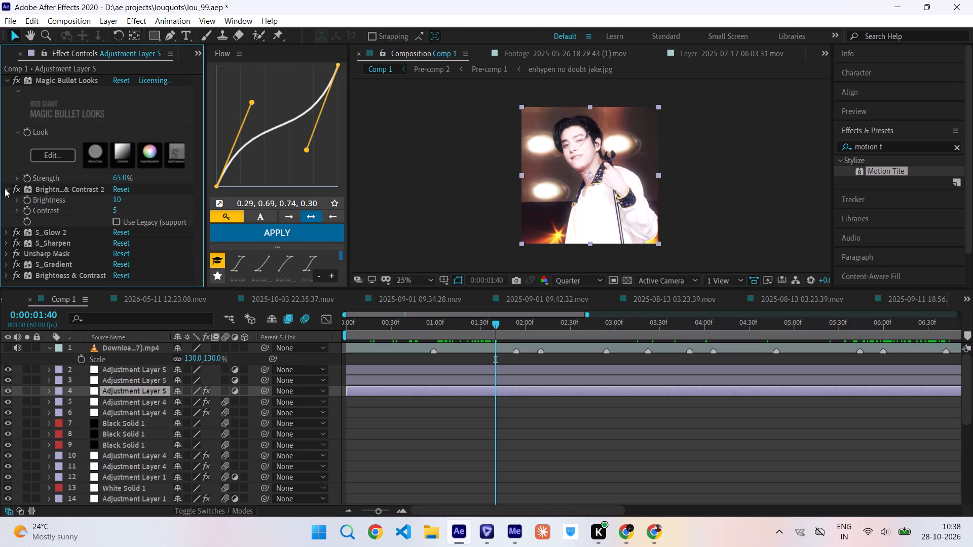
pyautogui.click(114, 201)
pyautogui.press('5')
pyautogui.press('Return')
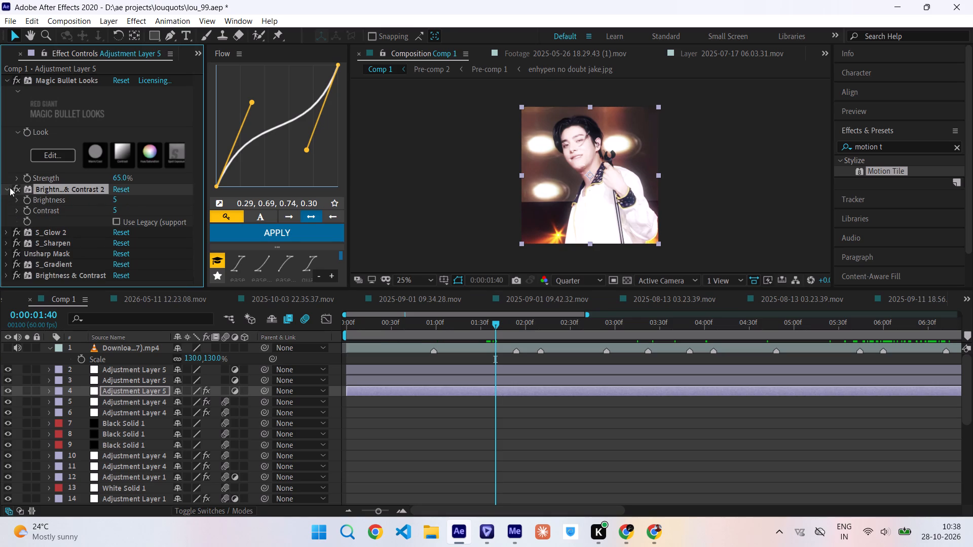
pyautogui.click(6, 186)
# Set the S_Glow 2 brightness to 0.25 on the same colour-grading adjustment layer.
pyautogui.click(11, 200)
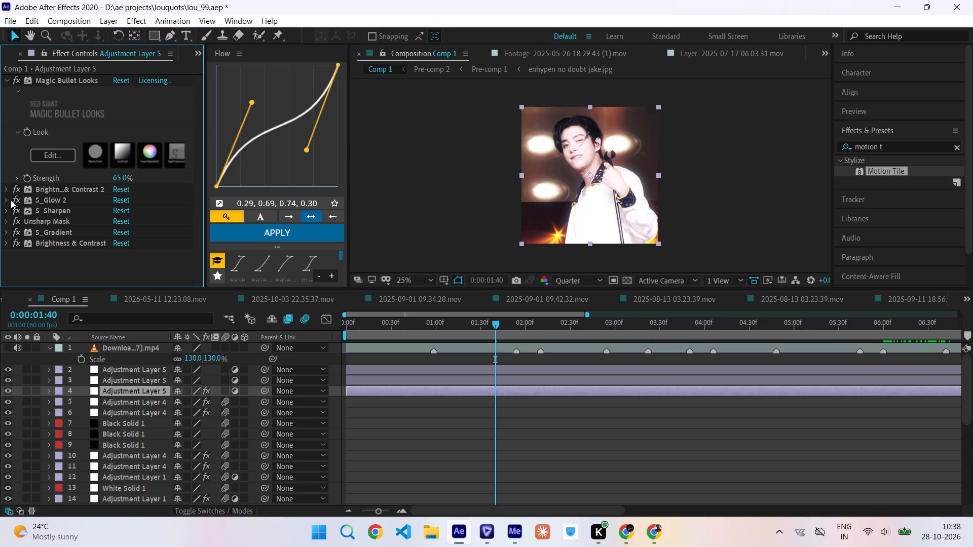
pyautogui.click(7, 200)
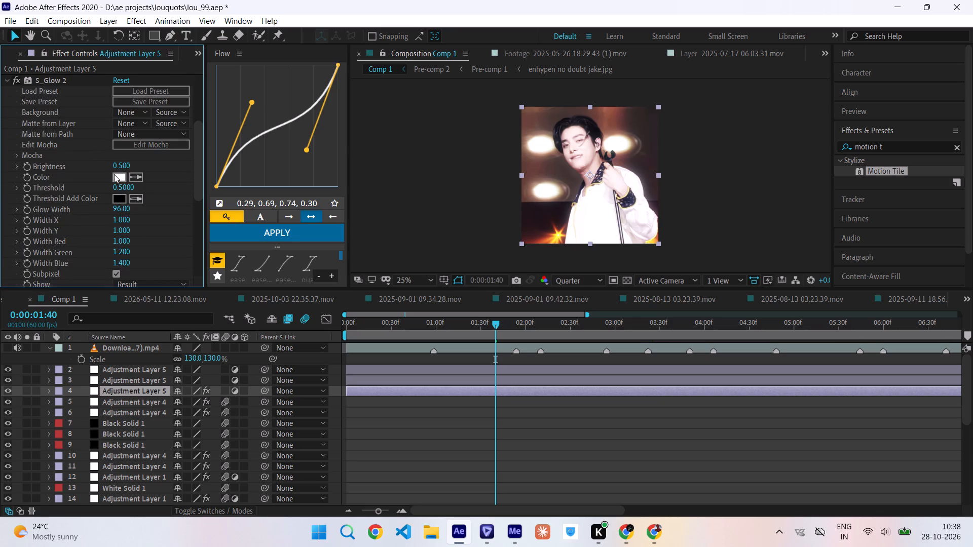
pyautogui.click(115, 166)
pyautogui.write('0.')
pyautogui.write('25')
pyautogui.press('Return')
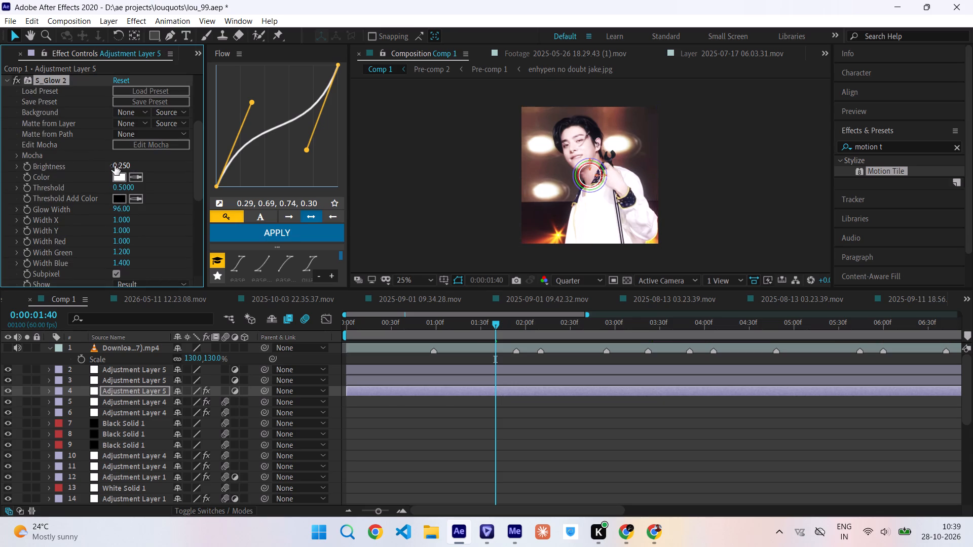
pyautogui.click(6, 76)
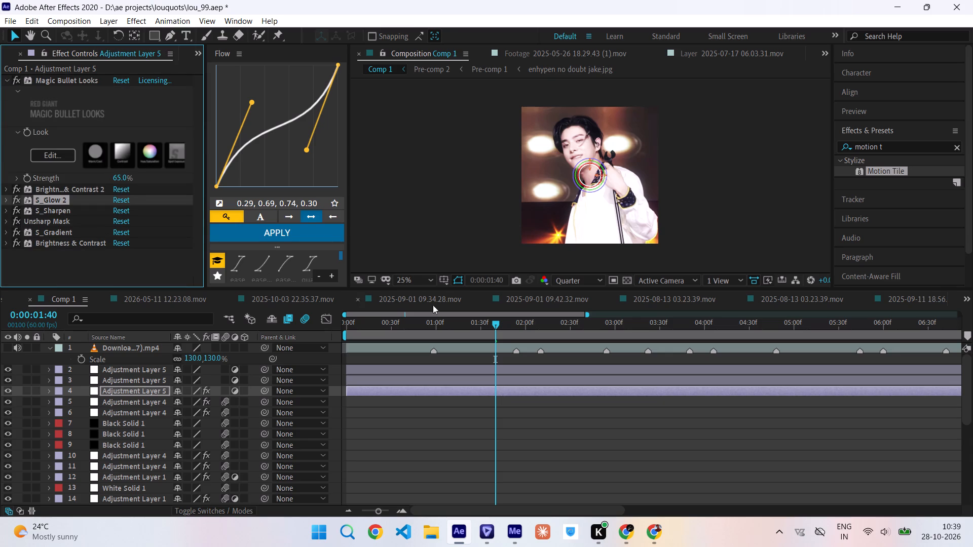
# Examine the adjusted brightness and glow on the white-outfit and red-background clips between about 0:45 and 2:41.
pyautogui.click(469, 326)
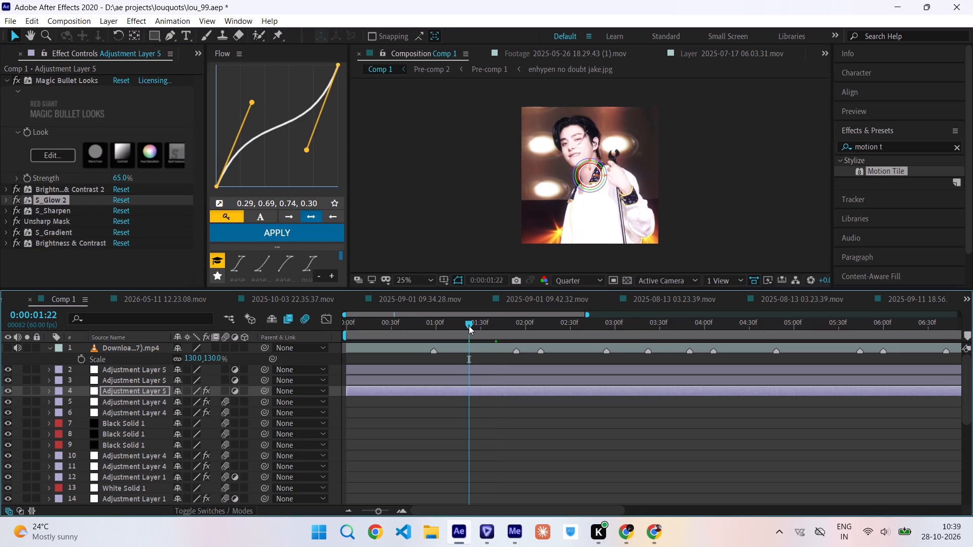
pyautogui.click(527, 323)
pyautogui.moveTo(527, 323); pyautogui.dragTo(585, 329)
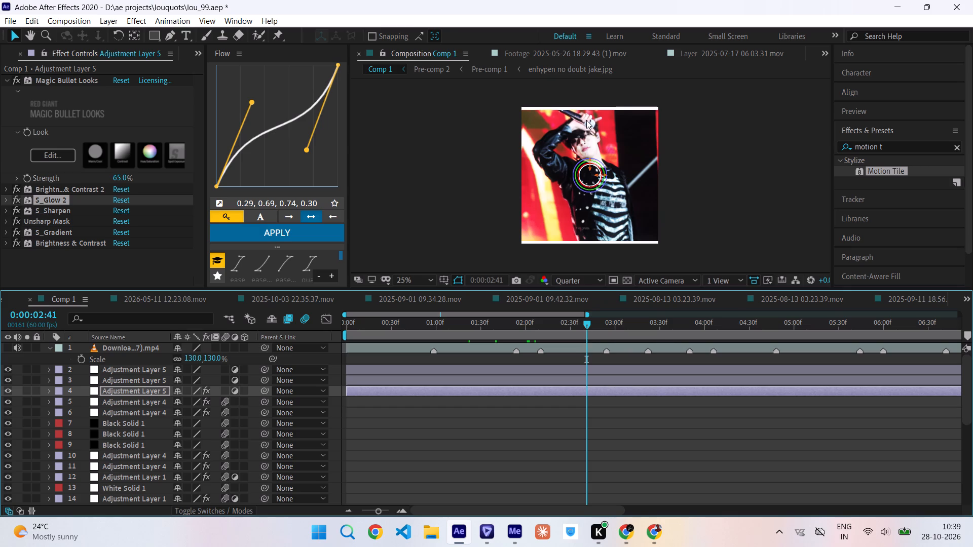
pyautogui.keyDown('ctrl'); pyautogui.scroll(1, 587, 120); pyautogui.keyUp('ctrl')
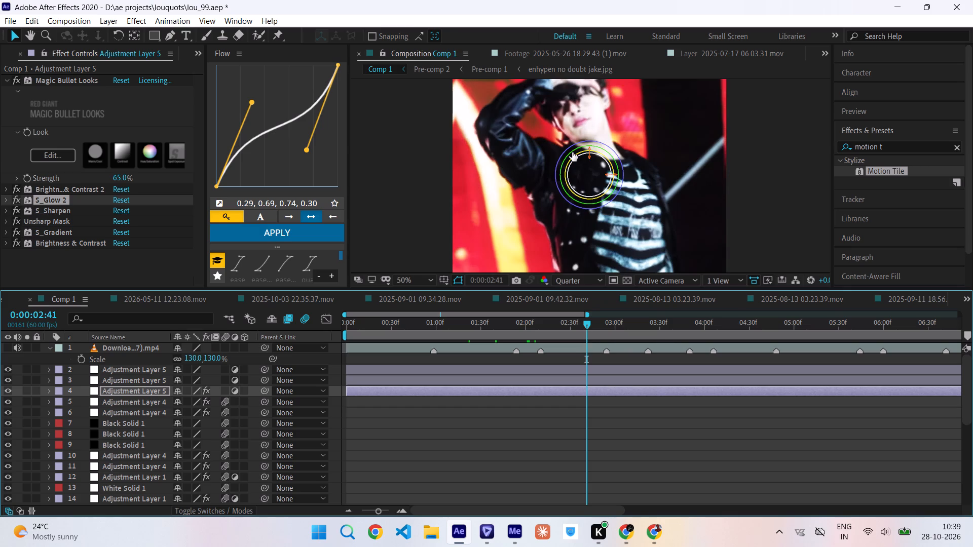
pyautogui.keyDown('ctrl'); pyautogui.scroll(-1, 572, 152); pyautogui.keyUp('ctrl')
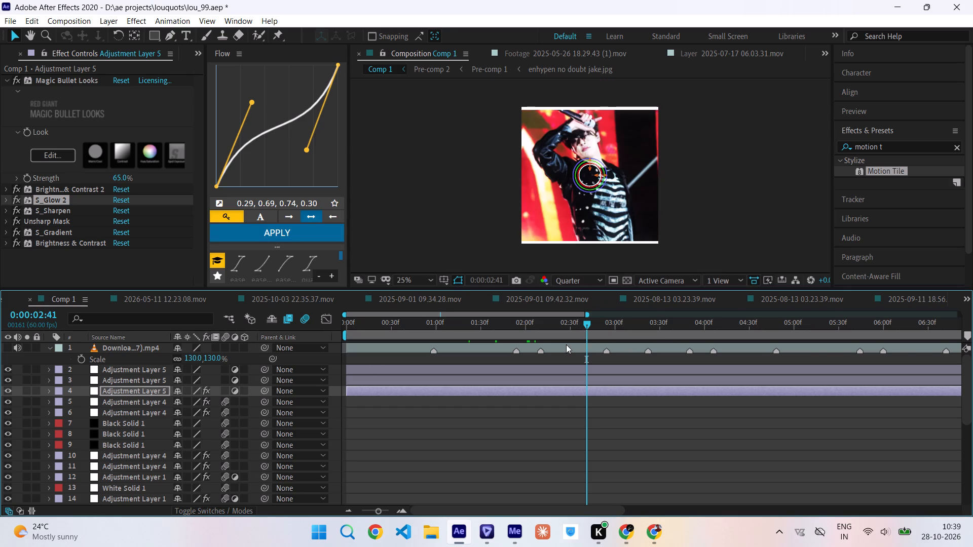
pyautogui.hscroll(-2, 566, 344)
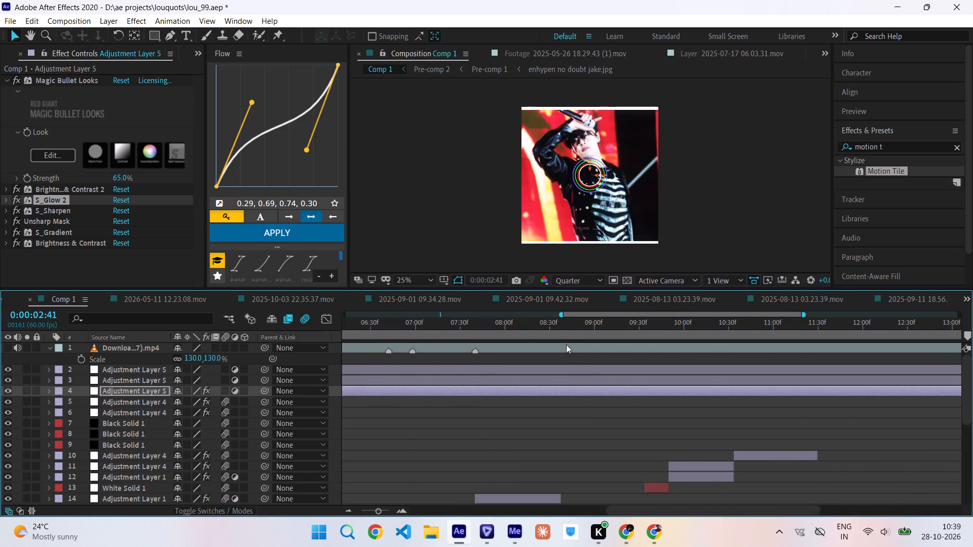
pyautogui.hscroll(3, 501, 399)
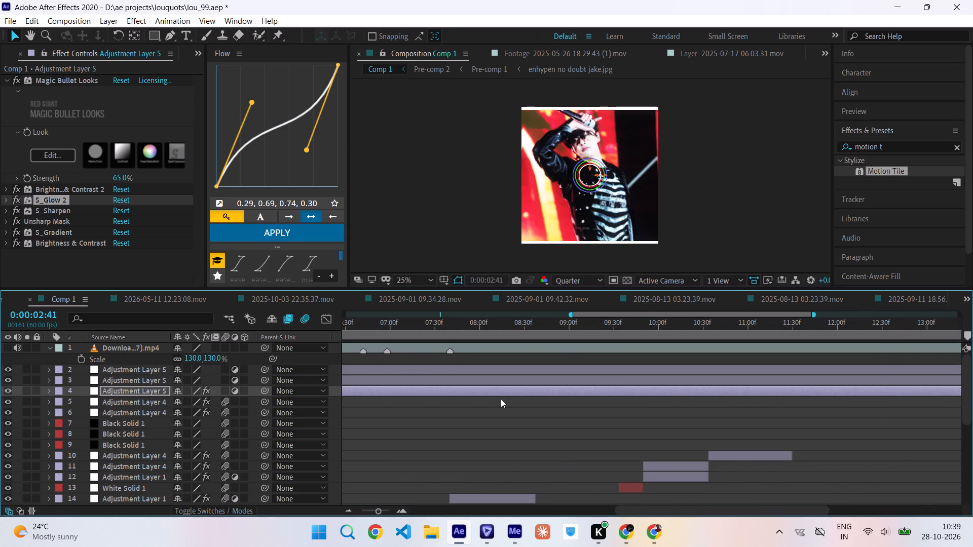
pyautogui.hscroll(1, 501, 399)
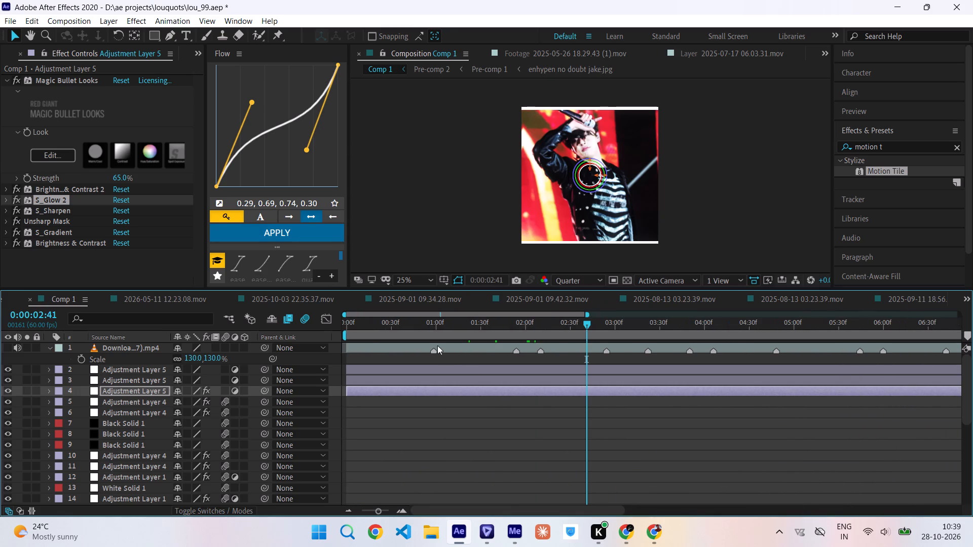
pyautogui.click(414, 329)
pyautogui.moveTo(414, 329); pyautogui.dragTo(493, 336)
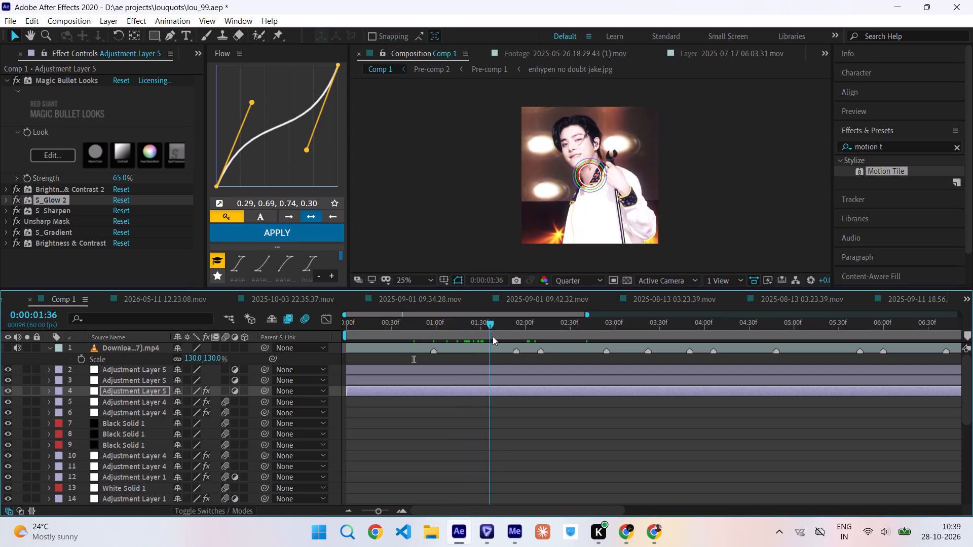
pyautogui.moveTo(493, 336); pyautogui.dragTo(566, 334)
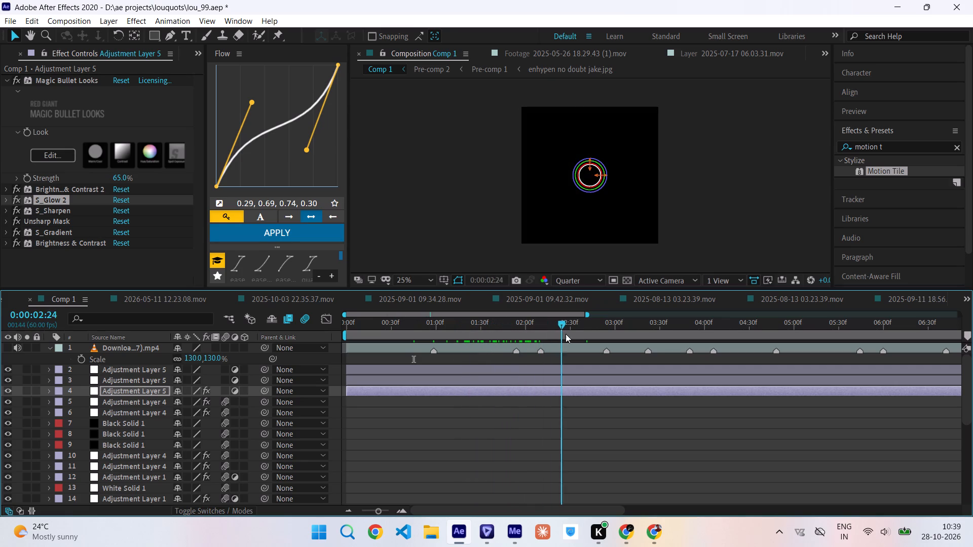
pyautogui.moveTo(566, 334); pyautogui.dragTo(574, 332)
# Split the effect-free Adjustment Layer 5 on layer 3 at 7:40, where a new clip starts, and delete the earlier part.
pyautogui.hscroll(-1, 574, 332)
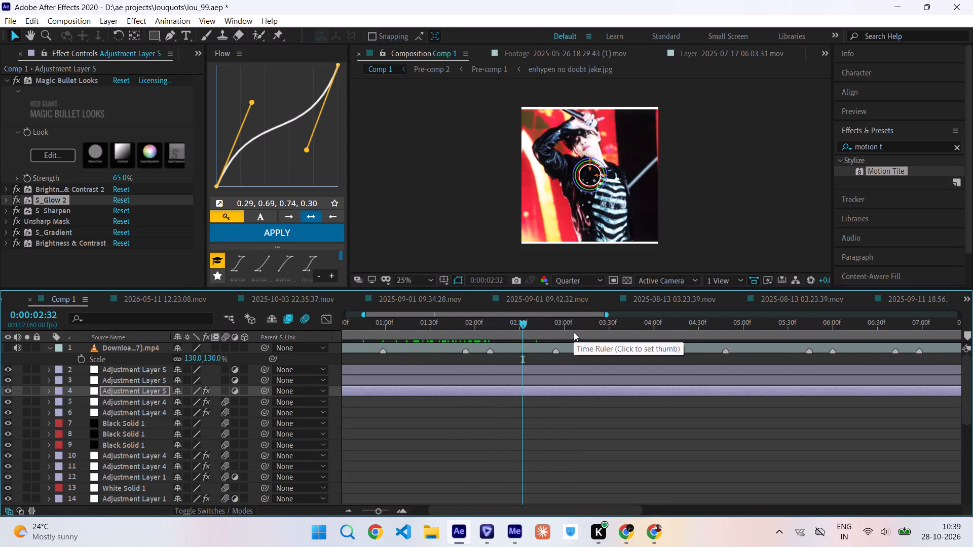
pyautogui.hscroll(-1, 574, 332)
pyautogui.scroll(-1, 574, 332)
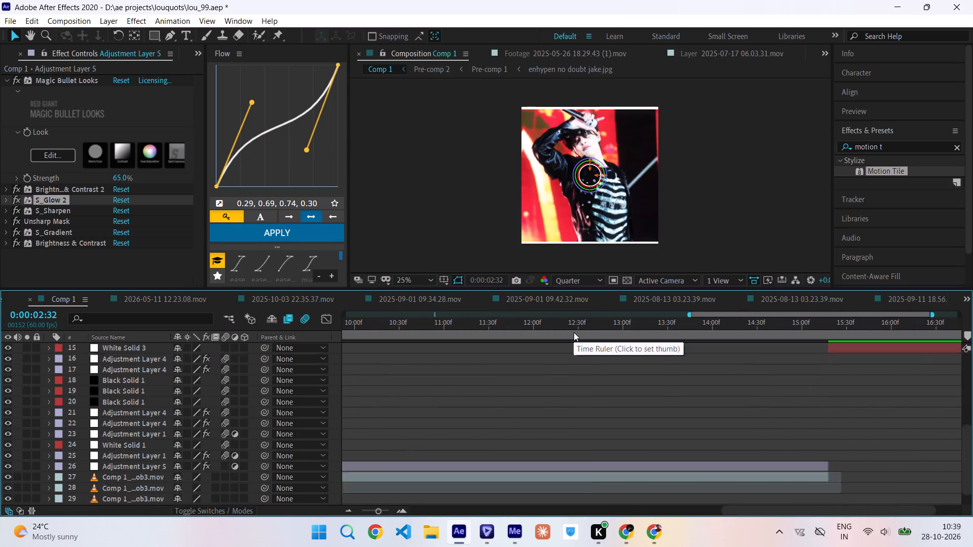
pyautogui.scroll(-1, 574, 332)
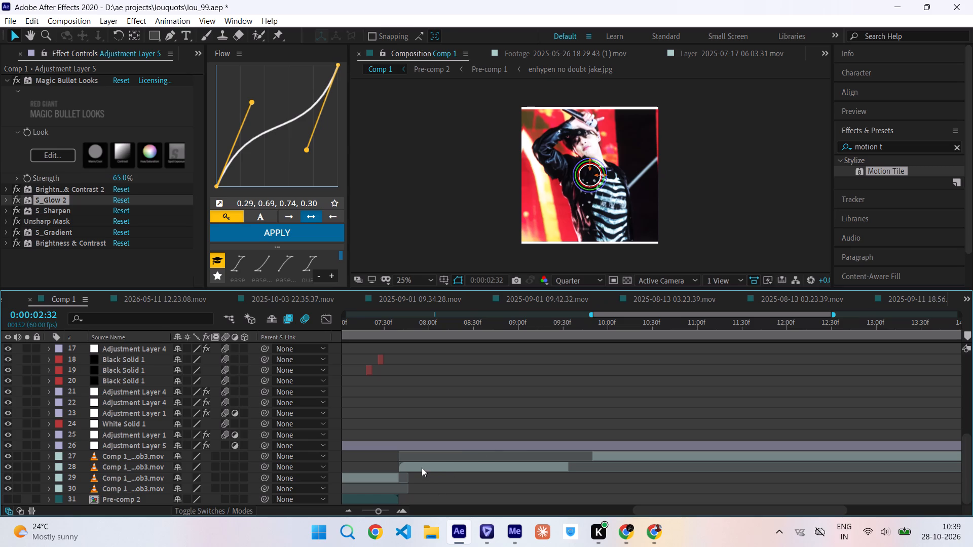
pyautogui.click(422, 467)
pyautogui.press('i')
pyautogui.scroll(2, 422, 467)
pyautogui.hscroll(1, 422, 467)
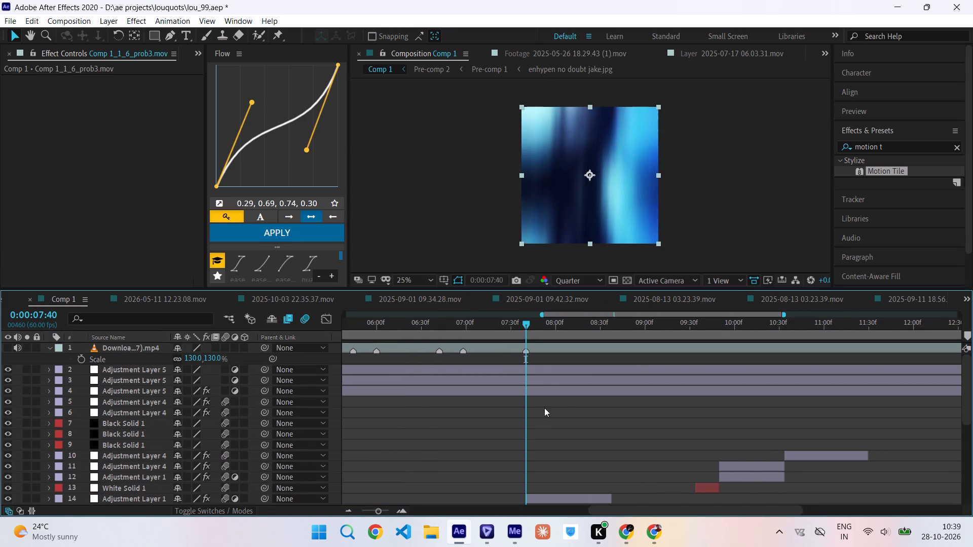
pyautogui.click(538, 380)
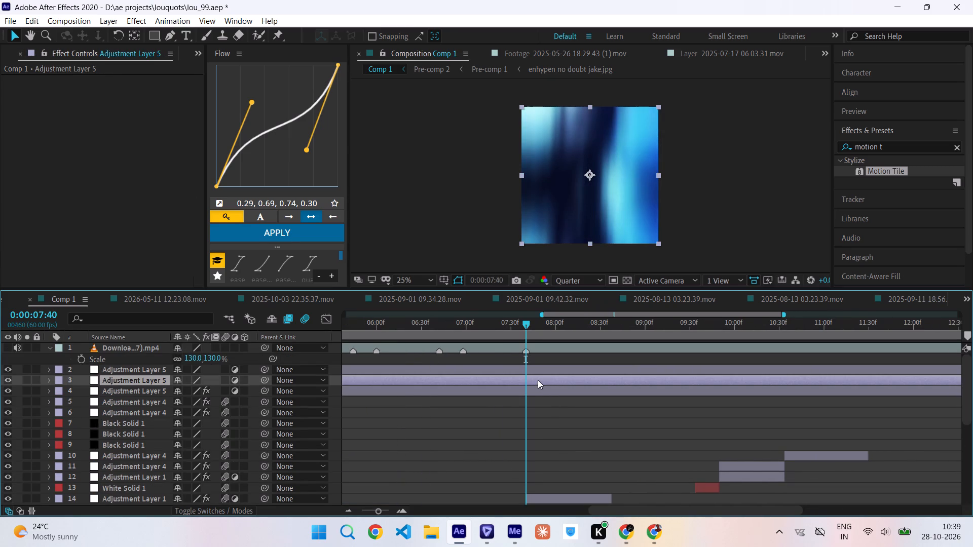
pyautogui.hotkey('ctrl', 'shift', 'd')
pyautogui.click(501, 387)
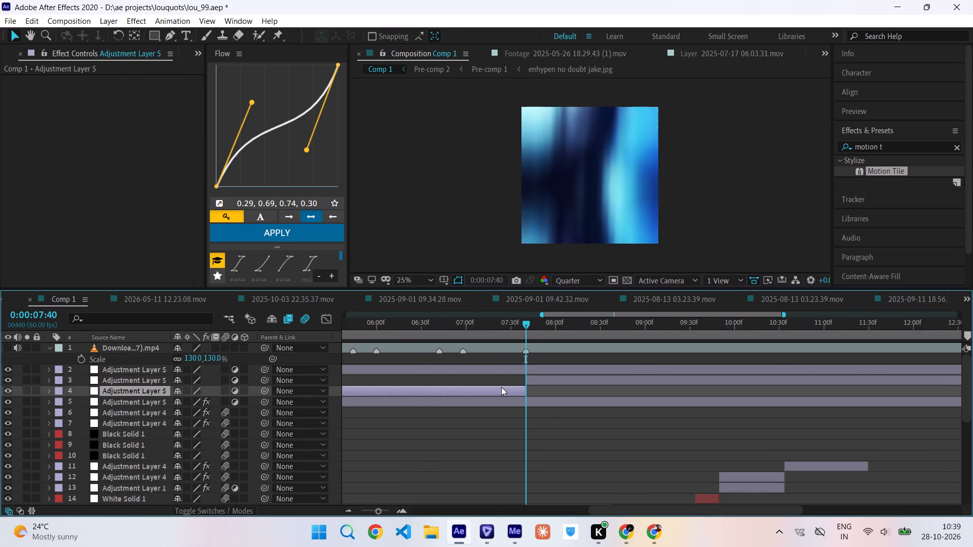
pyautogui.press('Delete')
# Apply the recent animation preset "aeplovlyx loop effect" to the remaining Adjustment Layer 5 part starting at 7:40.
pyautogui.click(552, 380)
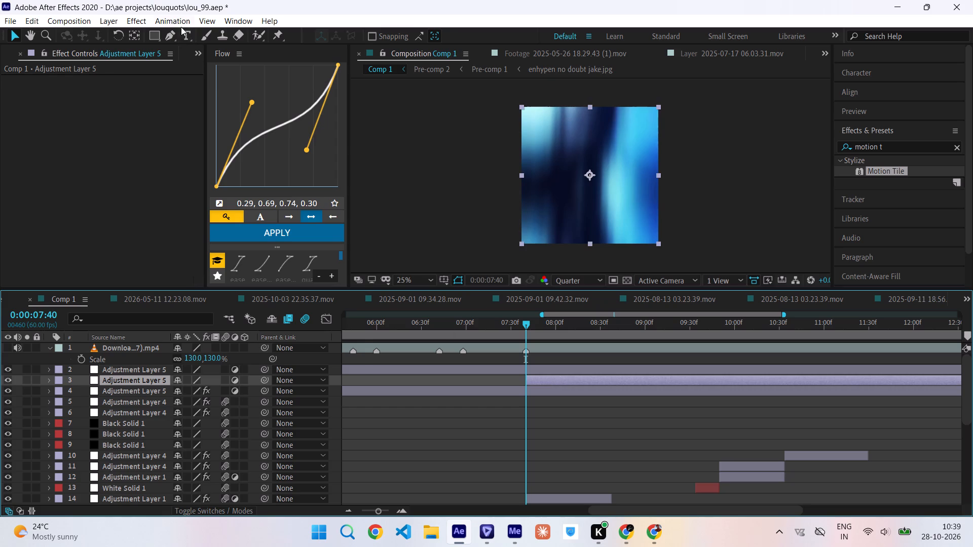
pyautogui.click(177, 22)
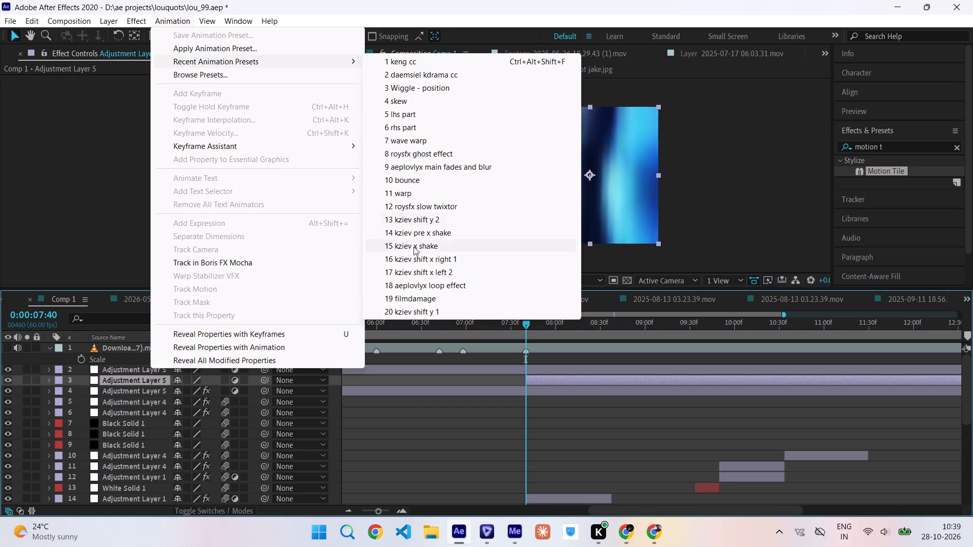
pyautogui.click(419, 285)
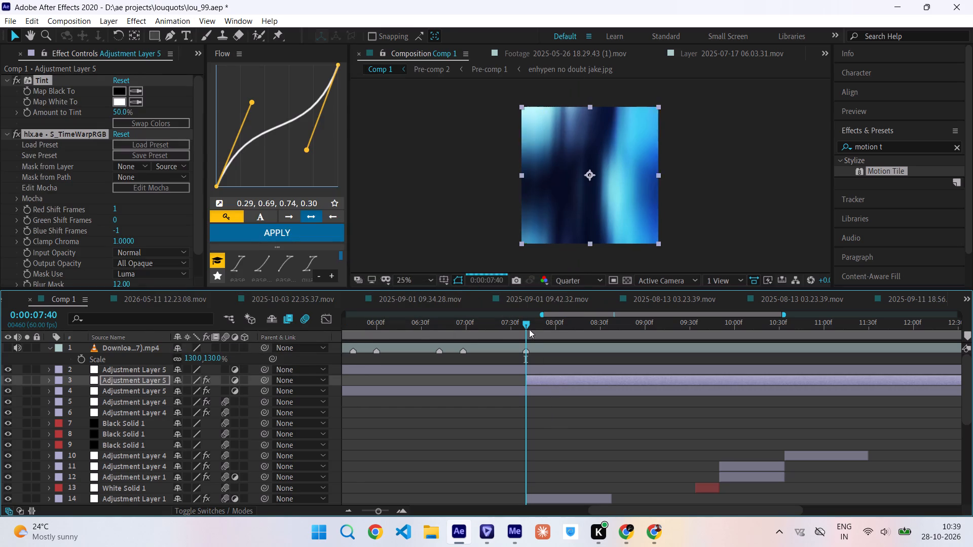
# Examine how the newly applied preset looks on the clips from 7:40 to about 9:11.
pyautogui.moveTo(527, 319); pyautogui.dragTo(530, 321)
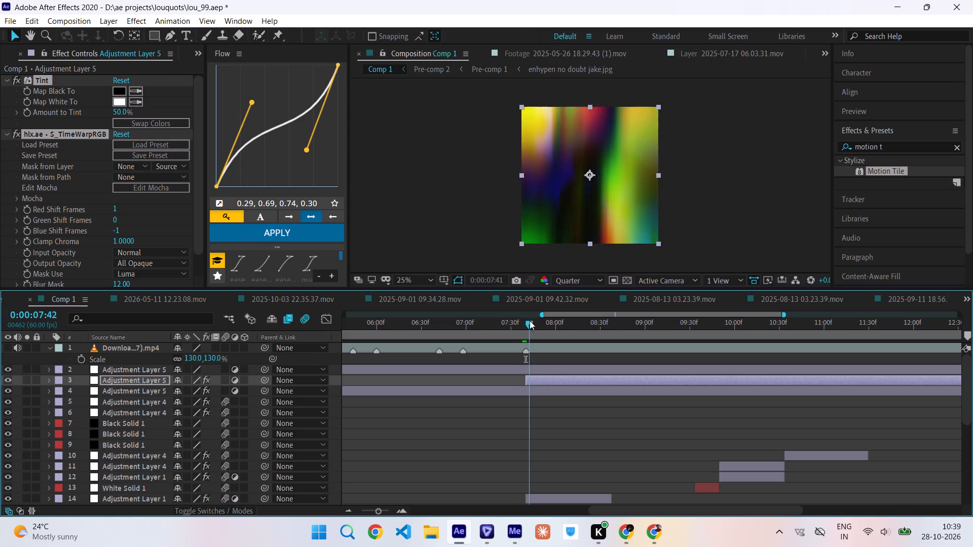
pyautogui.moveTo(530, 321); pyautogui.dragTo(545, 323)
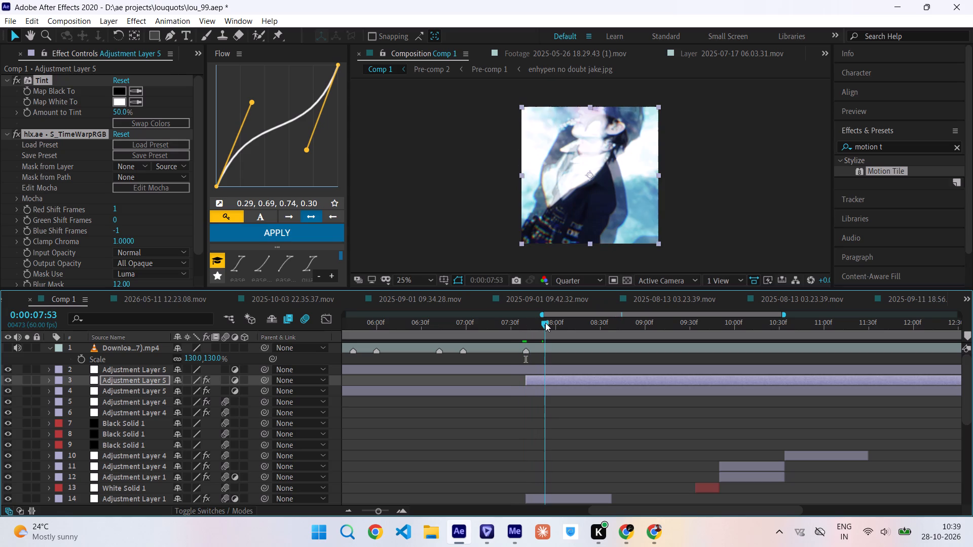
pyautogui.moveTo(545, 323); pyautogui.dragTo(569, 329)
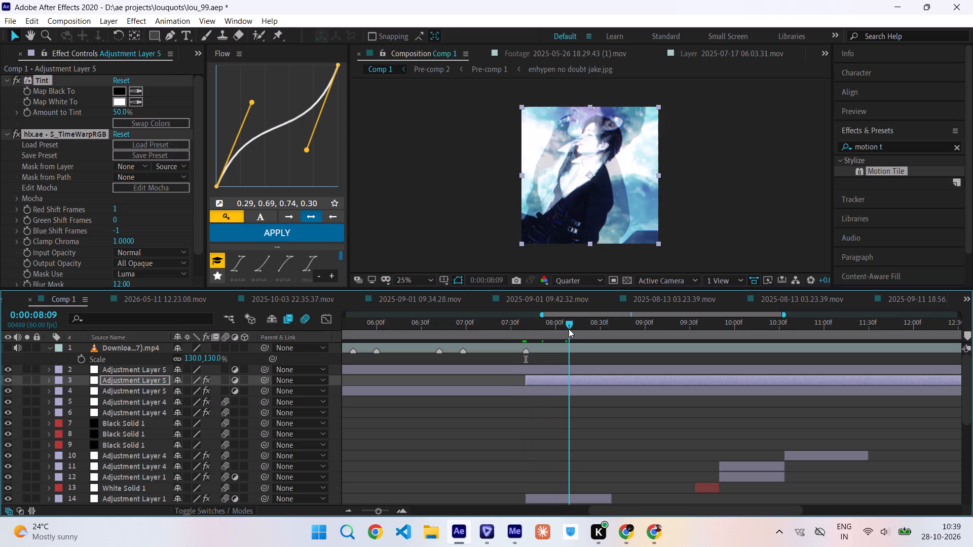
pyautogui.moveTo(569, 329); pyautogui.dragTo(581, 332)
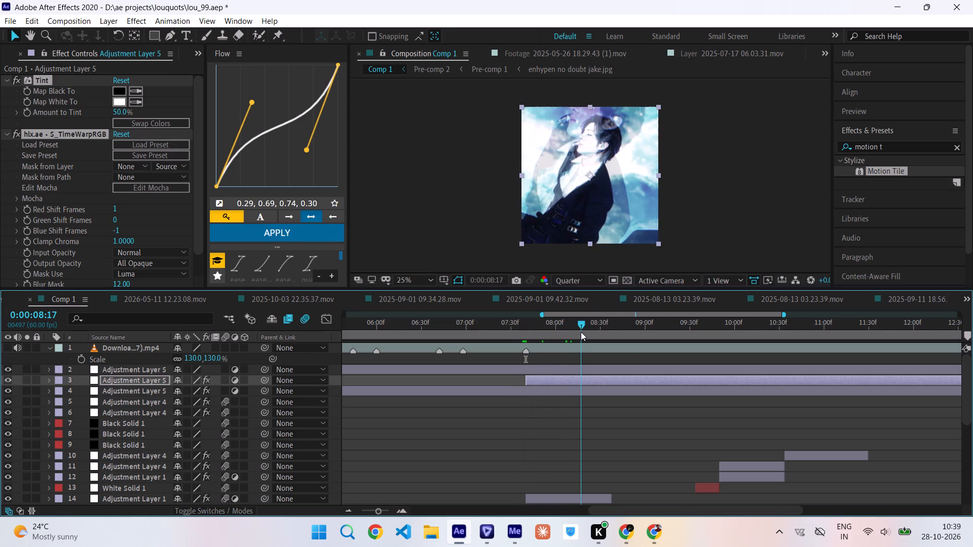
pyautogui.moveTo(581, 332); pyautogui.dragTo(594, 334)
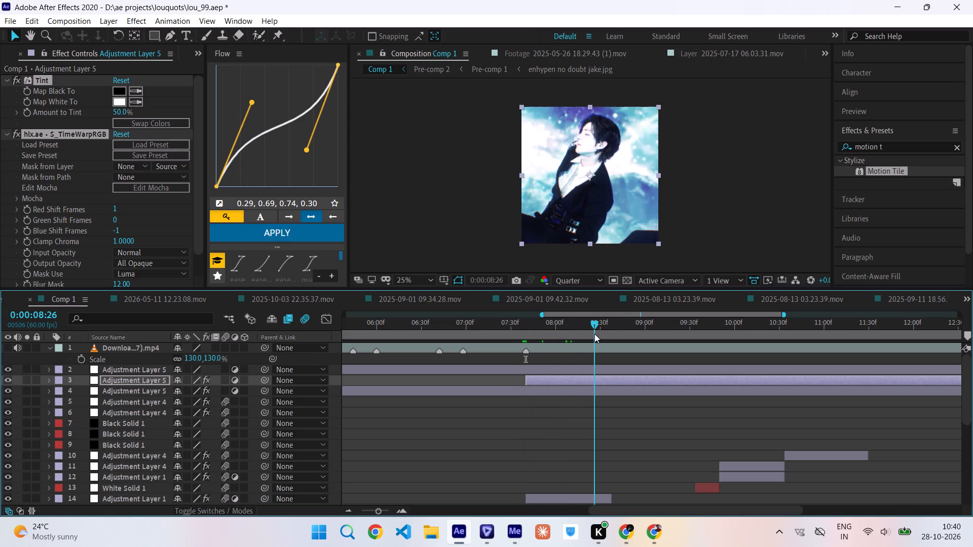
pyautogui.moveTo(594, 334); pyautogui.dragTo(621, 336)
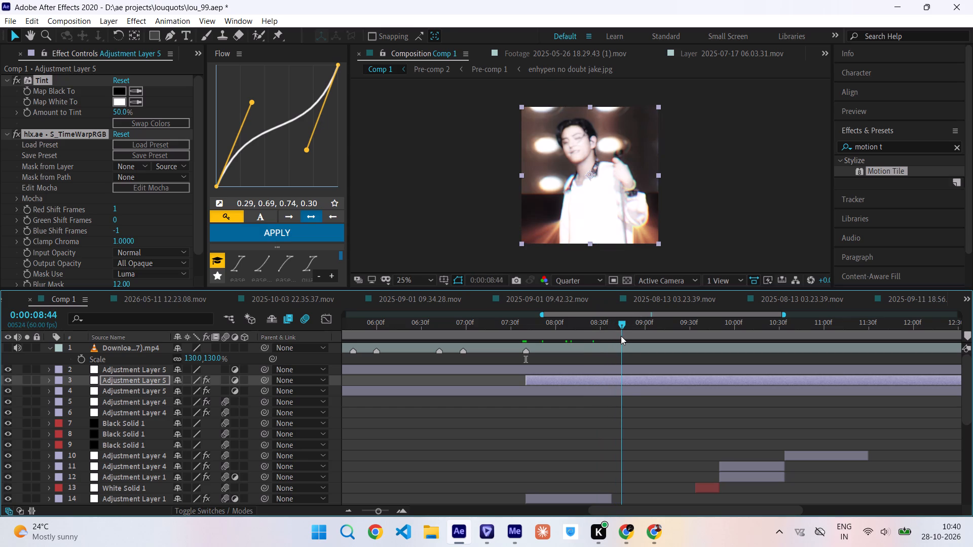
pyautogui.moveTo(621, 336); pyautogui.dragTo(657, 341)
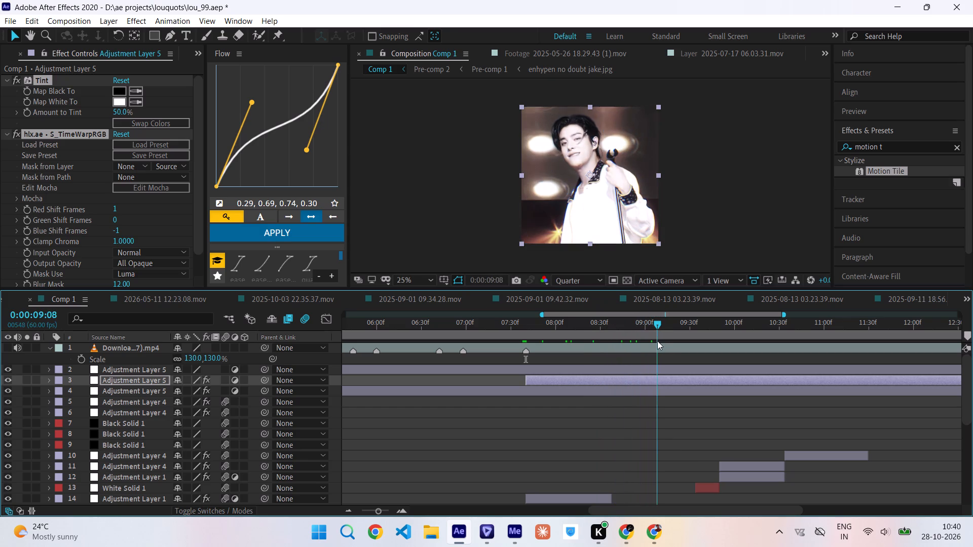
pyautogui.moveTo(657, 341); pyautogui.dragTo(661, 341)
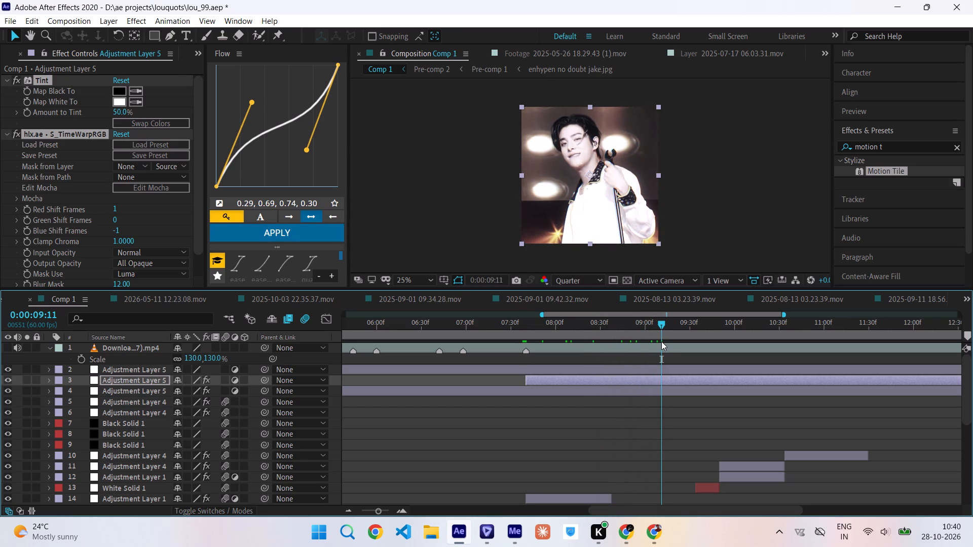
# Save the project.
pyautogui.hotkey('ctrl', 's')
# At the 7:40 start of Adjustment Layer 5 on layer 3, set the S_TimeWarpRGB Clamp Chroma to 0.21.
pyautogui.press('i')
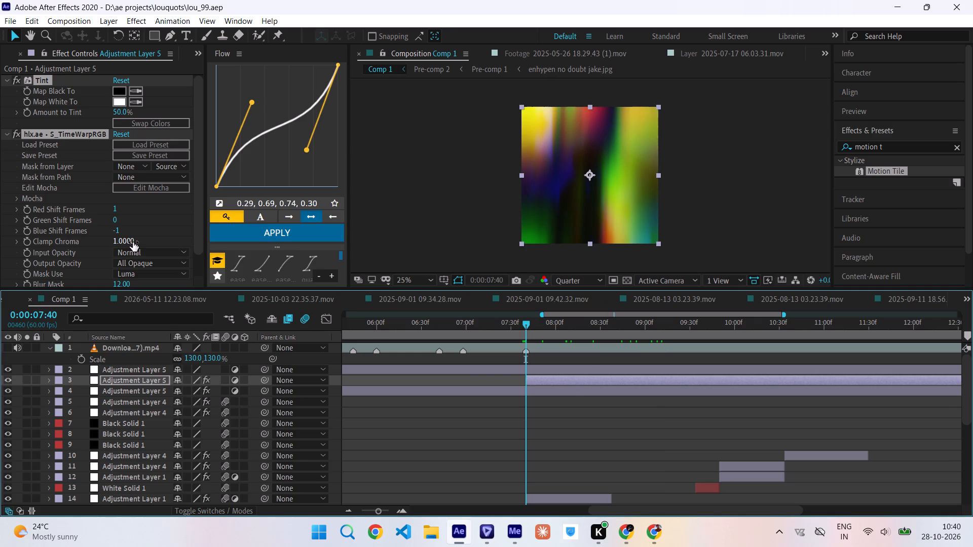
pyautogui.moveTo(133, 242); pyautogui.dragTo(85, 244)
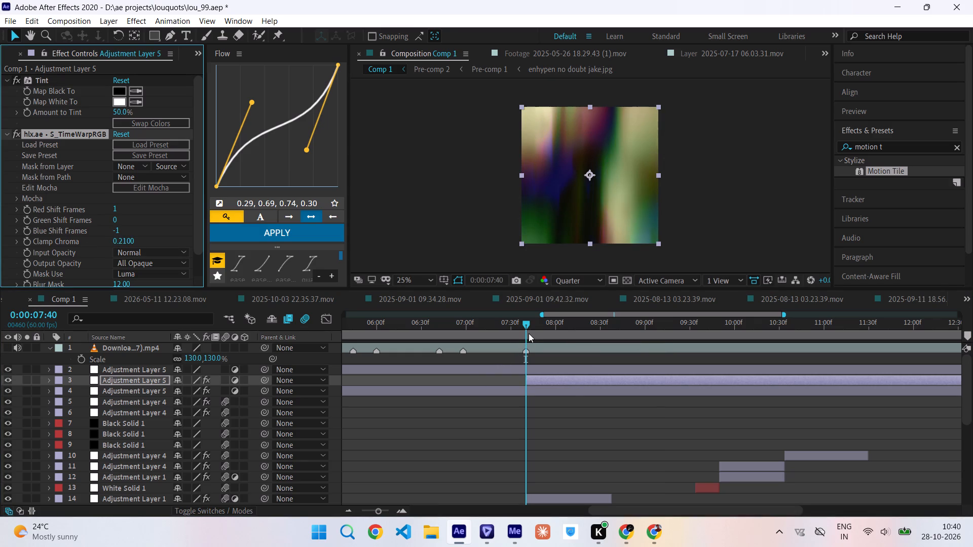
# Examine the softened RGB colour split frame by frame from 7:40 to 7:51.
pyautogui.hotkey('ctrl', 'Right')
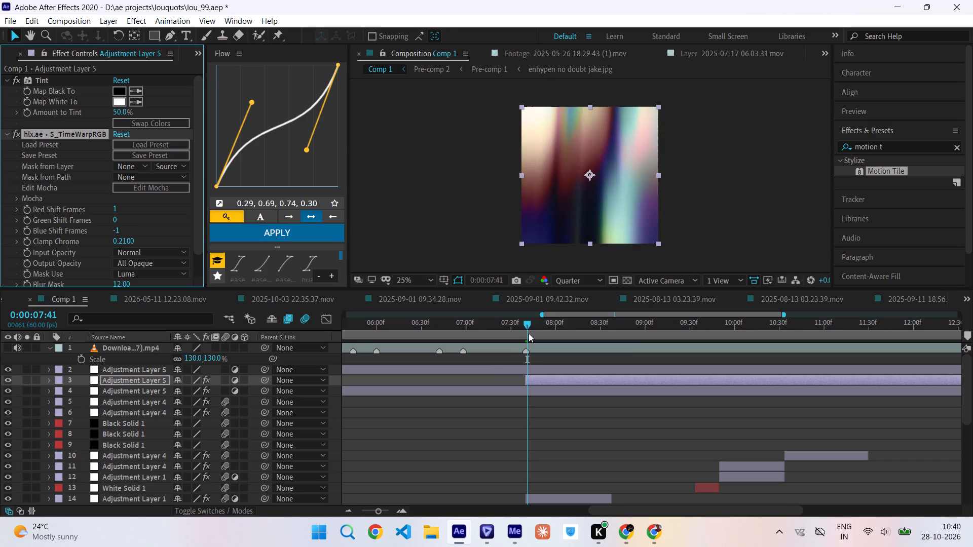
pyautogui.hotkey('ctrl', 'Right')
pyautogui.hotkey('ctrl', 'Right')
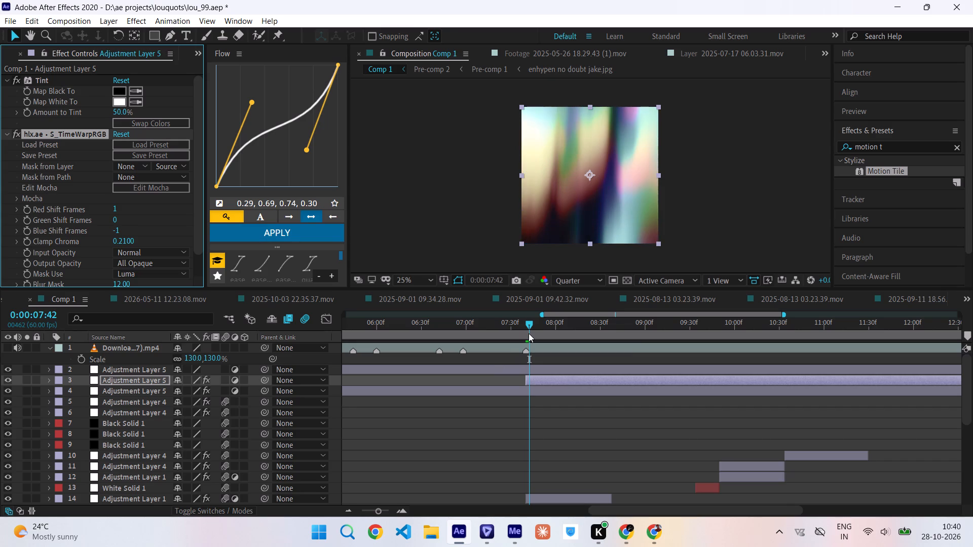
pyautogui.hotkey('ctrl', 'Right')
pyautogui.hotkey('ctrl', 'Right')
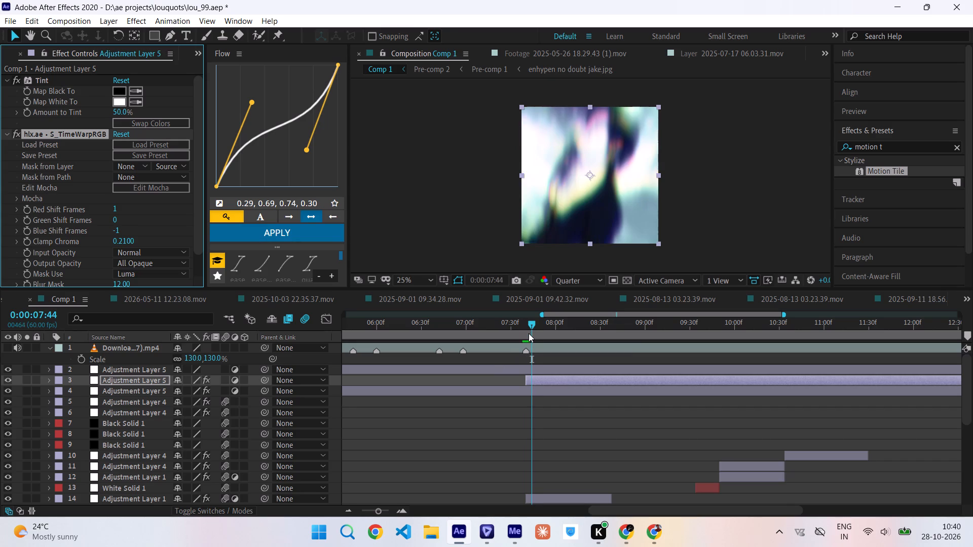
pyautogui.hotkey('ctrl', 'Right')
pyautogui.hotkey('ctrl', 'Right')
pyautogui.hotkey('ctrl', 'Right')
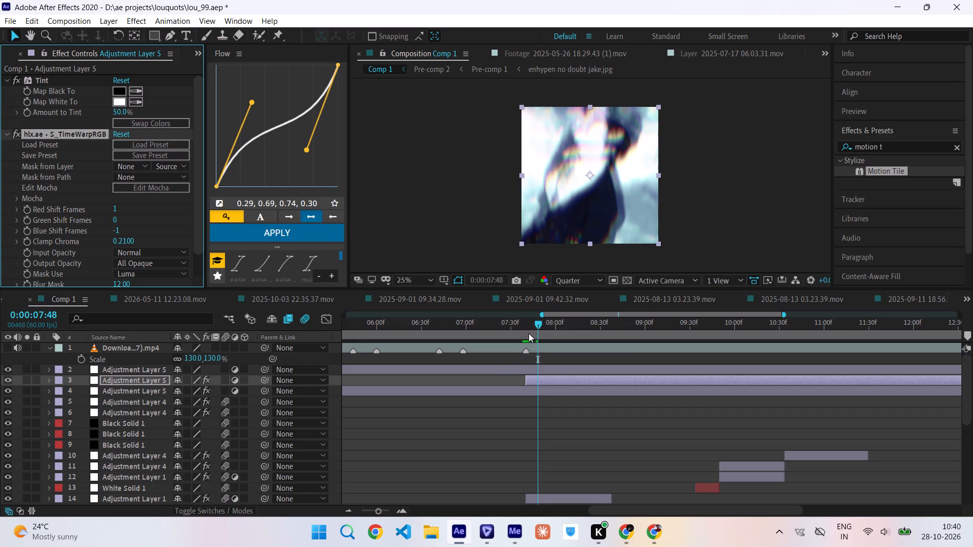
pyautogui.hotkey('ctrl', 'Right')
pyautogui.hotkey('ctrl', 'Right')
pyautogui.hotkey('ctrl', 'Right')
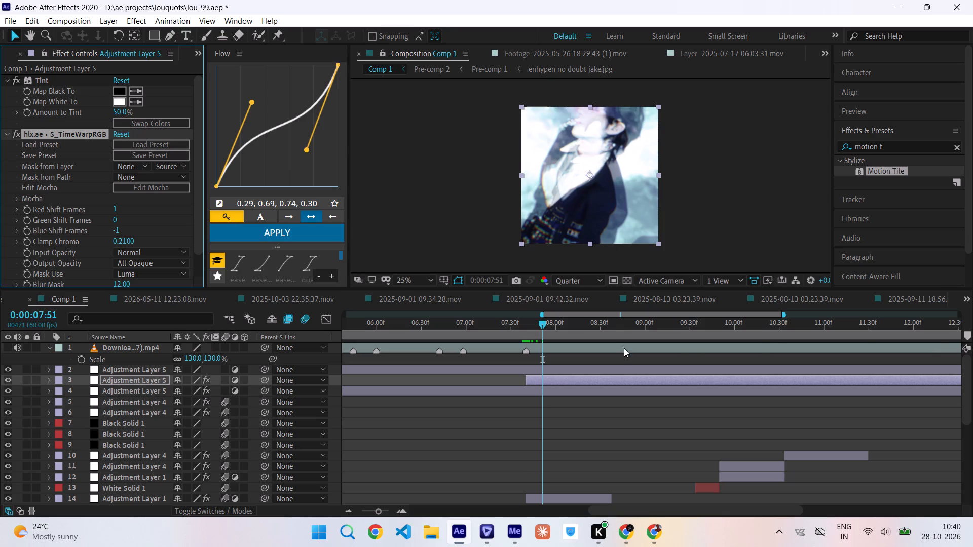
# Examine the adjusted RGB effect from about 7:59, through the clip change near 8:38, to about 9:17.
pyautogui.click(554, 324)
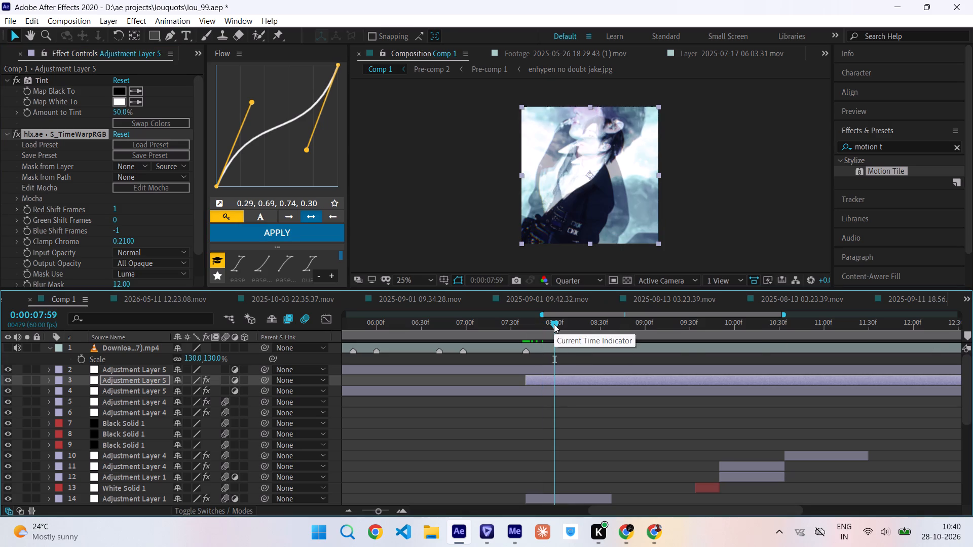
pyautogui.moveTo(554, 324); pyautogui.dragTo(570, 327)
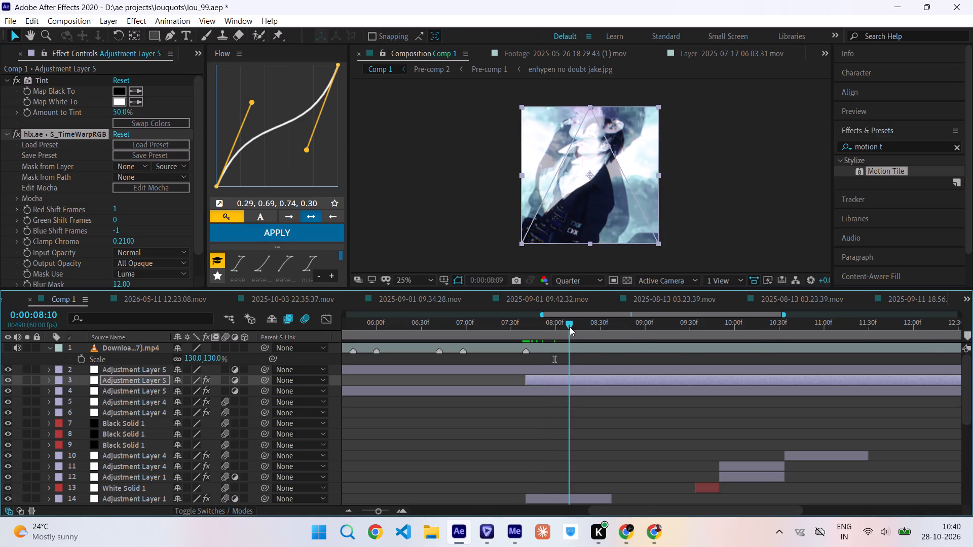
pyautogui.moveTo(570, 327); pyautogui.dragTo(580, 329)
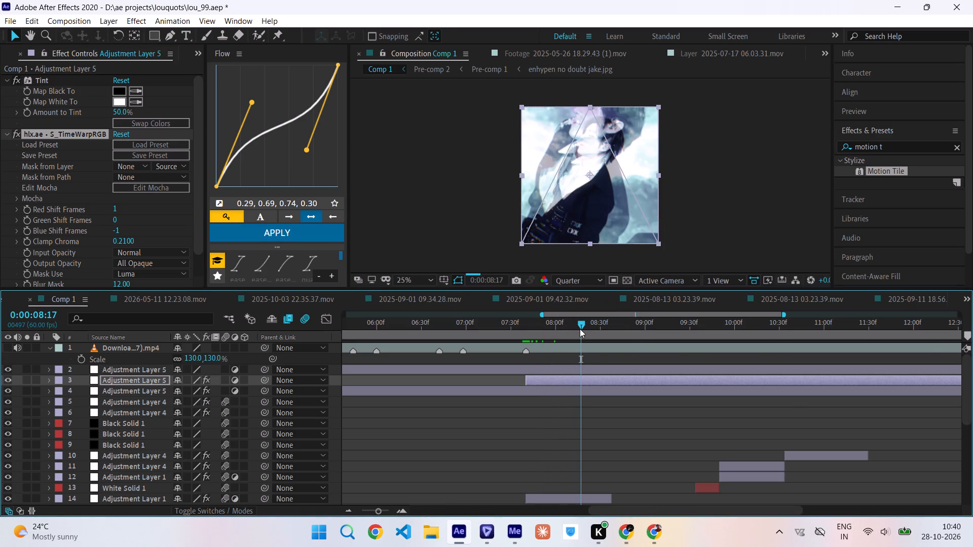
pyautogui.moveTo(580, 329); pyautogui.dragTo(587, 332)
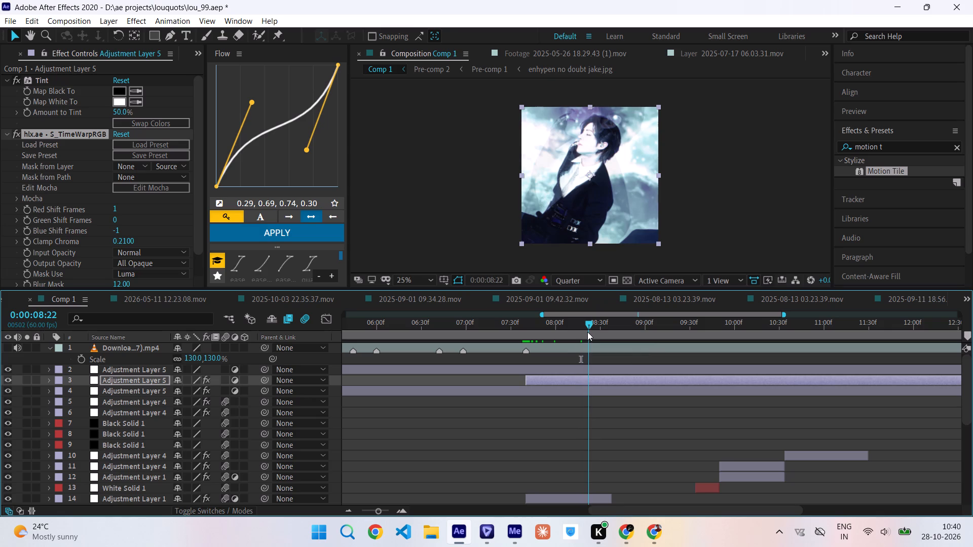
pyautogui.moveTo(587, 332); pyautogui.dragTo(603, 336)
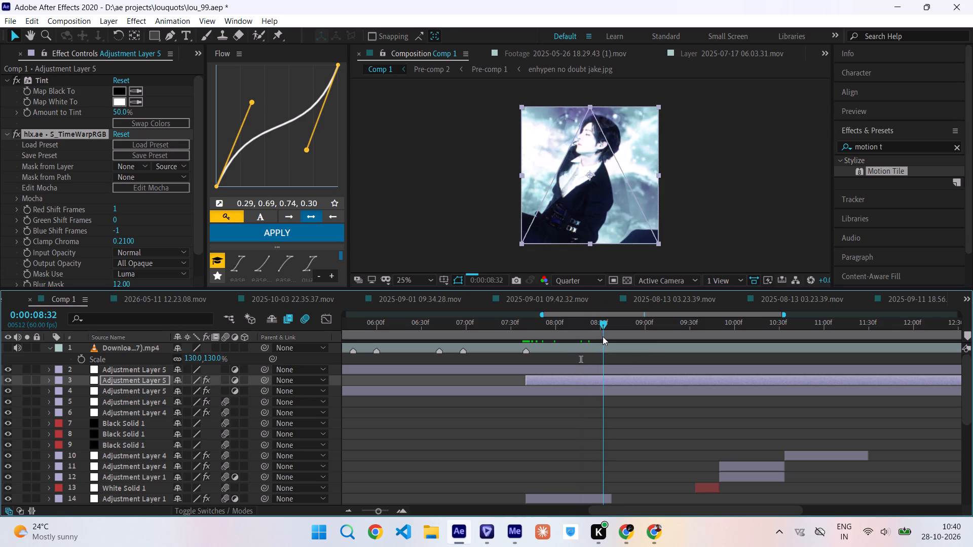
pyautogui.moveTo(603, 336); pyautogui.dragTo(606, 338)
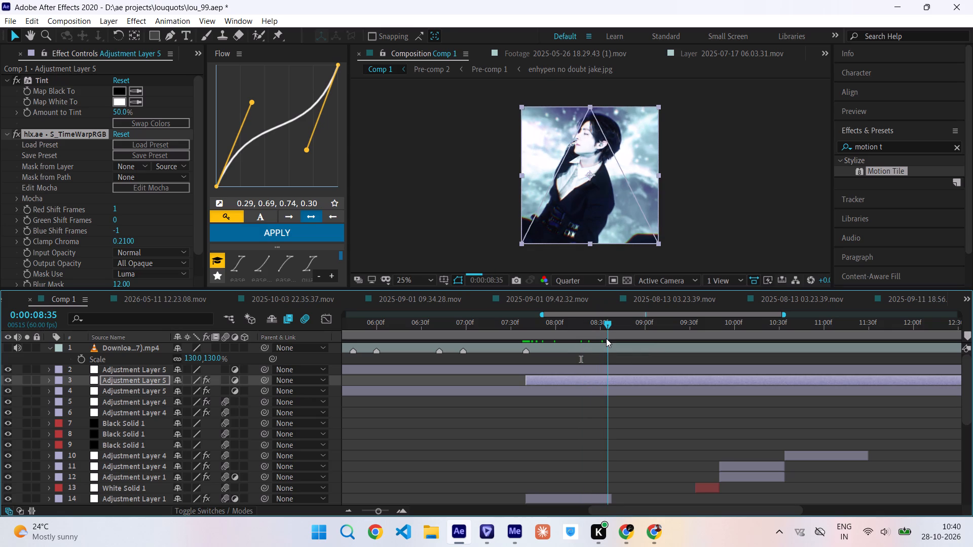
pyautogui.moveTo(606, 338); pyautogui.dragTo(609, 339)
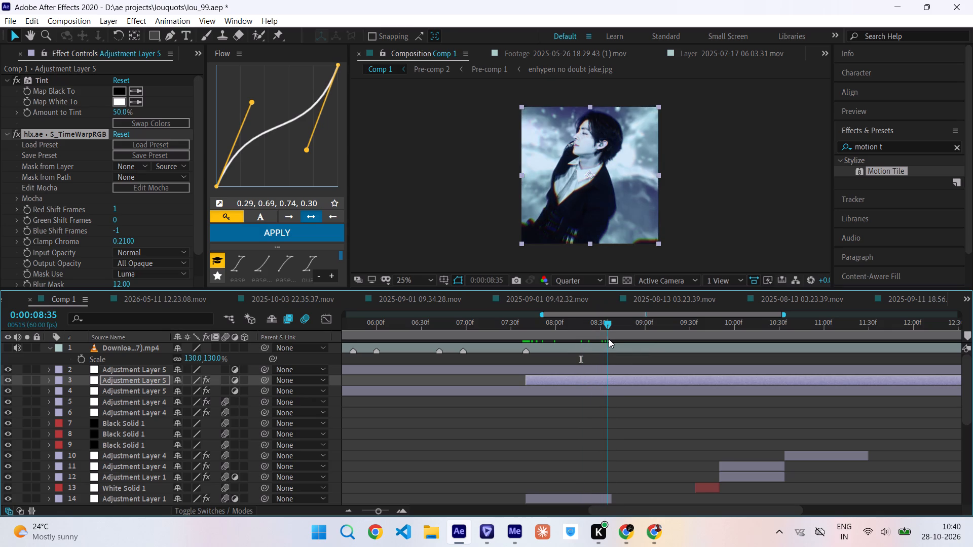
pyautogui.moveTo(609, 339); pyautogui.dragTo(616, 341)
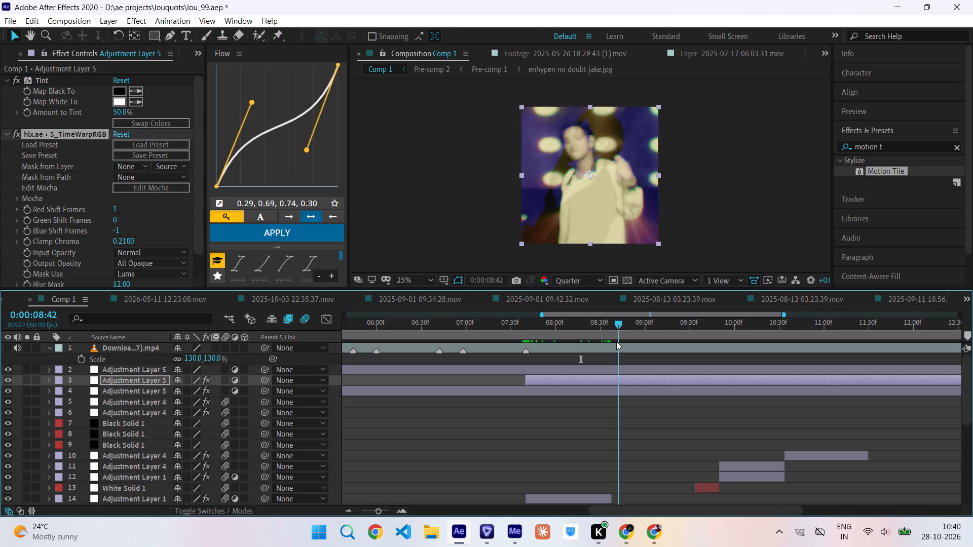
pyautogui.moveTo(616, 341); pyautogui.dragTo(611, 344)
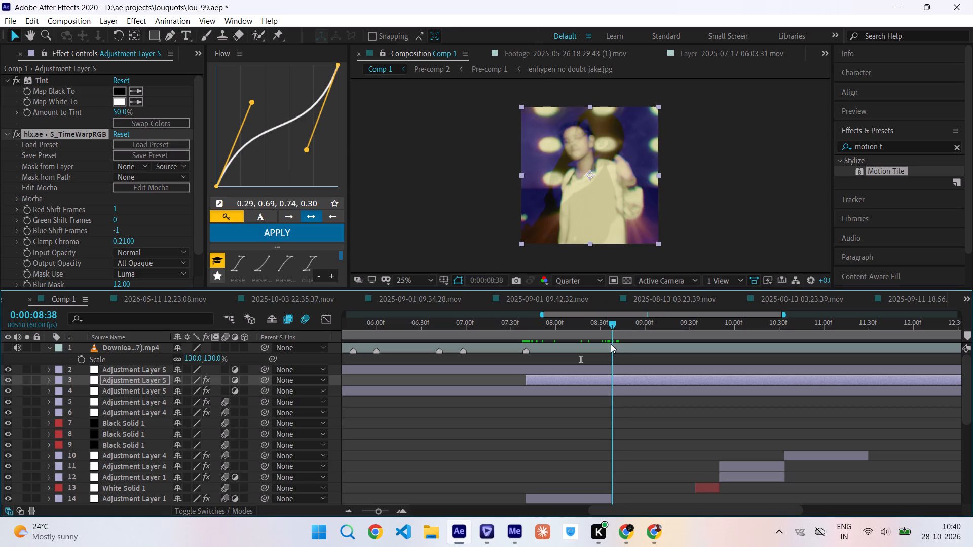
pyautogui.moveTo(611, 344); pyautogui.dragTo(613, 344)
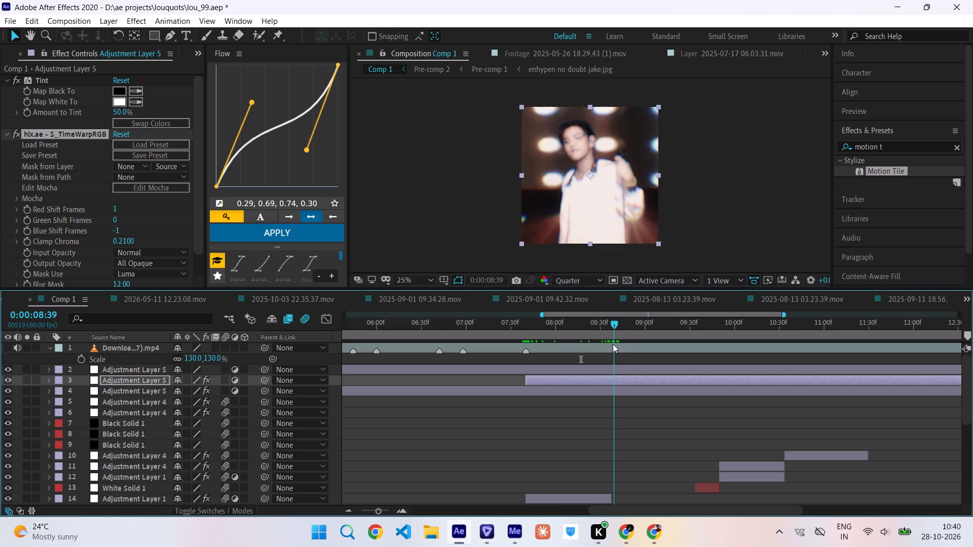
pyautogui.moveTo(613, 344); pyautogui.dragTo(669, 346)
# Run the Comp 1 preview from the layers' end at 15:18 and watch the opening section through about 2:38.
pyautogui.hscroll(-1, 669, 346)
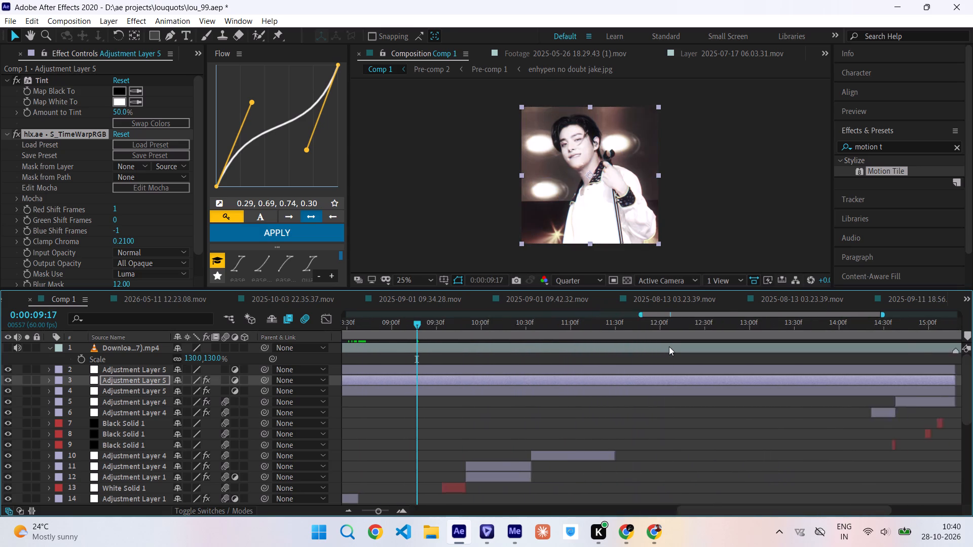
pyautogui.hscroll(-2, 669, 346)
pyautogui.click(759, 330)
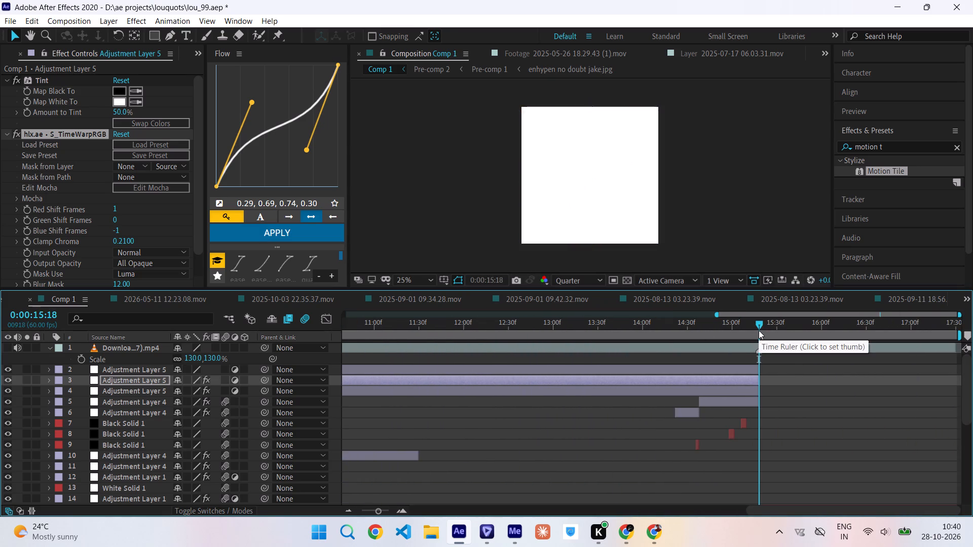
pyautogui.press('space')
pyautogui.hscroll(15, 759, 330)
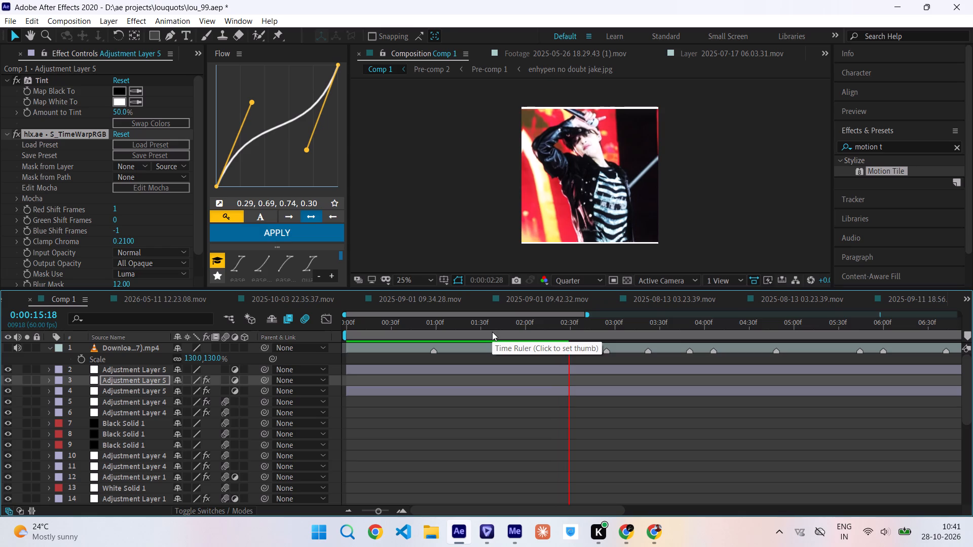
pyautogui.scroll(-1, 492, 332)
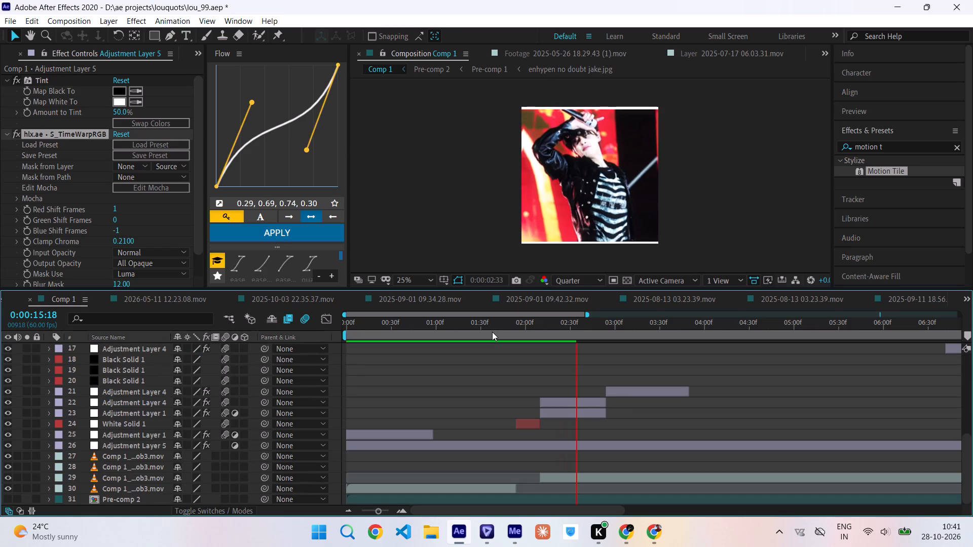
pyautogui.scroll(-2, 492, 332)
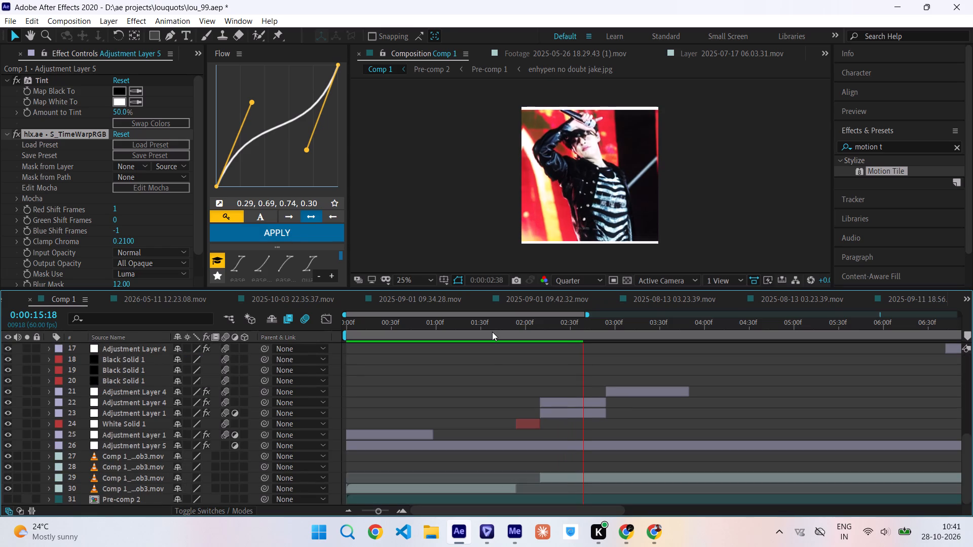
# Play Comp 1 from 0:00 and review its transitions and effects up to the start of layer 3 at 7:40.
pyautogui.moveTo(492, 332); pyautogui.dragTo(217, 360)
pyautogui.press('space')
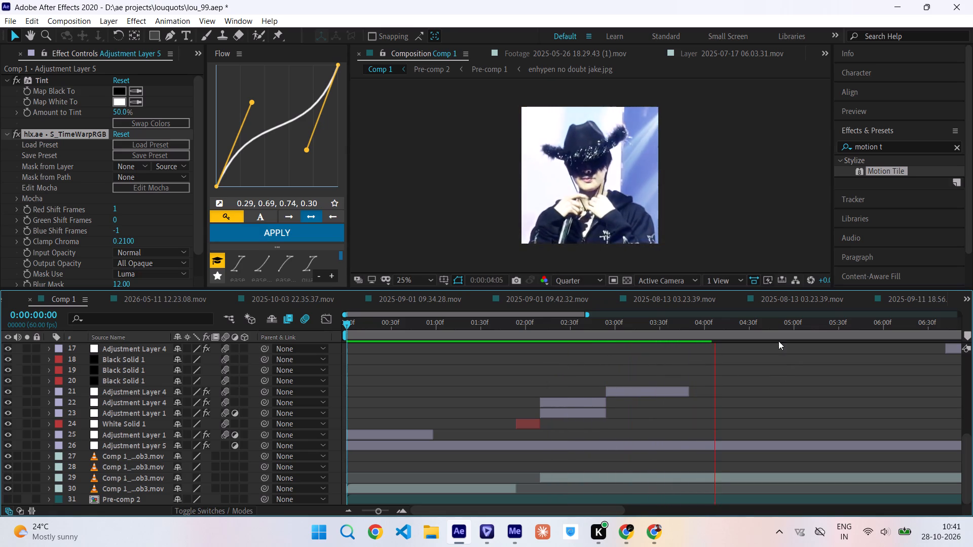
pyautogui.moveTo(652, 329); pyautogui.dragTo(208, 419)
pyautogui.press('space')
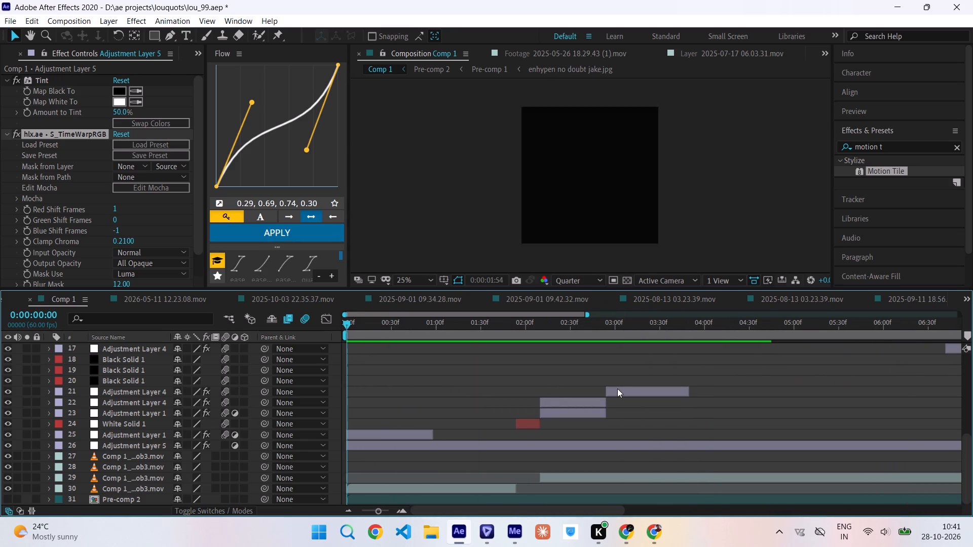
pyautogui.hscroll(-1, 617, 388)
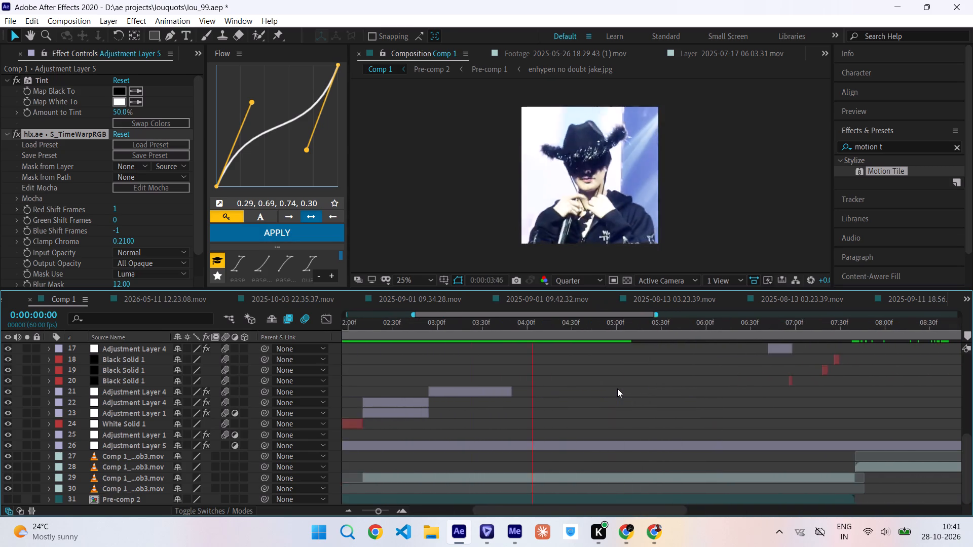
pyautogui.hscroll(-1, 617, 388)
pyautogui.scroll(8, 617, 388)
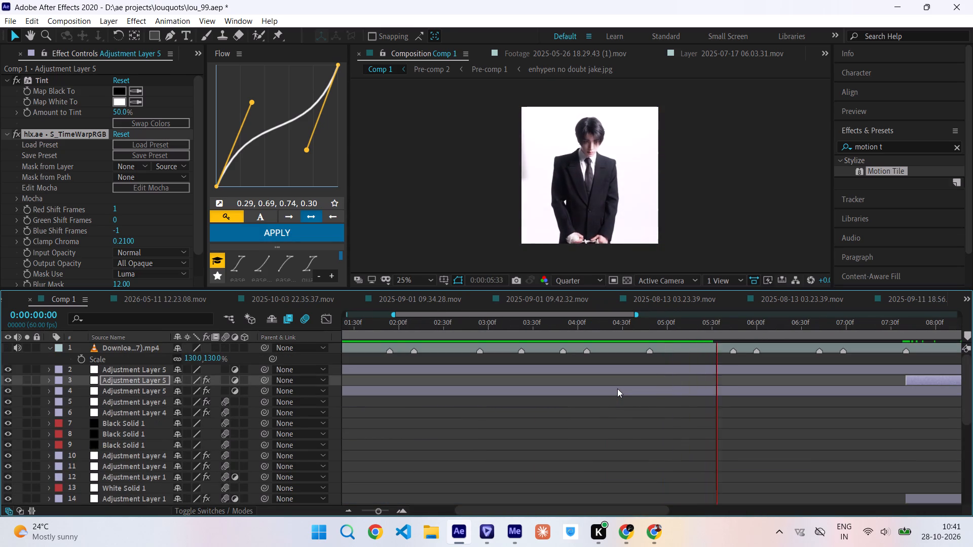
pyautogui.hscroll(-1, 617, 388)
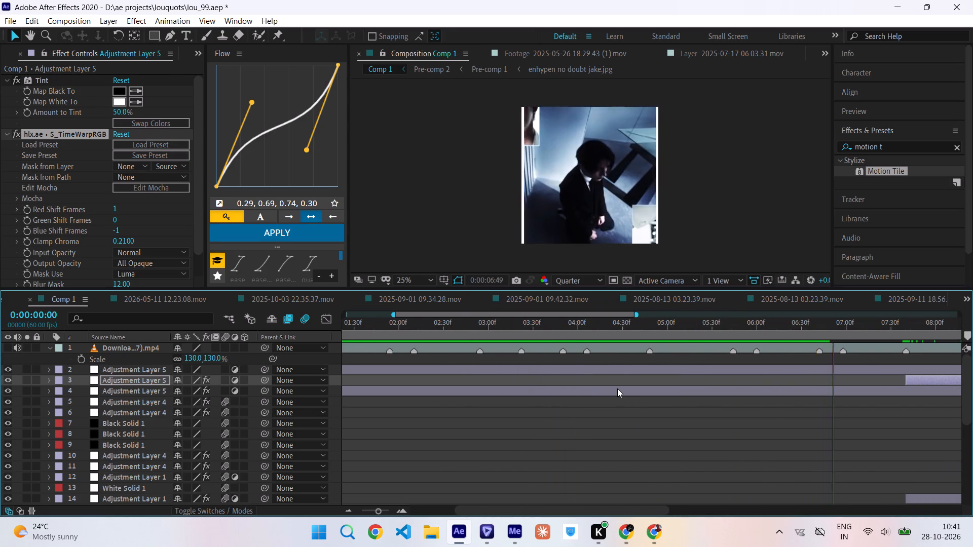
pyautogui.hscroll(5, 617, 388)
pyautogui.moveTo(499, 330); pyautogui.dragTo(199, 364)
pyautogui.press('space')
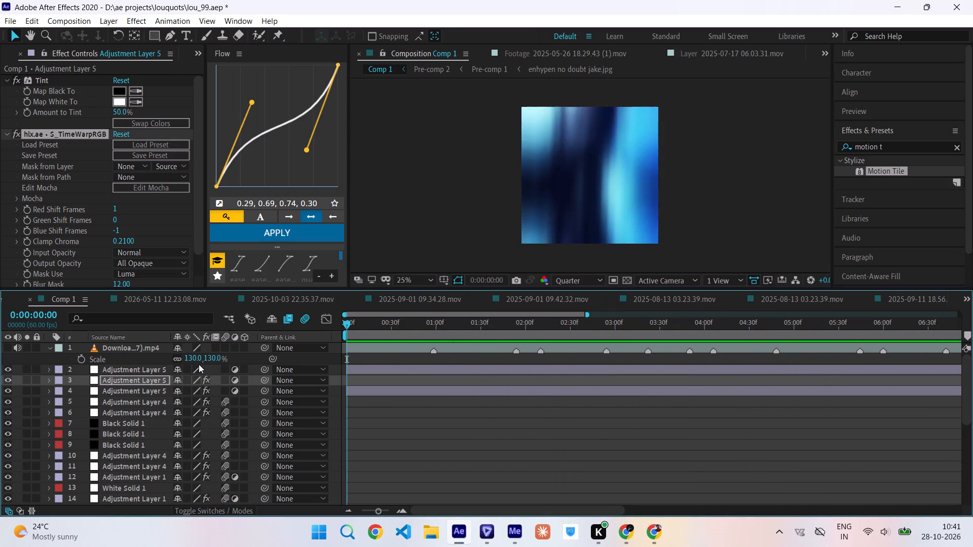
pyautogui.hscroll(-1, 640, 362)
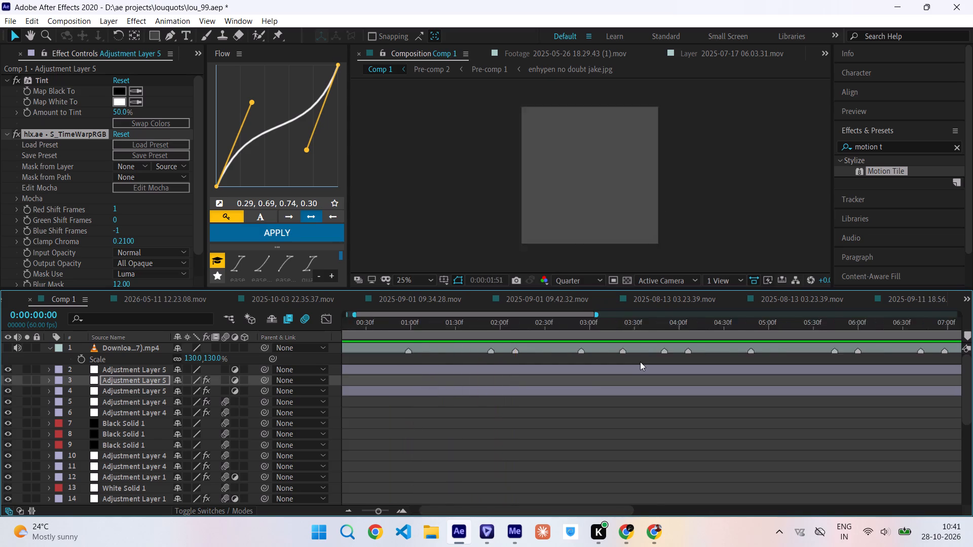
pyautogui.hscroll(-1, 640, 362)
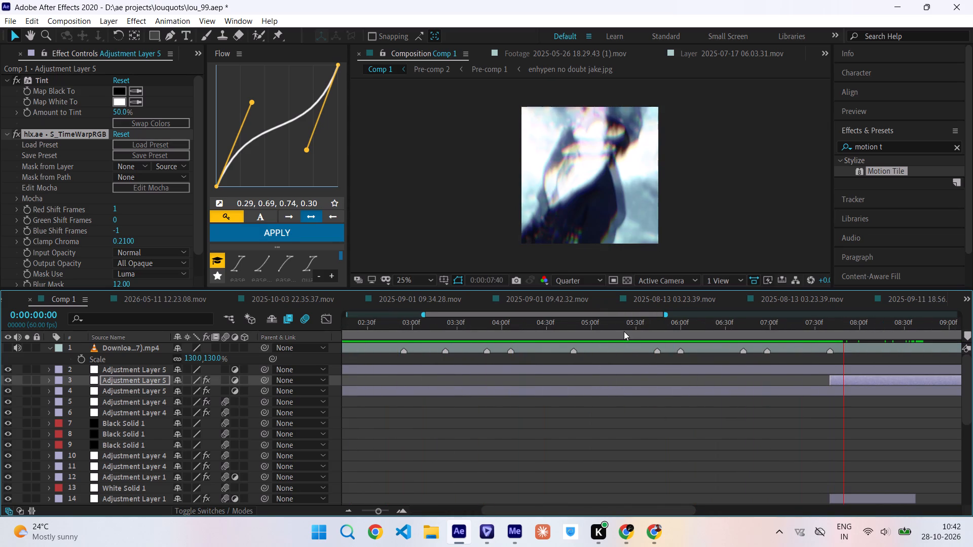
# Replay from 4:28 to about 7:53, then examine the black-suit clip and its framed transition between 5:19 and 6:35.
pyautogui.moveTo(624, 331); pyautogui.dragTo(697, 342)
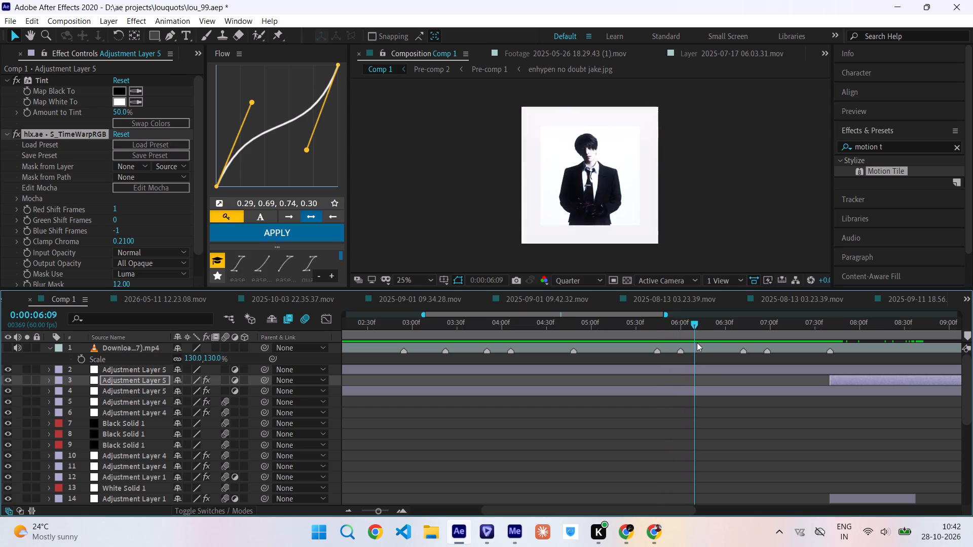
pyautogui.moveTo(697, 342); pyautogui.dragTo(544, 376)
pyautogui.press('space')
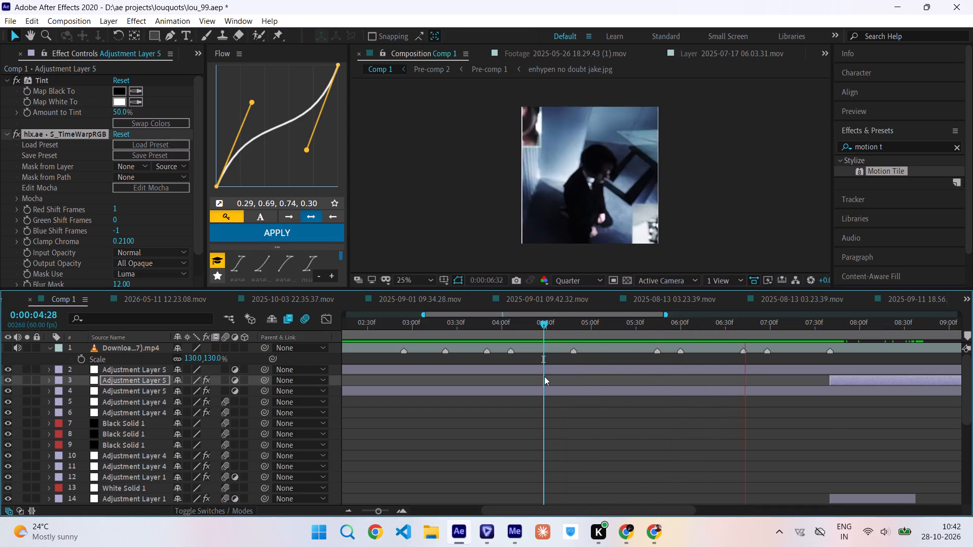
pyautogui.scroll(-2, 689, 335)
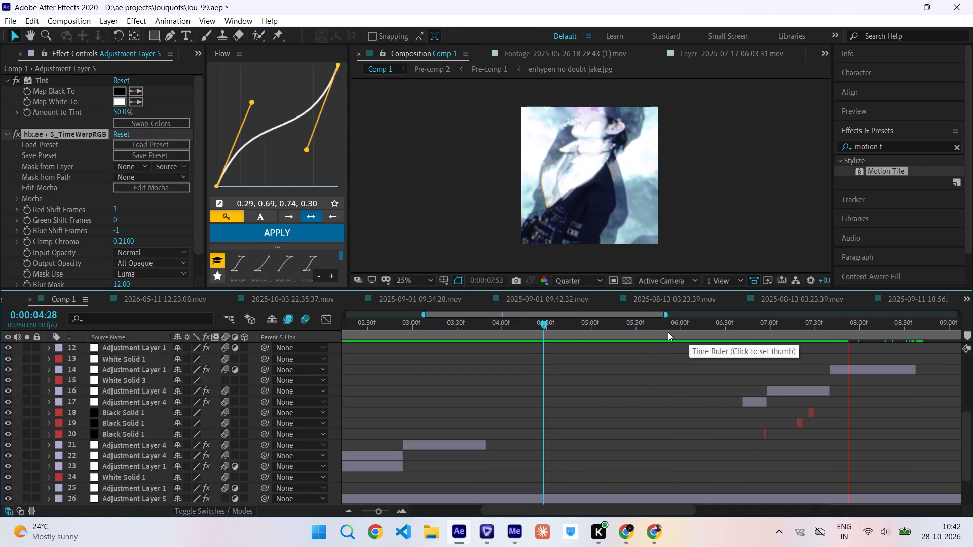
pyautogui.moveTo(665, 332); pyautogui.dragTo(692, 339)
pyautogui.scroll(-1, 692, 339)
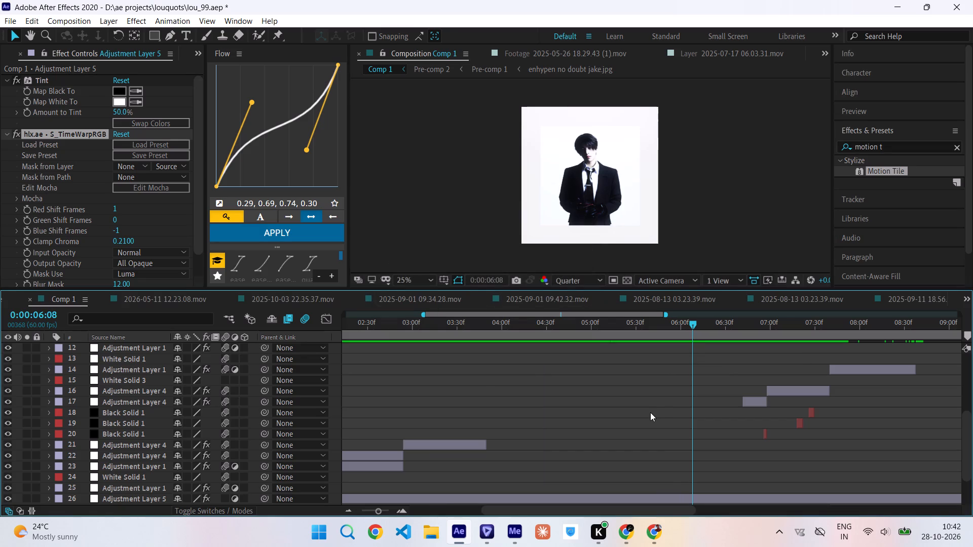
pyautogui.scroll(-2, 649, 413)
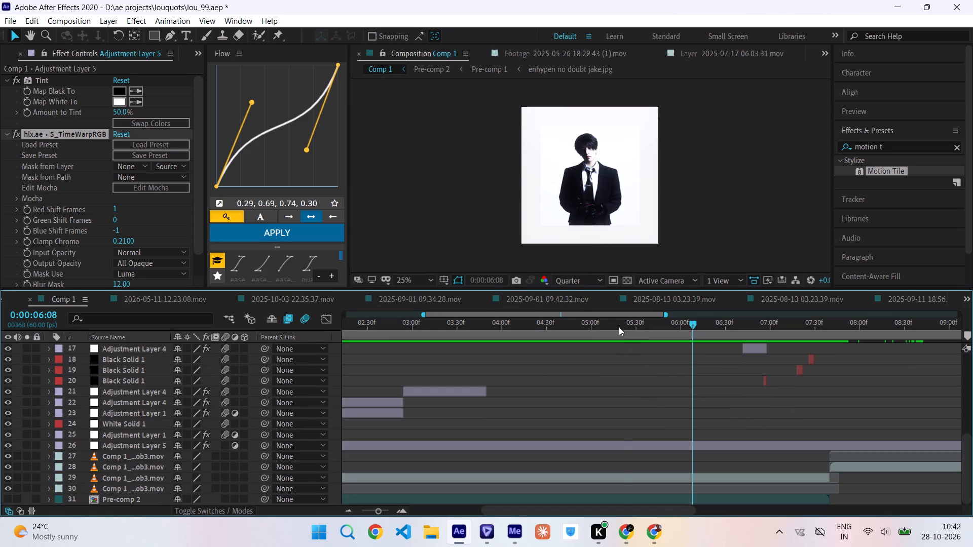
pyautogui.moveTo(619, 327); pyautogui.dragTo(688, 334)
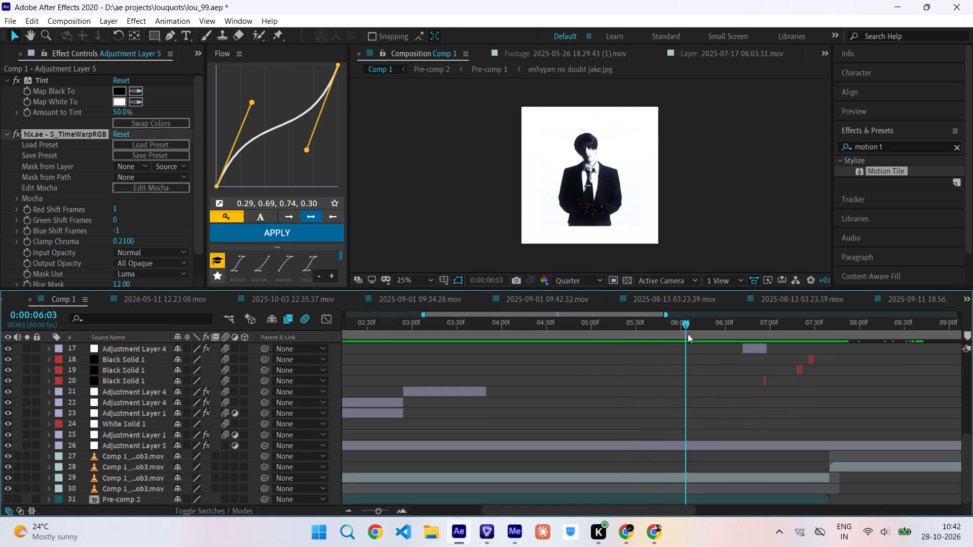
pyautogui.moveTo(688, 334); pyautogui.dragTo(728, 337)
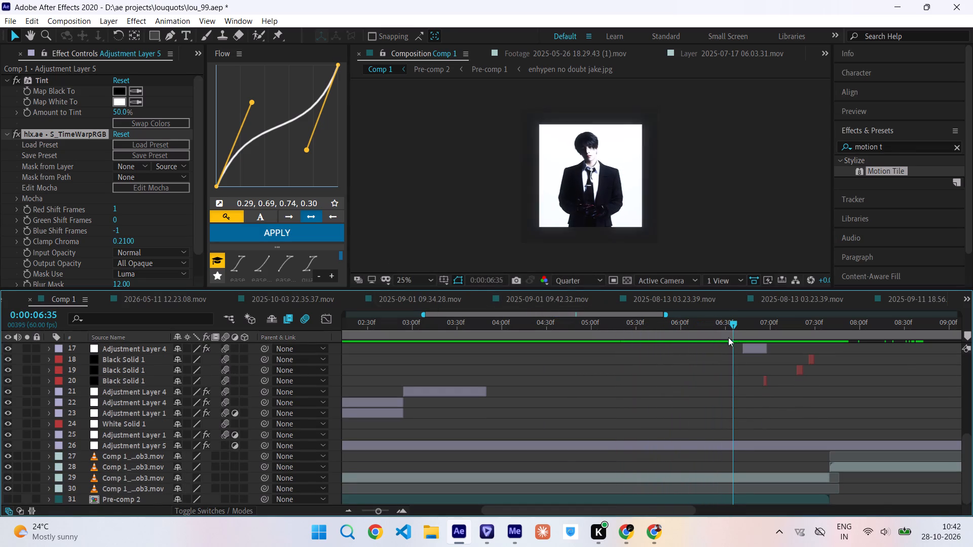
pyautogui.moveTo(728, 337); pyautogui.dragTo(620, 347)
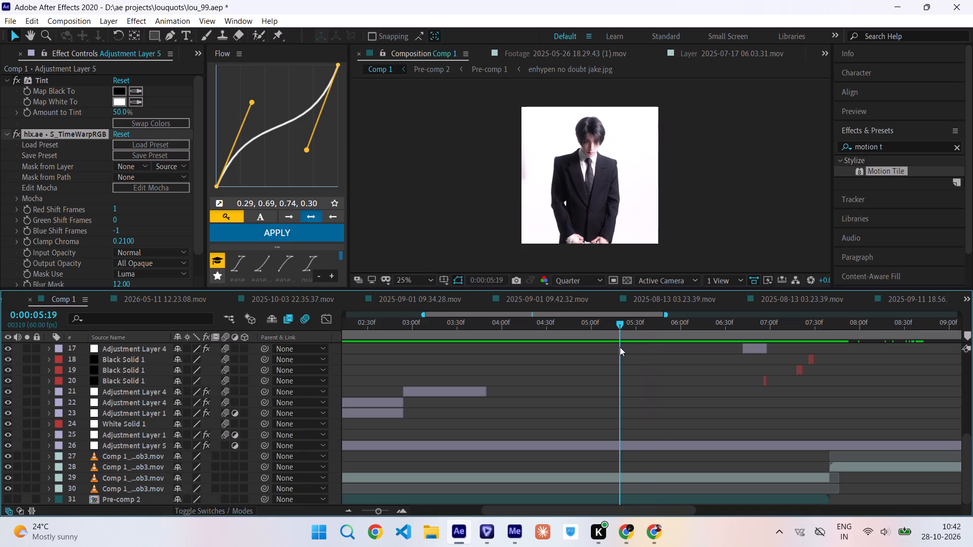
pyautogui.scroll(3, 606, 467)
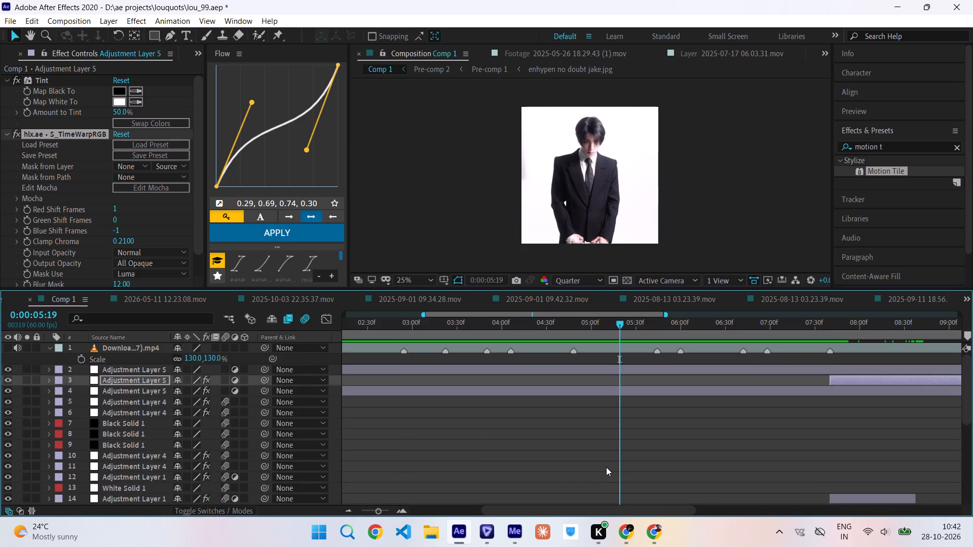
# Save the project.
pyautogui.hotkey('ctrl', 's')
# Review the playback from 5:19 and again from 0:00 to about 7:58, then examine the clips from 3:57 to 5:59.
pyautogui.press('space')
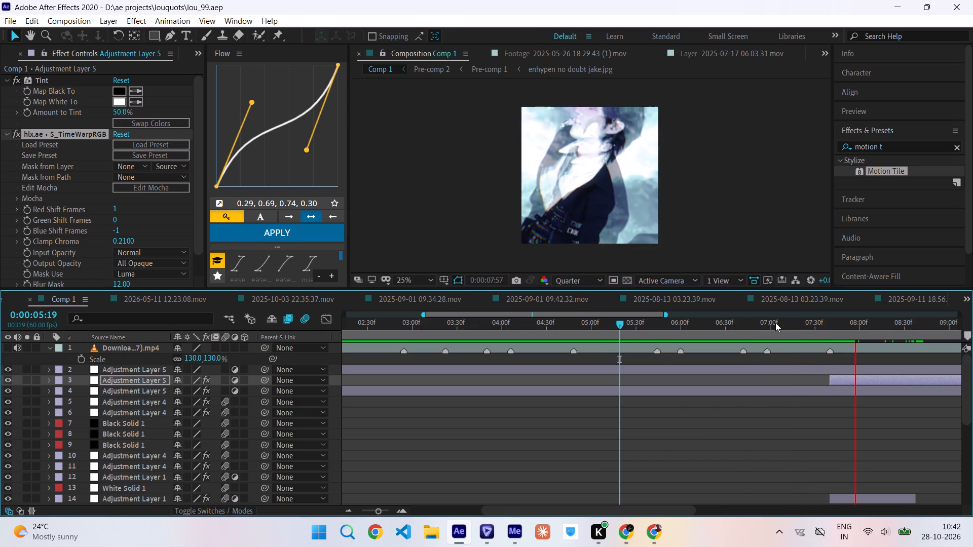
pyautogui.moveTo(775, 323); pyautogui.dragTo(358, 420)
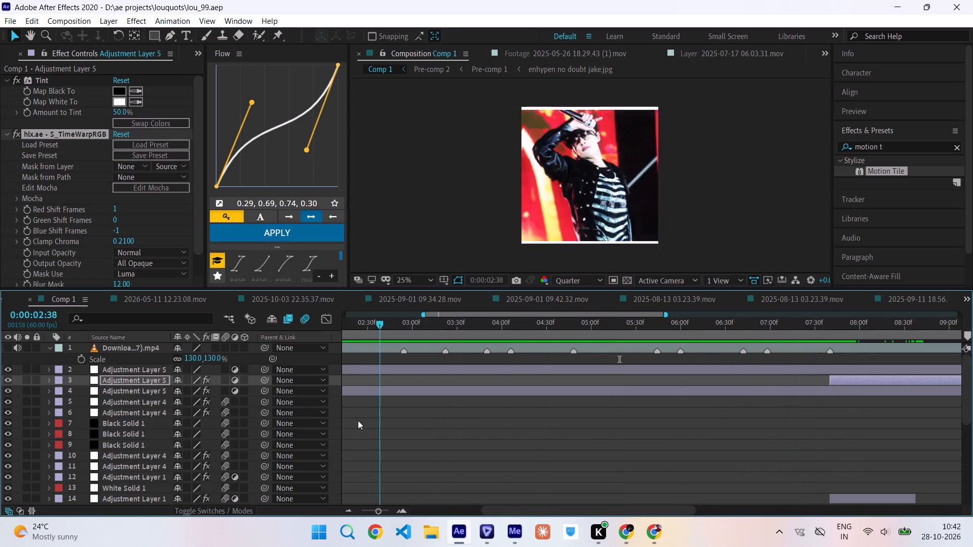
pyautogui.moveTo(358, 420); pyautogui.dragTo(297, 431)
pyautogui.press('space')
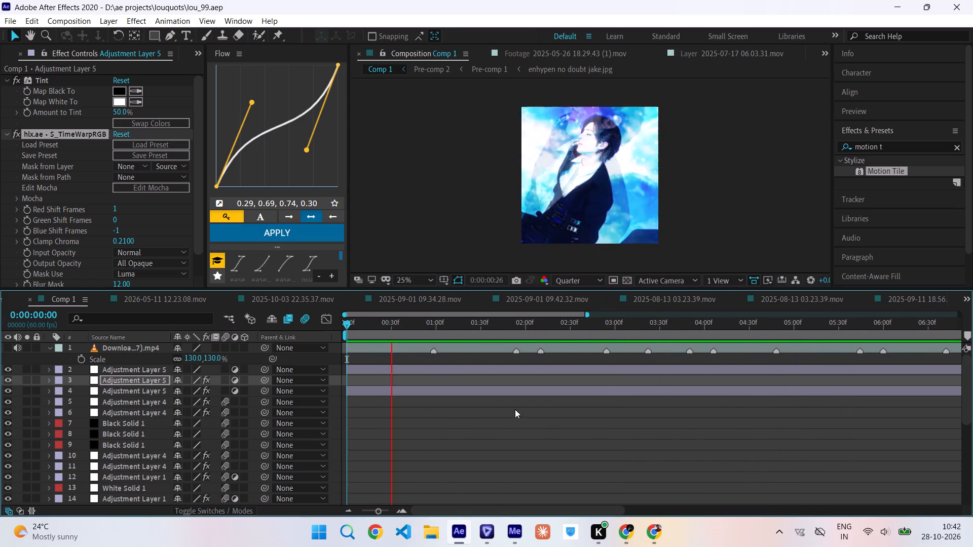
pyautogui.hscroll(1, 542, 408)
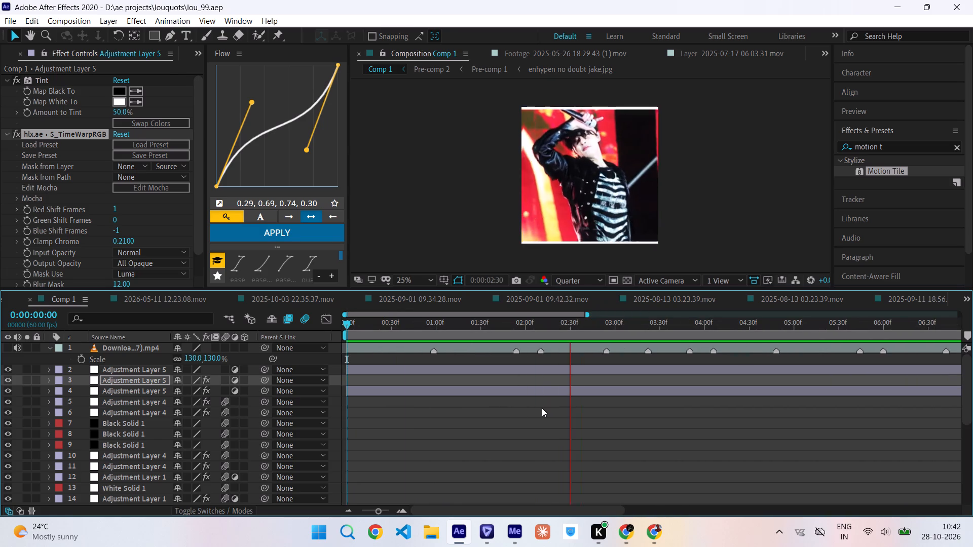
pyautogui.scroll(1, 542, 408)
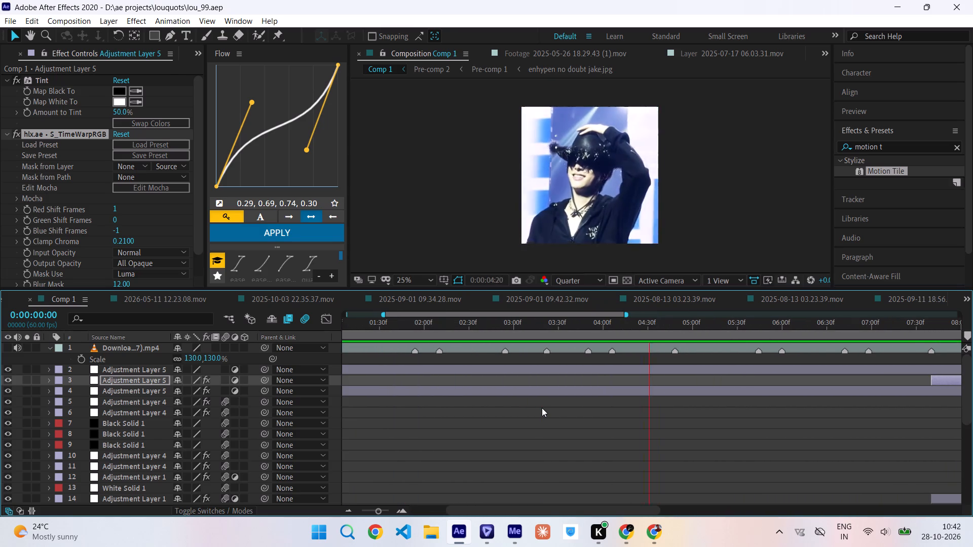
pyautogui.hscroll(1, 542, 408)
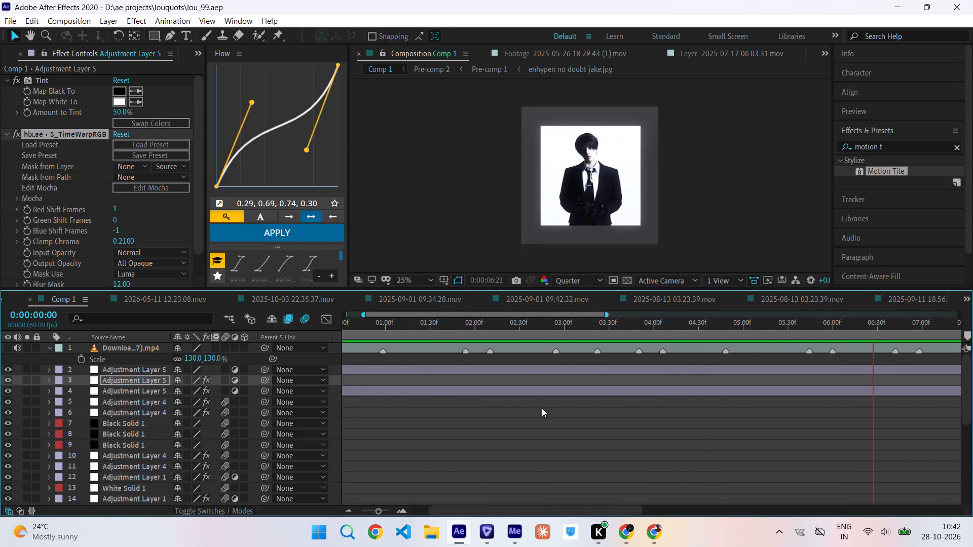
pyautogui.hscroll(1, 542, 408)
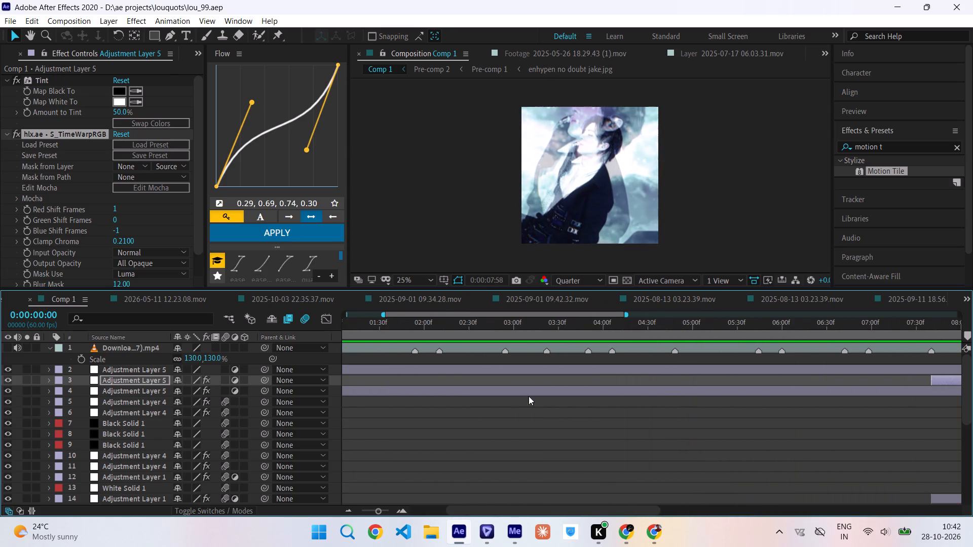
pyautogui.moveTo(493, 332); pyautogui.dragTo(607, 354)
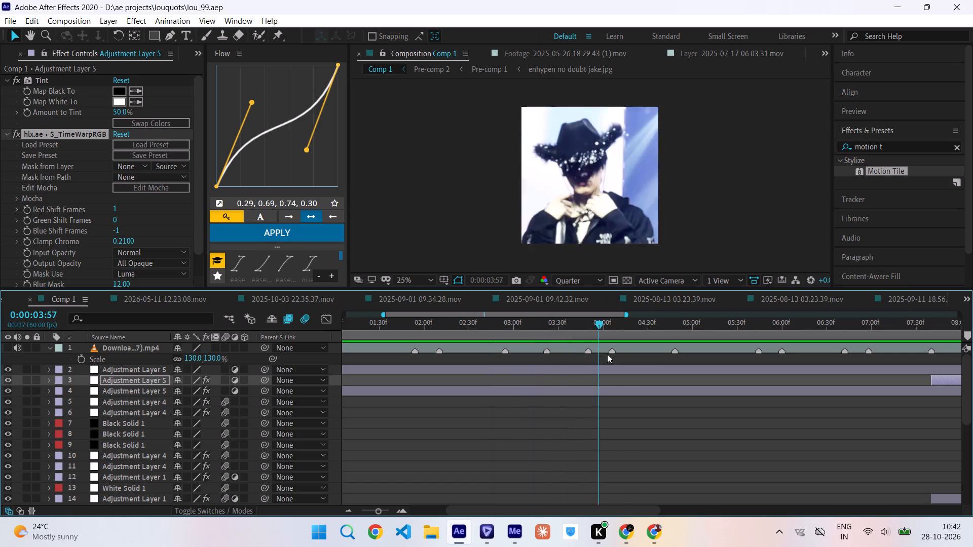
pyautogui.moveTo(607, 354); pyautogui.dragTo(792, 369)
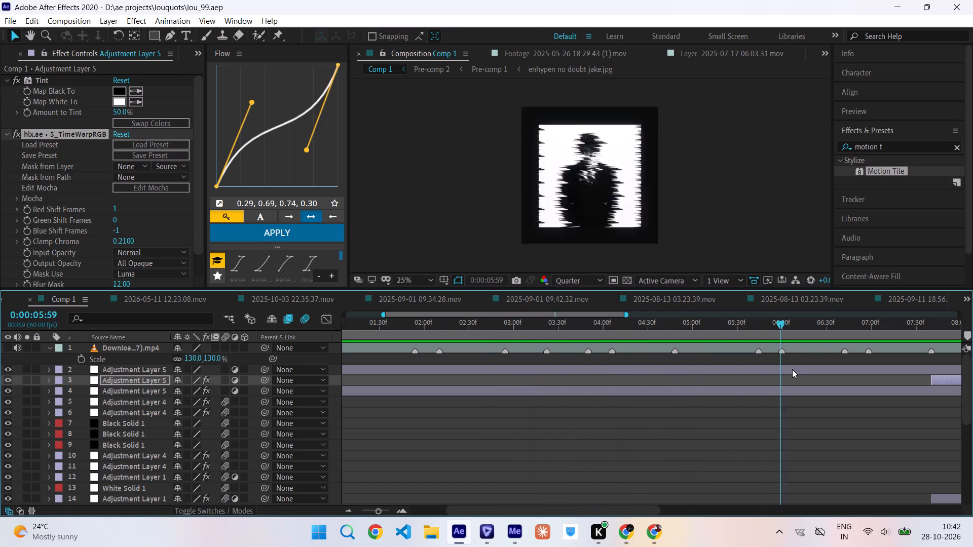
# Apply the snow preset from the presets' effects folder to the adjustment layer at layer 2, at 2:27.
pyautogui.moveTo(792, 369); pyautogui.dragTo(465, 357)
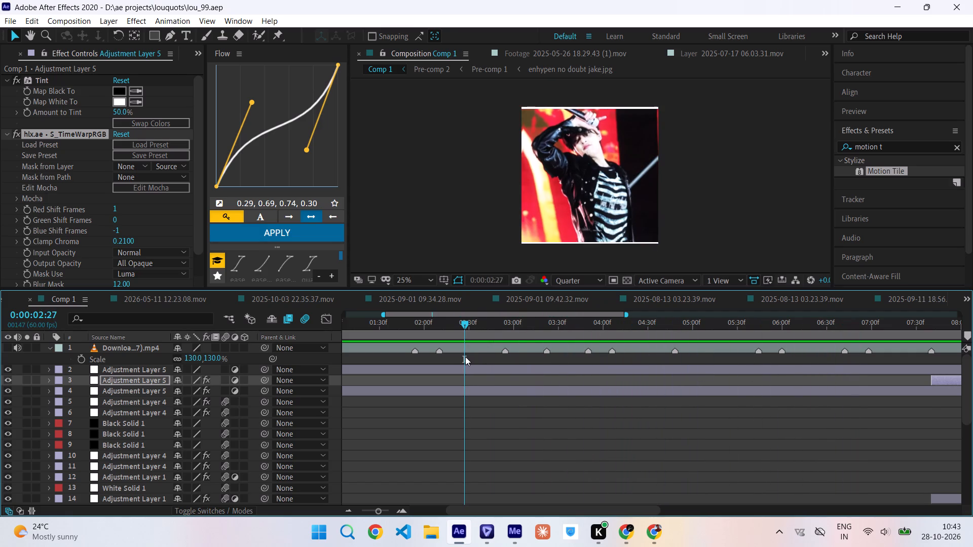
pyautogui.click(468, 367)
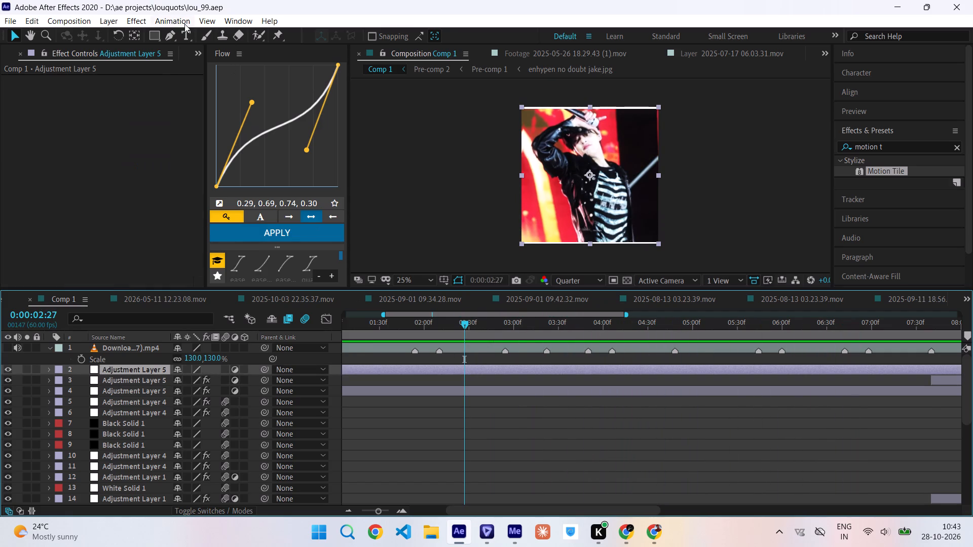
pyautogui.click(184, 24)
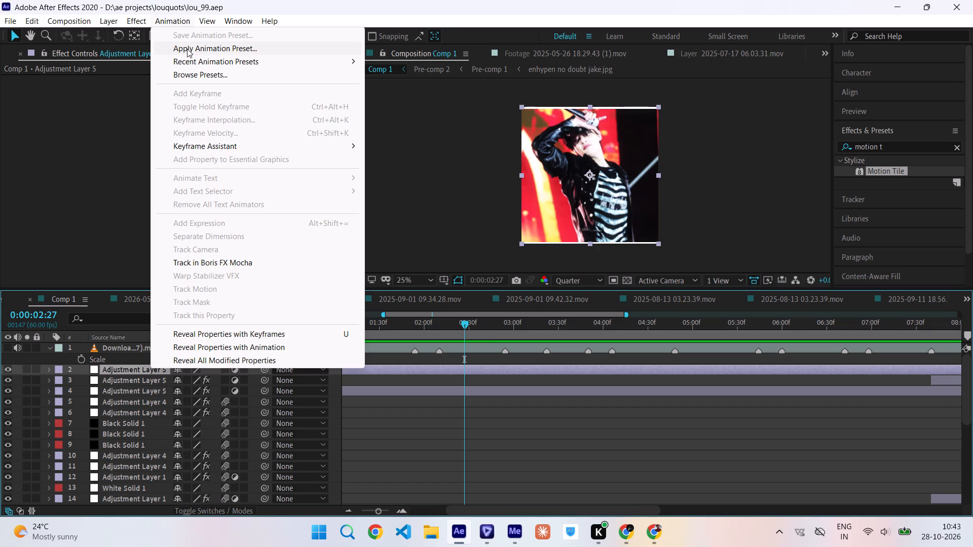
pyautogui.click(187, 48)
pyautogui.scroll(-5, 231, 269)
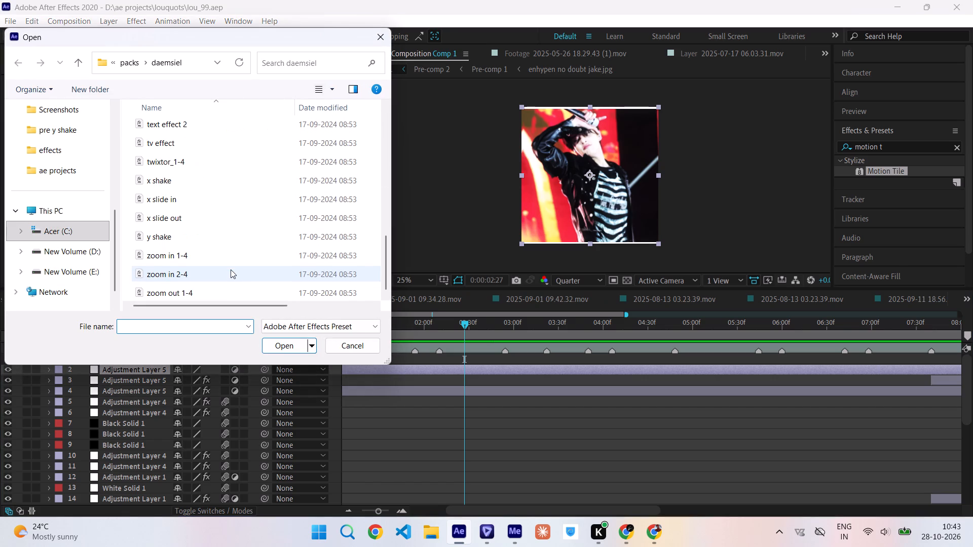
pyautogui.scroll(3, 231, 269)
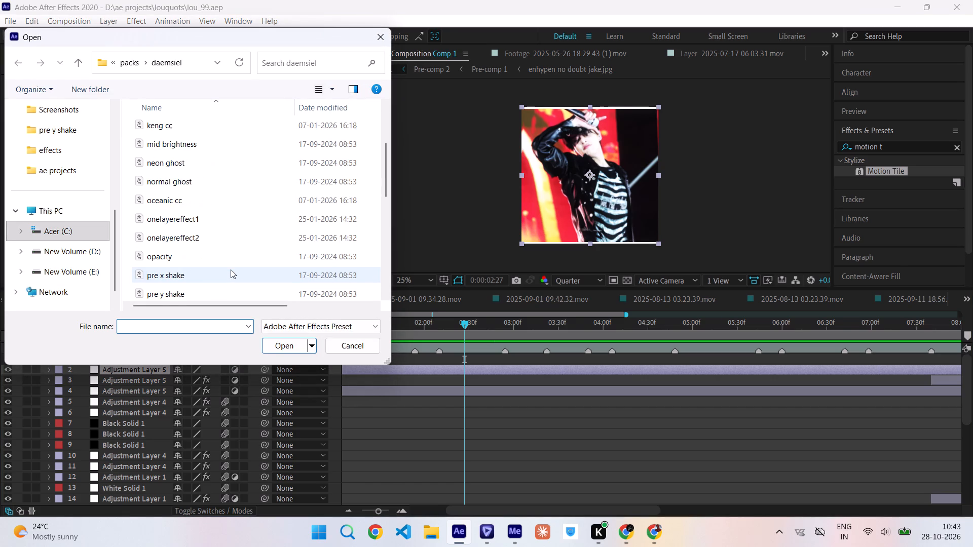
pyautogui.scroll(2, 231, 269)
pyautogui.click(131, 66)
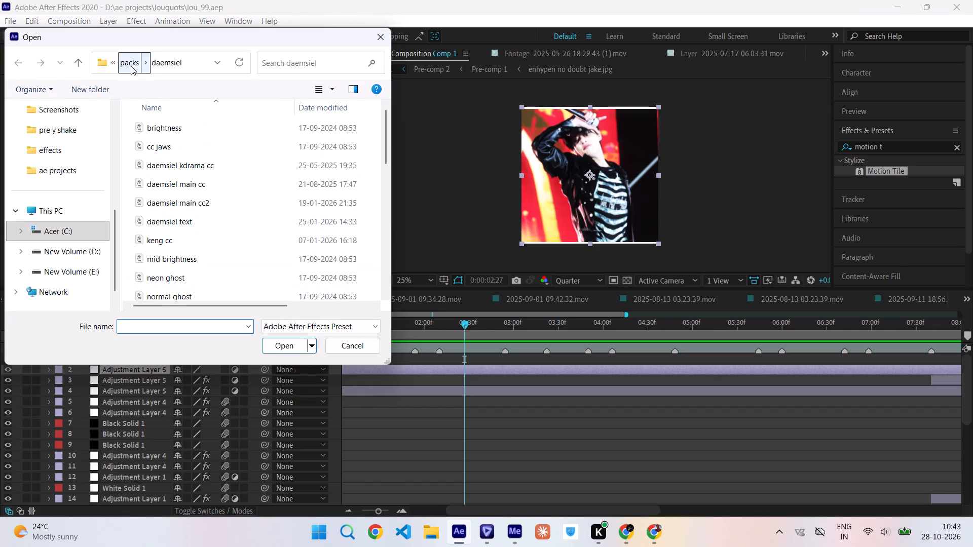
pyautogui.click(129, 67)
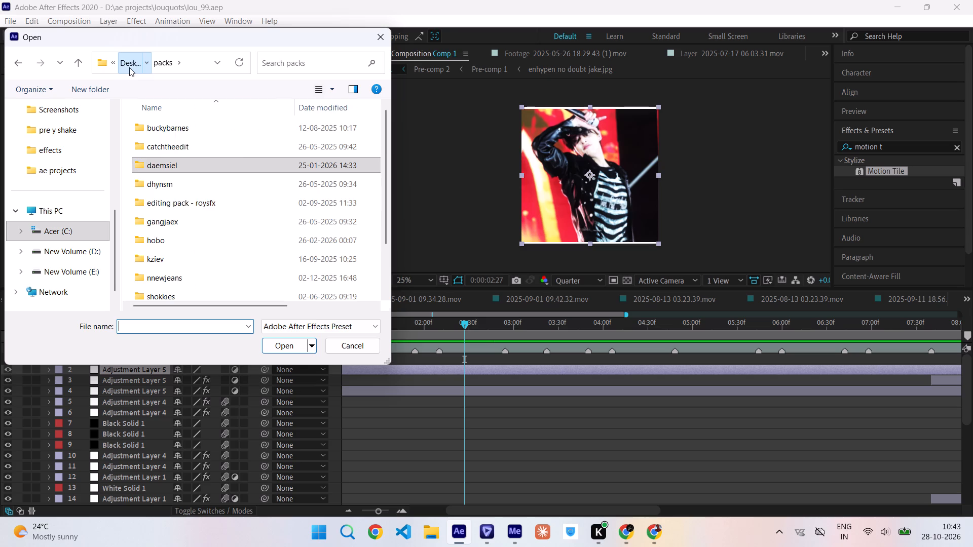
pyautogui.doubleClick(320, 275)
pyautogui.scroll(-2, 320, 275)
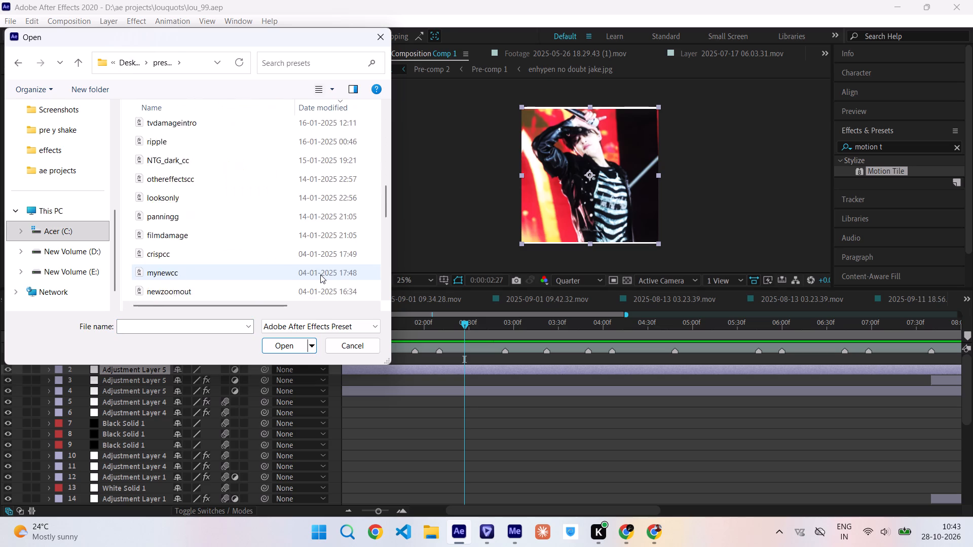
pyautogui.scroll(-9, 320, 275)
pyautogui.doubleClick(306, 275)
pyautogui.scroll(-1, 306, 275)
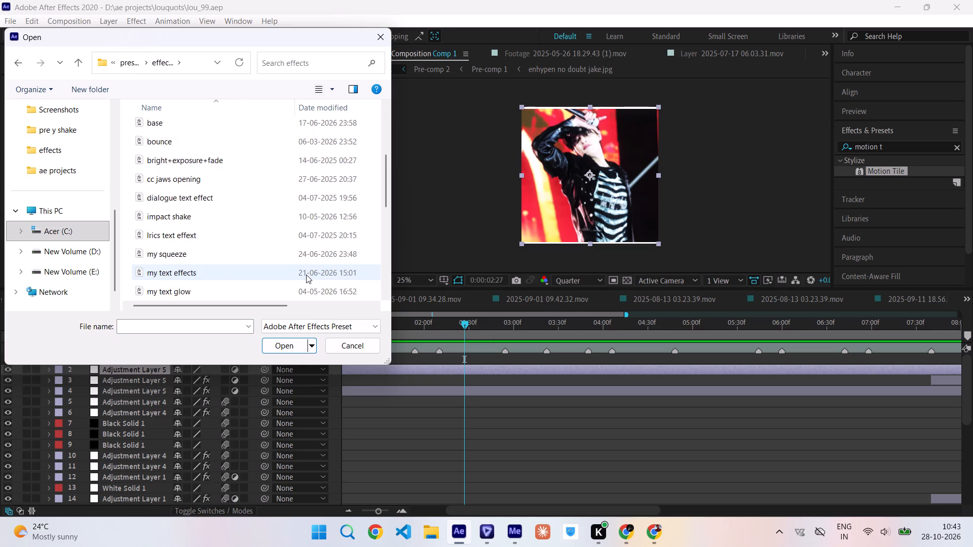
pyautogui.scroll(-3, 306, 275)
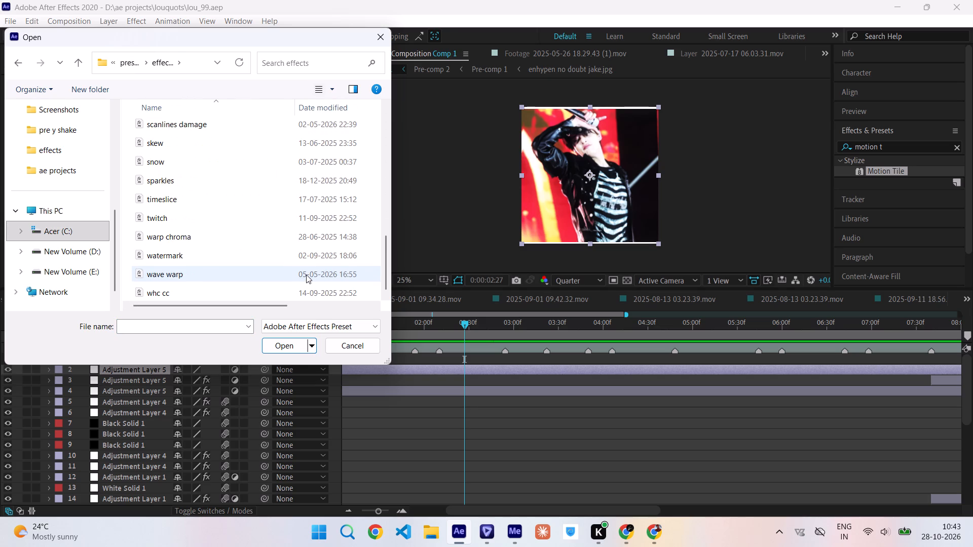
pyautogui.doubleClick(246, 158)
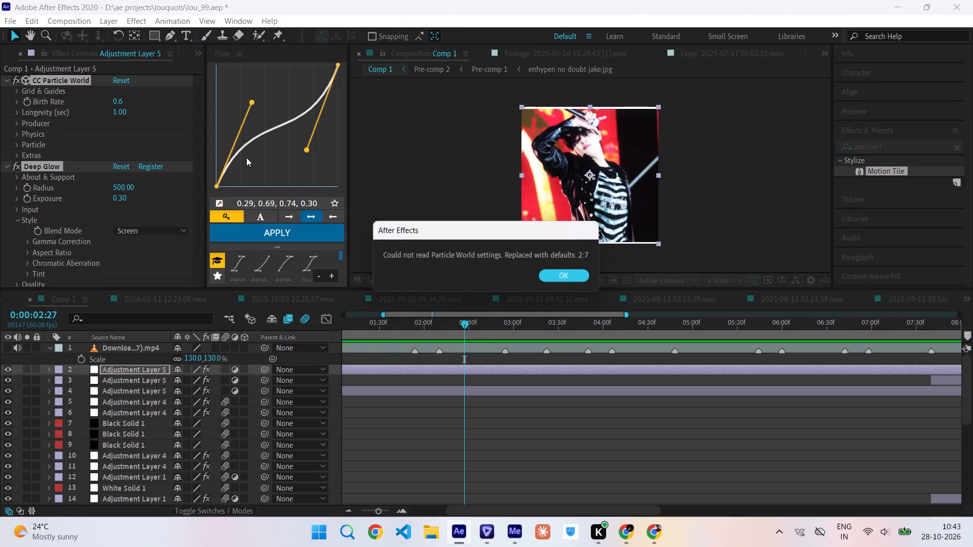
pyautogui.click(569, 275)
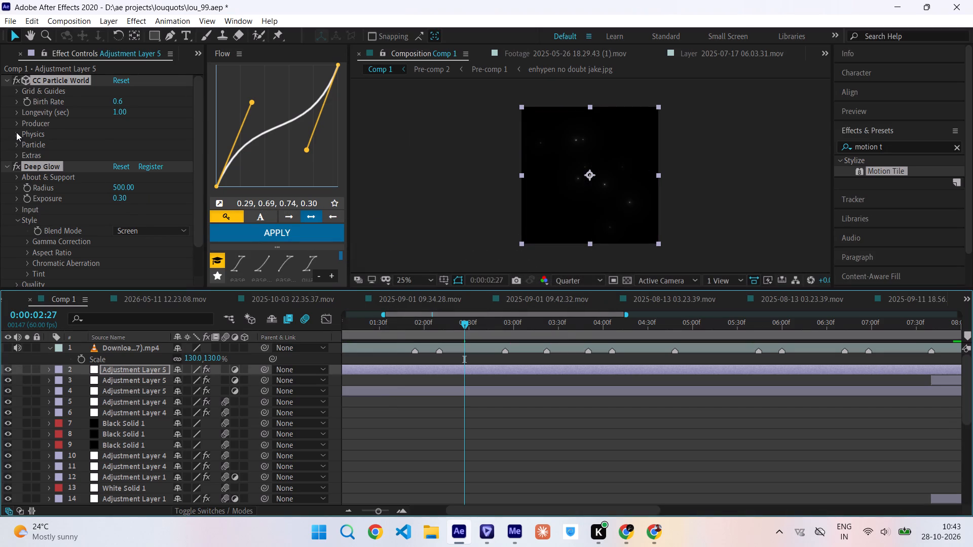
# Expand the particle Physics settings and hide layers 3 to 30 so that the snow layer shows alone.
pyautogui.click(16, 132)
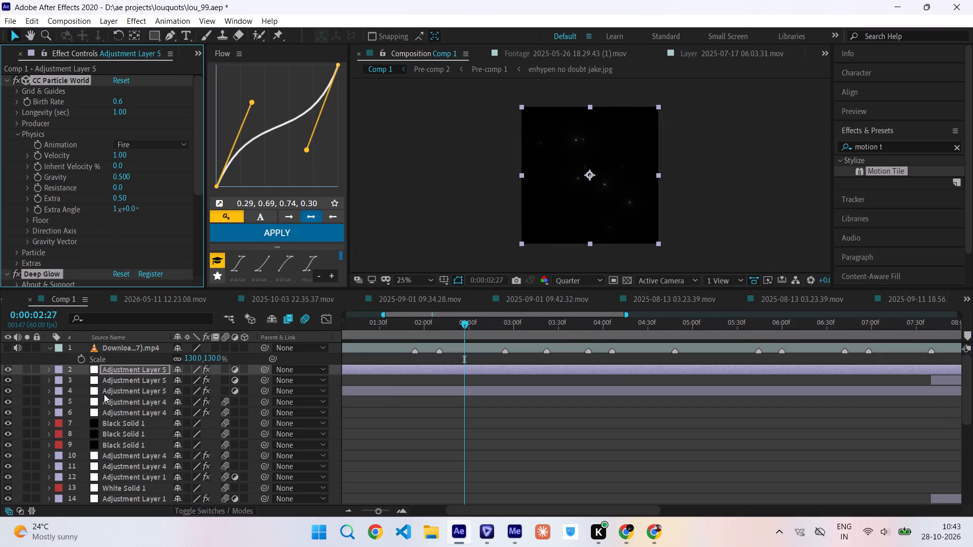
pyautogui.moveTo(85, 381); pyautogui.dragTo(165, 546)
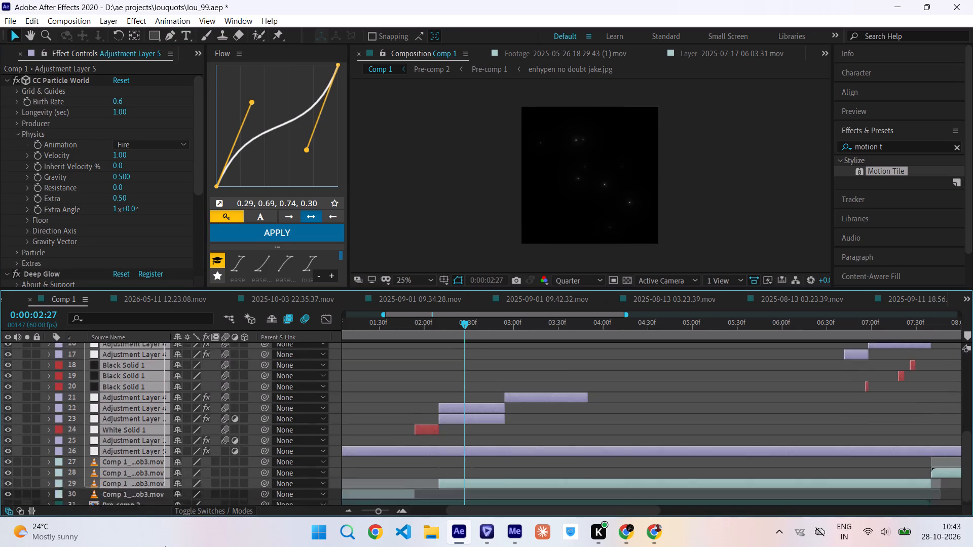
pyautogui.moveTo(165, 546); pyautogui.dragTo(133, 489)
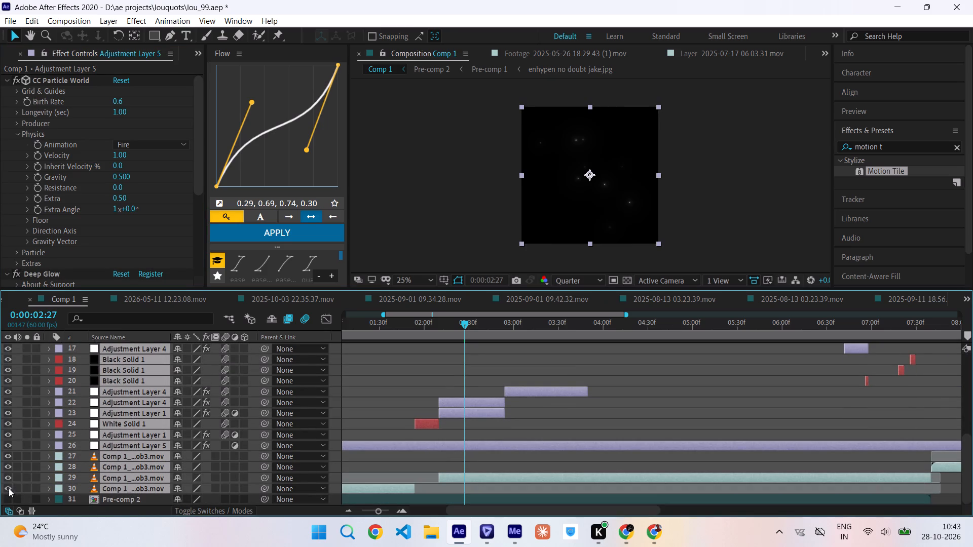
pyautogui.click(9, 488)
pyautogui.scroll(6, 443, 399)
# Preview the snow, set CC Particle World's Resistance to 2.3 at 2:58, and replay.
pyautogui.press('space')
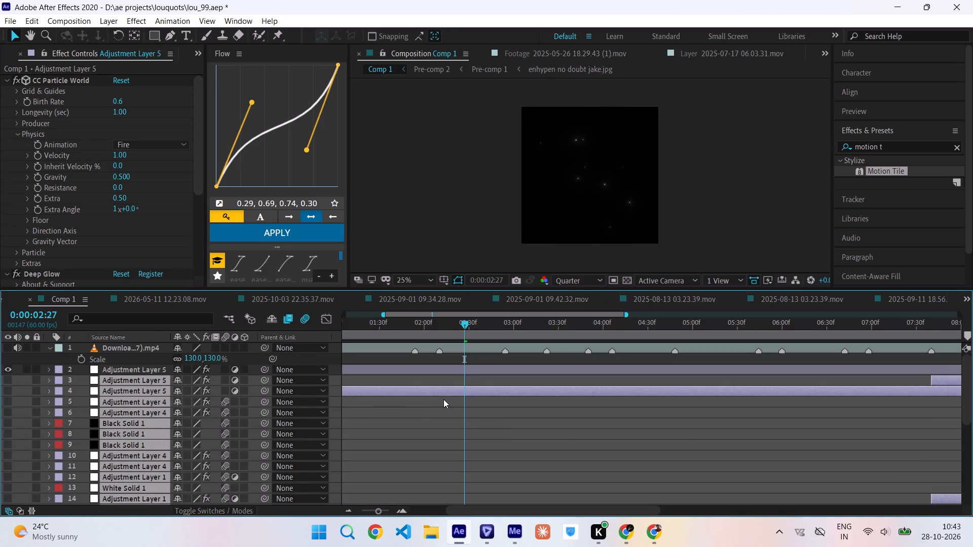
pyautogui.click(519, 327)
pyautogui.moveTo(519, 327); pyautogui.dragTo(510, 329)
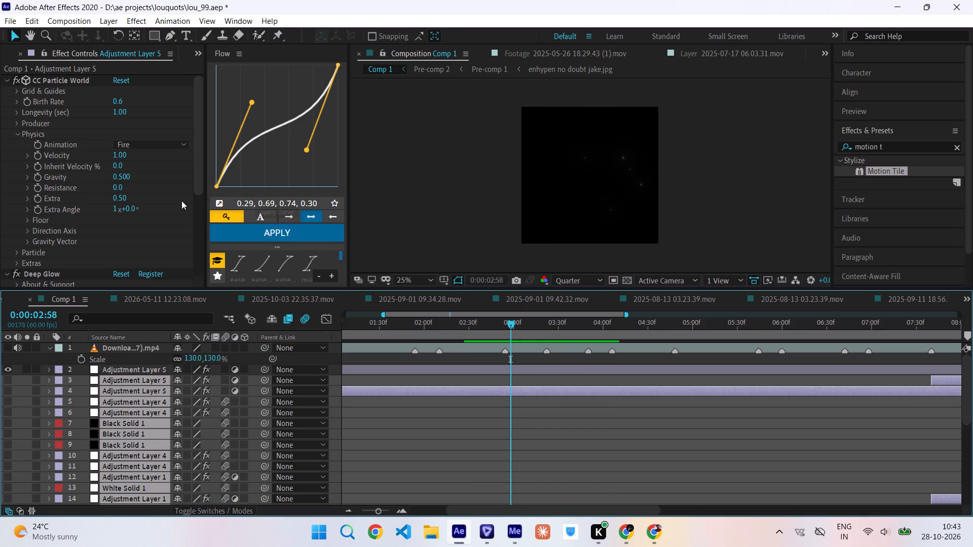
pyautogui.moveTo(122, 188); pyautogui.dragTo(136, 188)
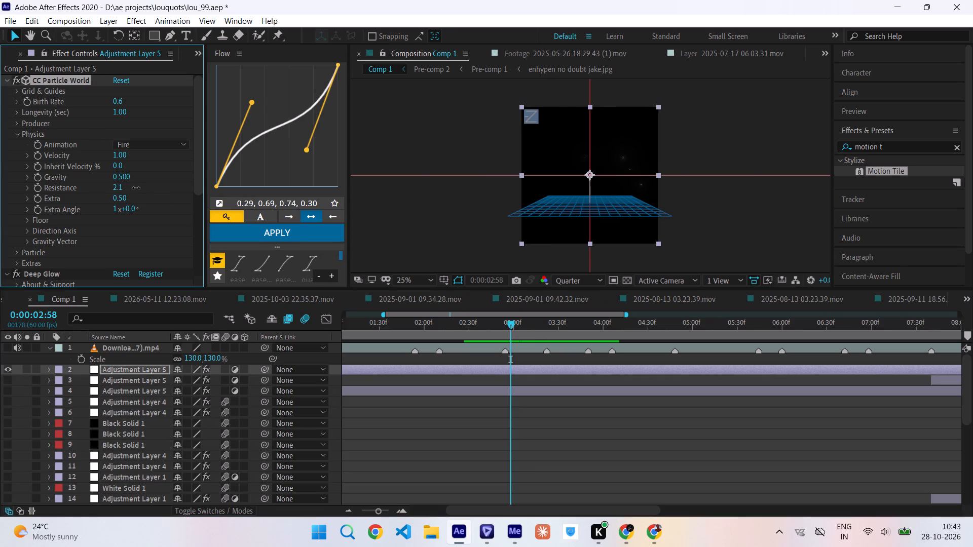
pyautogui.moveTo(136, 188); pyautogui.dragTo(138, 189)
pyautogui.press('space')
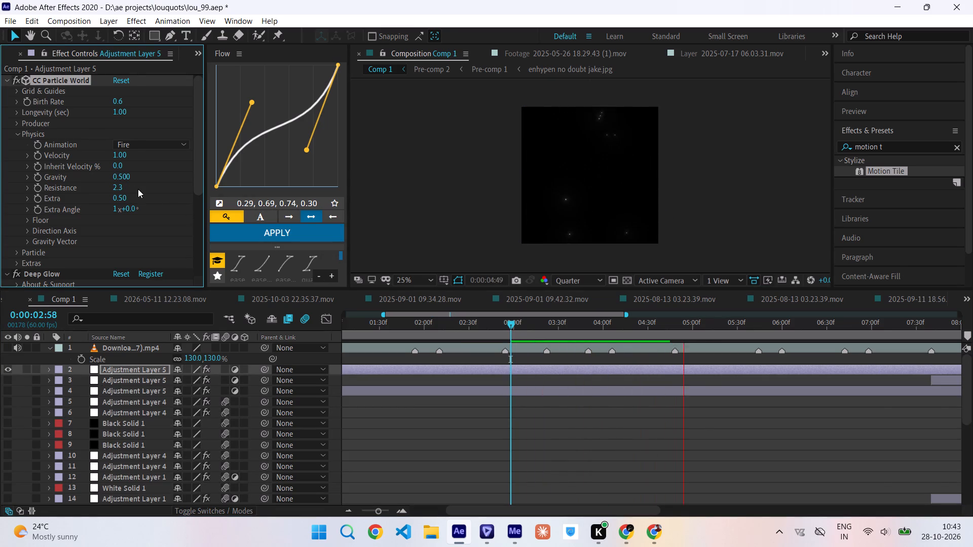
# Set the snow's Birth Rate to 0.2, Longevity to 1.72 seconds and Velocity to 1.18.
pyautogui.scroll(1, 138, 189)
pyautogui.click(116, 98)
pyautogui.write('0.2')
pyautogui.press('Return')
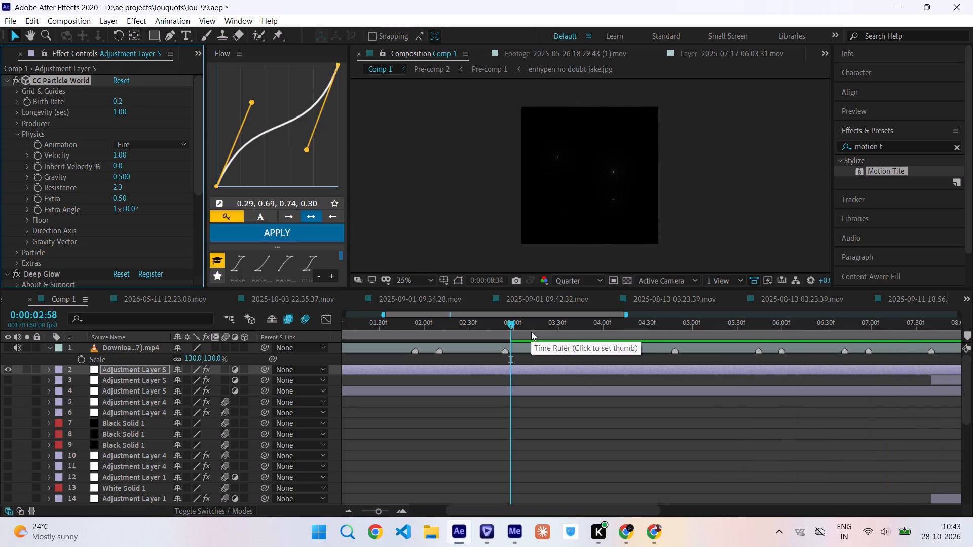
pyautogui.moveTo(119, 109); pyautogui.dragTo(165, 109)
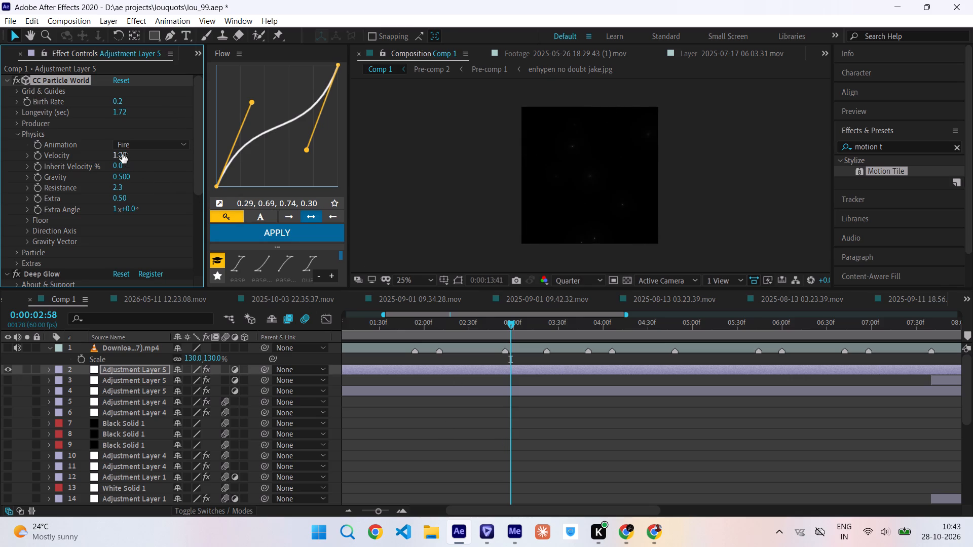
pyautogui.moveTo(122, 154); pyautogui.dragTo(135, 155)
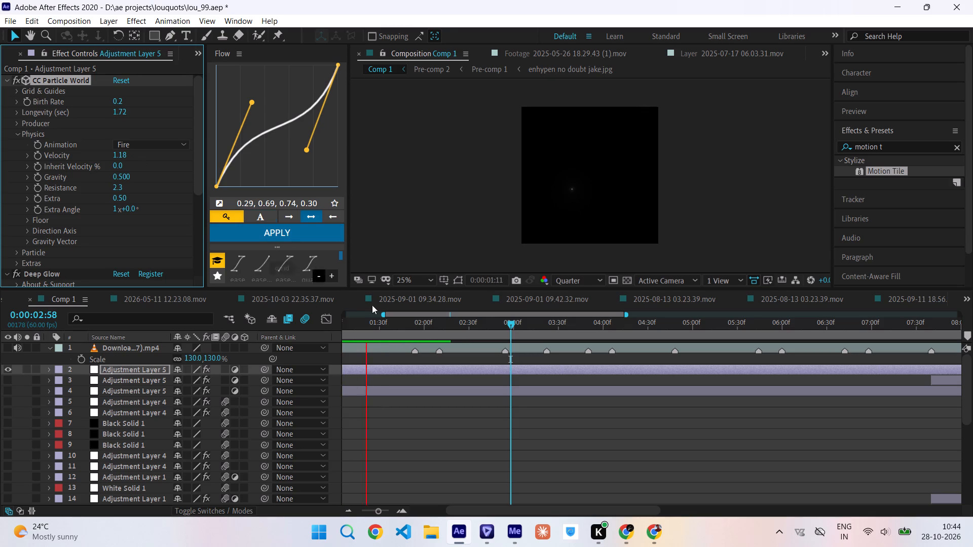
# Play the snow from 0:00 and set its Resistance to 5.
pyautogui.hscroll(14, 532, 446)
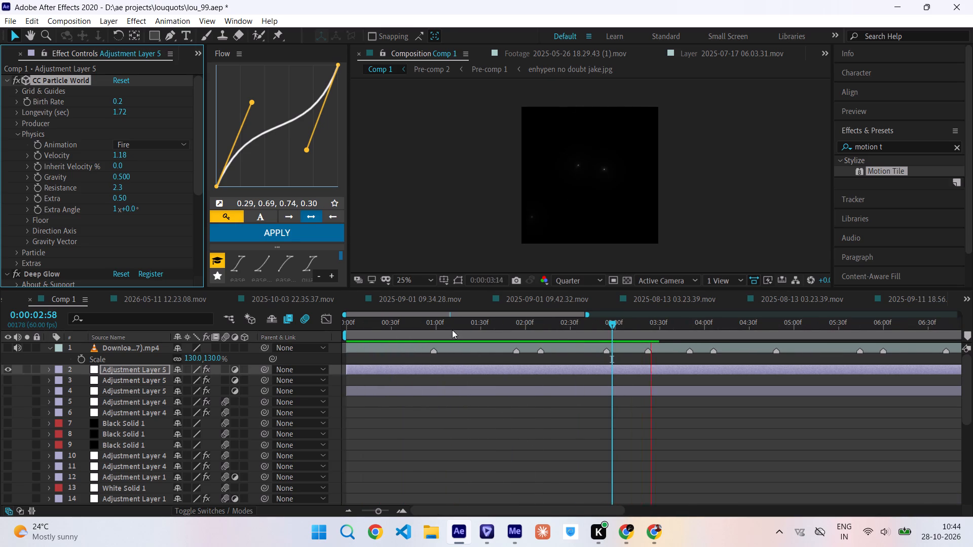
pyautogui.moveTo(450, 326); pyautogui.dragTo(178, 412)
pyautogui.press('space')
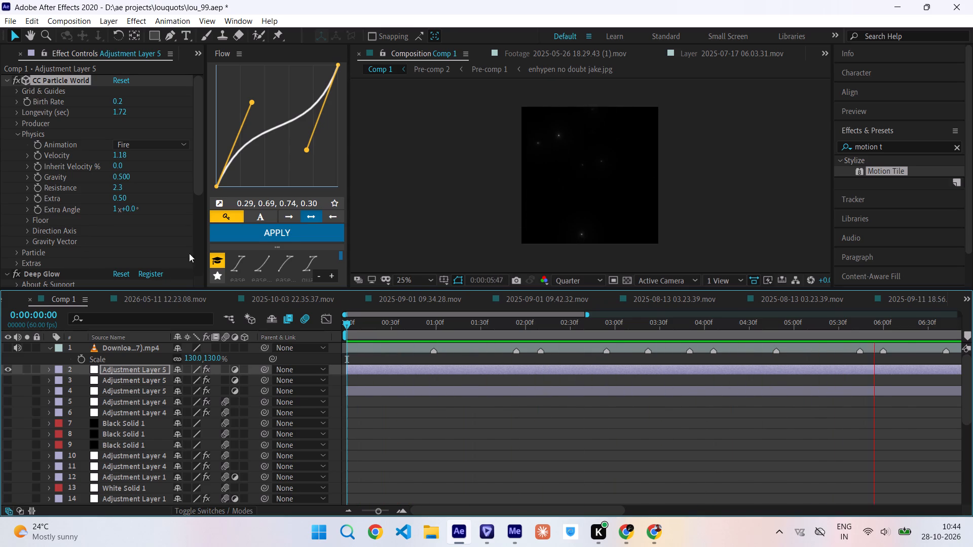
pyautogui.moveTo(117, 187); pyautogui.dragTo(134, 188)
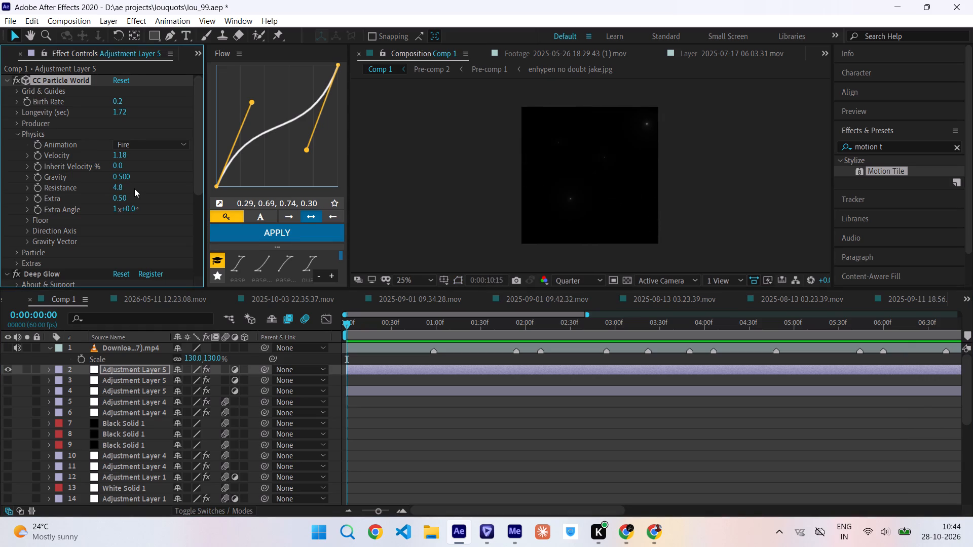
pyautogui.click(120, 188)
pyautogui.press('5')
pyautogui.press('Return')
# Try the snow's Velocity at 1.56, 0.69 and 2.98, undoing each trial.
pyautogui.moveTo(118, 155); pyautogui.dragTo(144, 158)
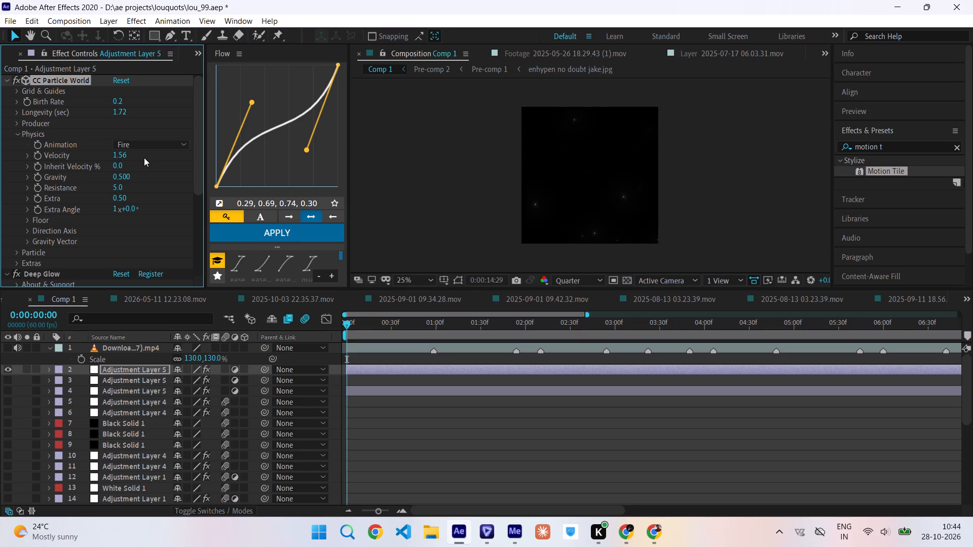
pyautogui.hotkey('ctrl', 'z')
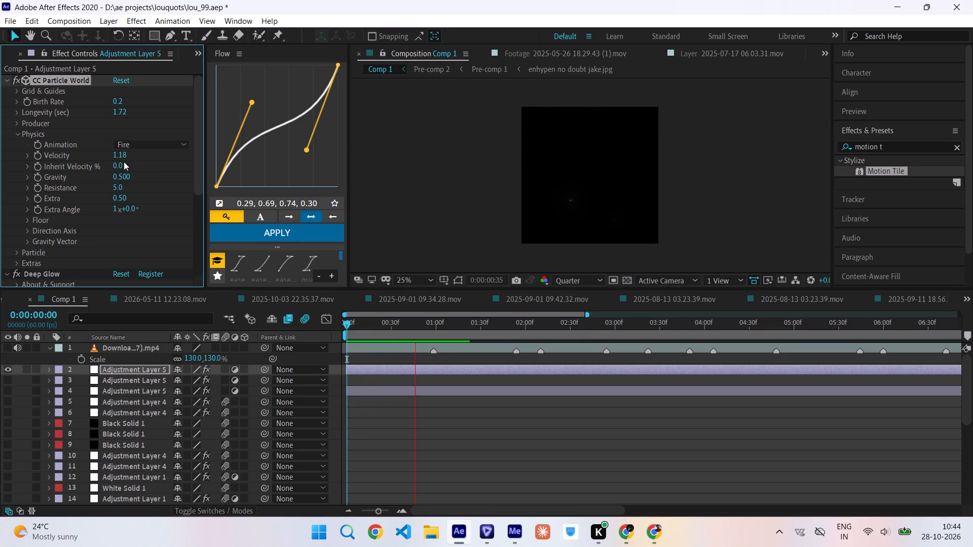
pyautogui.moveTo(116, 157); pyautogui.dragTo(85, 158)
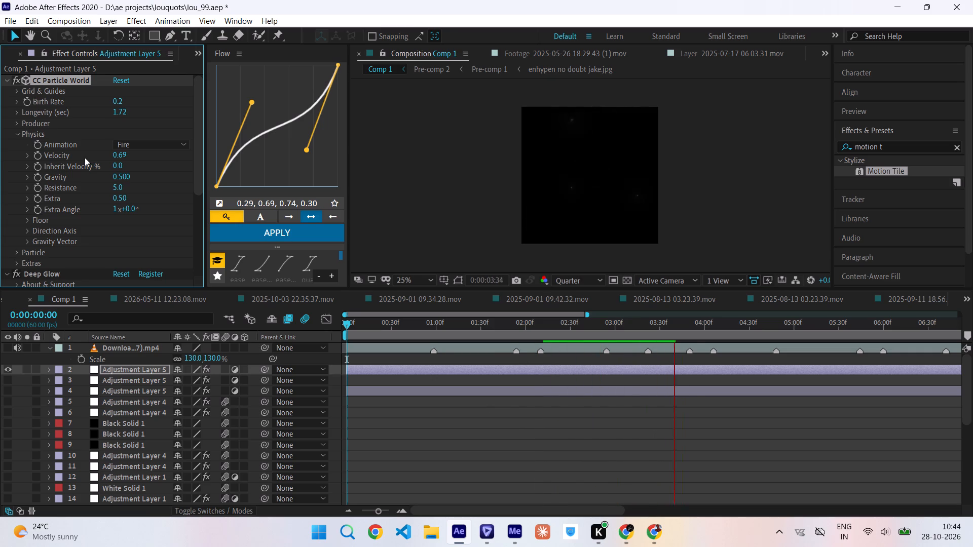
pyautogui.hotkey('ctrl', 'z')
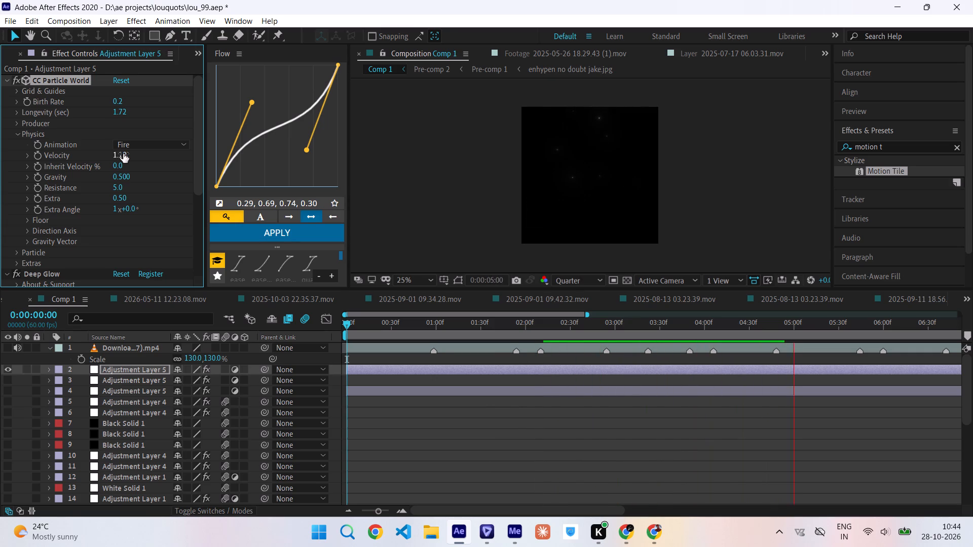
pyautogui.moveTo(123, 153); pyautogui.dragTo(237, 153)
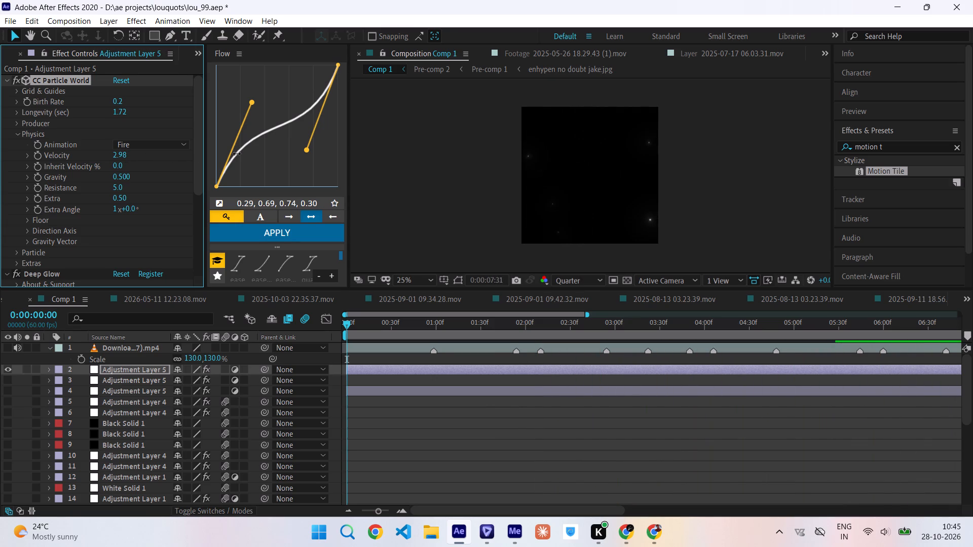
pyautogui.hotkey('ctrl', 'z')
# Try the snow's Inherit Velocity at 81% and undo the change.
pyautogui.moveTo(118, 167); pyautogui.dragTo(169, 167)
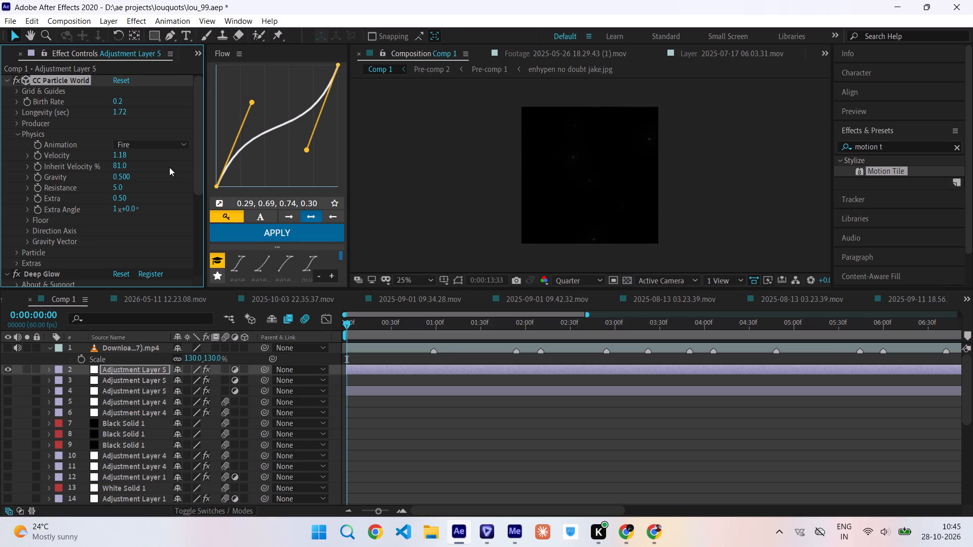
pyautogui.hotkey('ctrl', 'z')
# Set the snow's Gravity to 0.270.
pyautogui.moveTo(127, 177); pyautogui.dragTo(113, 177)
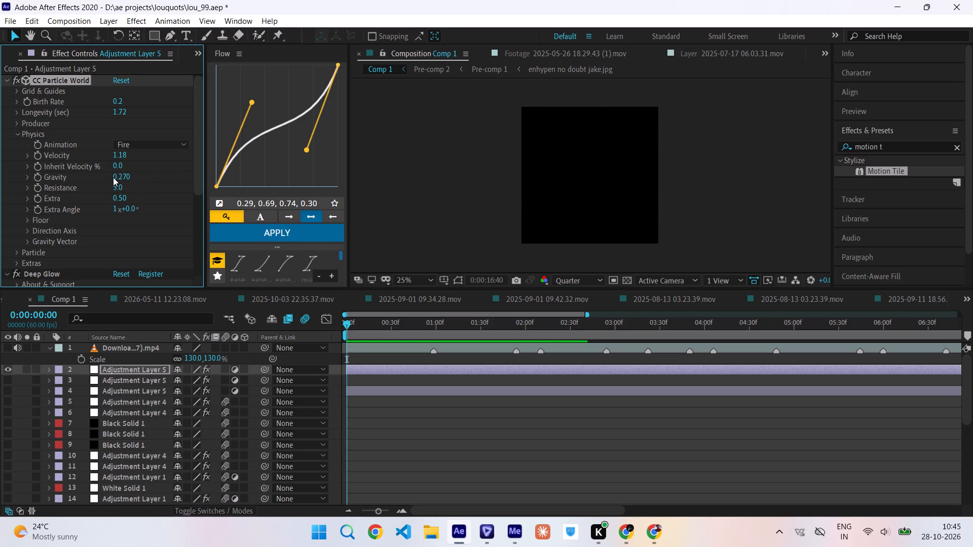
# Set the snow's Gravity to 2.120 in CC Particle World.
pyautogui.moveTo(123, 175); pyautogui.dragTo(185, 176)
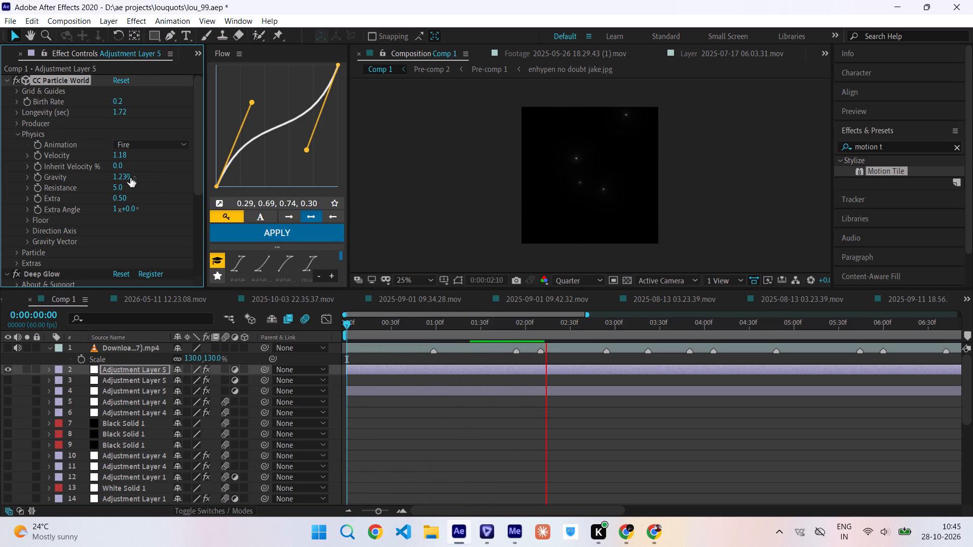
pyautogui.moveTo(123, 178); pyautogui.dragTo(179, 178)
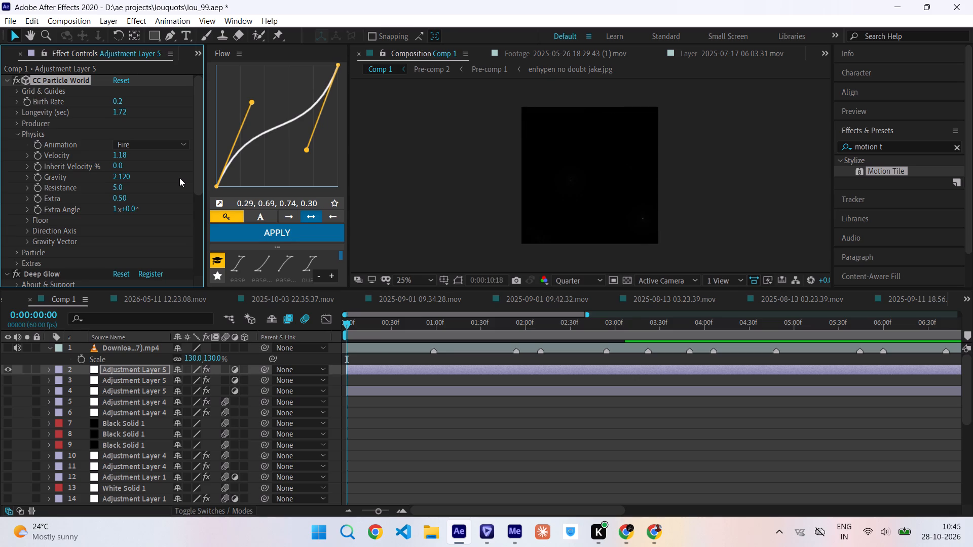
# Set the snow's Birth Rate to 0.1.
pyautogui.click(119, 103)
pyautogui.write('0.')
pyautogui.press('1')
pyautogui.press('Return')
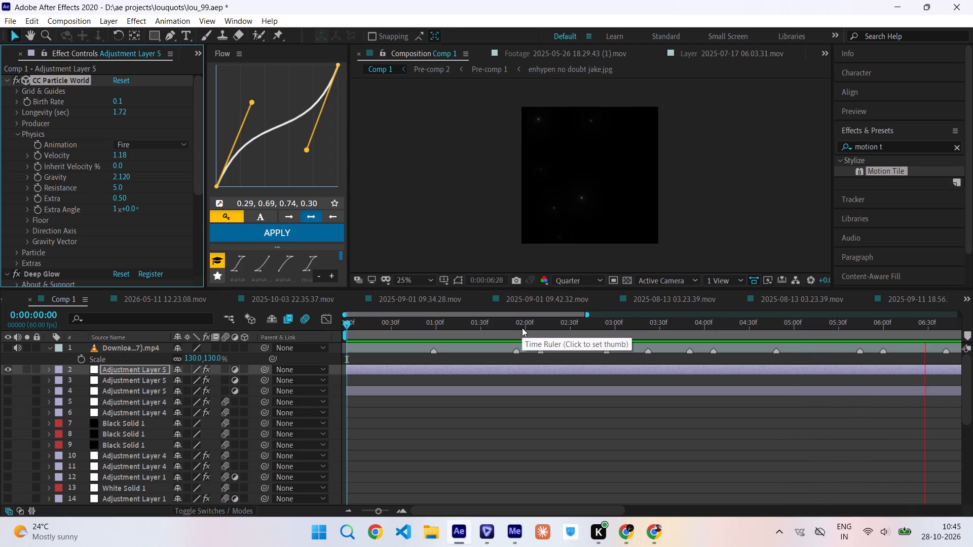
# Find Gaussian Blur and add it to the snow layer below Deep Glow.
pyautogui.moveTo(194, 190); pyautogui.dragTo(196, 197)
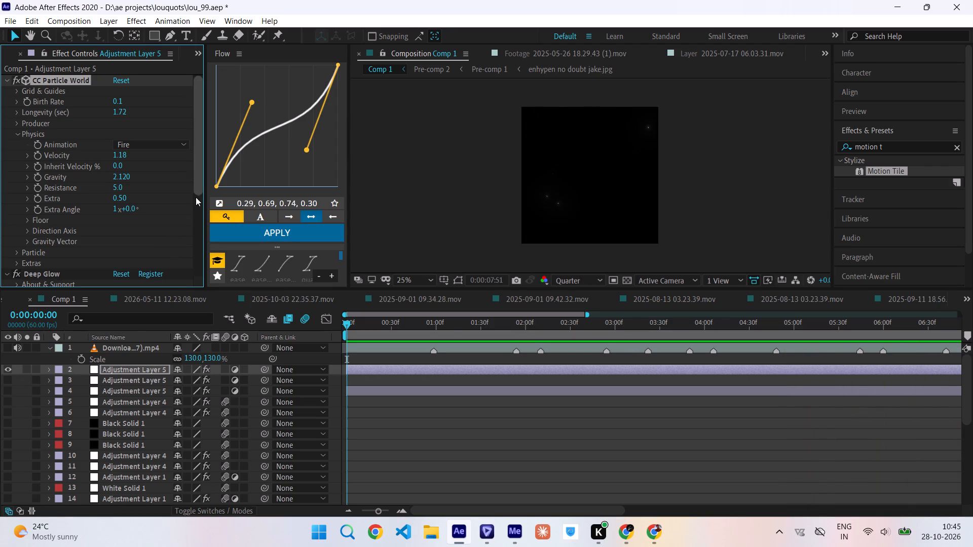
pyautogui.moveTo(196, 197); pyautogui.dragTo(203, 302)
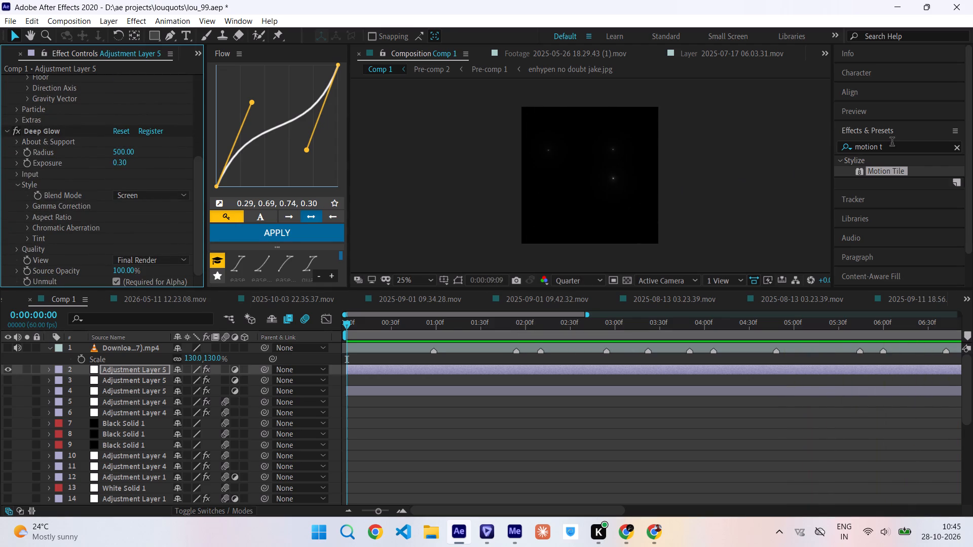
pyautogui.moveTo(892, 143); pyautogui.dragTo(750, 170)
pyautogui.write('gaussi')
pyautogui.moveTo(887, 192); pyautogui.dragTo(249, 276)
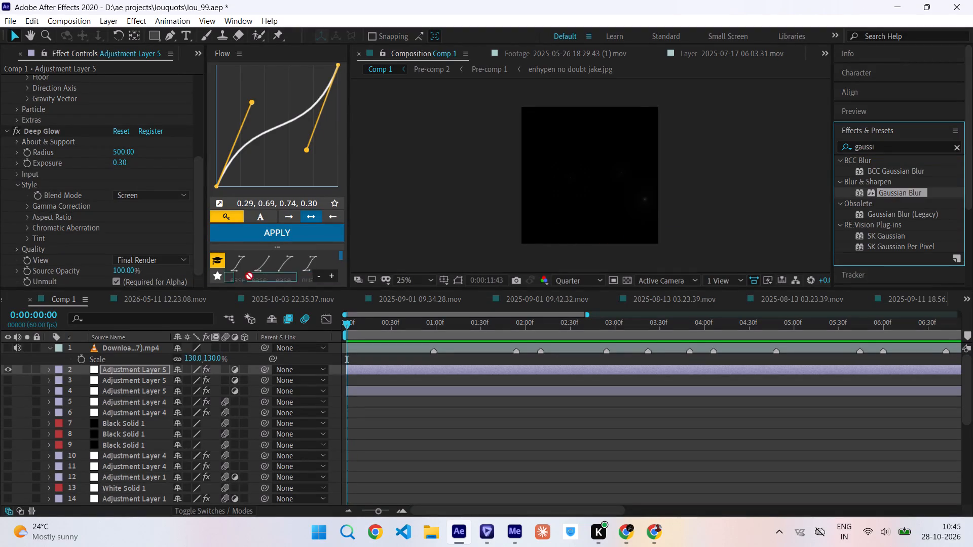
pyautogui.moveTo(249, 276); pyautogui.dragTo(172, 280)
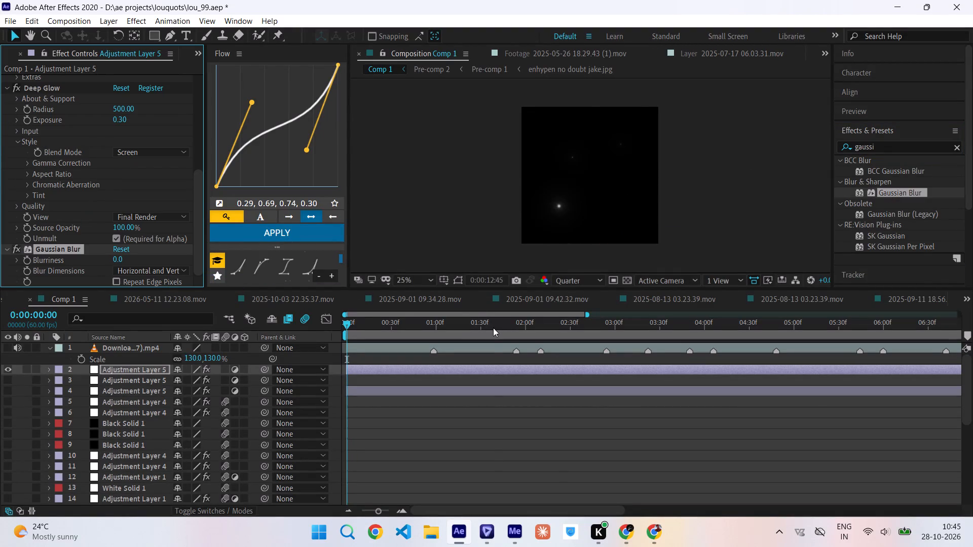
# Set the preview resolution to Full and inspect the snow particles up close at 0:00:02:34.
pyautogui.click(493, 328)
pyautogui.moveTo(493, 328); pyautogui.dragTo(636, 336)
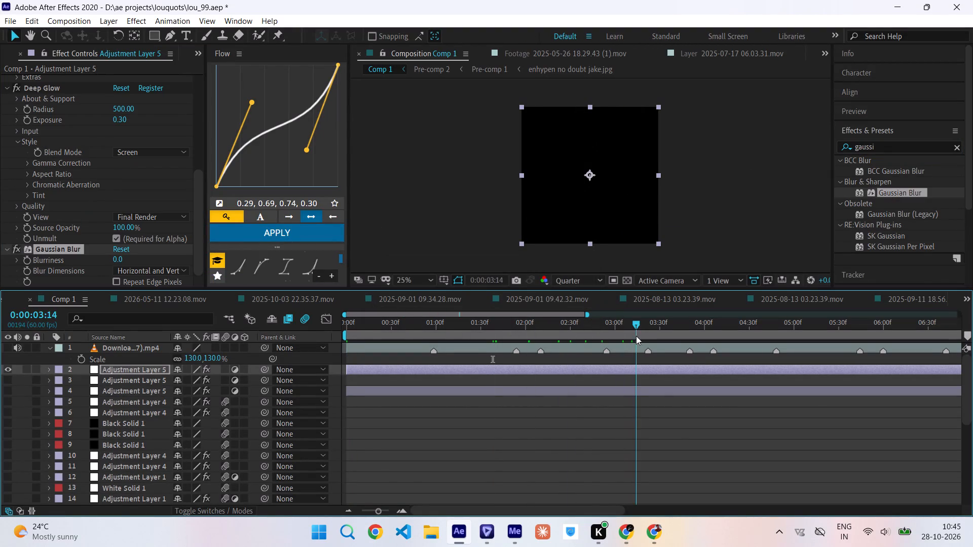
pyautogui.moveTo(636, 336); pyautogui.dragTo(577, 344)
pyautogui.click(578, 284)
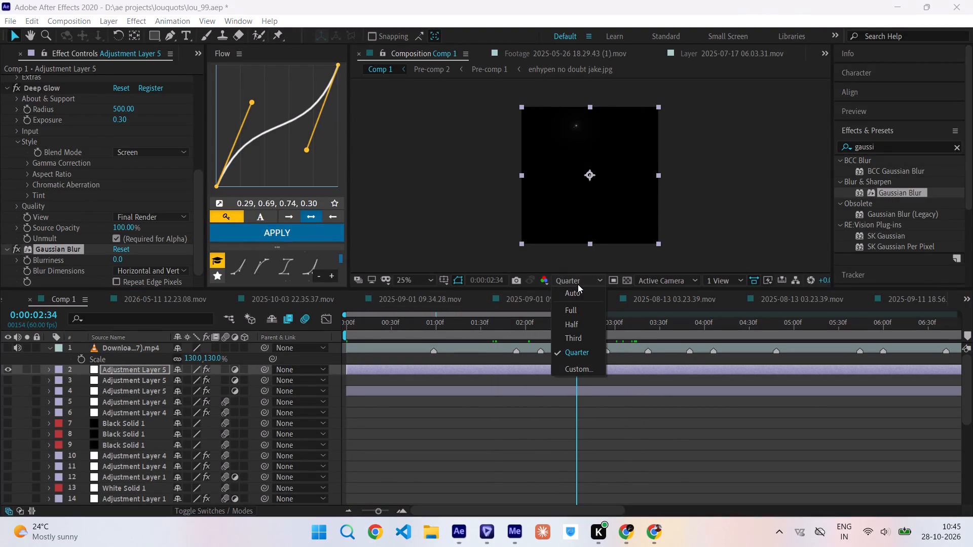
pyautogui.click(581, 314)
pyautogui.keyDown('ctrl'); pyautogui.scroll(2, 562, 104); pyautogui.keyUp('ctrl')
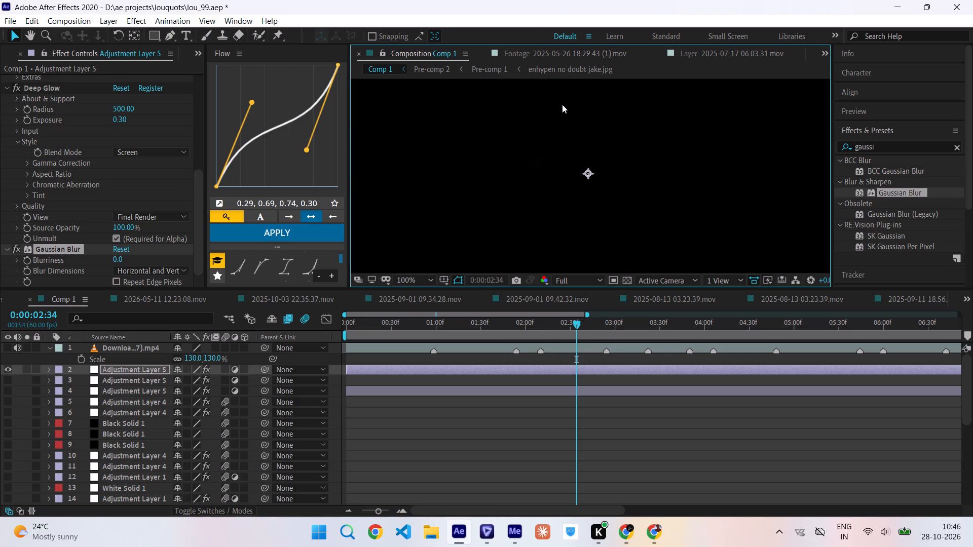
pyautogui.keyDown('ctrl'); pyautogui.scroll(-1, 562, 104); pyautogui.keyUp('ctrl')
pyautogui.moveTo(390, 145); pyautogui.dragTo(492, 0)
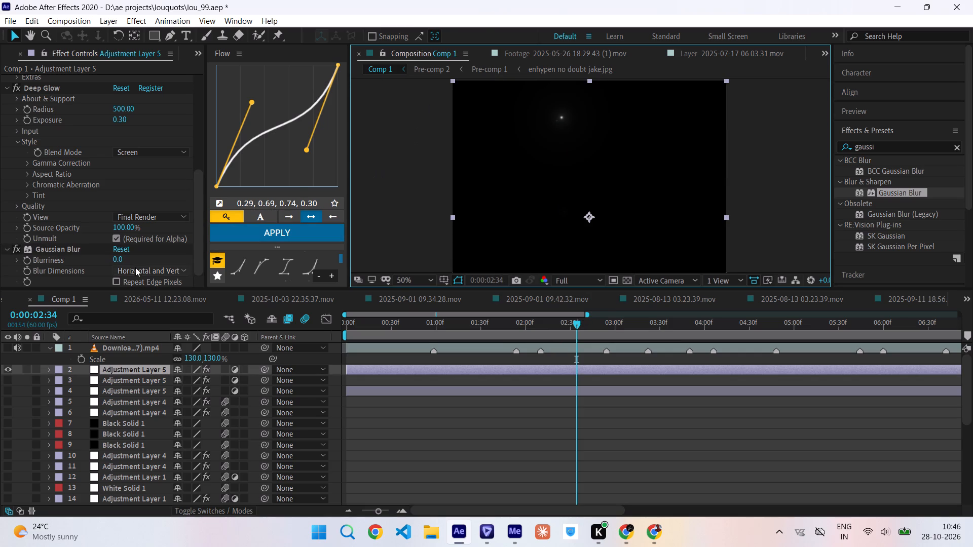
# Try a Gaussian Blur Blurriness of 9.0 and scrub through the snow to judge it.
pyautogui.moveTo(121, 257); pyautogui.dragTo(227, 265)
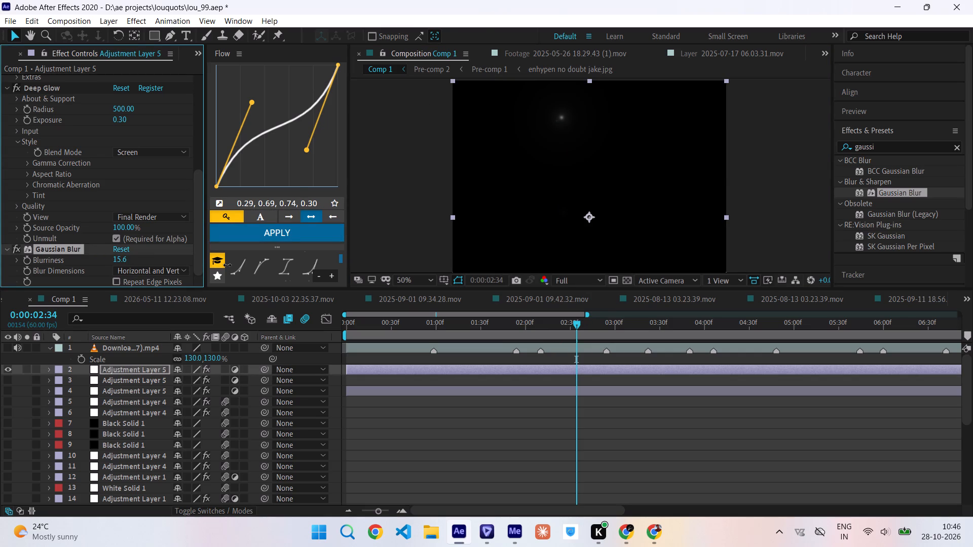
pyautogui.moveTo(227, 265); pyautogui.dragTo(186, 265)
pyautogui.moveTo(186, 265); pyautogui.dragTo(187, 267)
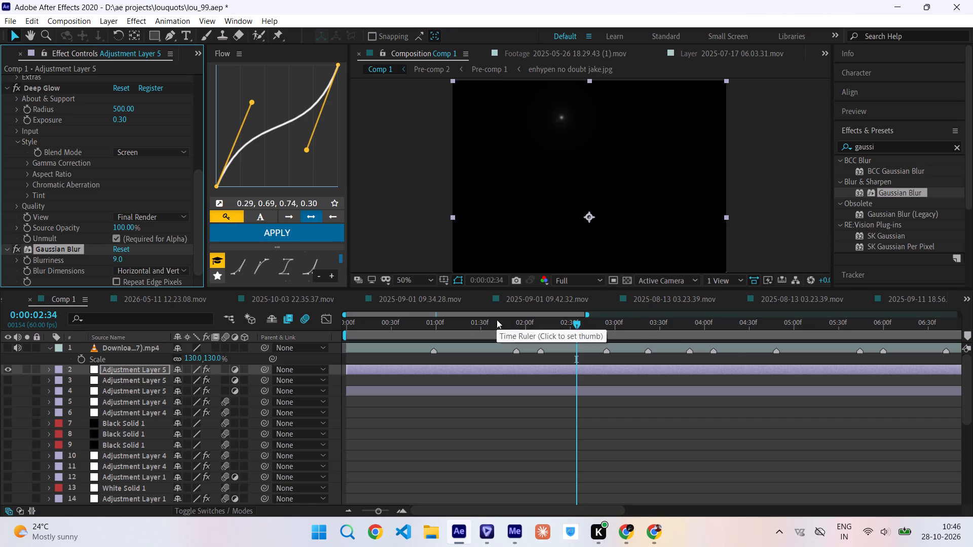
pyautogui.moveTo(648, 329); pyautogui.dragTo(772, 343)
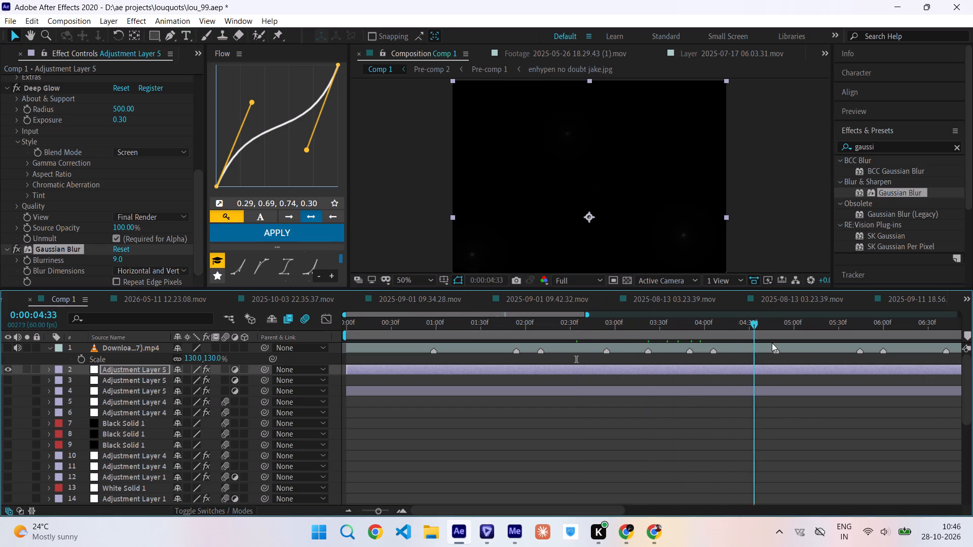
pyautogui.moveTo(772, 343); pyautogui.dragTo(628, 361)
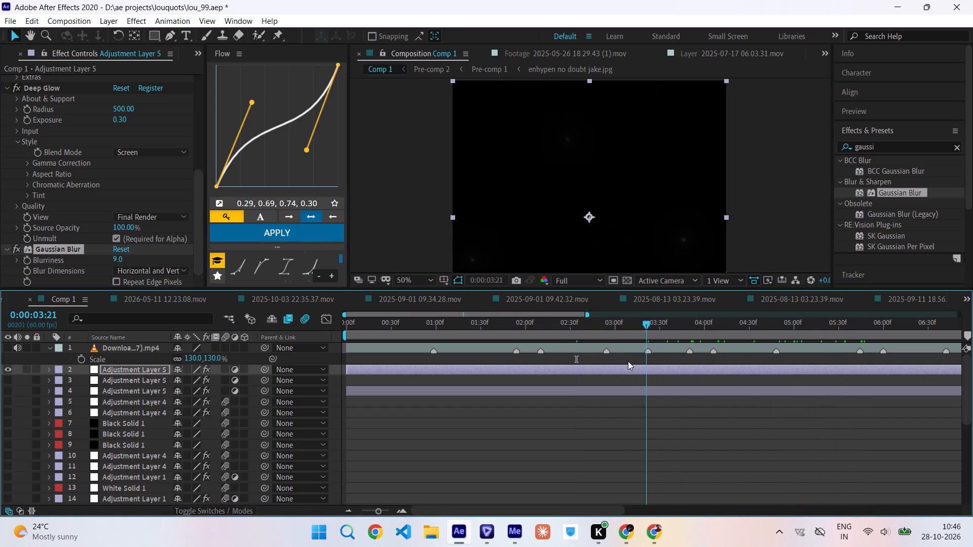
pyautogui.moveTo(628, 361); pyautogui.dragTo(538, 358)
# Set the Gaussian Blur's Blurriness to 5.
pyautogui.click(118, 256)
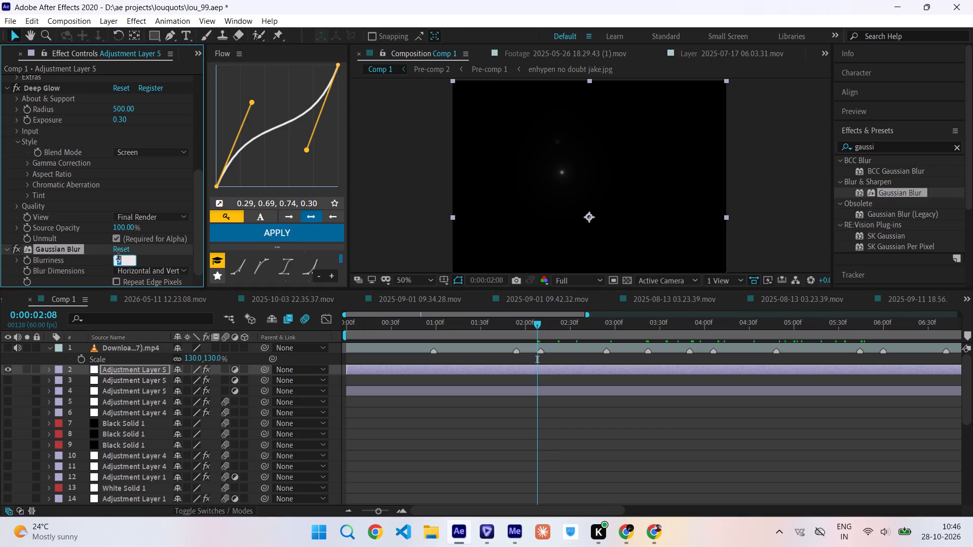
pyautogui.press('5')
pyautogui.press('Return')
# Find the Bevel Alpha effect and add it to the snow layer.
pyautogui.moveTo(878, 148); pyautogui.dragTo(789, 157)
pyautogui.write('beve')
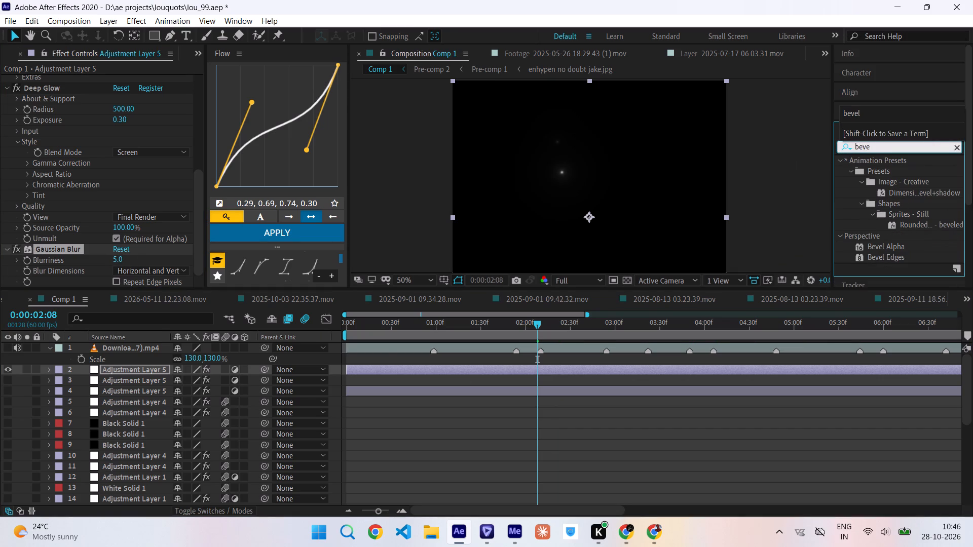
pyautogui.moveTo(880, 246); pyautogui.dragTo(550, 366)
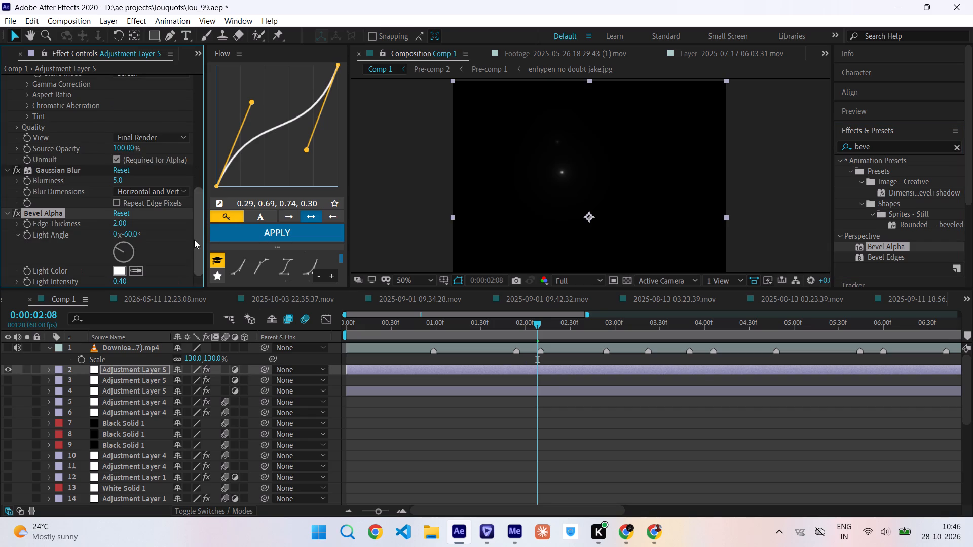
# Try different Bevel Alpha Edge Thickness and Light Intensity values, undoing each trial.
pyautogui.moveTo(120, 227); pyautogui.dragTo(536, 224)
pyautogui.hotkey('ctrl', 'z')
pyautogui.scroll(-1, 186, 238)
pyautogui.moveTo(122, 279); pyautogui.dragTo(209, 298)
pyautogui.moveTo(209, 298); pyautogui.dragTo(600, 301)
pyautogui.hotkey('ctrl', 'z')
# Scrub the snow to 0:00:05:05 and switch off the adjustment layer setting on the top Adjustment Layer 5.
pyautogui.moveTo(546, 326); pyautogui.dragTo(597, 336)
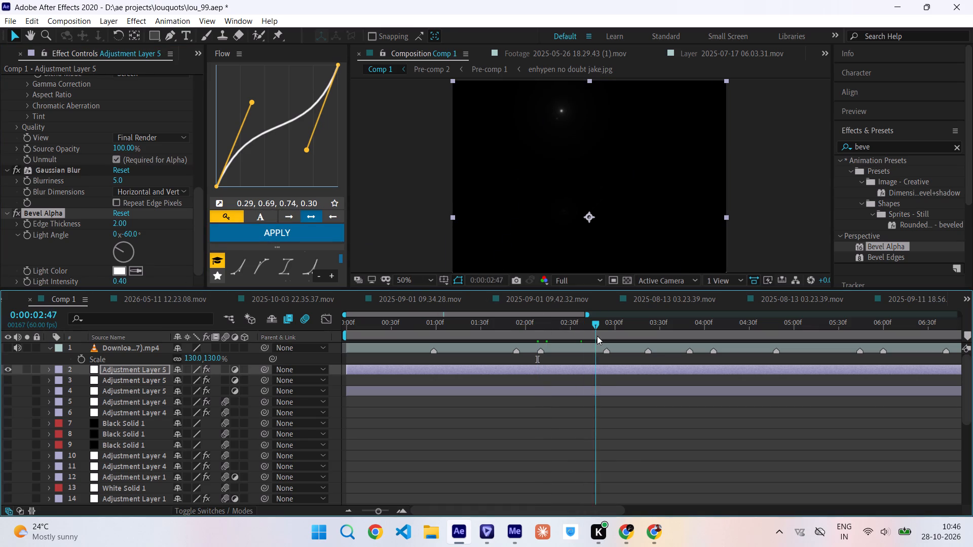
pyautogui.moveTo(597, 336); pyautogui.dragTo(818, 365)
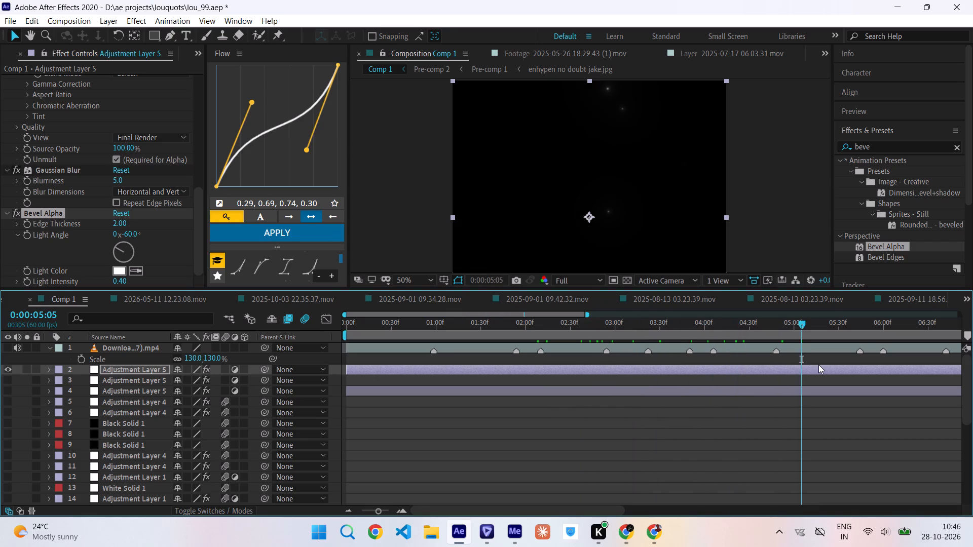
pyautogui.keyDown('ctrl'); pyautogui.scroll(-2, 509, 205); pyautogui.keyUp('ctrl')
pyautogui.keyDown('ctrl'); pyautogui.scroll(1, 509, 205); pyautogui.keyUp('ctrl')
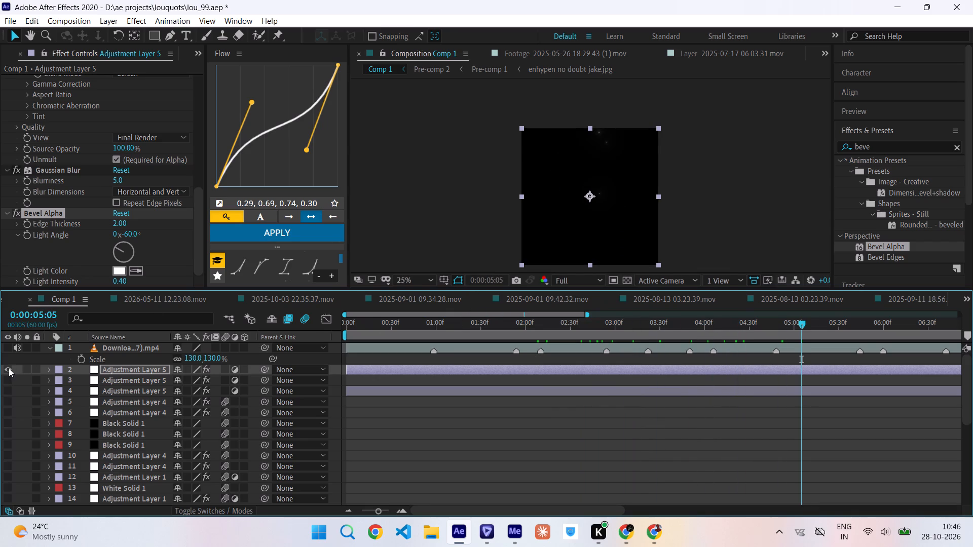
pyautogui.click(235, 370)
# Check the snow at 0:00:02:58 and 0:00:01:16, toggling the layer's adjustment setting on and off to compare.
pyautogui.scroll(2, 196, 157)
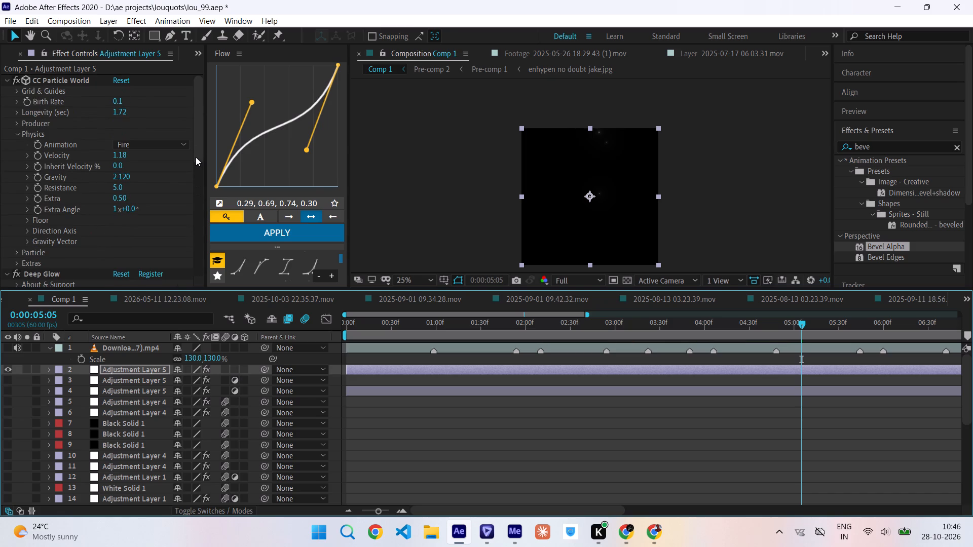
pyautogui.click(619, 342)
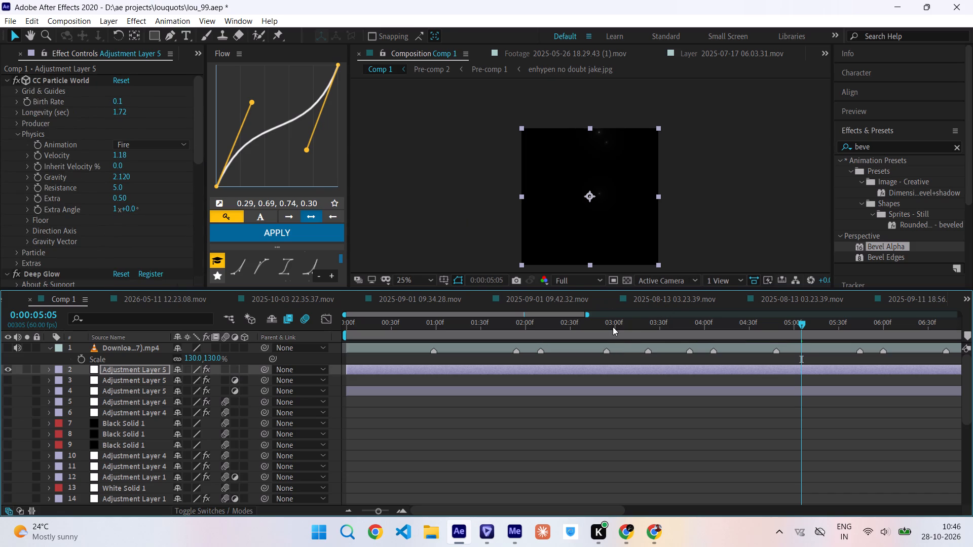
pyautogui.click(613, 327)
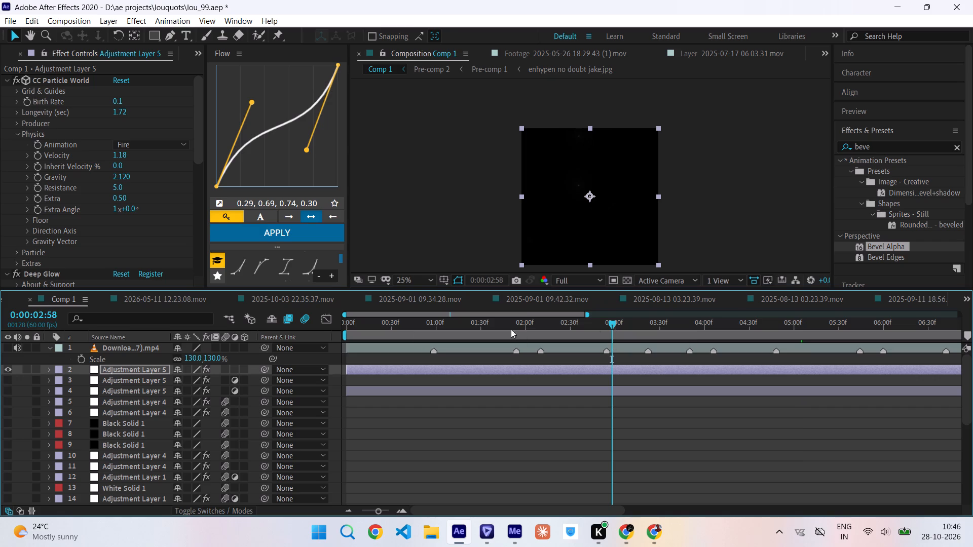
pyautogui.scroll(1, 124, 181)
pyautogui.scroll(-2, 124, 181)
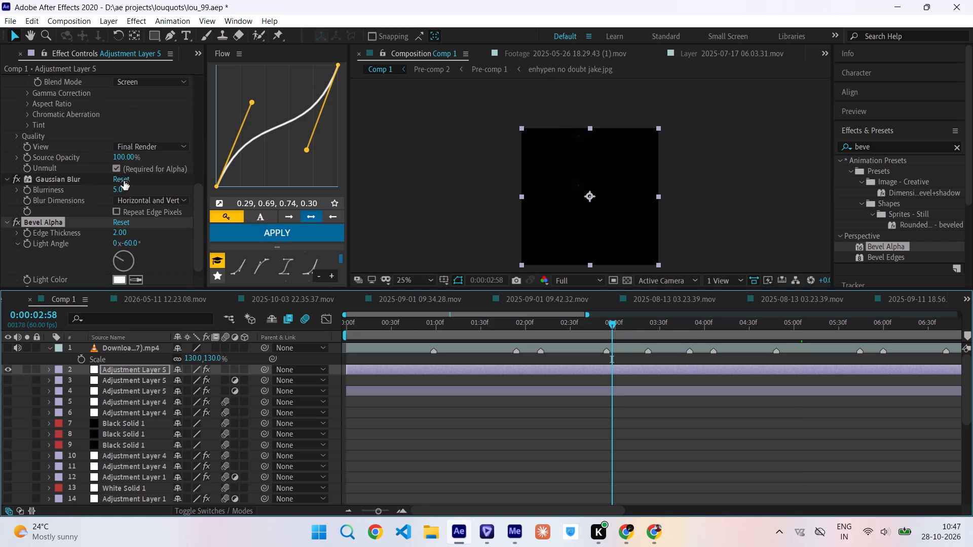
pyautogui.scroll(-1, 124, 181)
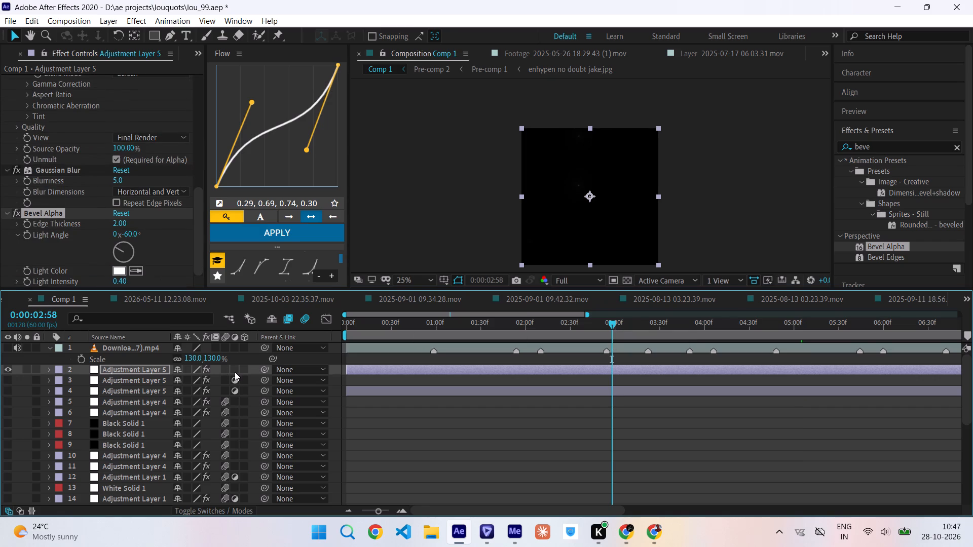
pyautogui.click(235, 372)
pyautogui.click(235, 372)
pyautogui.click(461, 329)
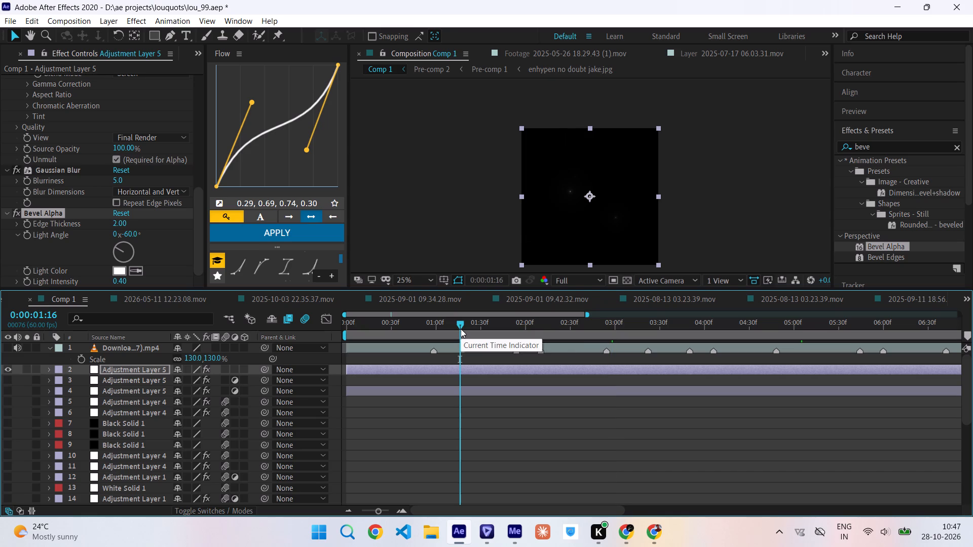
# Compare the snow with the top Adjustment Layer 5's adjustment setting switched on and off.
pyautogui.click(236, 369)
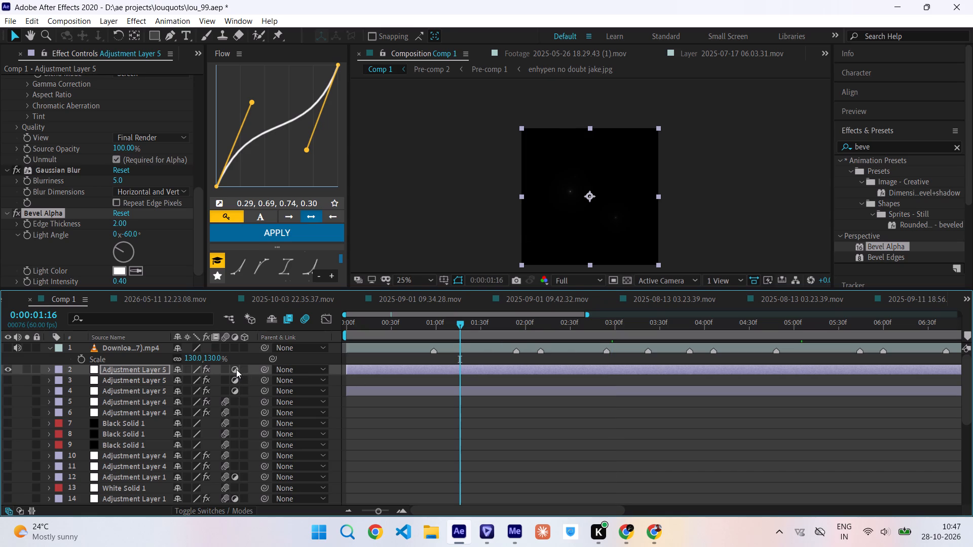
pyautogui.click(236, 369)
# Toggle Bevel Alpha to compare, then switch off Gaussian Blur and Bevel Alpha on the snow layer.
pyautogui.scroll(-1, 185, 205)
pyautogui.click(15, 211)
pyautogui.click(15, 211)
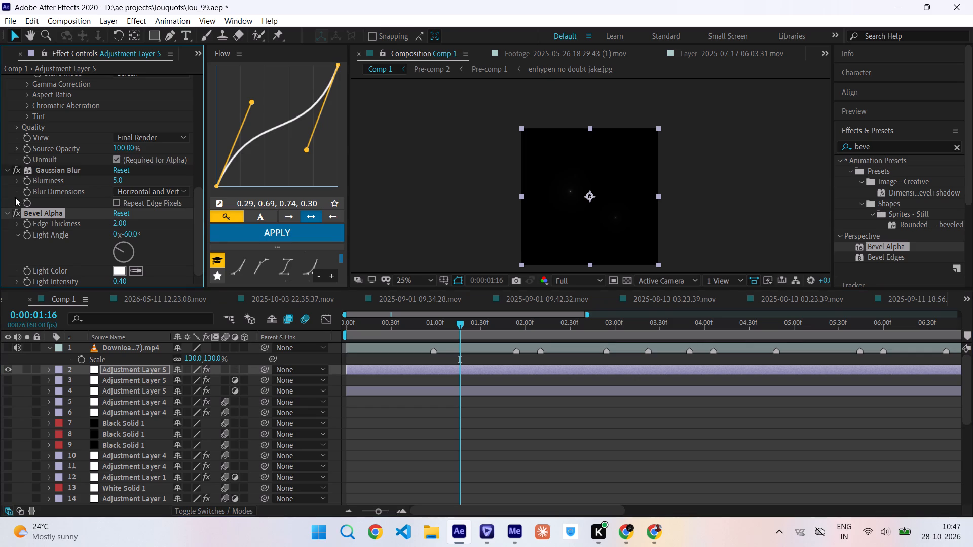
pyautogui.click(18, 168)
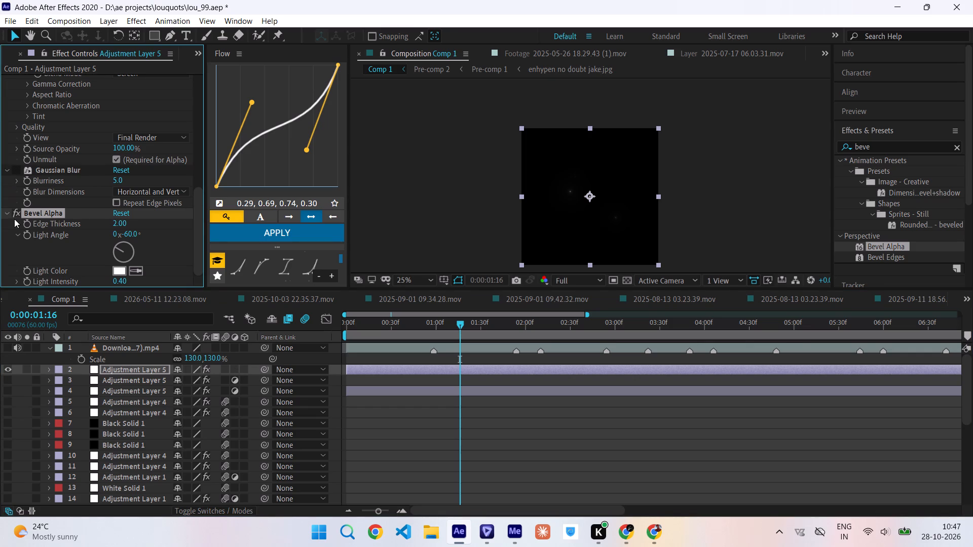
pyautogui.click(13, 212)
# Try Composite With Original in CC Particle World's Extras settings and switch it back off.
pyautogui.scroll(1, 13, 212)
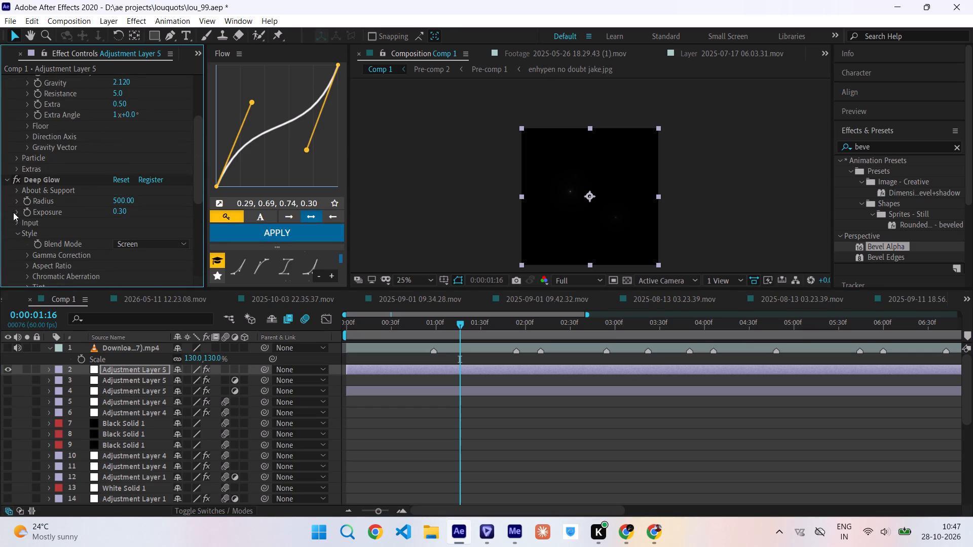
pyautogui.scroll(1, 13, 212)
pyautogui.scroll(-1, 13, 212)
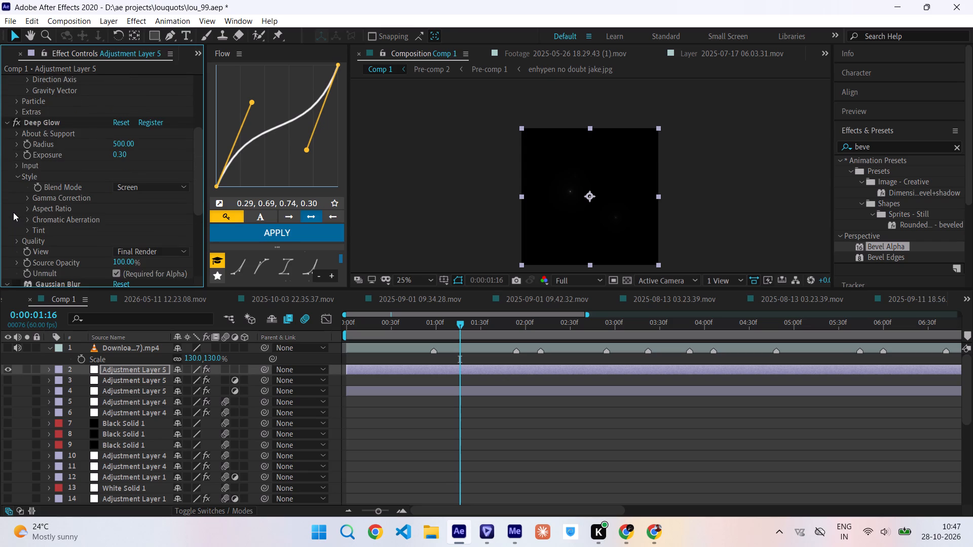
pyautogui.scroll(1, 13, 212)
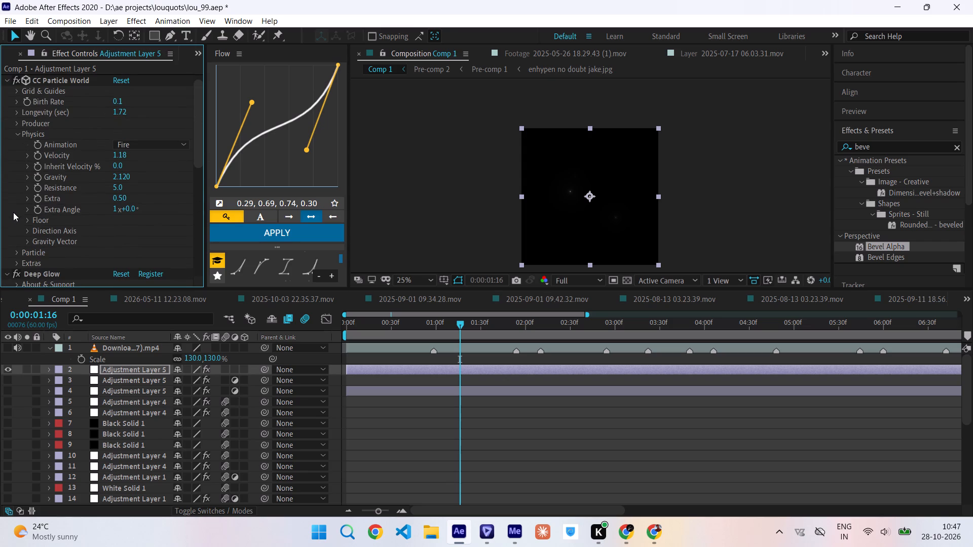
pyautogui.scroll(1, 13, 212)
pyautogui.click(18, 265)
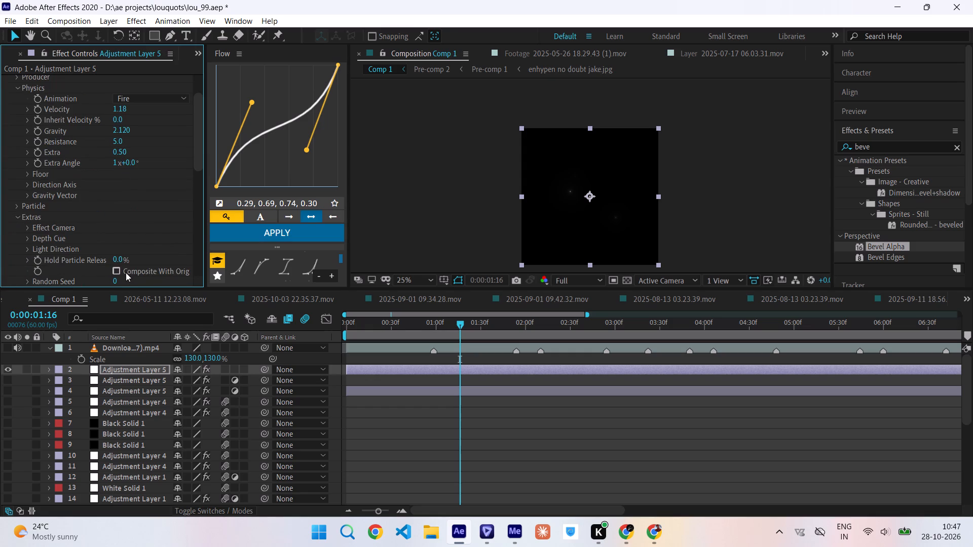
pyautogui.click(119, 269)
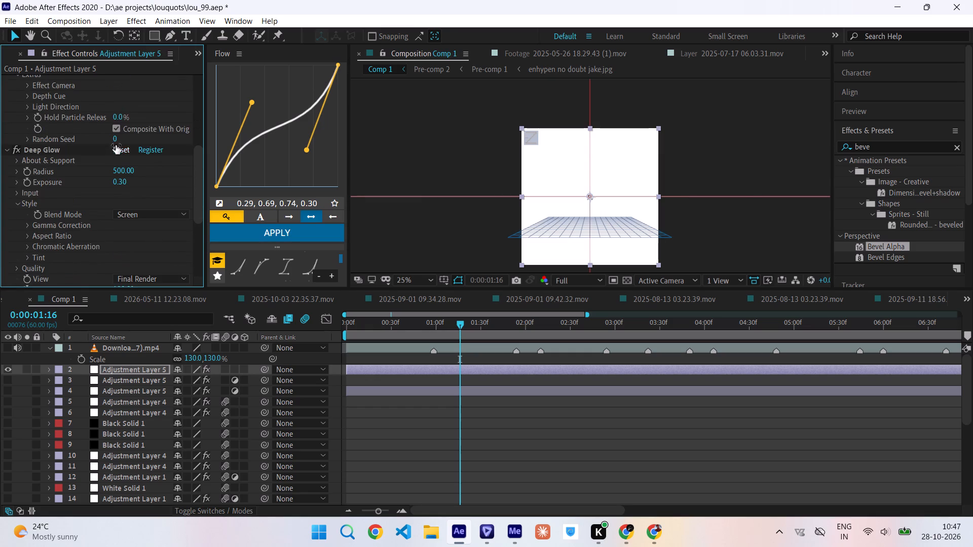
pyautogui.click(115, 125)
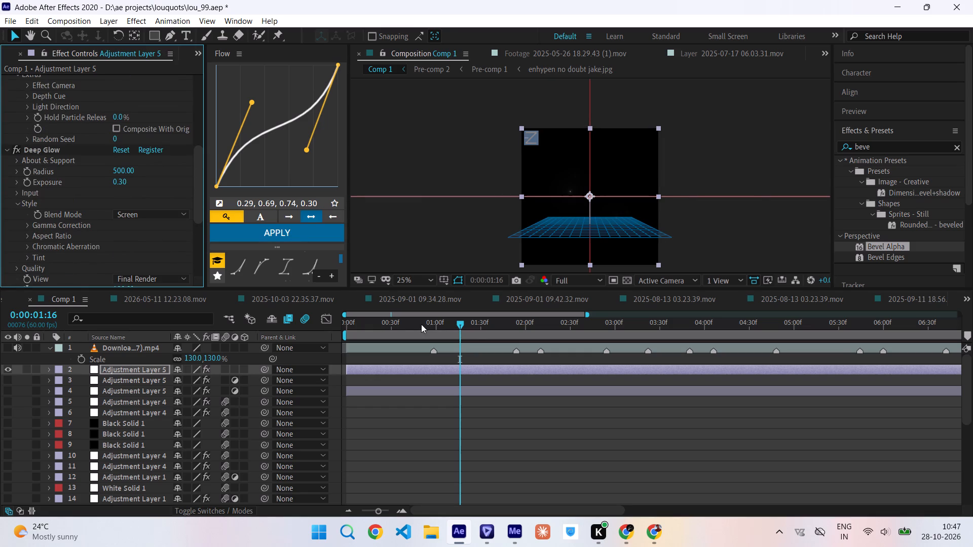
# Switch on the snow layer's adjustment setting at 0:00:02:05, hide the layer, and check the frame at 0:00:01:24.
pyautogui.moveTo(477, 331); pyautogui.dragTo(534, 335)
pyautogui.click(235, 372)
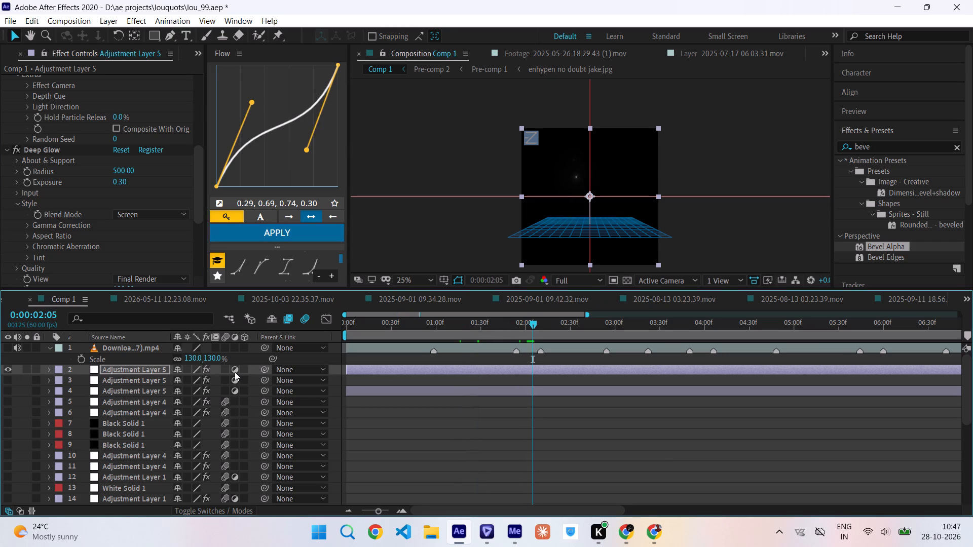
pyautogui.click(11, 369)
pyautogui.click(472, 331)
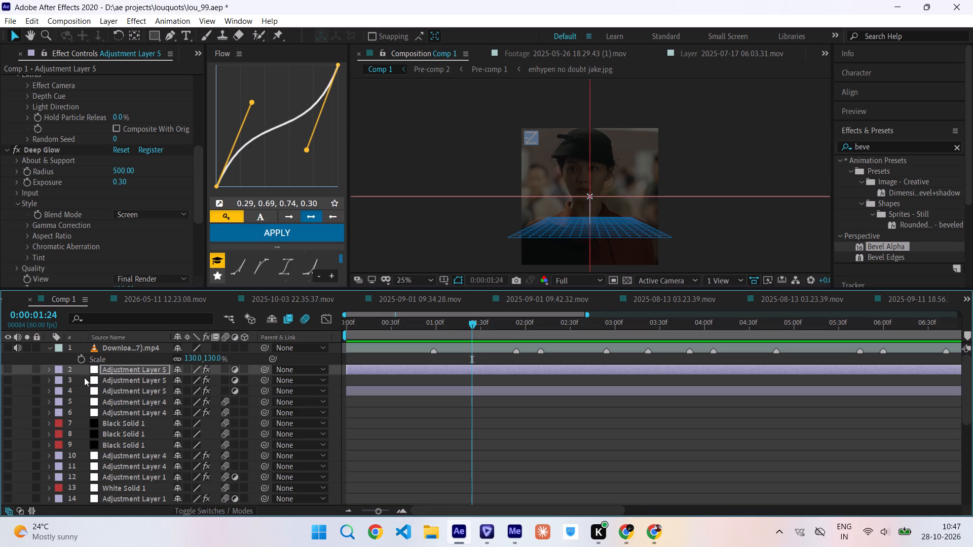
# Select layers 3 through 30 in Comp 1 and switch the visibility of all of them on.
pyautogui.moveTo(85, 380); pyautogui.dragTo(141, 493)
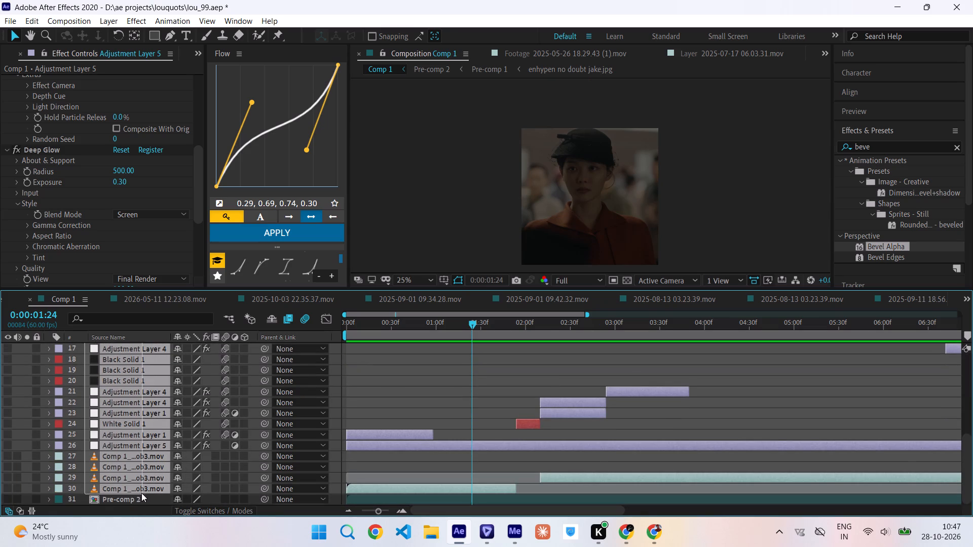
pyautogui.moveTo(141, 493); pyautogui.dragTo(140, 489)
pyautogui.moveTo(9, 487); pyautogui.dragTo(208, 419)
pyautogui.scroll(12, 208, 419)
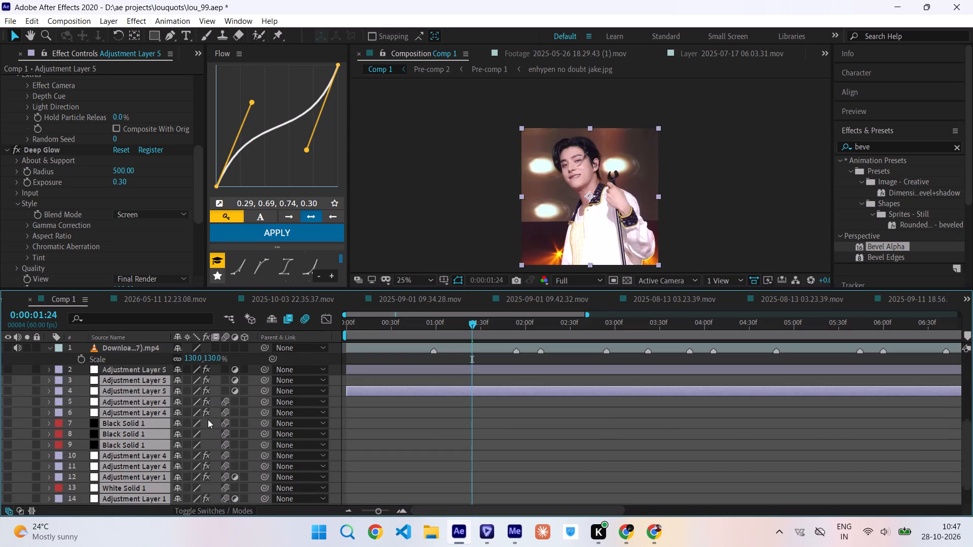
pyautogui.scroll(2, 208, 419)
pyautogui.scroll(-1, 209, 421)
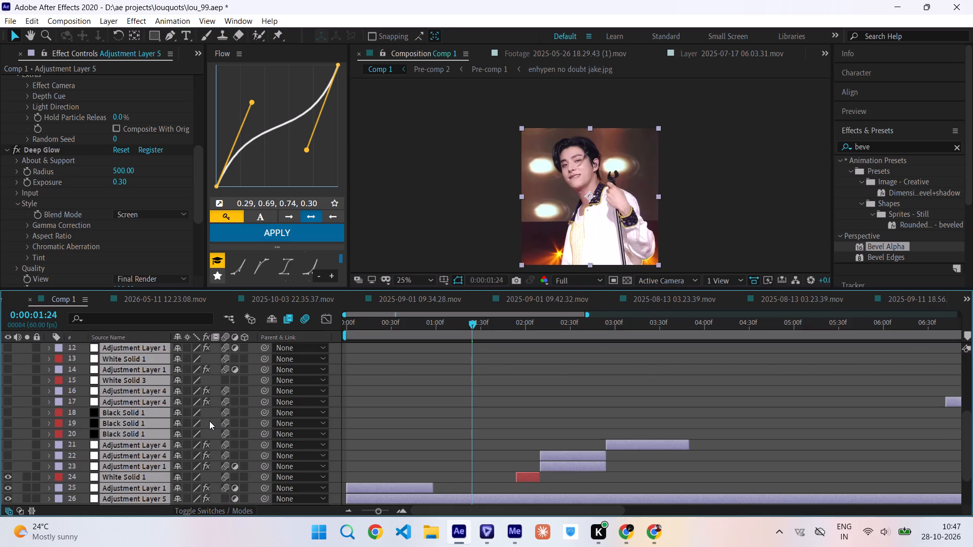
pyautogui.scroll(-3, 209, 421)
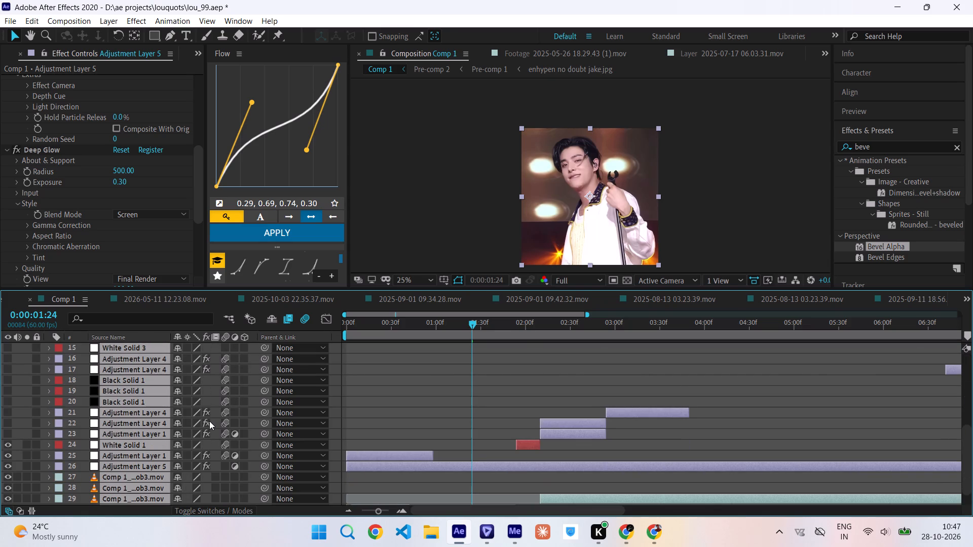
pyautogui.click(9, 434)
pyautogui.click(9, 433)
pyautogui.scroll(3, 512, 383)
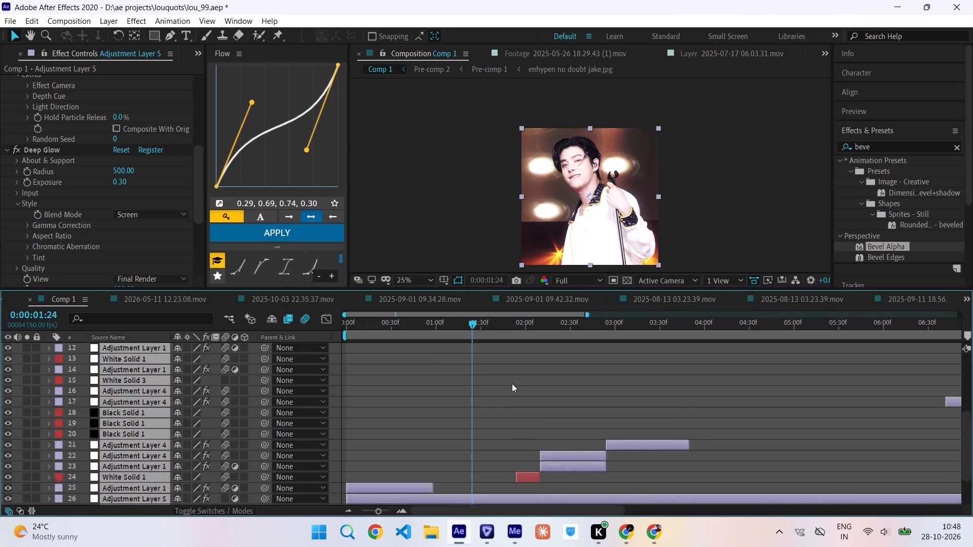
pyautogui.scroll(4, 512, 383)
pyautogui.click(507, 378)
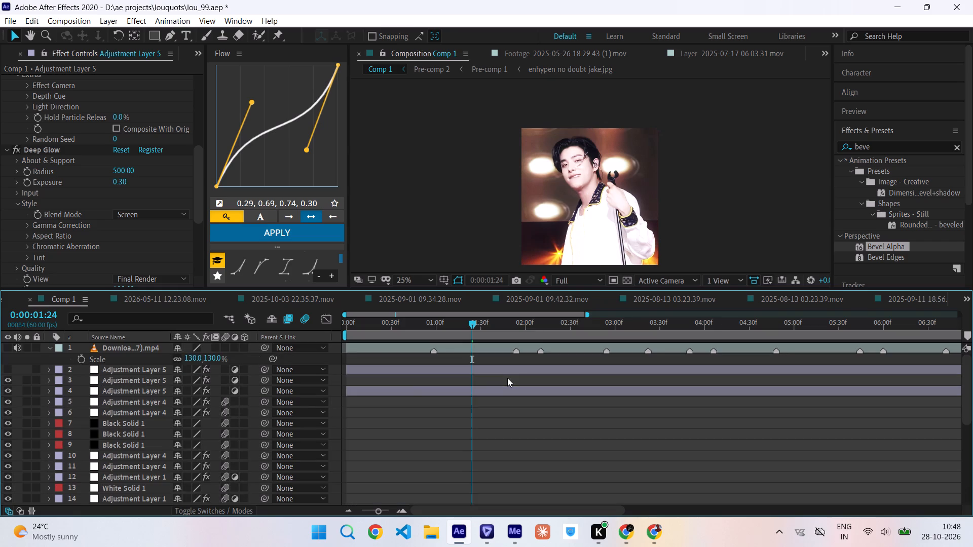
# Make the top Adjustment Layer 5 visible and switch off its adjustment layer setting.
pyautogui.click(6, 372)
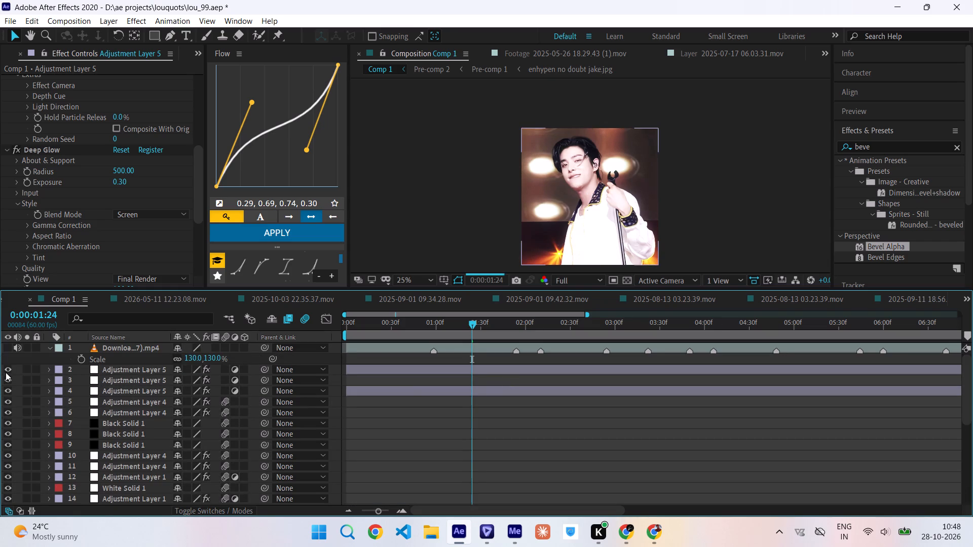
pyautogui.click(234, 372)
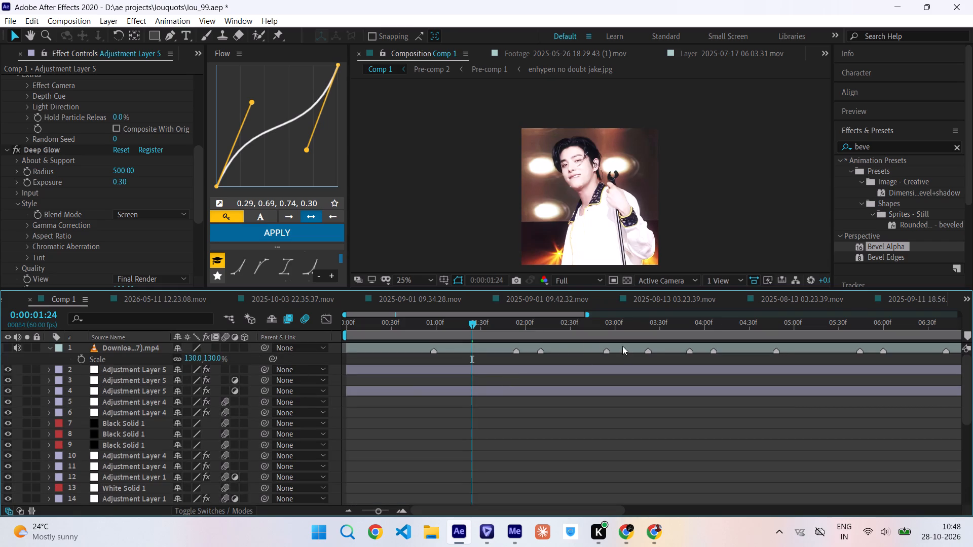
# Scrub the composition with all layers on to 0:00:02:25 to check the snow over the footage.
pyautogui.moveTo(481, 328); pyautogui.dragTo(508, 334)
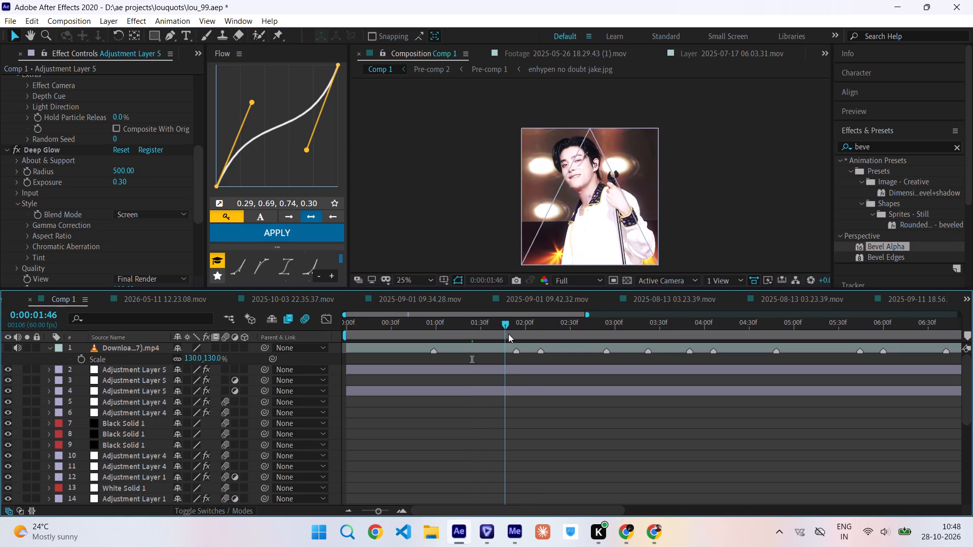
pyautogui.moveTo(508, 334); pyautogui.dragTo(531, 335)
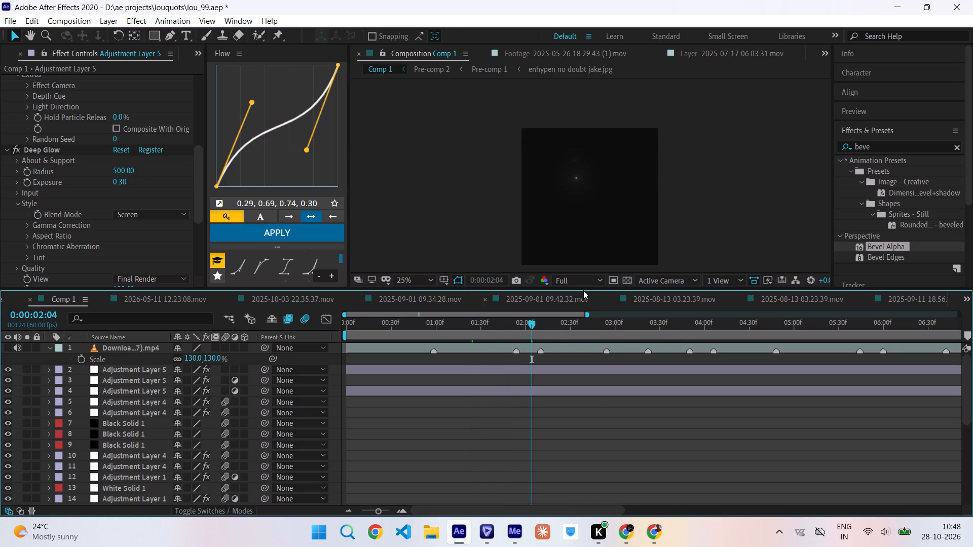
pyautogui.click(563, 326)
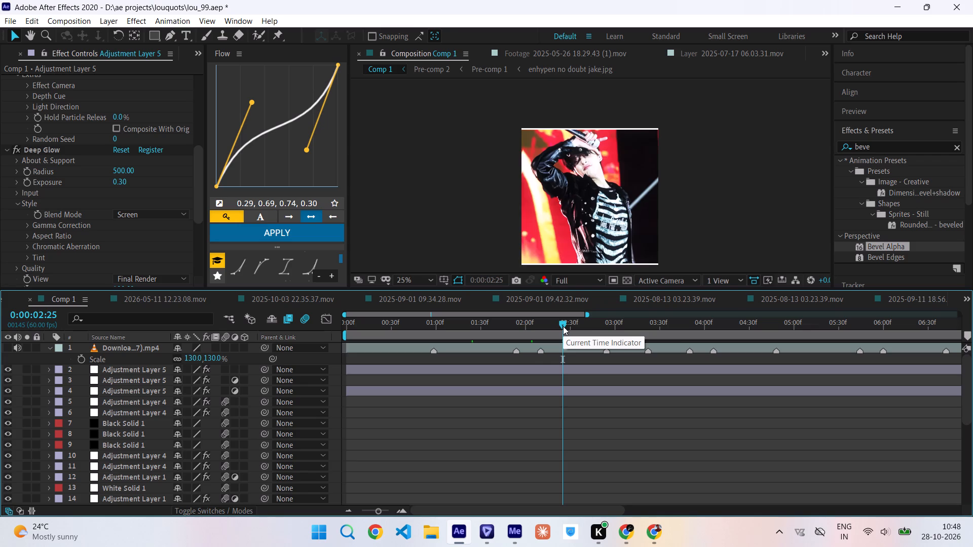
# Set the composition preview resolution to Quarter and scrub on to 0:00:03:07.
pyautogui.moveTo(571, 281); pyautogui.dragTo(571, 351)
pyautogui.click(571, 351)
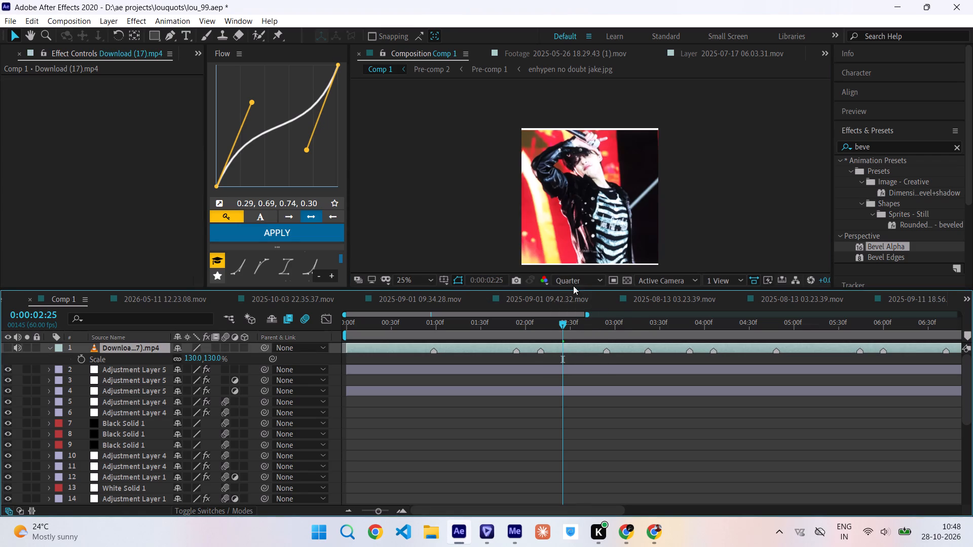
pyautogui.moveTo(565, 330); pyautogui.dragTo(587, 334)
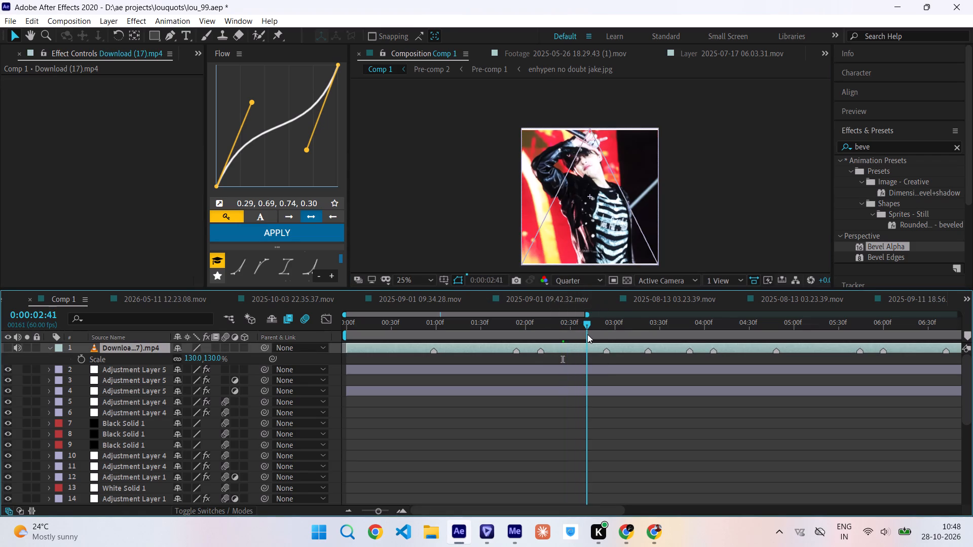
pyautogui.moveTo(587, 334); pyautogui.dragTo(626, 350)
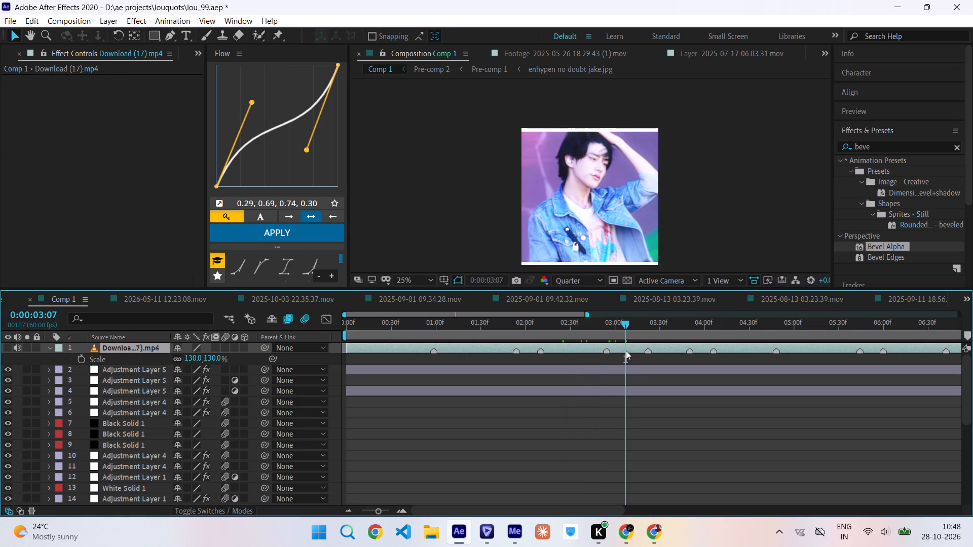
# Save the project.
pyautogui.hotkey('ctrl', 's')
# Start playback at 0:00:15:17, where the adjustment layers end.
pyautogui.hscroll(-4, 626, 350)
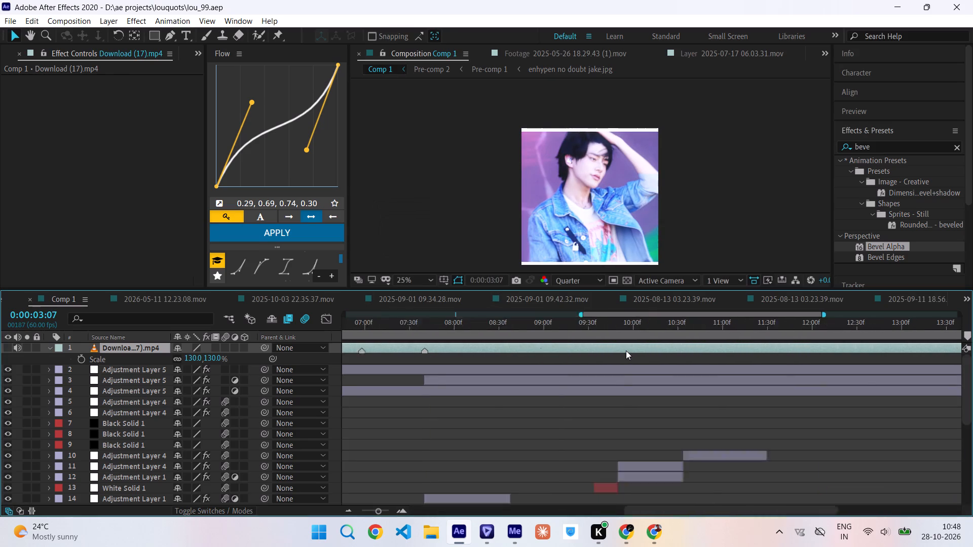
pyautogui.hscroll(-3, 626, 350)
pyautogui.click(757, 330)
pyautogui.press('space')
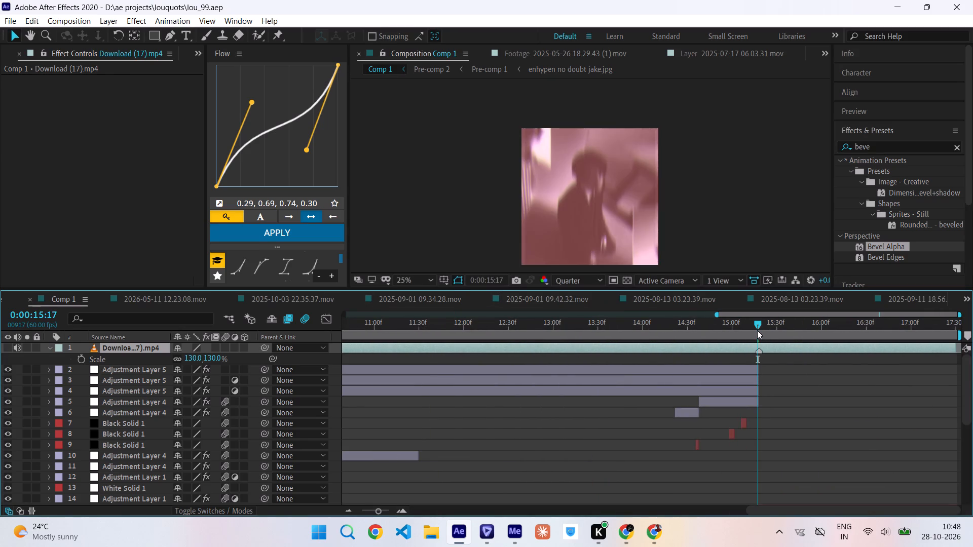
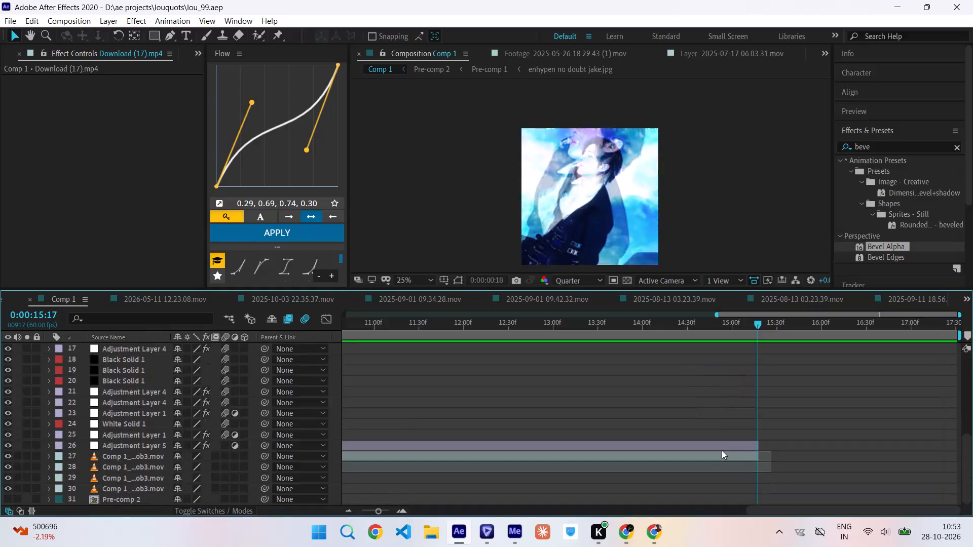
# Play back Comp 1, checking the frames around 0:00:15:18 and then around 0:00:01:33.
pyautogui.scroll(1, 722, 450)
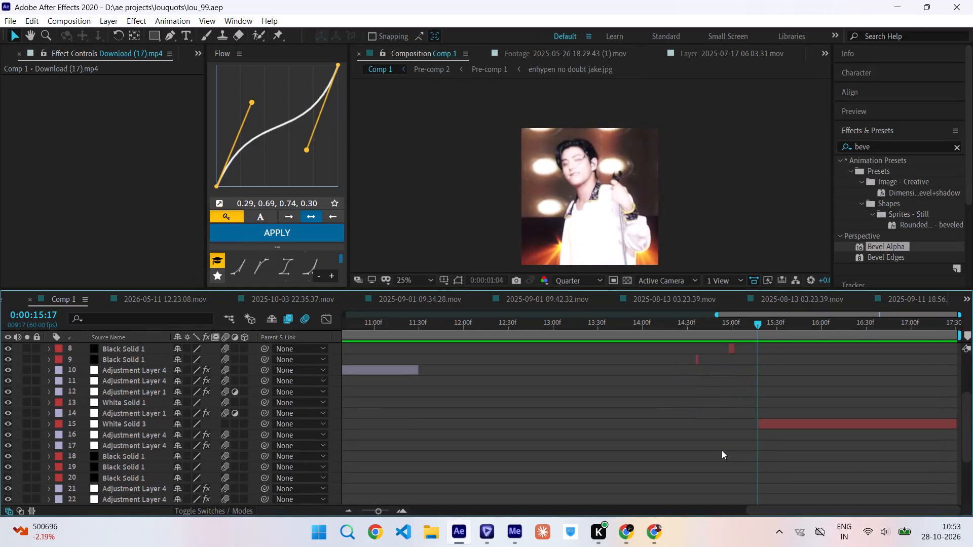
pyautogui.scroll(2, 722, 450)
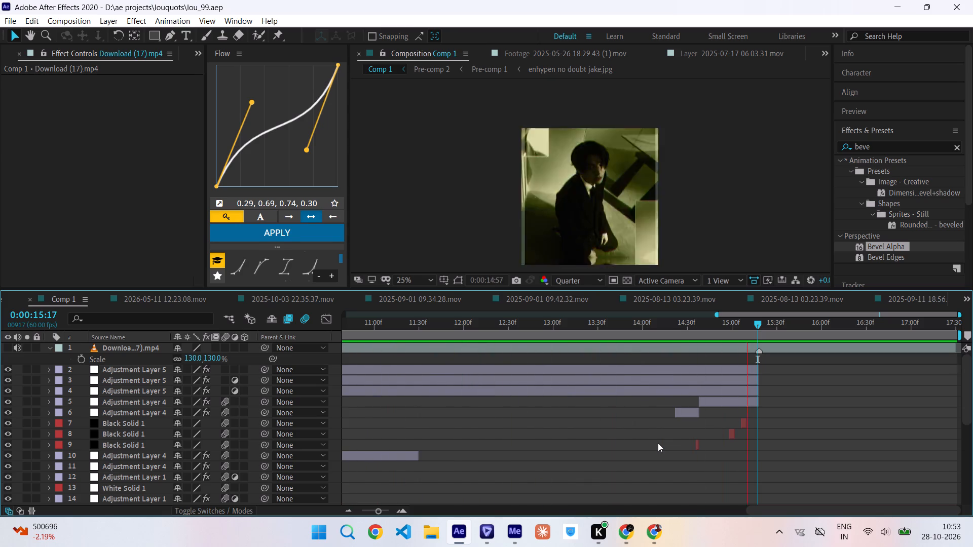
pyautogui.hotkey('ctrl', 'Right')
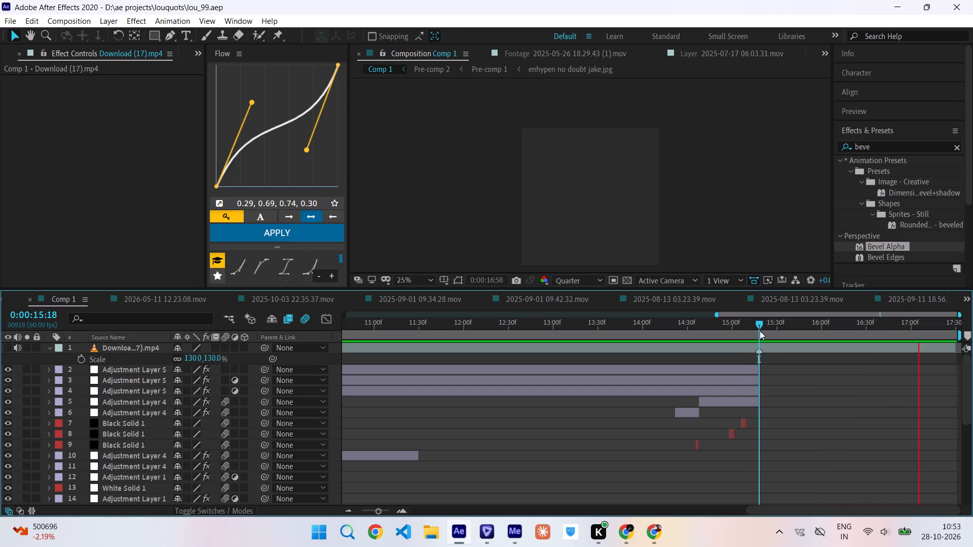
pyautogui.click(759, 323)
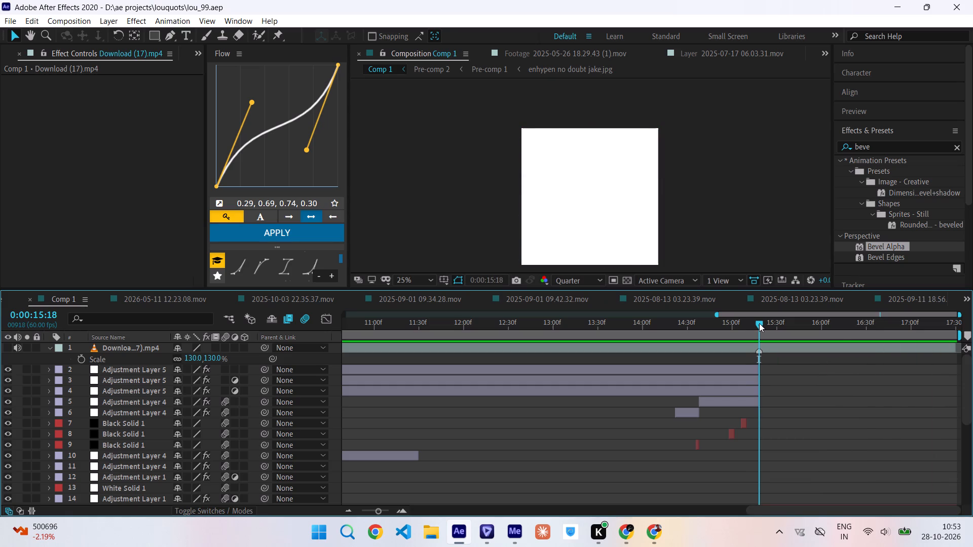
pyautogui.hotkey('ctrl', 'Left')
pyautogui.hotkey('ctrl', 'Right')
pyautogui.press('space')
pyautogui.hscroll(10, 759, 323)
pyautogui.scroll(-20, 759, 323)
pyautogui.scroll(-20, 759, 323)
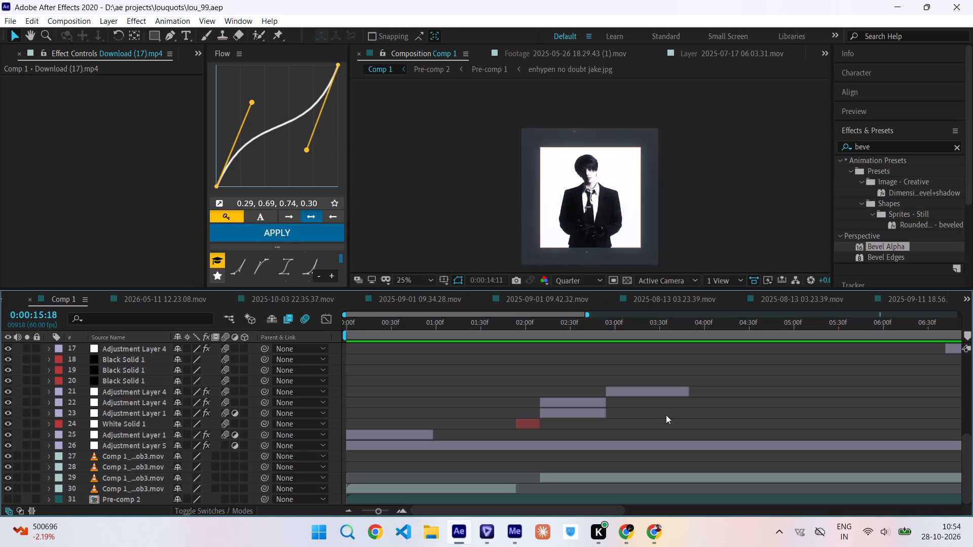
pyautogui.scroll(6, 666, 415)
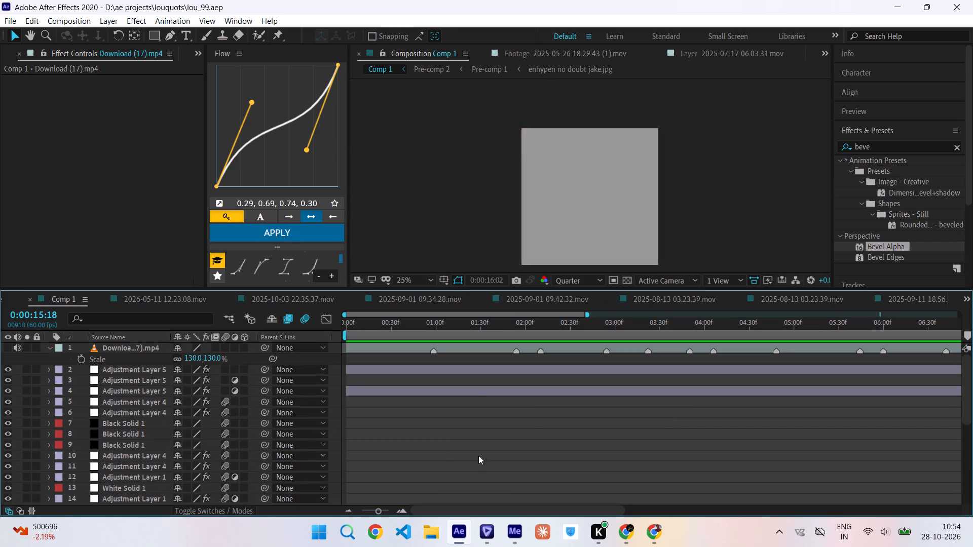
pyautogui.moveTo(473, 330); pyautogui.dragTo(476, 332)
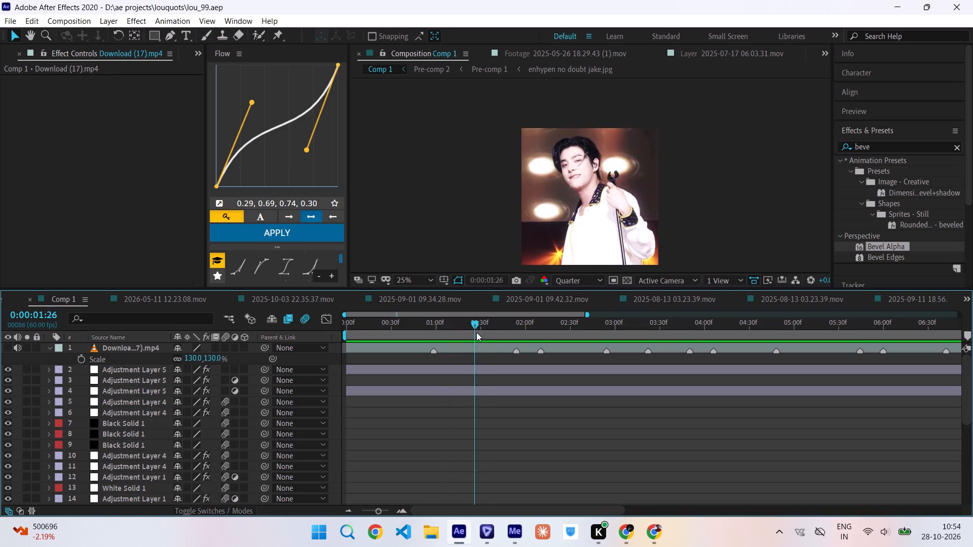
pyautogui.moveTo(476, 332); pyautogui.dragTo(485, 331)
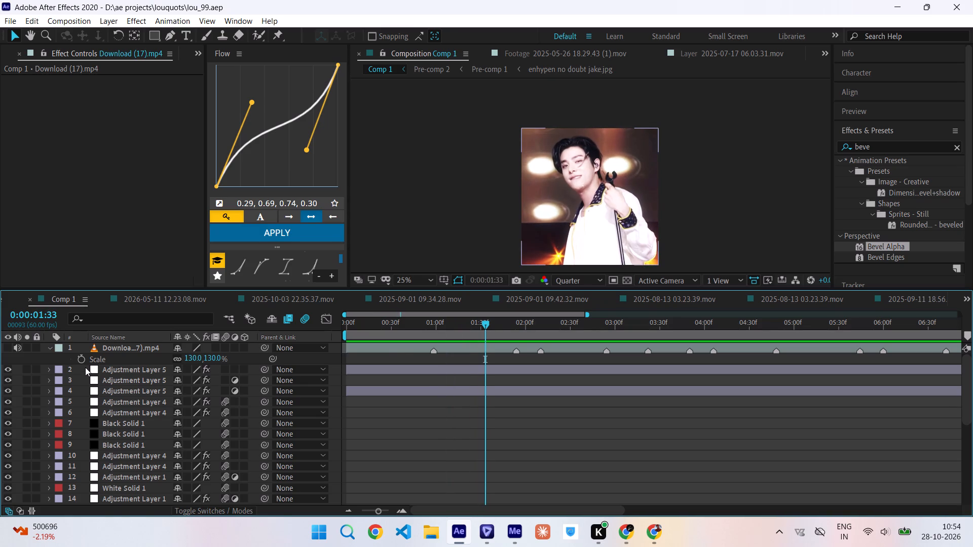
# Hide all the layers below the Download (17).mp4 layer in Comp 1 and save the project.
pyautogui.moveTo(85, 367); pyautogui.dragTo(173, 543)
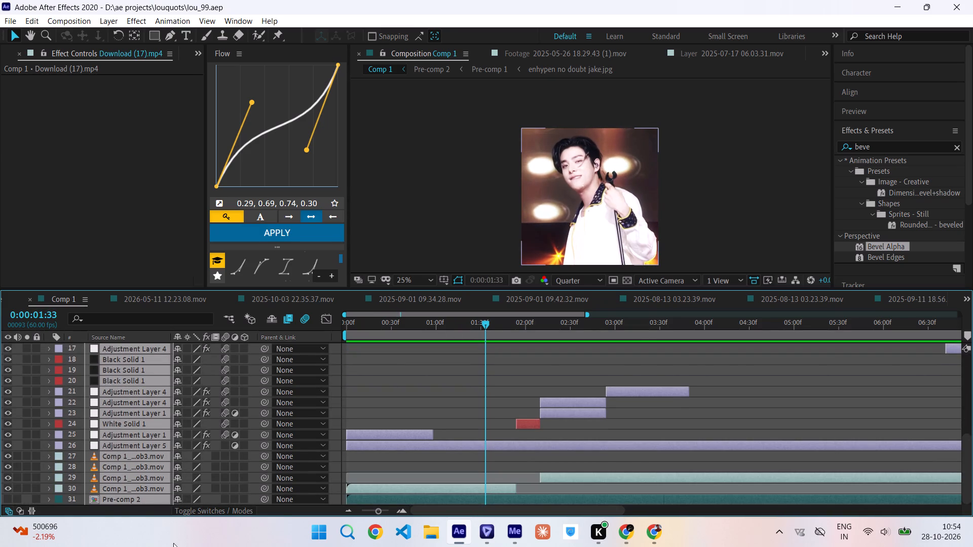
pyautogui.moveTo(173, 543); pyautogui.dragTo(163, 490)
pyautogui.scroll(9, 163, 490)
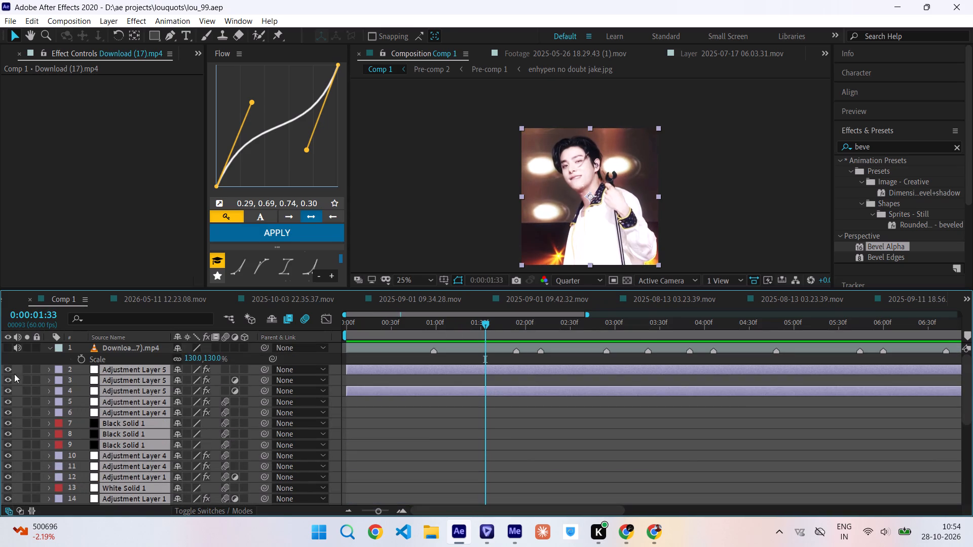
pyautogui.click(10, 369)
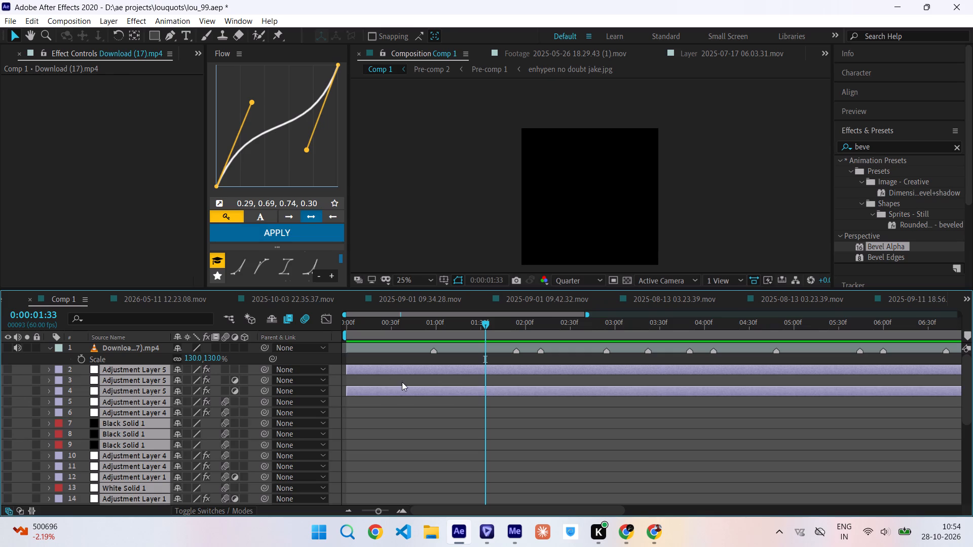
pyautogui.click(402, 382)
pyautogui.hotkey('ctrl', 's')
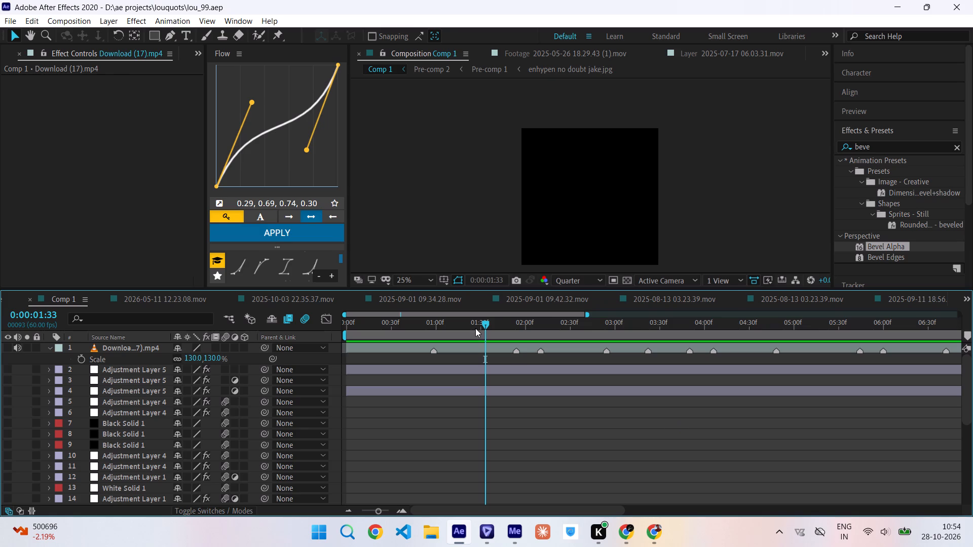
# Play Comp 1 from the start with only the Download (17).mp4 layer active, stopping at 0:00:01:33.
pyautogui.moveTo(479, 327); pyautogui.dragTo(258, 376)
pyautogui.press('space')
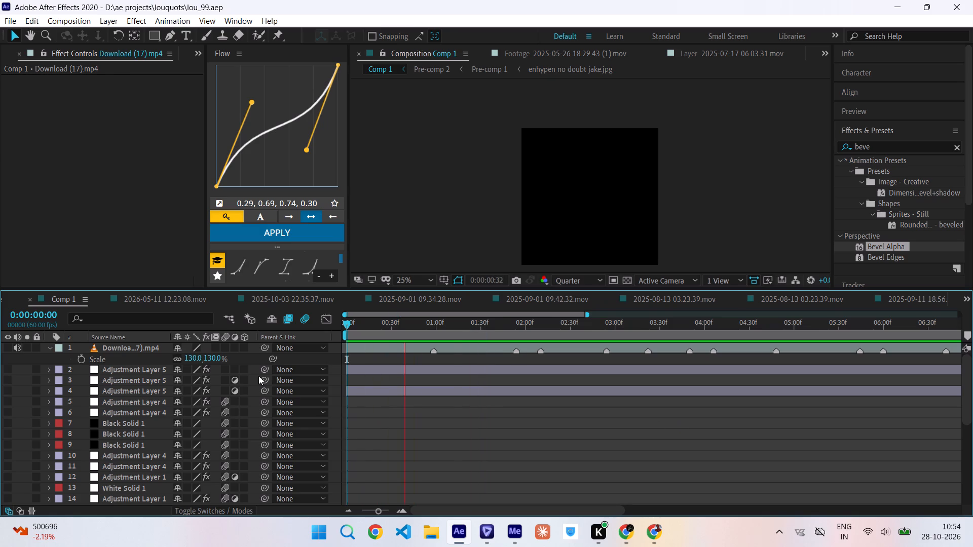
pyautogui.click(485, 323)
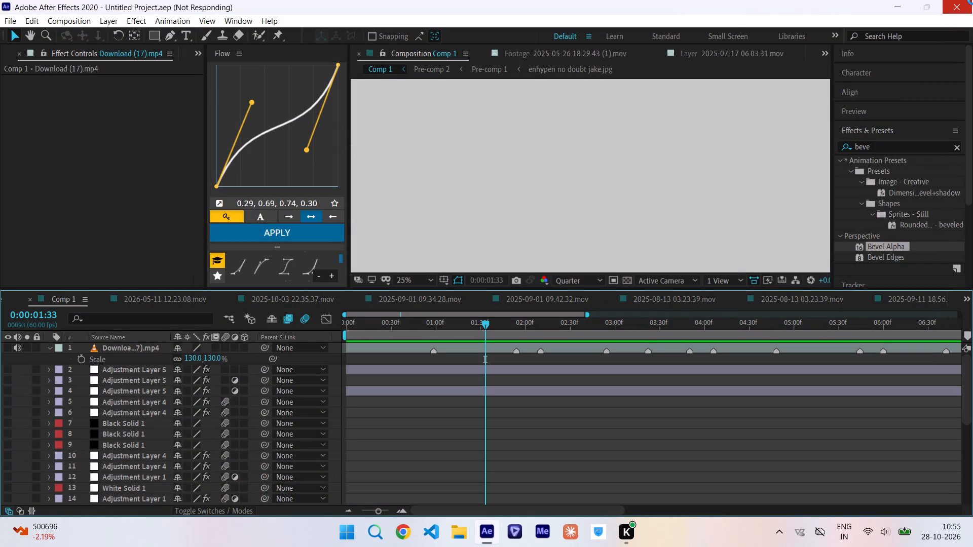